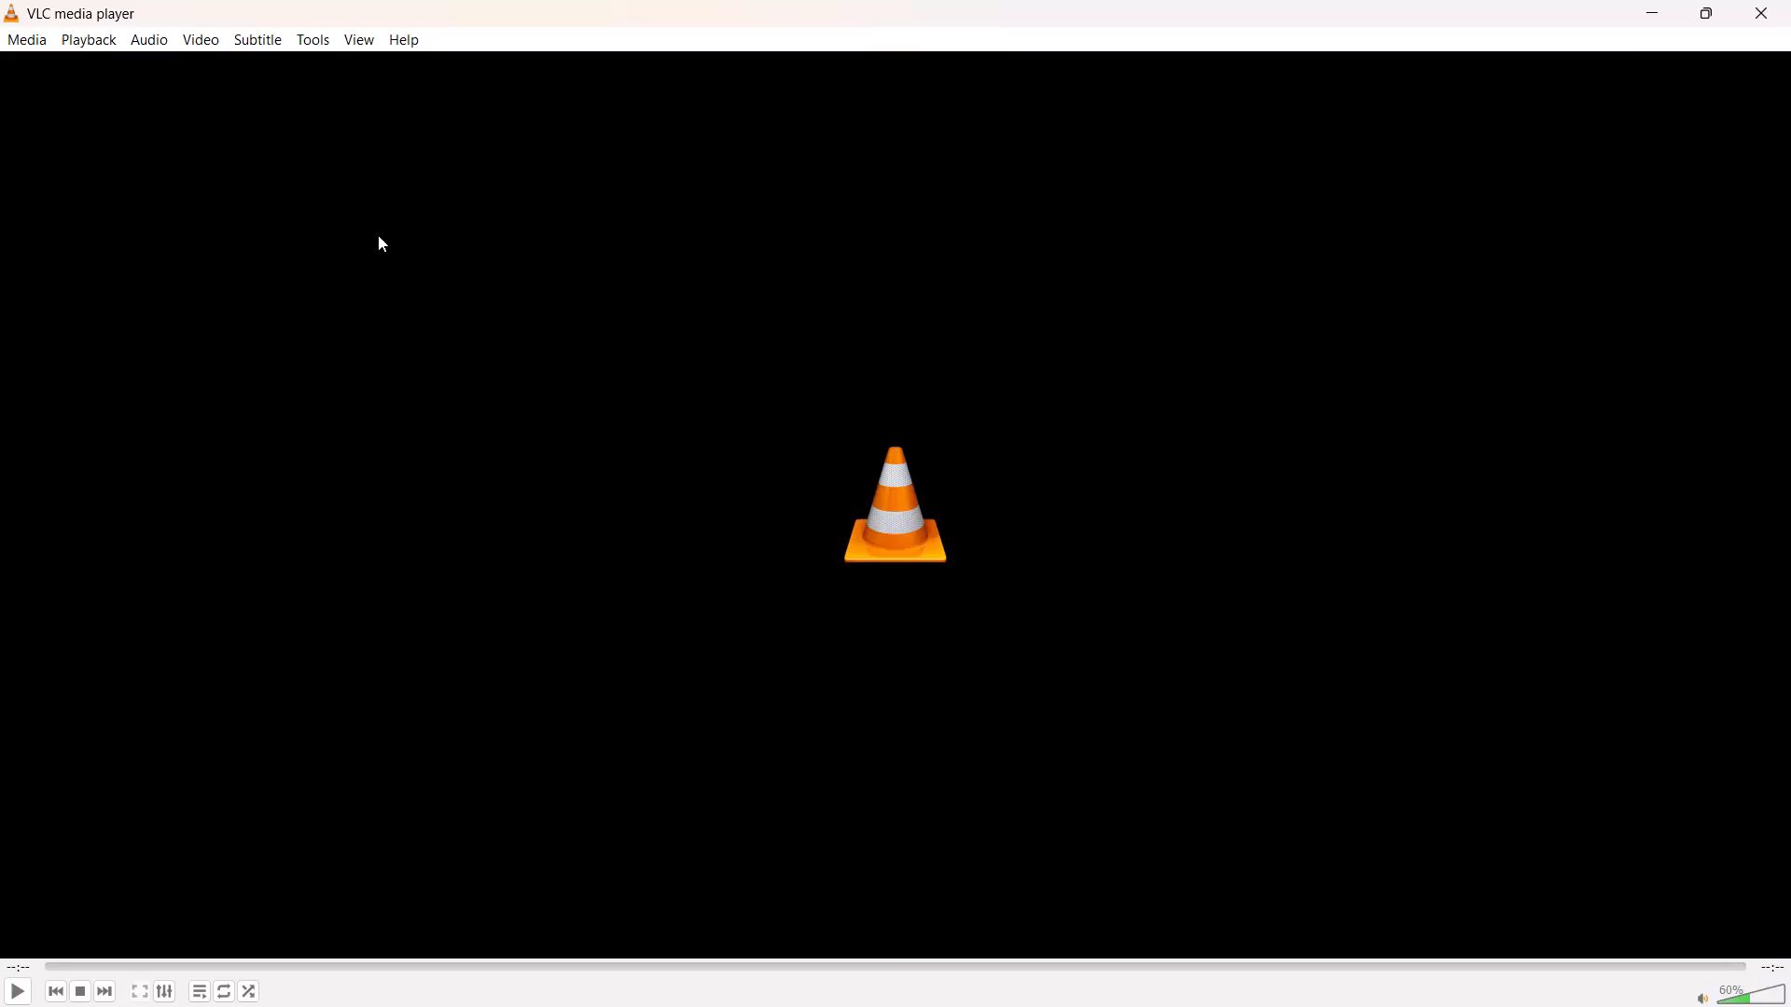
Switch to Google Chrome and search Google for "photo story" in a new tab.
left_click(1653, 11)
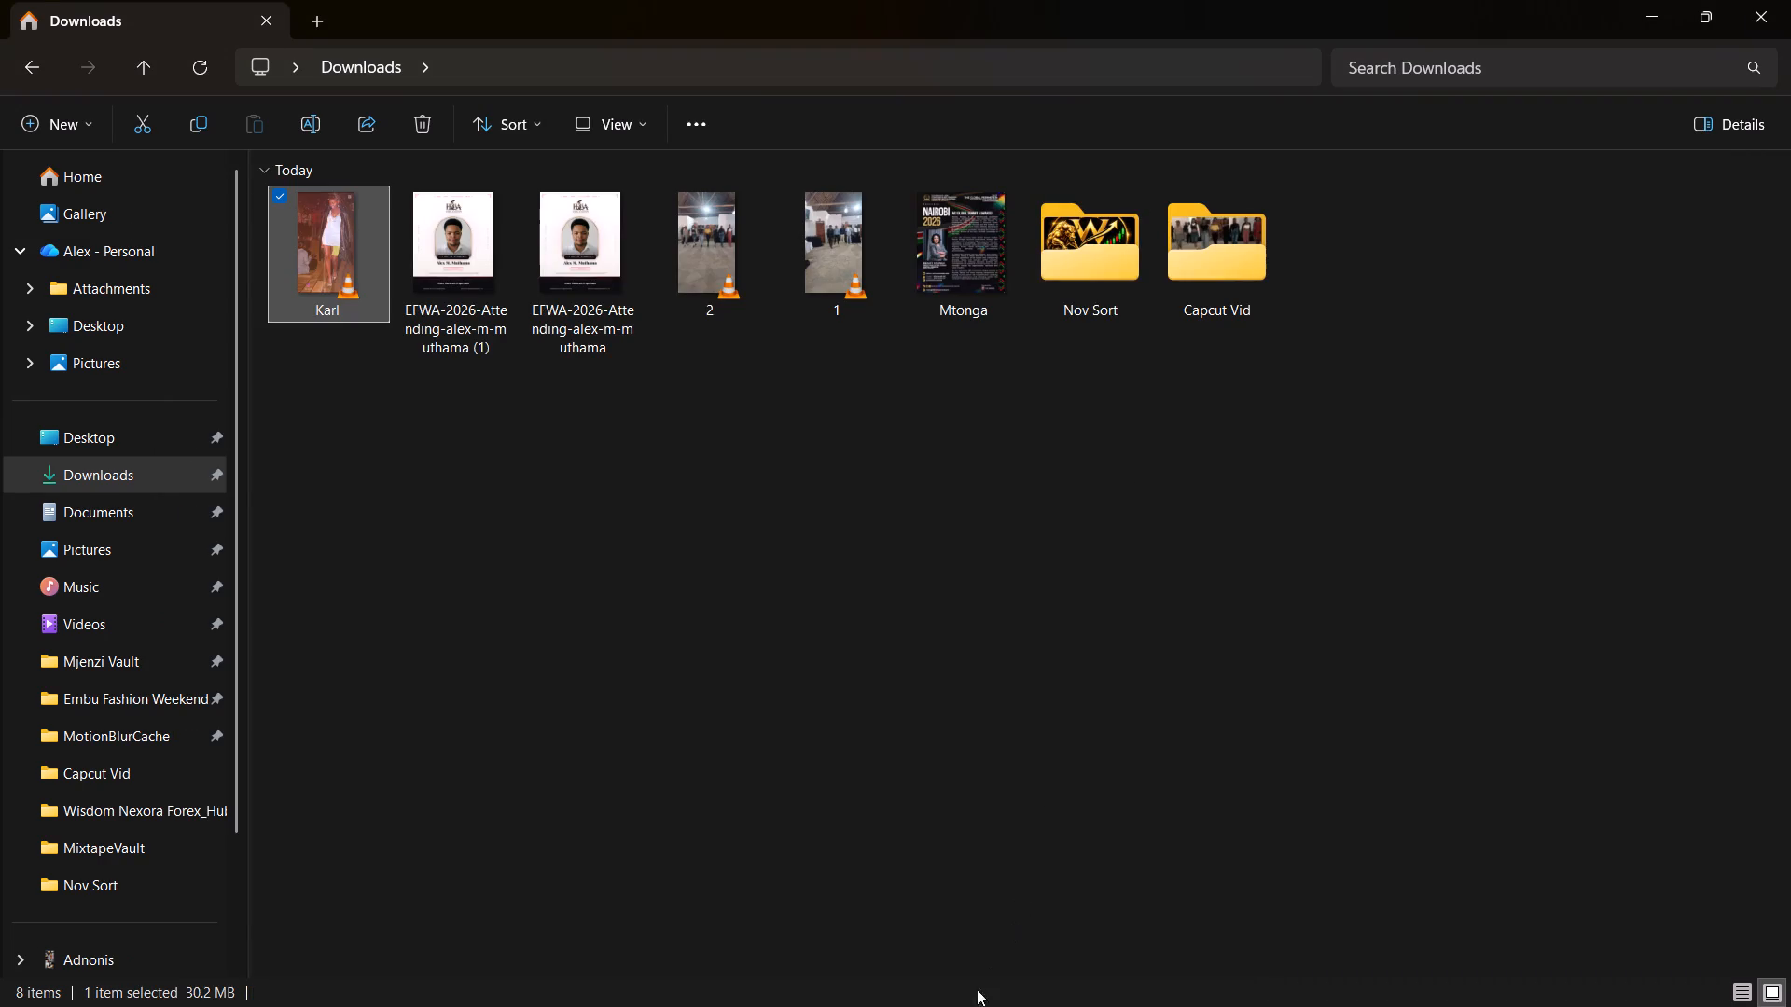
left_click(618, 979)
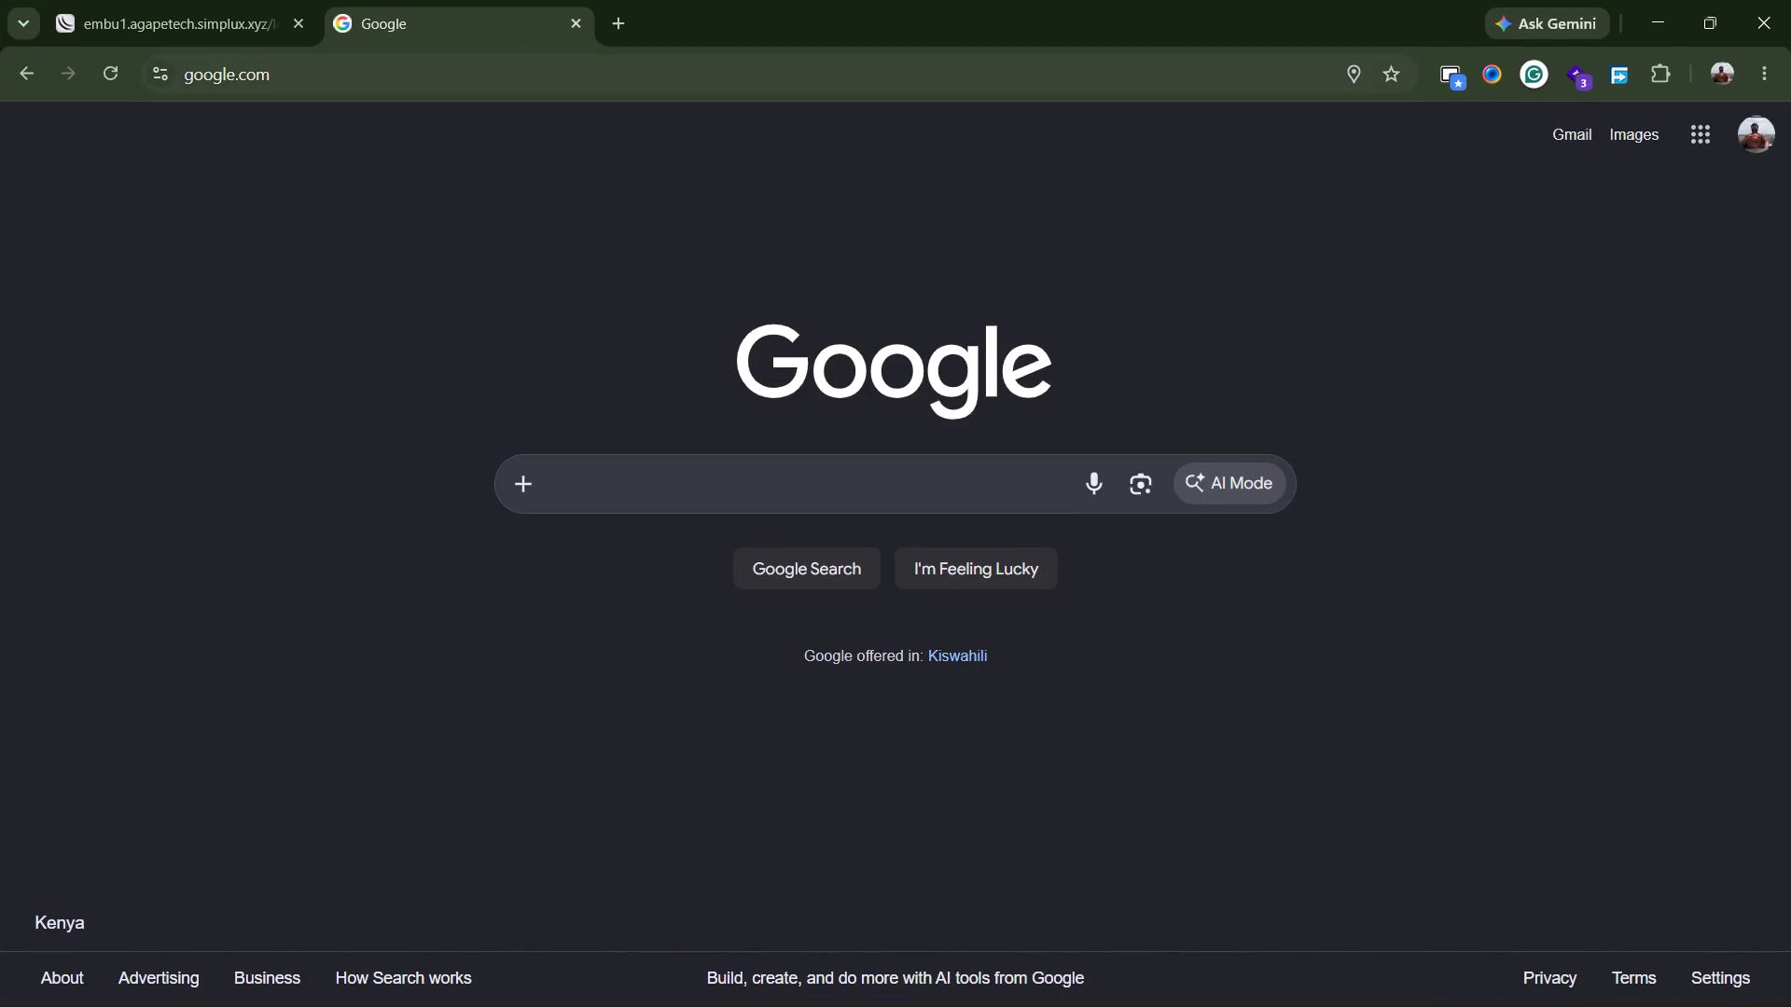
left_click(498, 70)
left_click(631, 12)
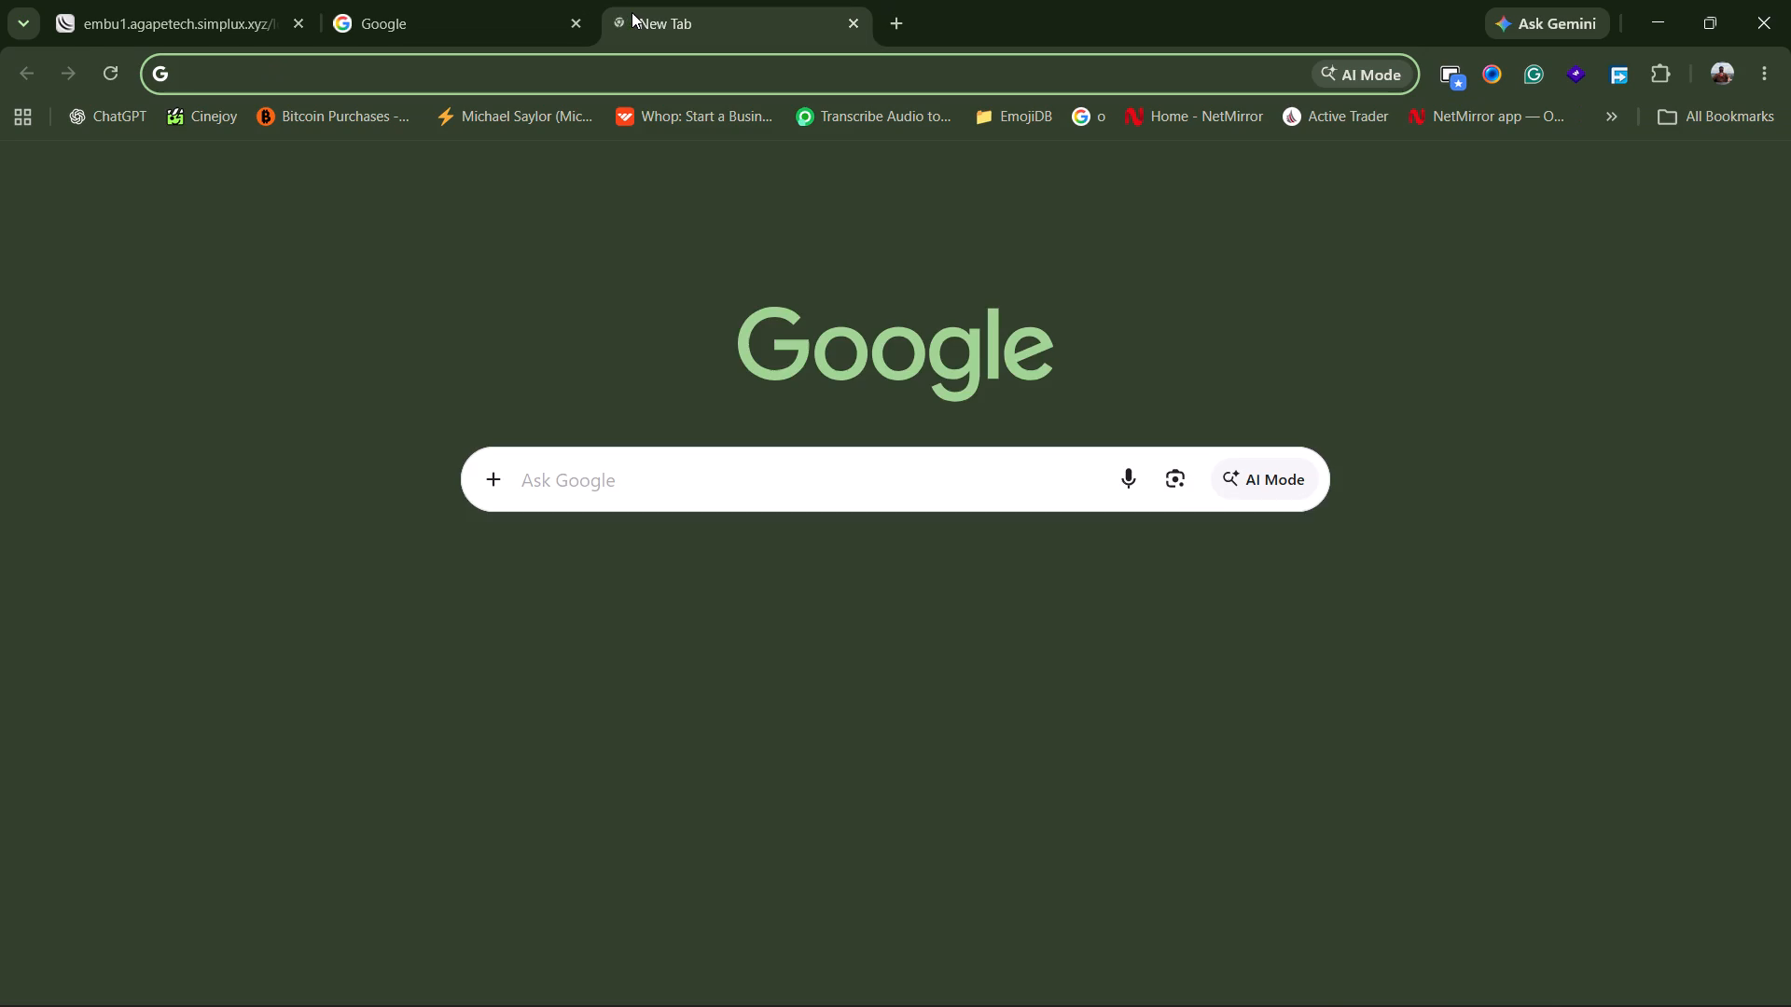
type("phot")
key("o")
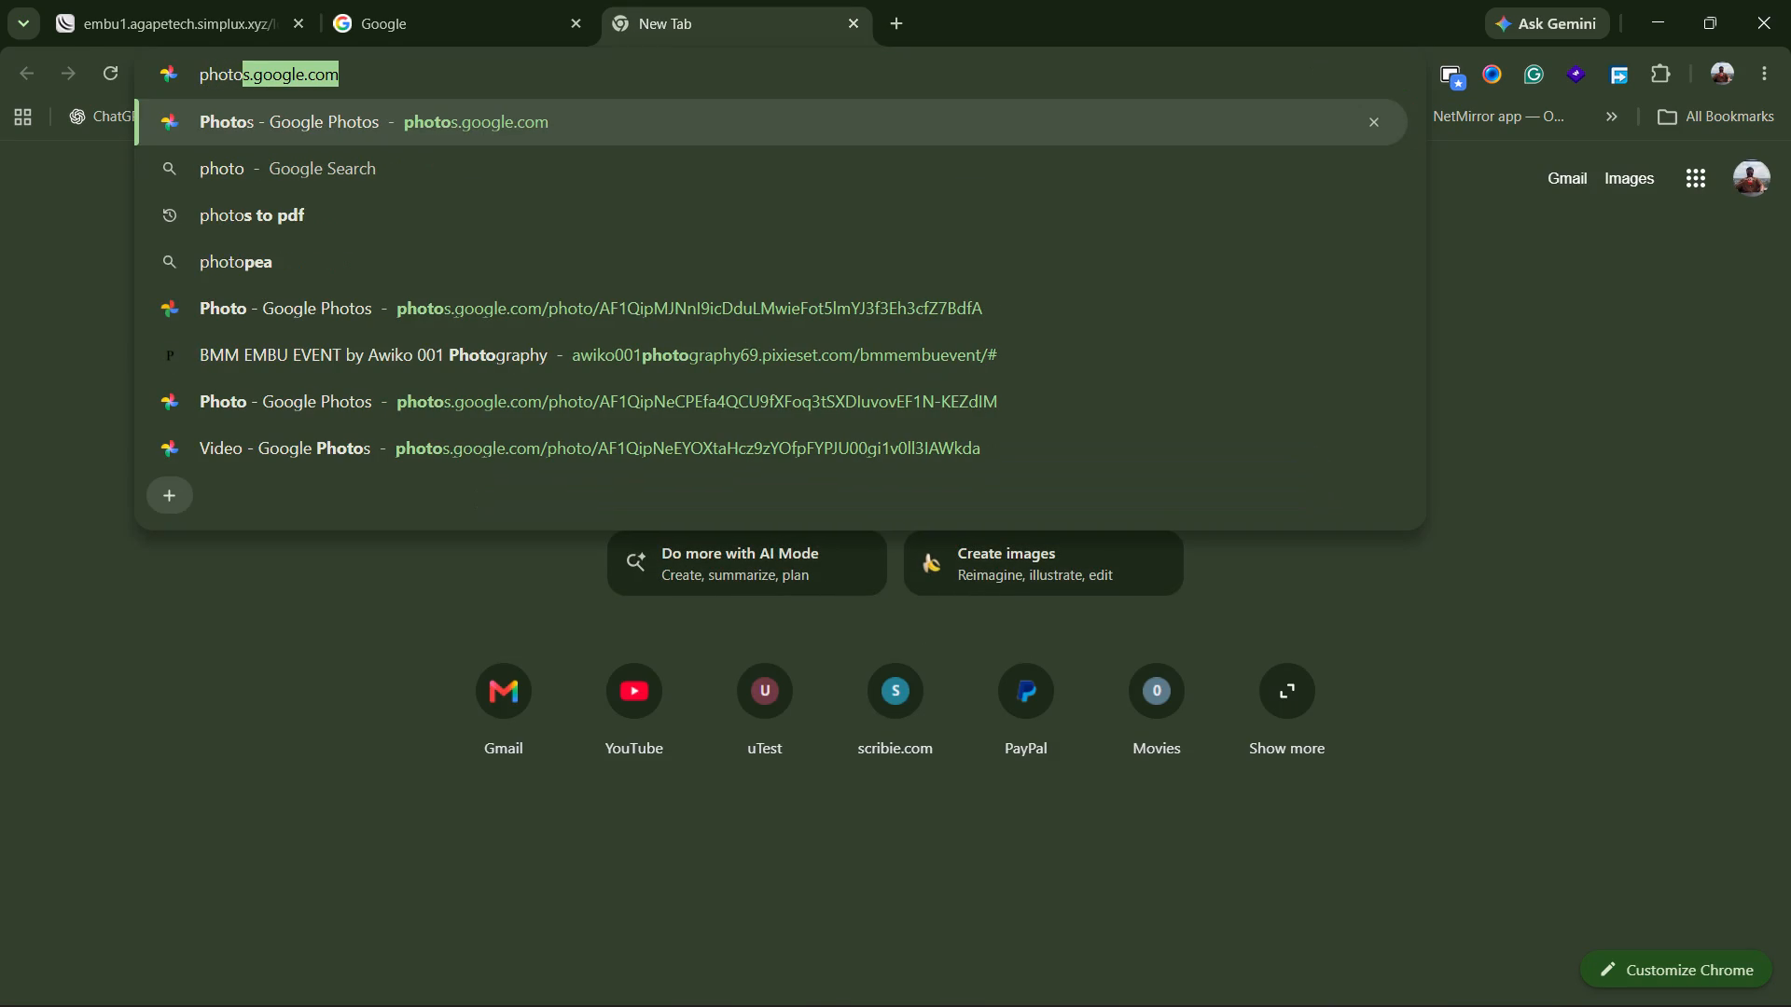
key("space")
type("story")
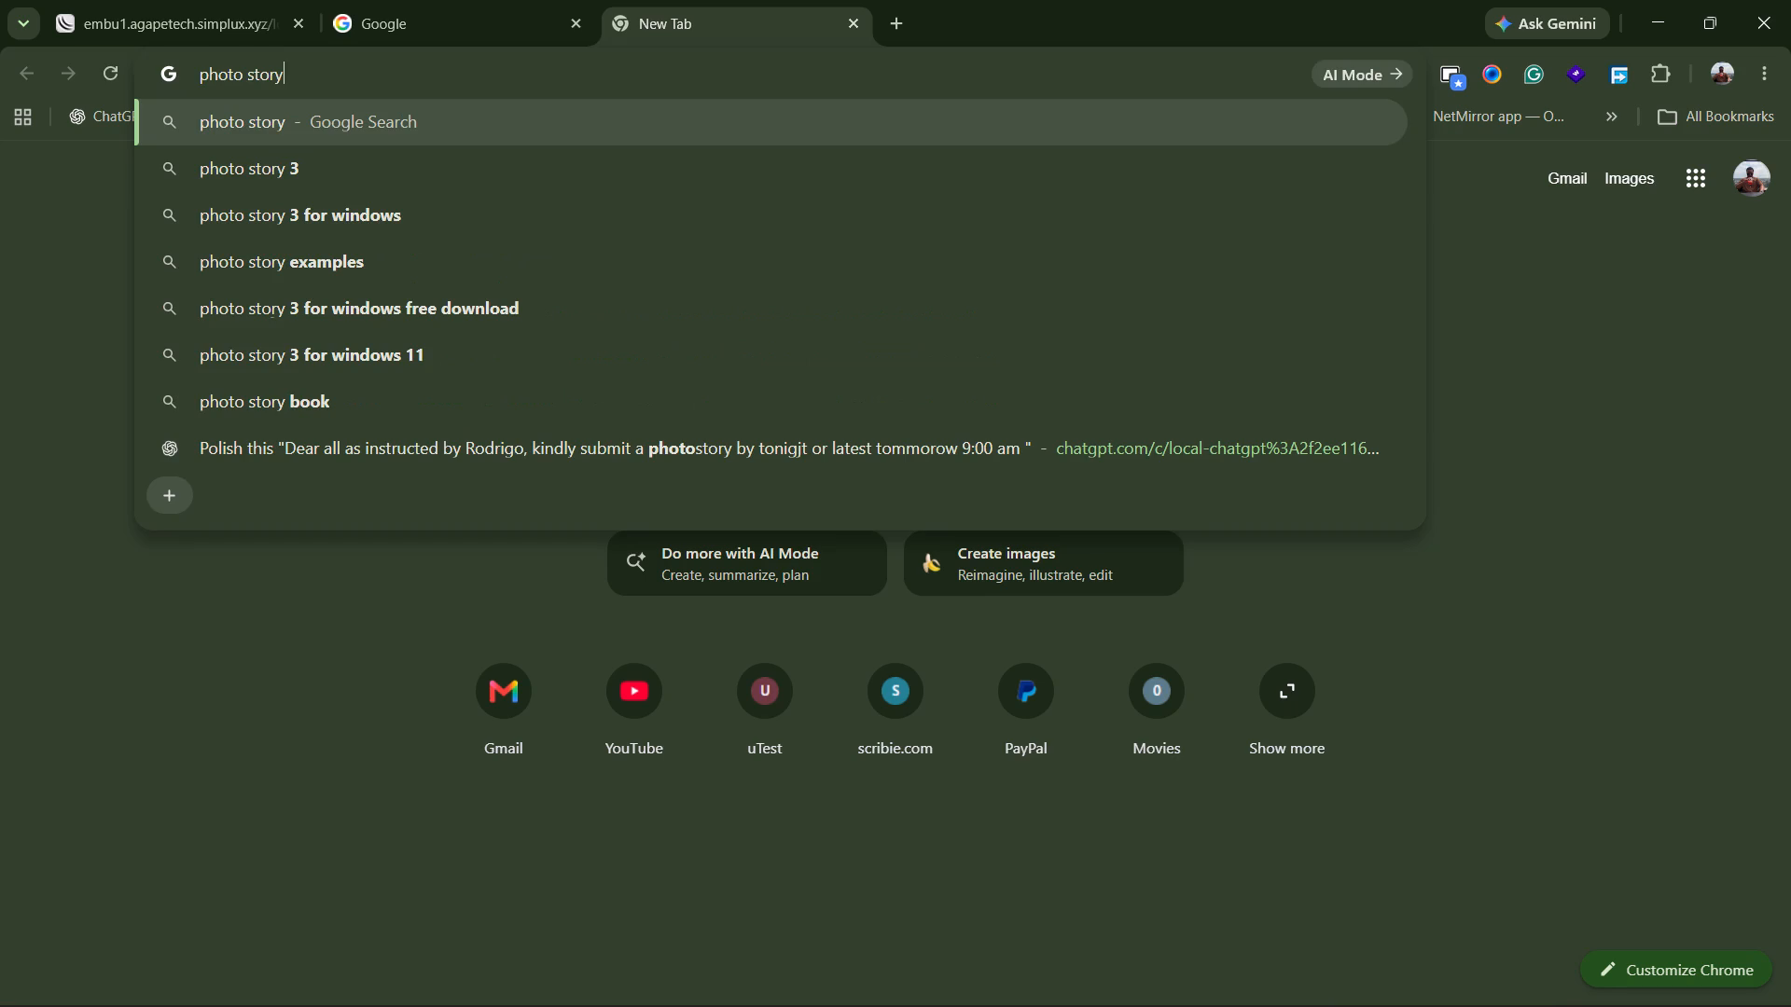
key("Return")
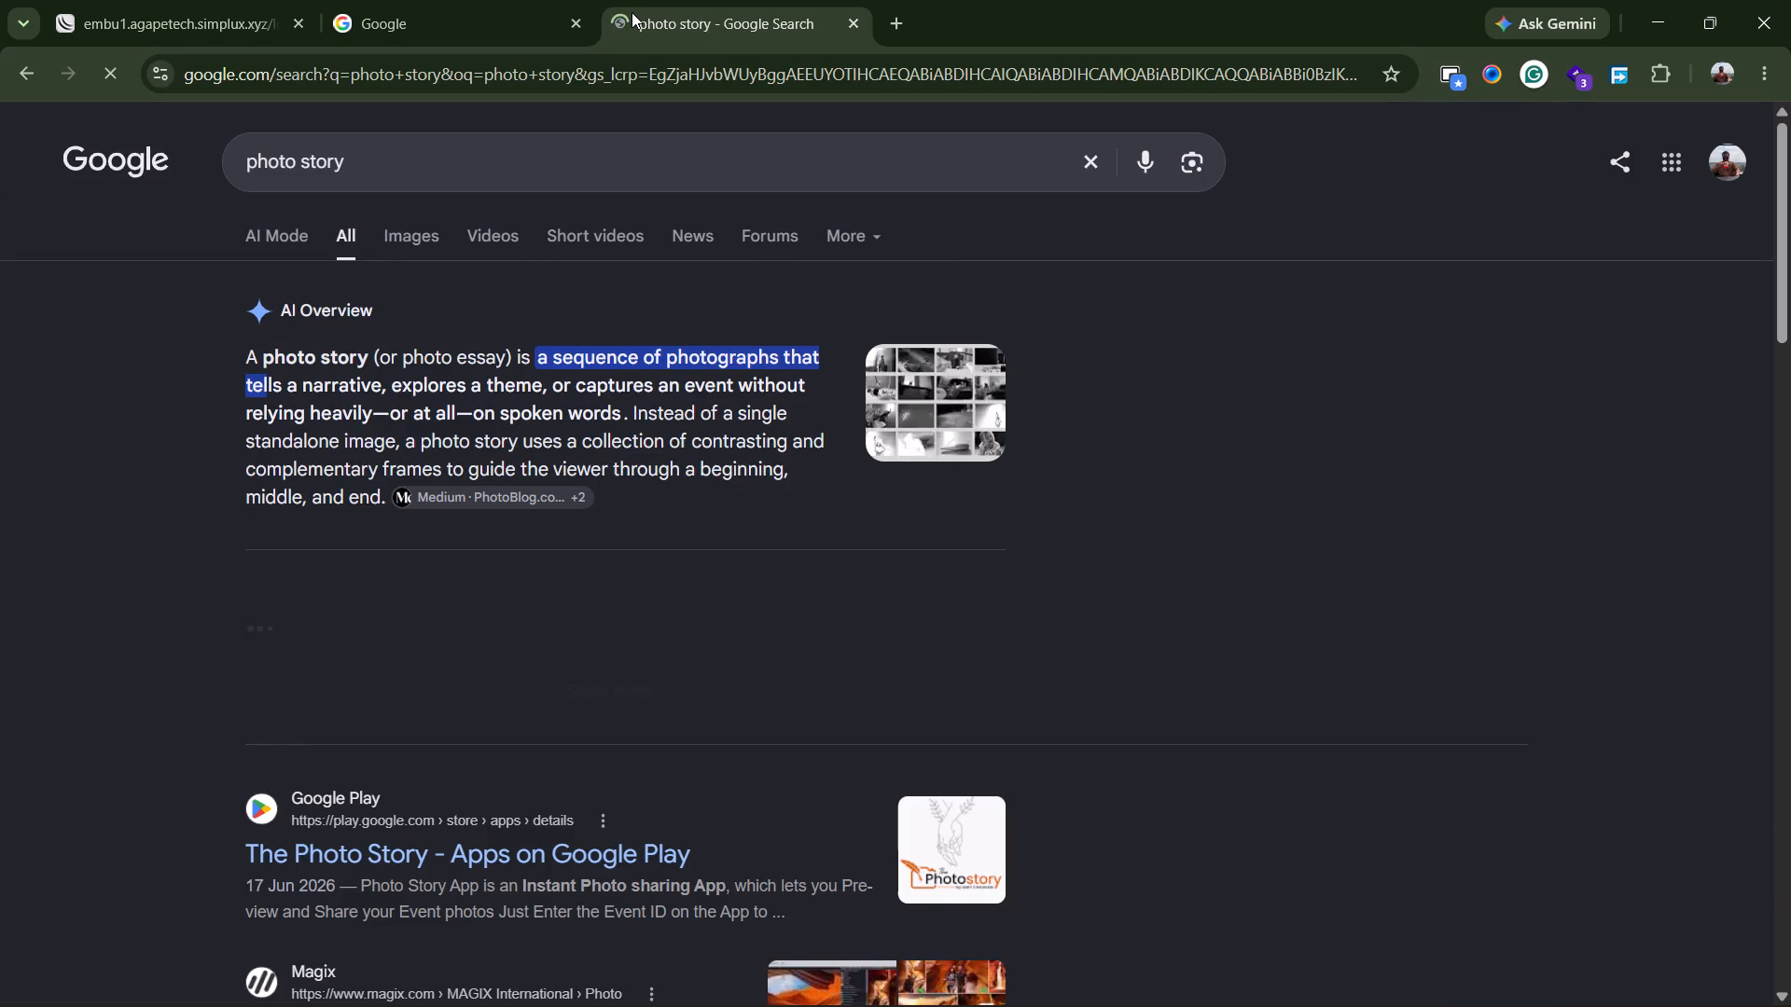
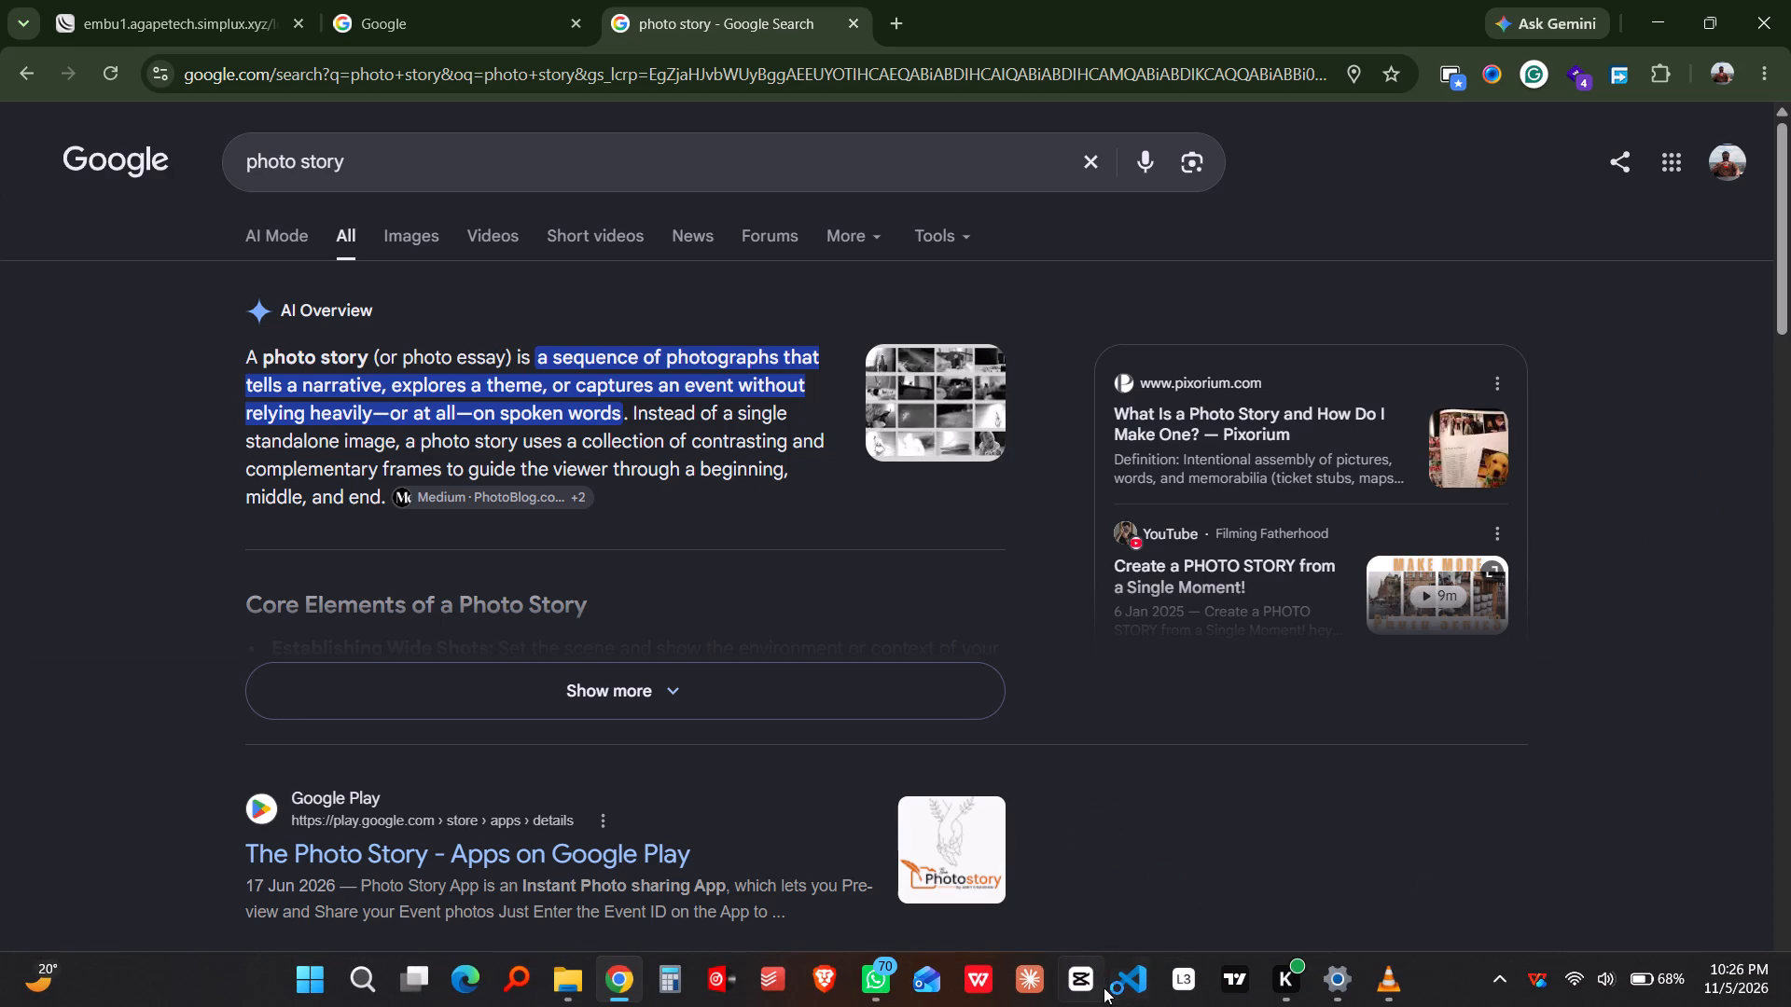
Switch to CapCut and create a new video project from the home screen.
left_click(1084, 977)
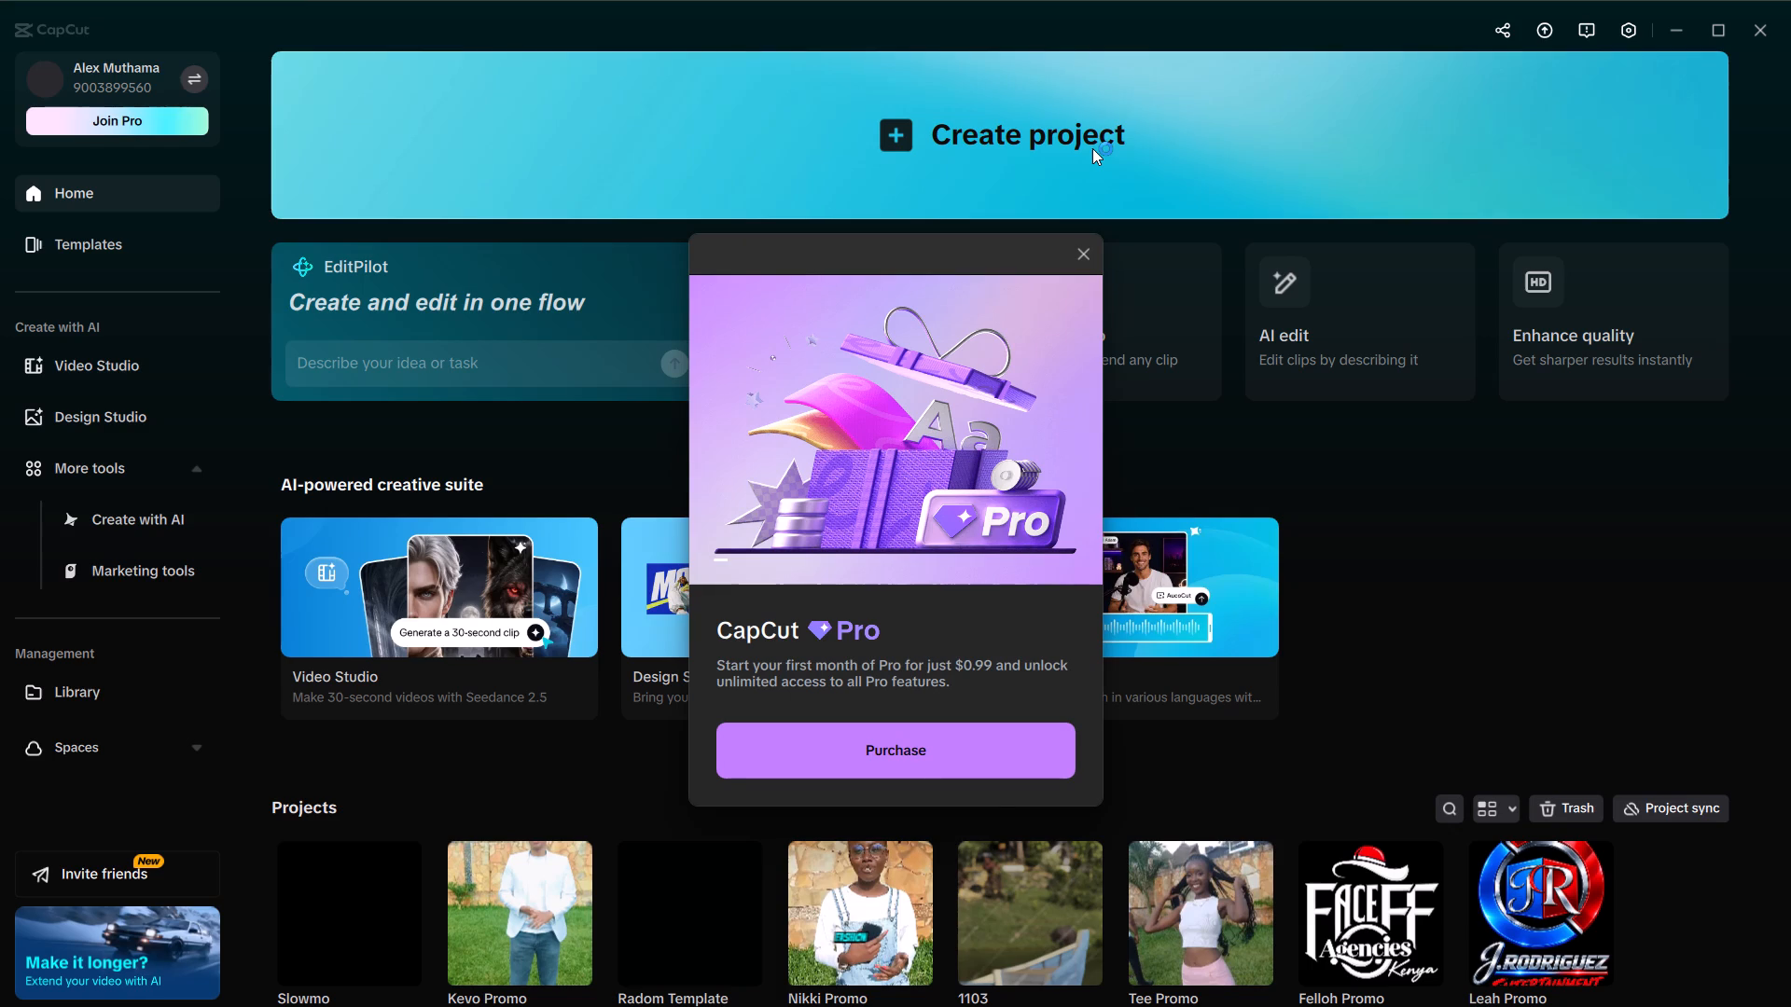
left_click(1092, 148)
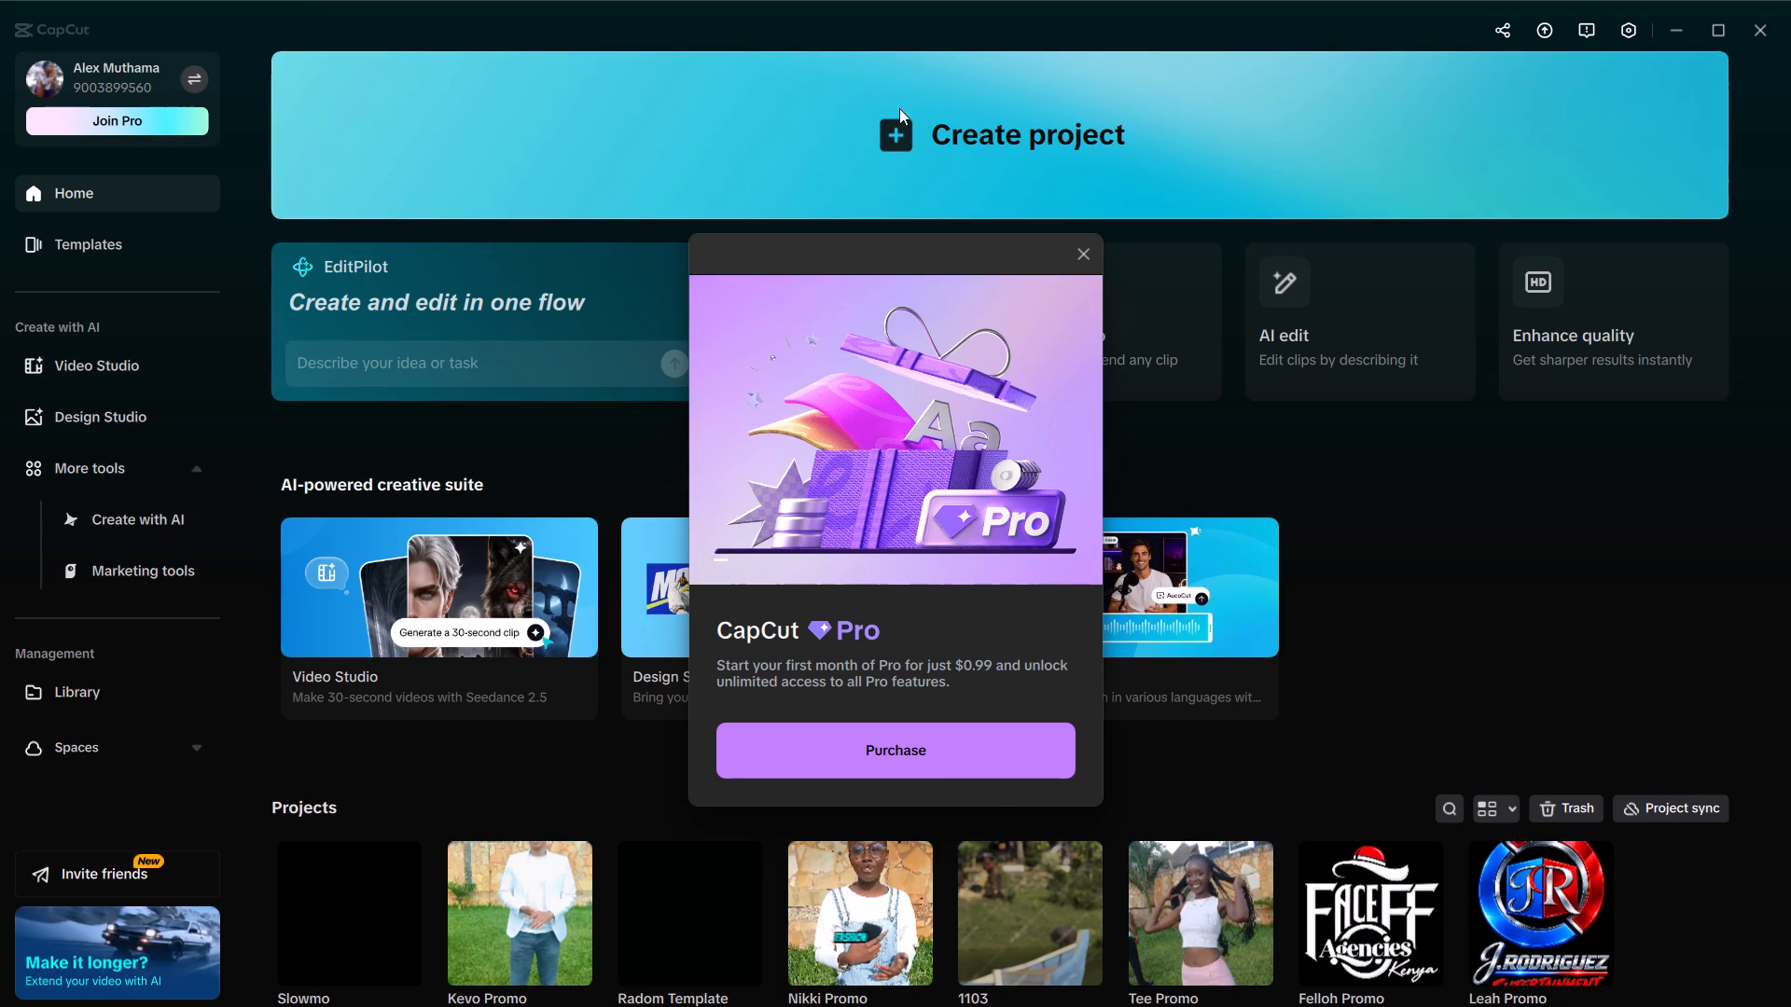
left_click(909, 131)
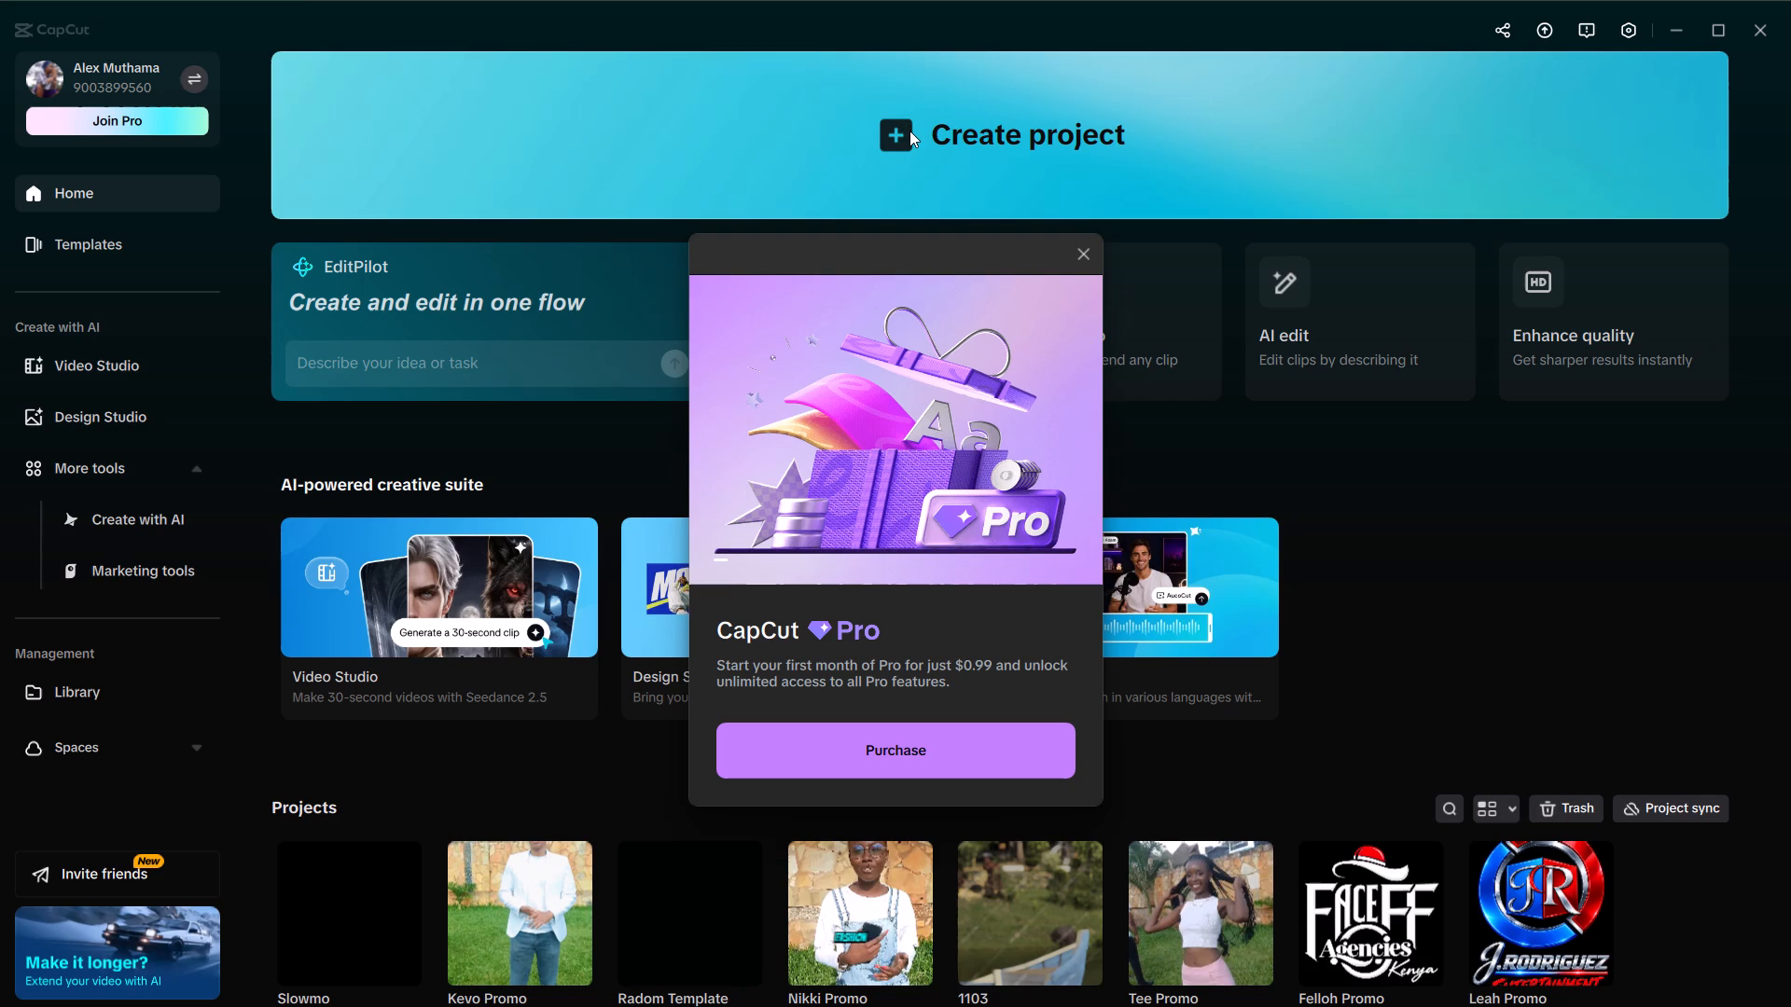
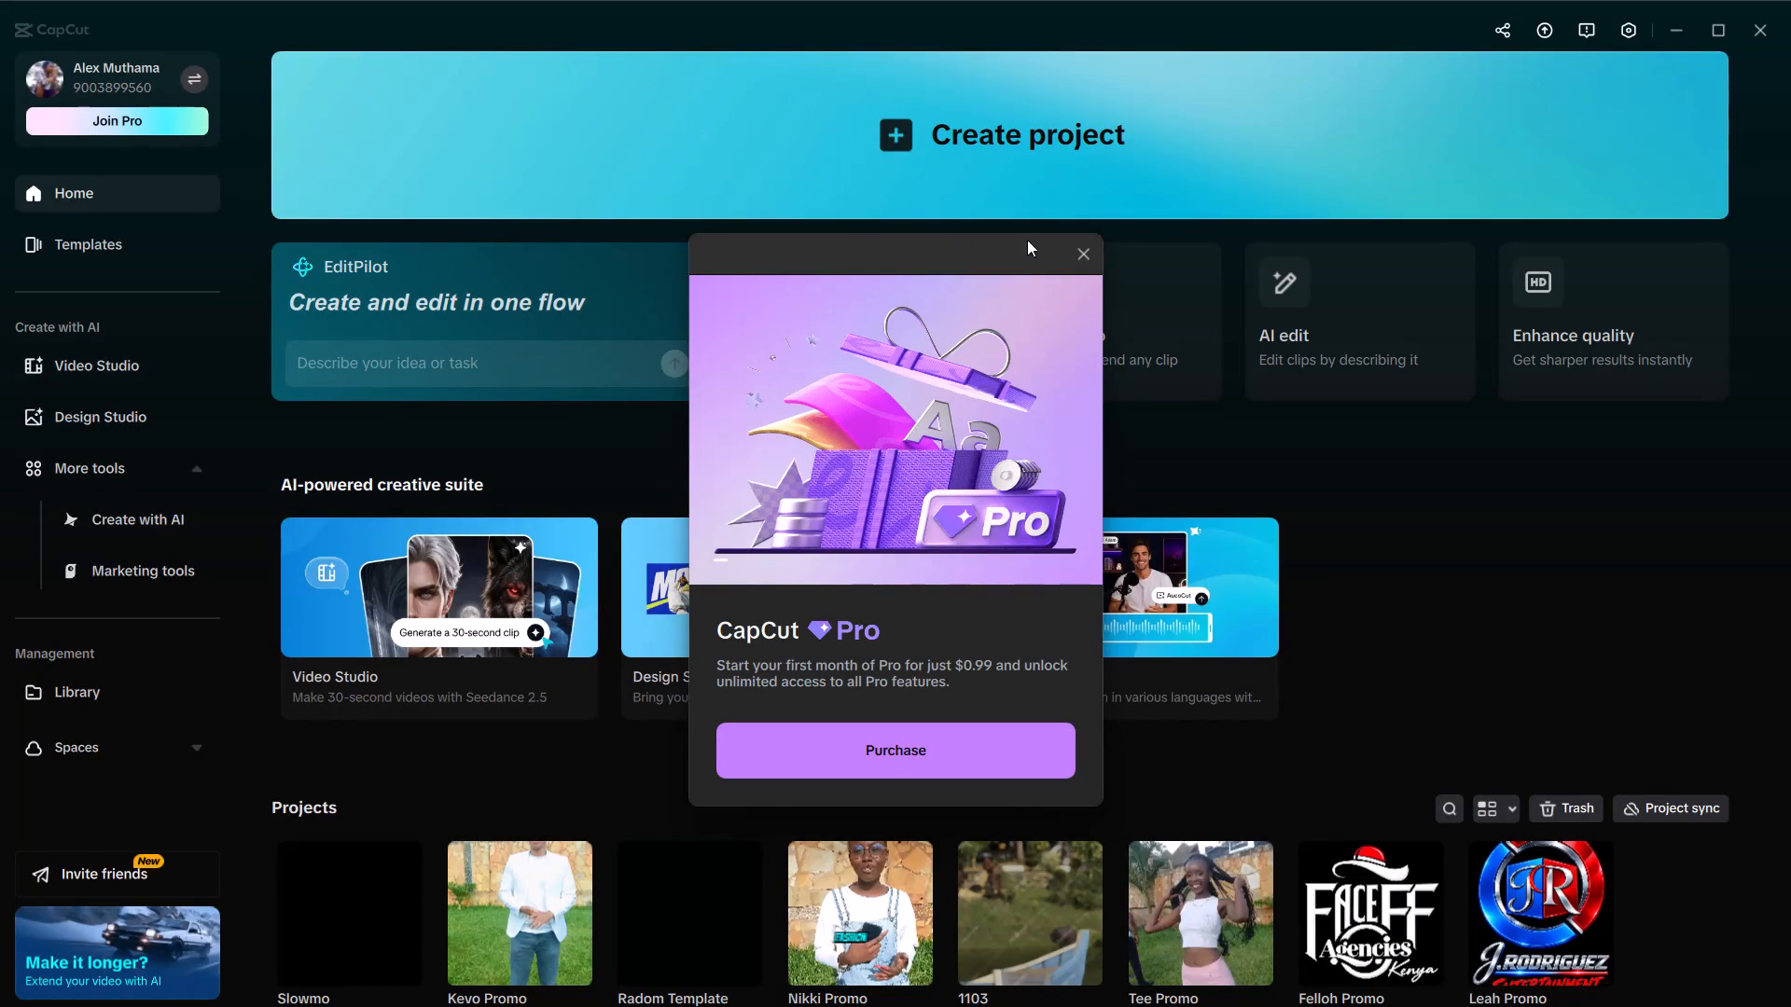
Dismiss the CapCut Pro purchase offer and minimize the home window.
left_click(1062, 260)
left_click(1083, 259)
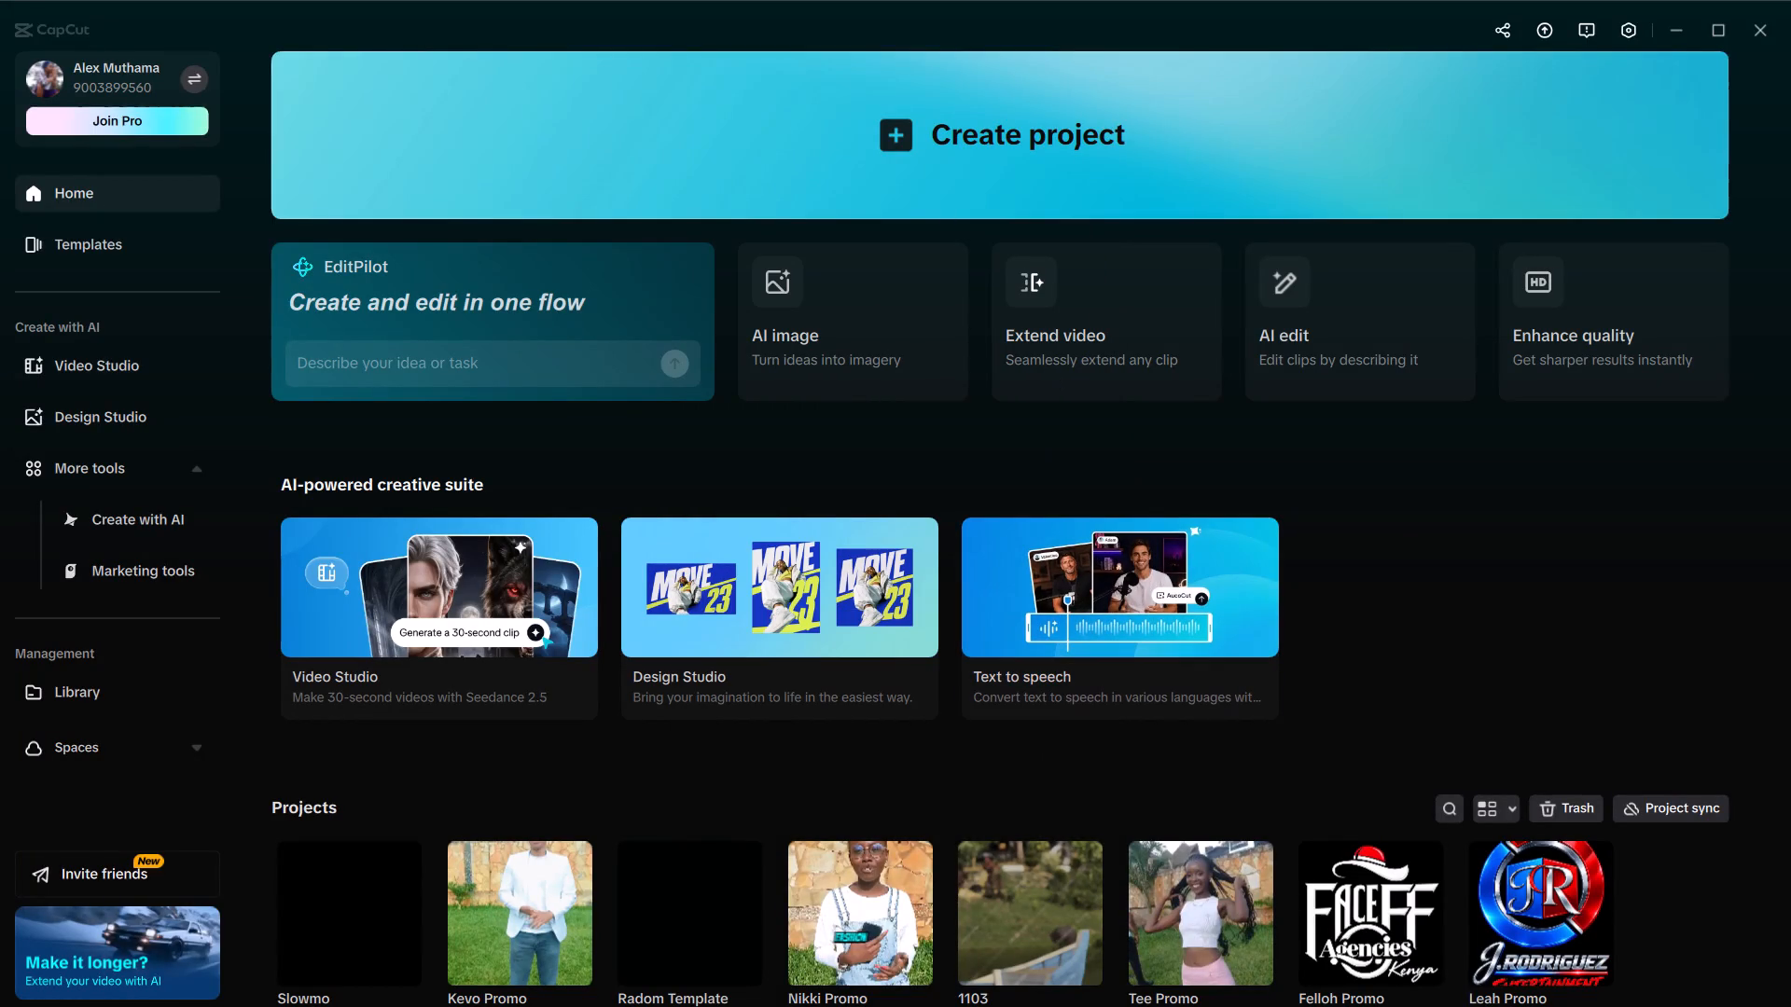
left_click(1666, 34)
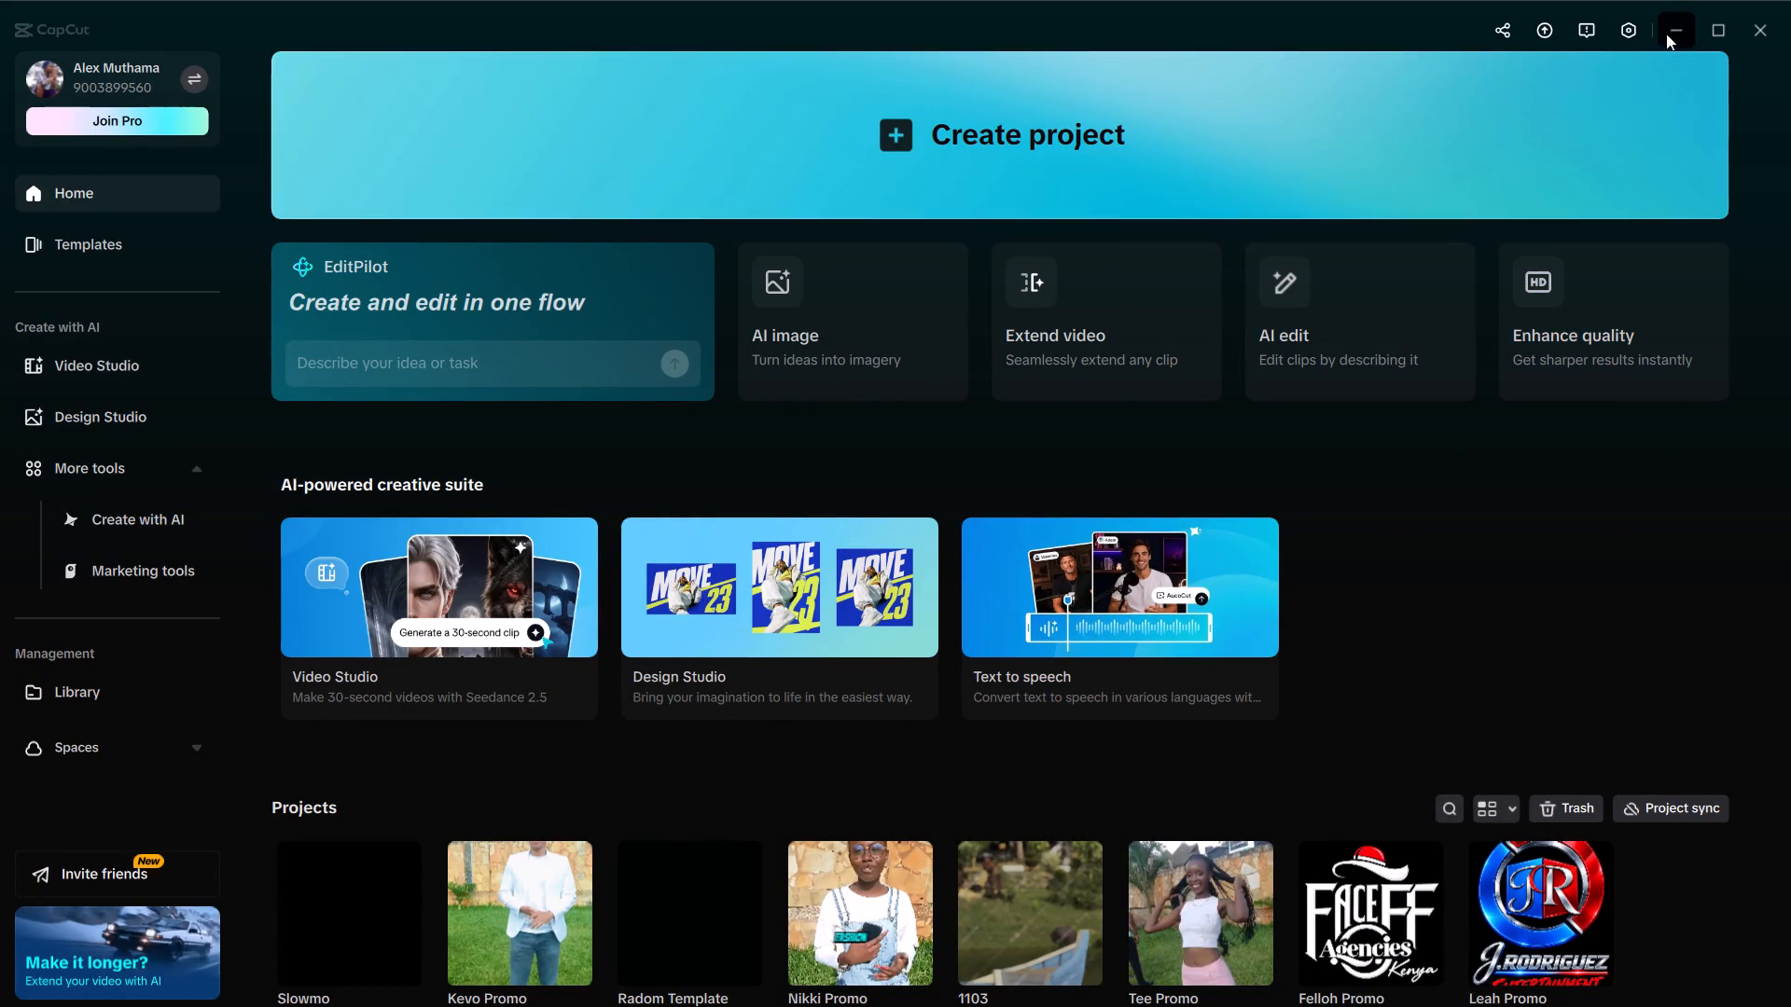
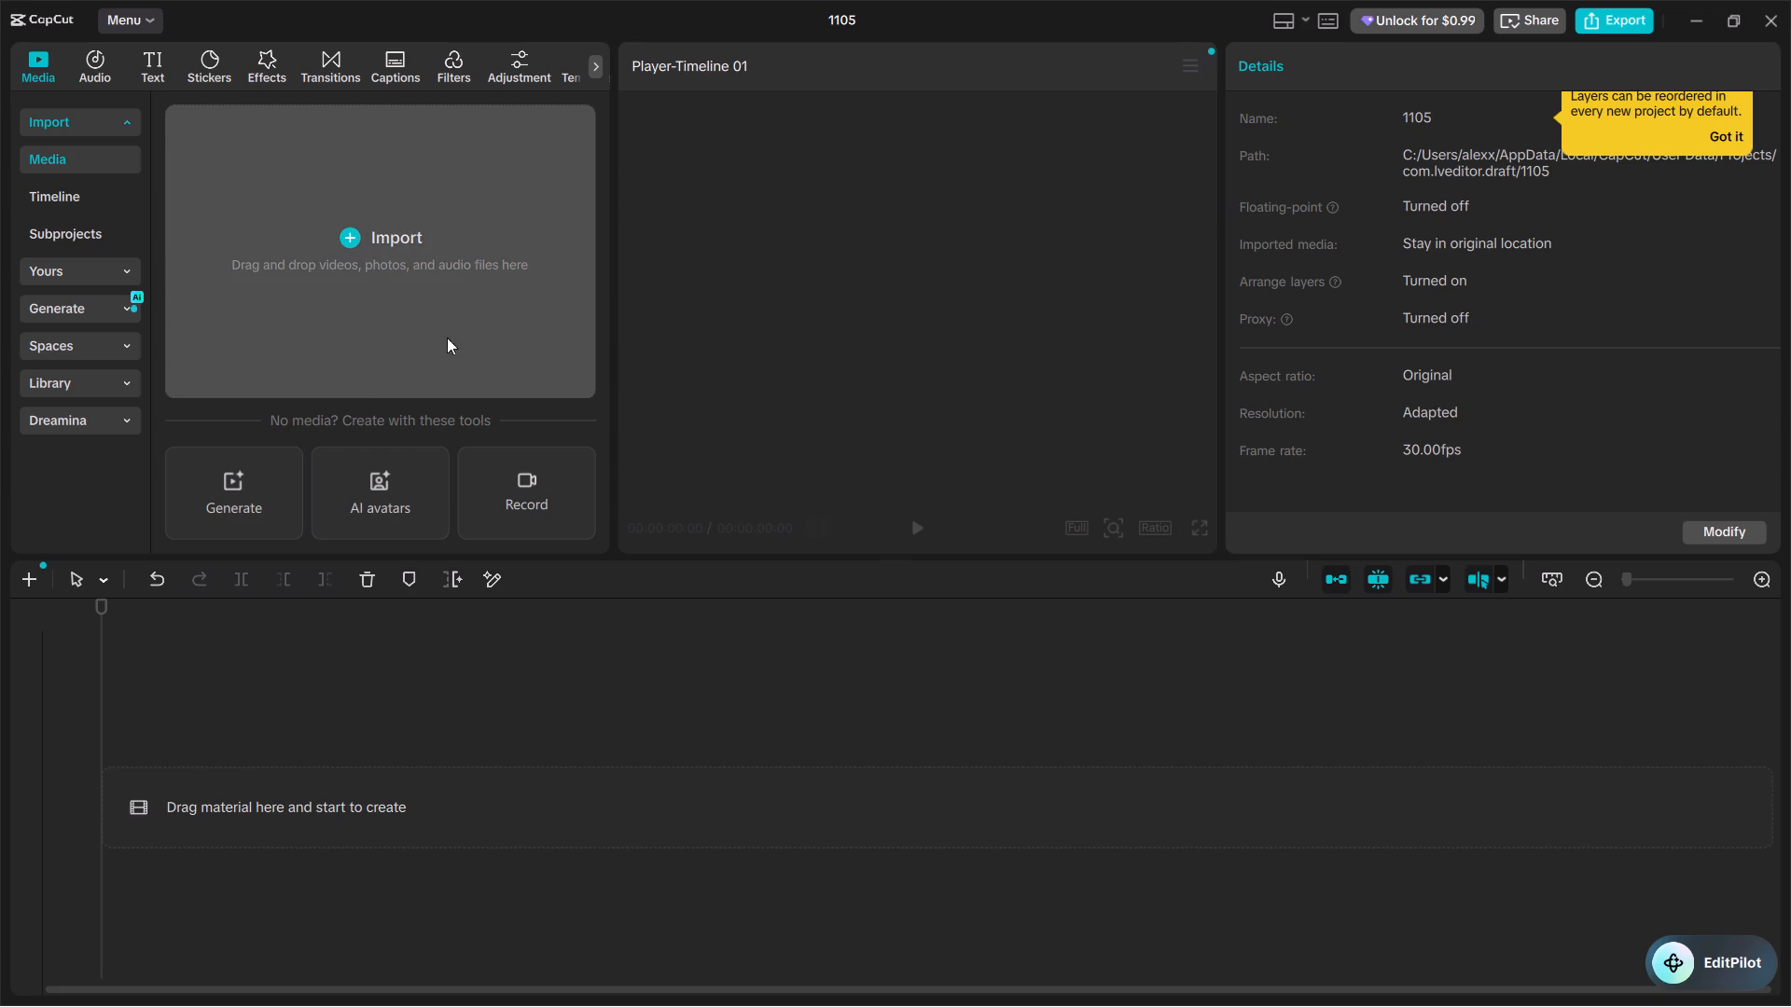
Start importing media into the new project, bringing up the choice of import source.
left_click(368, 248)
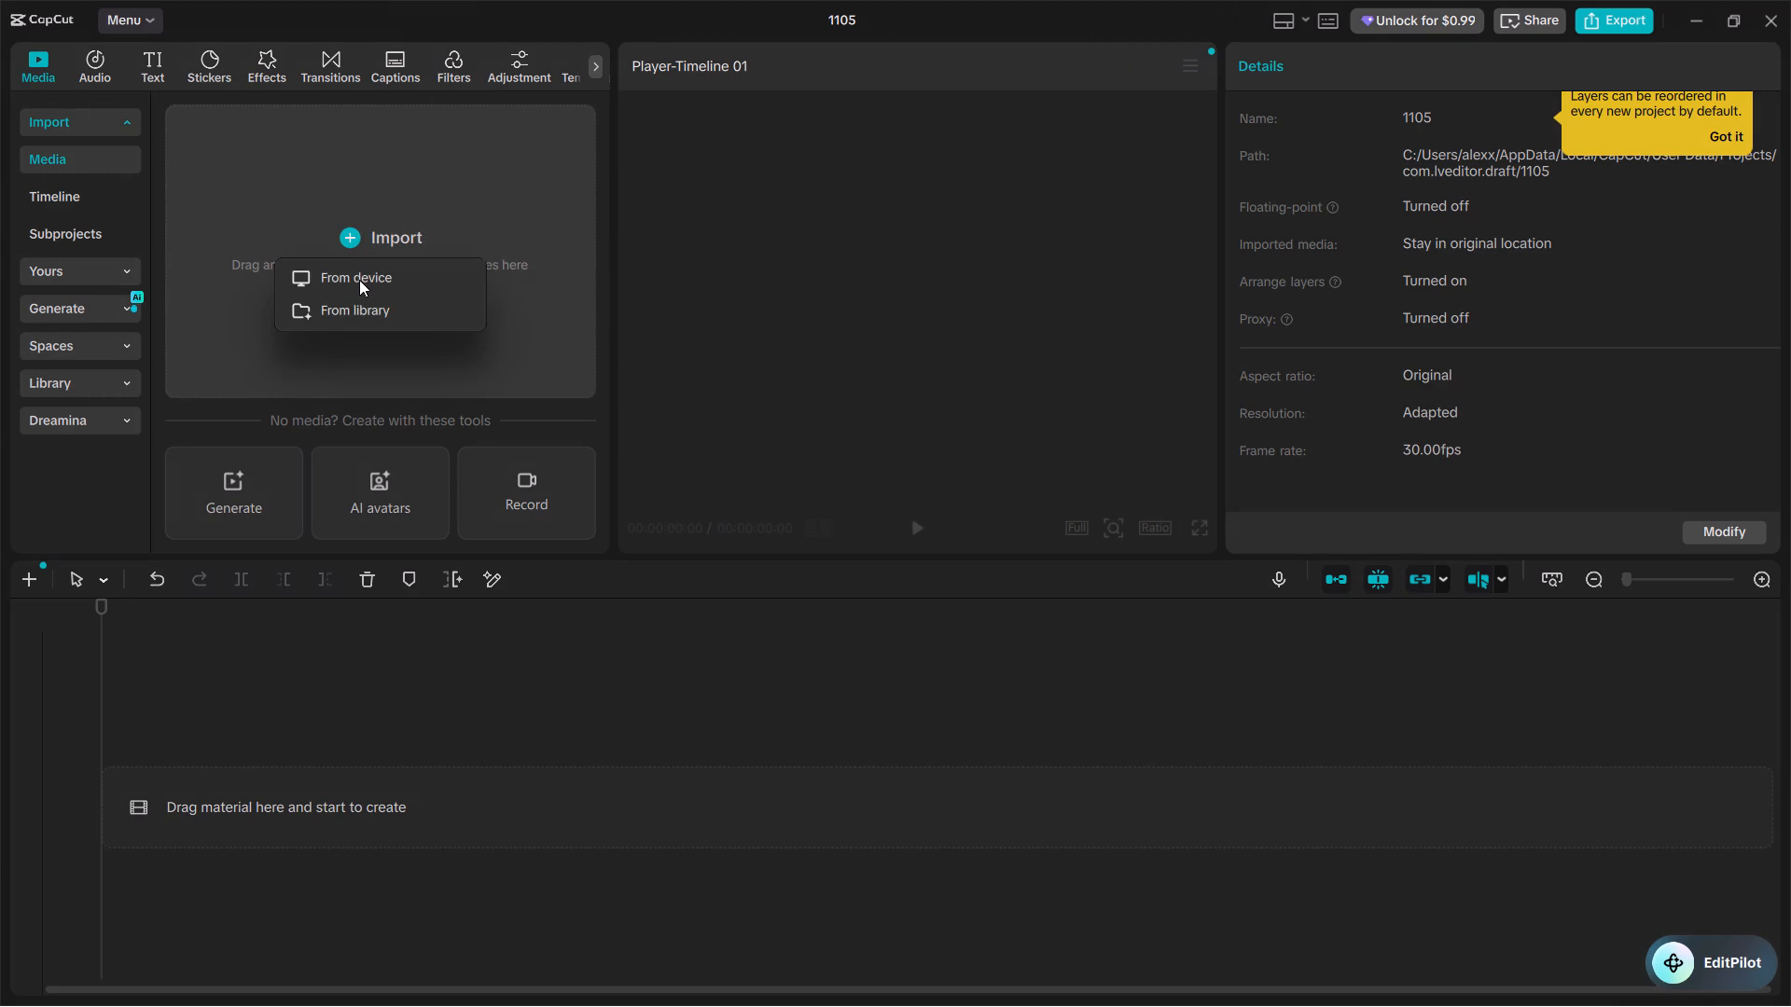
Import the Yodel video from the device's Downloads folder and add it to the empty timeline.
left_click(359, 280)
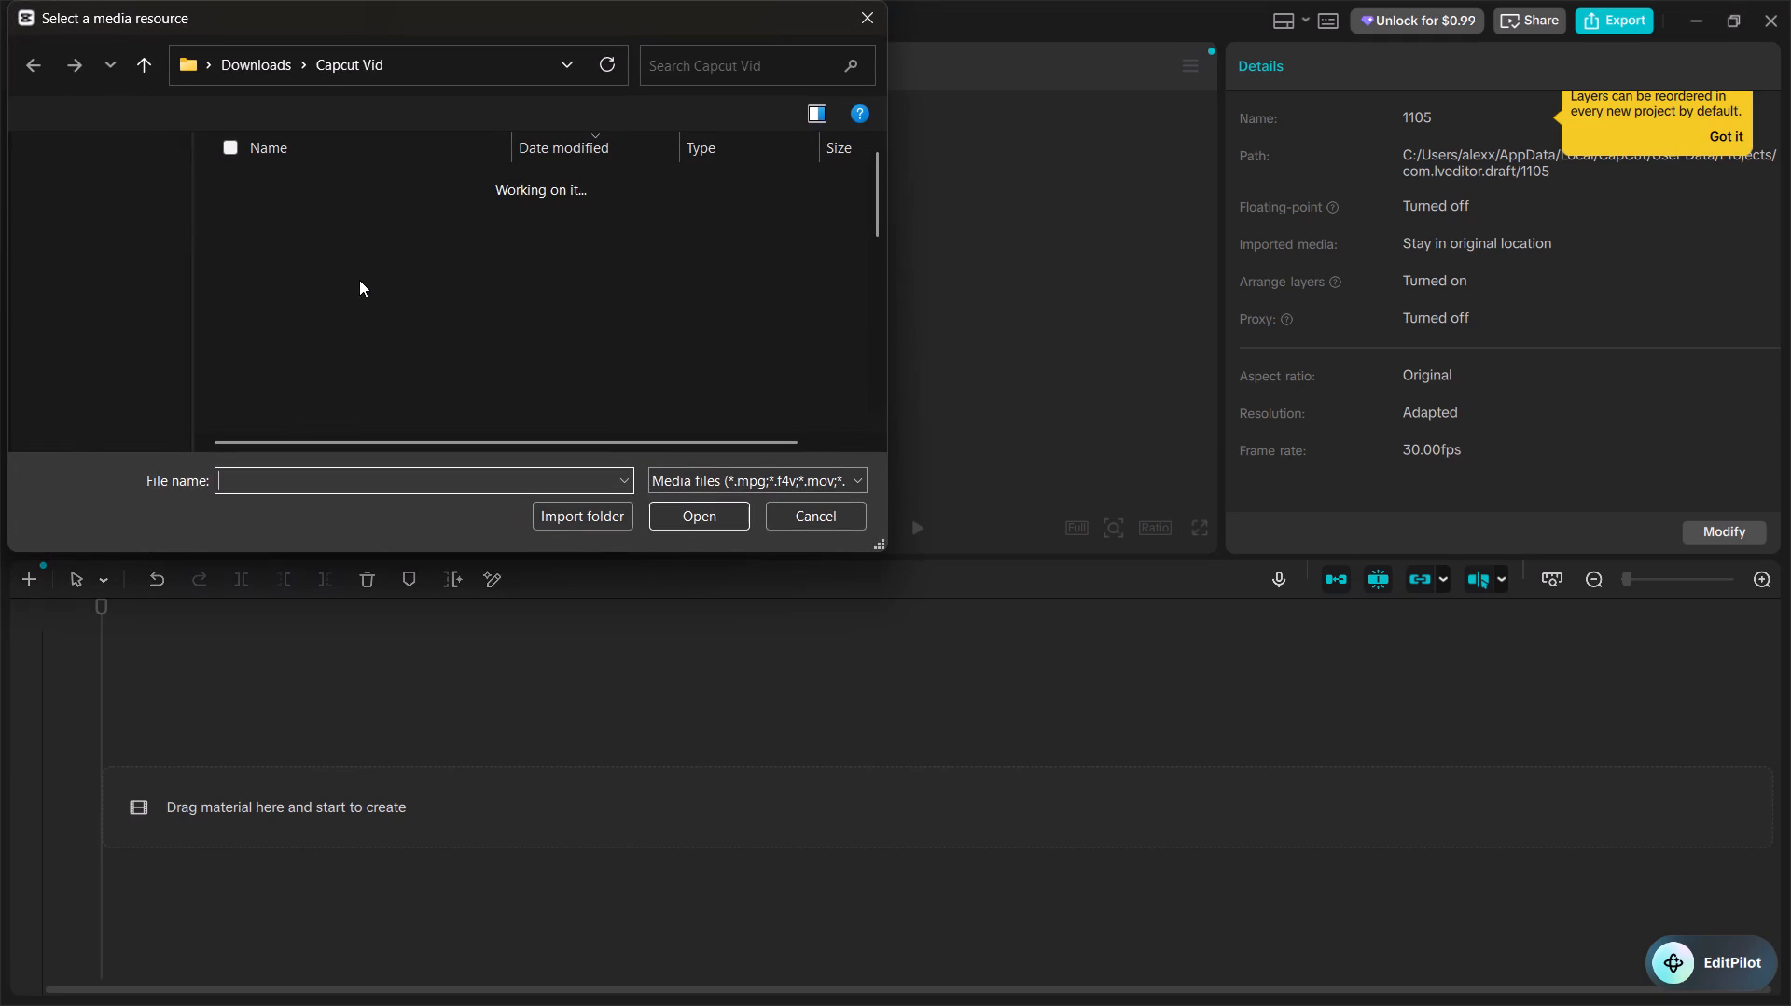
scroll(303, 232, "up", 1)
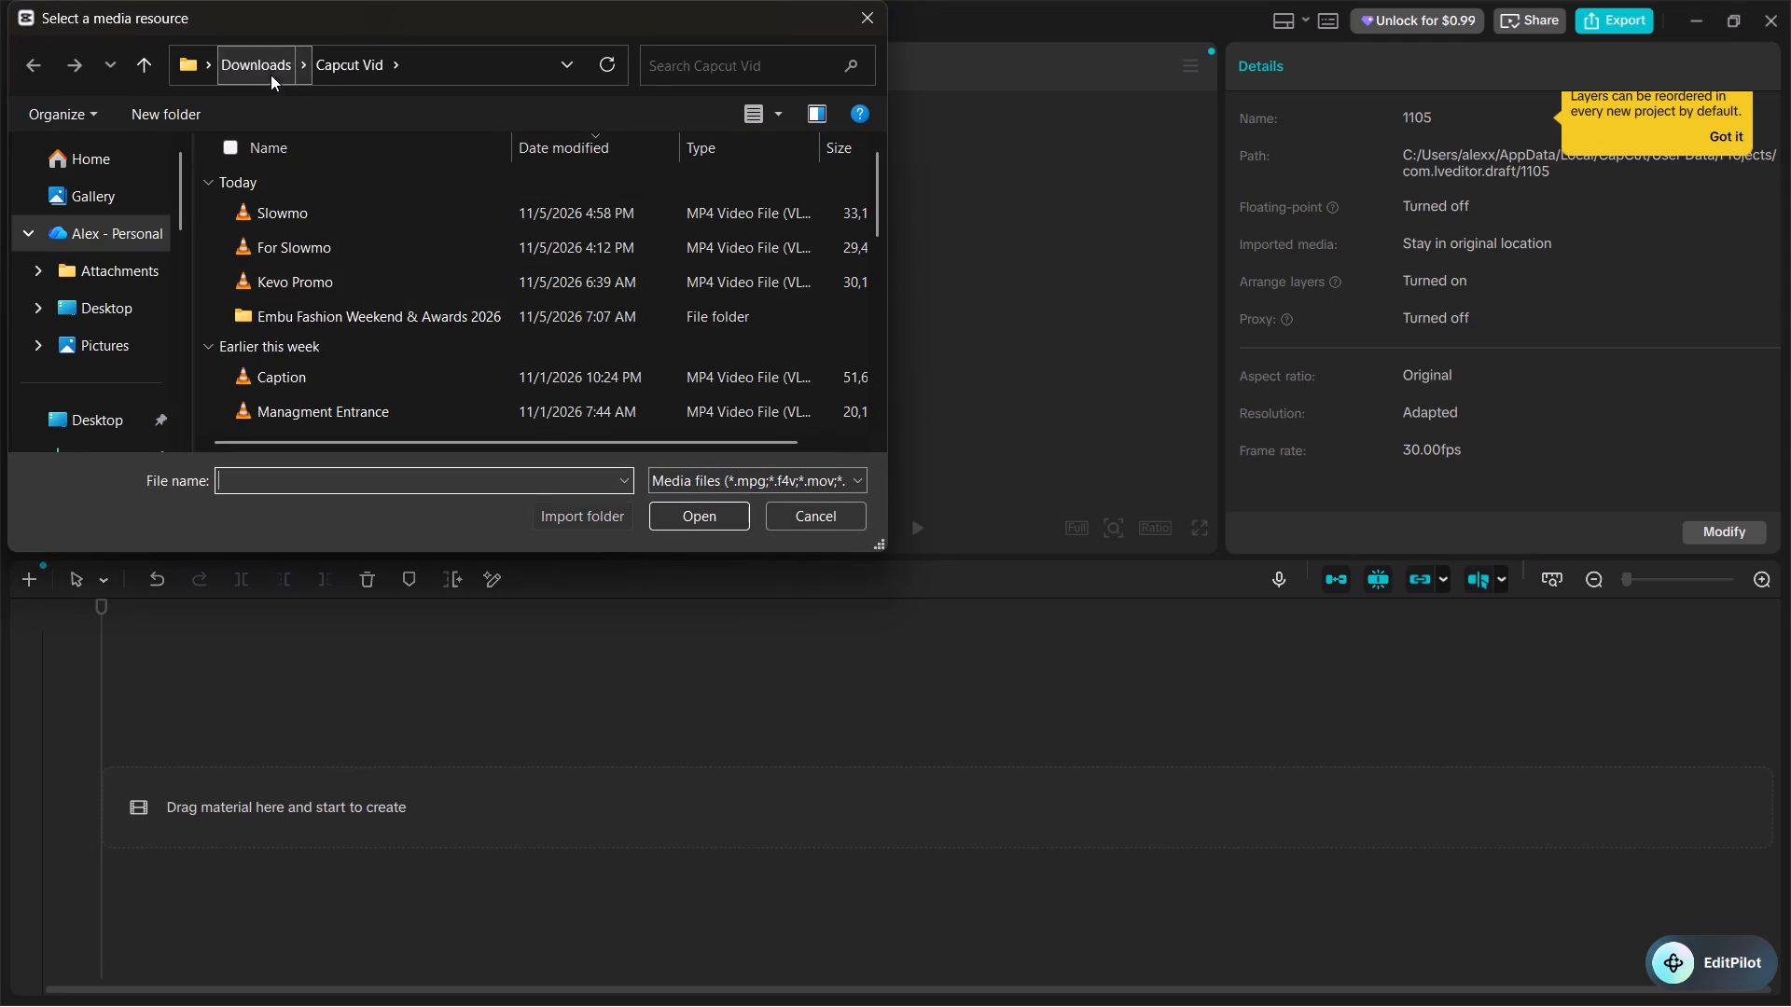
left_click(271, 72)
scroll(301, 204, "up", 1)
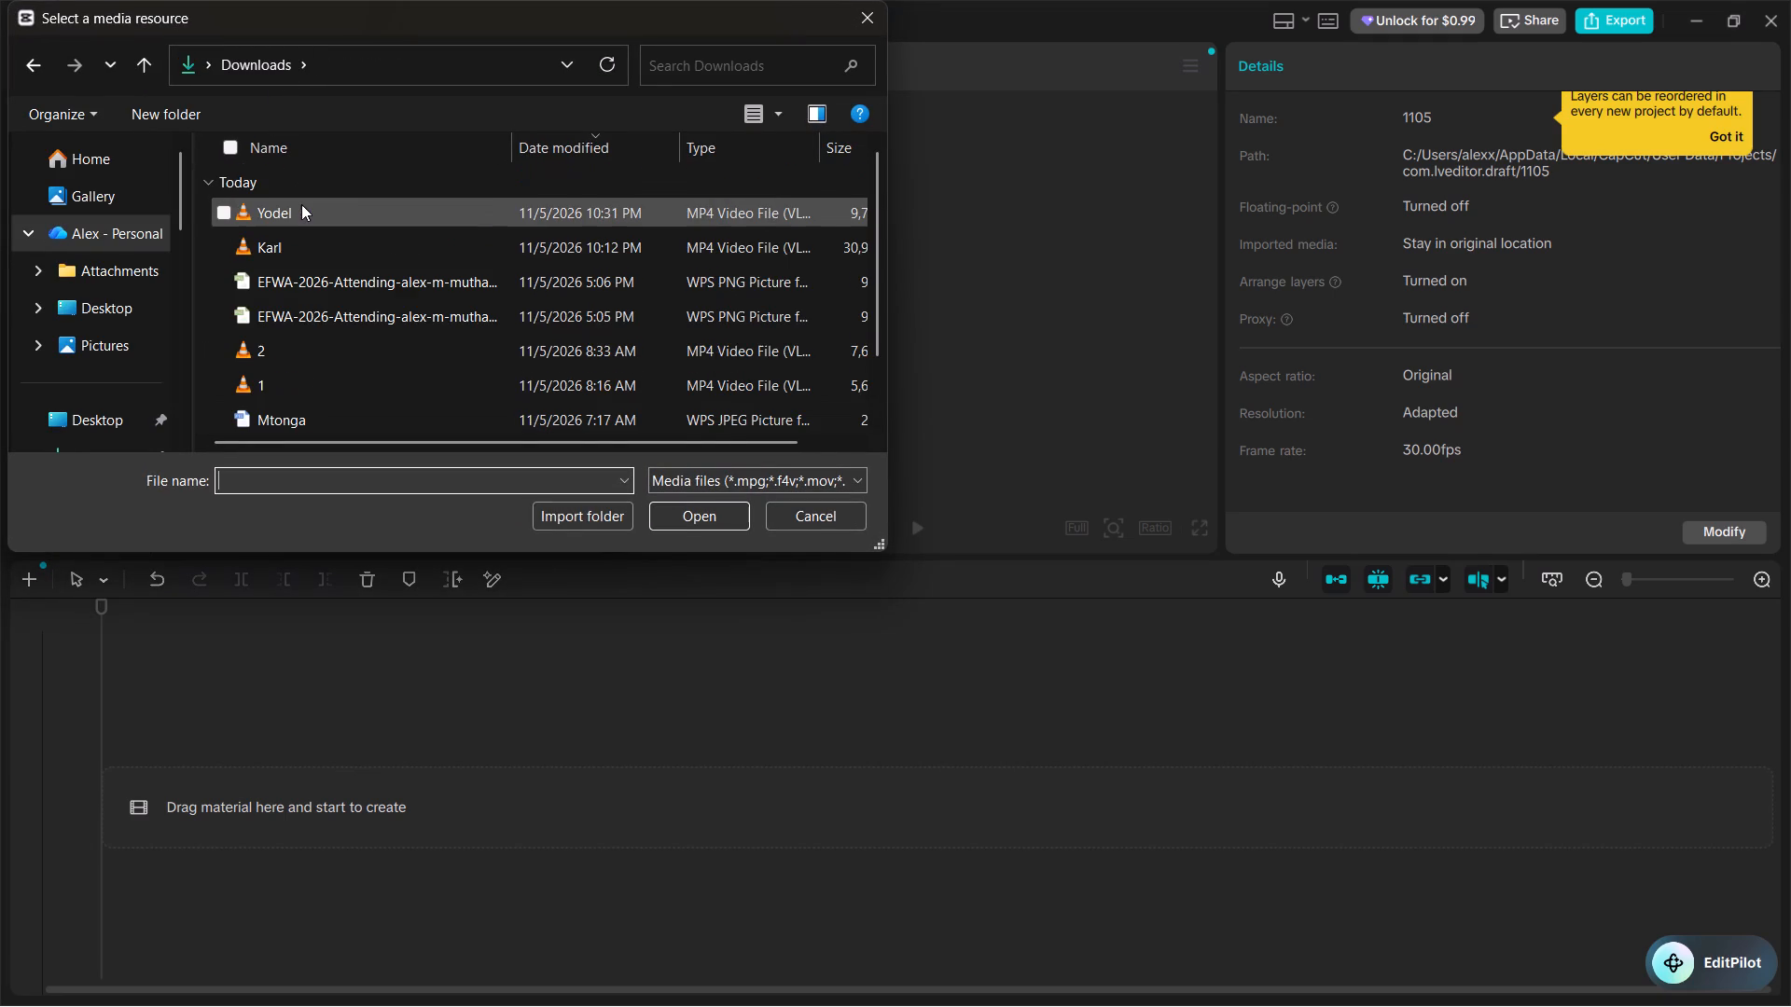
scroll(301, 204, "up", 3)
left_click(302, 213)
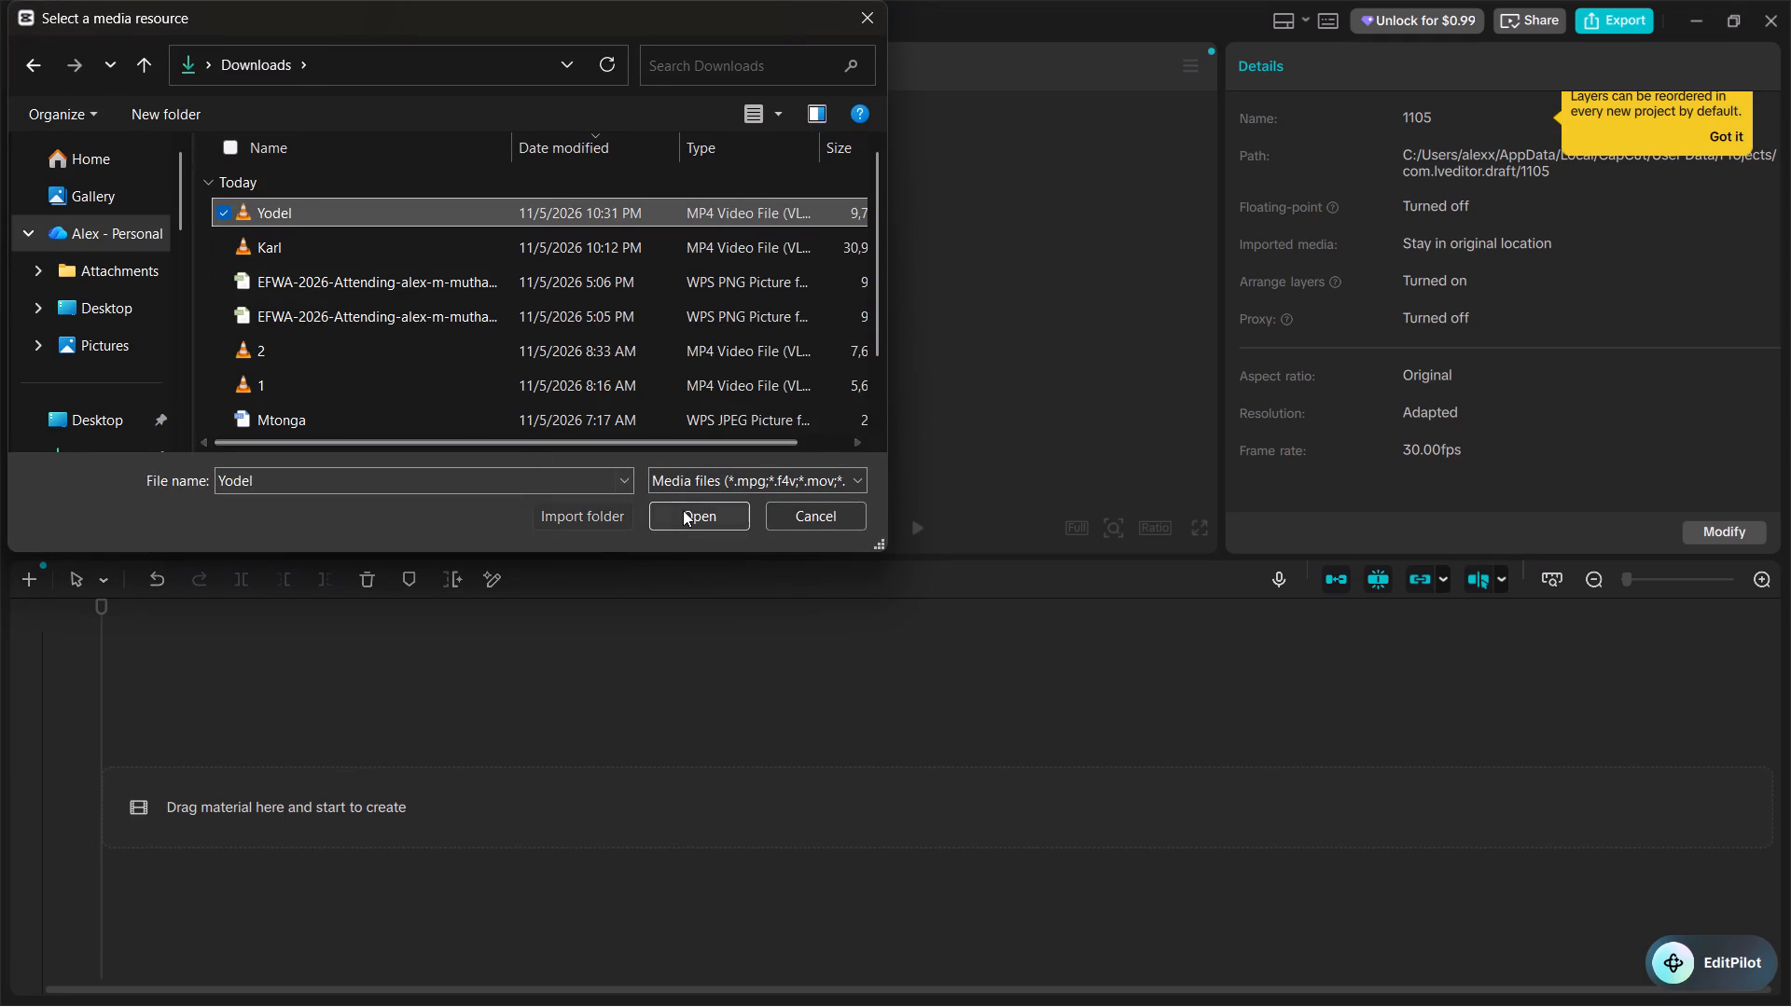
left_click(683, 510)
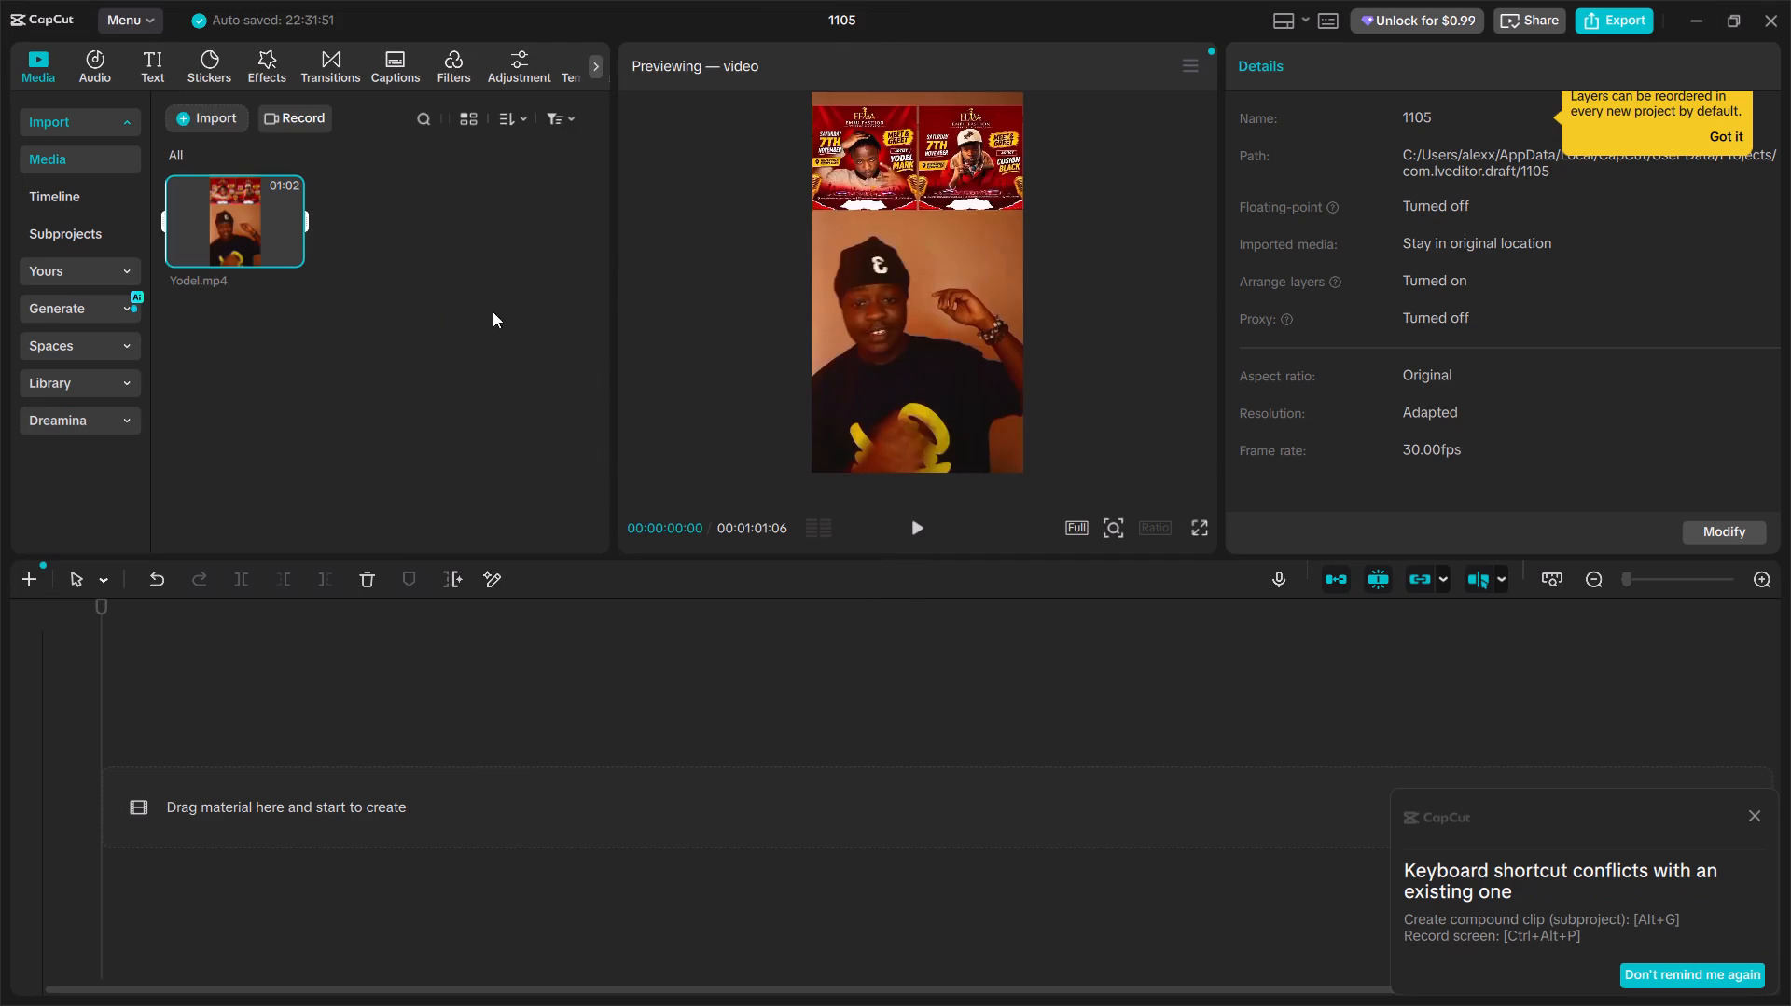
left_click(287, 256)
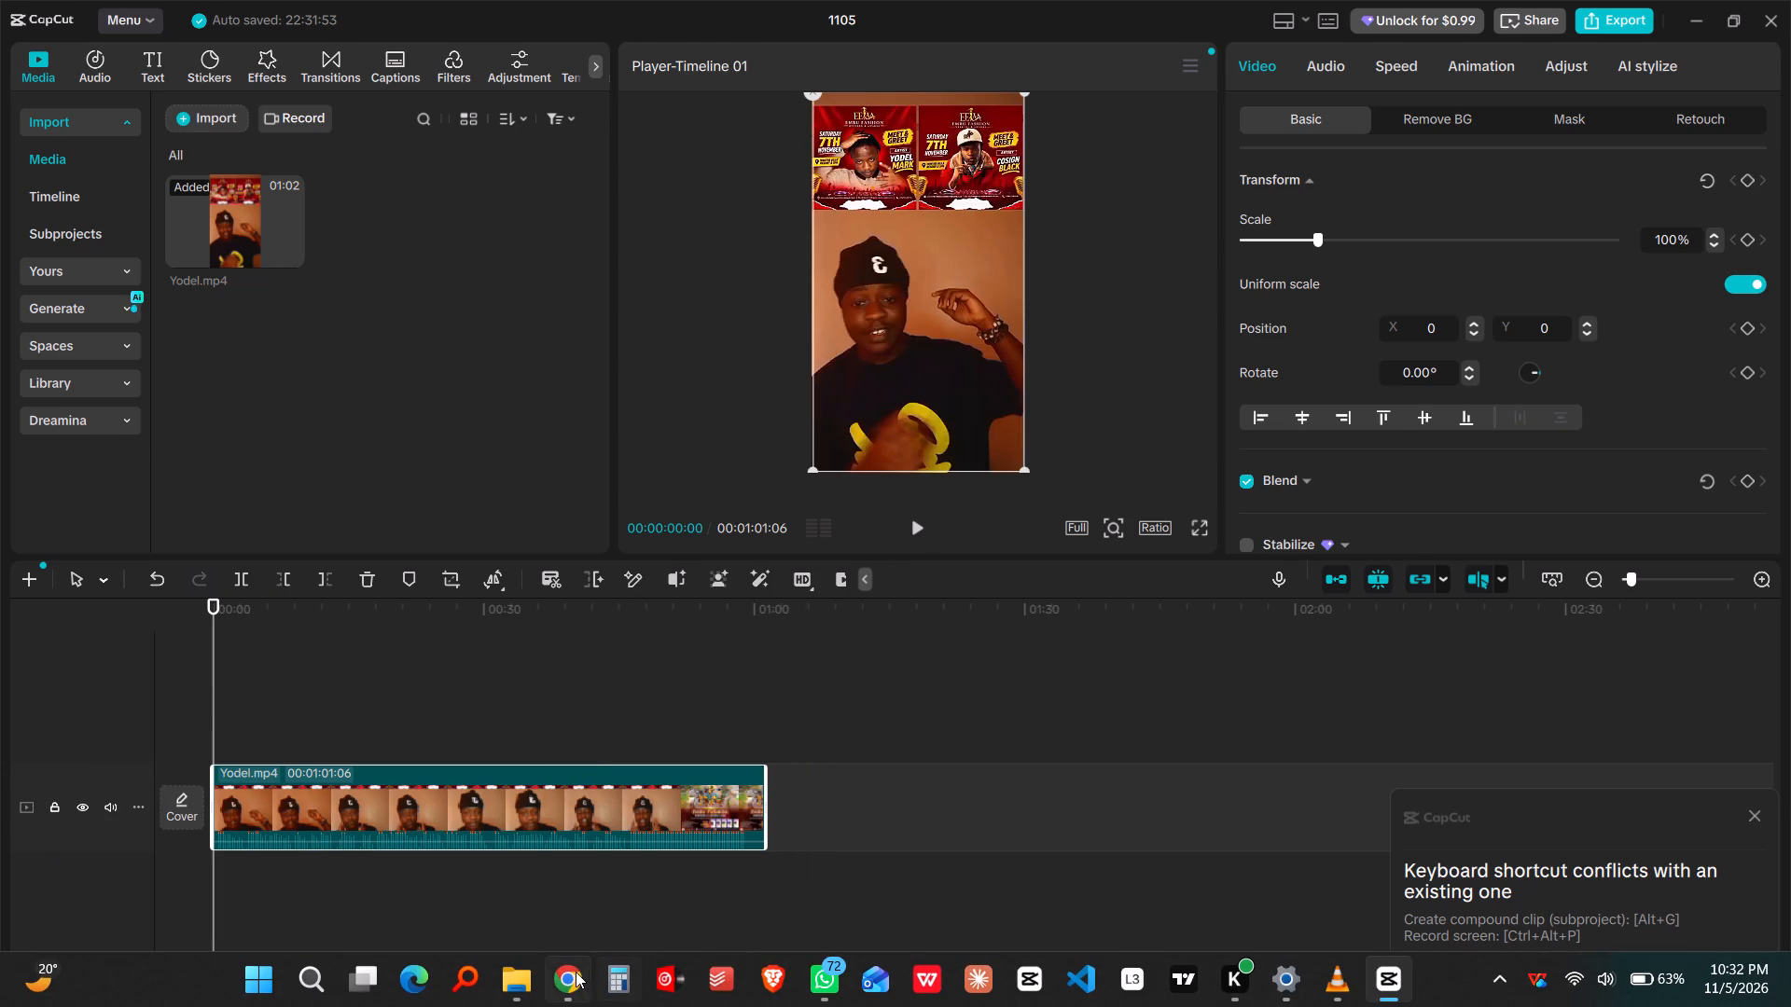
Switch to Chrome and open YouTube in a new tab.
left_click(576, 972)
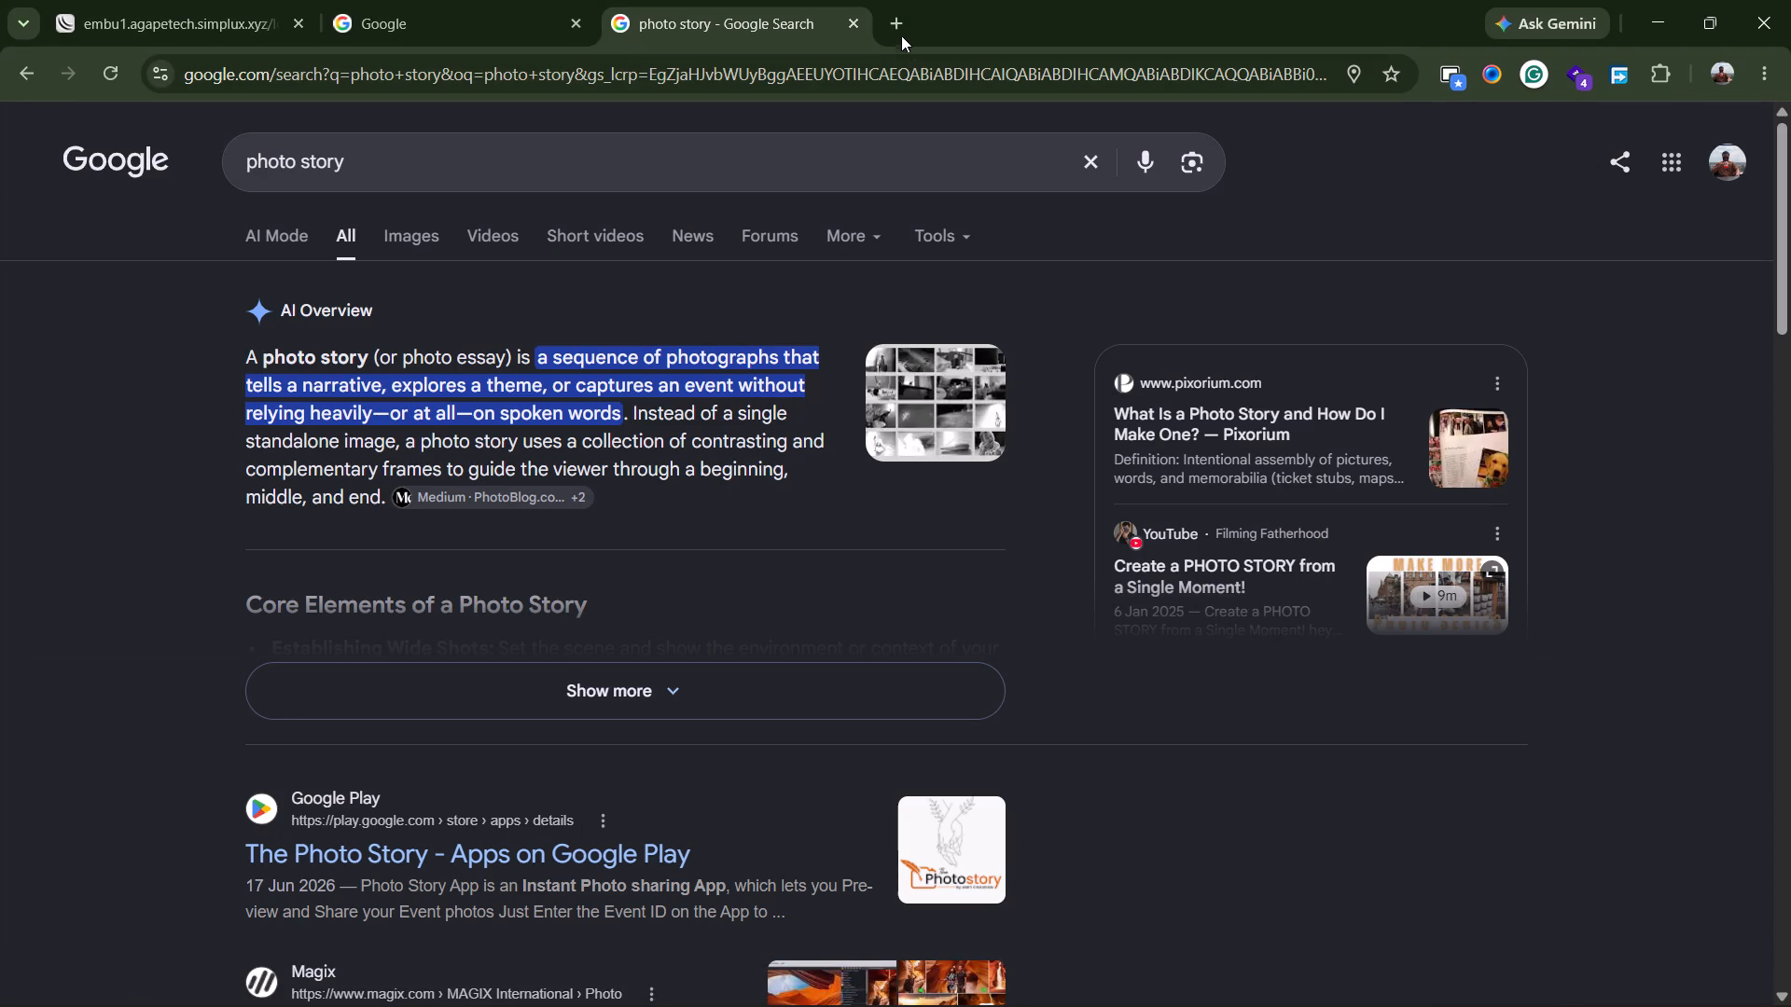
left_click(899, 25)
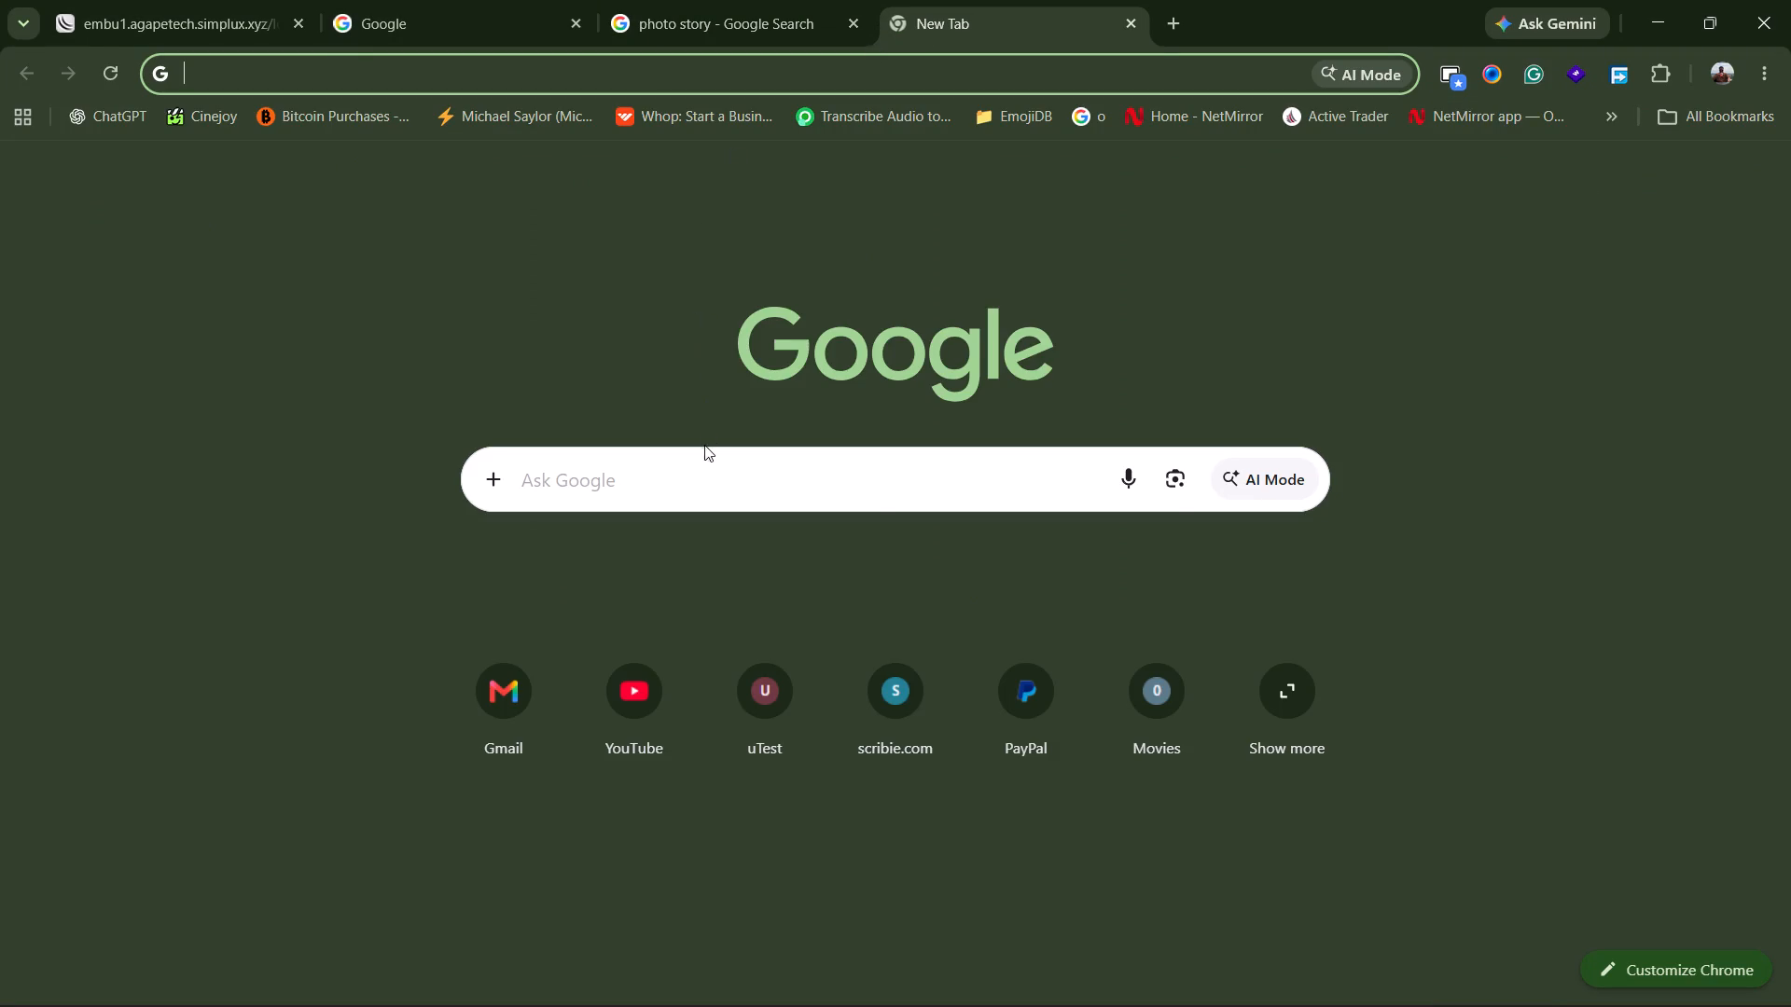
left_click(635, 678)
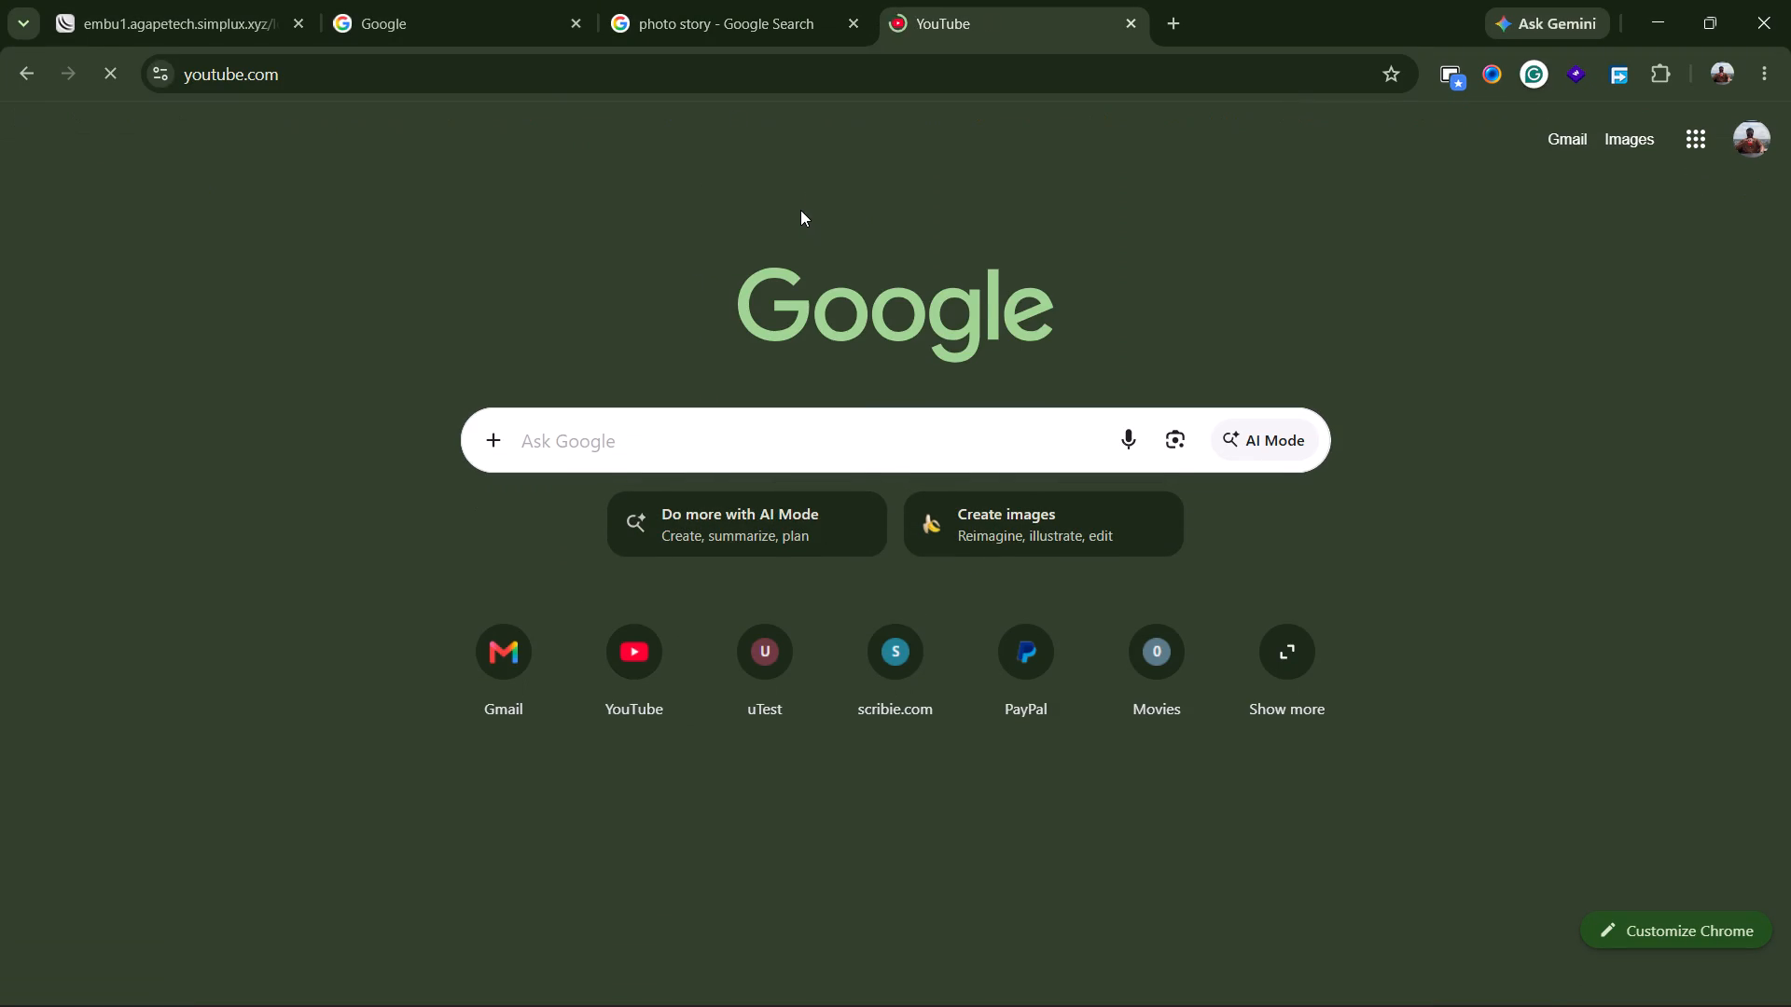
Return to CapCut and preview the closing part of the Yodel clip, from about 45 to 55 seconds.
key("alt+Tab")
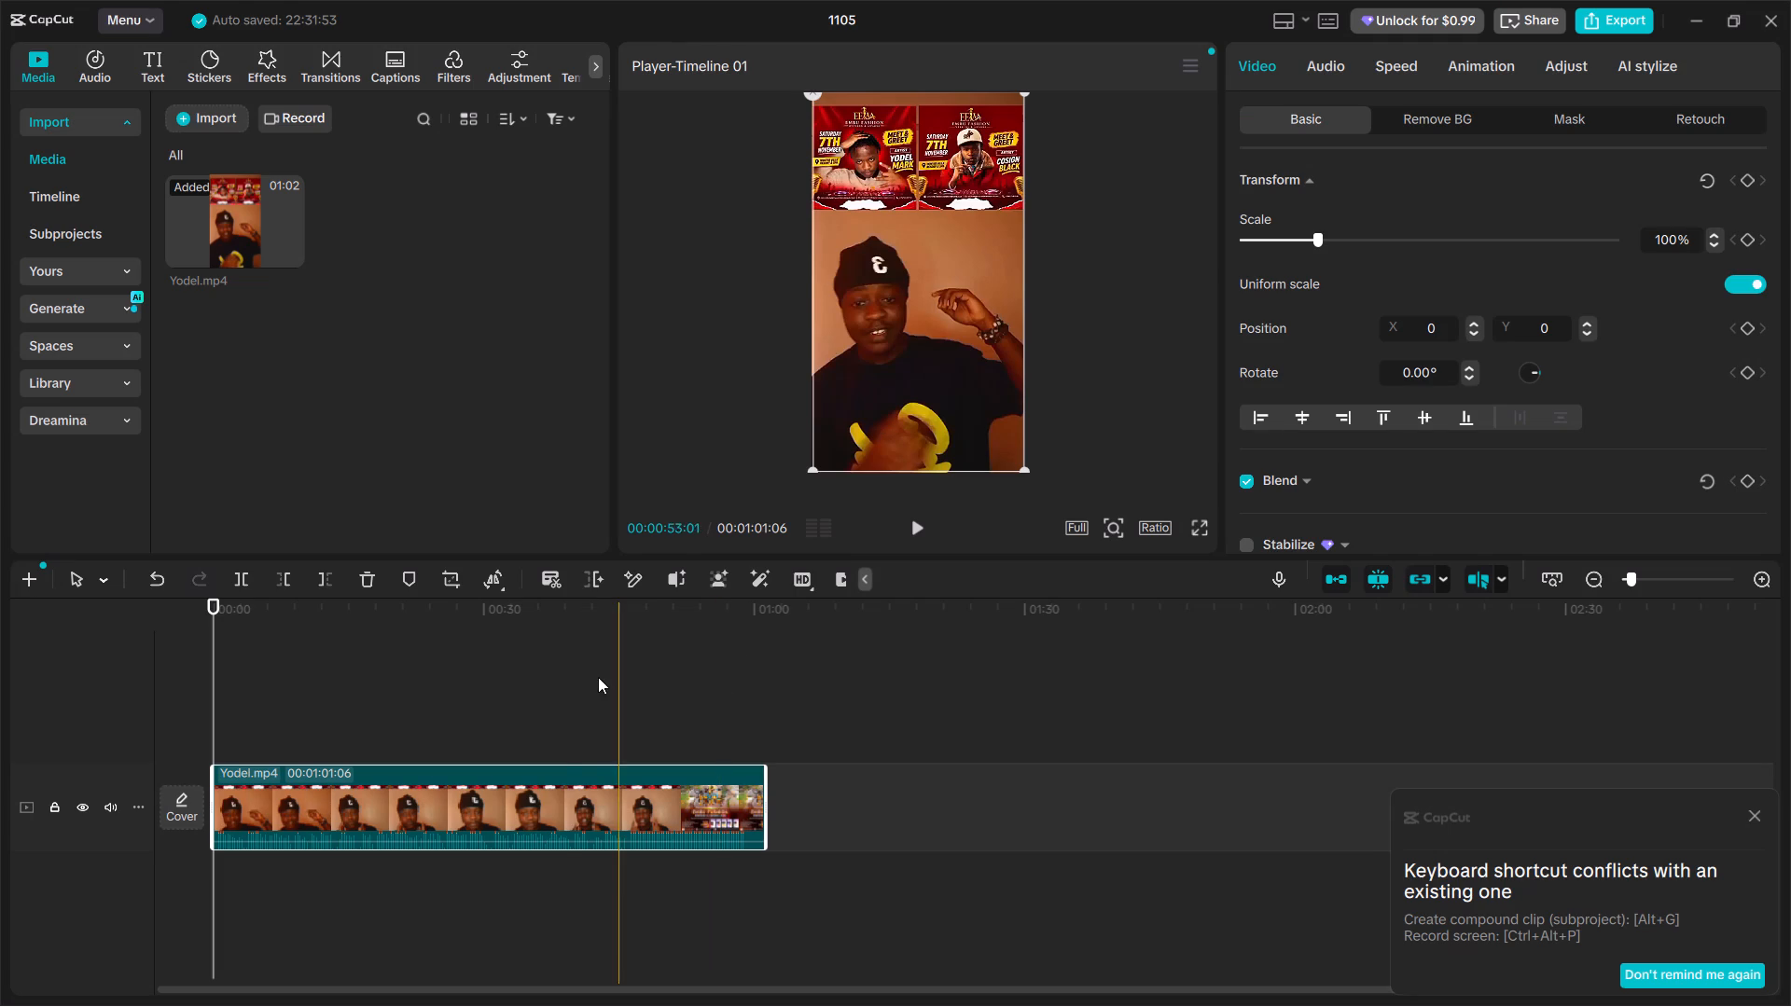
left_click(618, 679)
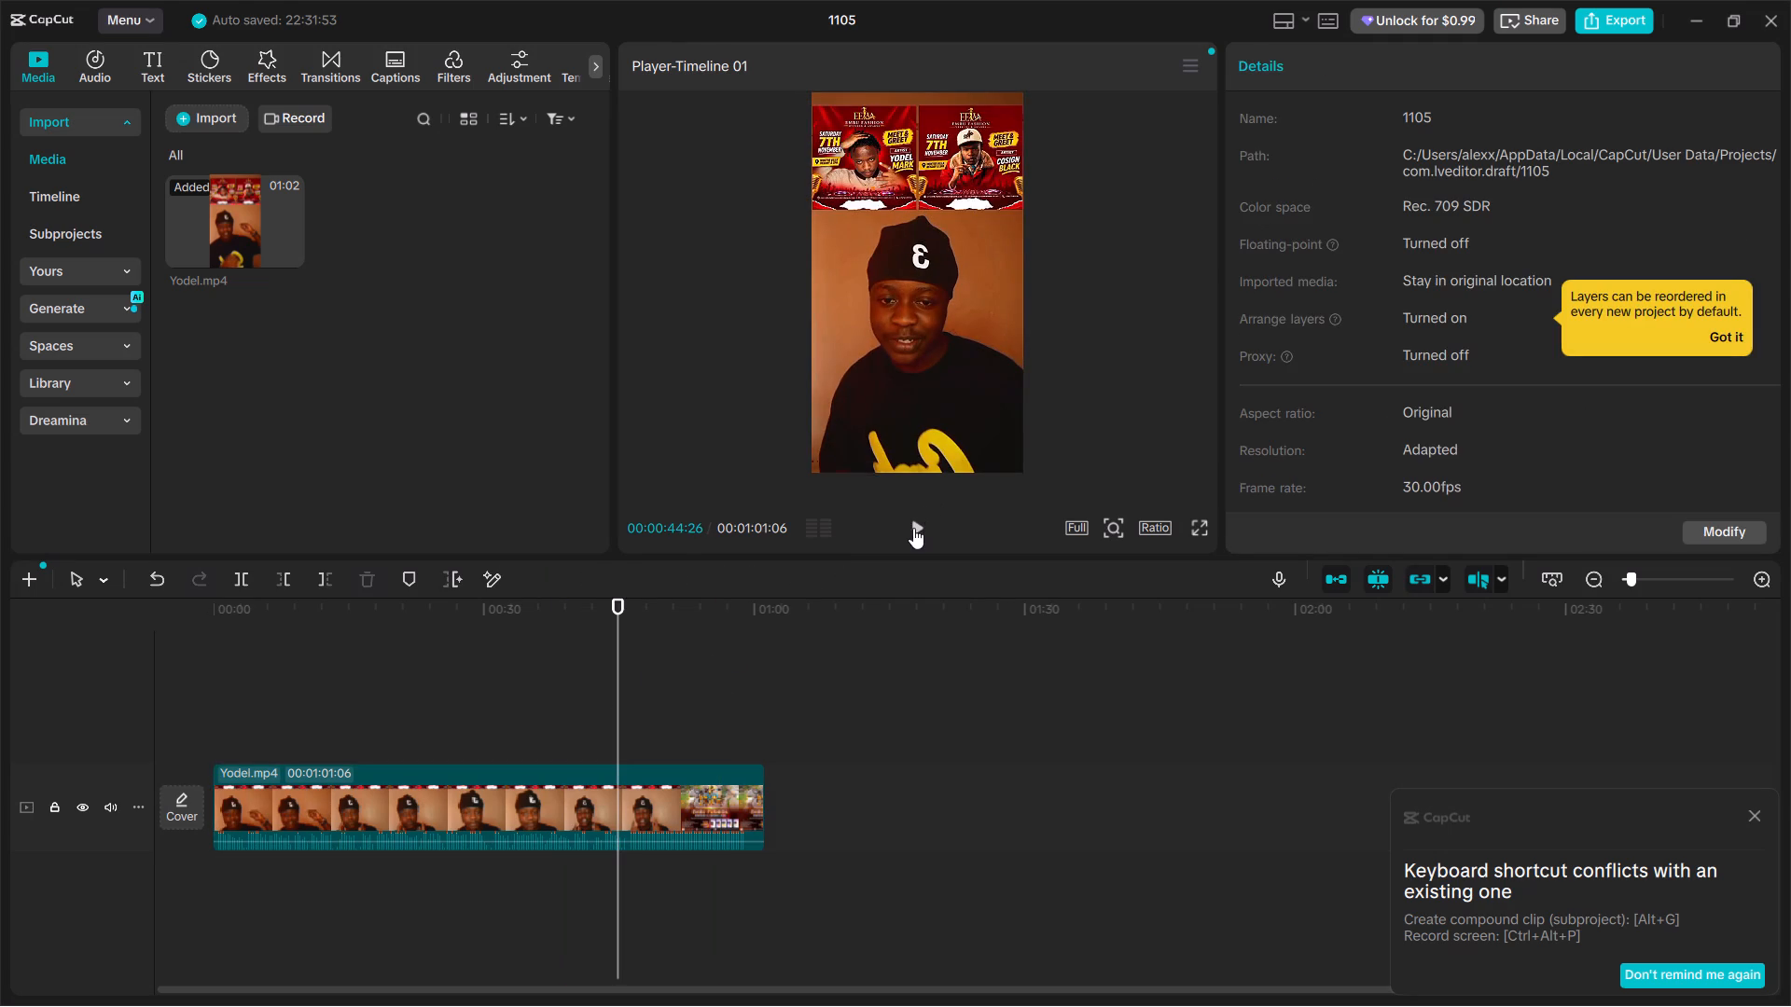
left_click(913, 528)
left_click_drag(629, 606, 676, 614)
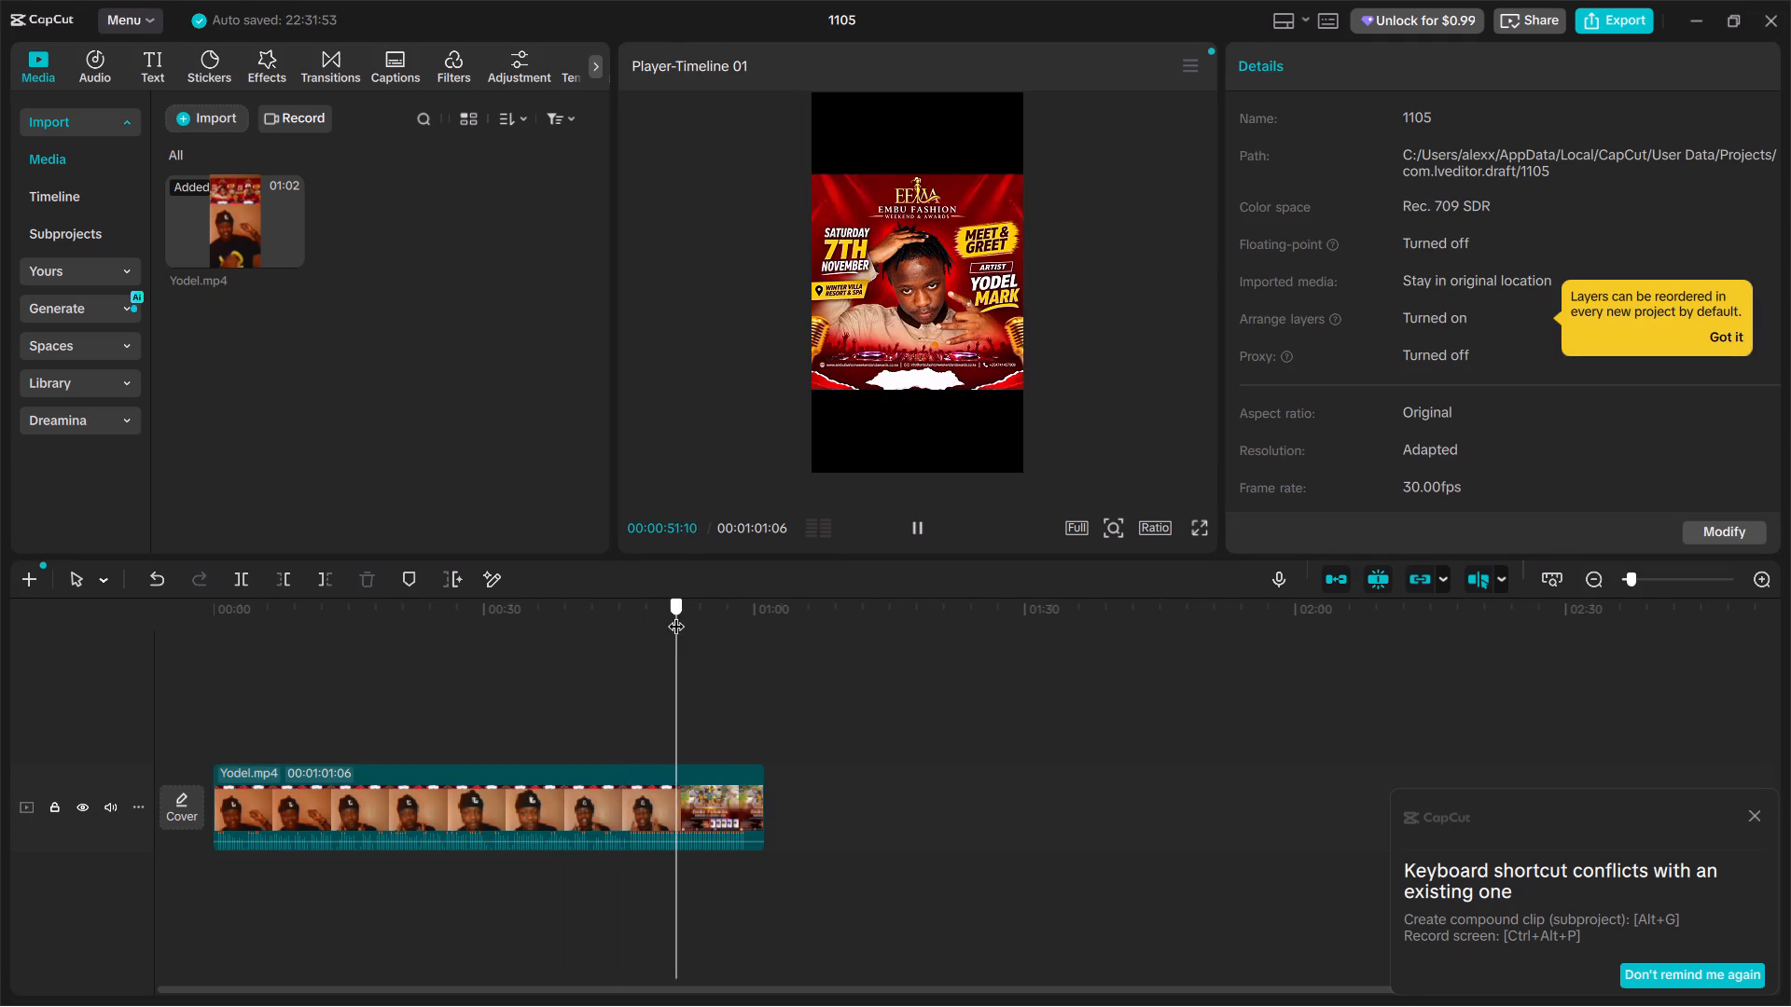
left_click_drag(676, 614, 693, 618)
left_click(920, 529)
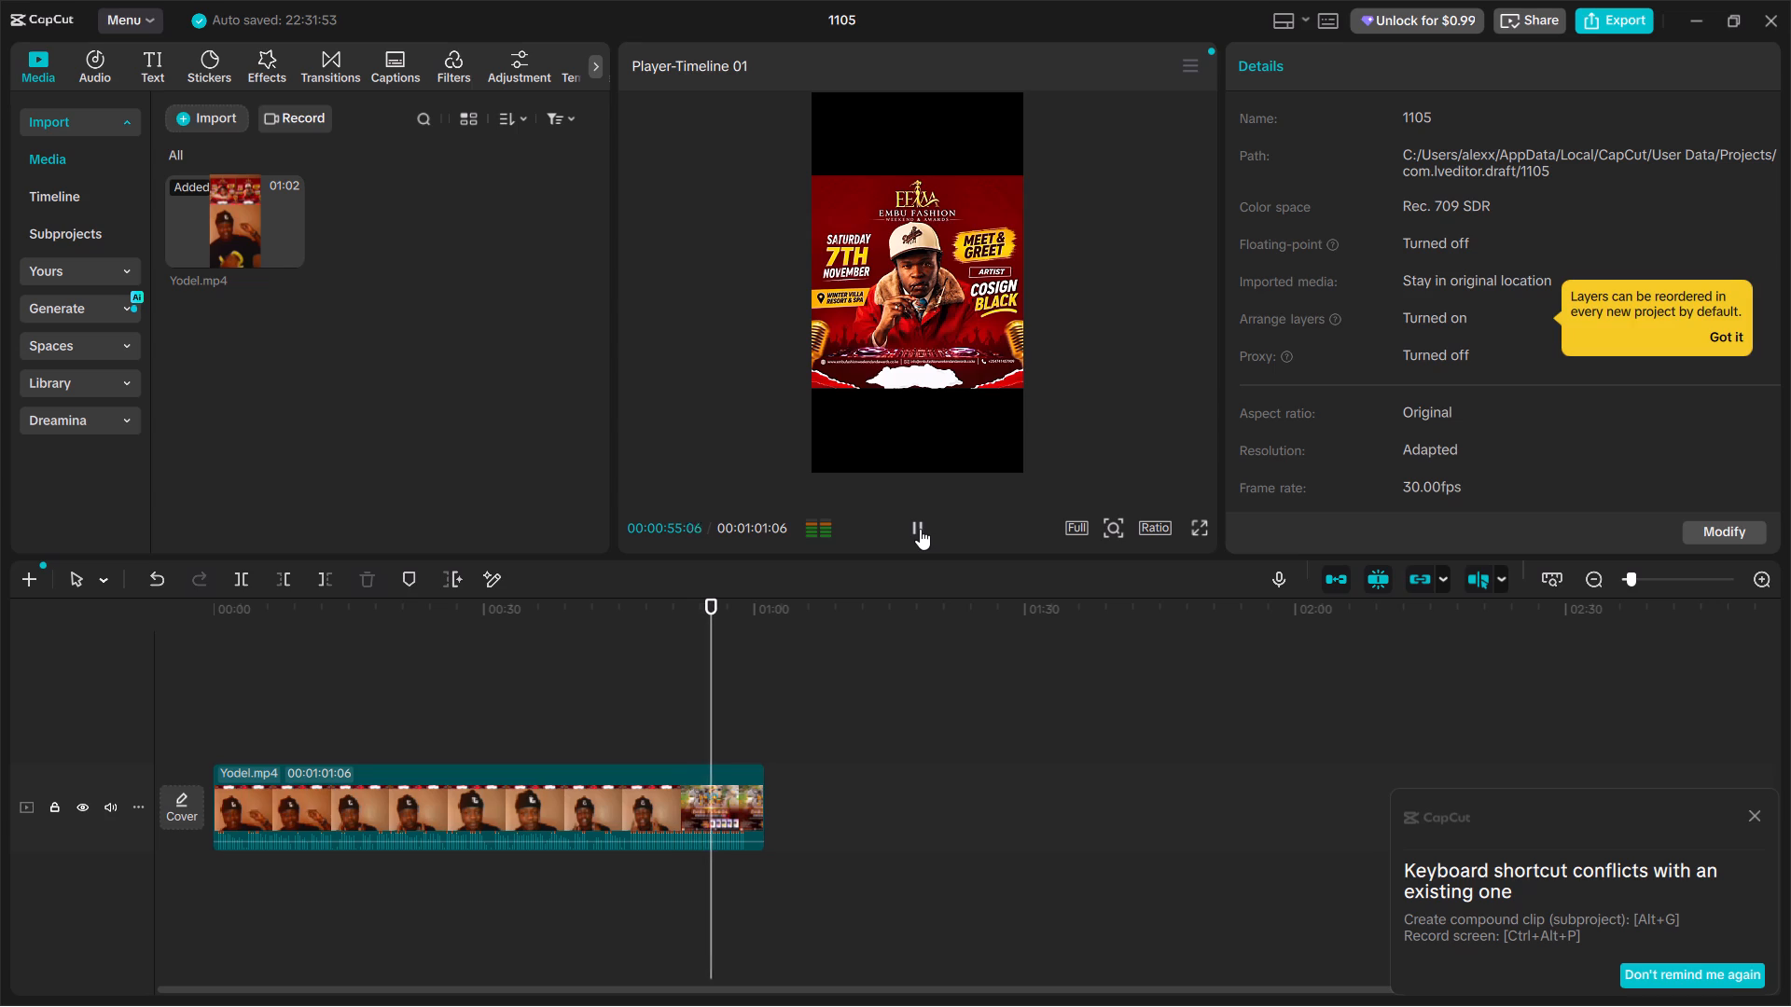
left_click(920, 529)
Switch back to YouTube in Chrome and search for "yodel mark".
key("alt+Tab")
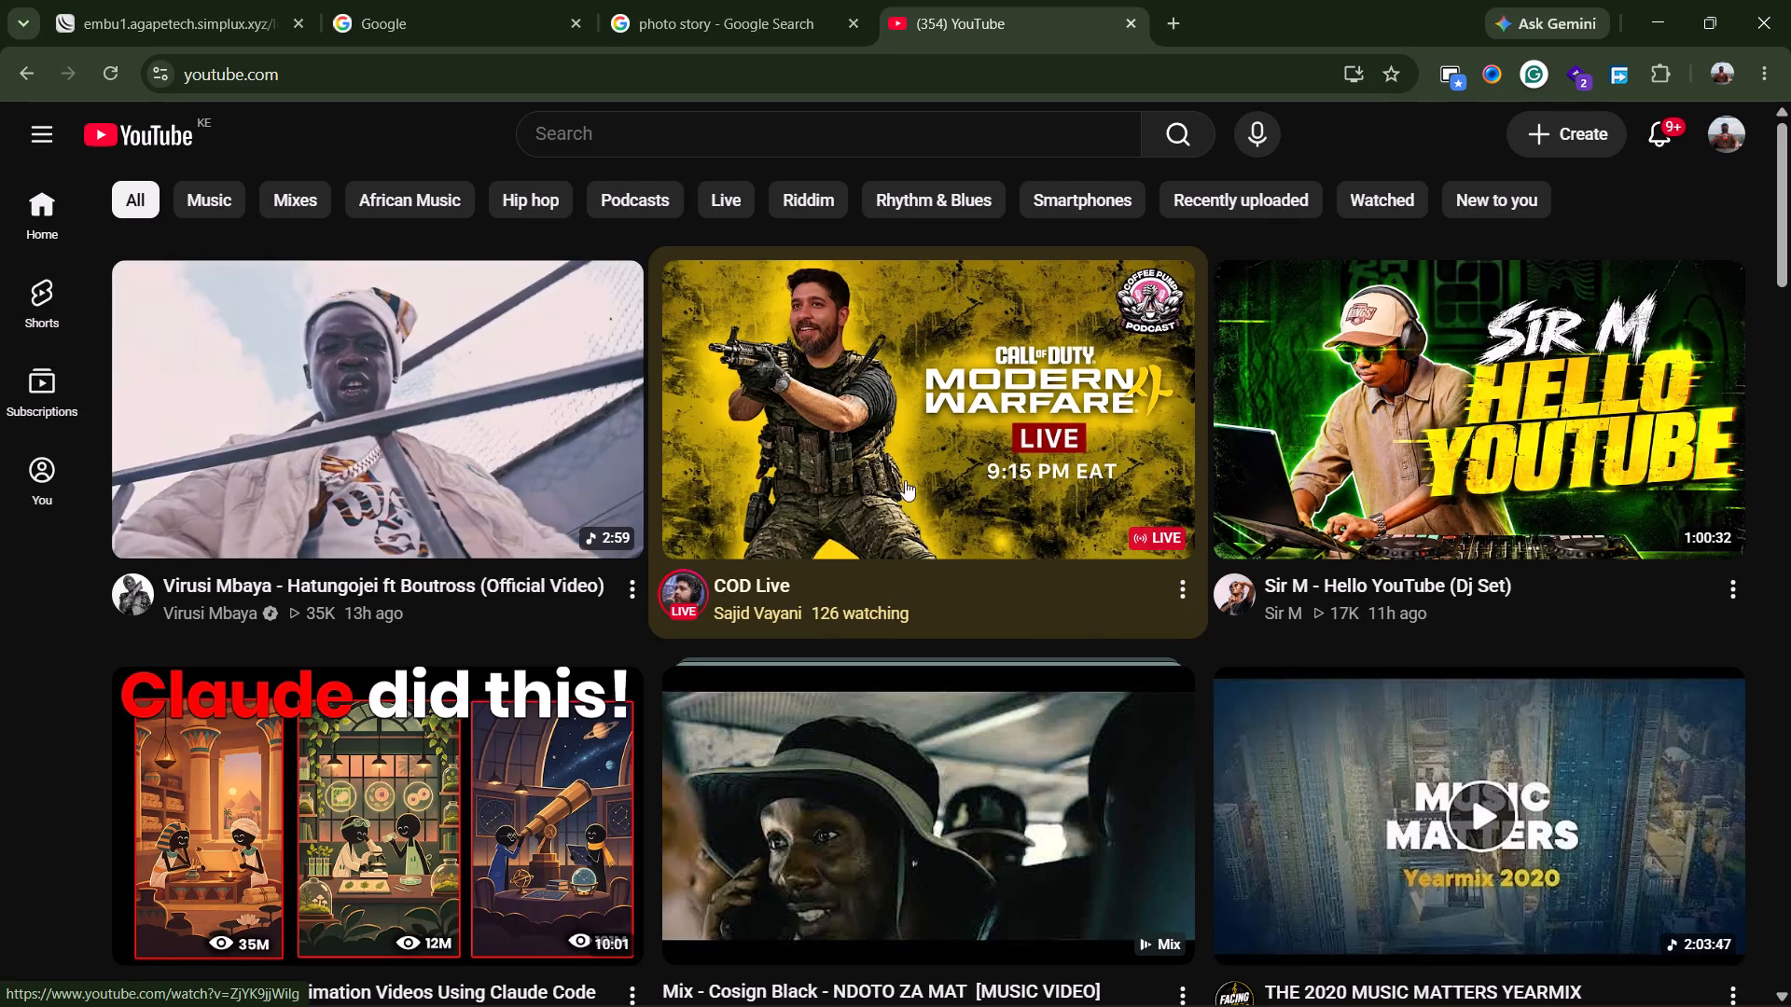
left_click(768, 139)
type("yodel")
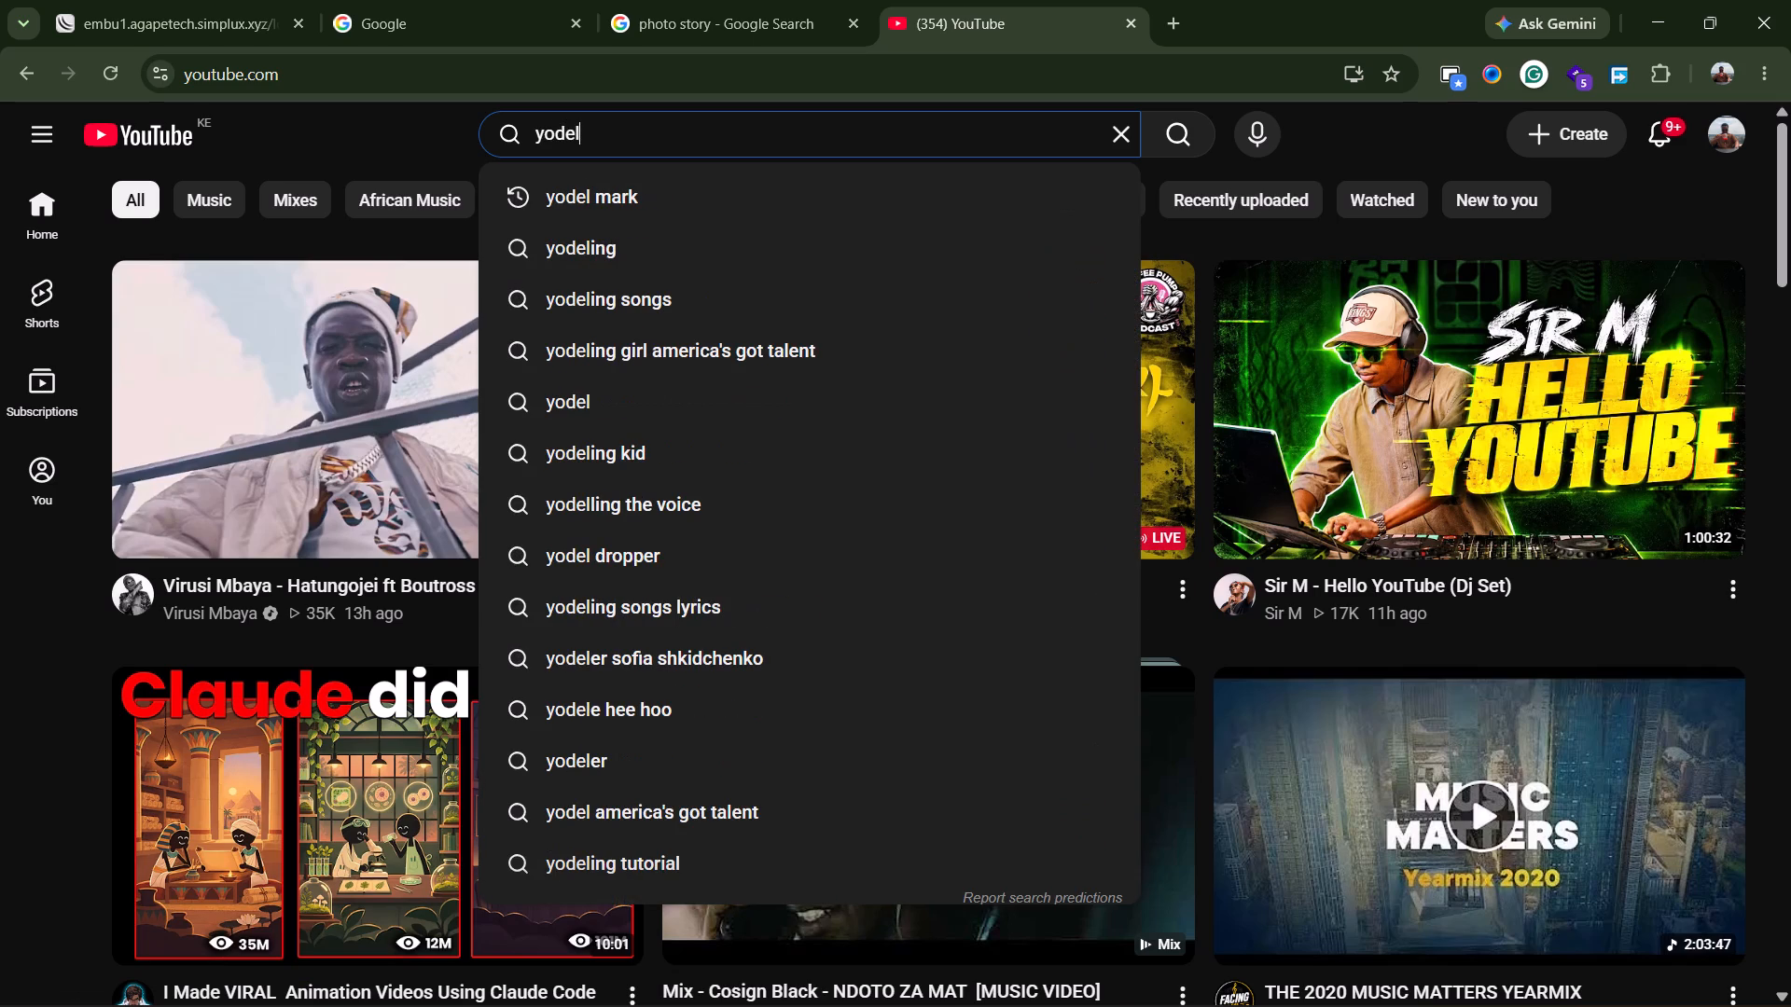
left_click(739, 205)
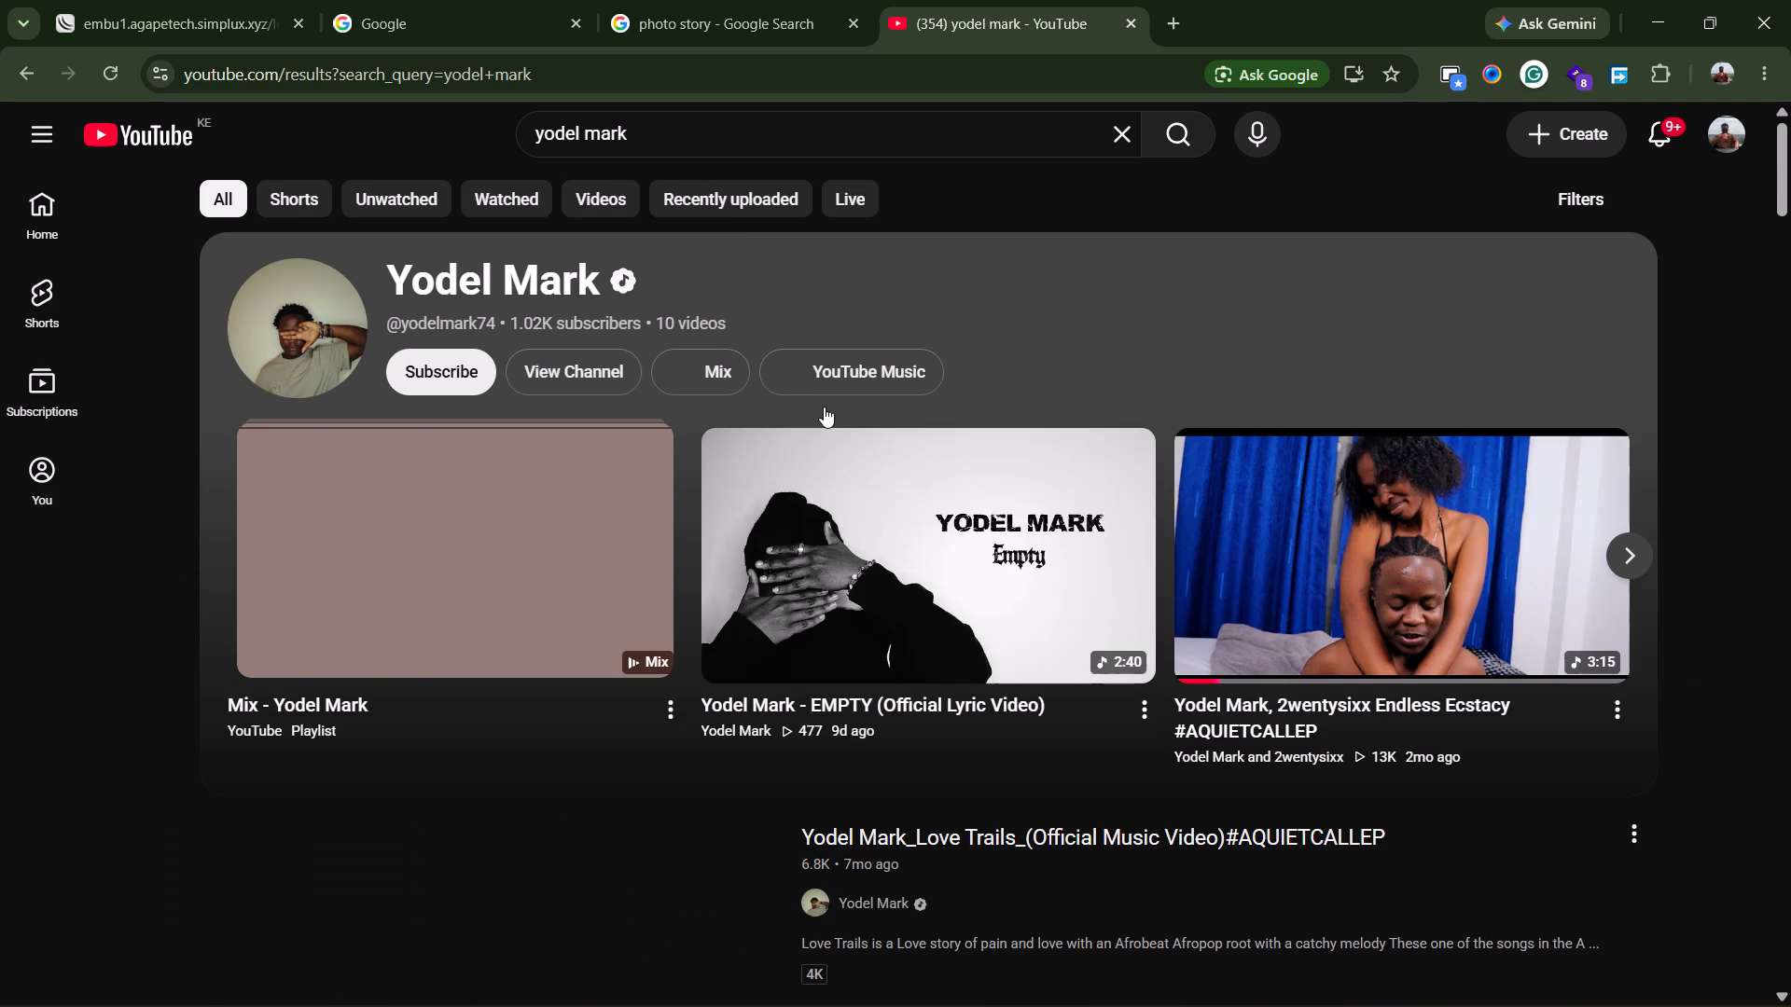
Play Yodel Mark's "Love Trails" official music video, skipping ahead to about 0:20.
scroll(825, 408, "down", 4)
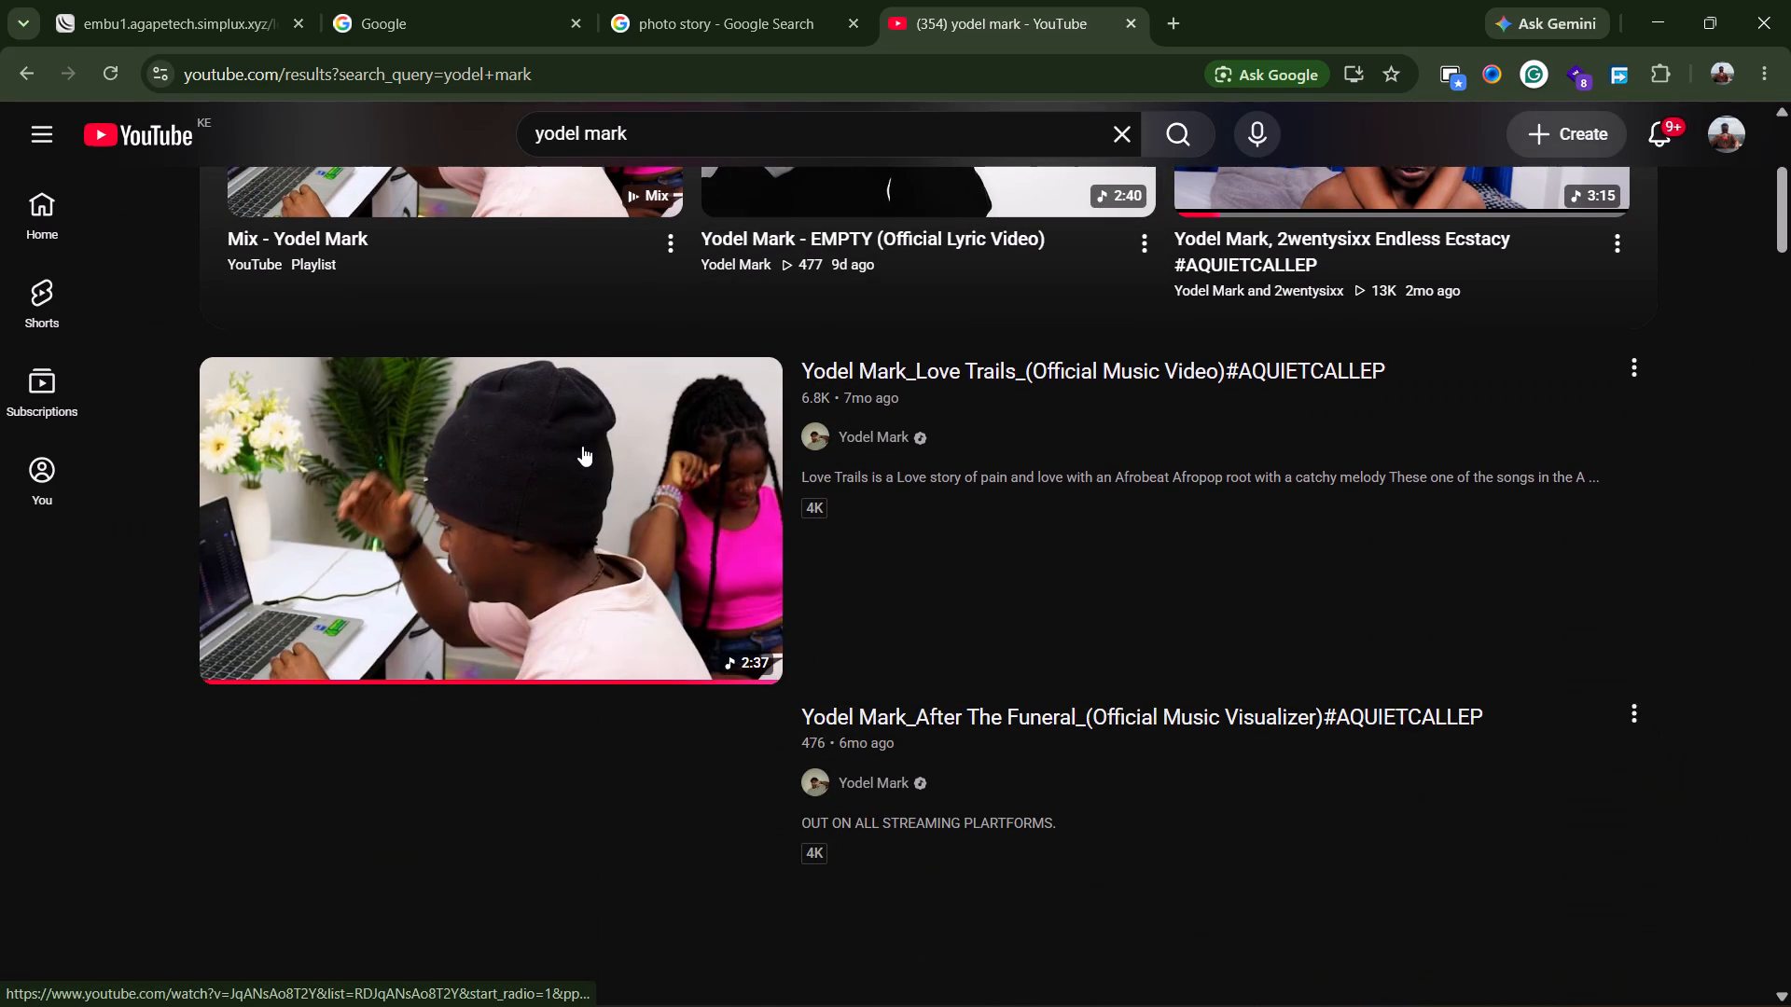
left_click(582, 446)
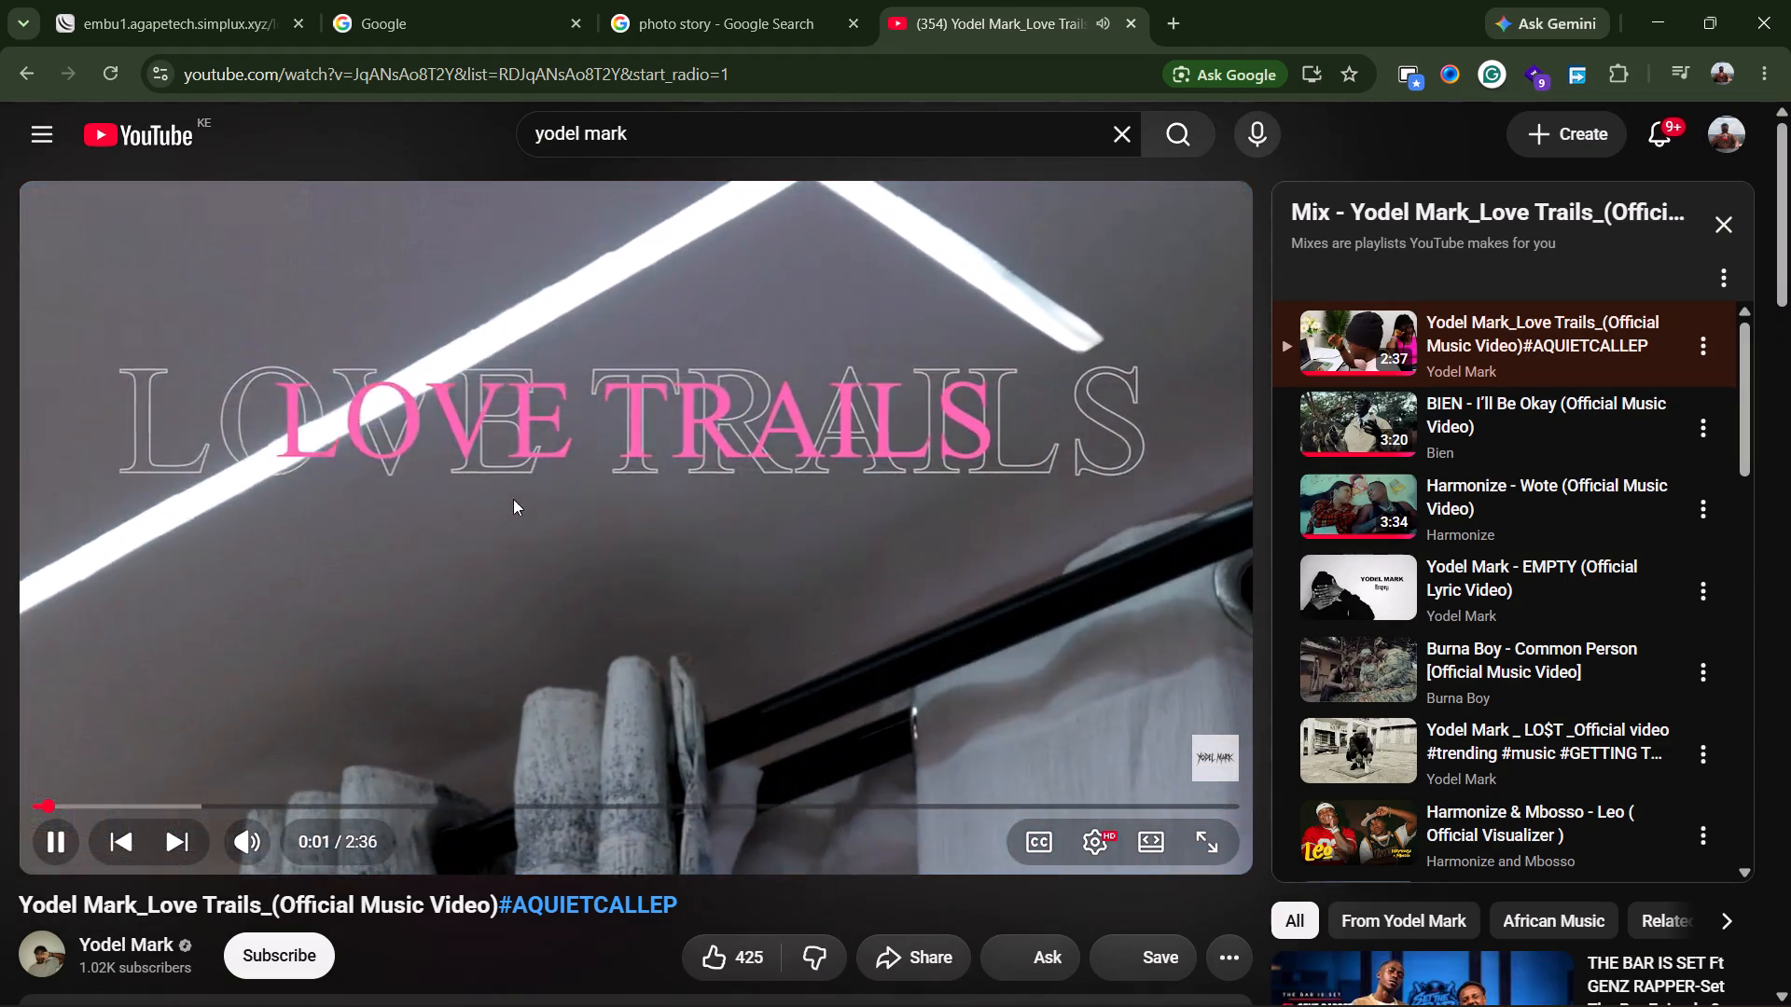
left_click(188, 803)
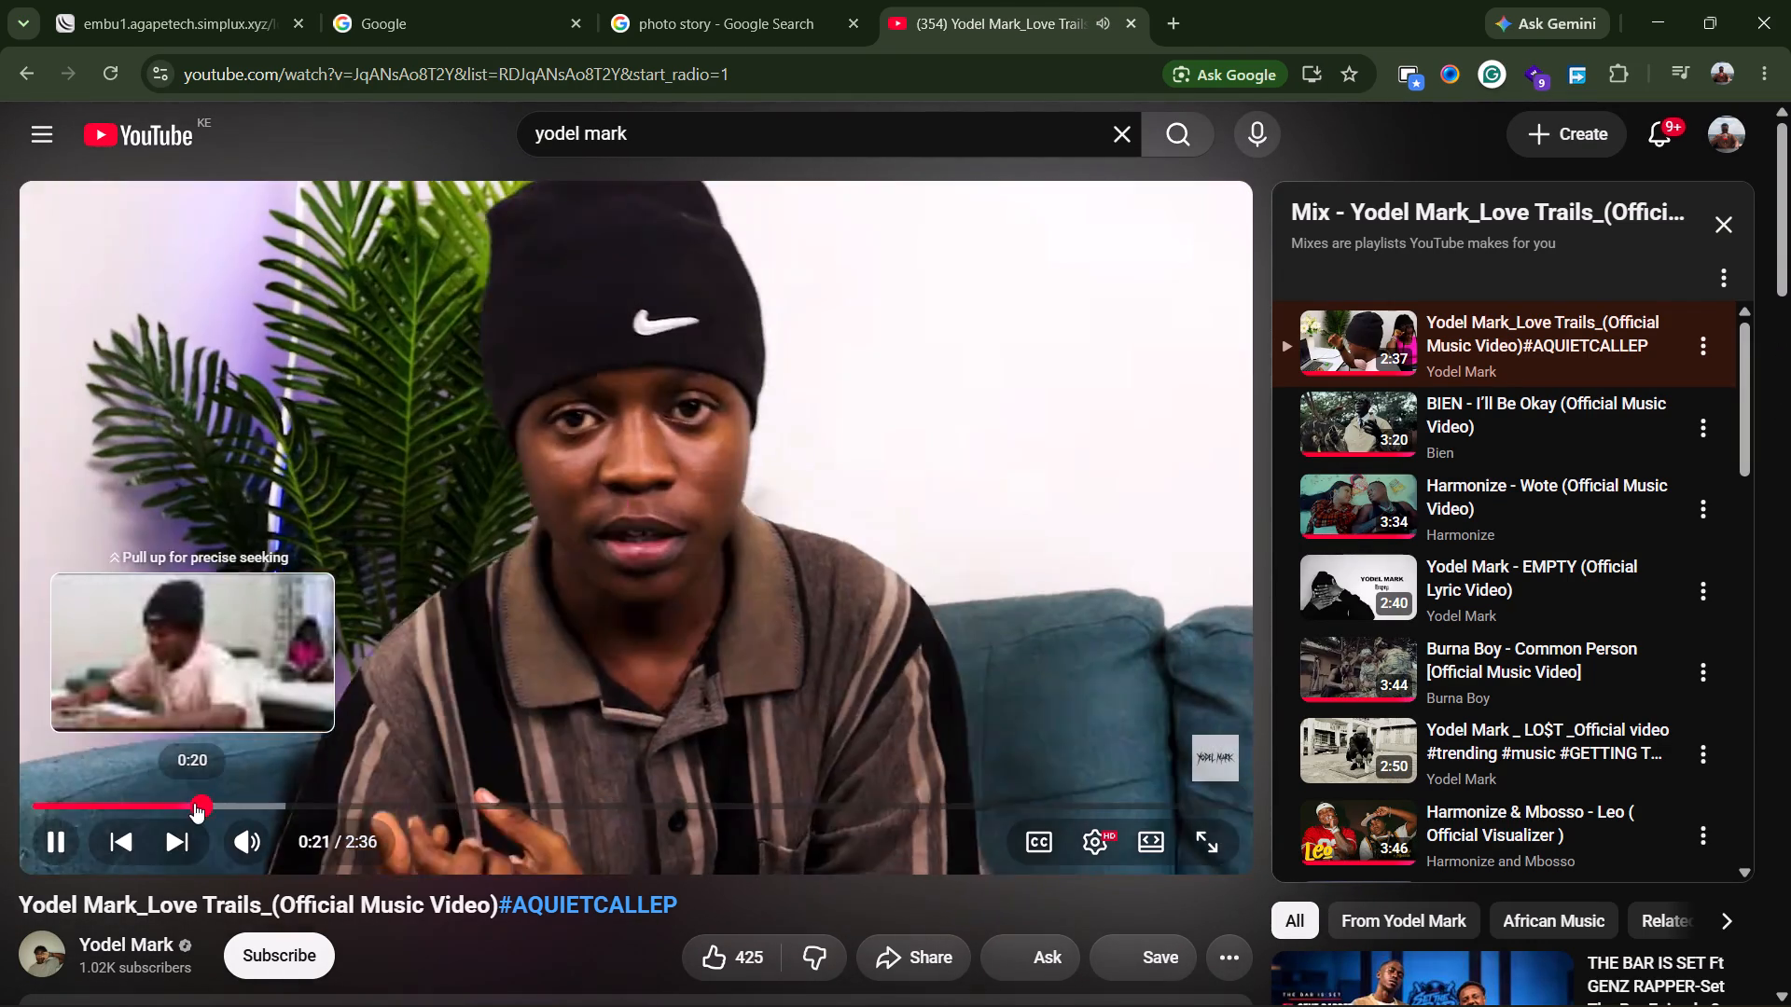
scroll(192, 803, "down", 1)
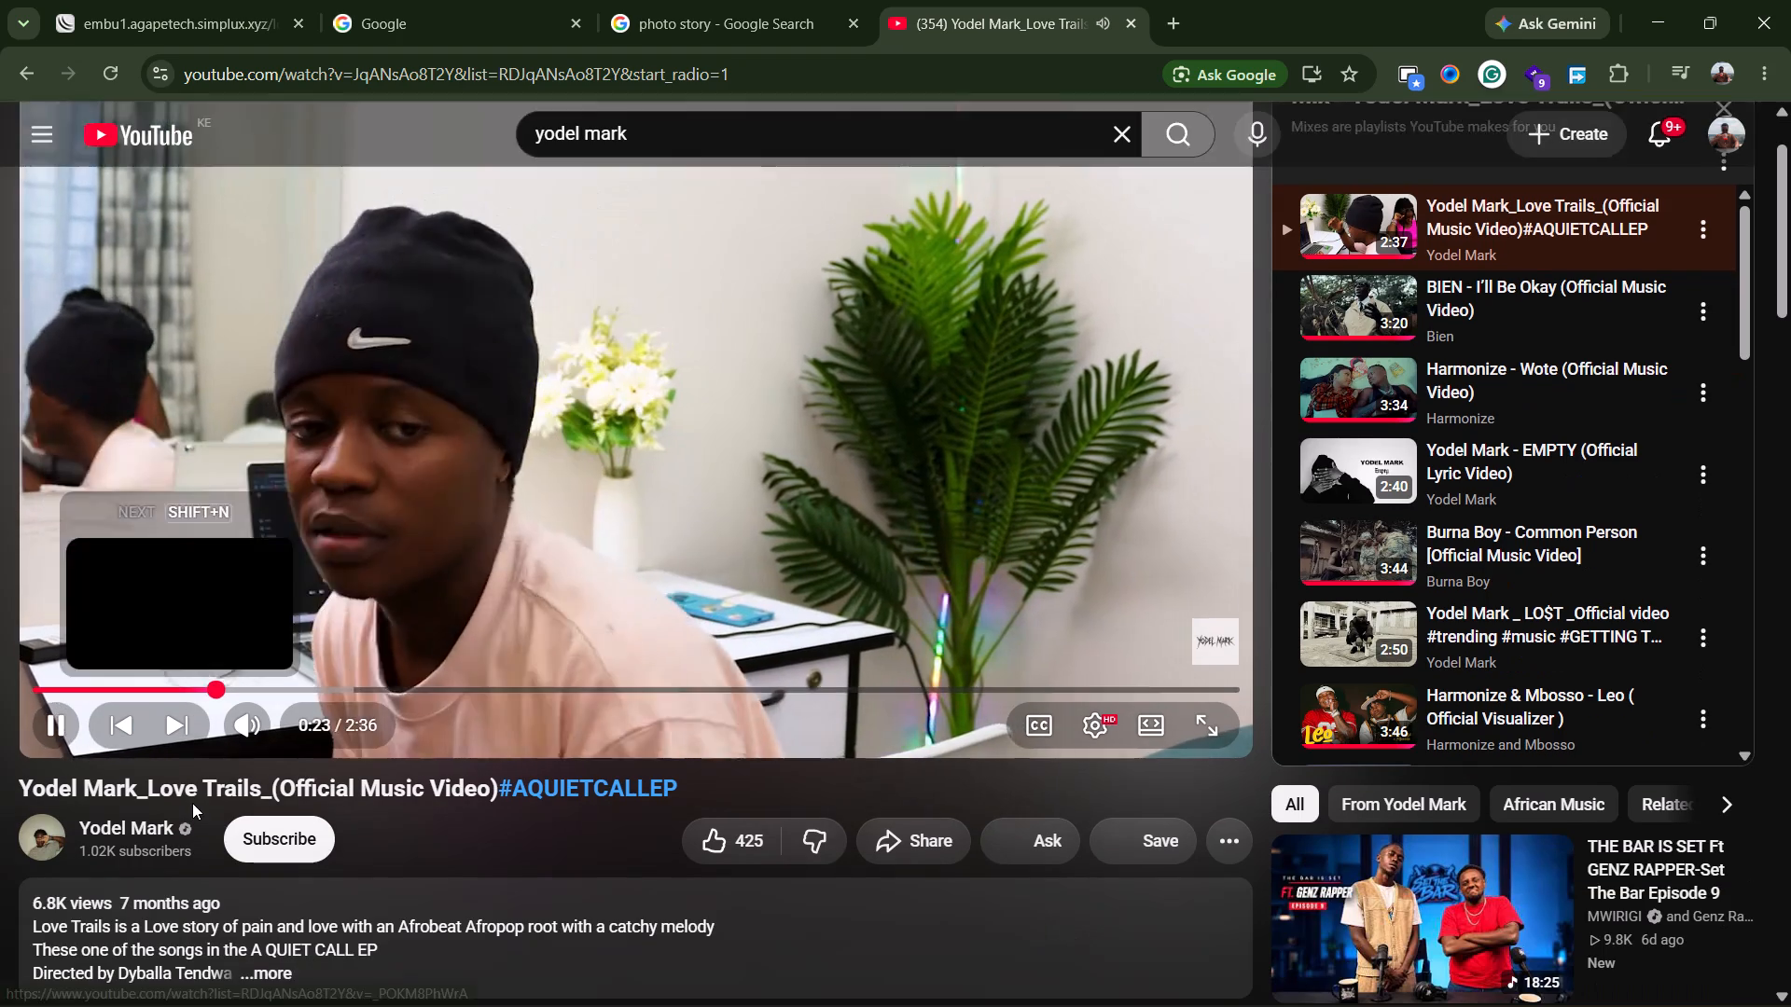
left_click(104, 822)
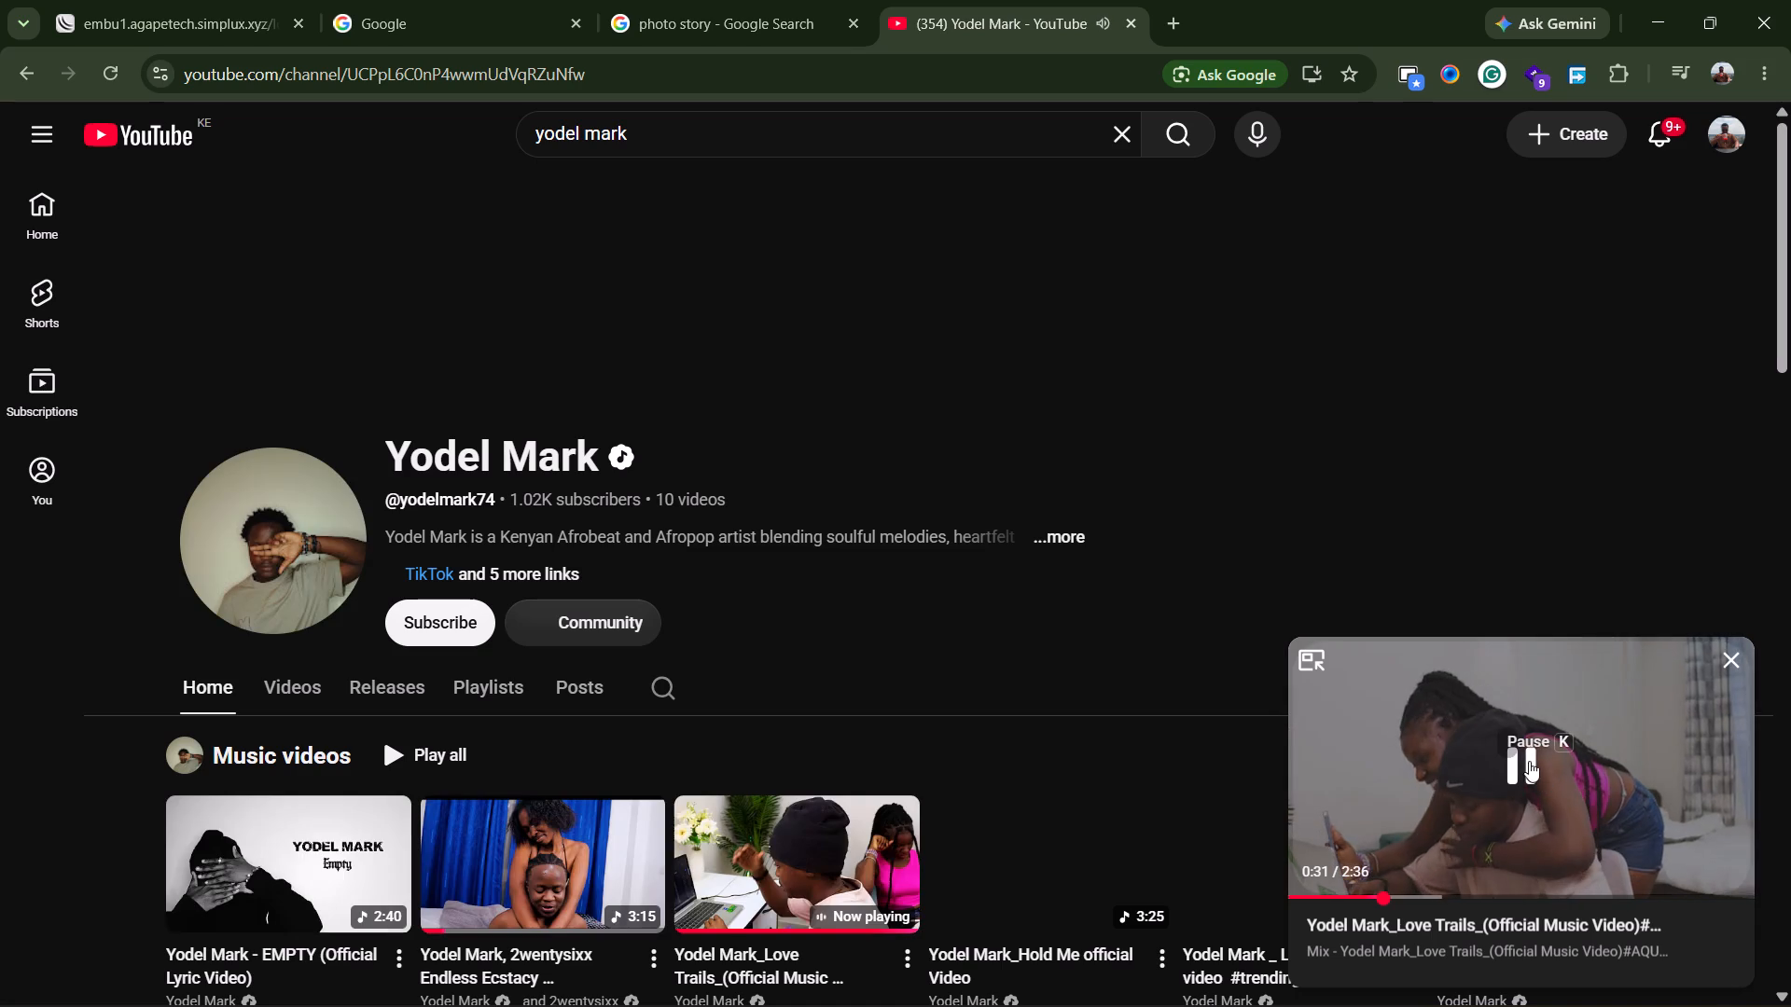
left_click(1524, 758)
scroll(610, 712, "down", 2)
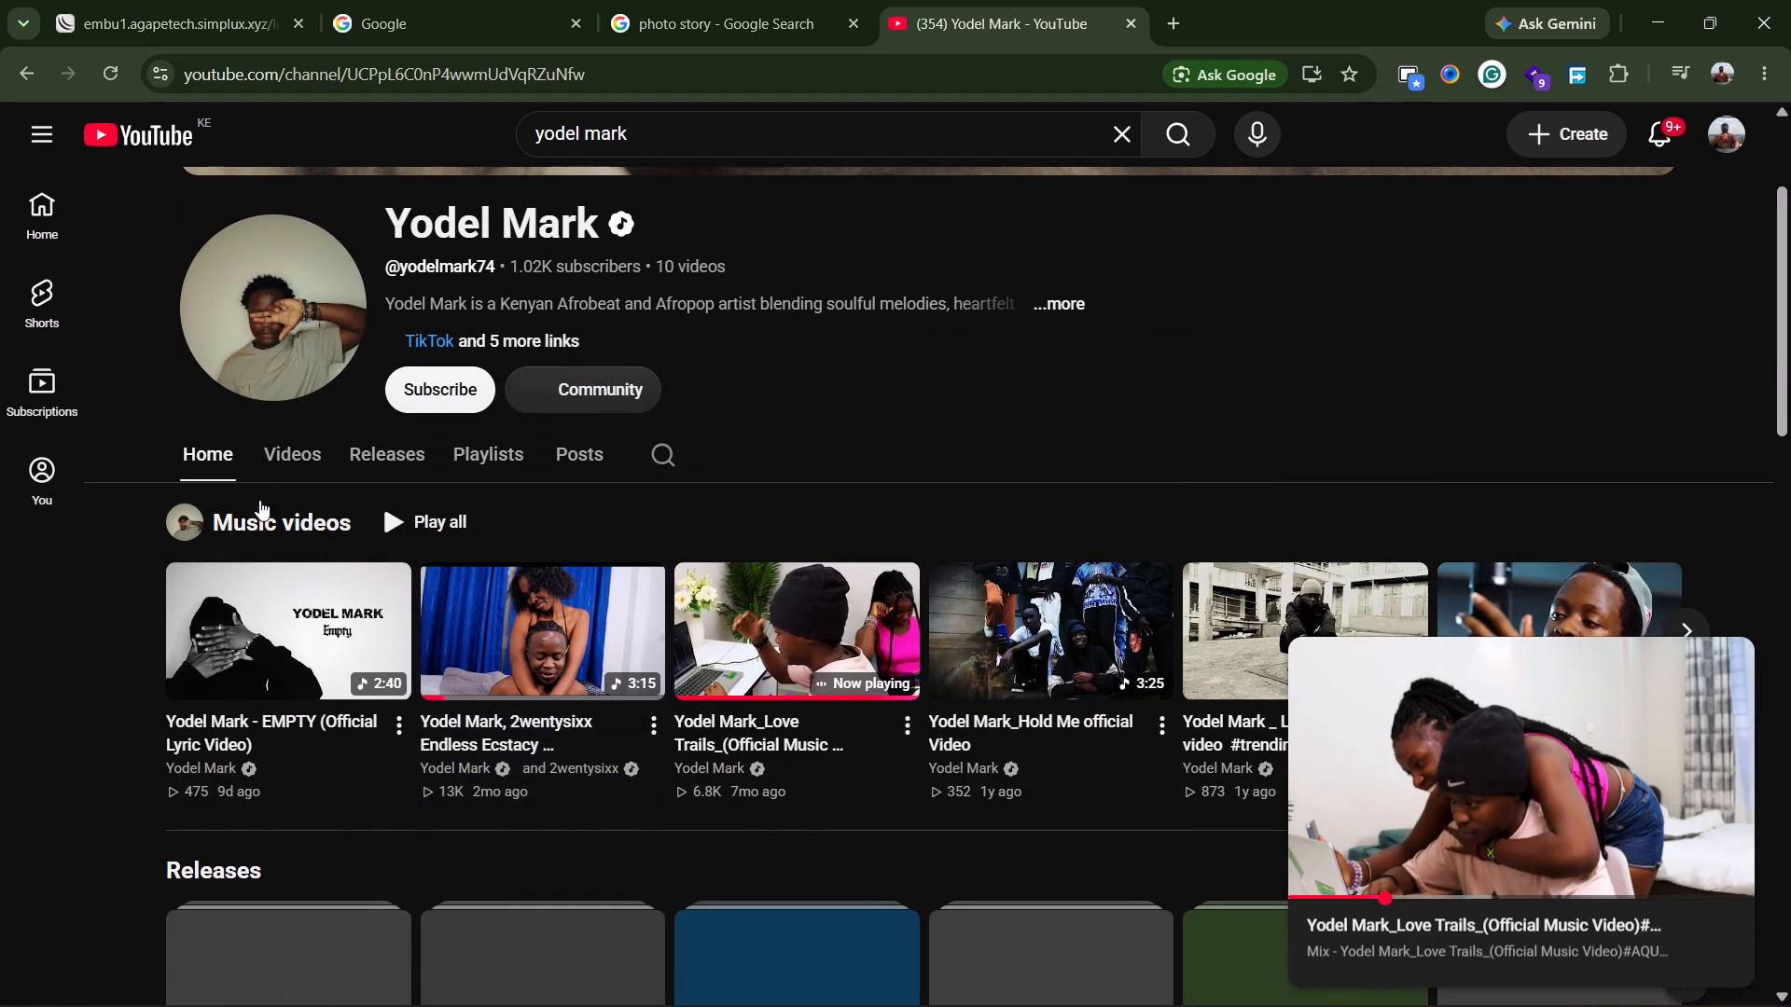
left_click(287, 451)
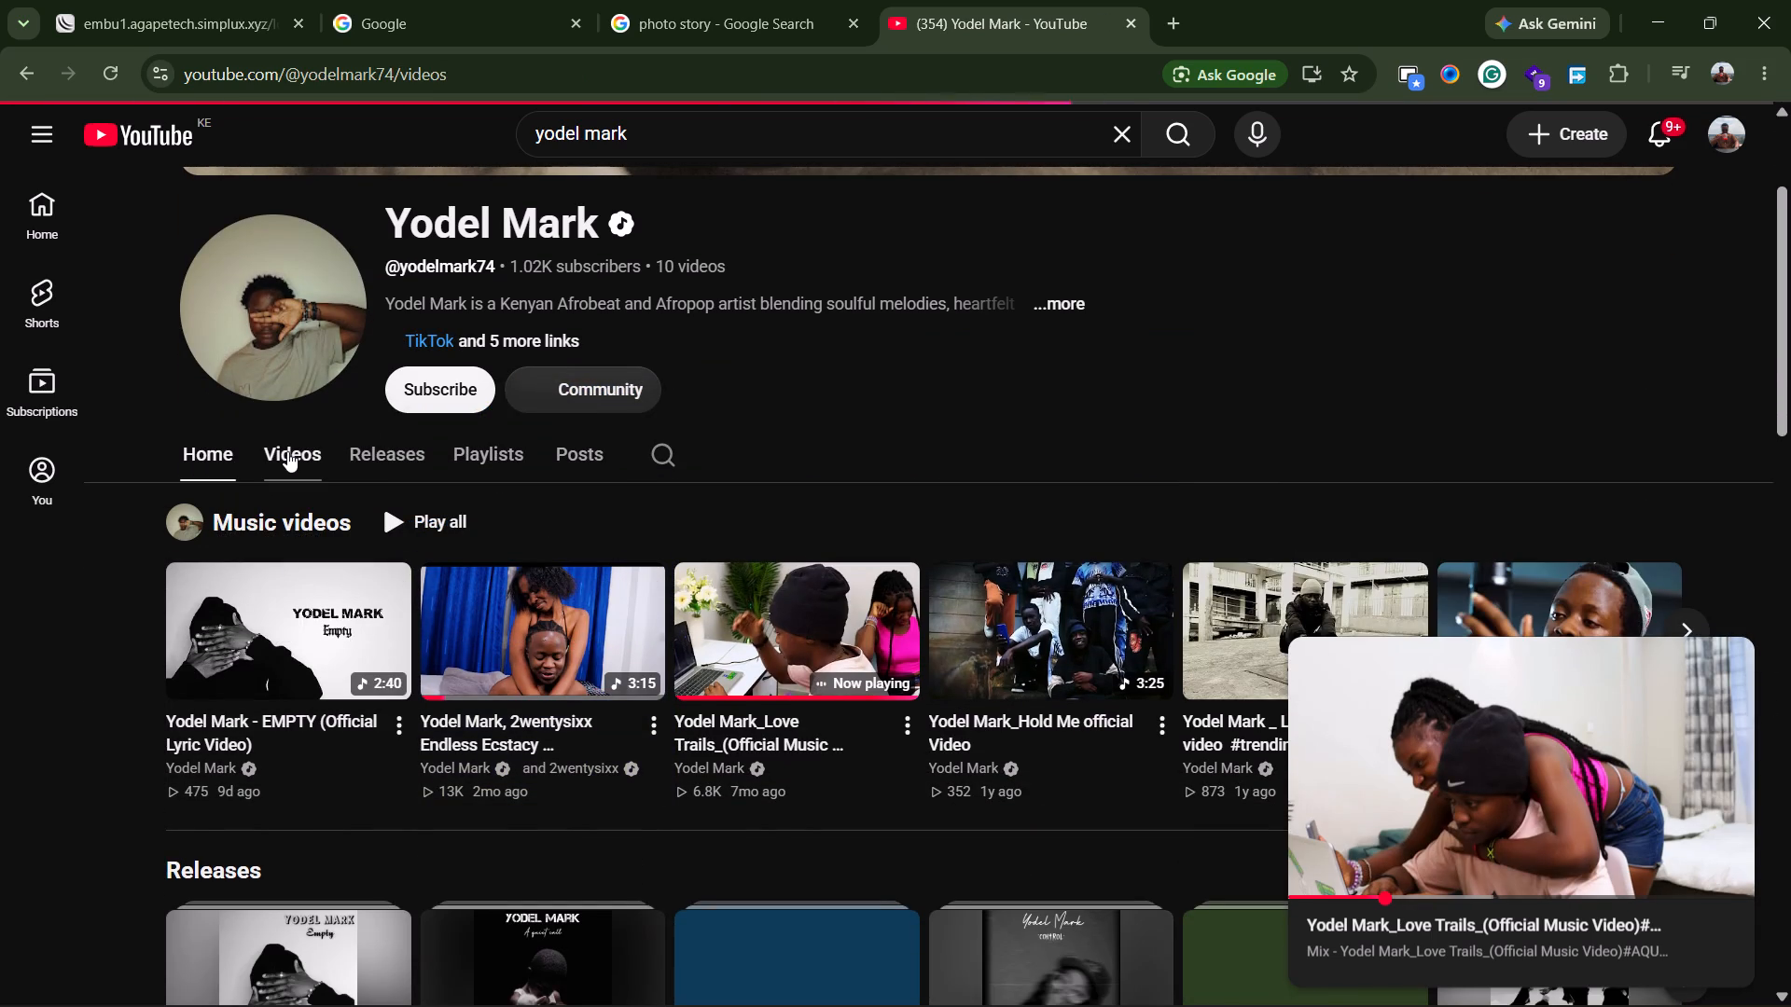
scroll(321, 515, "down", 2)
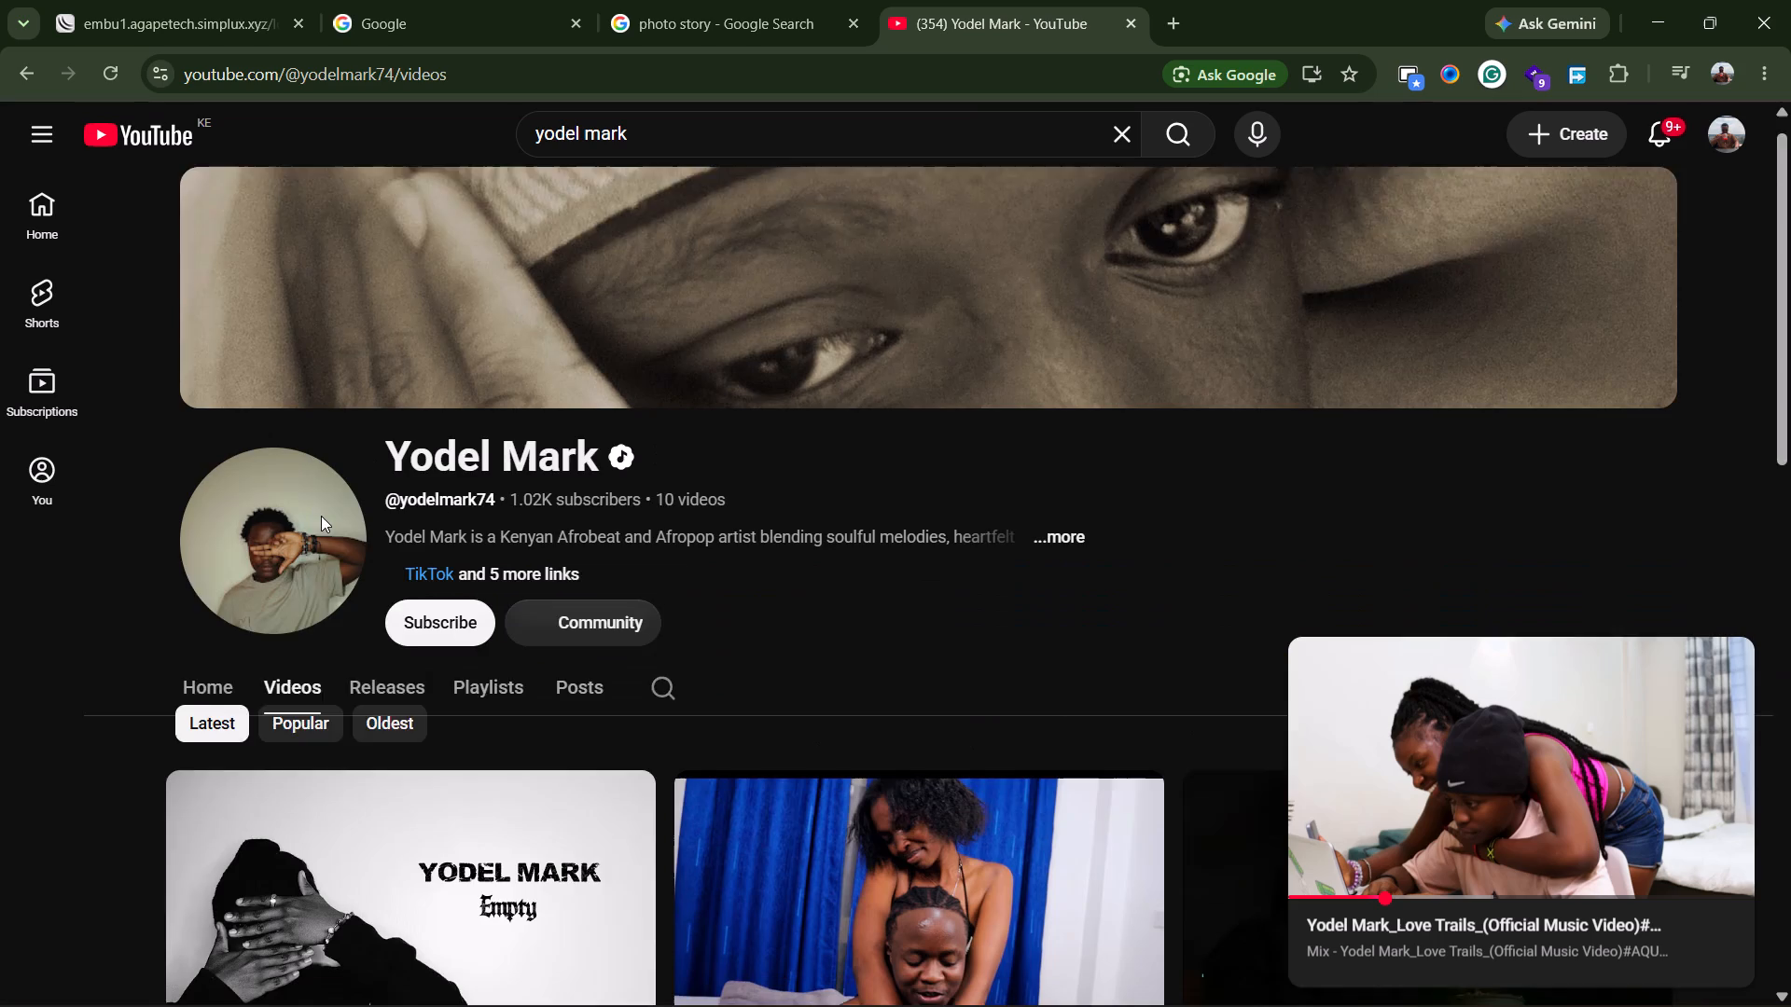
scroll(322, 517, "down", 1)
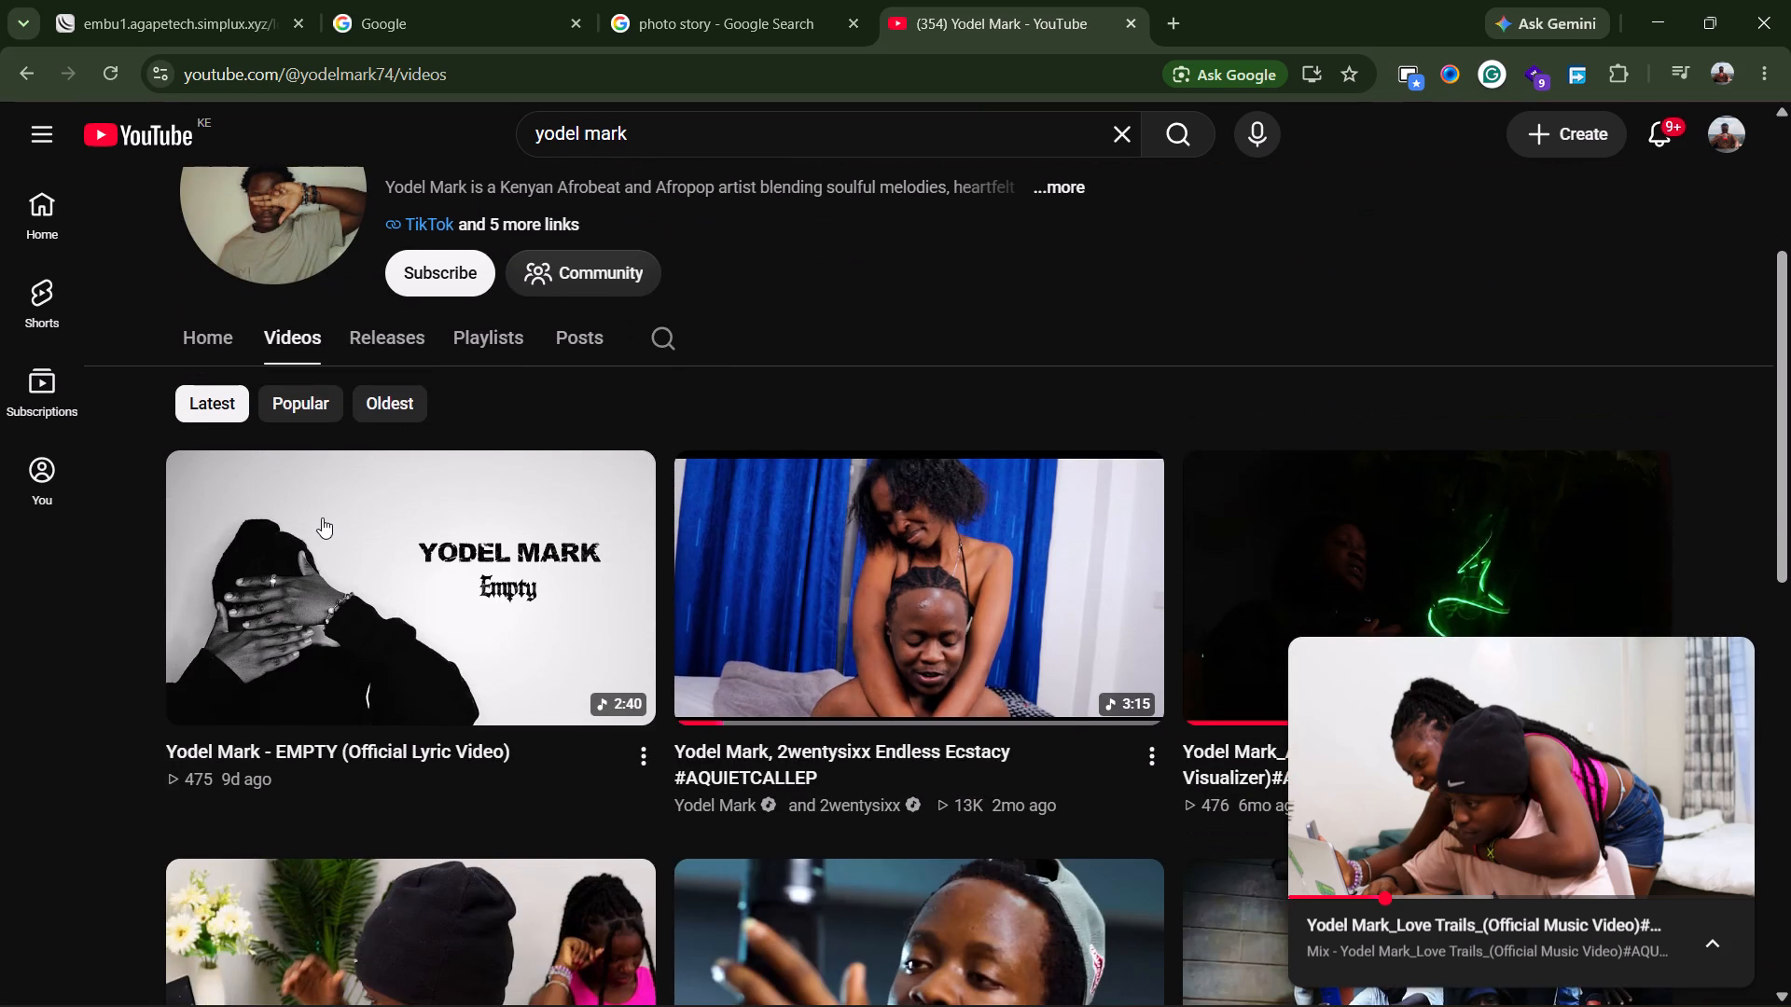
Switch to CapCut and briefly preview the Yodel clip onward from about 55 seconds.
key("alt+Tab")
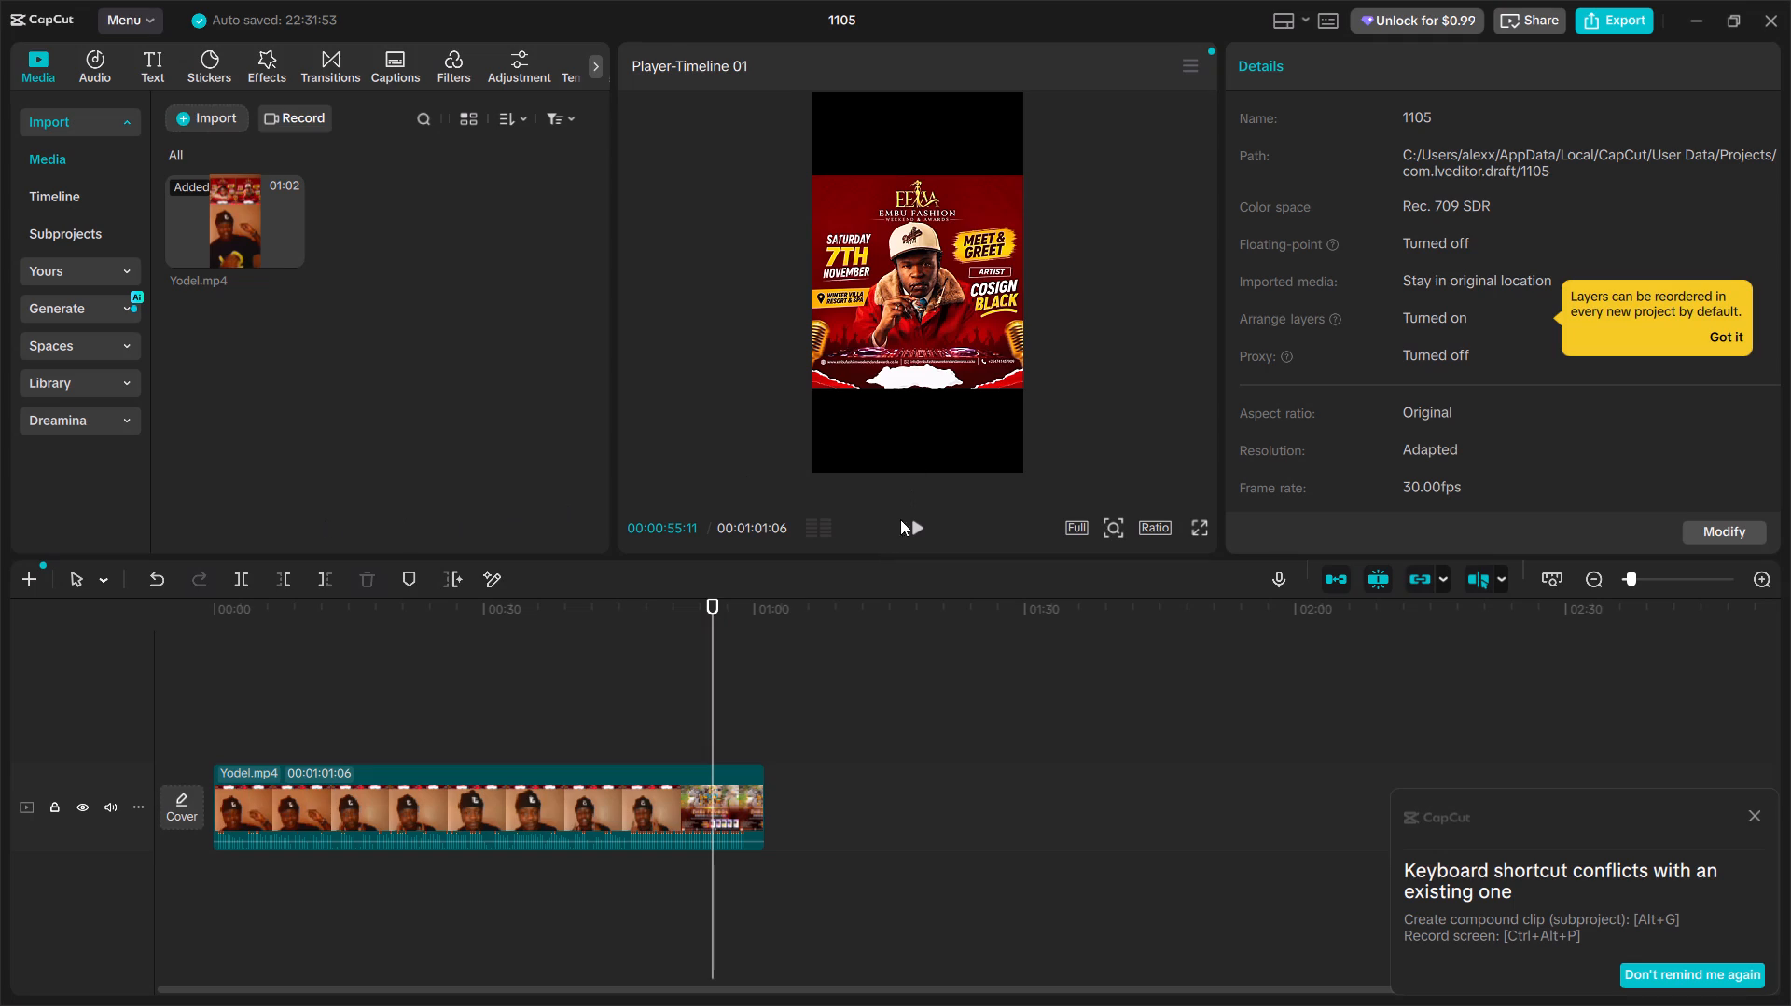
left_click(921, 525)
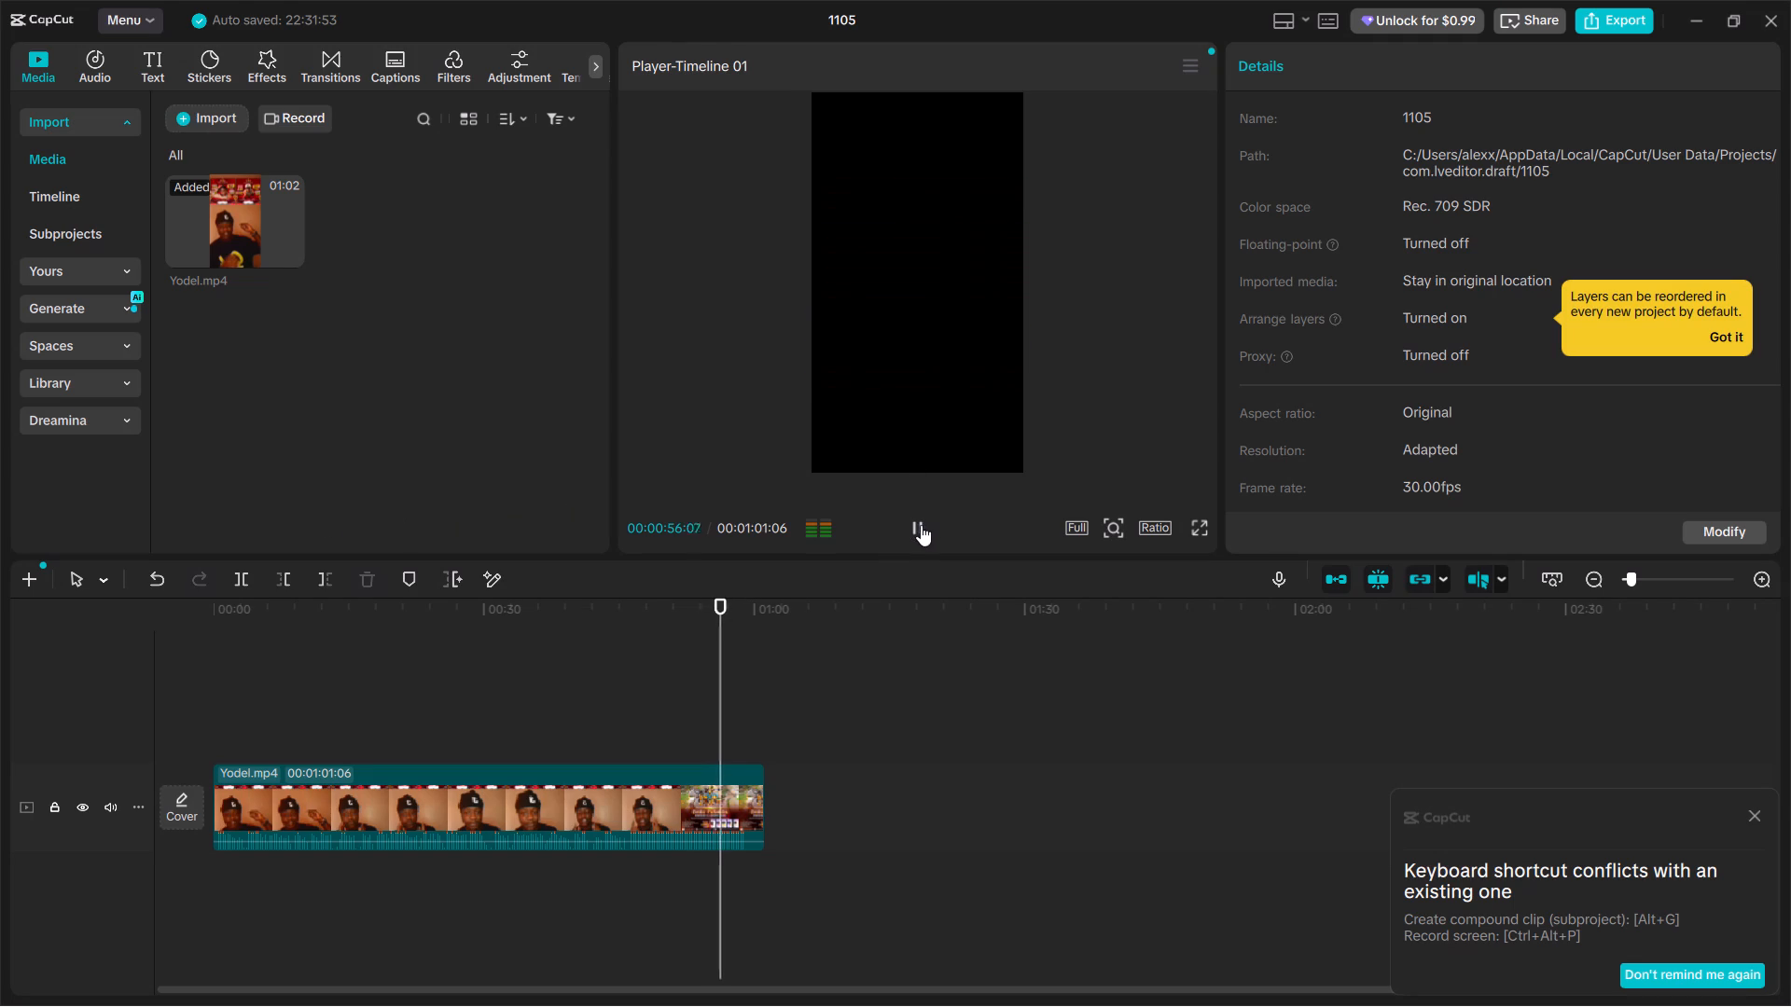
left_click(921, 525)
Return to YouTube, sample several early passages of Yodel Mark's "EMPTY" official lyric video, and pause it at about 0:33.
key("alt+Tab")
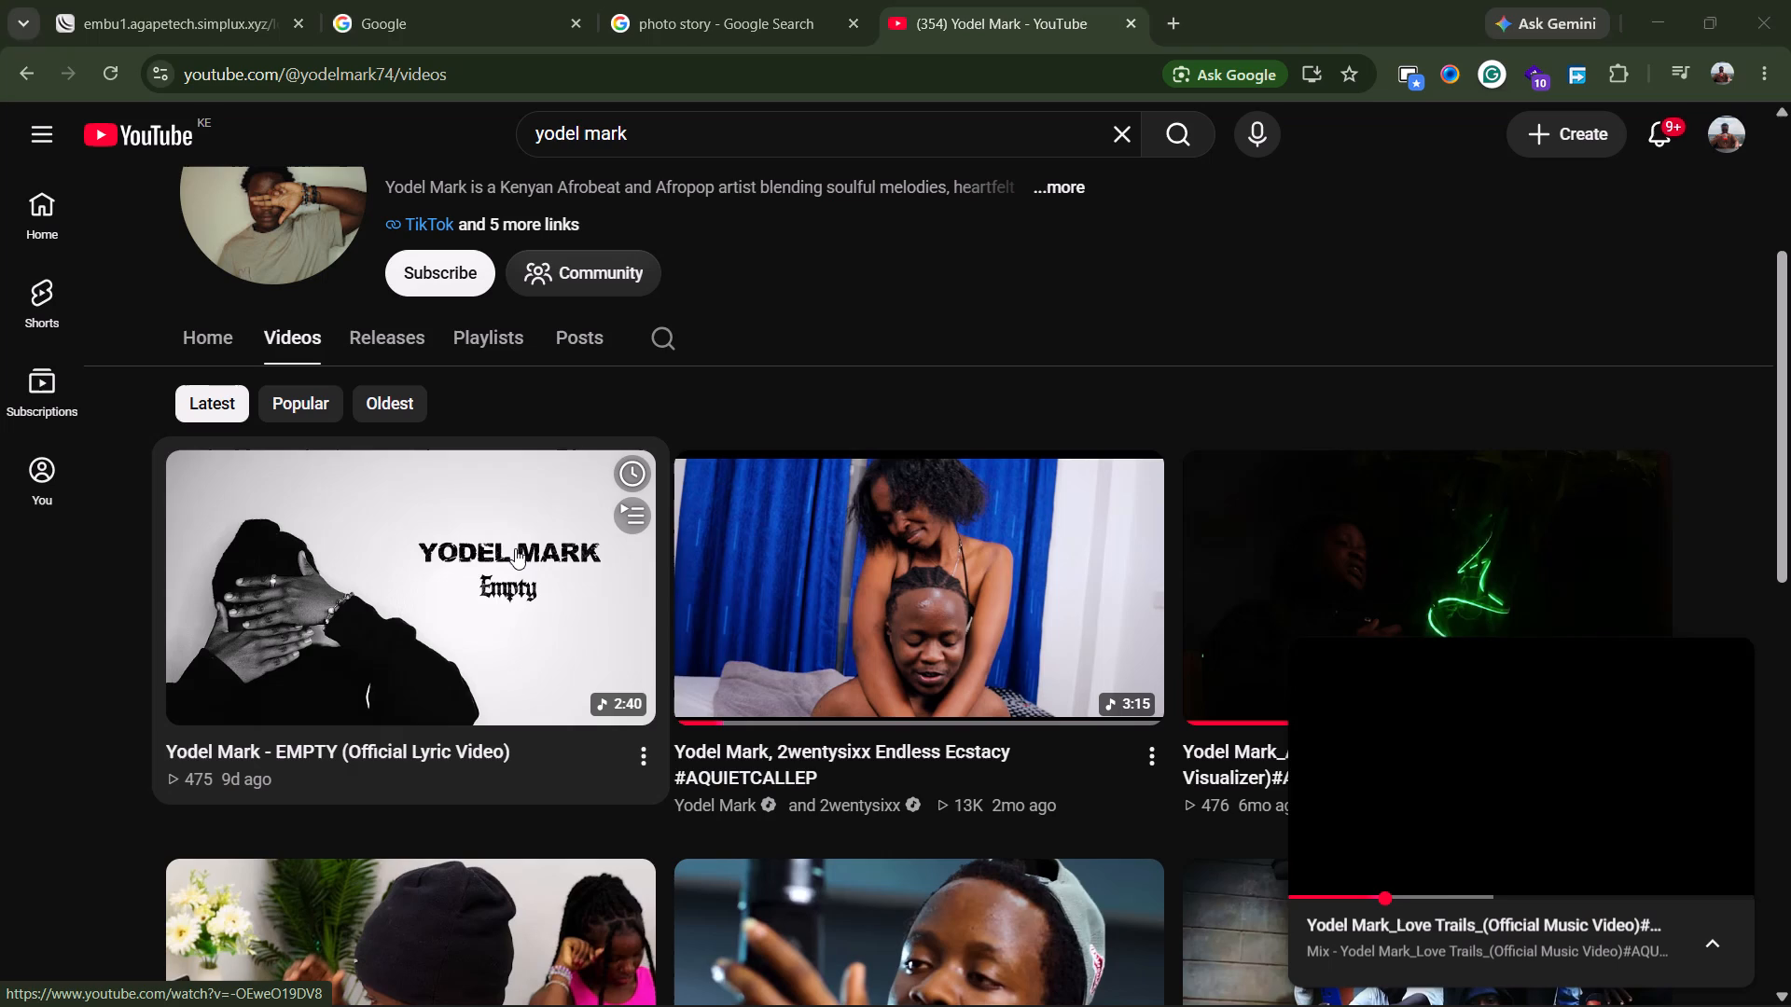
left_click(480, 567)
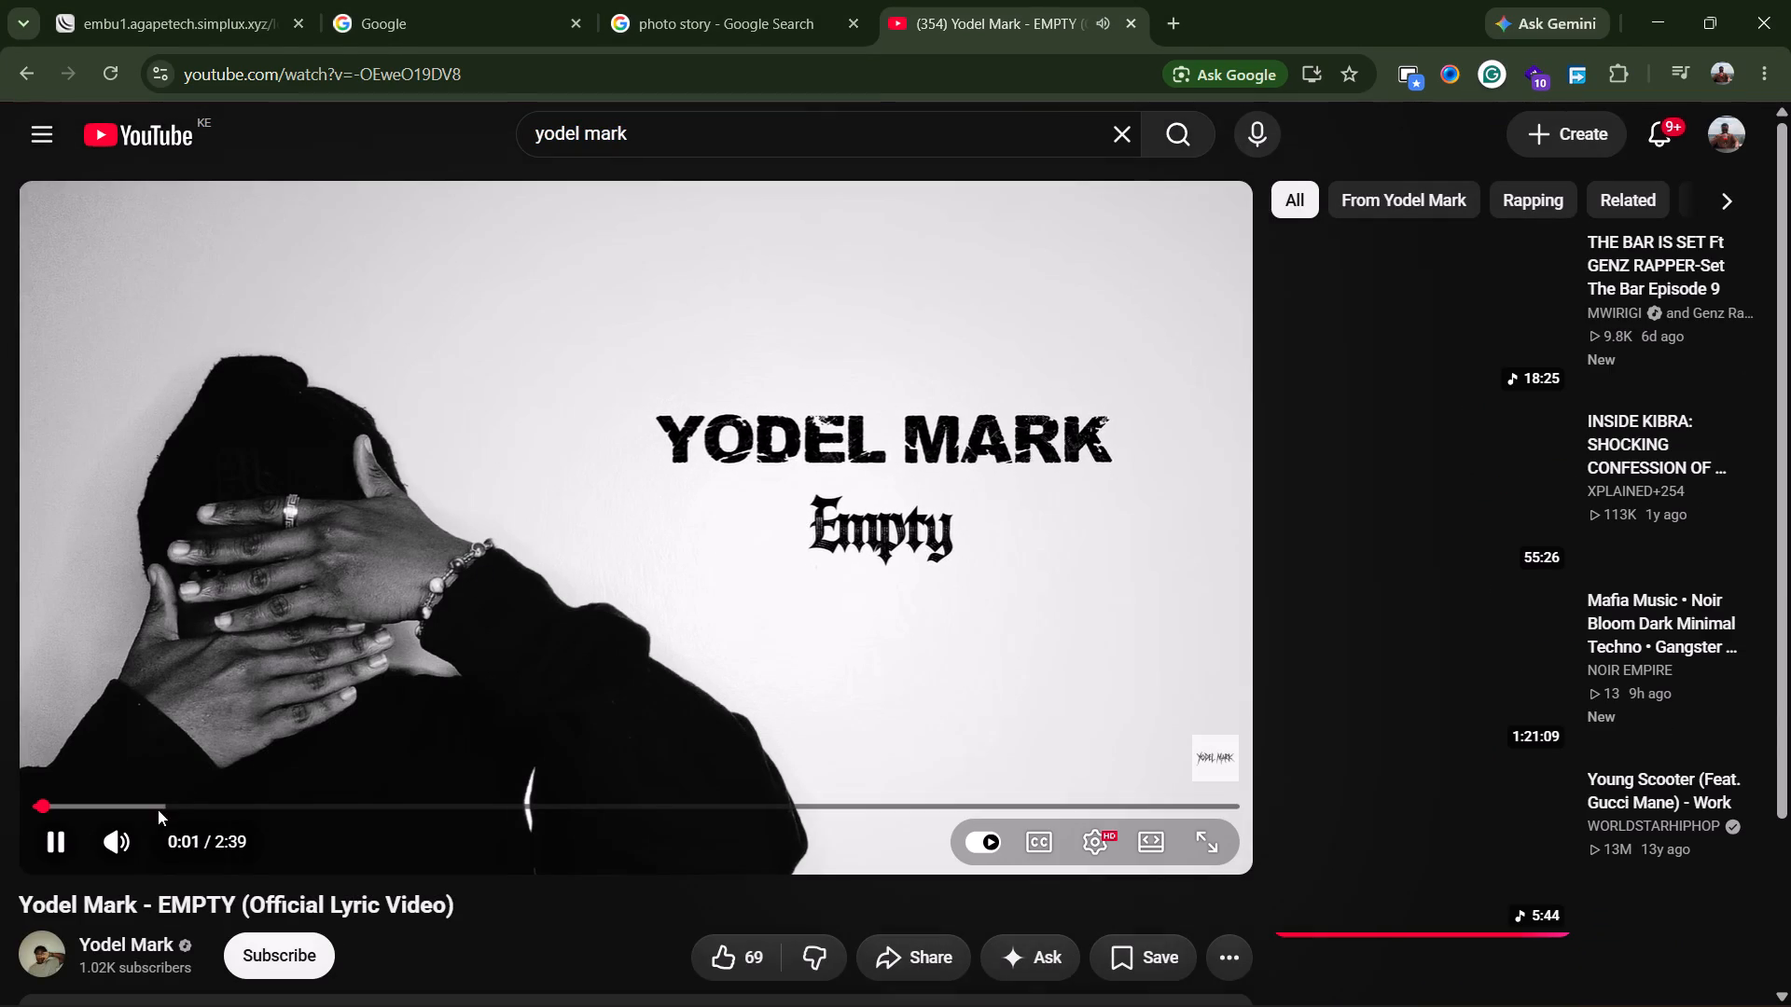
left_click(157, 805)
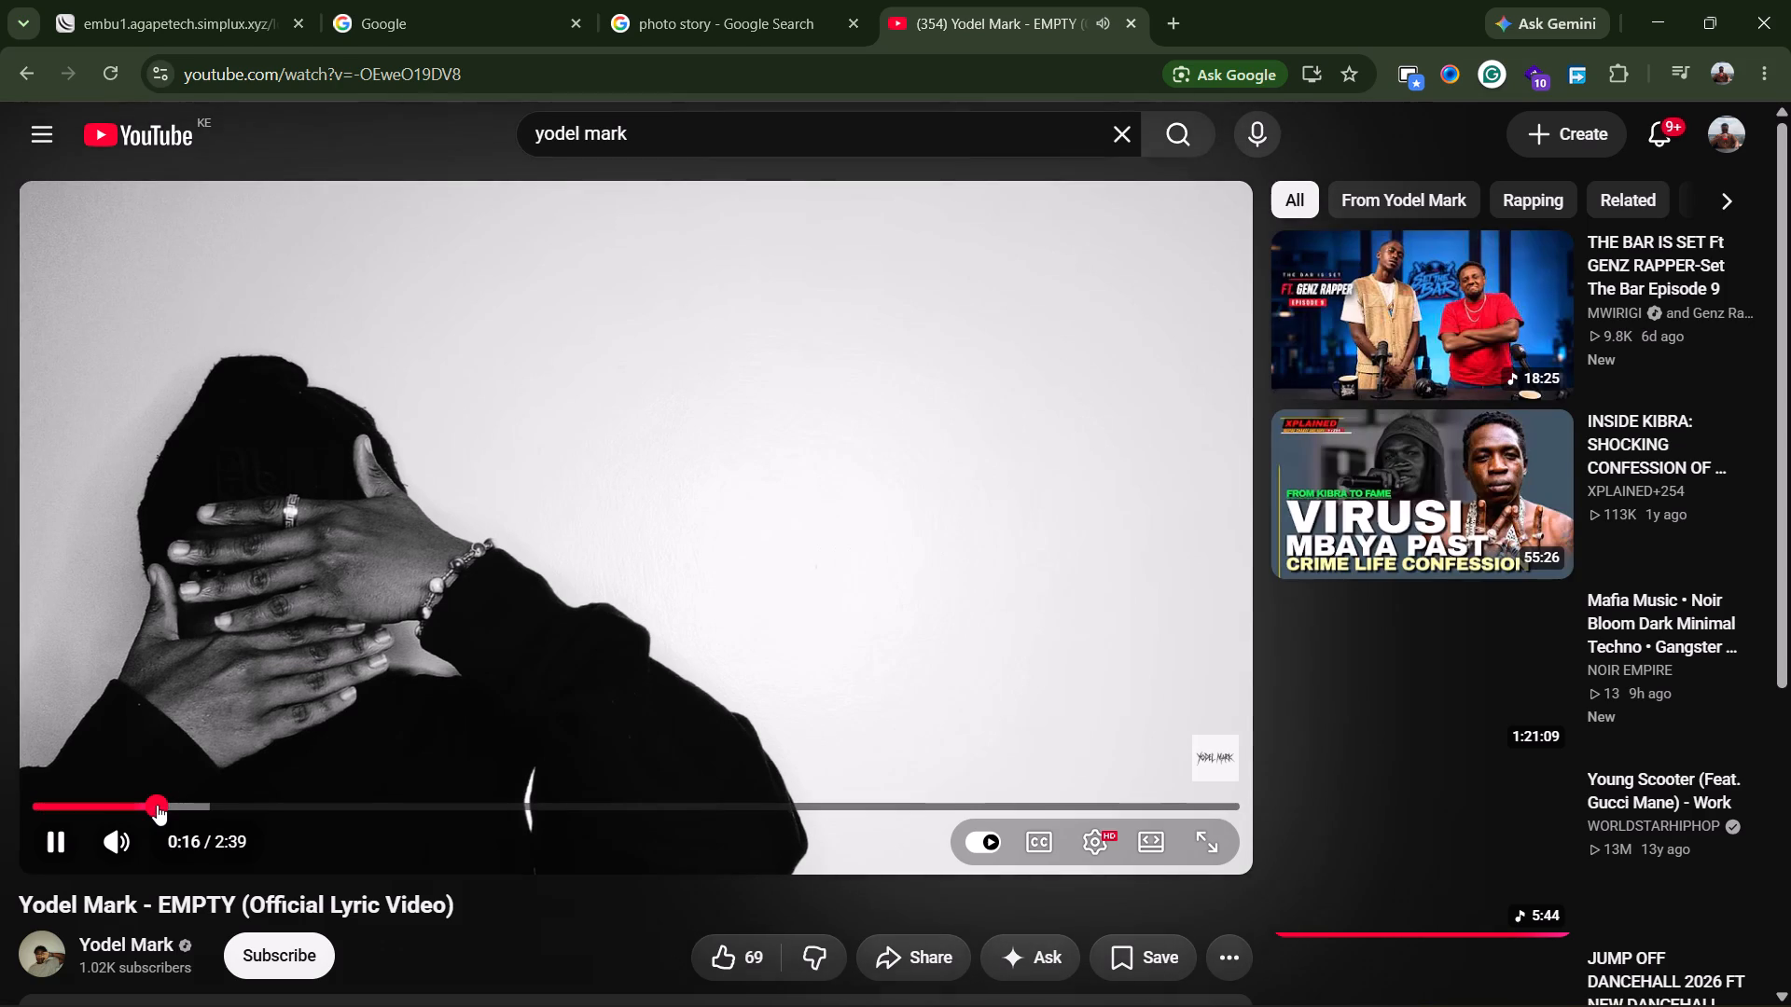
left_click(219, 799)
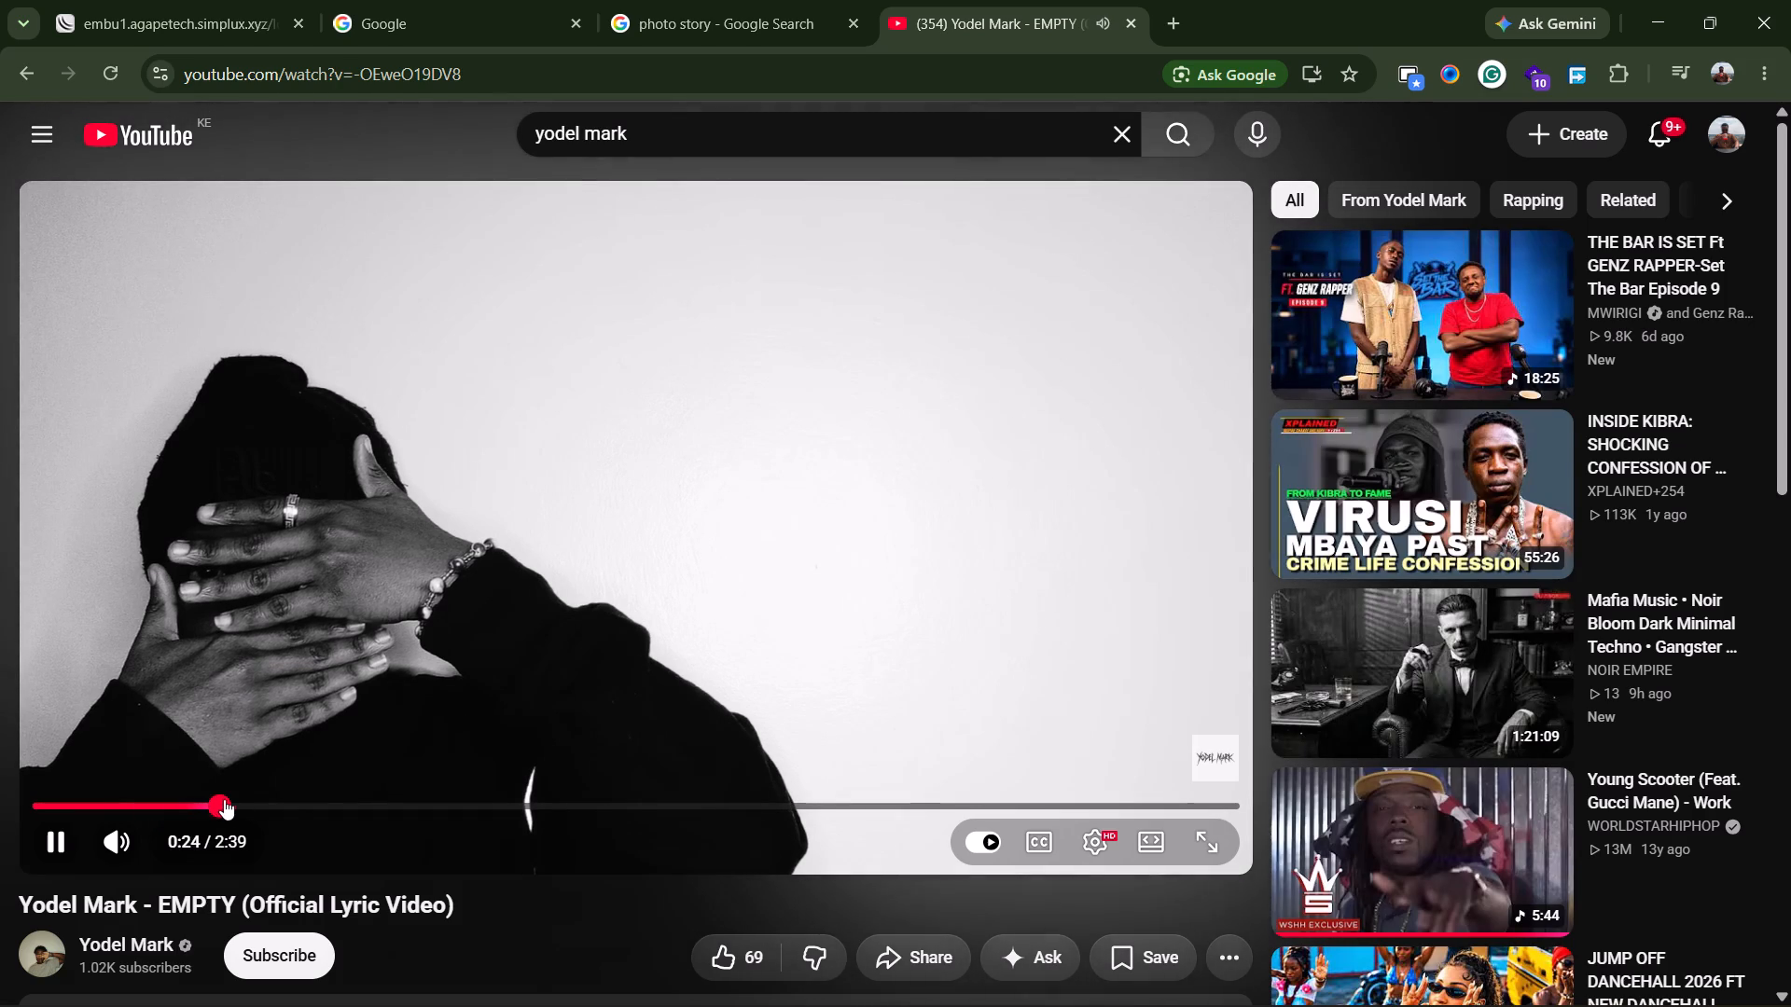
left_click(333, 806)
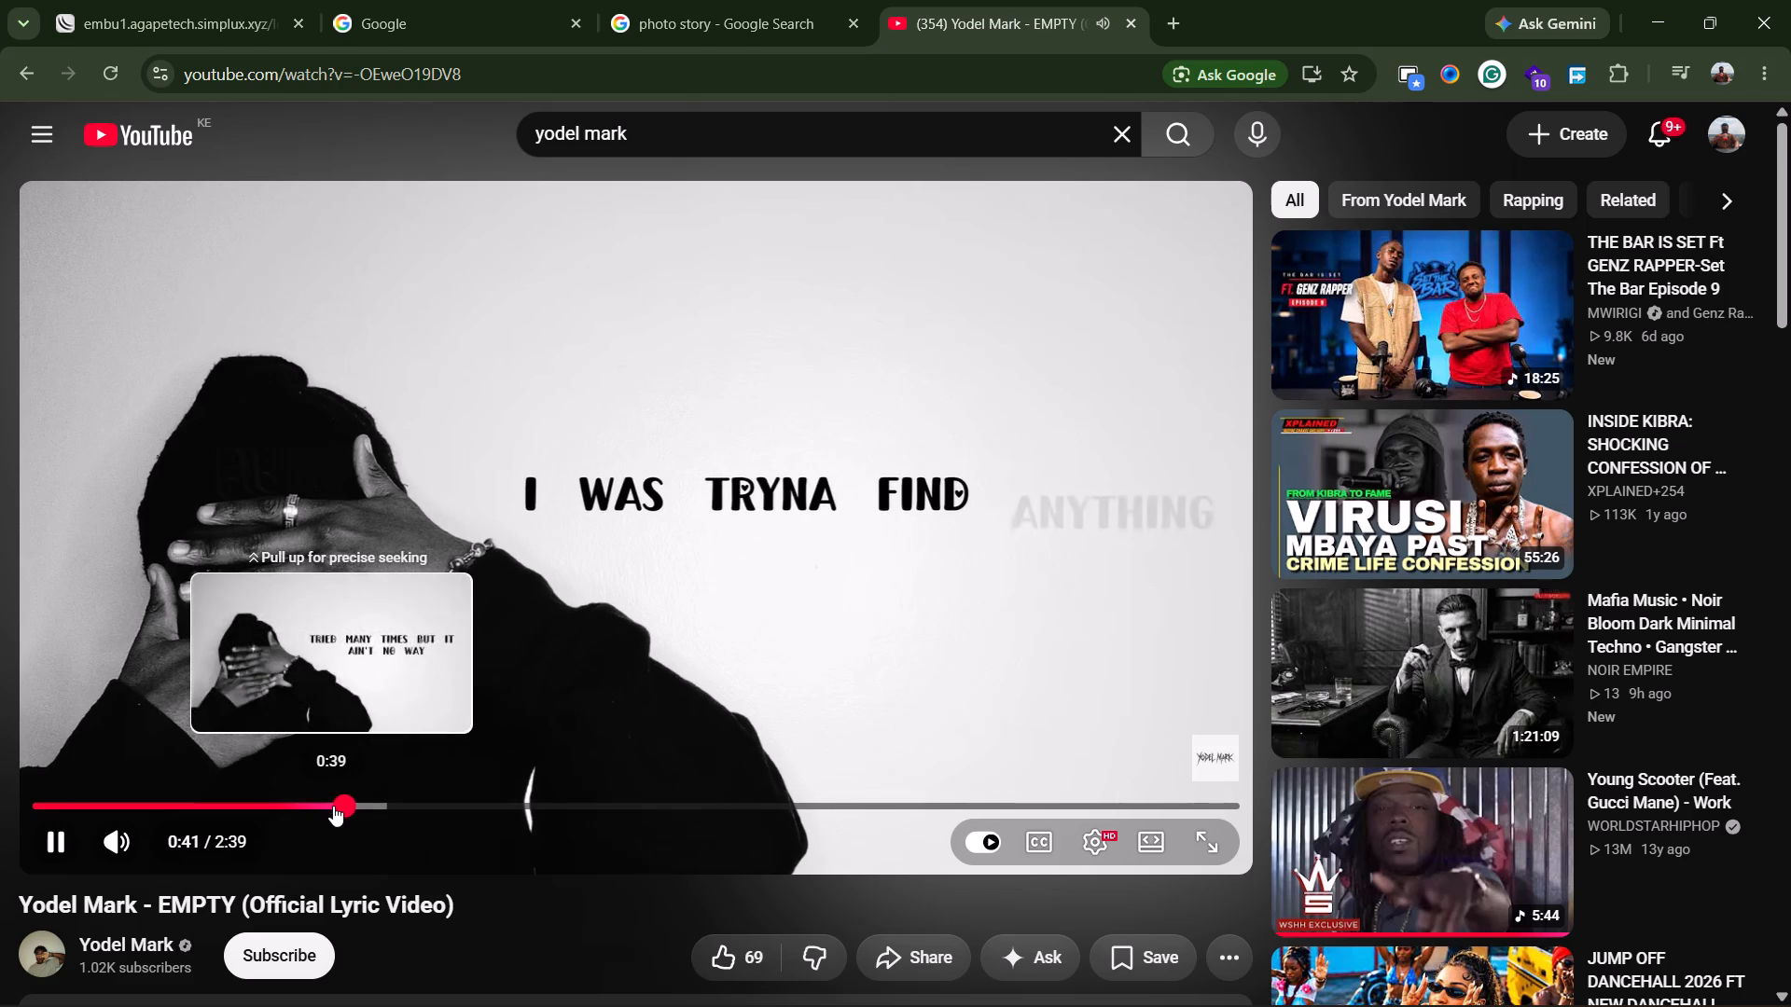
left_click(302, 804)
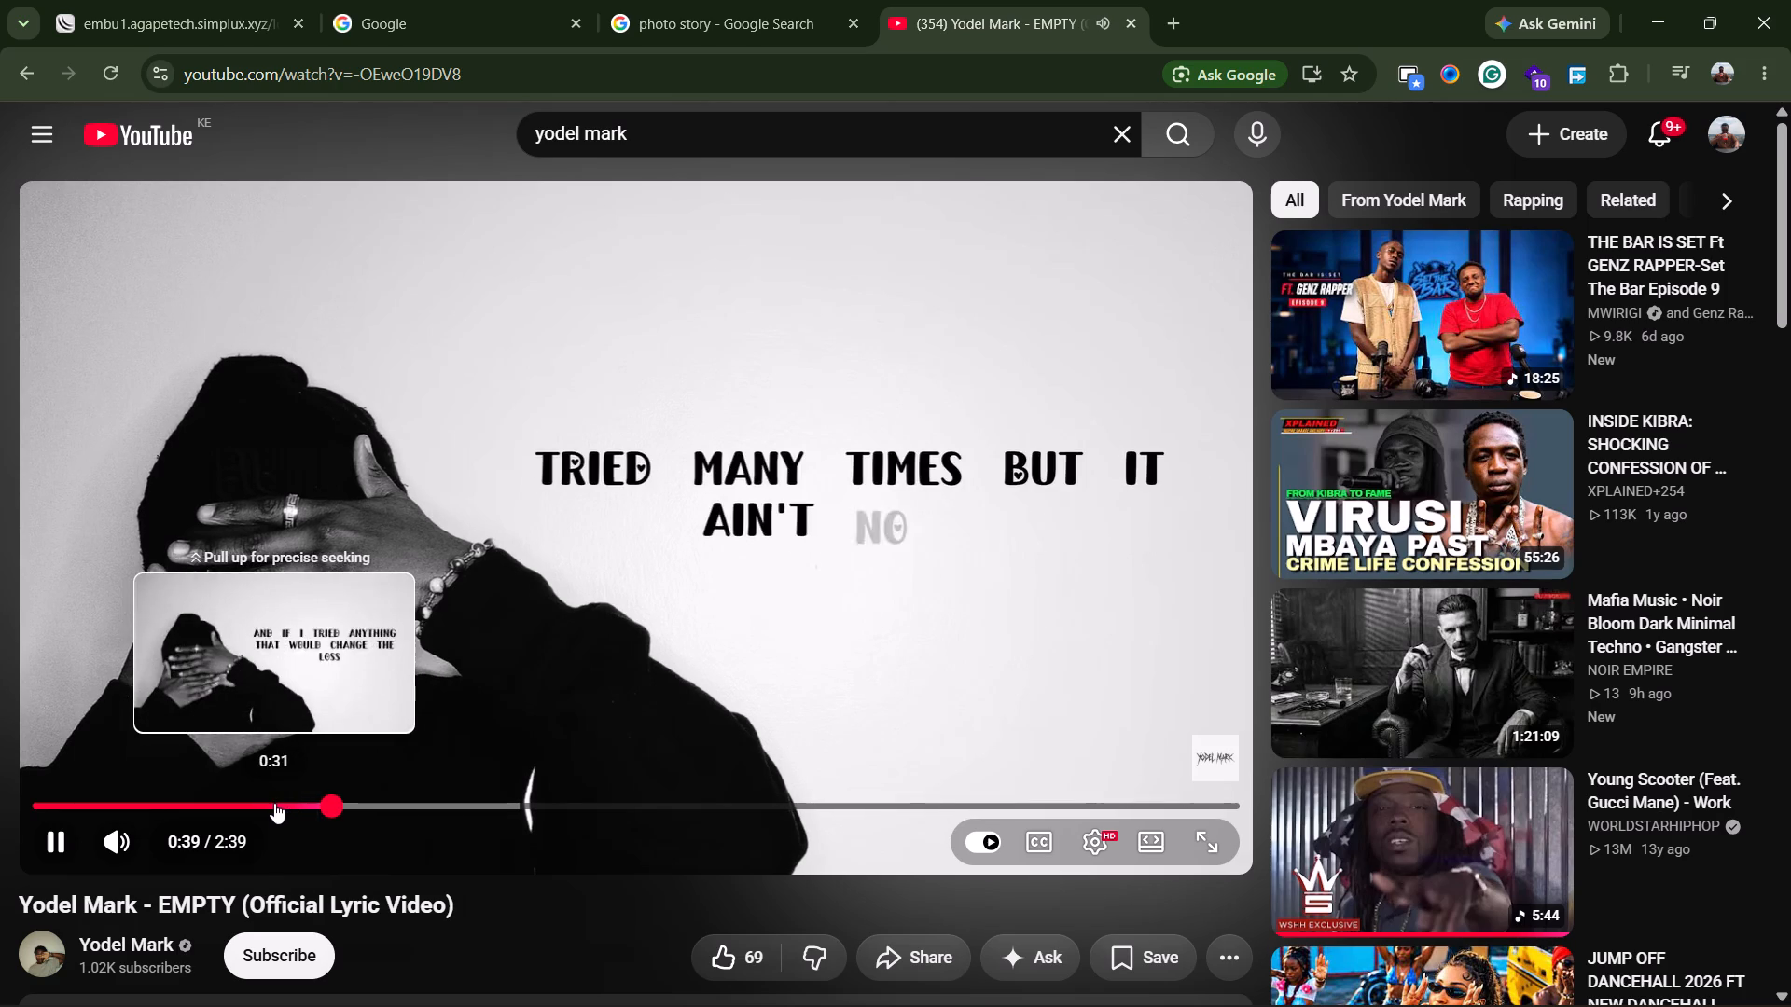
left_click(274, 803)
left_click(242, 797)
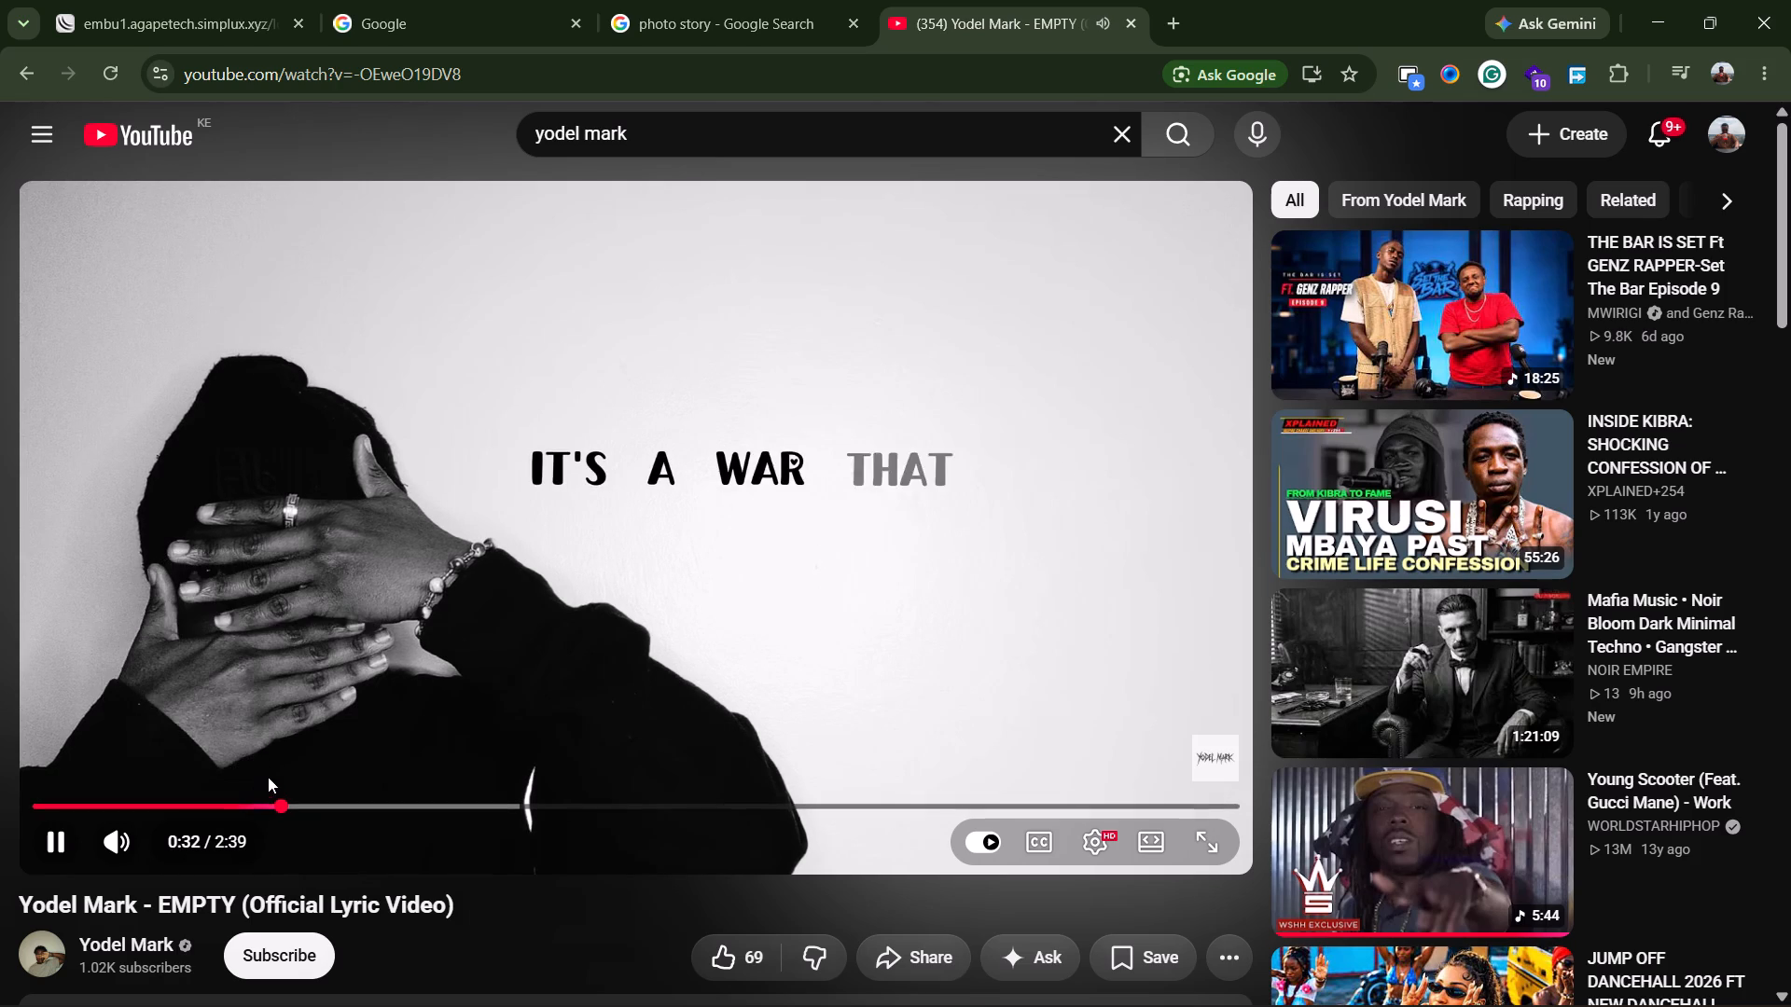
left_click(557, 621)
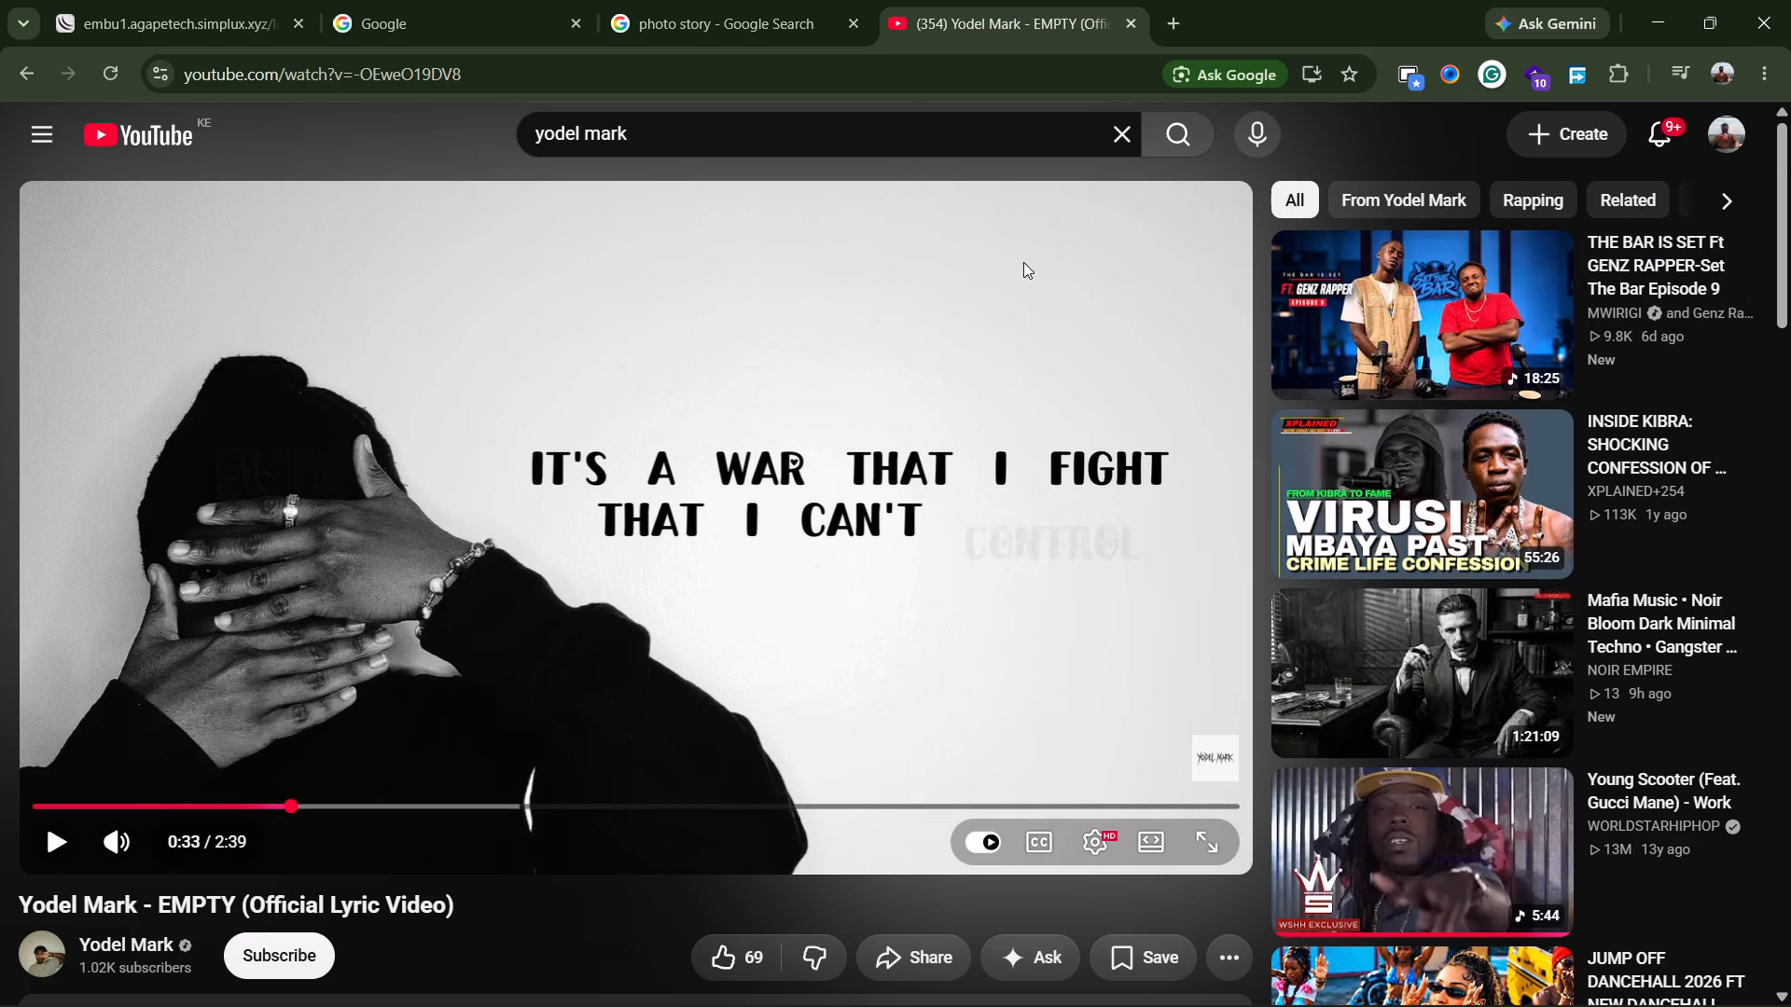
Open the YTMP4 download page at ytmp4.bz/download in a new browser tab.
left_click(1177, 25)
type("youtub")
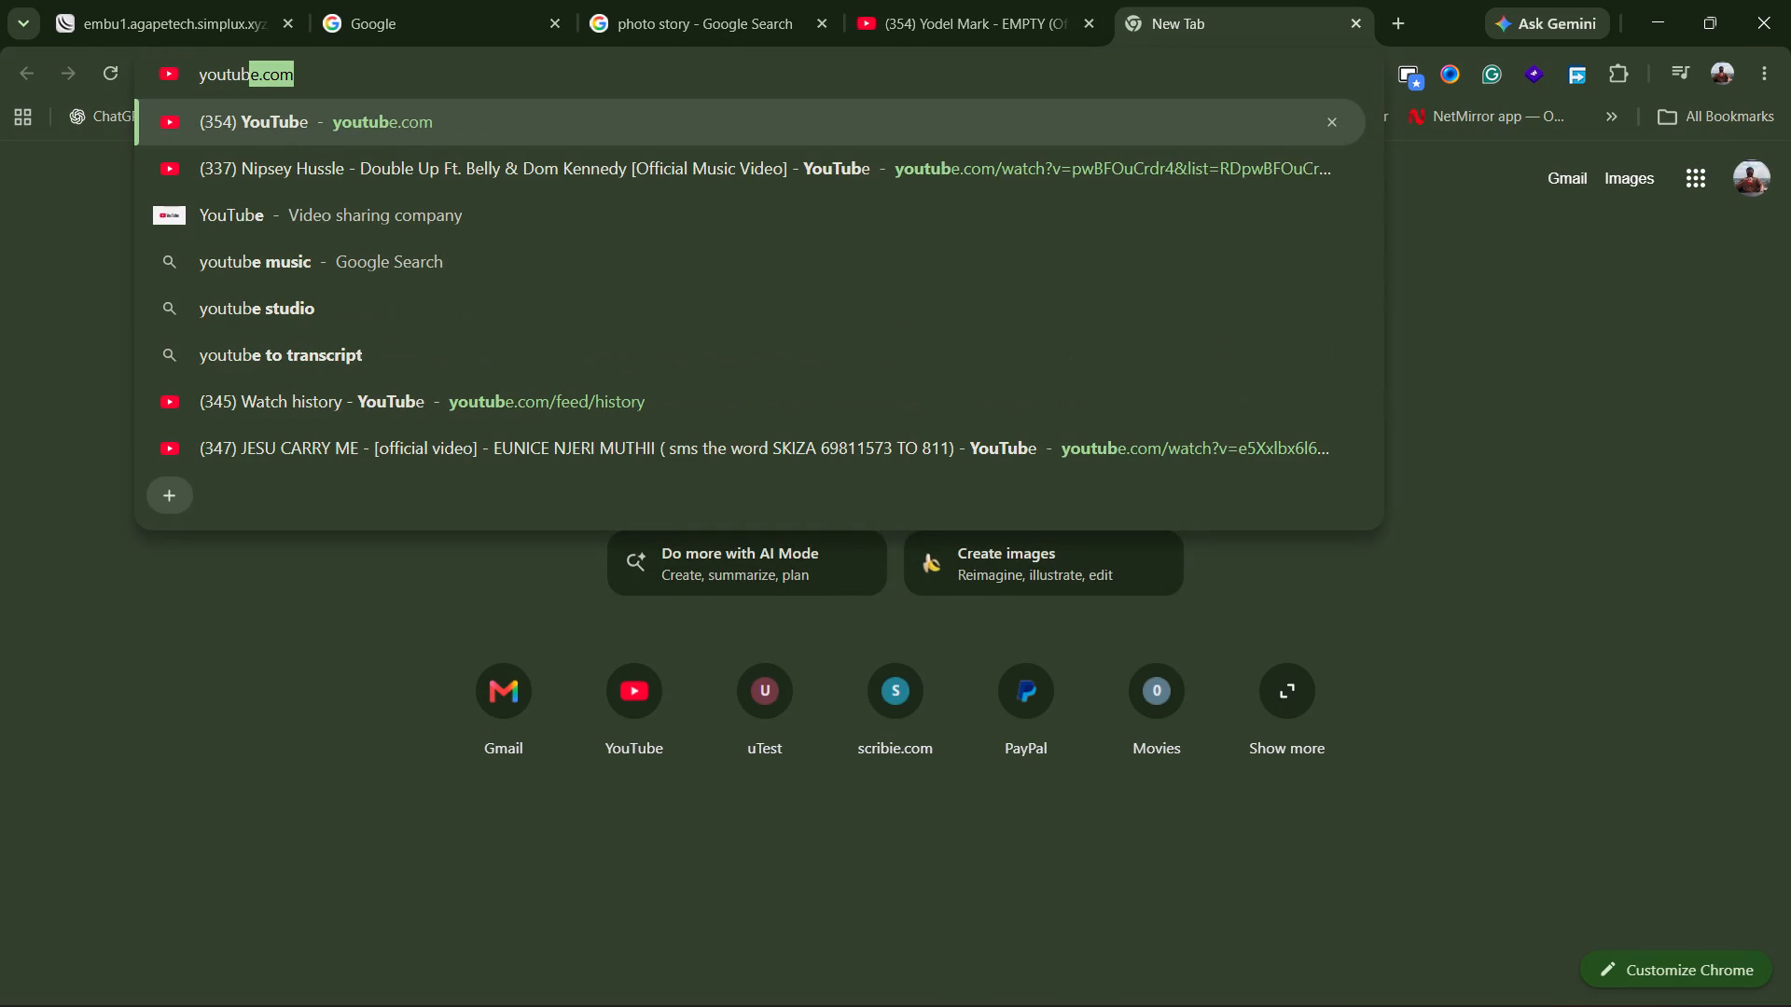
key("BackSpace")
key("BackSpace")
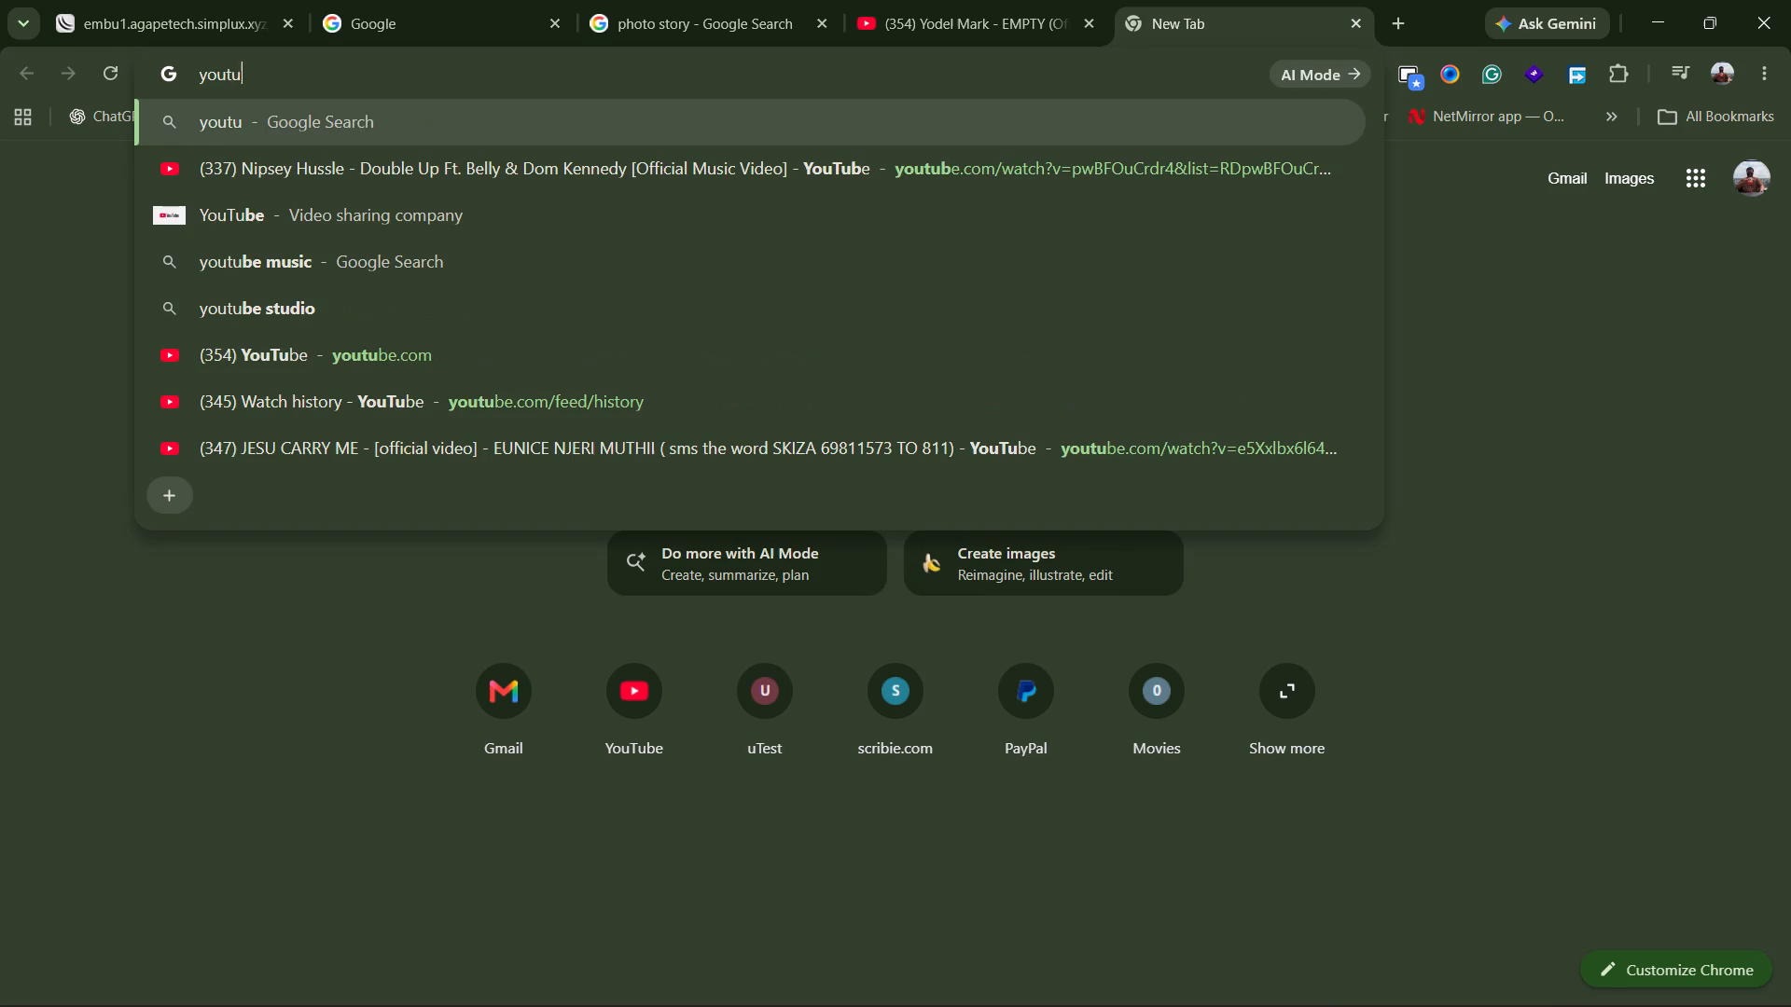
key("BackSpace")
key("BackSpace")
key("BackSpace")
key("BackSpace")
key("BackSpace")
key("BackSpace")
key("BackSpace")
key("y")
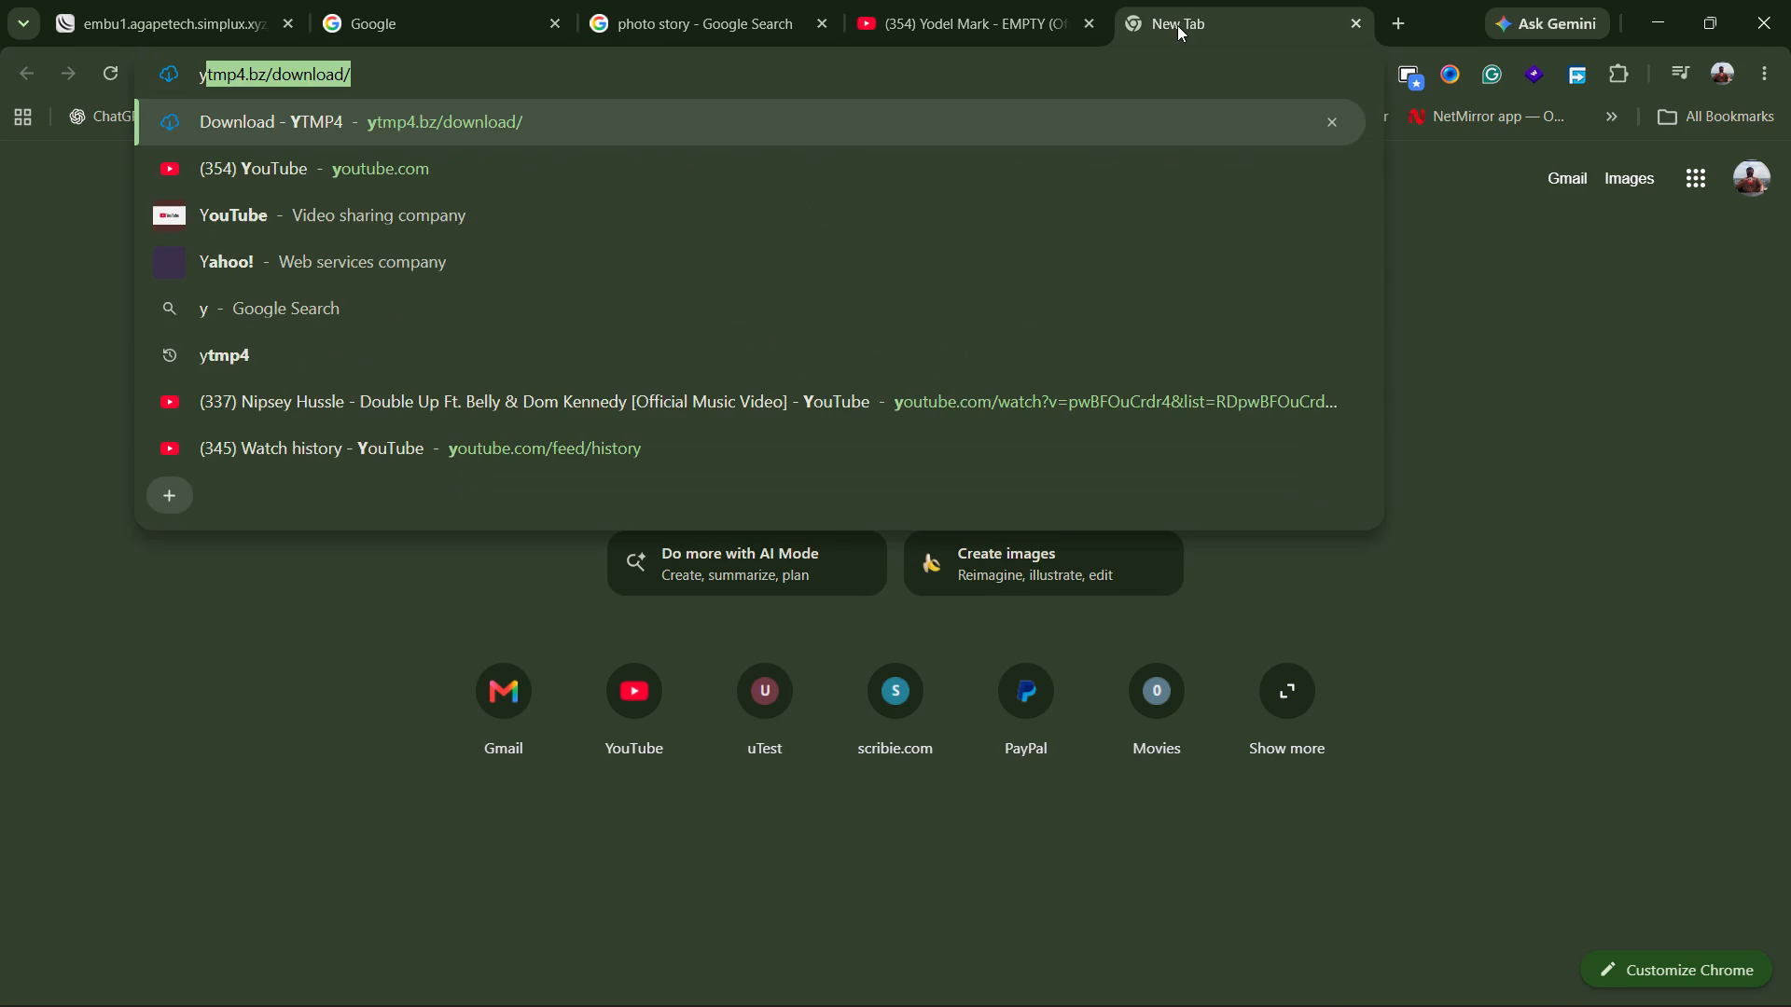
key("Return")
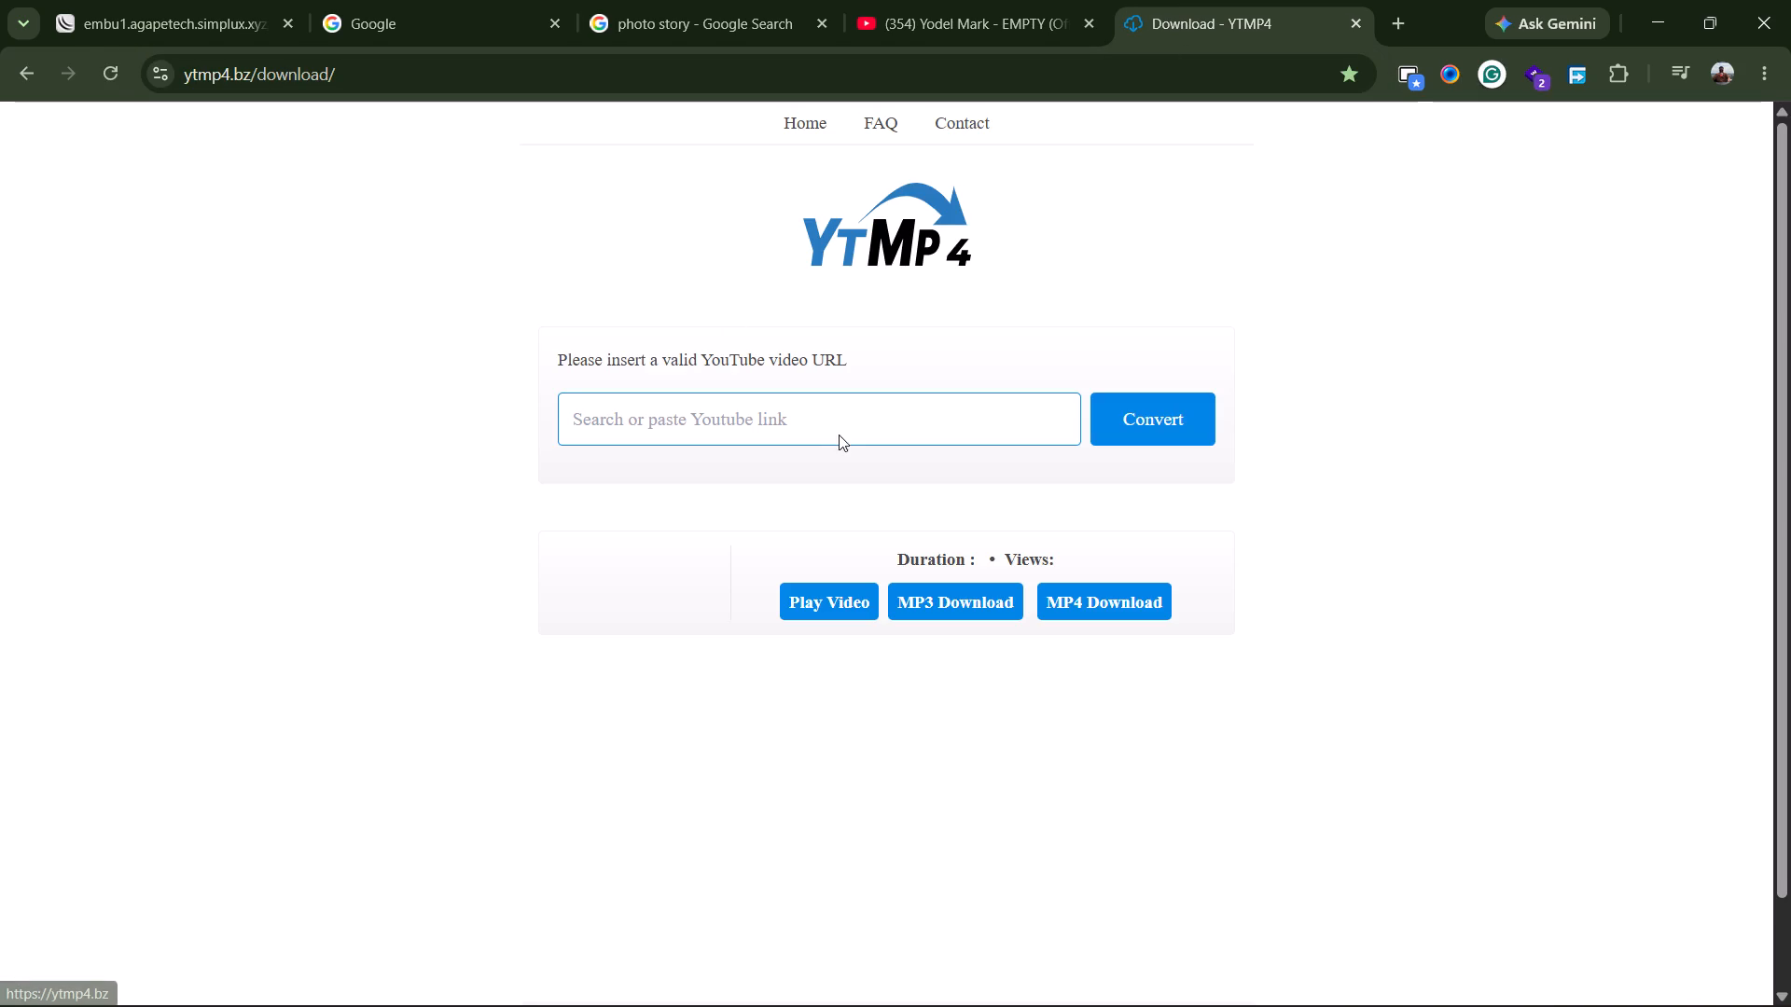
Copy the share link of Yodel Mark's "EMPTY" official lyric video on YouTube.
left_click(927, 45)
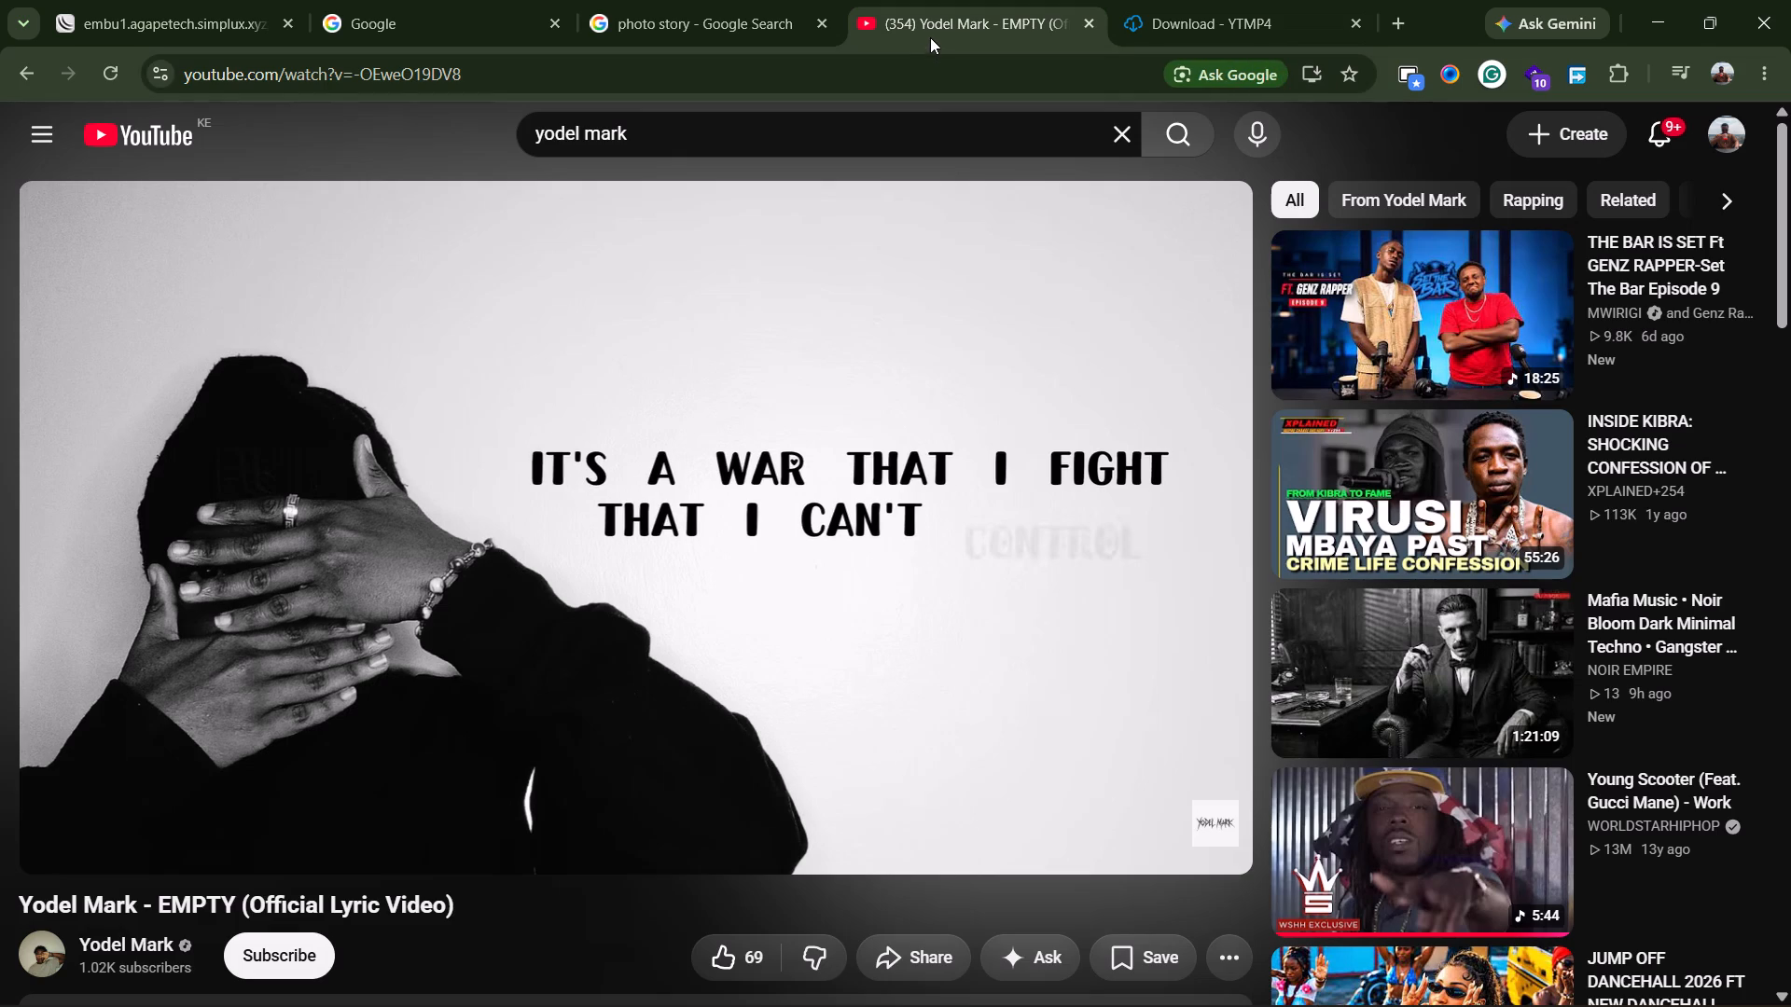
scroll(745, 765, "down", 3)
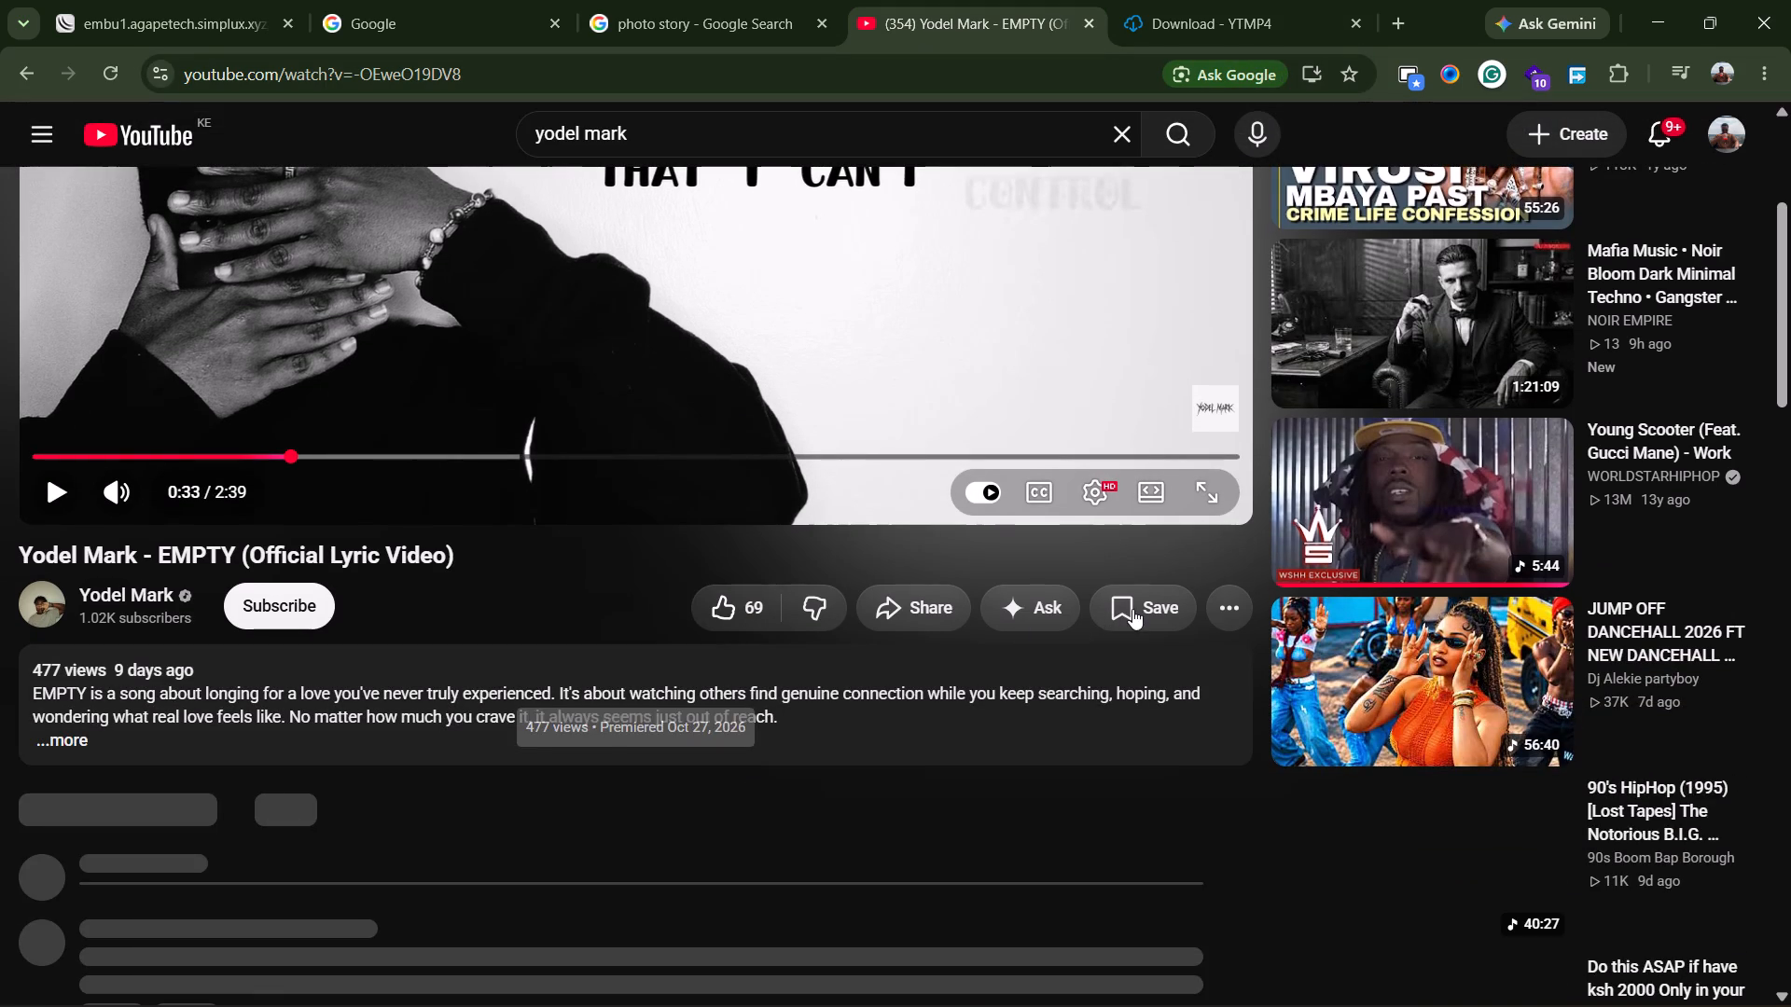
left_click(1222, 601)
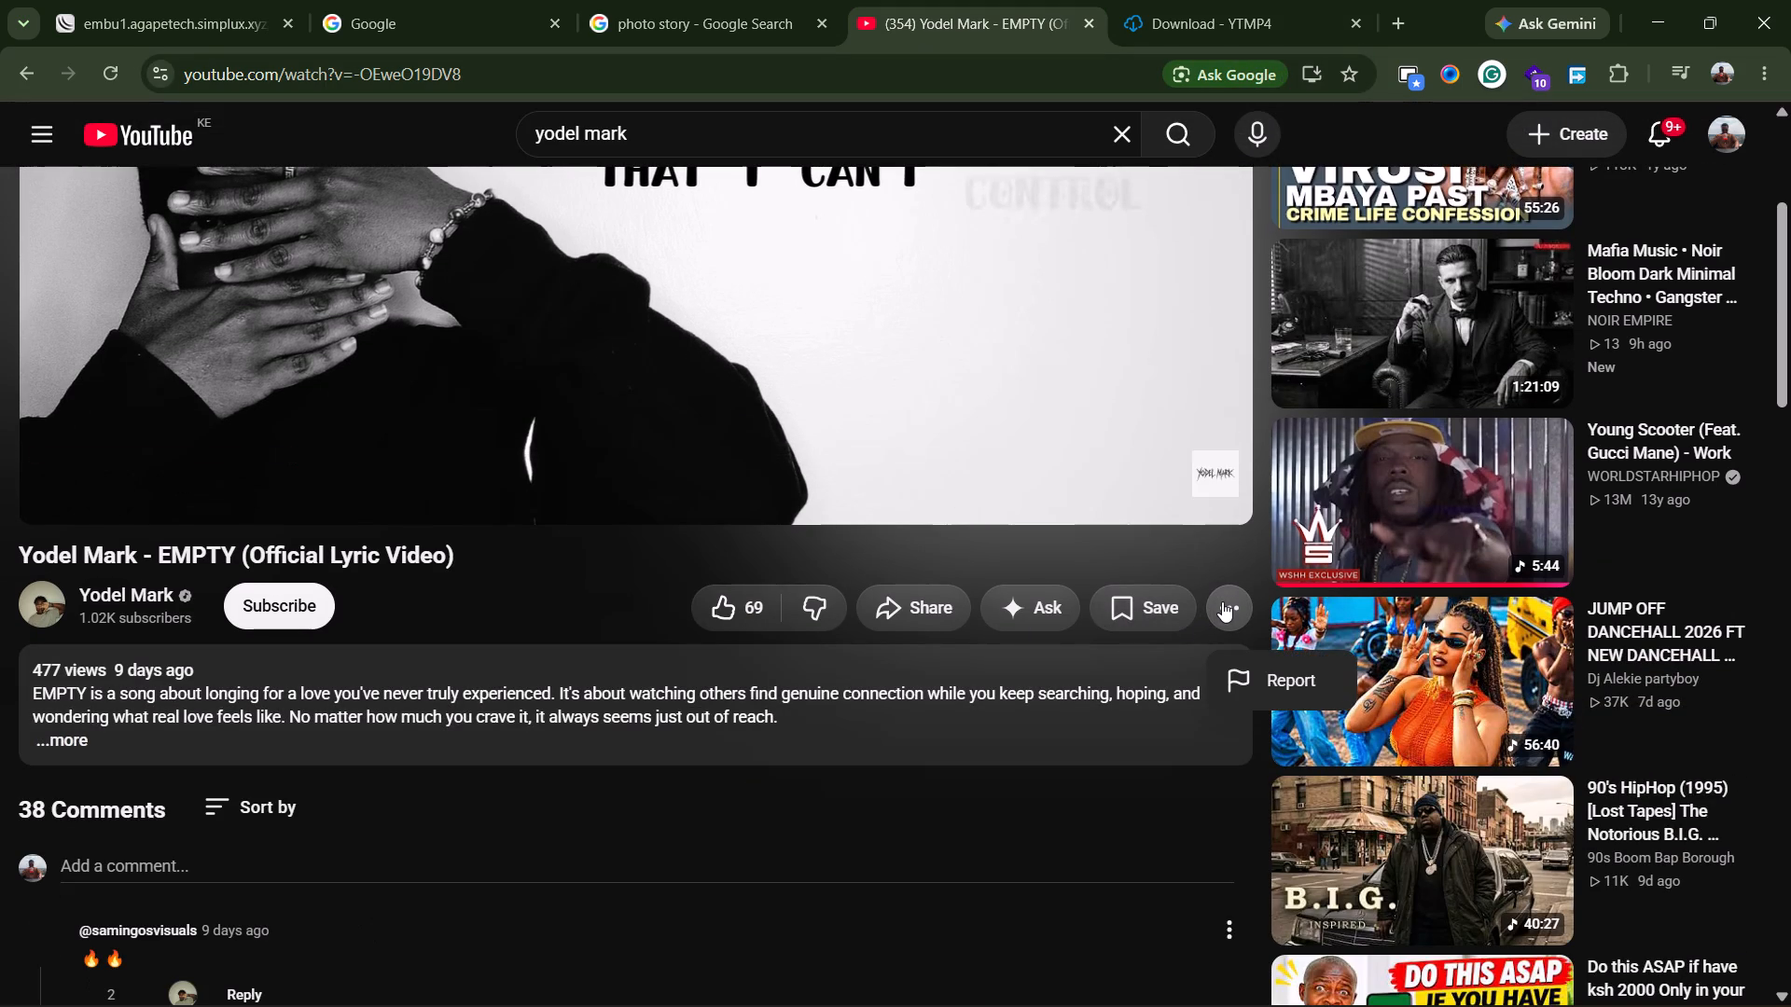
left_click(938, 609)
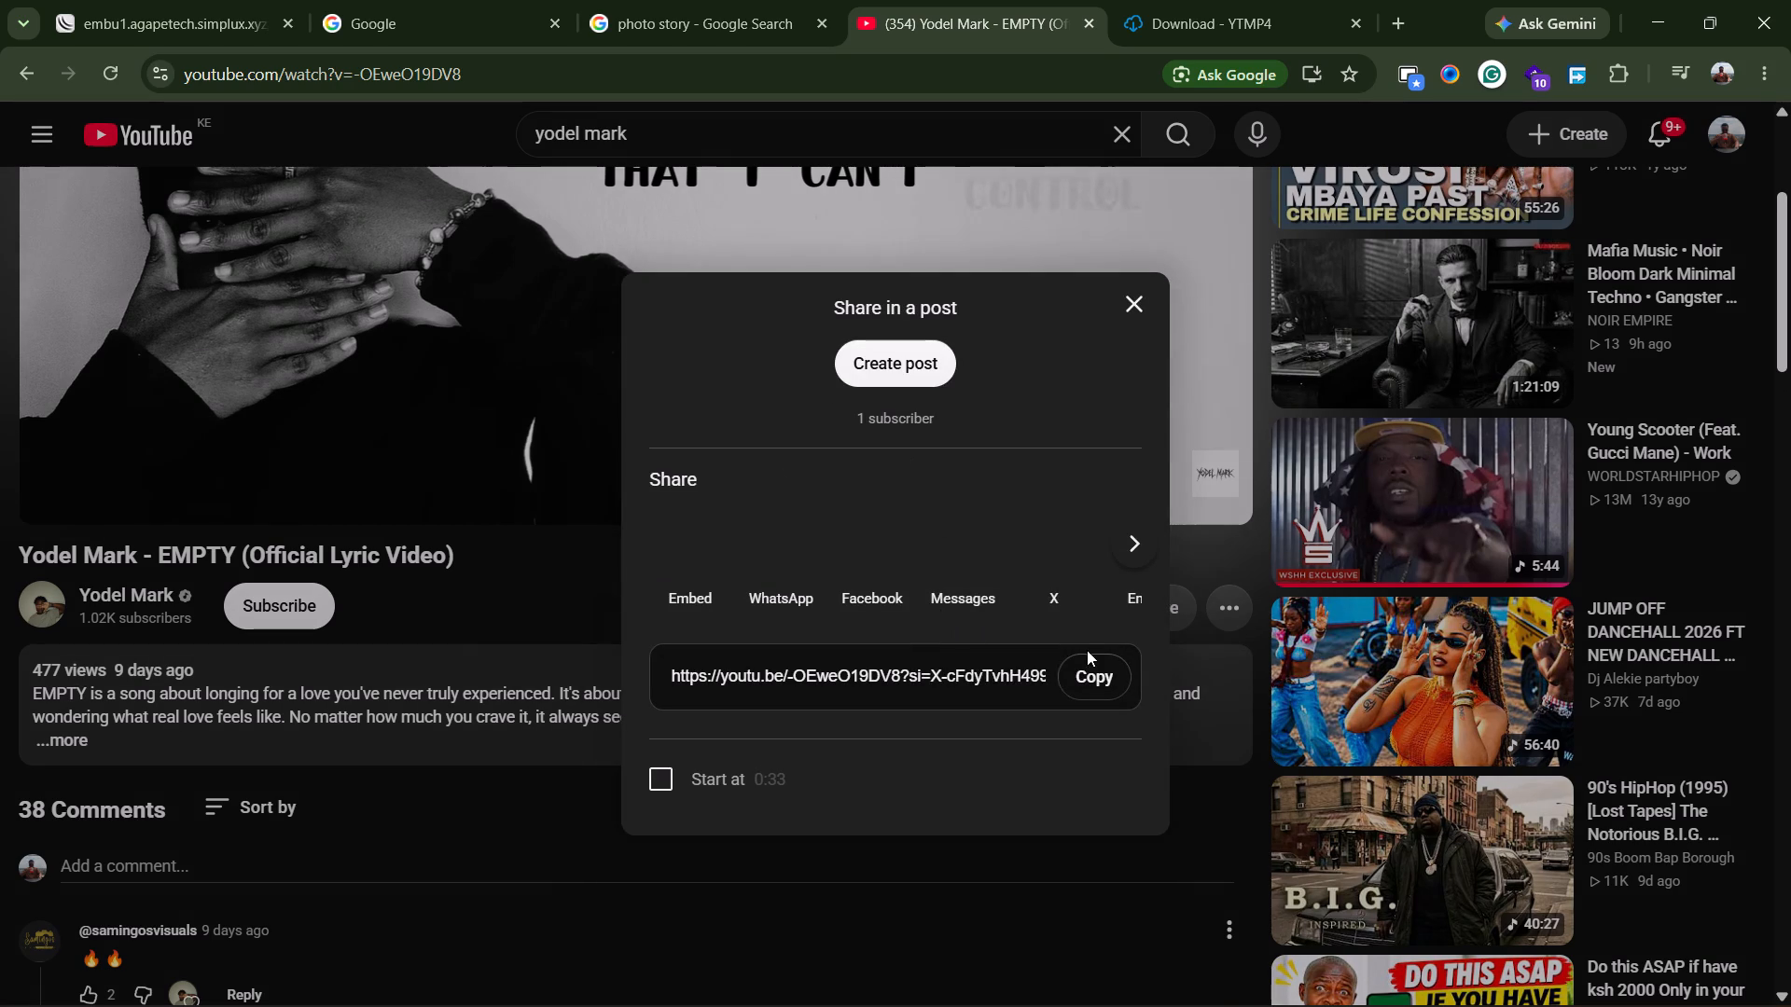
left_click(1099, 678)
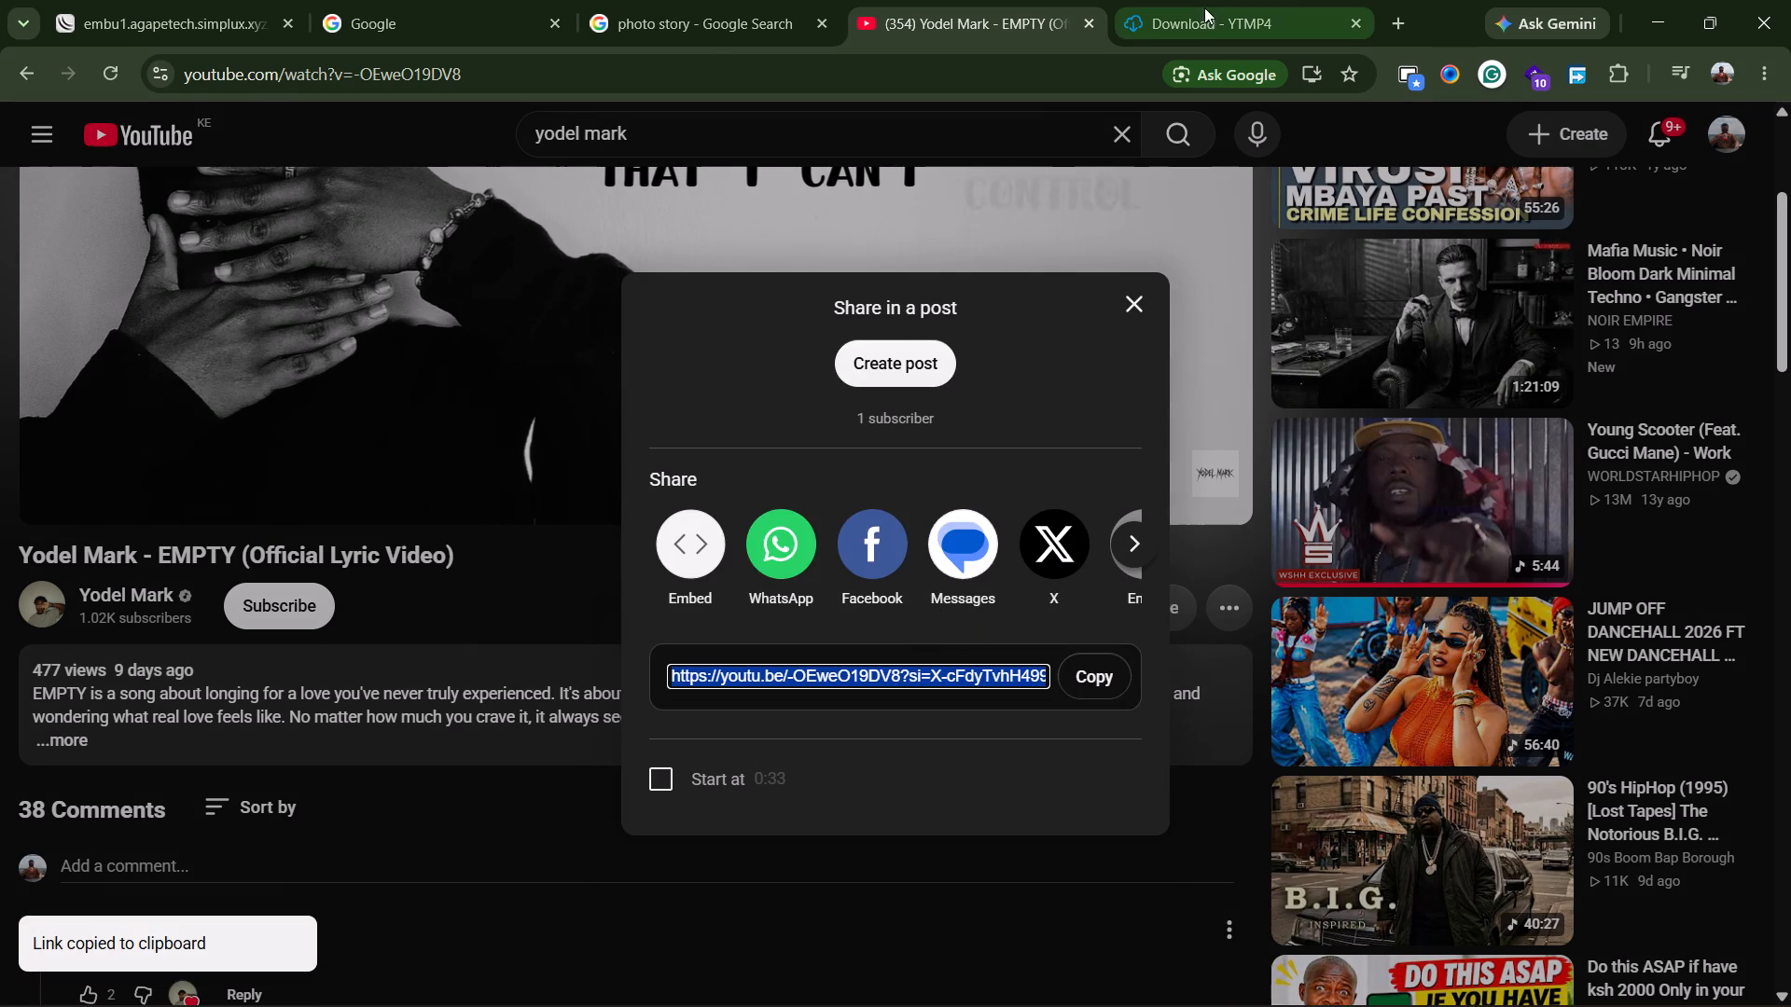
Paste the copied video link into the YTMP4 converter and convert it.
left_click(1204, 7)
left_click(813, 421)
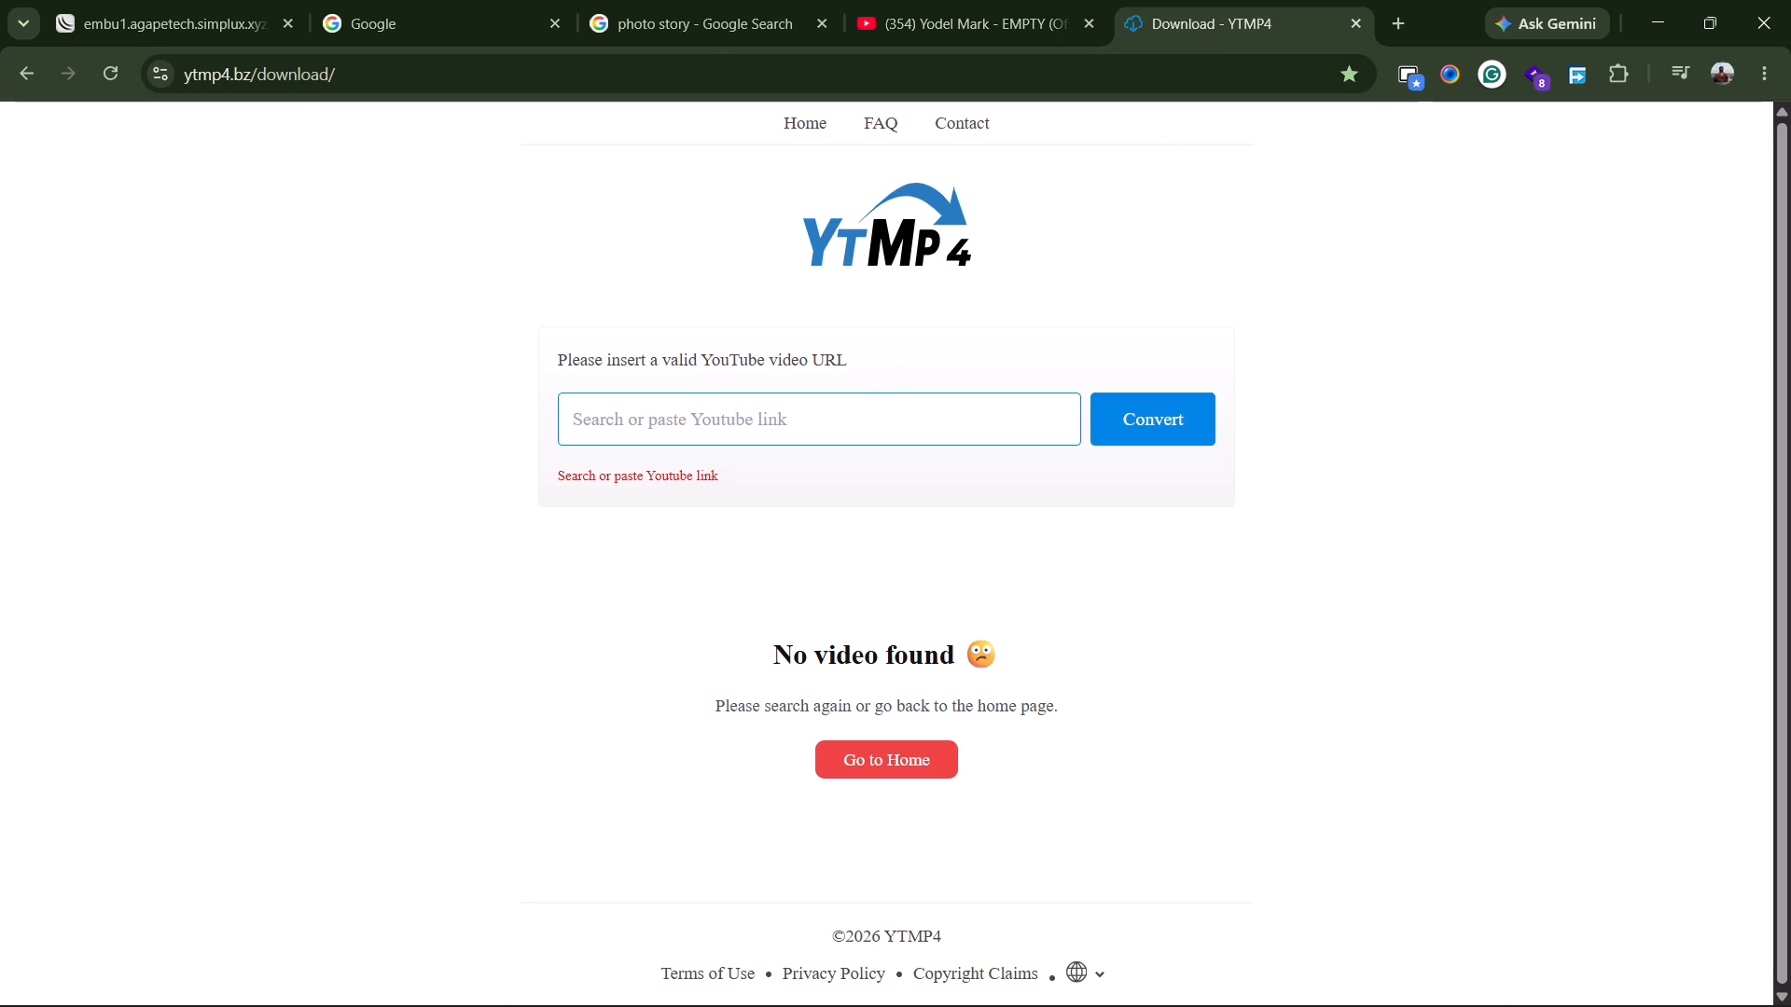
key("ctrl+v")
left_click(1164, 420)
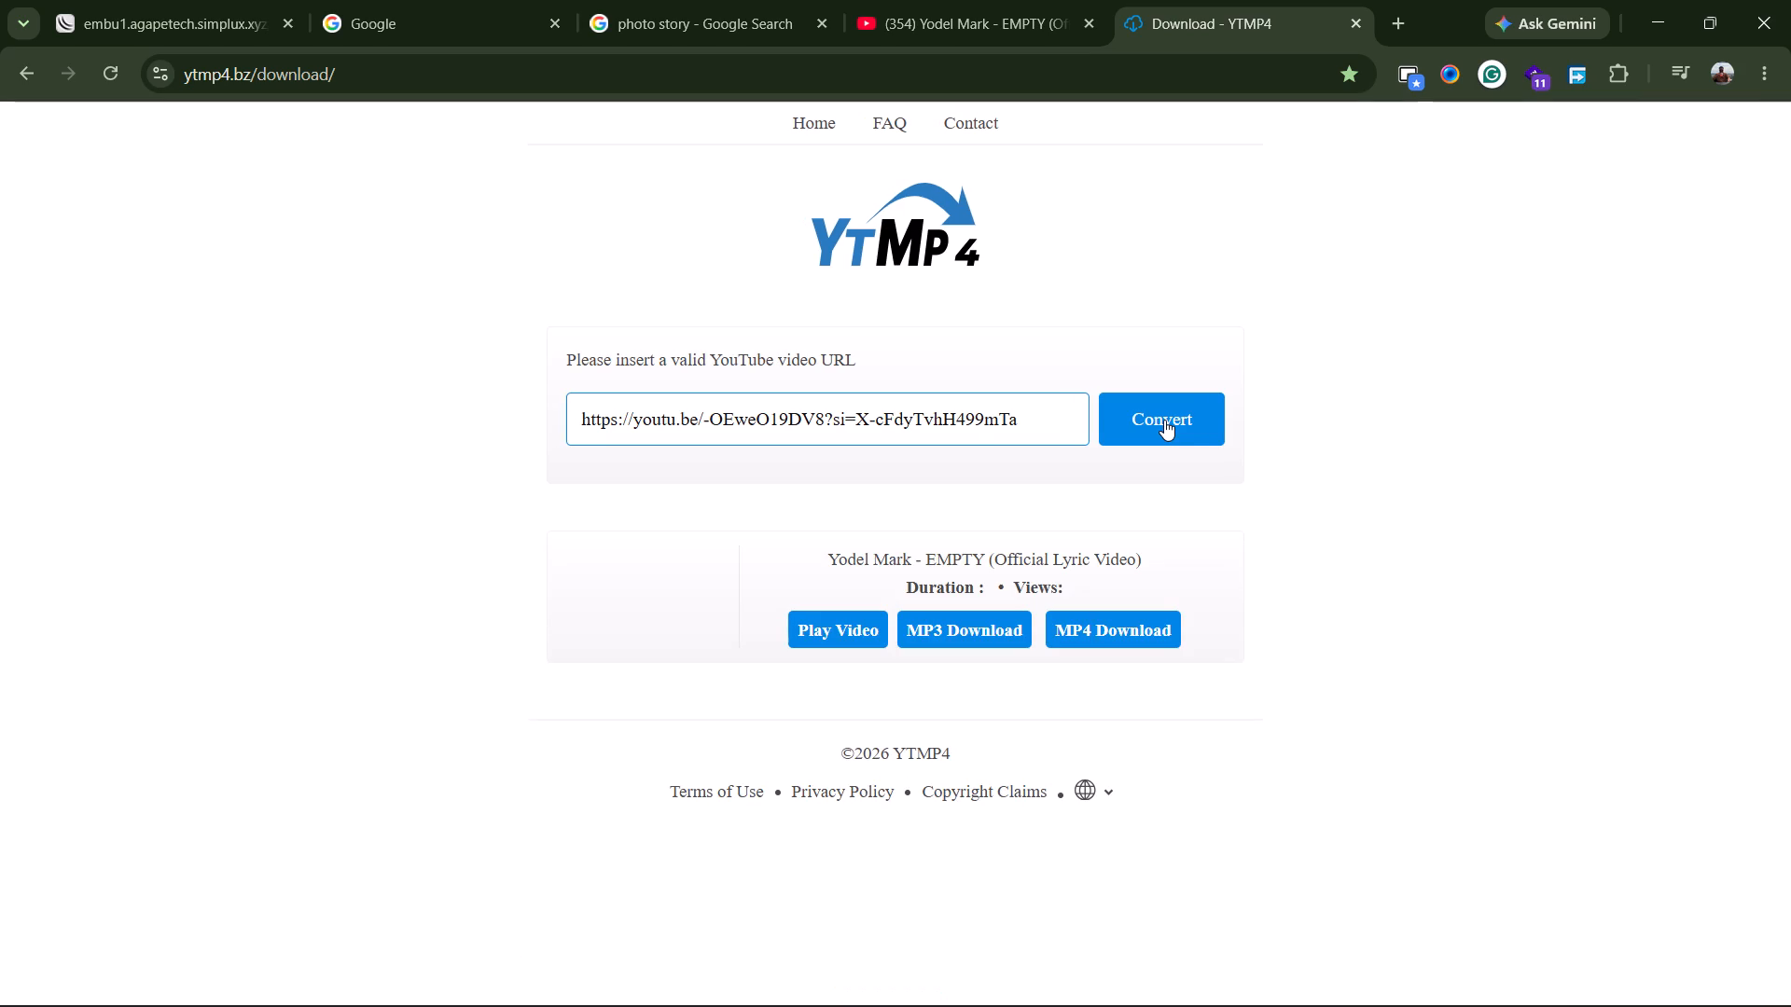
Request the 320 kbps MP3 version of "EMPTY" and start its download, leaving the advertising tab that opens.
left_click(974, 626)
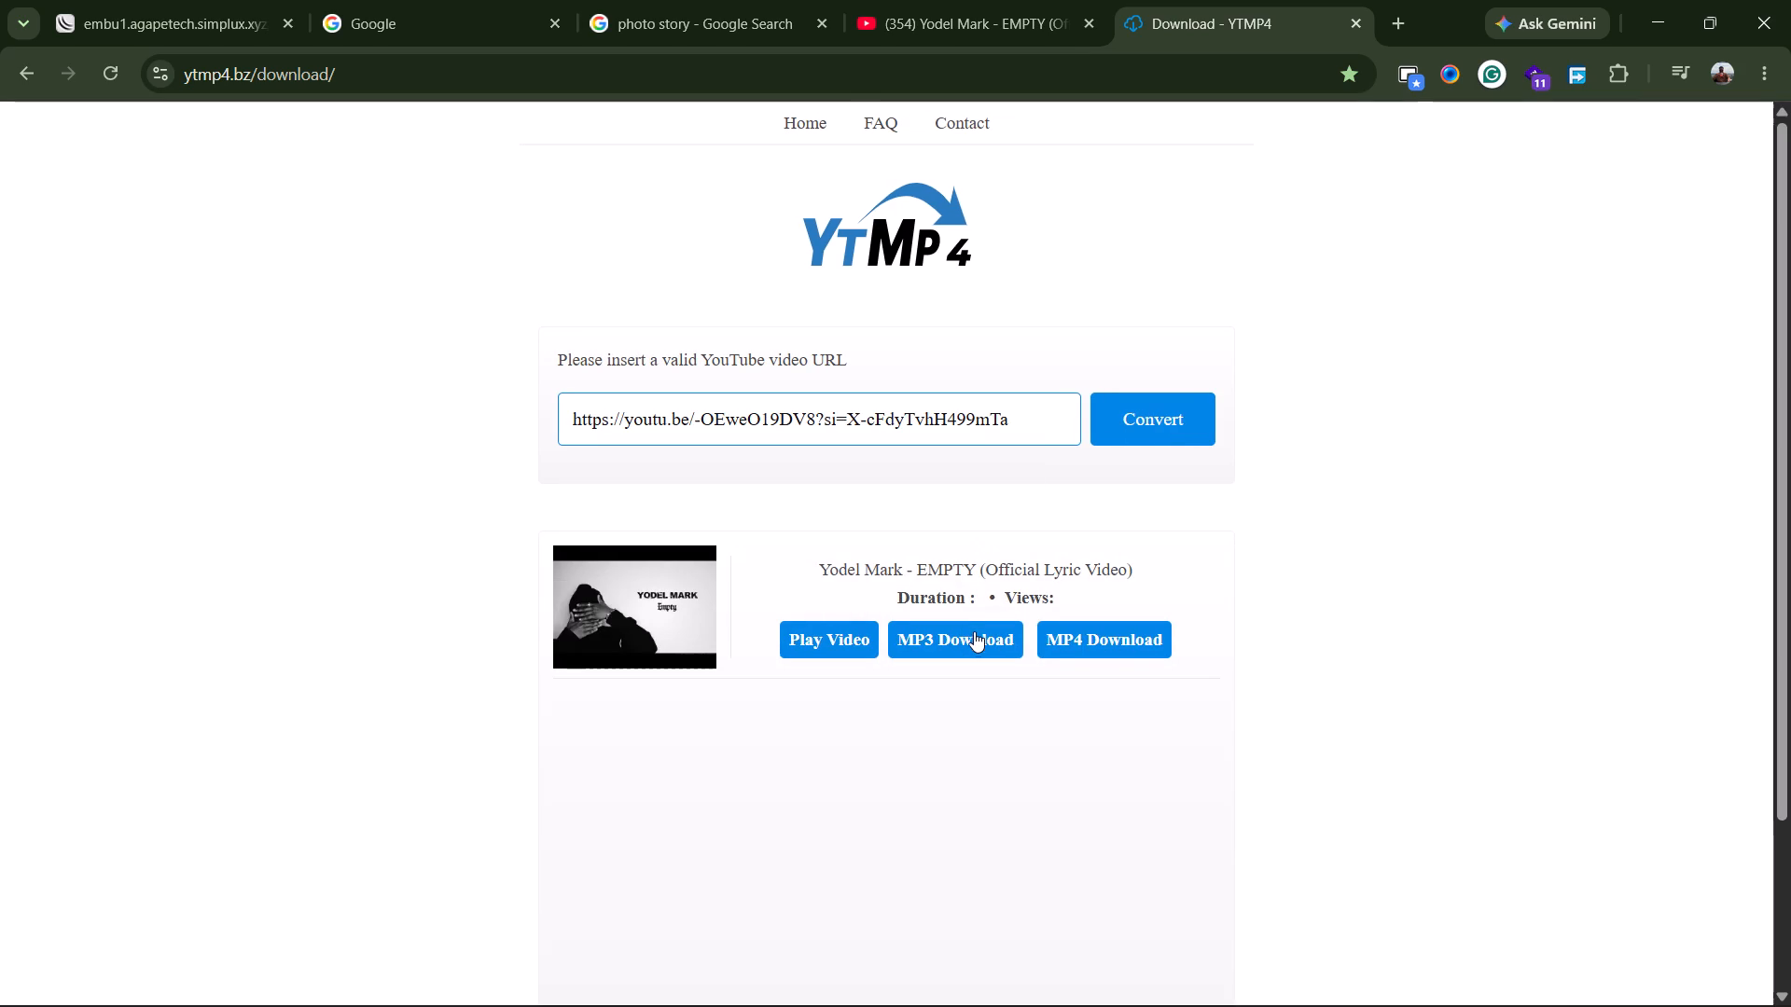
left_click(974, 637)
left_click(974, 637)
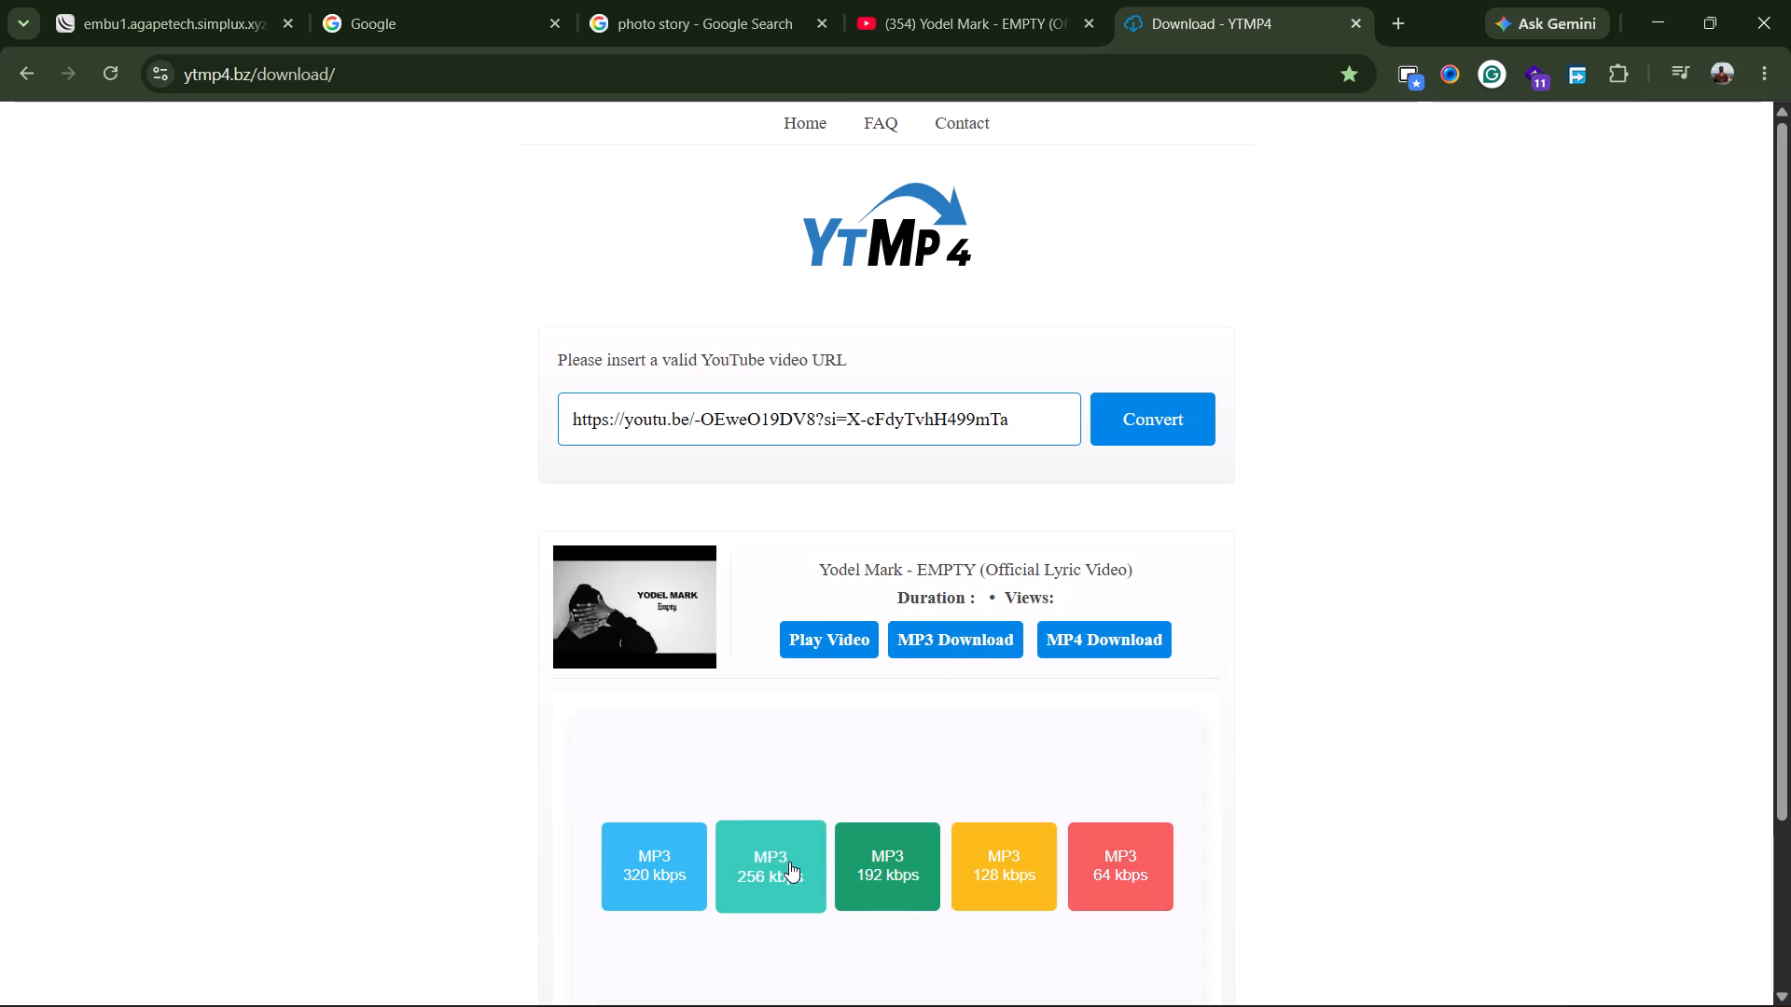
left_click(654, 865)
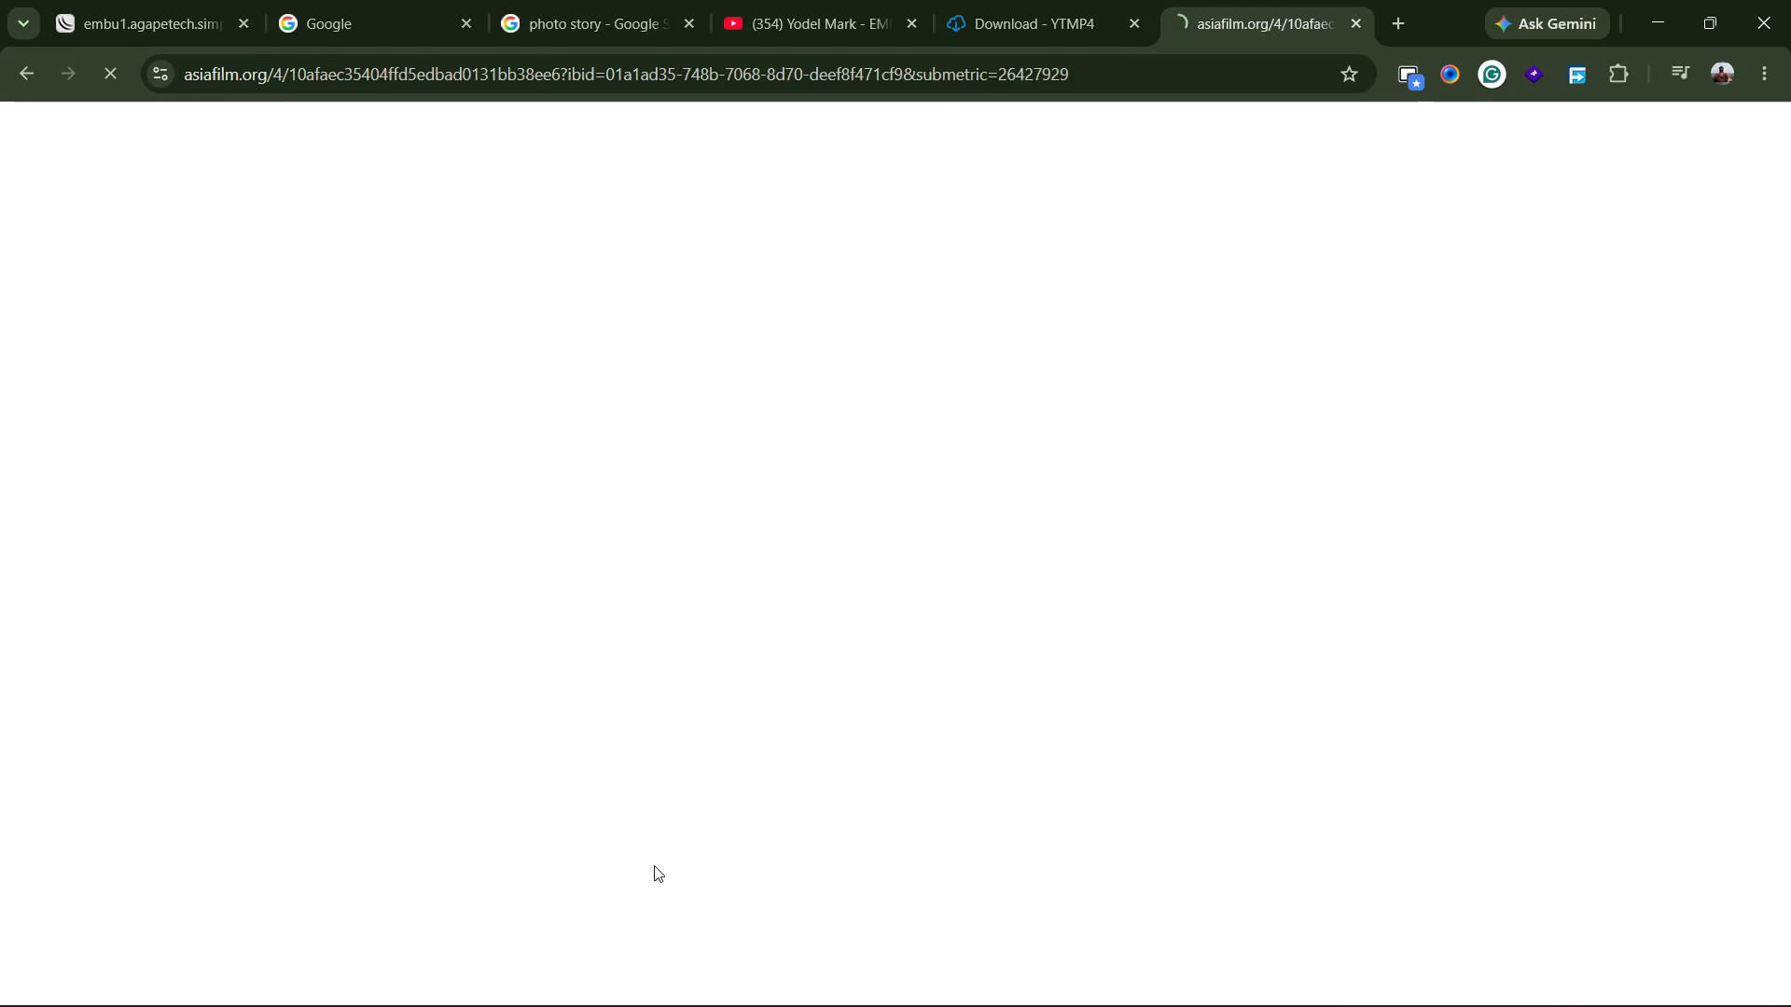
left_click(1050, 0)
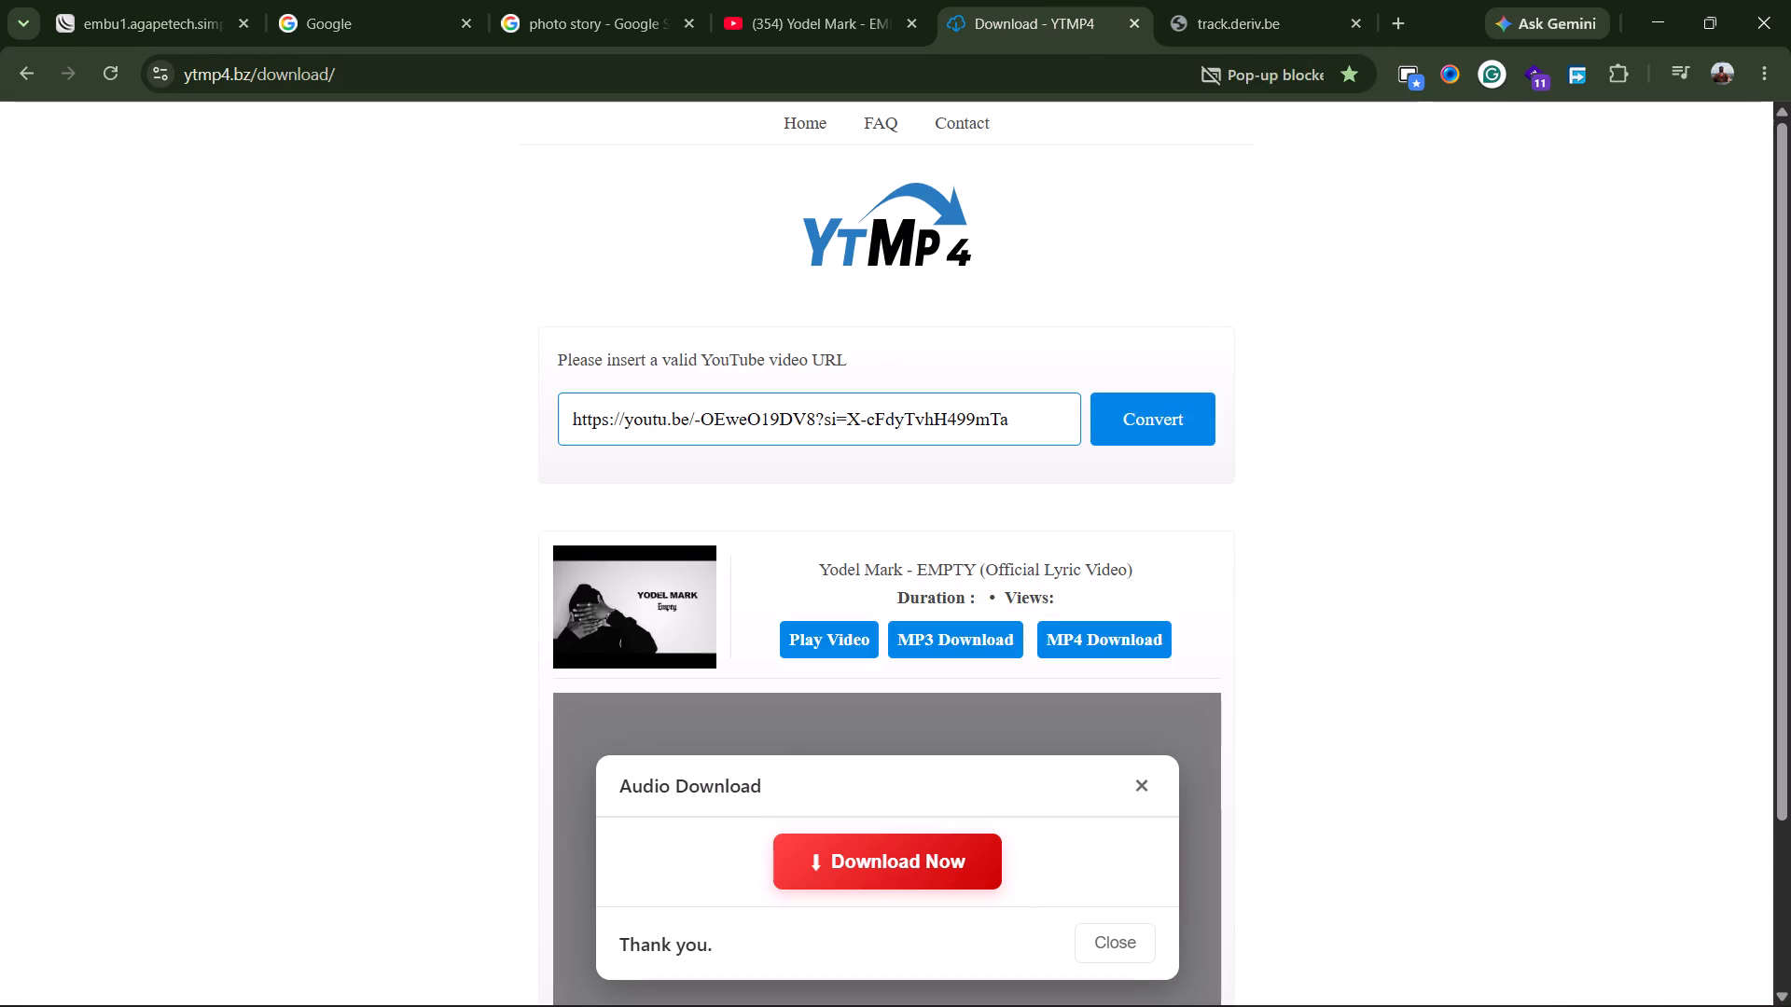
left_click(838, 856)
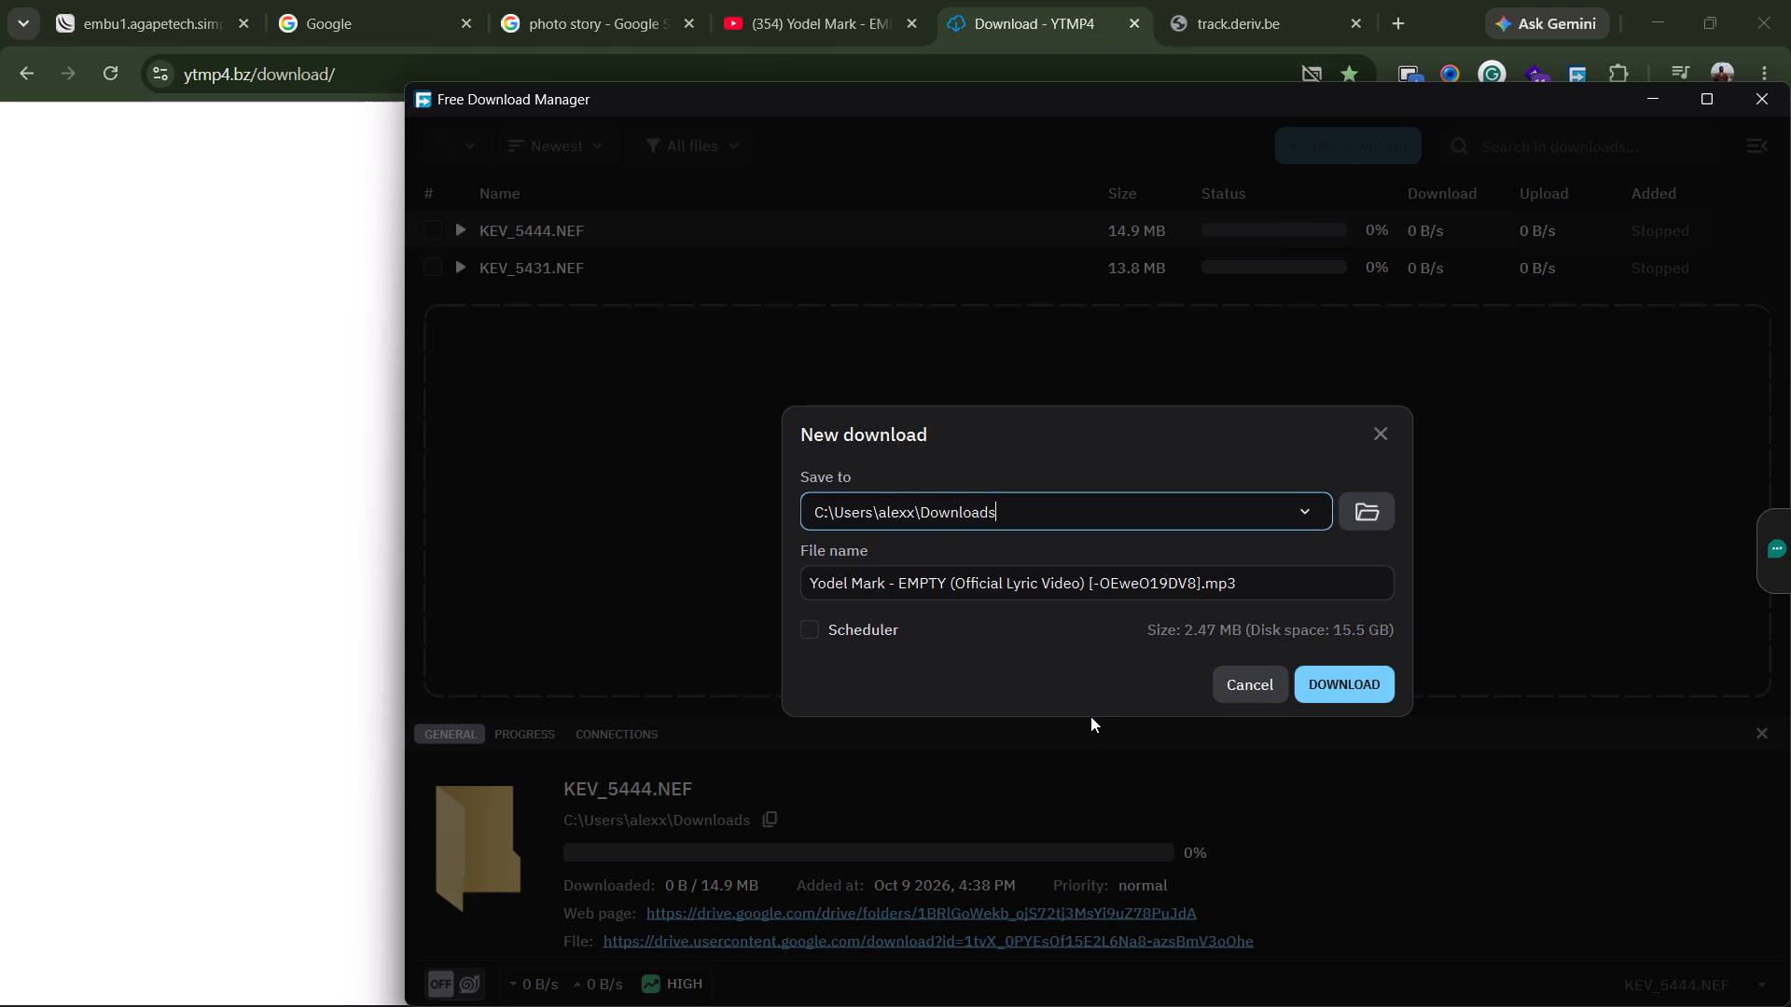
Remove the bracketed video code from the file name, leaving "Yodel Mark - EMPTY (Official Lyric Video) .mp3", and download it to Downloads.
left_click(1199, 585)
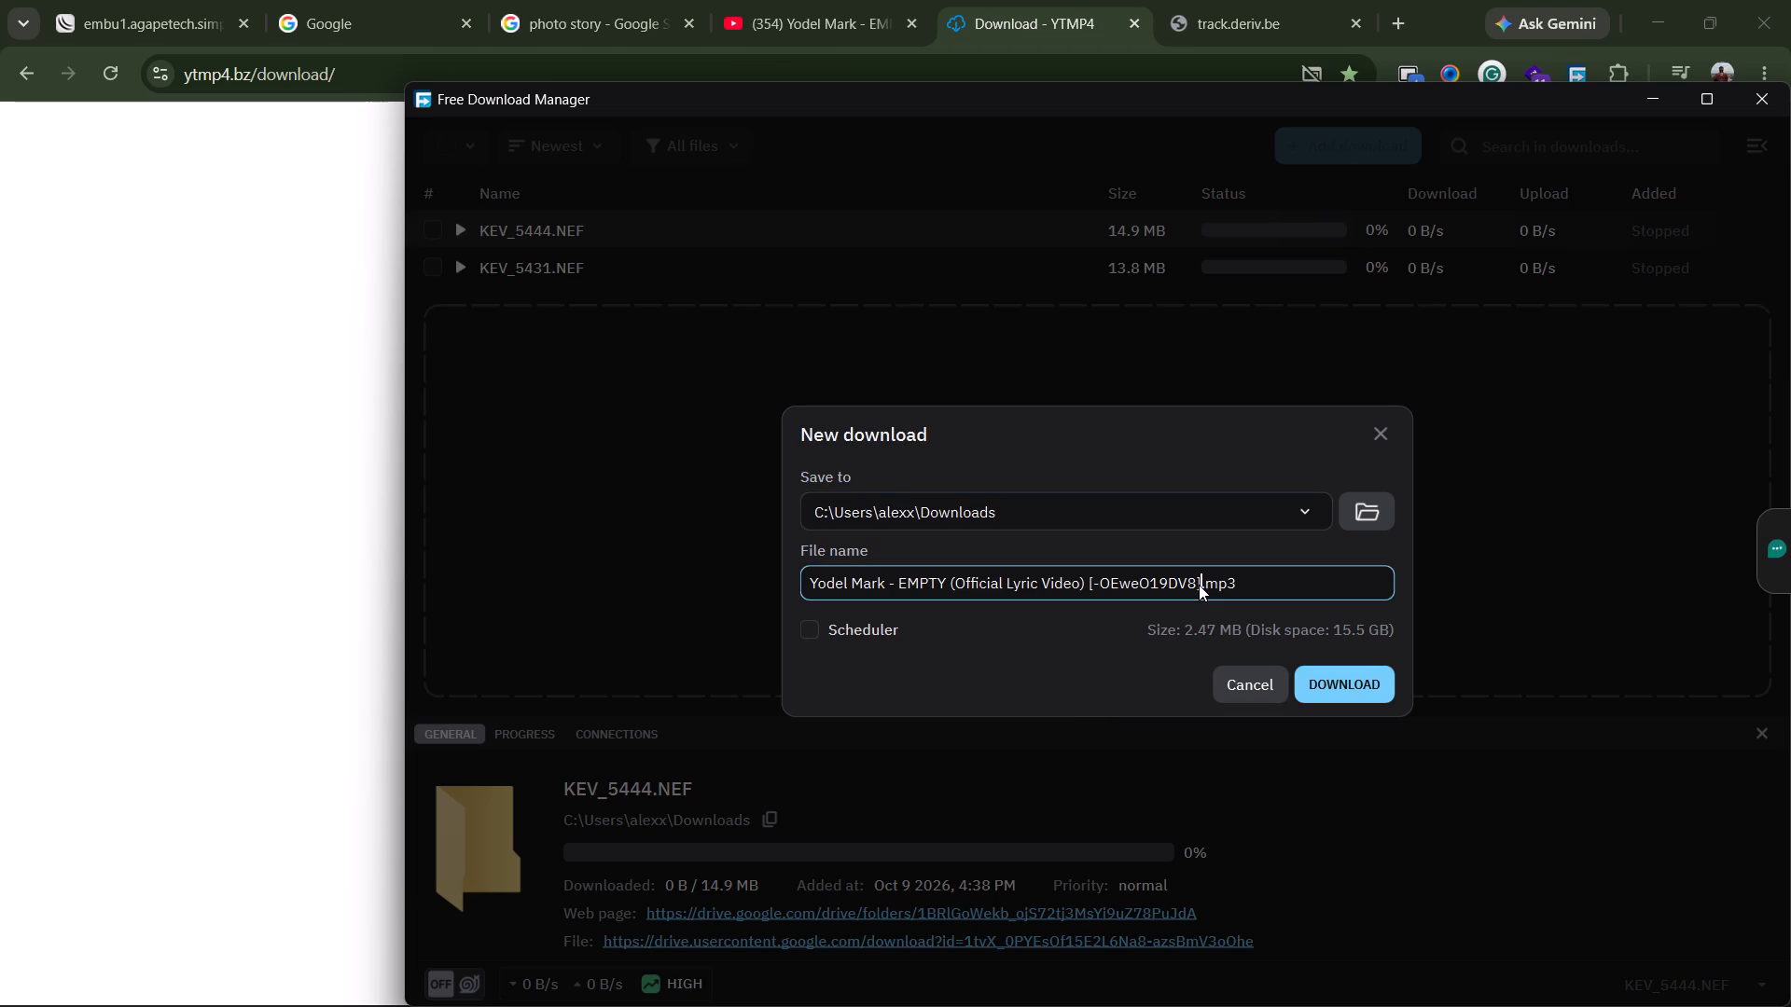
key("BackSpace")
key("BackSpace")
key("BackSpace")
key("BackSpace")
key("BackSpace")
key("BackSpace")
key("BackSpace")
key("BackSpace")
key("BackSpace")
key("BackSpace")
key("BackSpace")
key("BackSpace")
key("BackSpace")
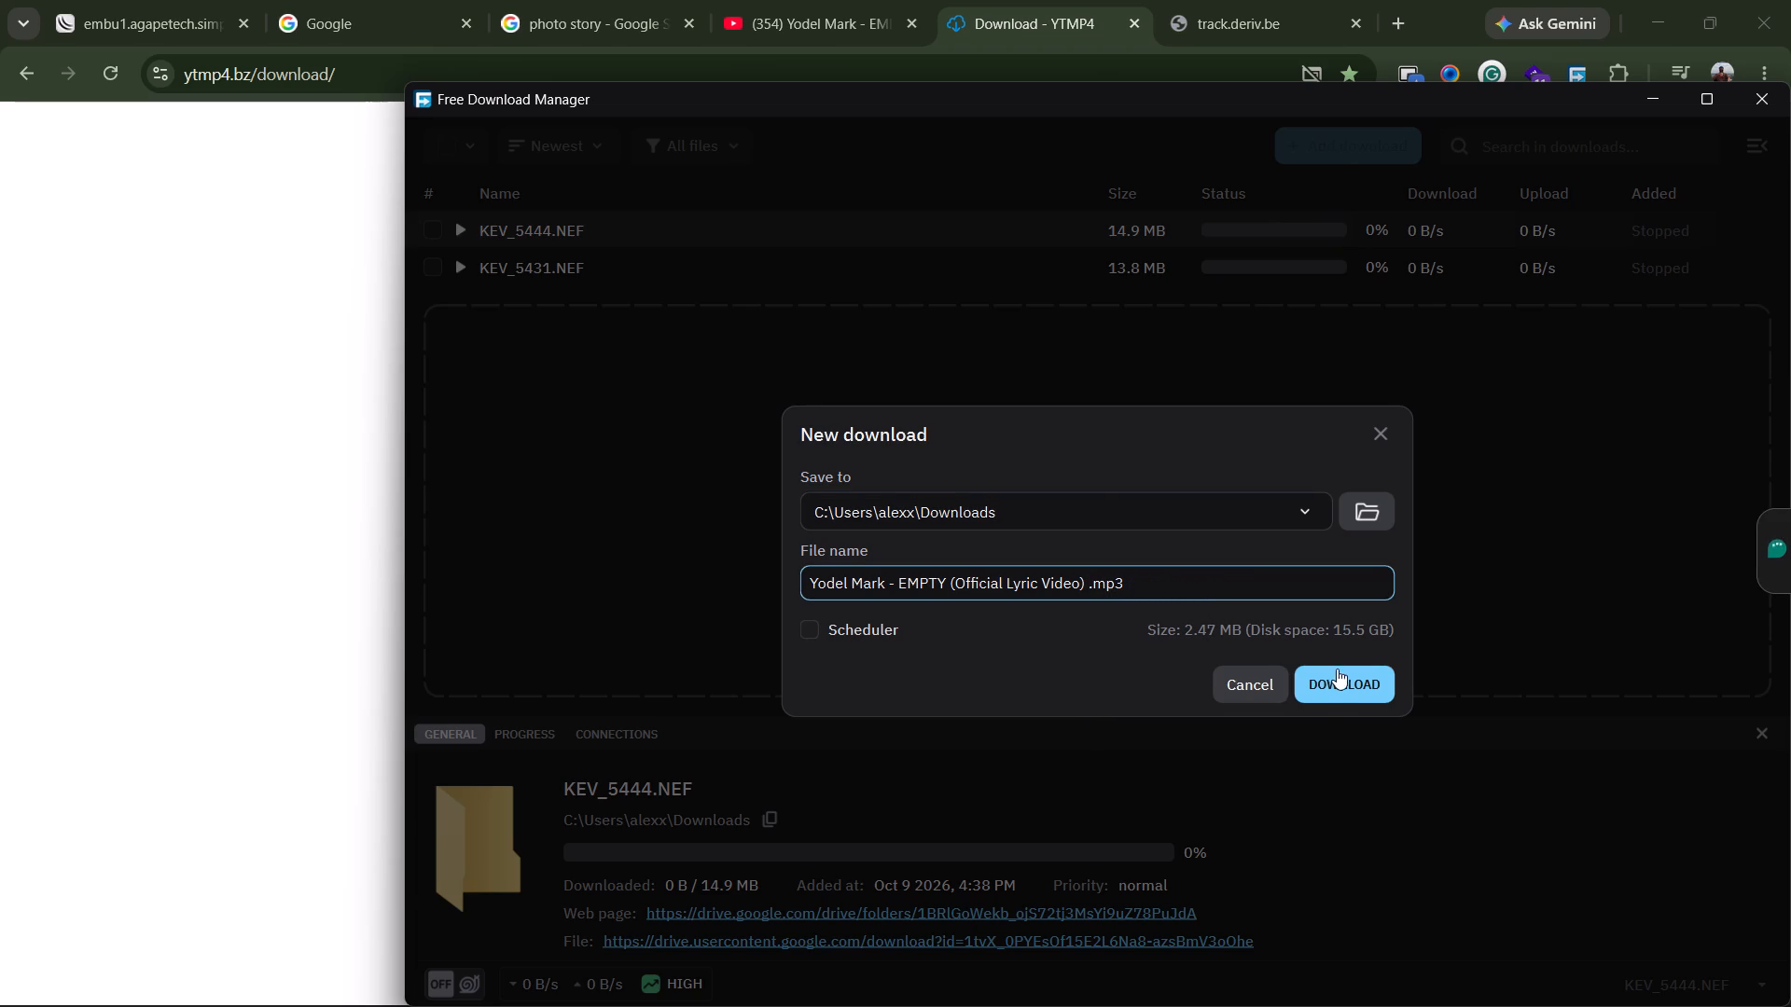
left_click(1334, 686)
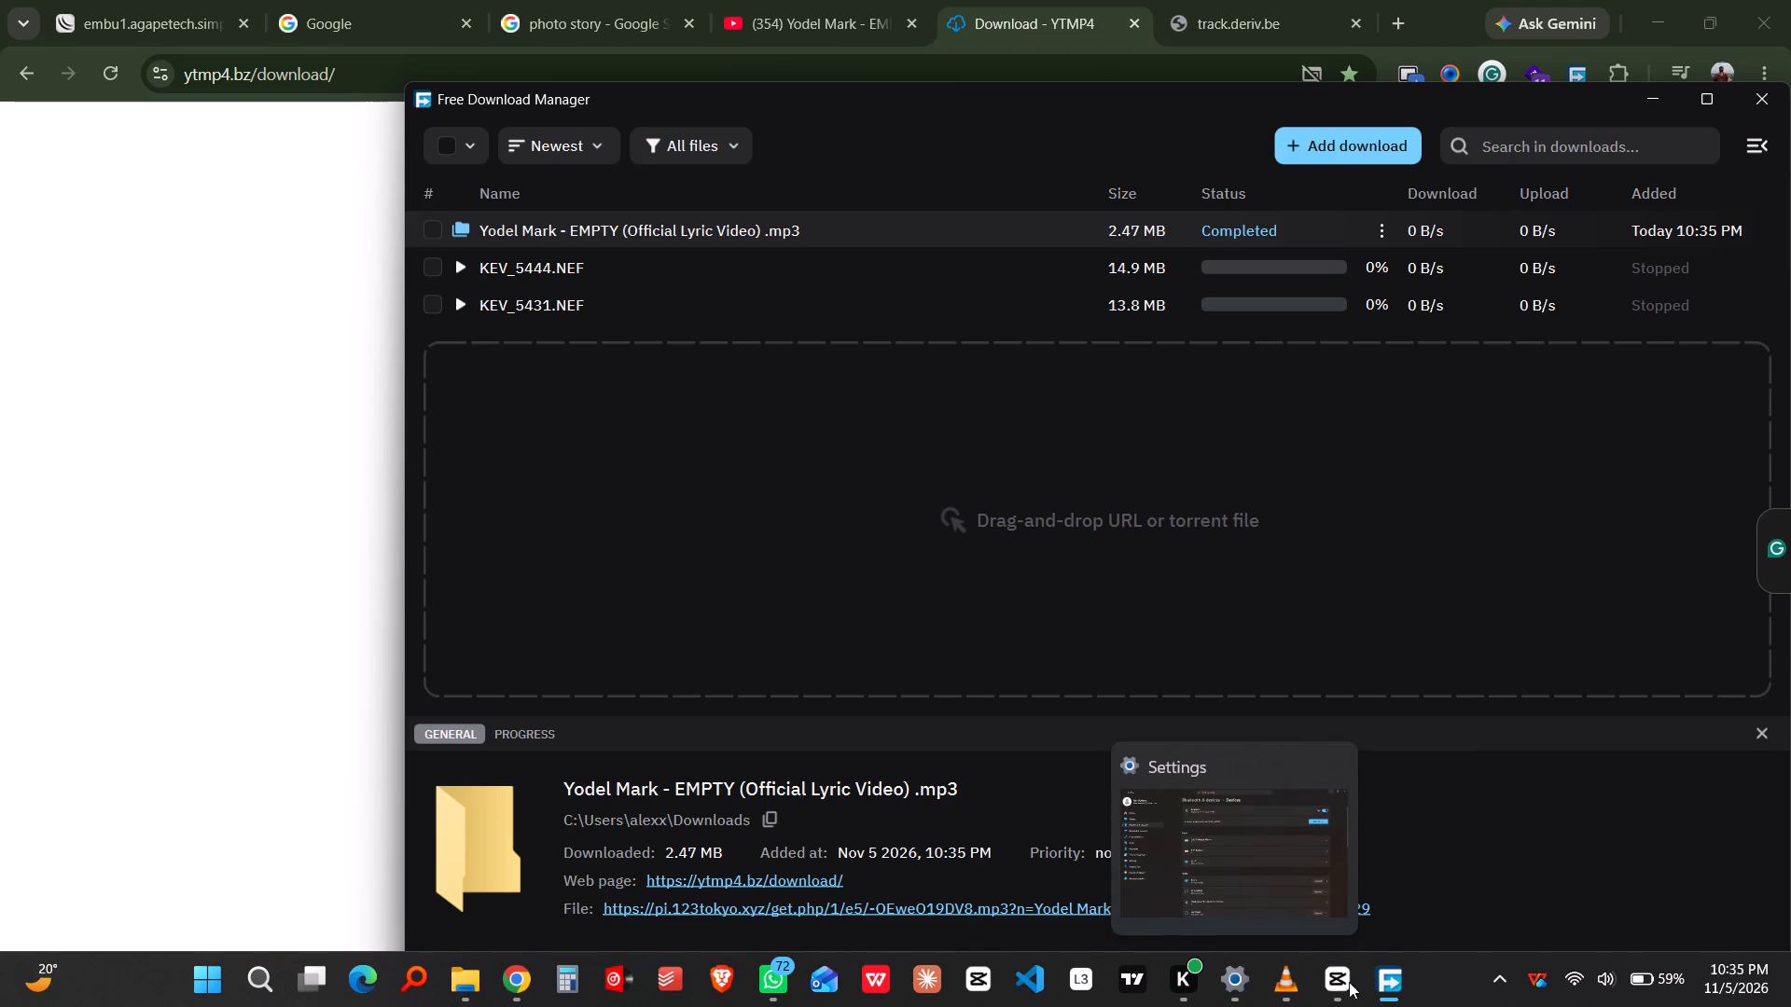
Switch to CapCut and import the "Yodel Mark - EMPTY (Official Lyric Video)" MP3 from the Downloads folder.
left_click(1311, 896)
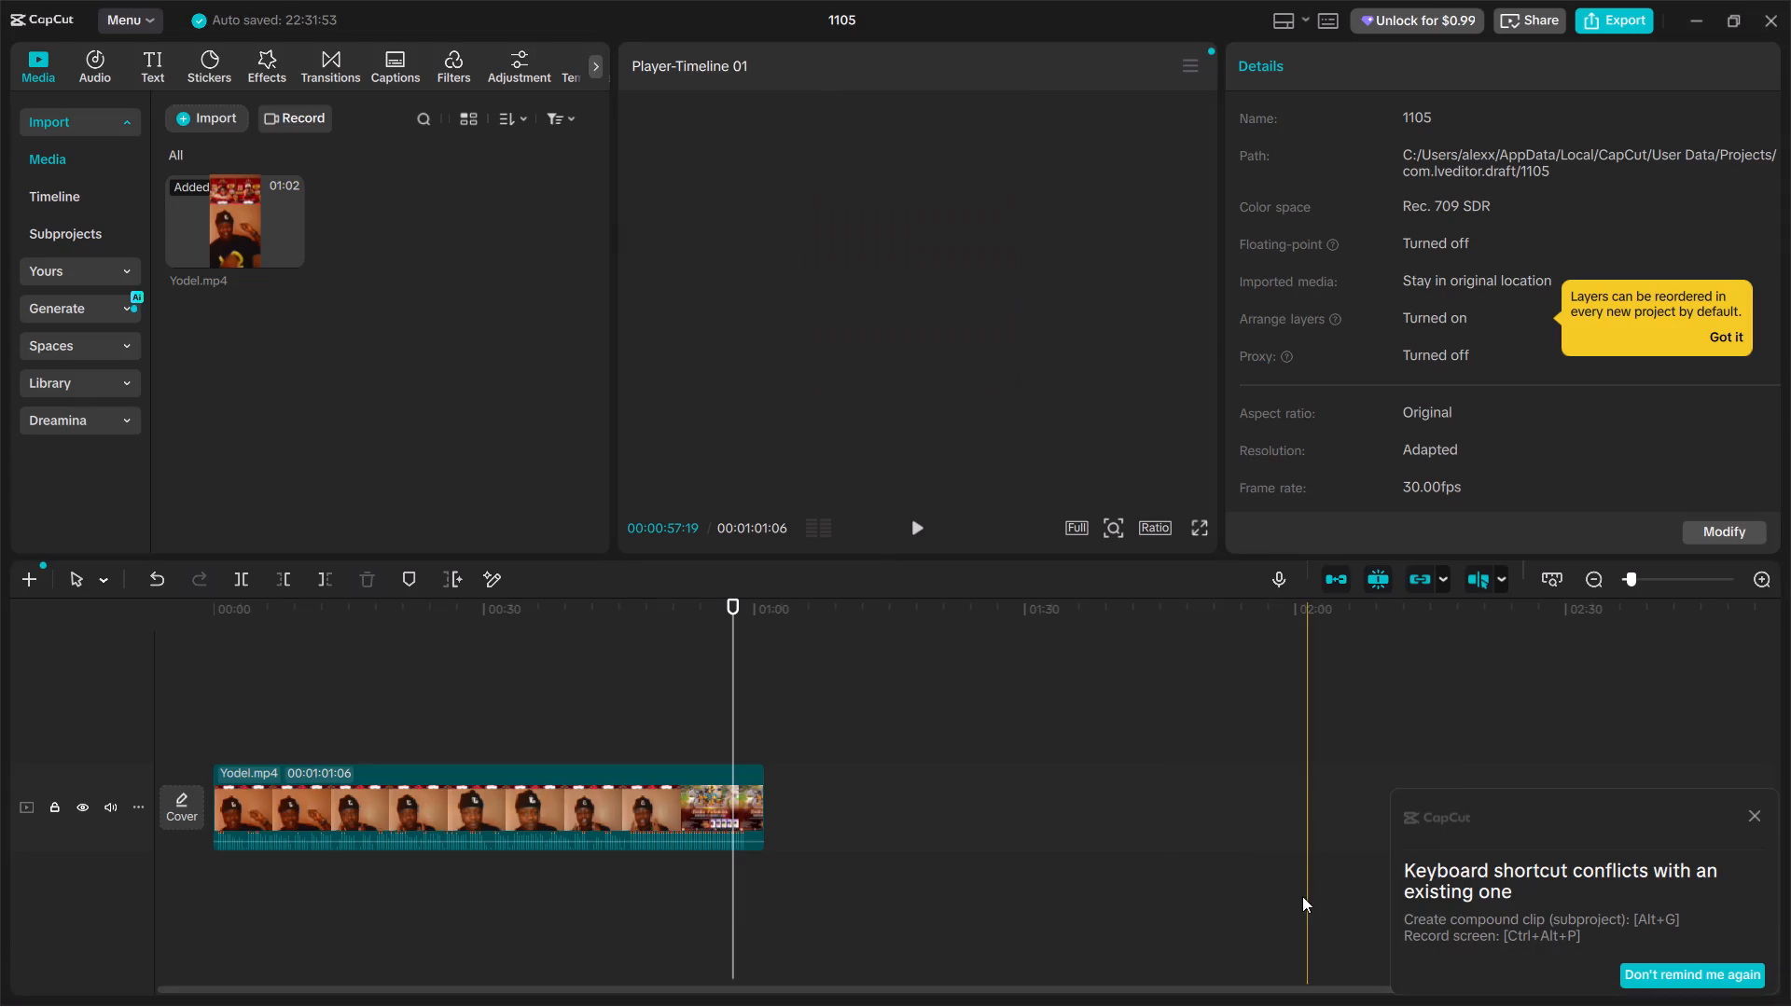
left_click(222, 118)
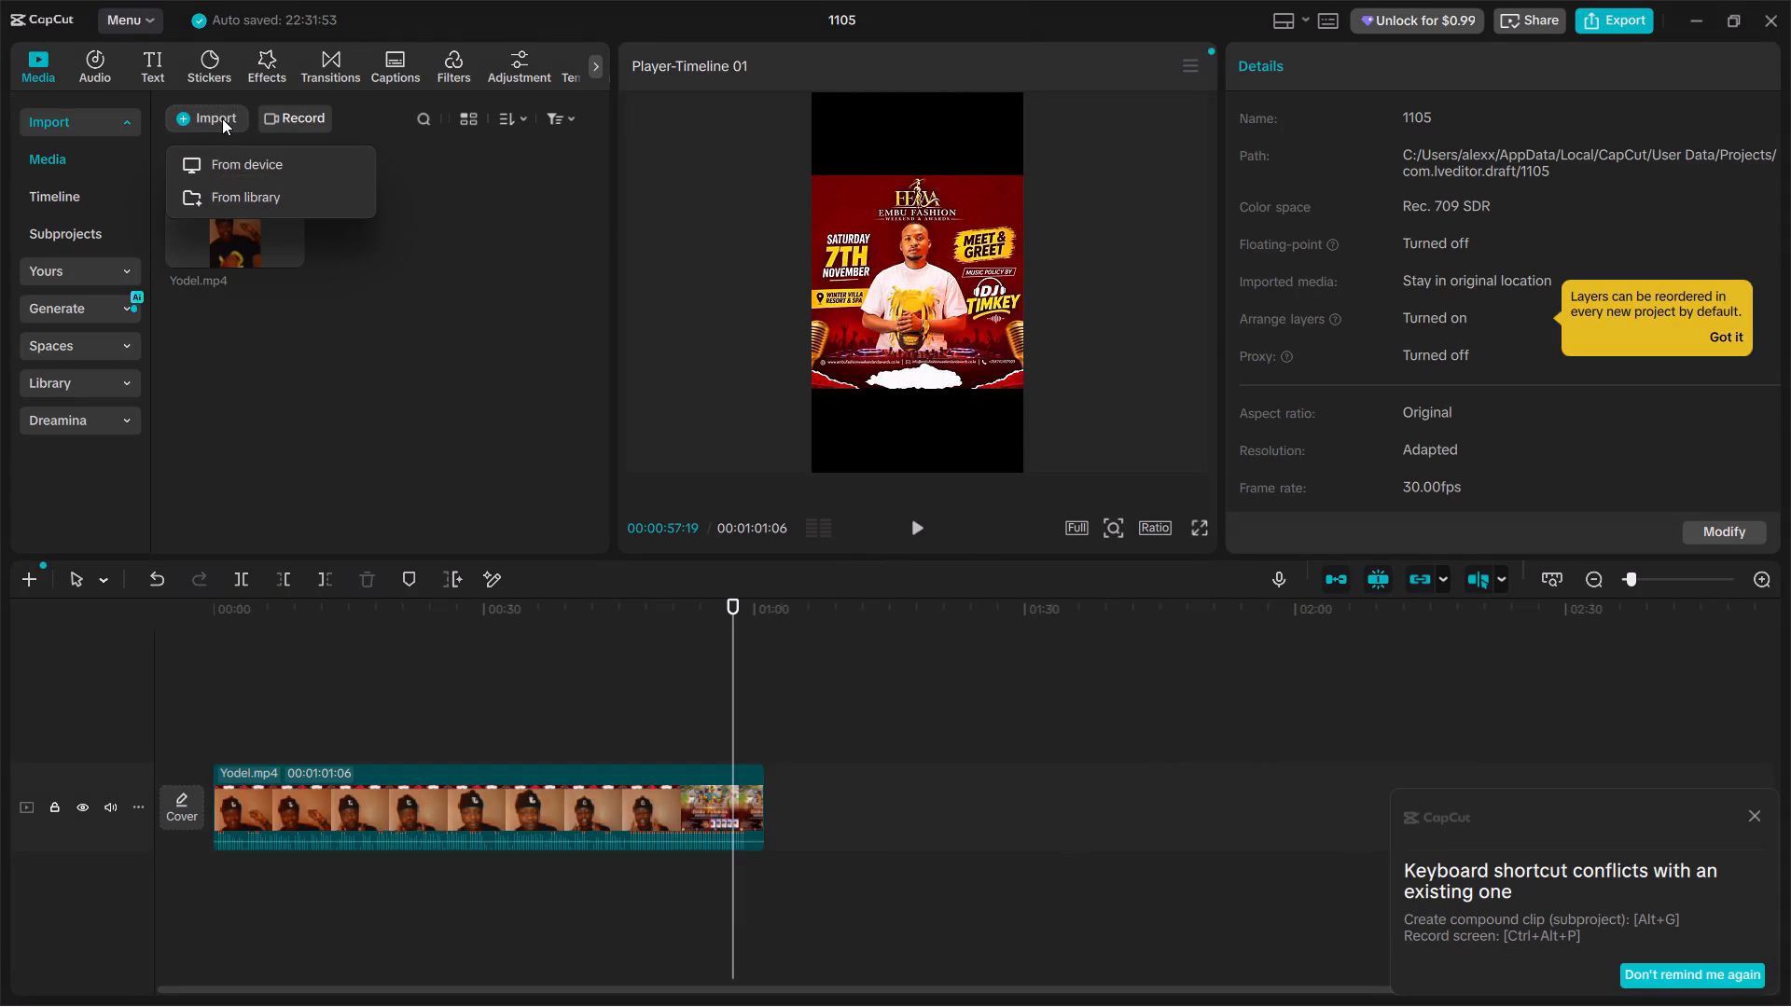
left_click(230, 172)
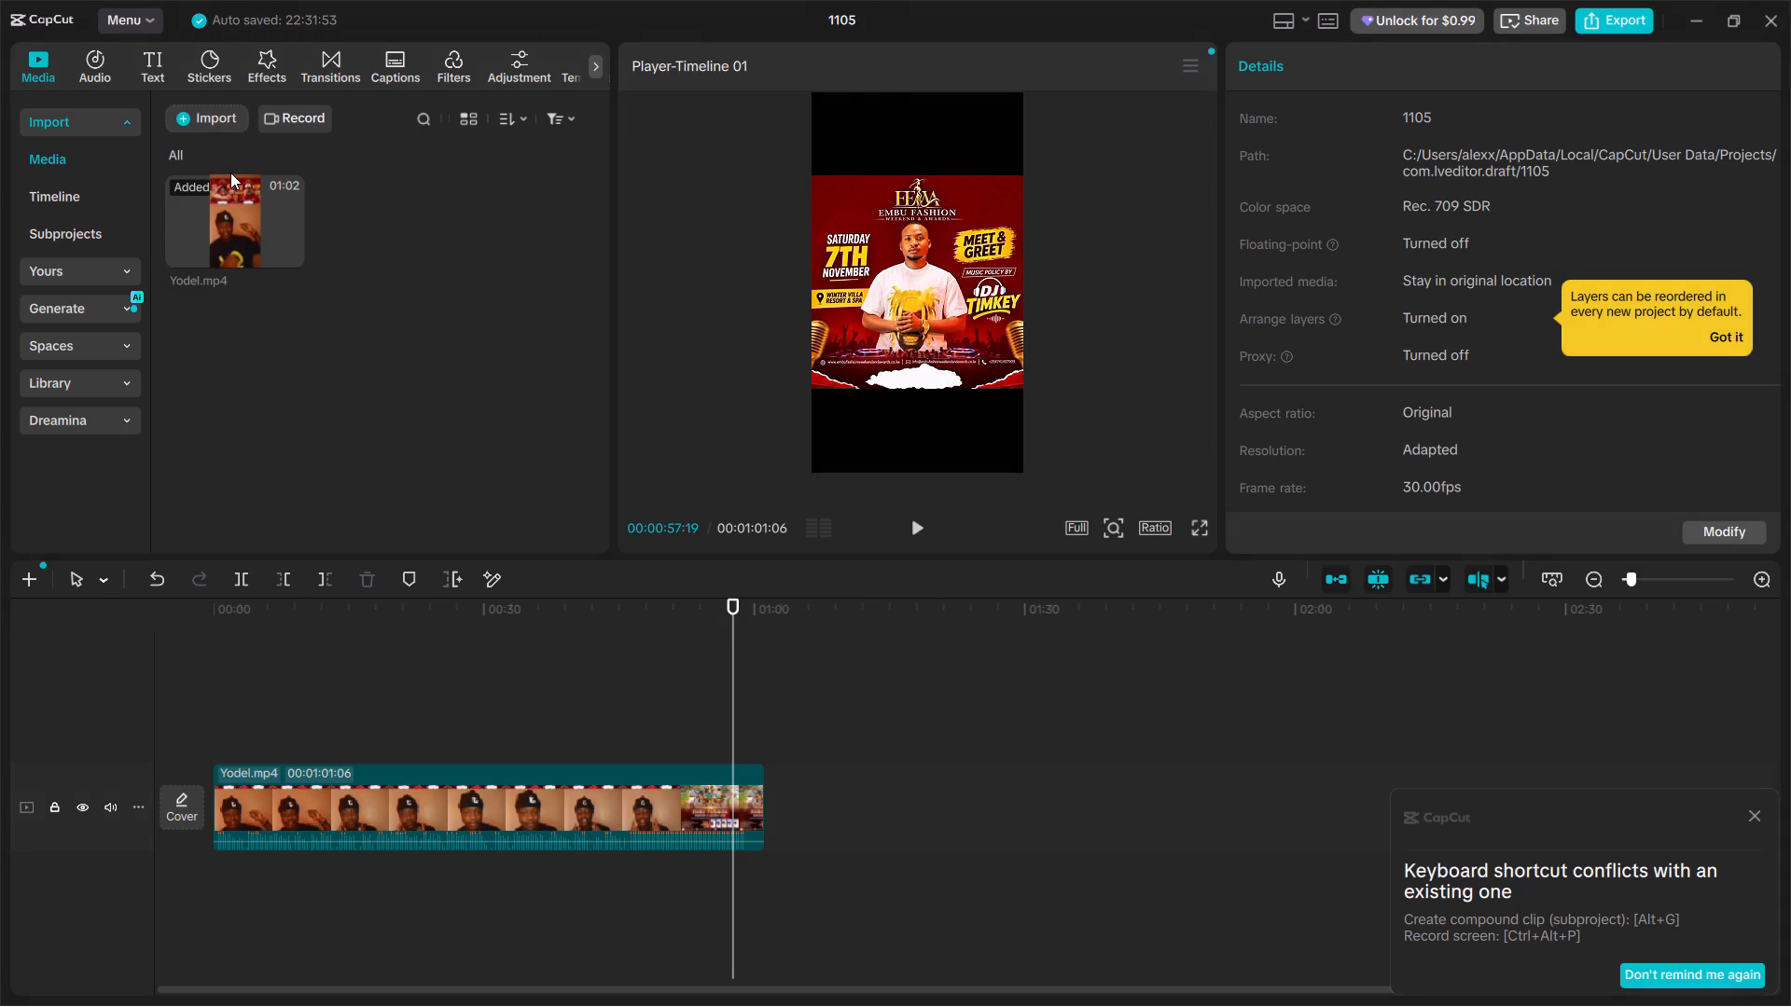
left_click(285, 208)
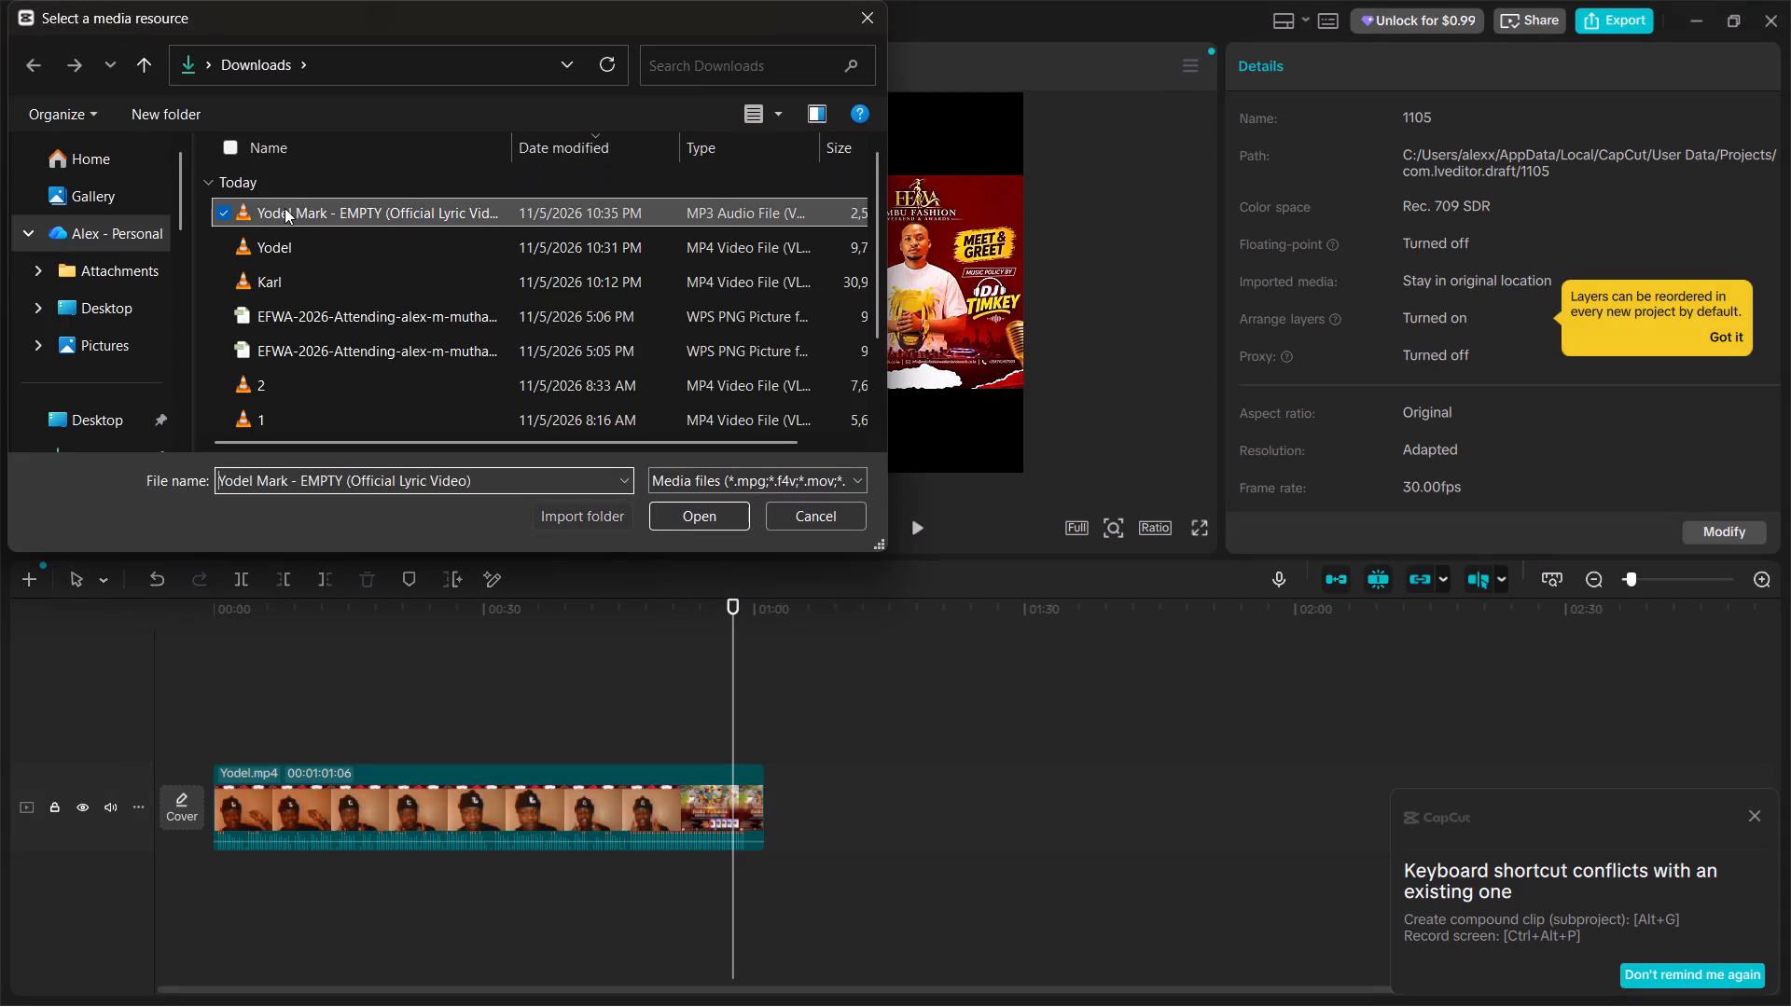
left_click(687, 516)
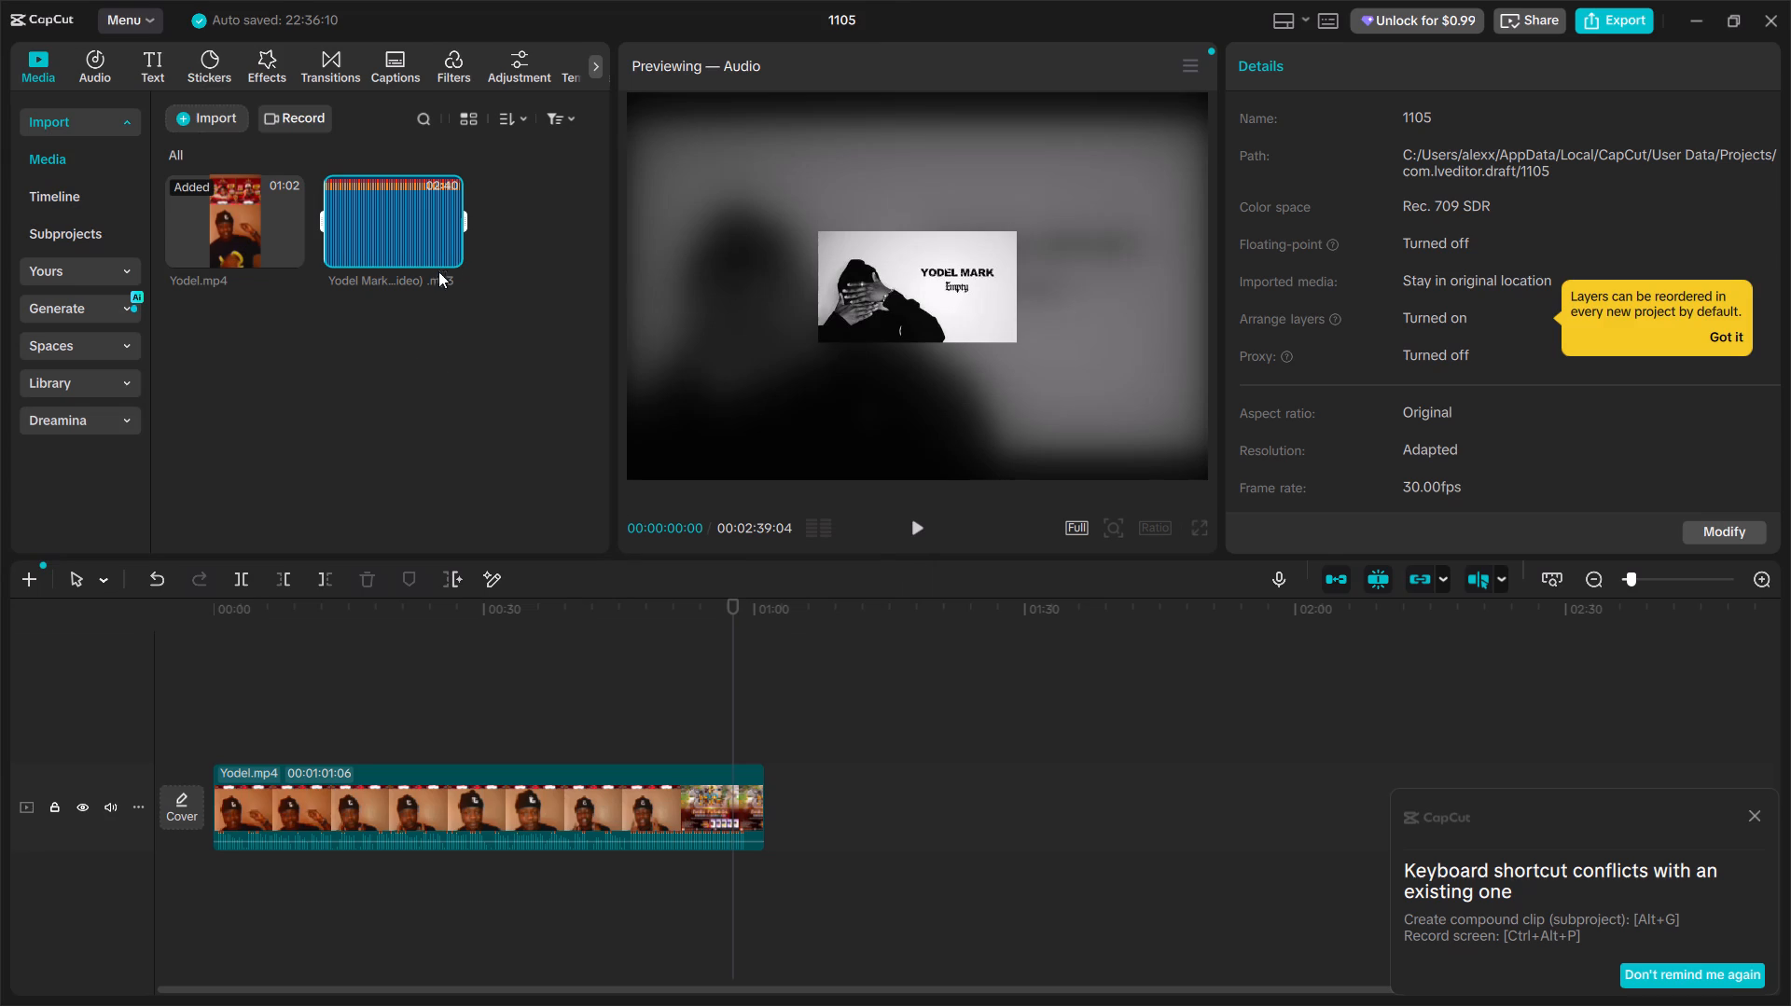
Add the "EMPTY" MP3 to the timeline beneath the Yodel clip and align its start with the beginning at 00:00.
left_click(451, 259)
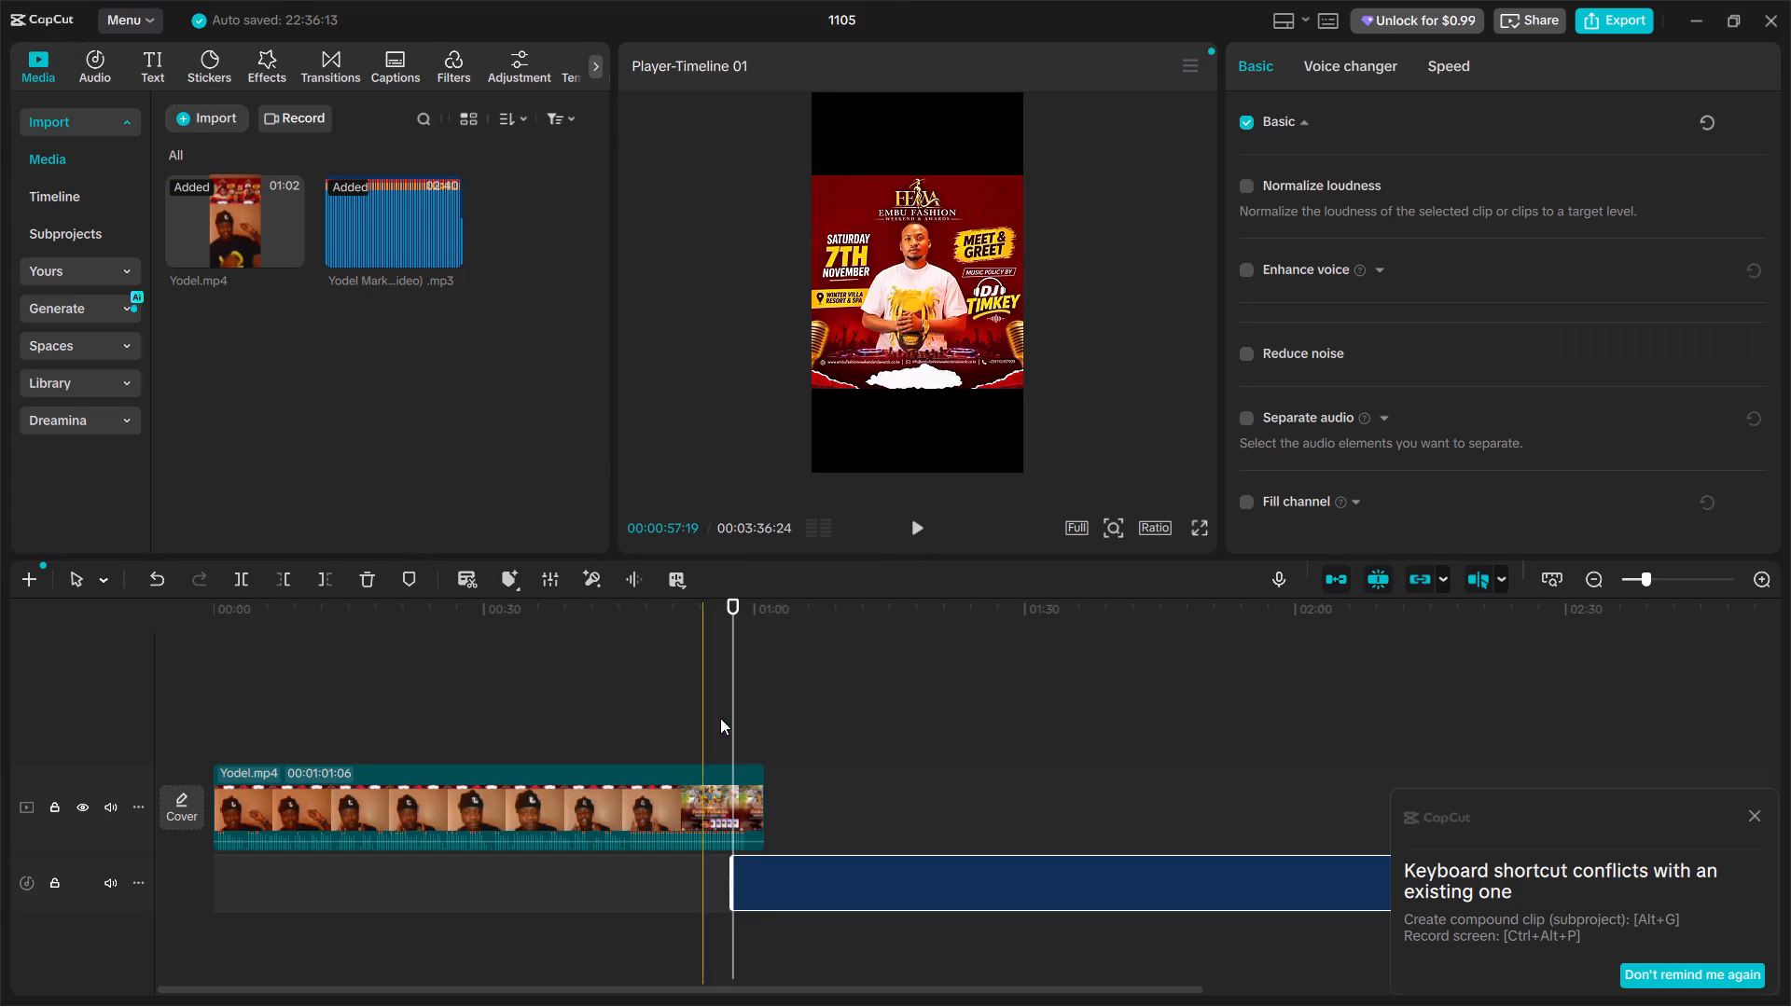
left_click_drag(866, 892, 315, 881)
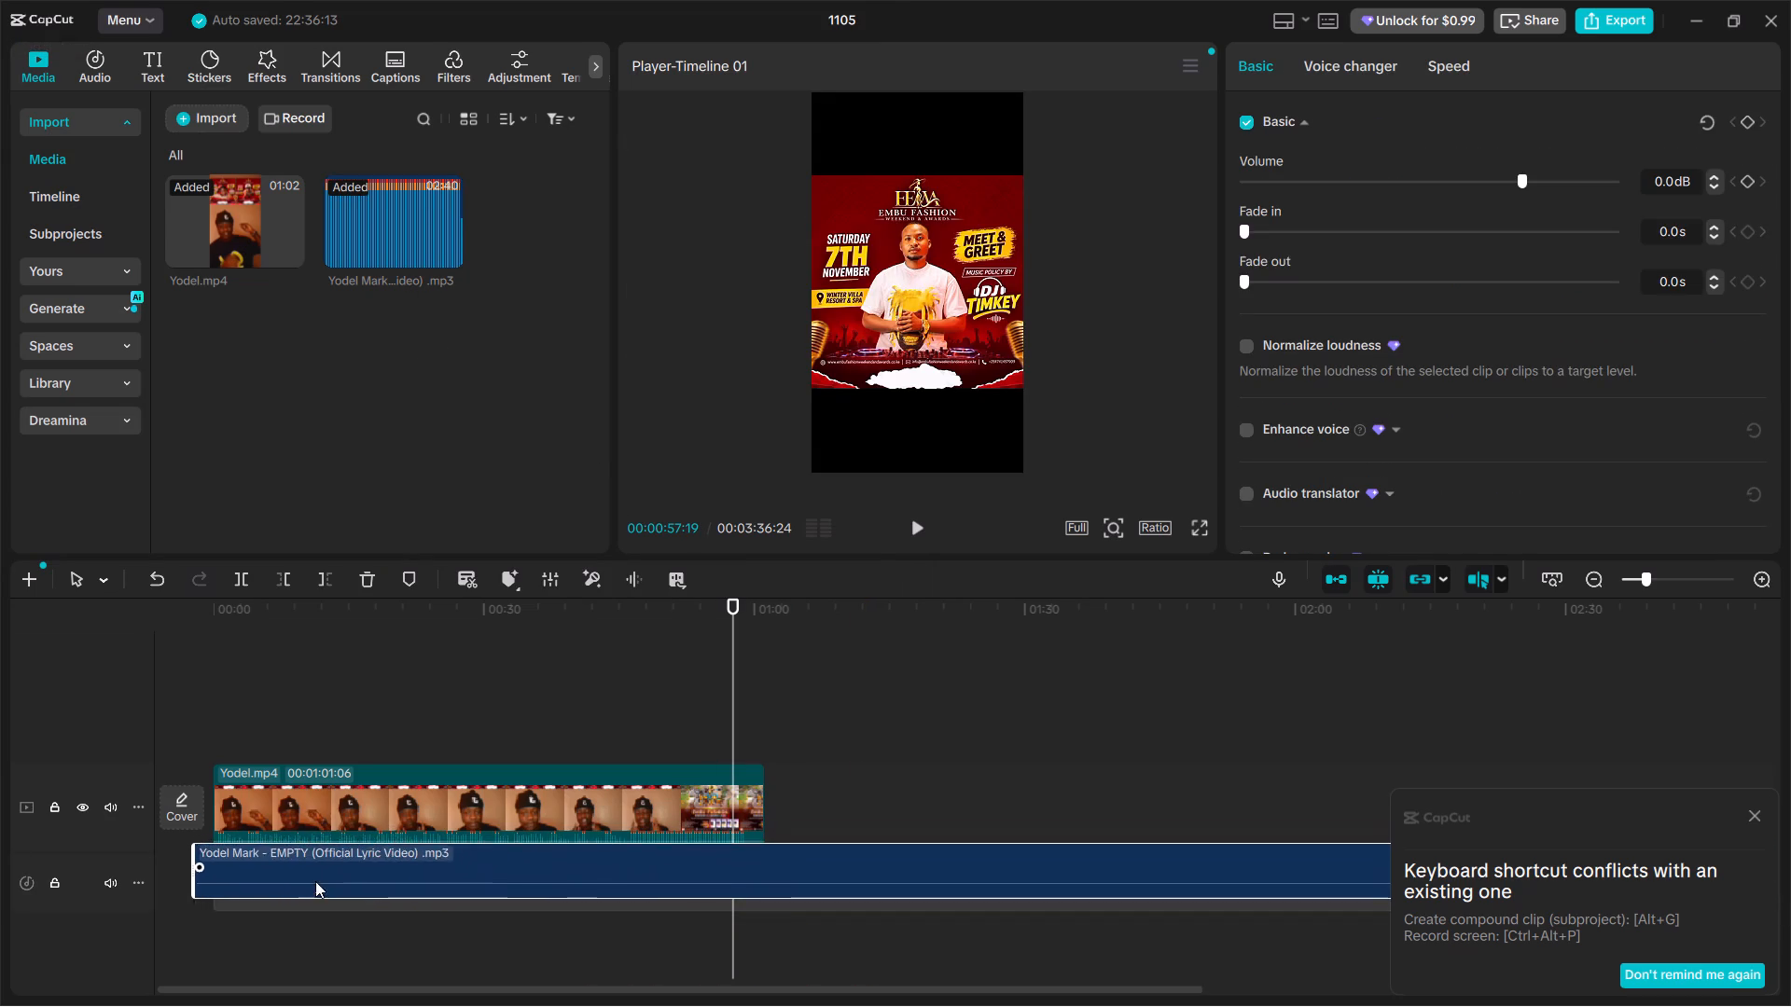
left_click_drag(315, 881, 333, 895)
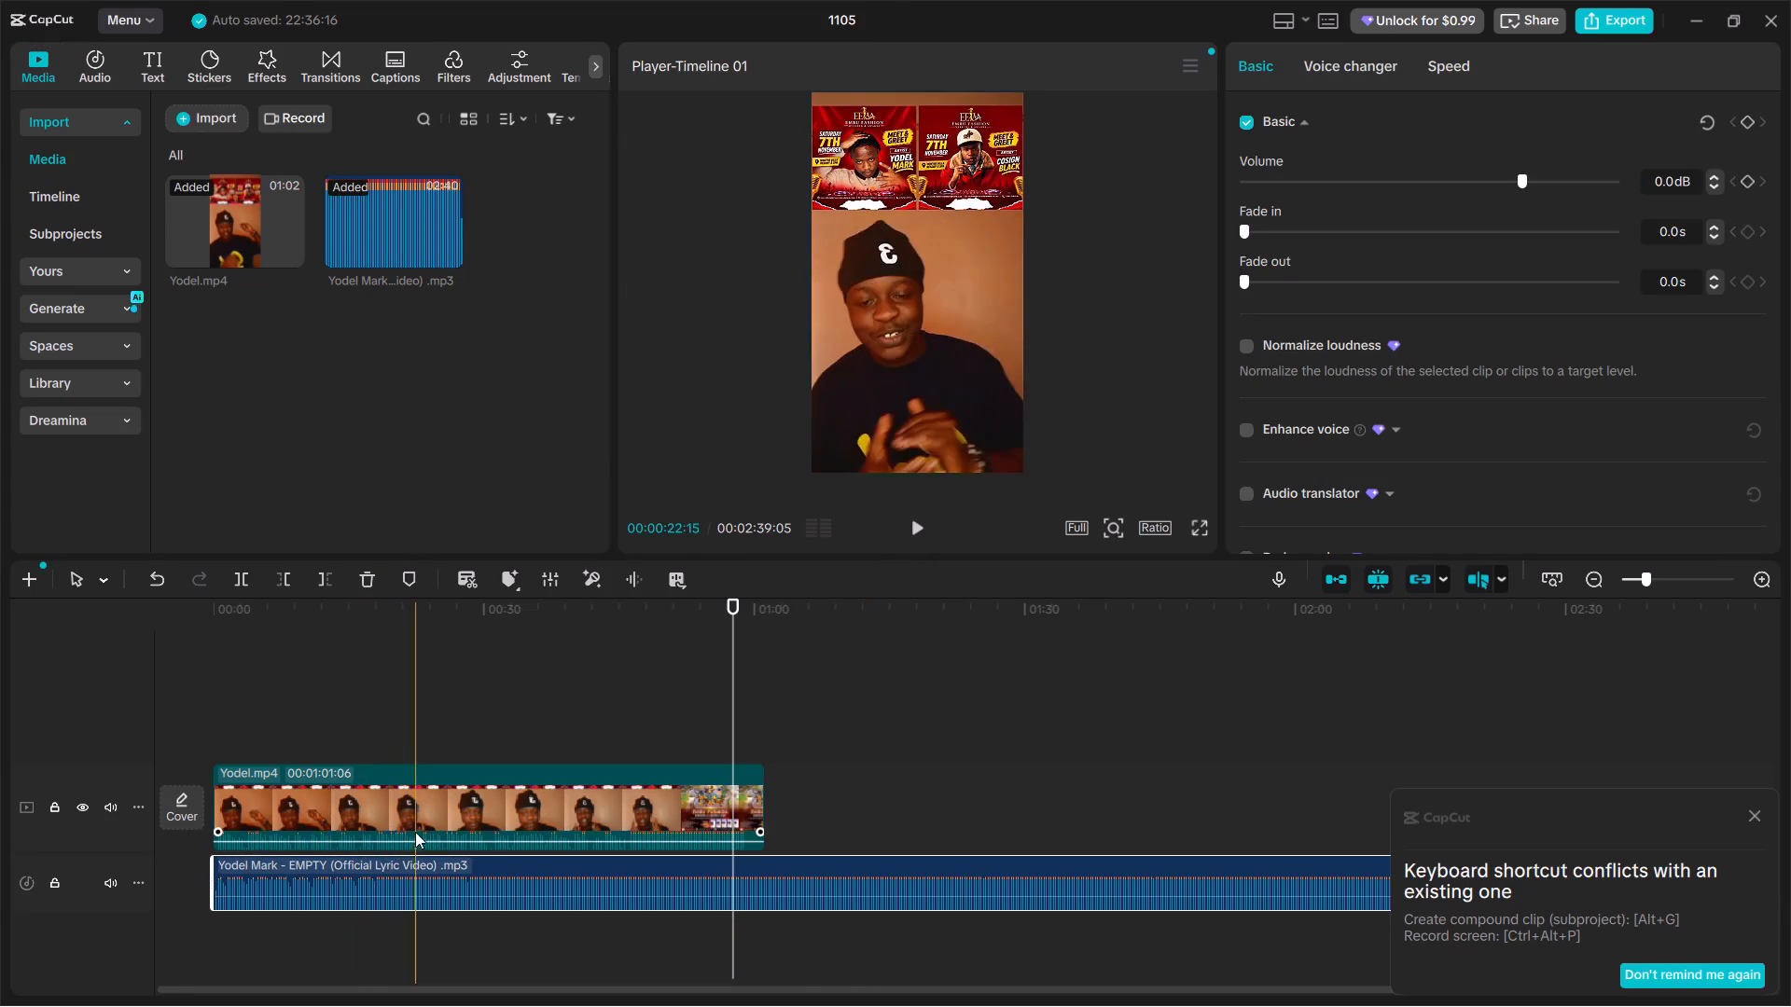
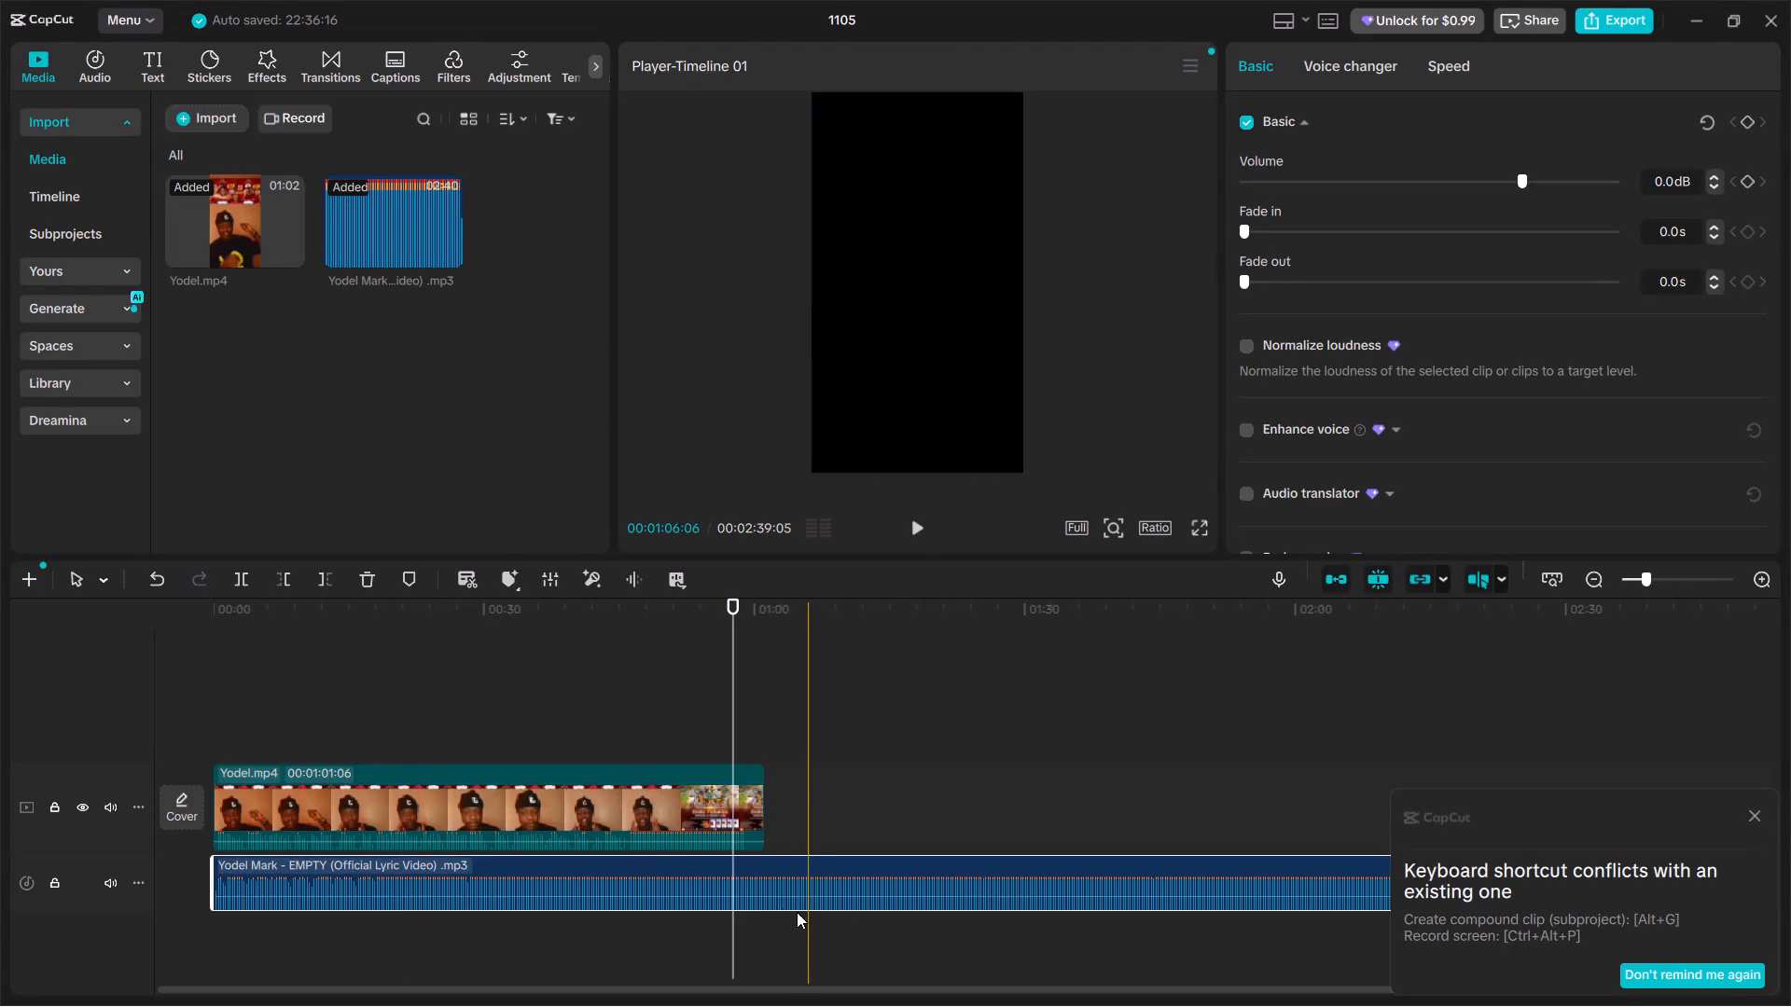
Split the "EMPTY" music at the end of the Yodel clip, 00:01:01:06, and delete the leftover portion.
left_click(770, 901)
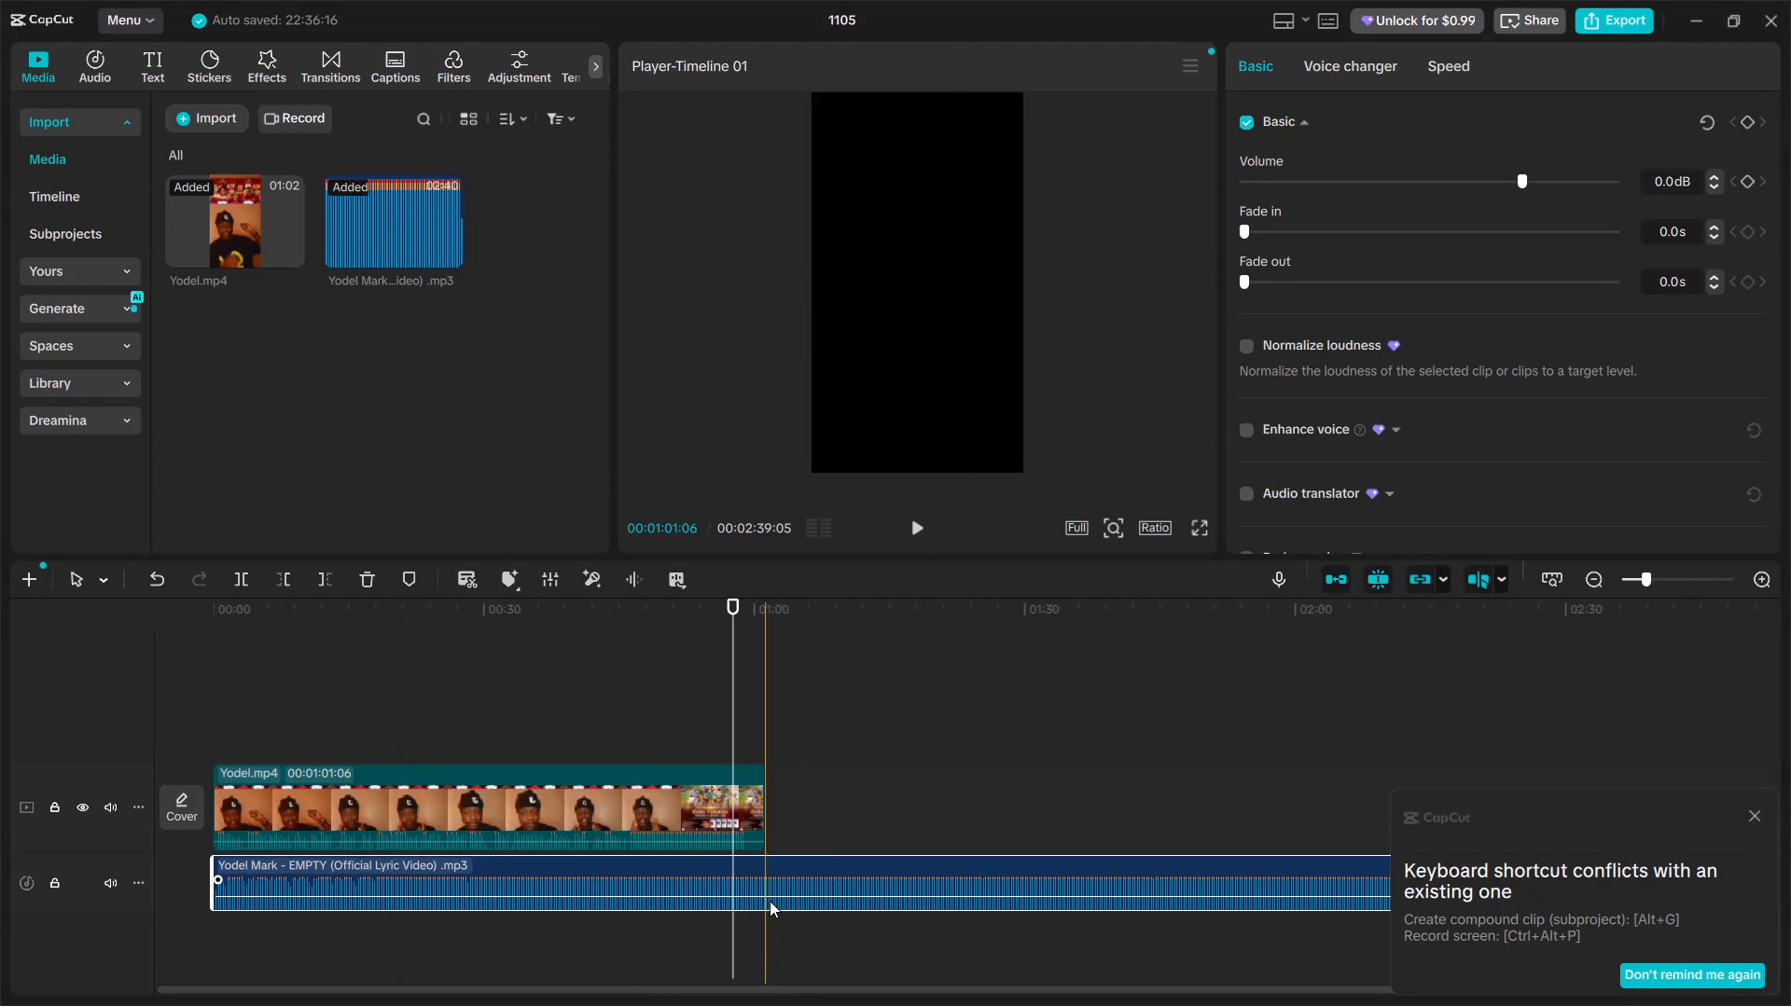
key("ctrl+b")
key("Delete")
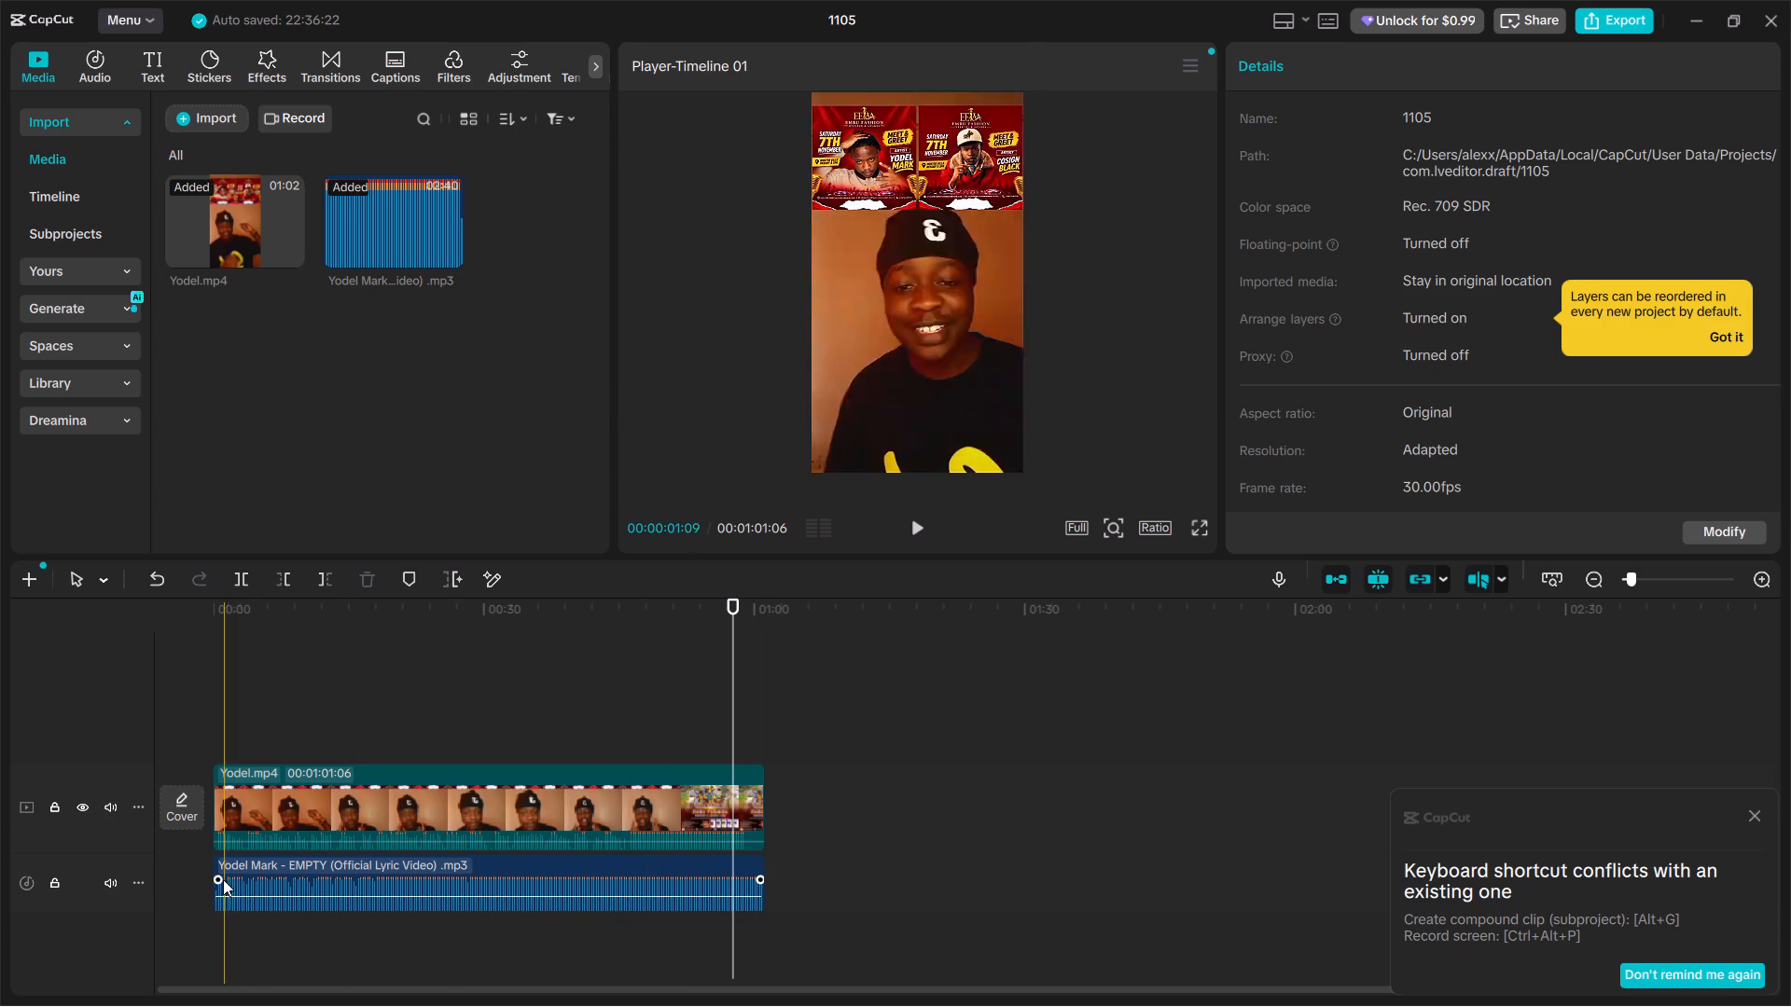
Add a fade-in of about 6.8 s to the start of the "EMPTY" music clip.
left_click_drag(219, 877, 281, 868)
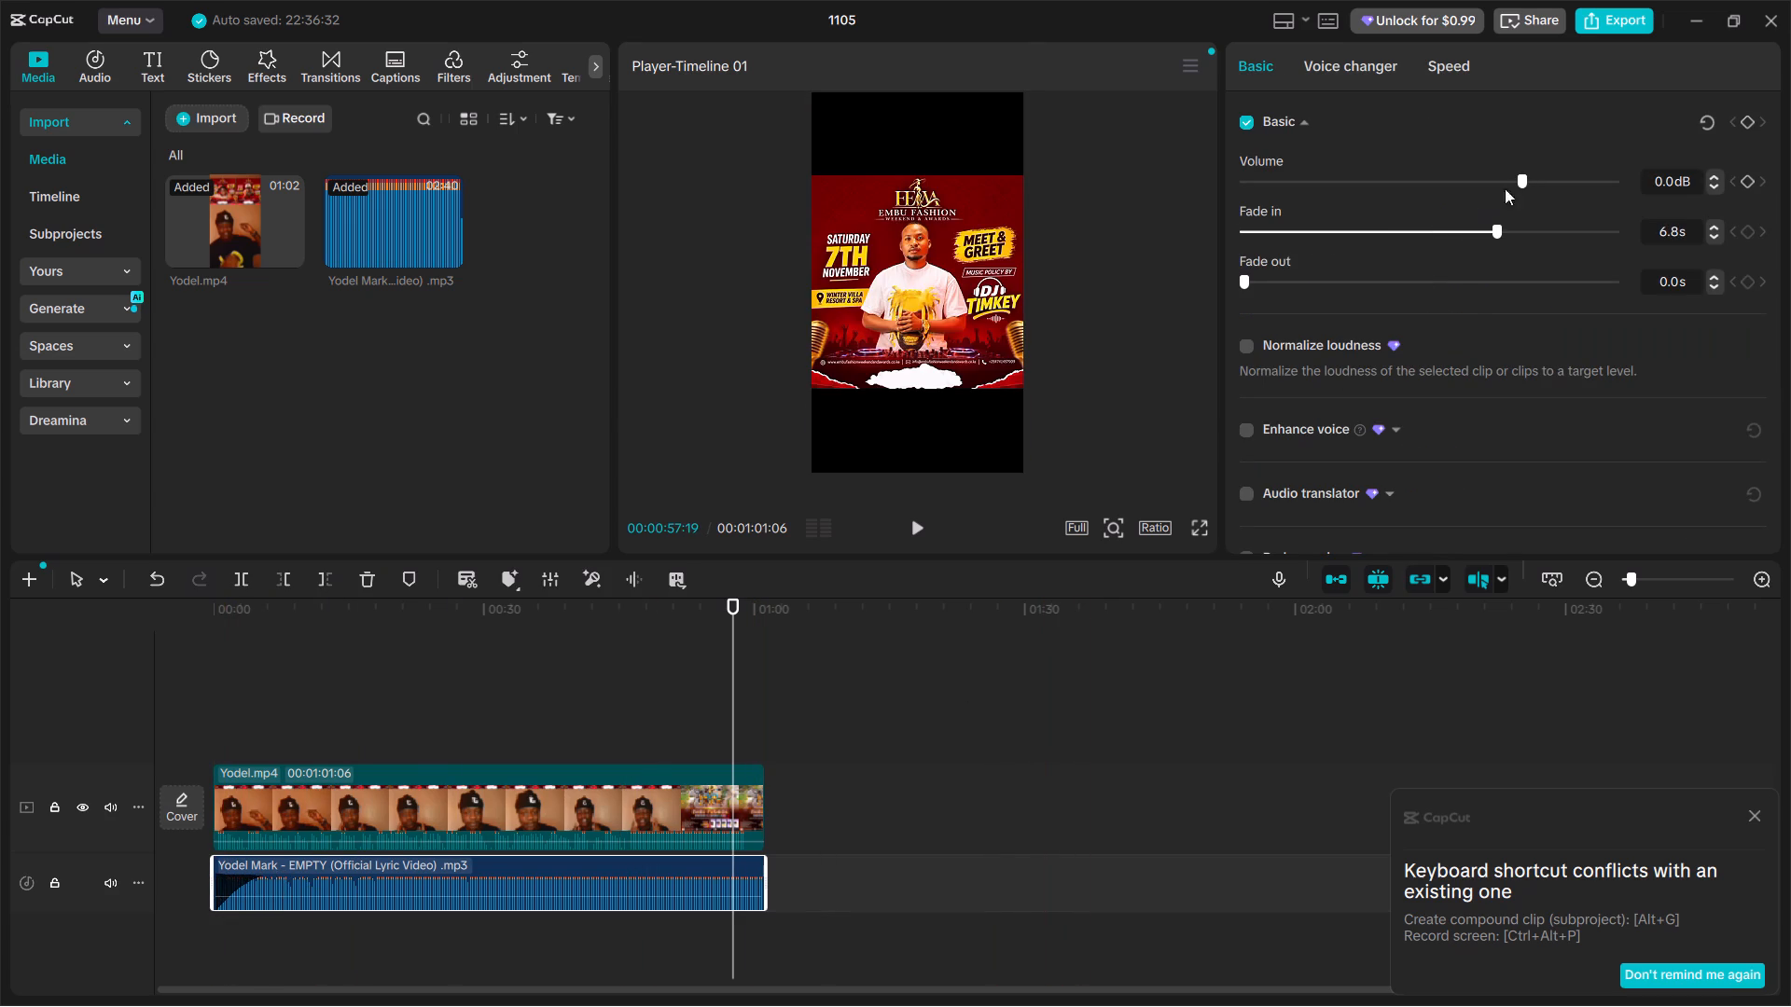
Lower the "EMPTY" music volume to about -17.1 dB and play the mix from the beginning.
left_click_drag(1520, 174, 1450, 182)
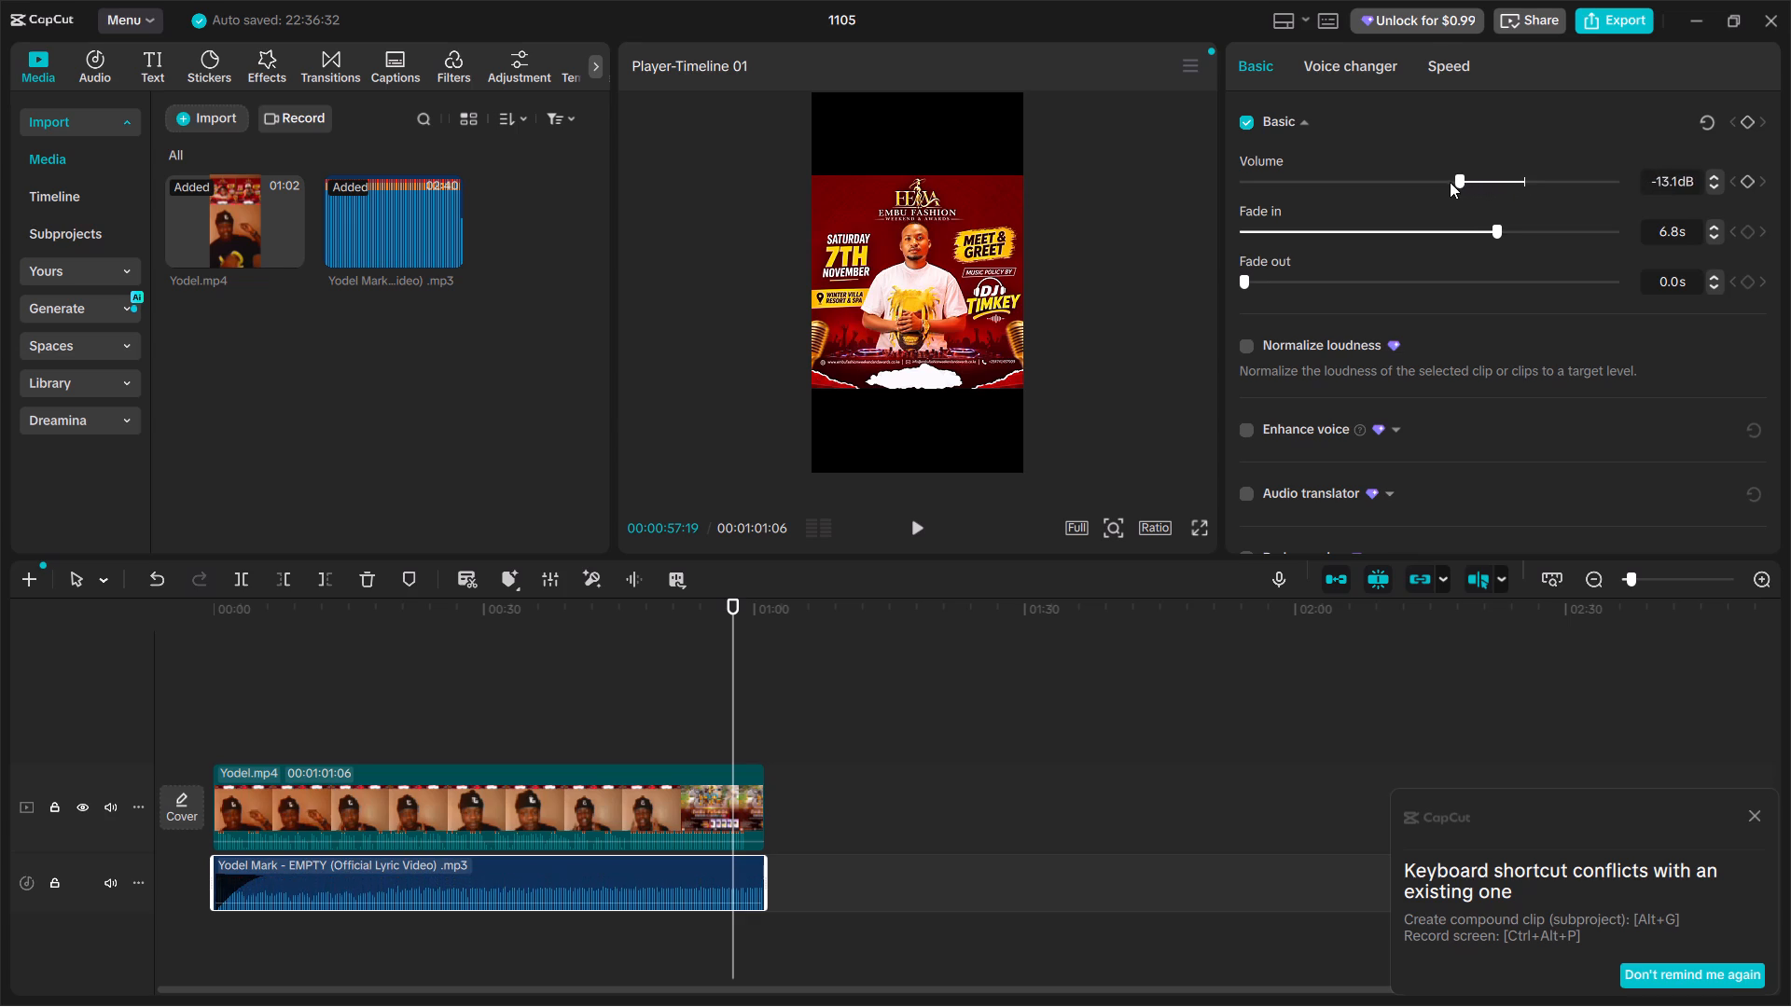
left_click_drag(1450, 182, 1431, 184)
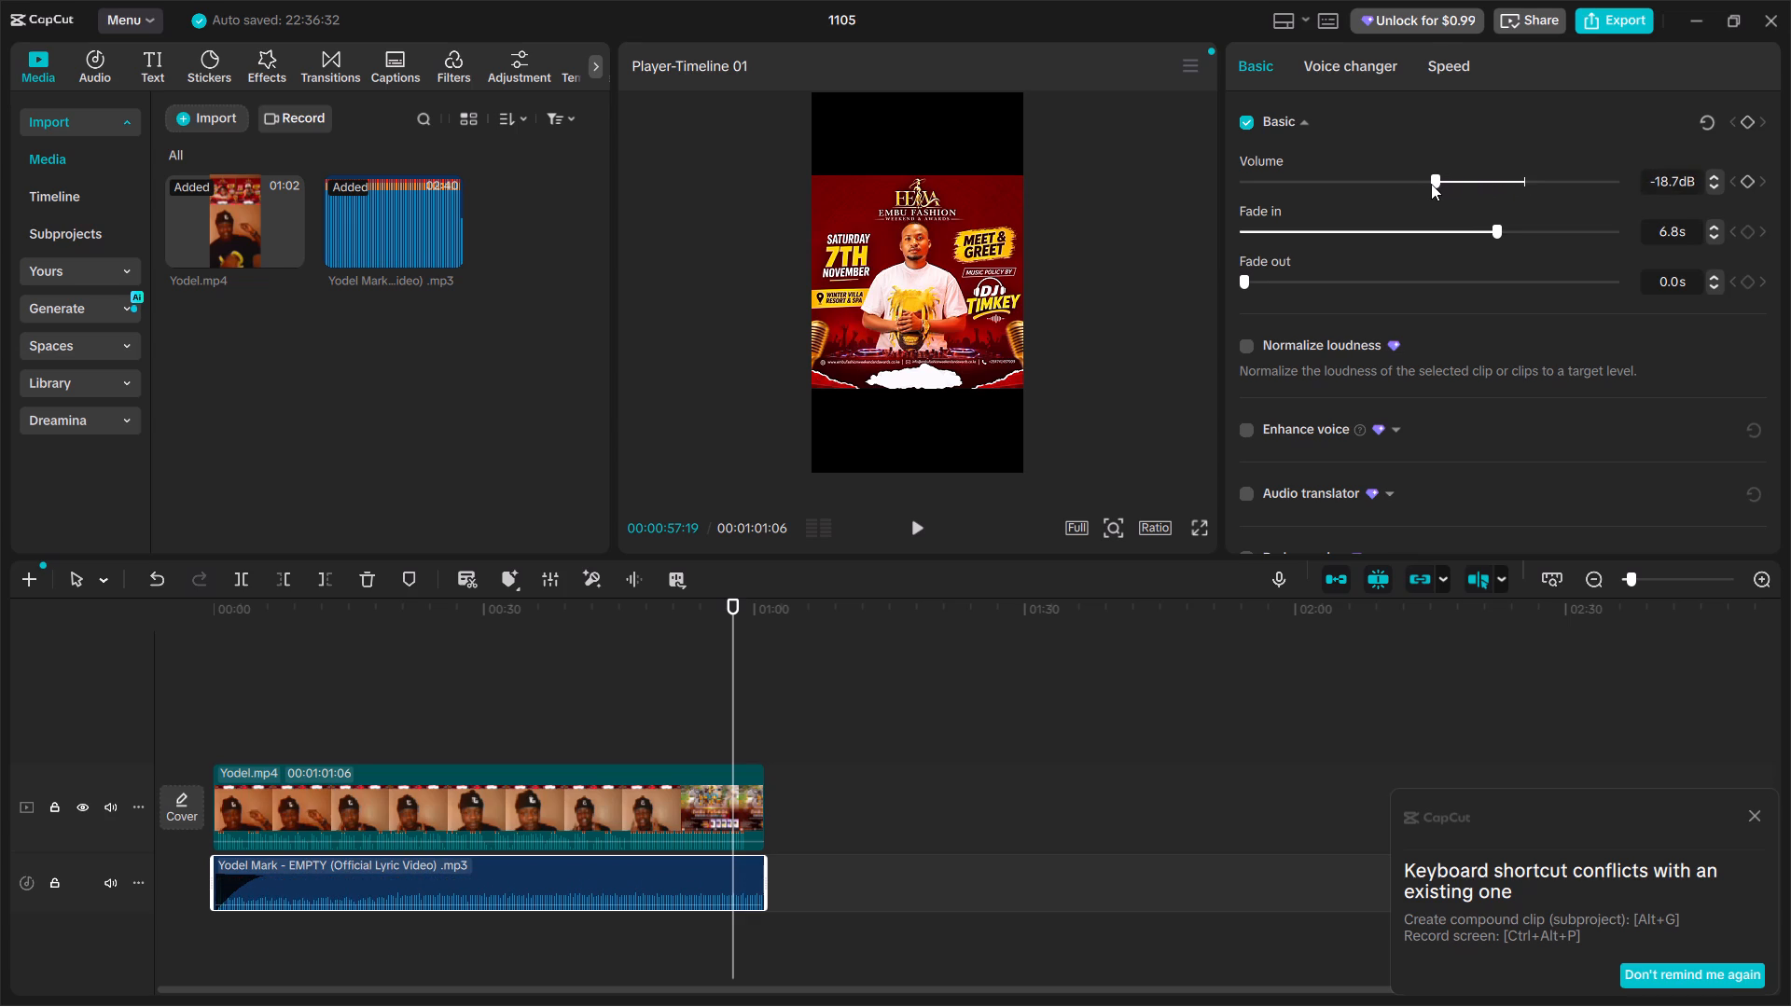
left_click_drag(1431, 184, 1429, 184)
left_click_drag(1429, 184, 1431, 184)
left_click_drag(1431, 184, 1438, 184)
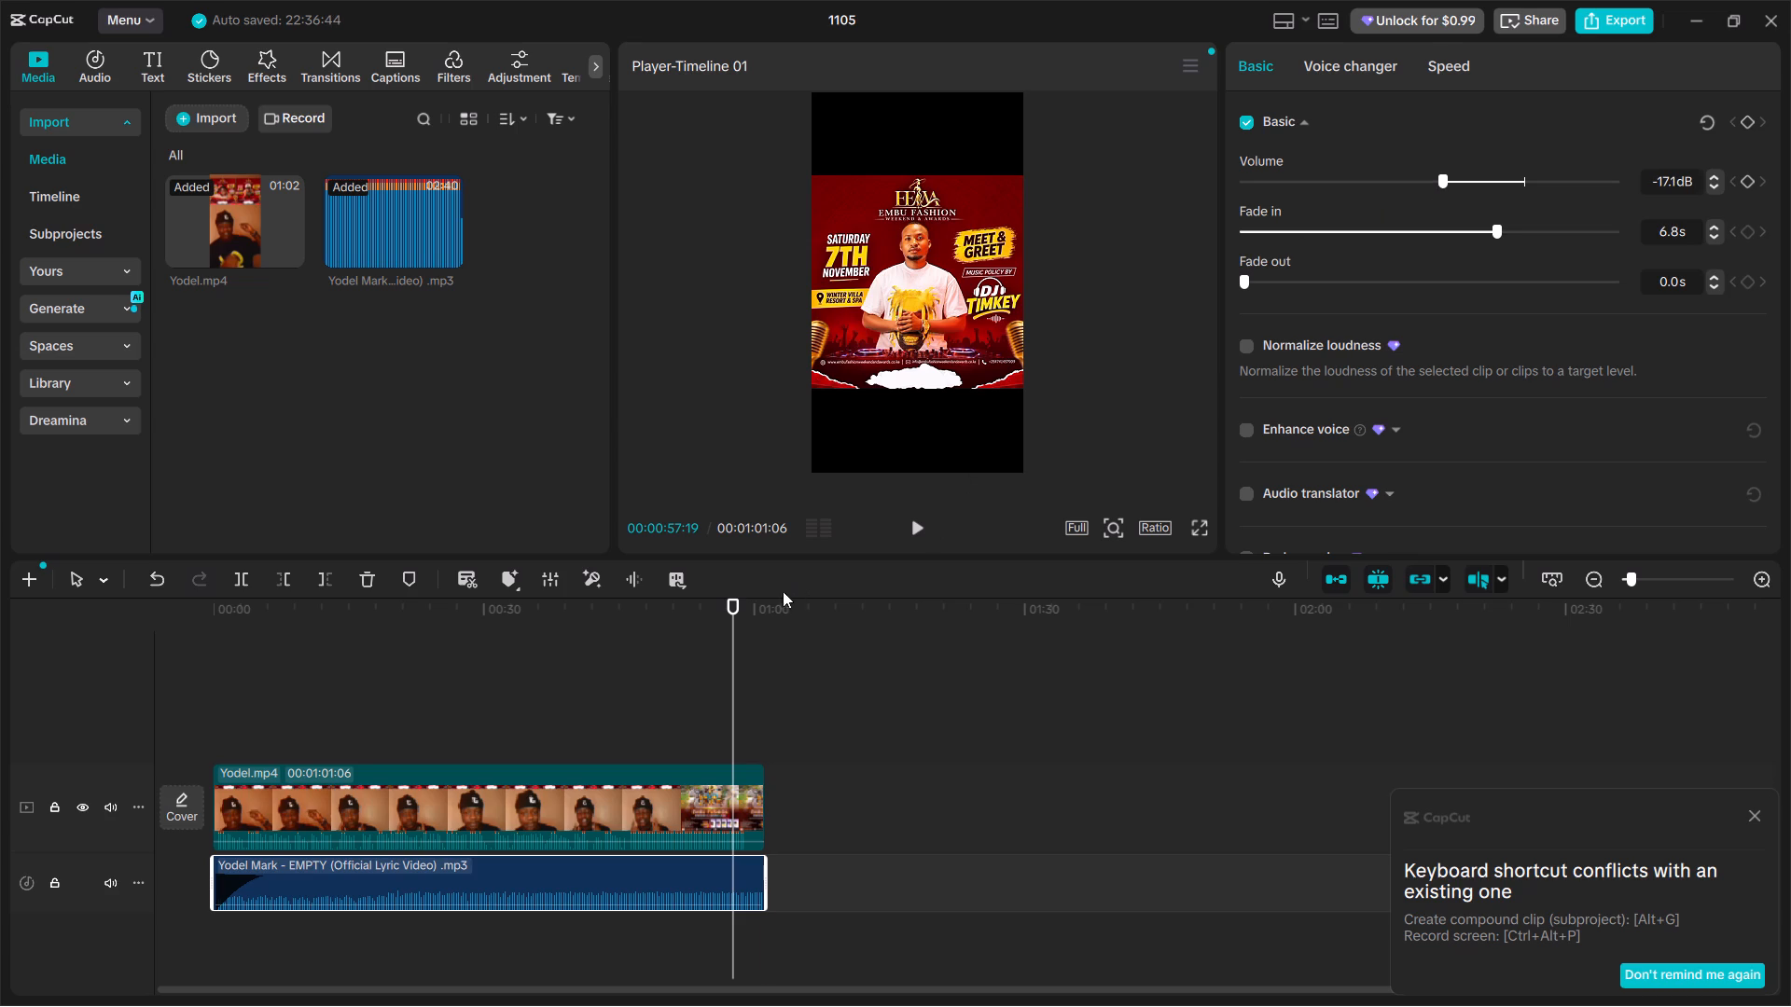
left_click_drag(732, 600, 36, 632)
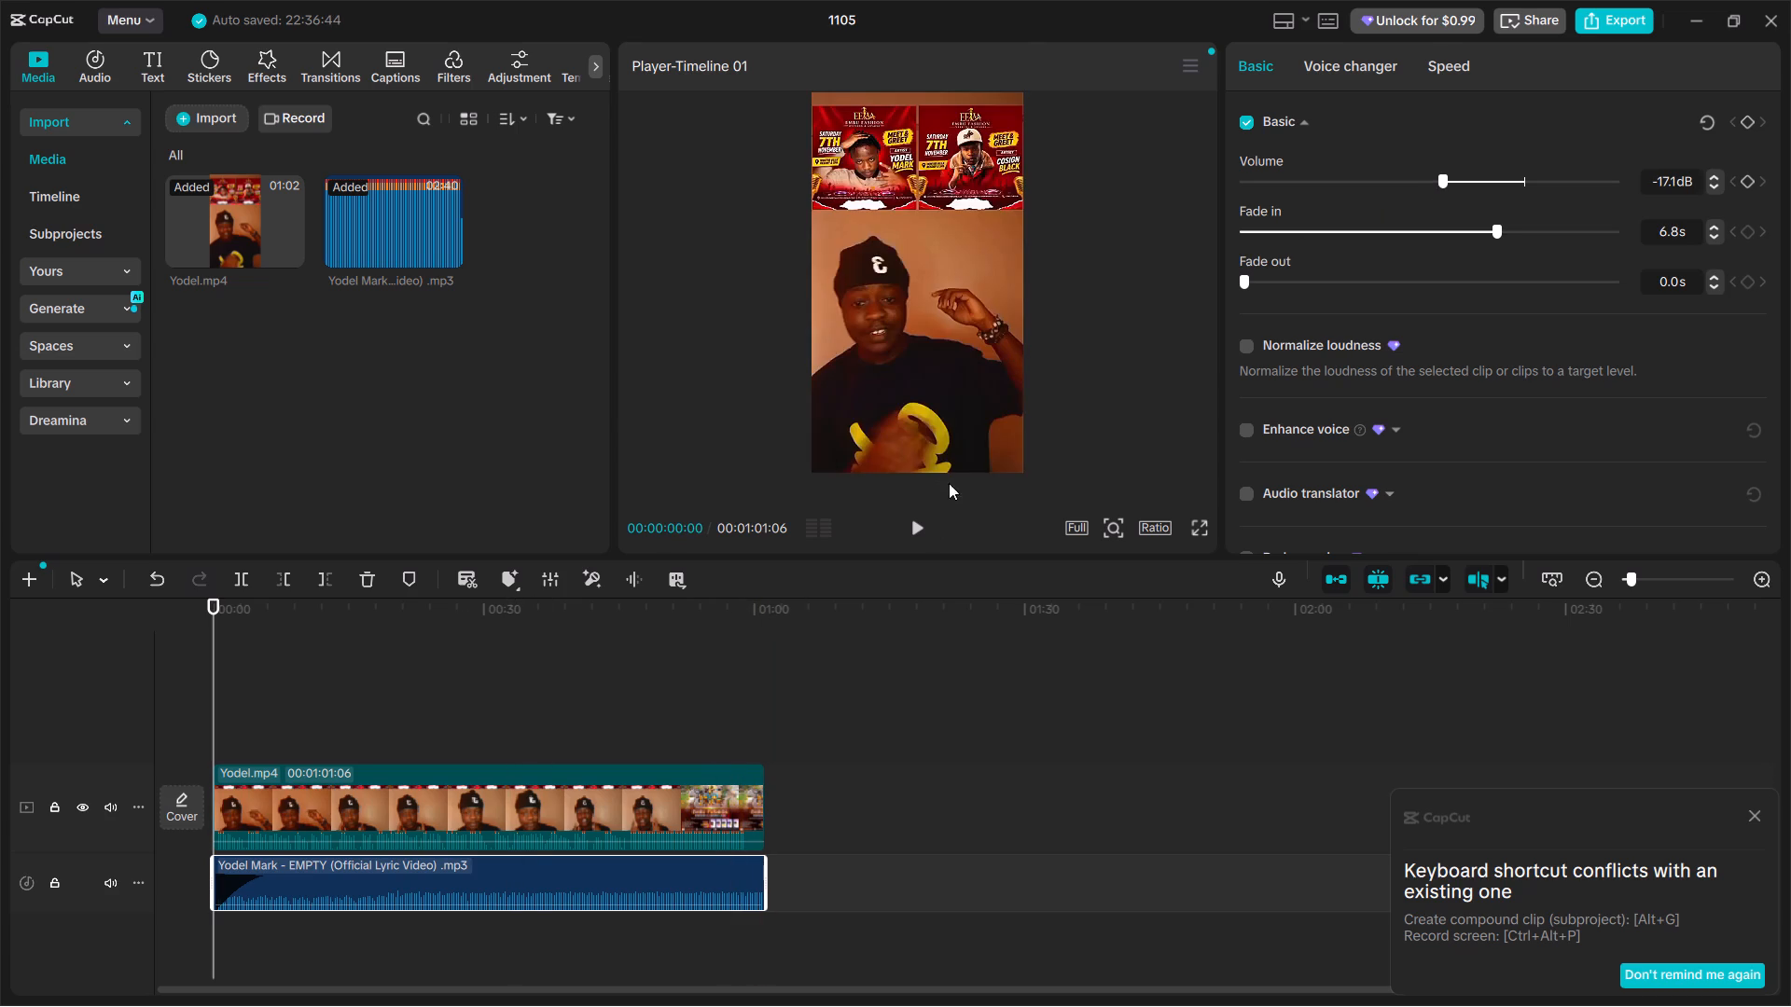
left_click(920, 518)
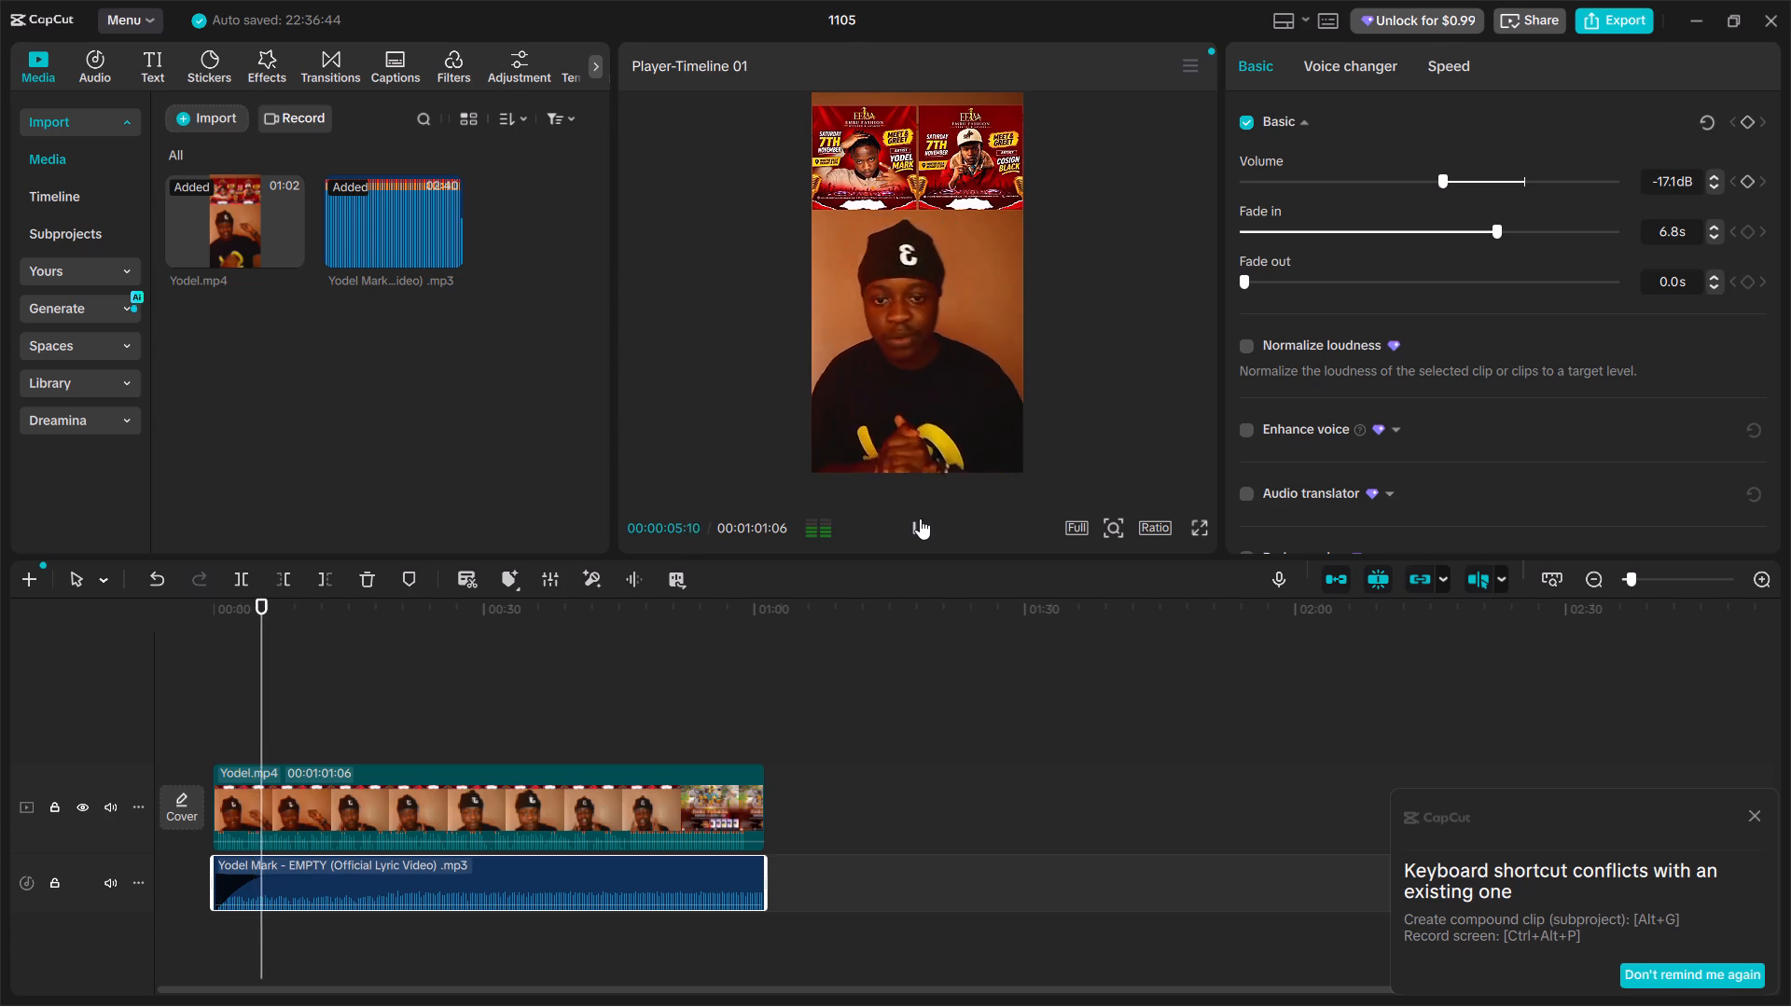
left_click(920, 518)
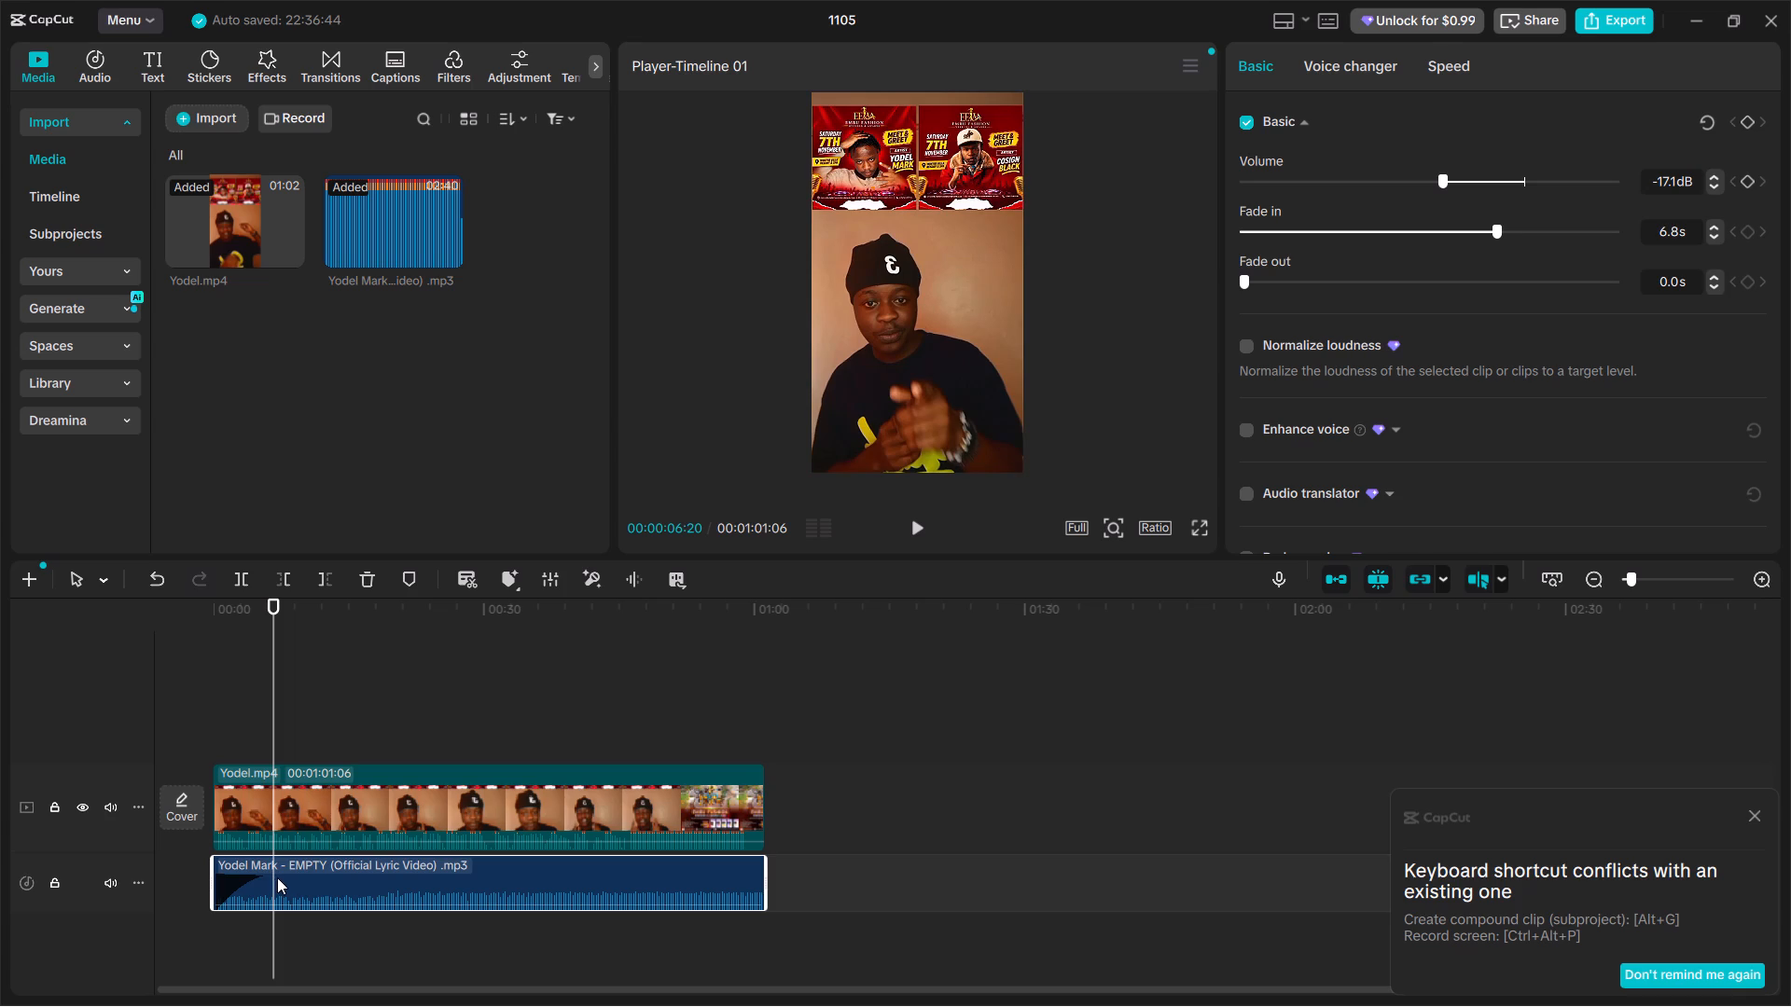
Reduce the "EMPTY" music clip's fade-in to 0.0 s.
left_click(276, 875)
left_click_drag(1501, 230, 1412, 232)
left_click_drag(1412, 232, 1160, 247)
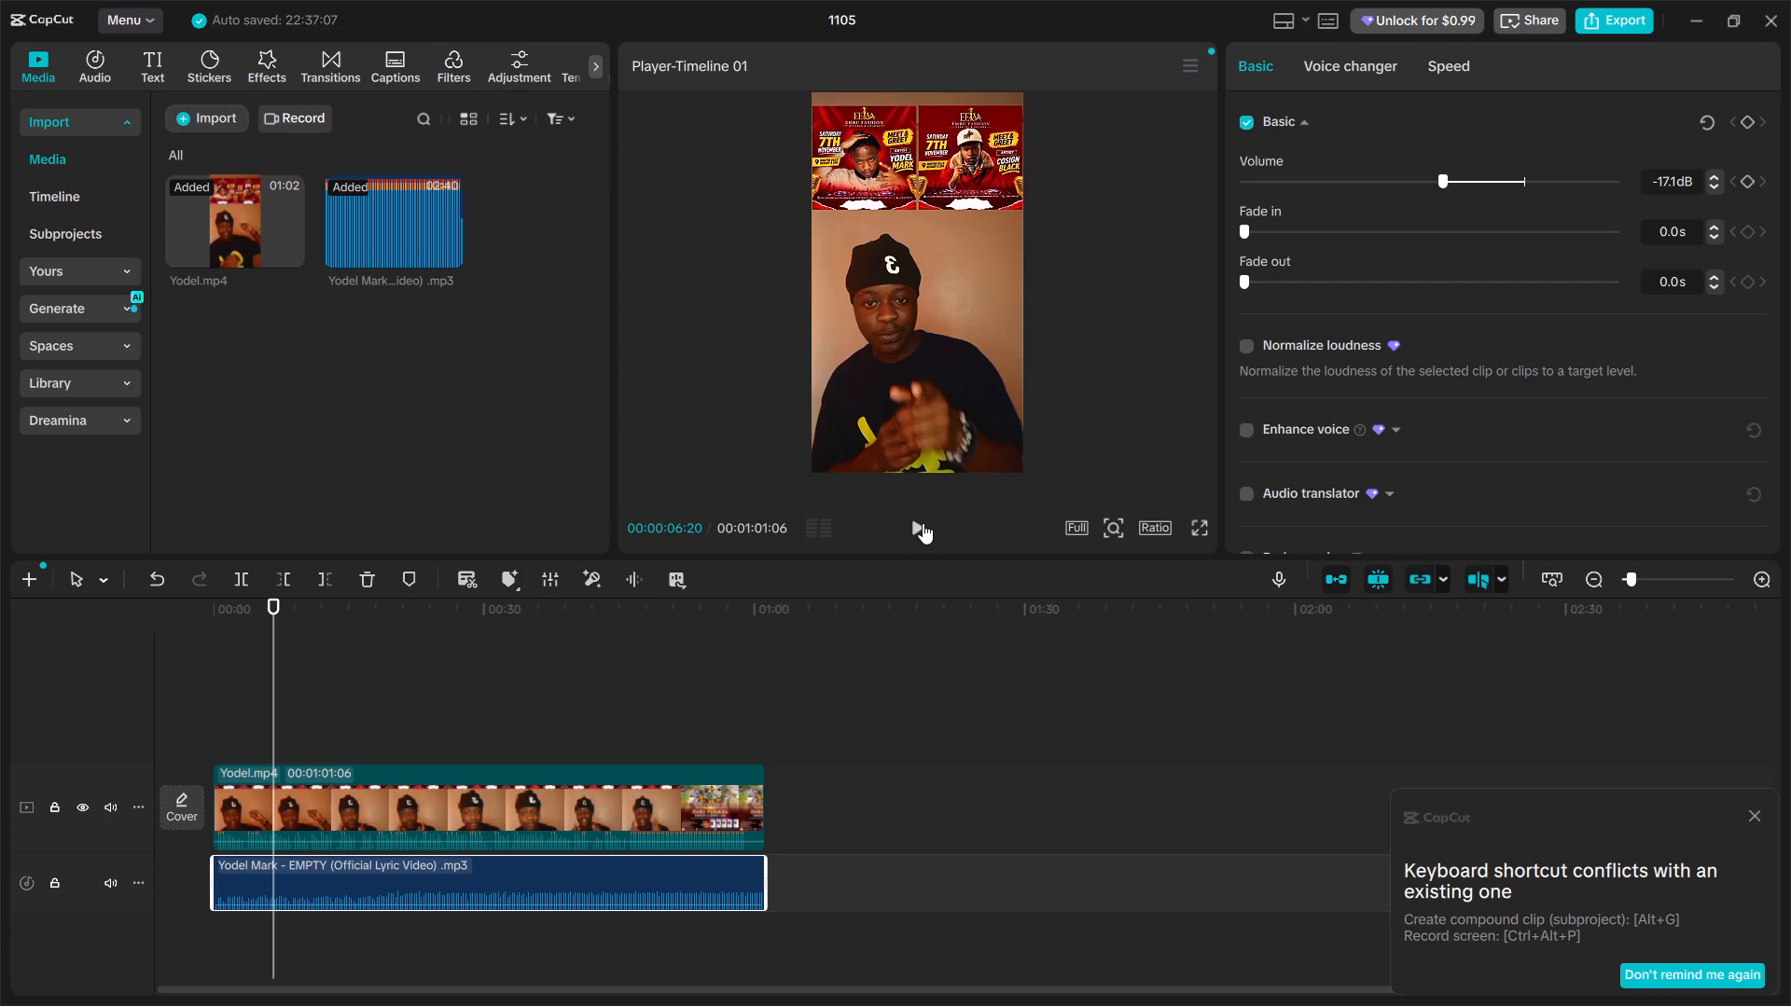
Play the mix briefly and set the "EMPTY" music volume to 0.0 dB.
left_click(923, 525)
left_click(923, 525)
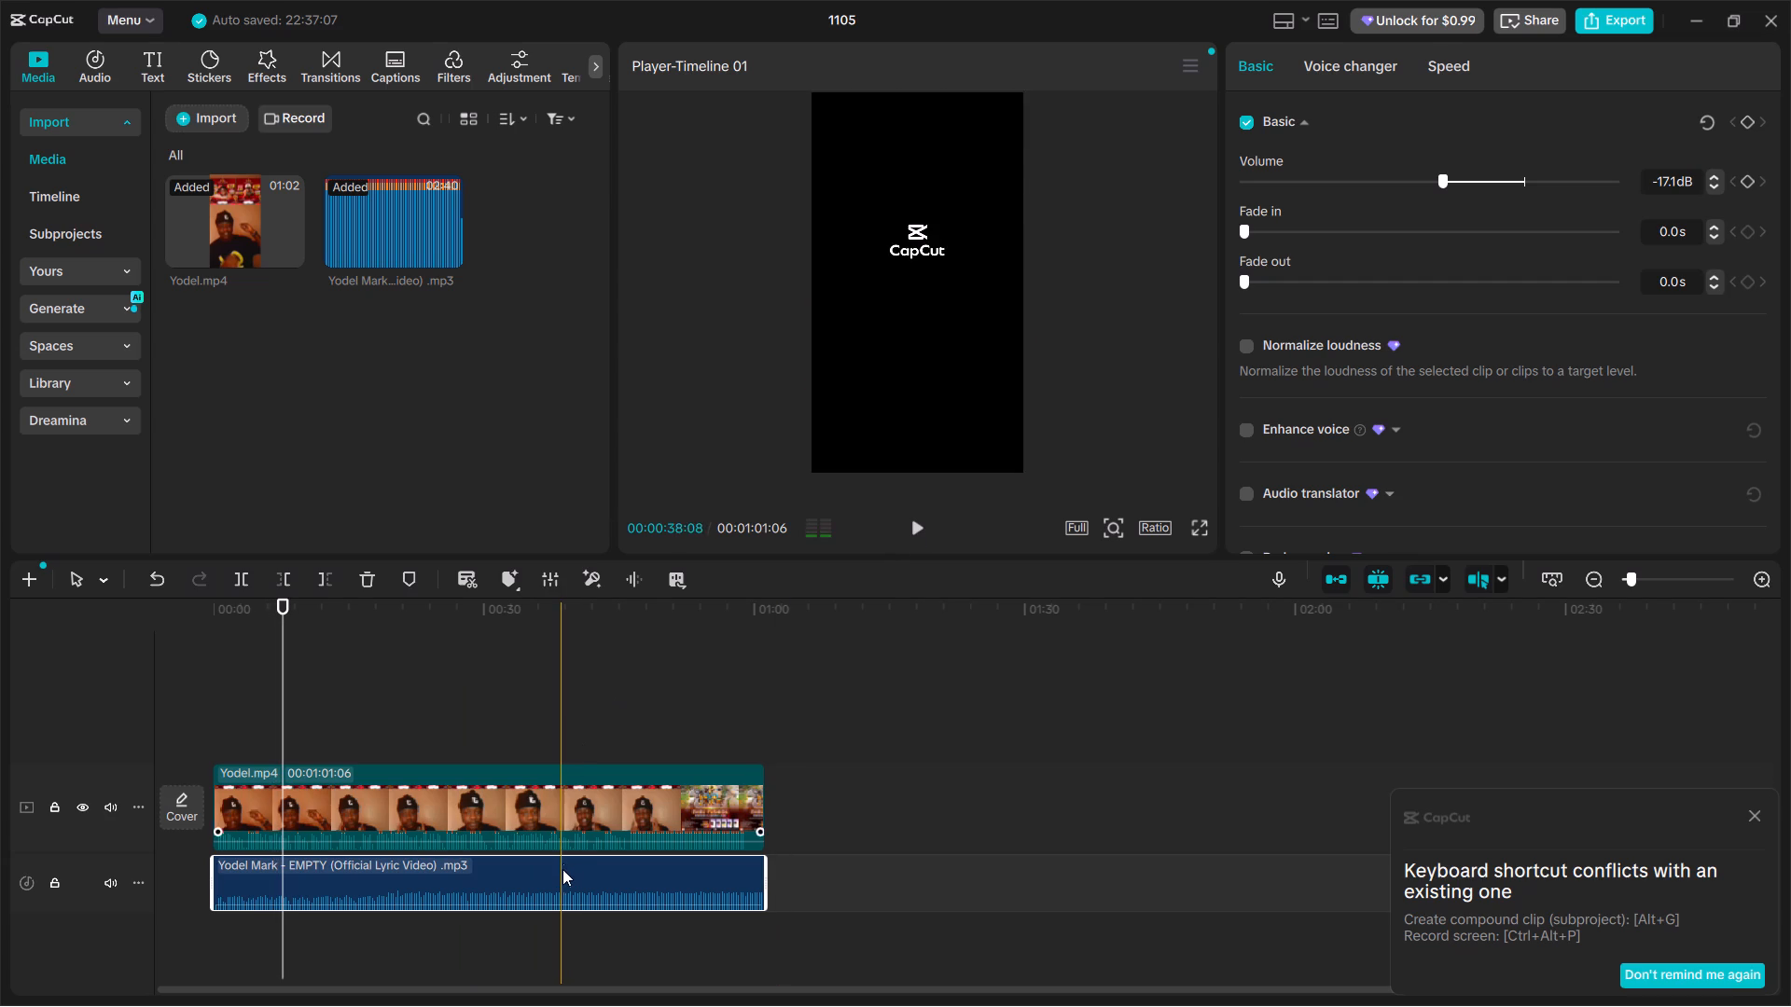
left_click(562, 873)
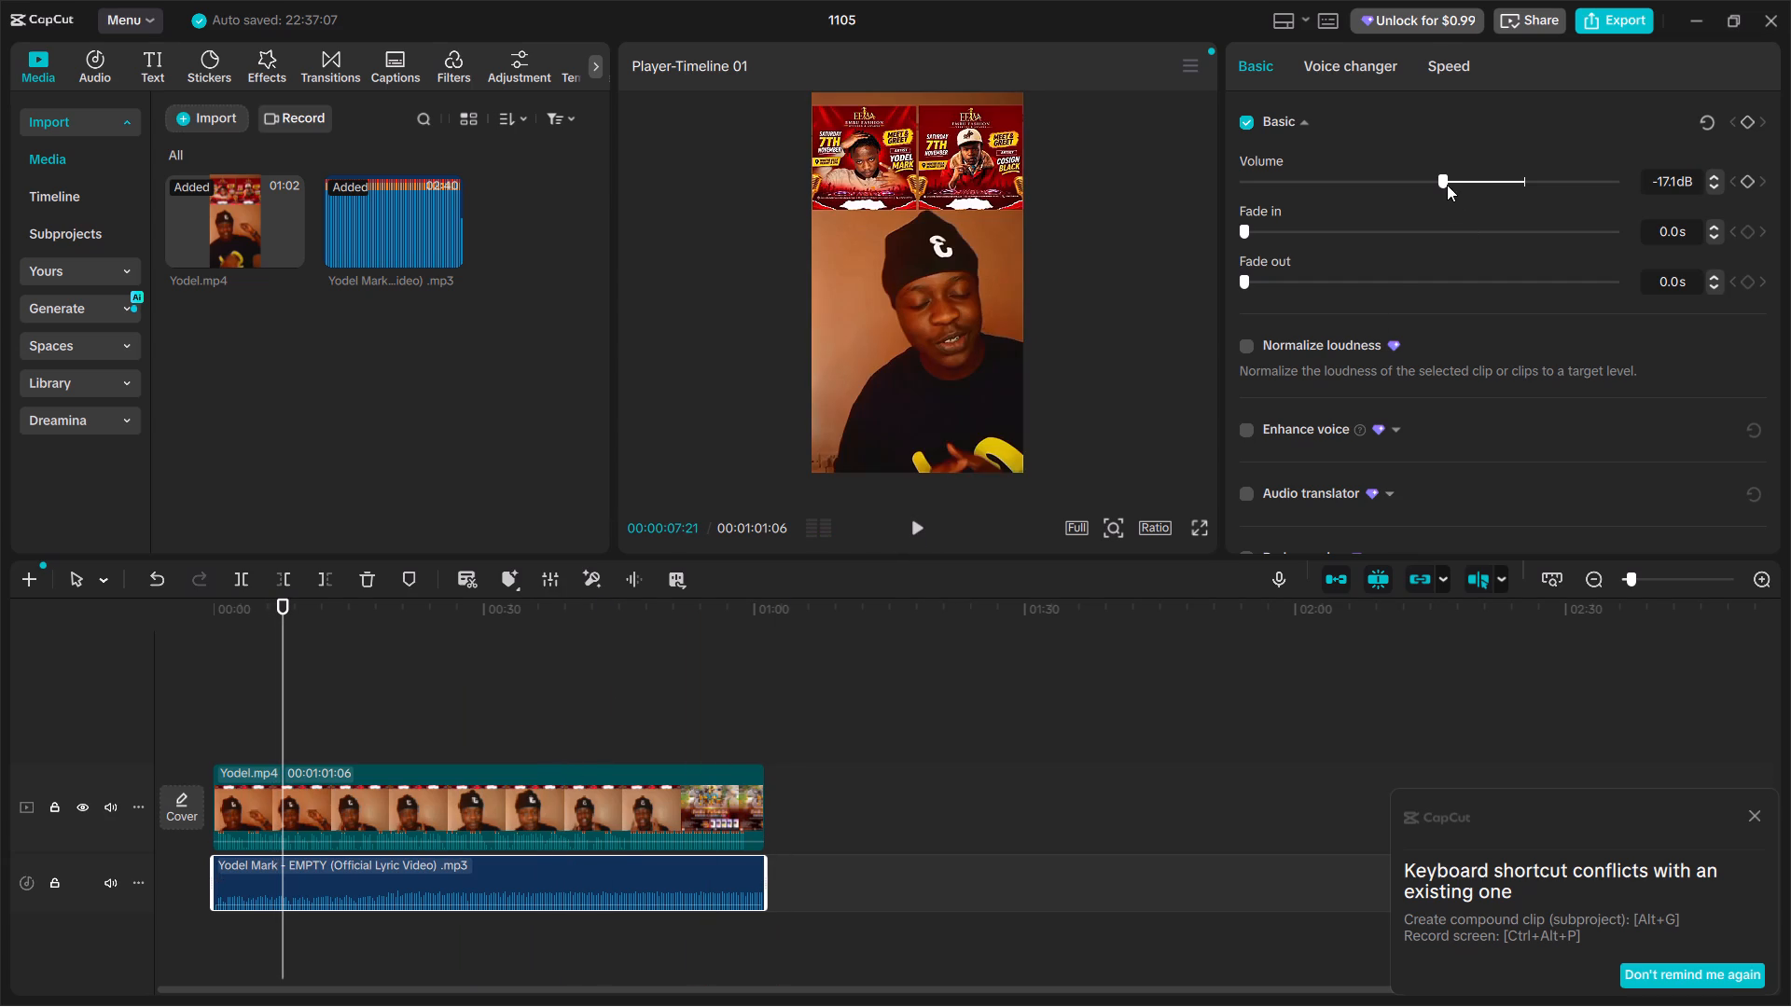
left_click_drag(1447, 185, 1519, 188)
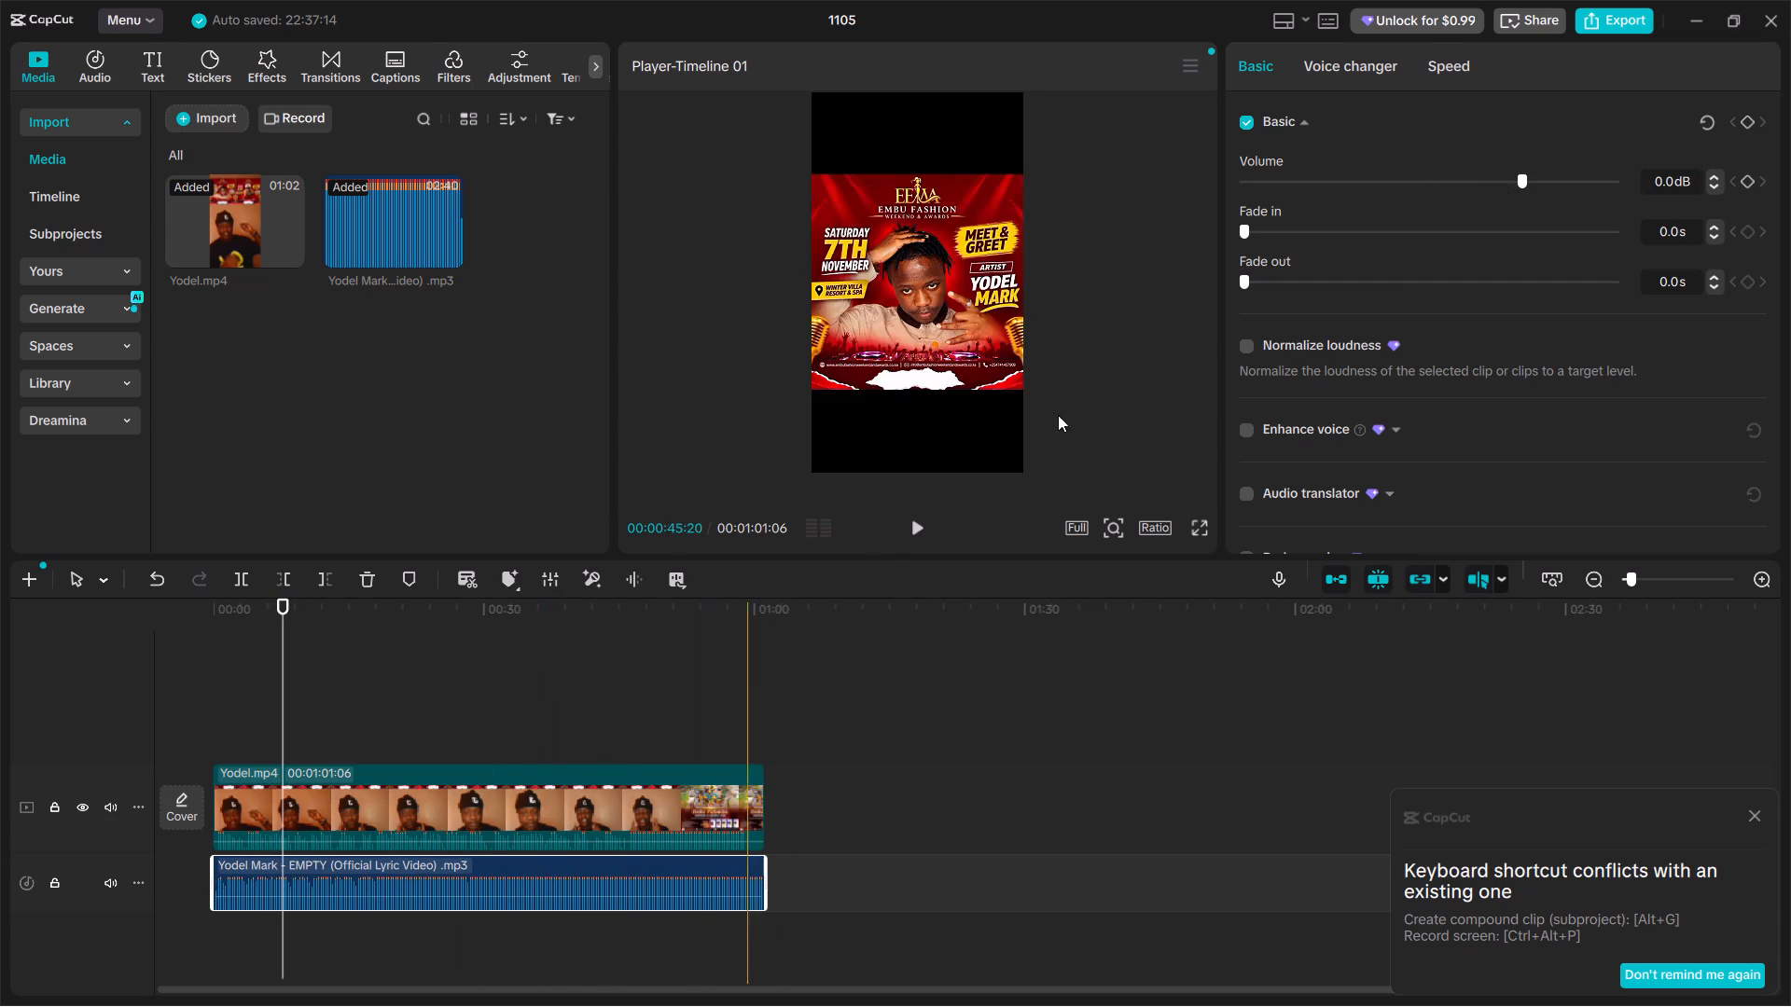
Play the mix up to 00:16:14 and mute the "EMPTY" audio track.
left_click(918, 520)
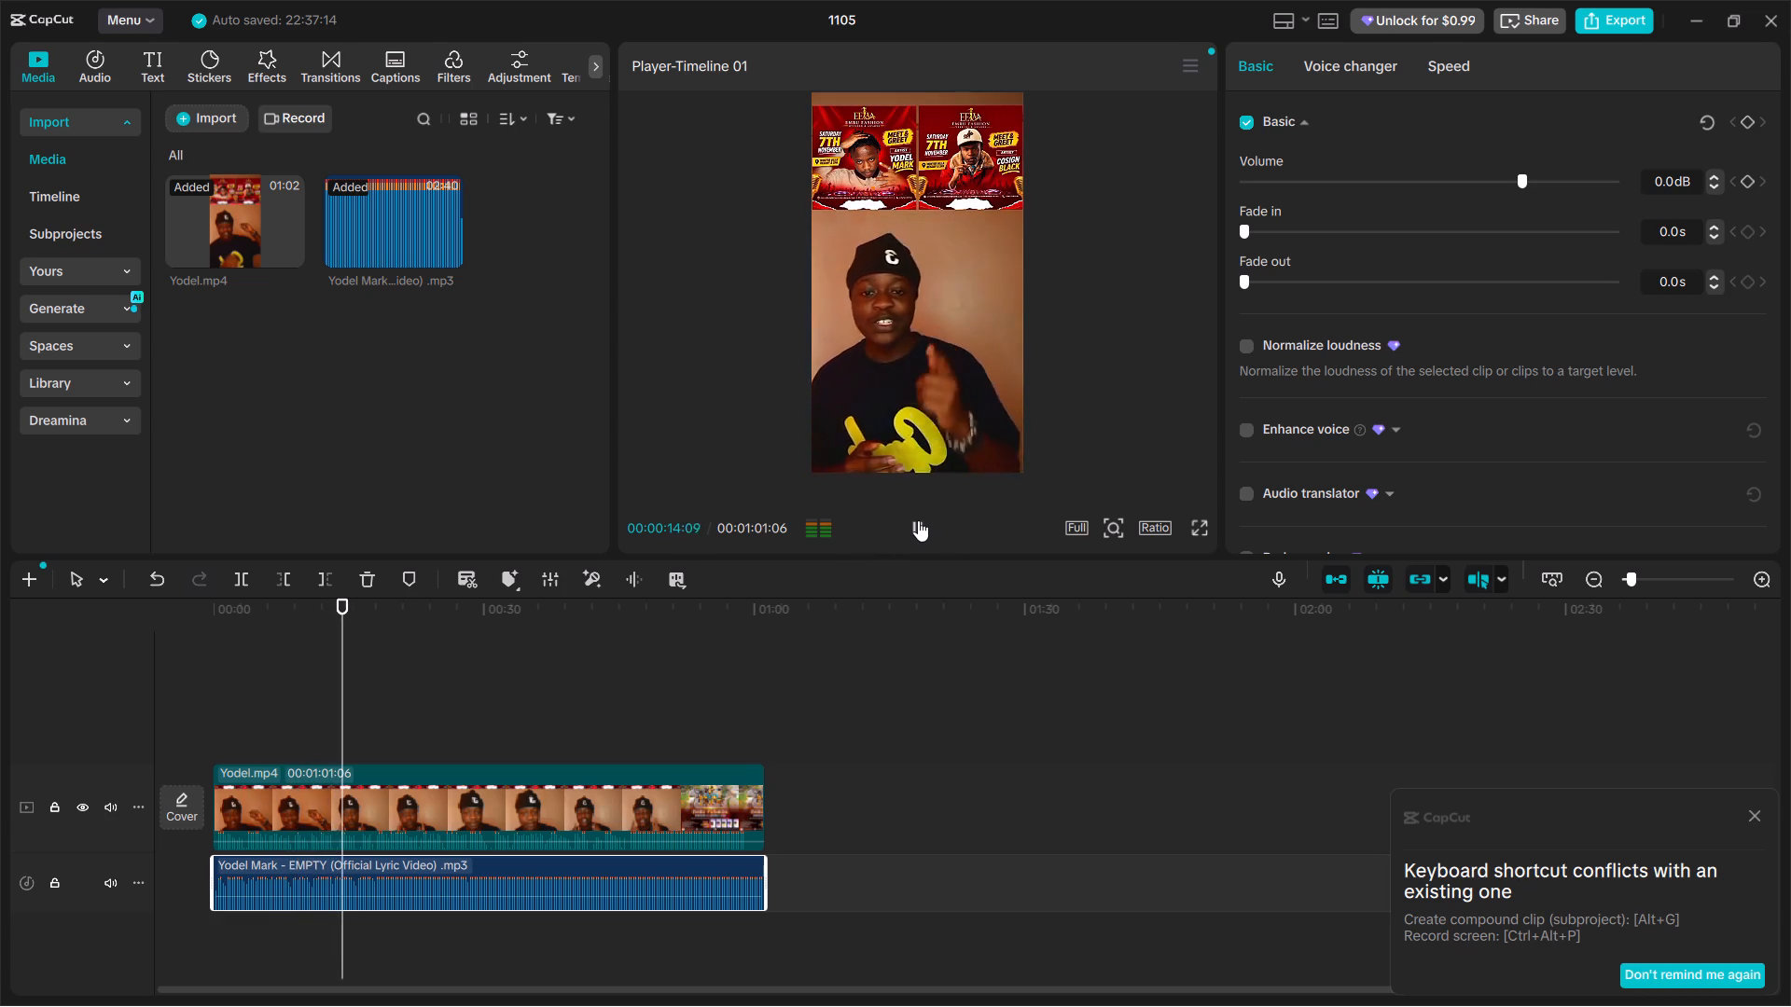
left_click(918, 520)
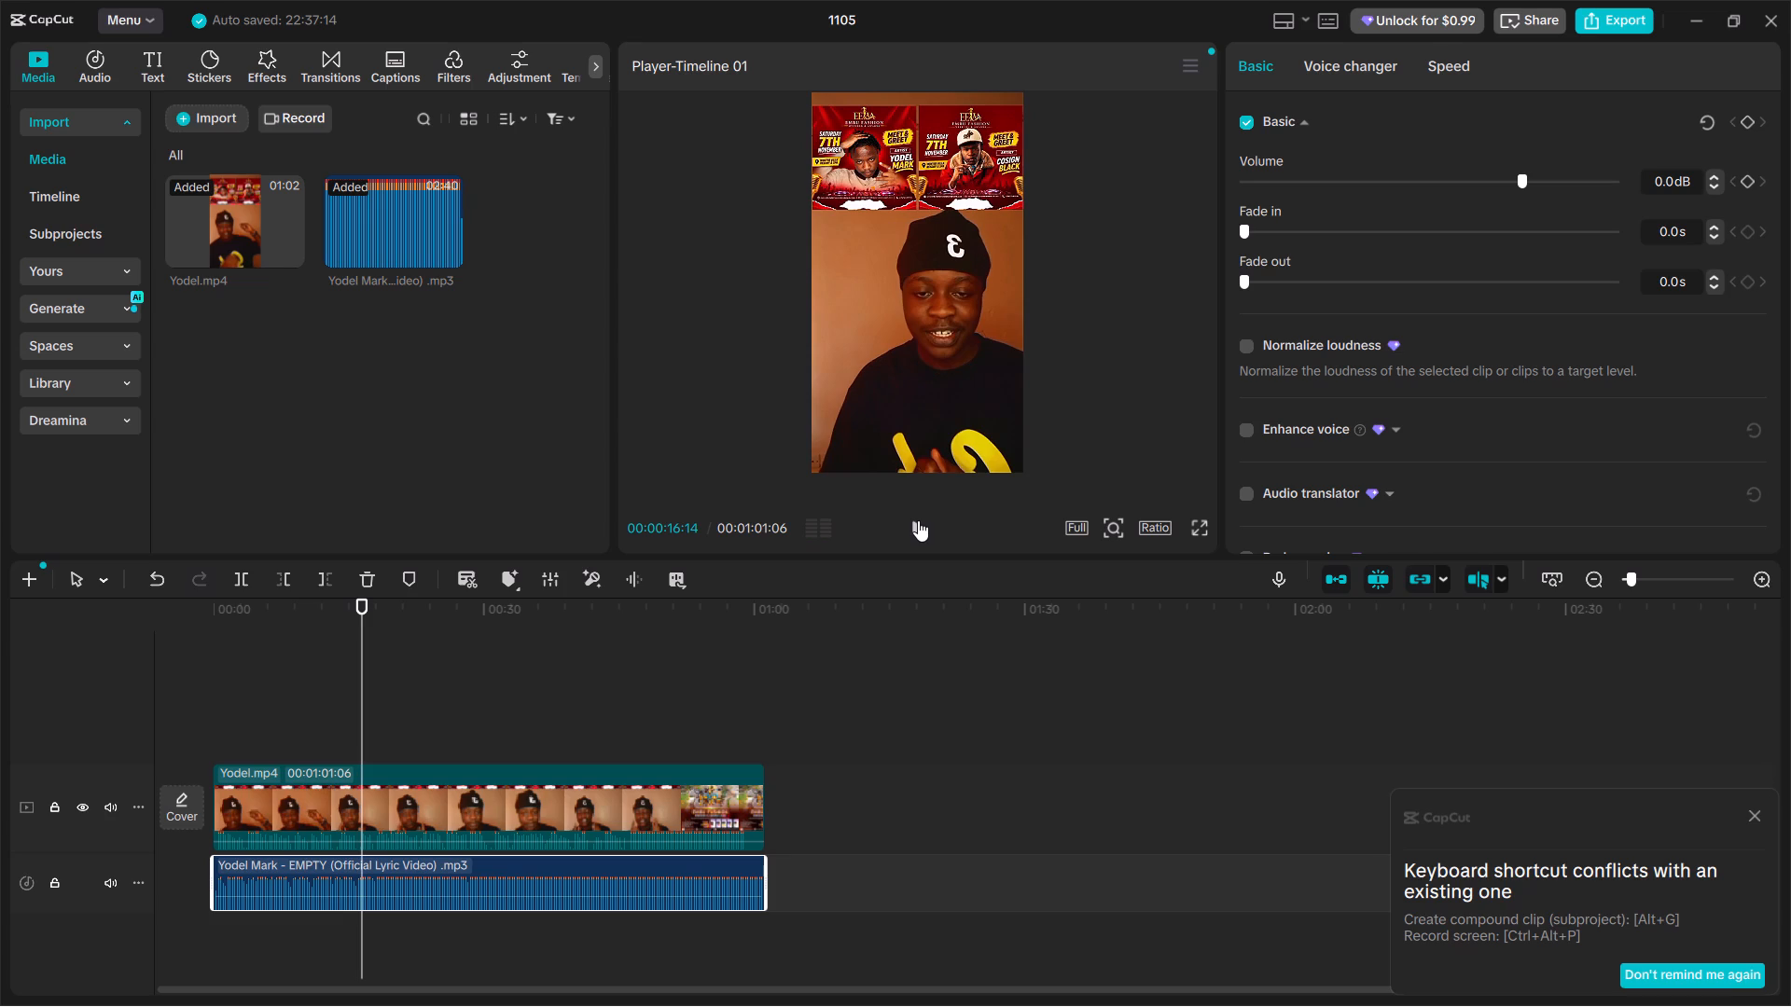
left_click(417, 860)
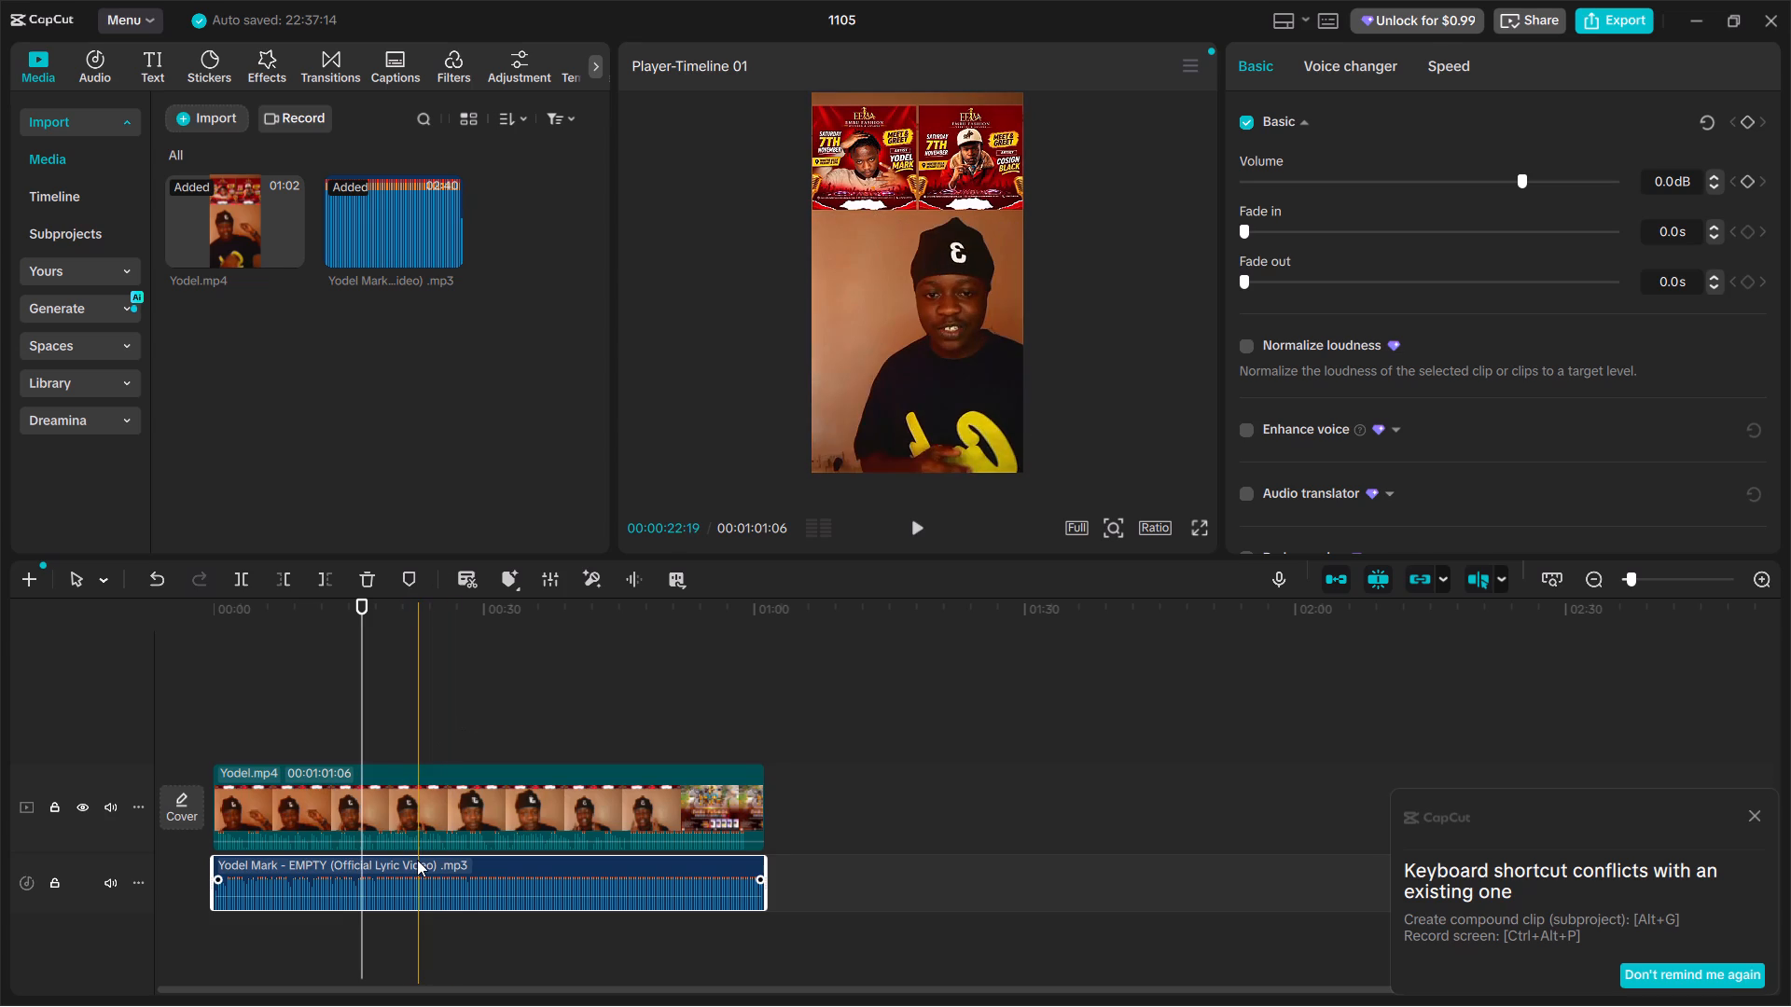
left_click(113, 882)
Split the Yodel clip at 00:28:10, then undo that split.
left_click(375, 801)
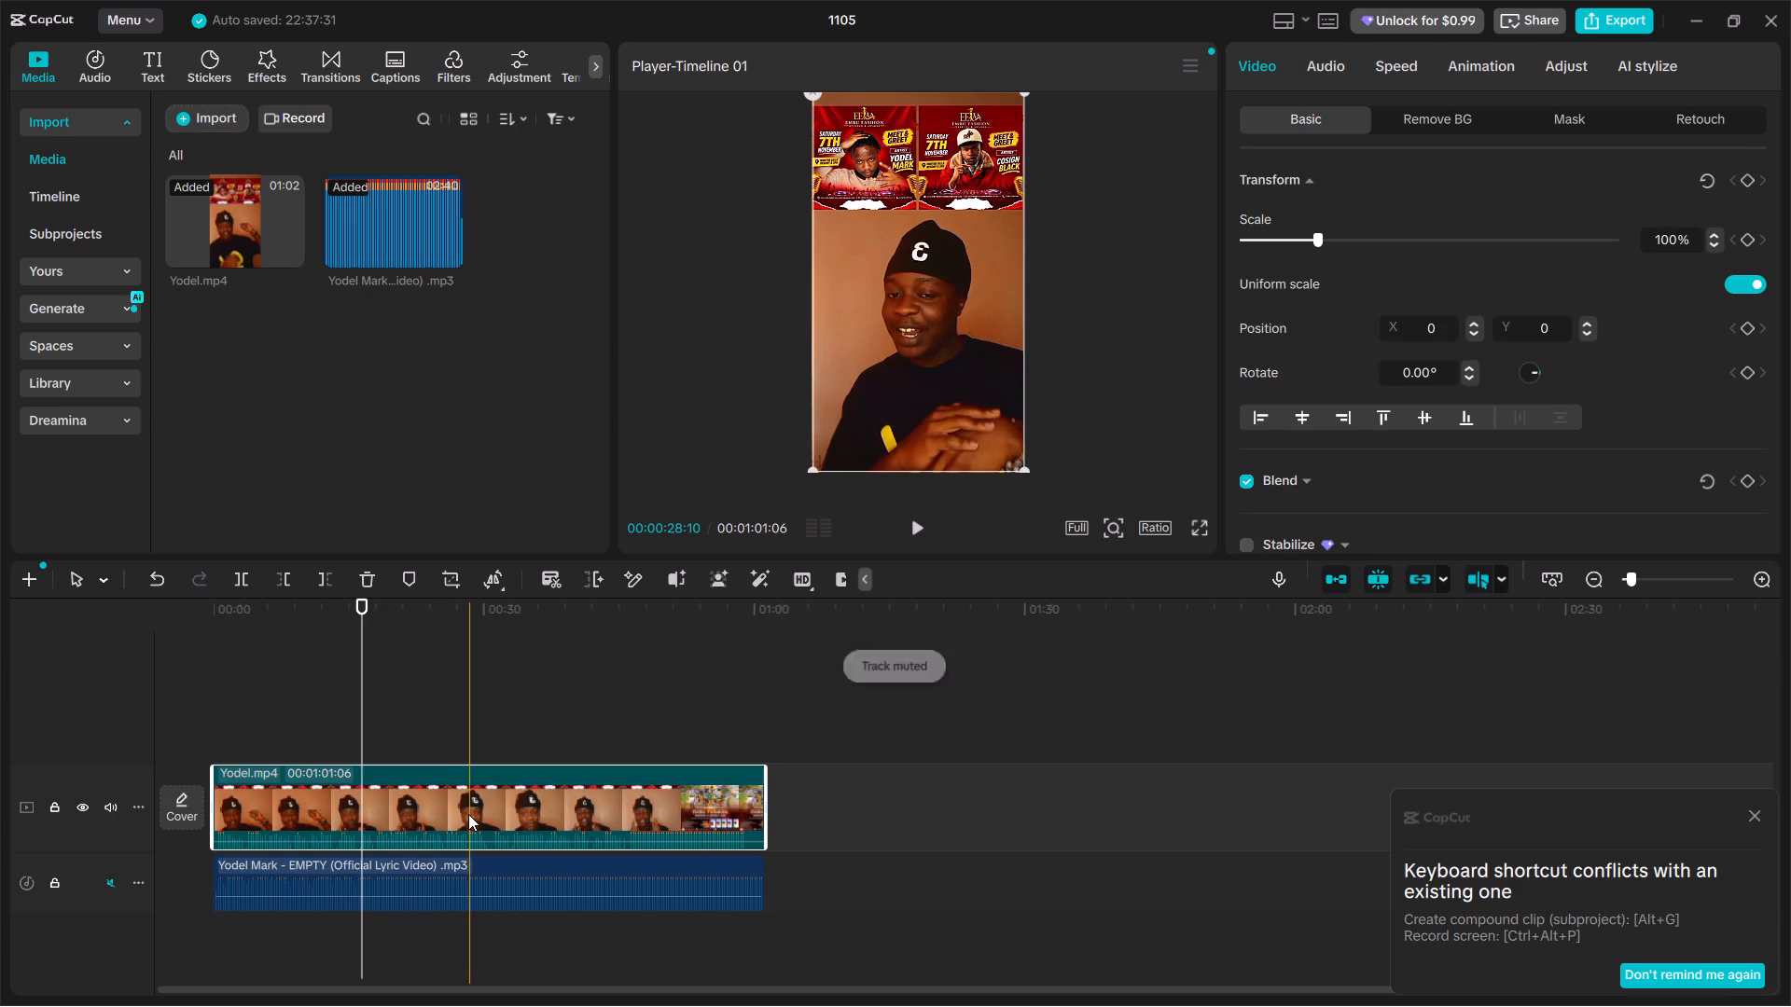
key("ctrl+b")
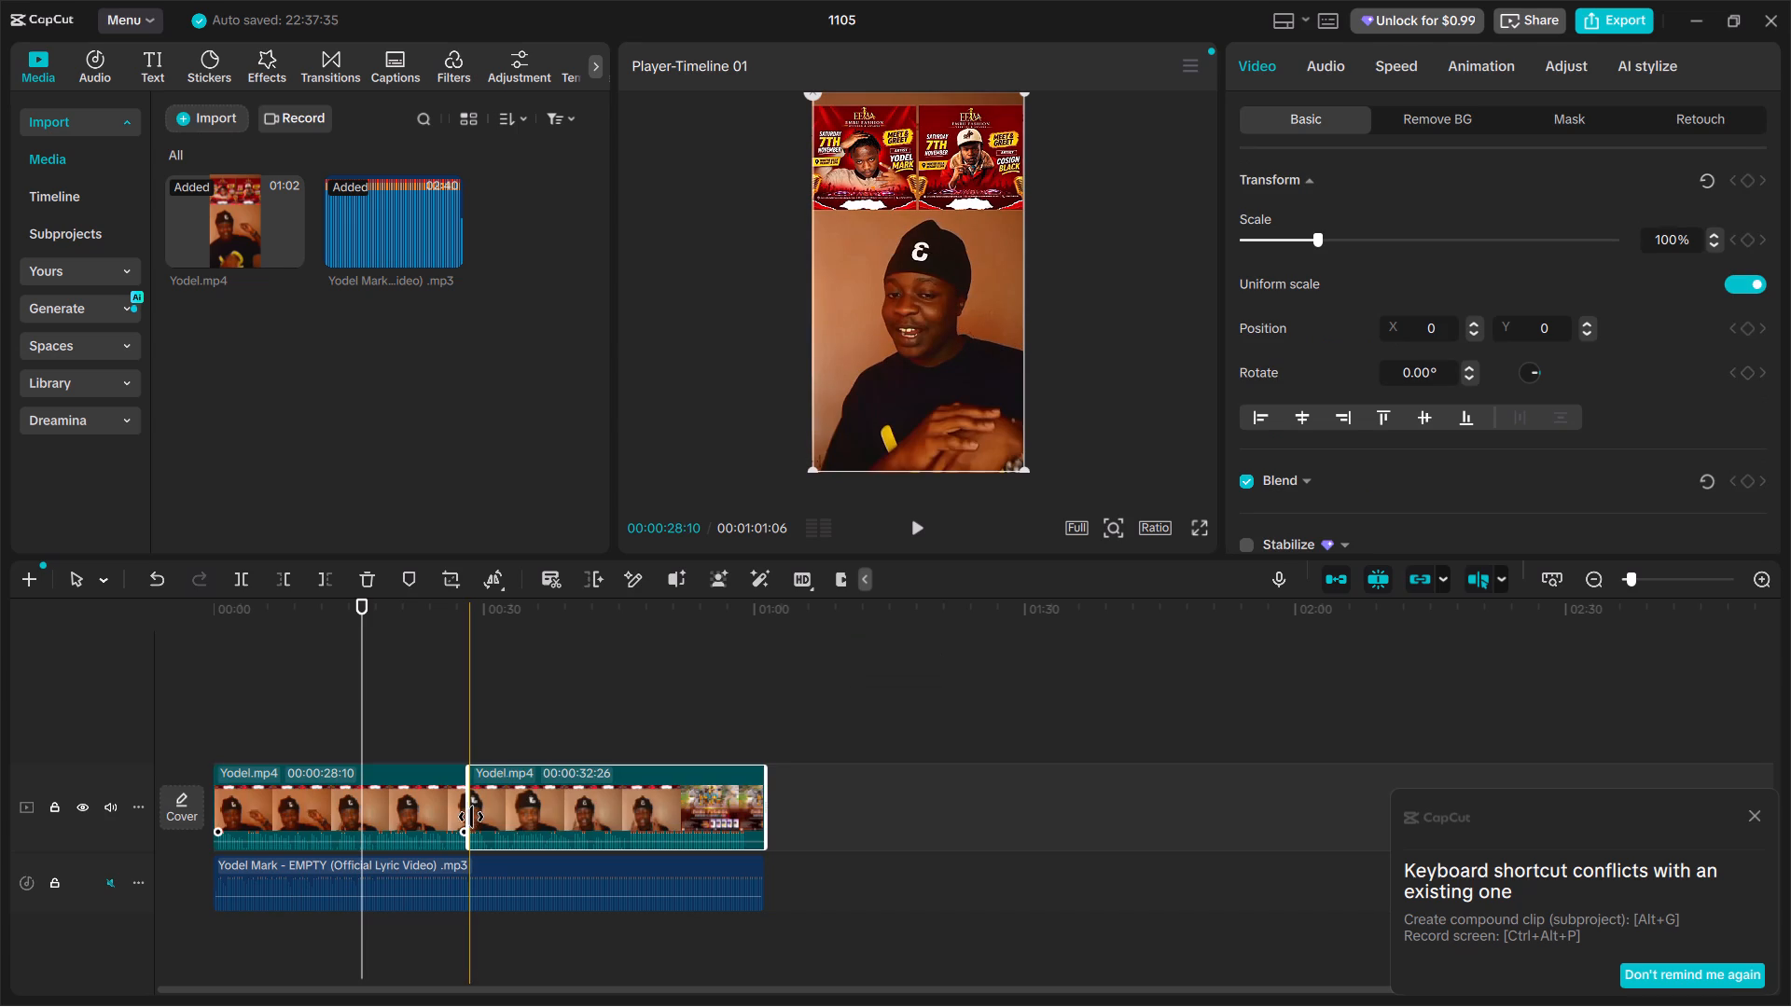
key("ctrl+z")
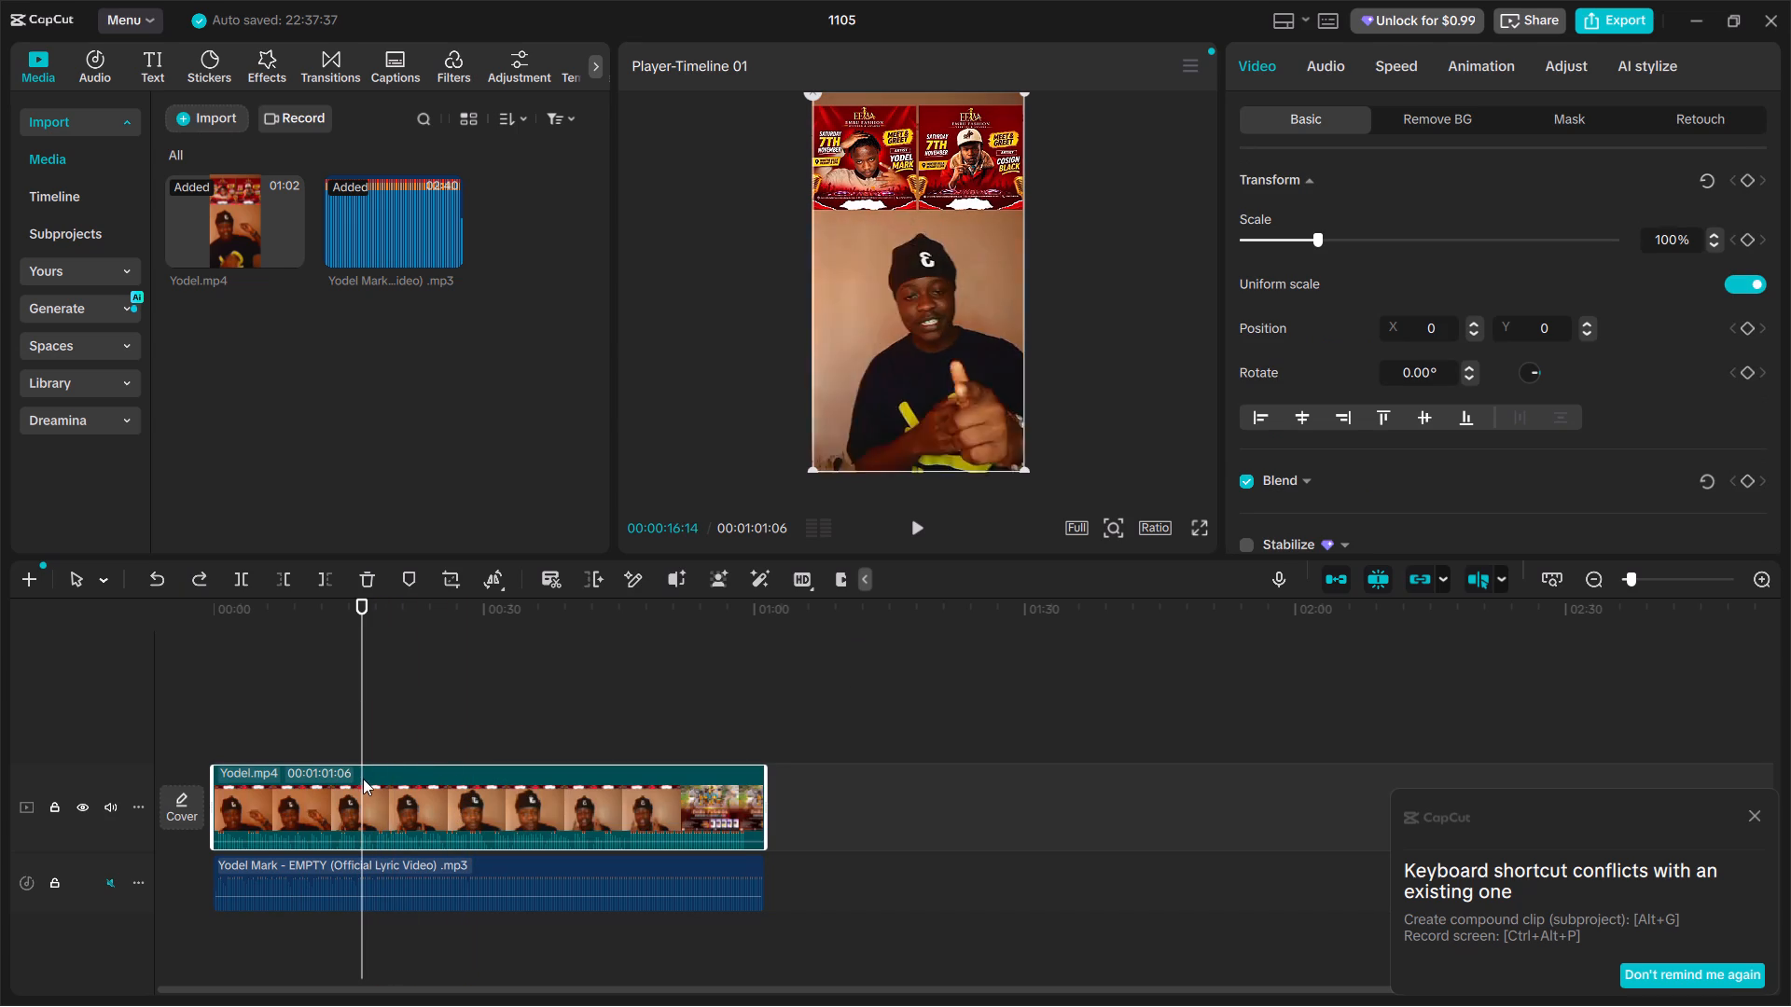
Split the Yodel video clip at 00:16:14.
left_click(359, 796)
key("ctrl+b")
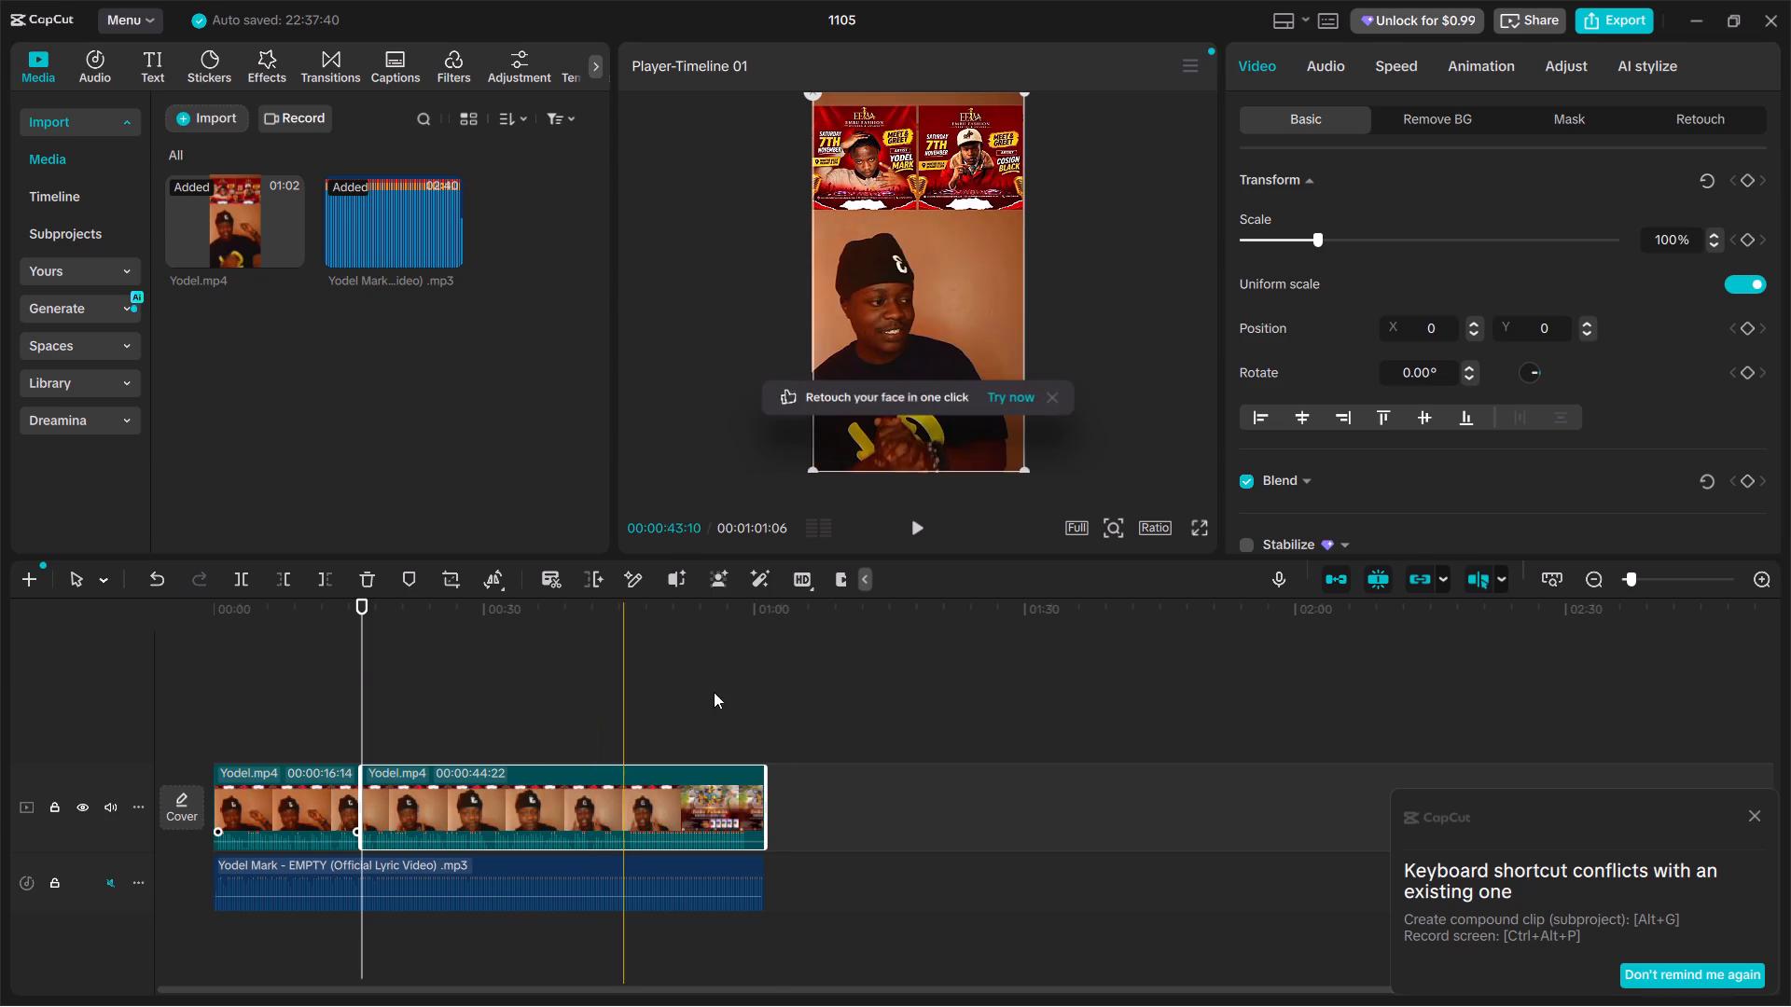
Play on from the cut to the end of the phrase and split the Yodel clip at 00:18:29.
left_click(915, 525)
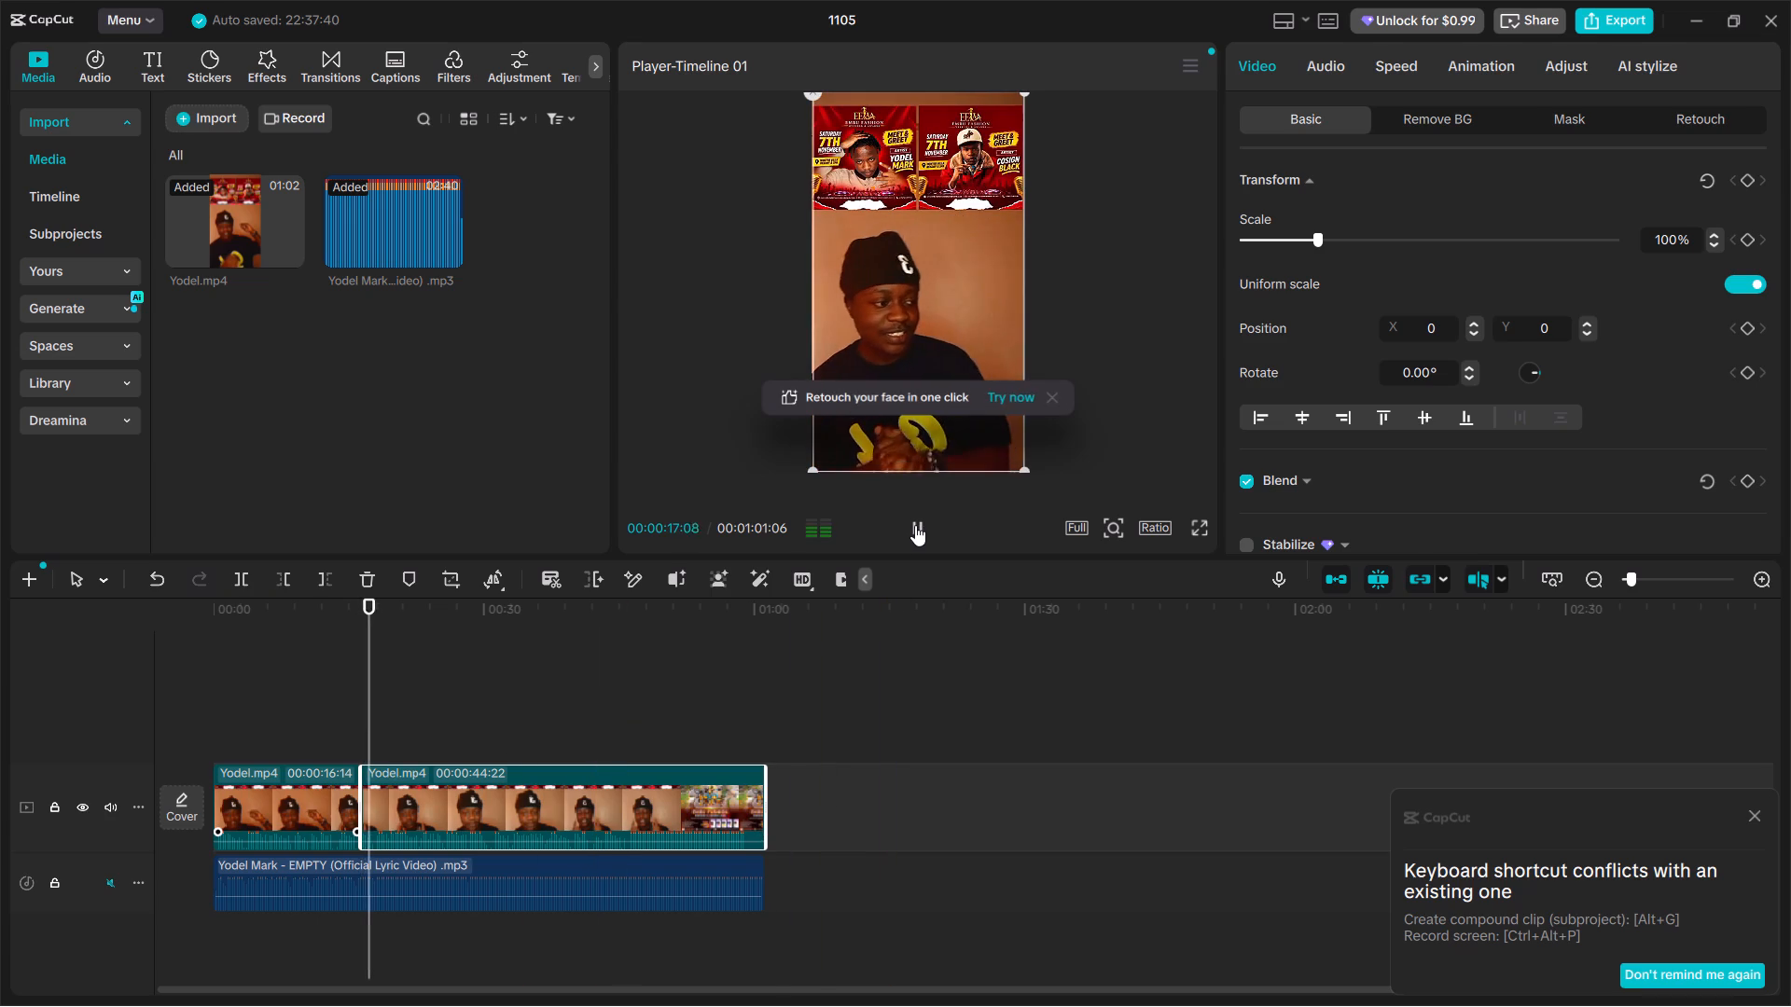
left_click(915, 525)
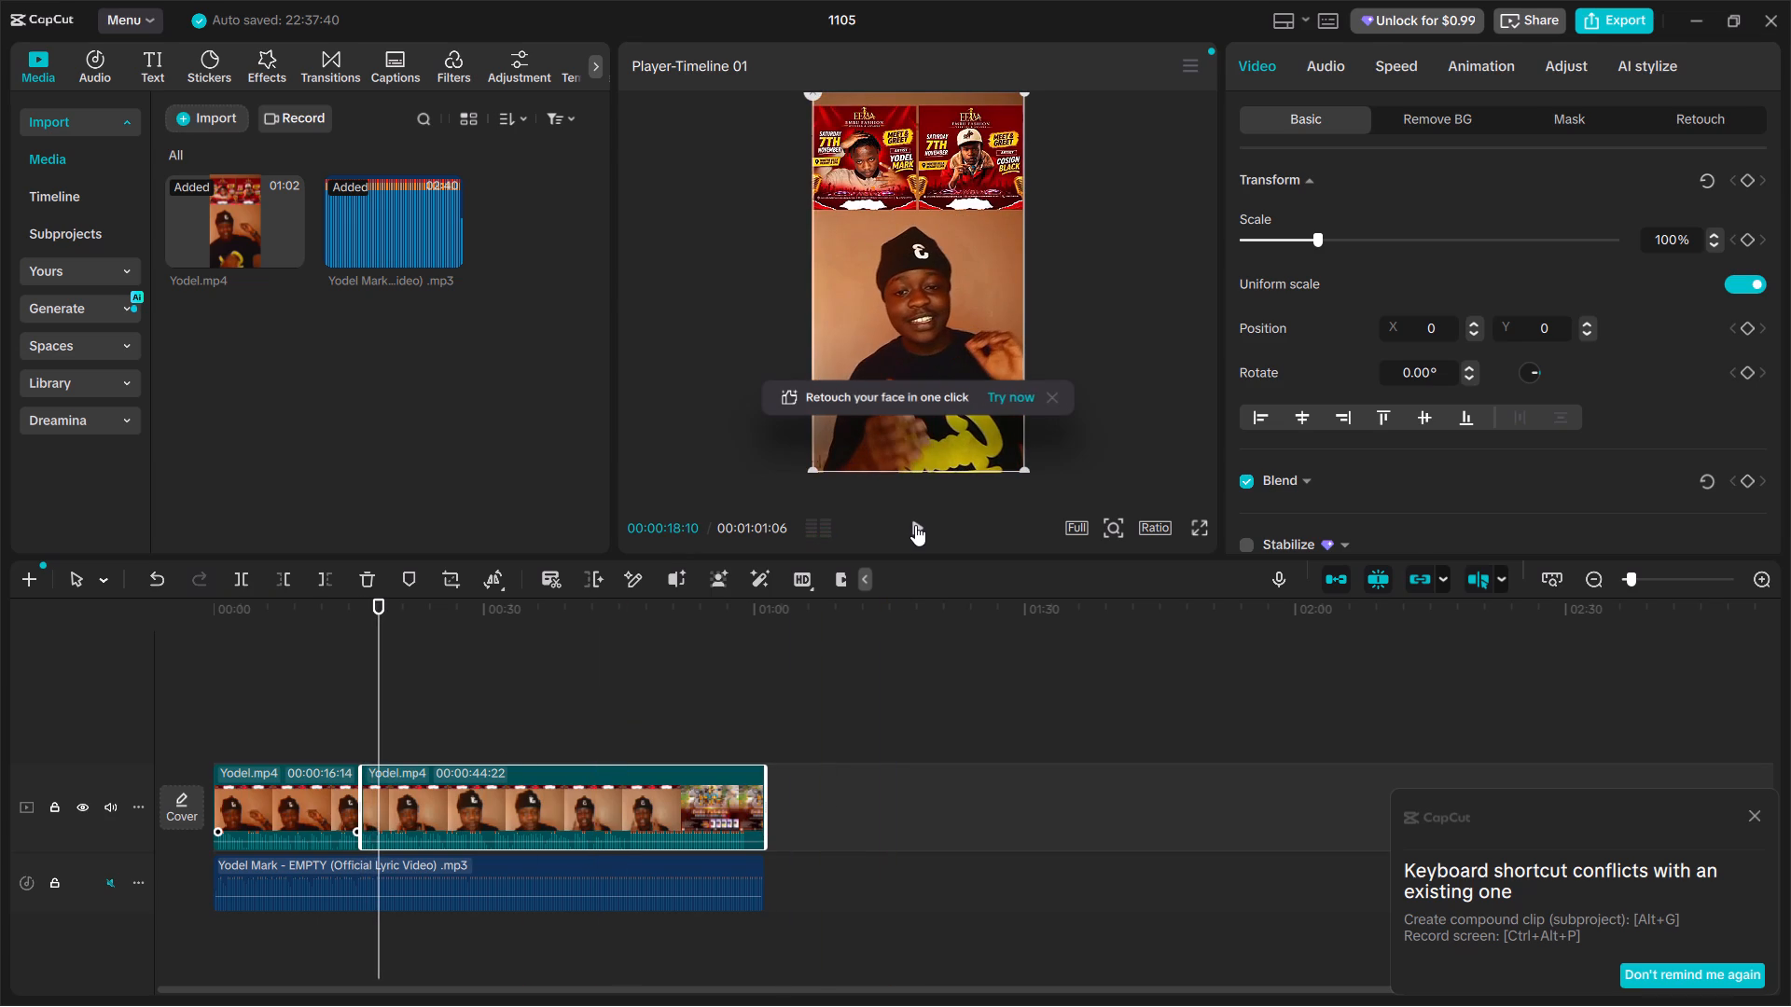
left_click(915, 525)
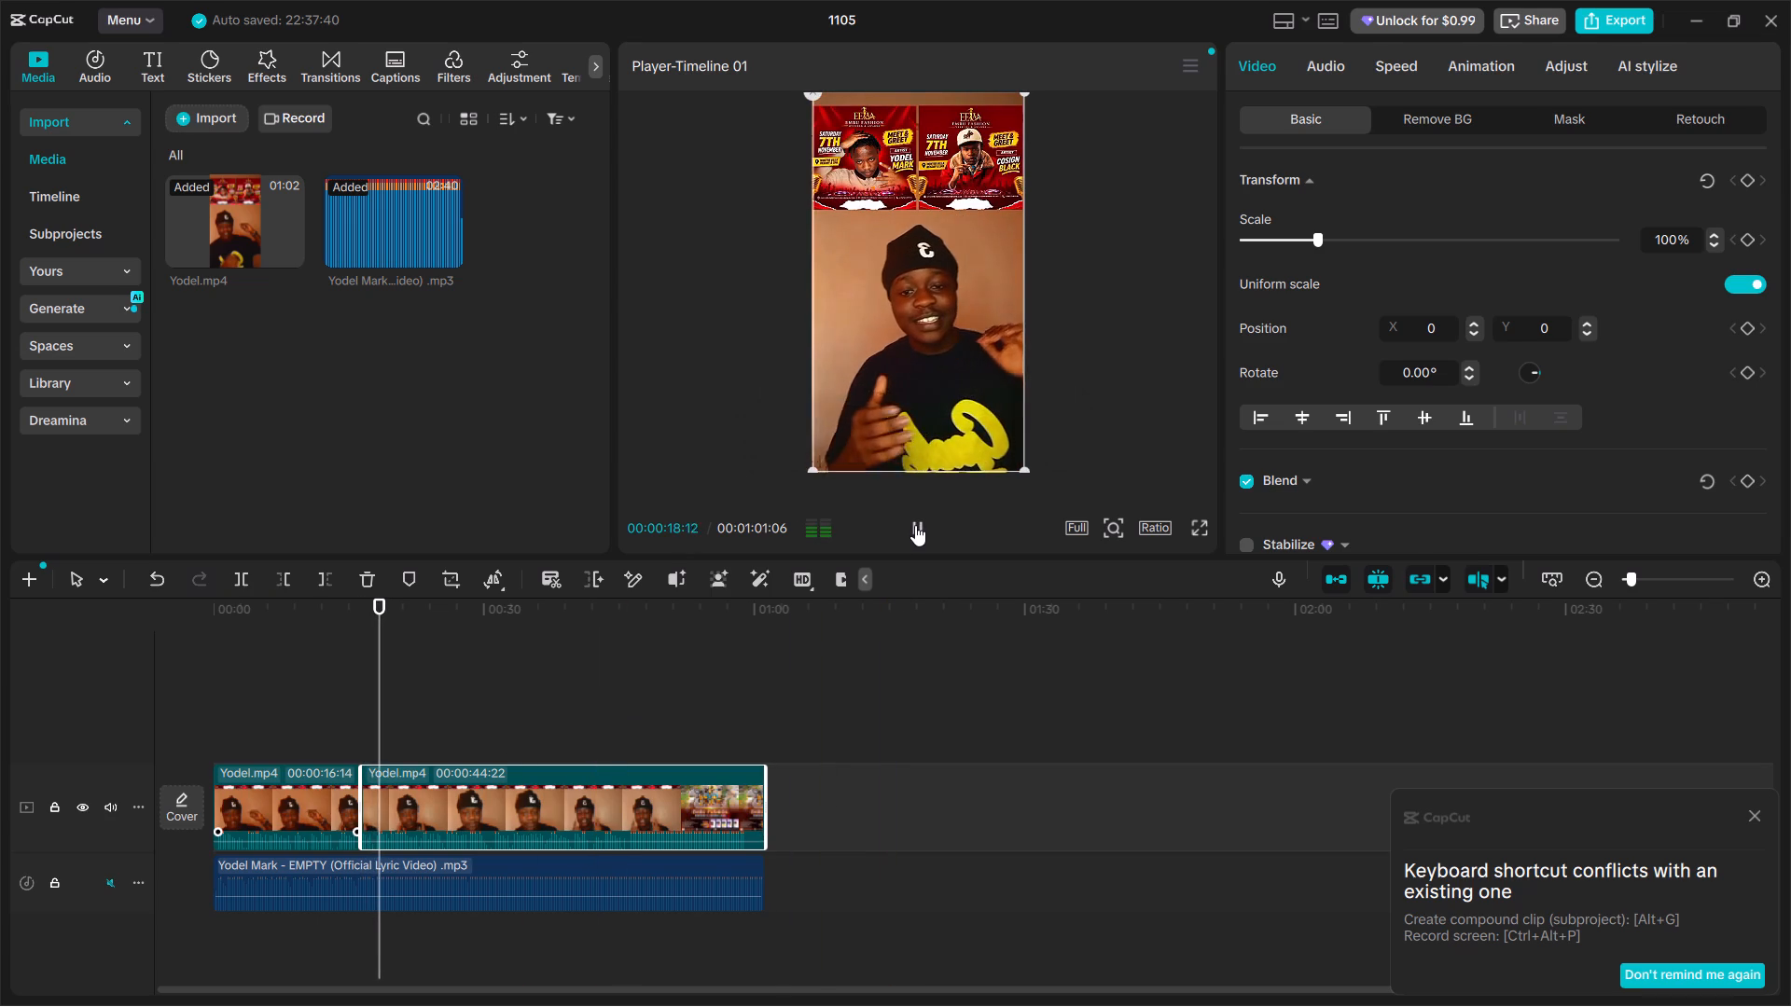
left_click(915, 525)
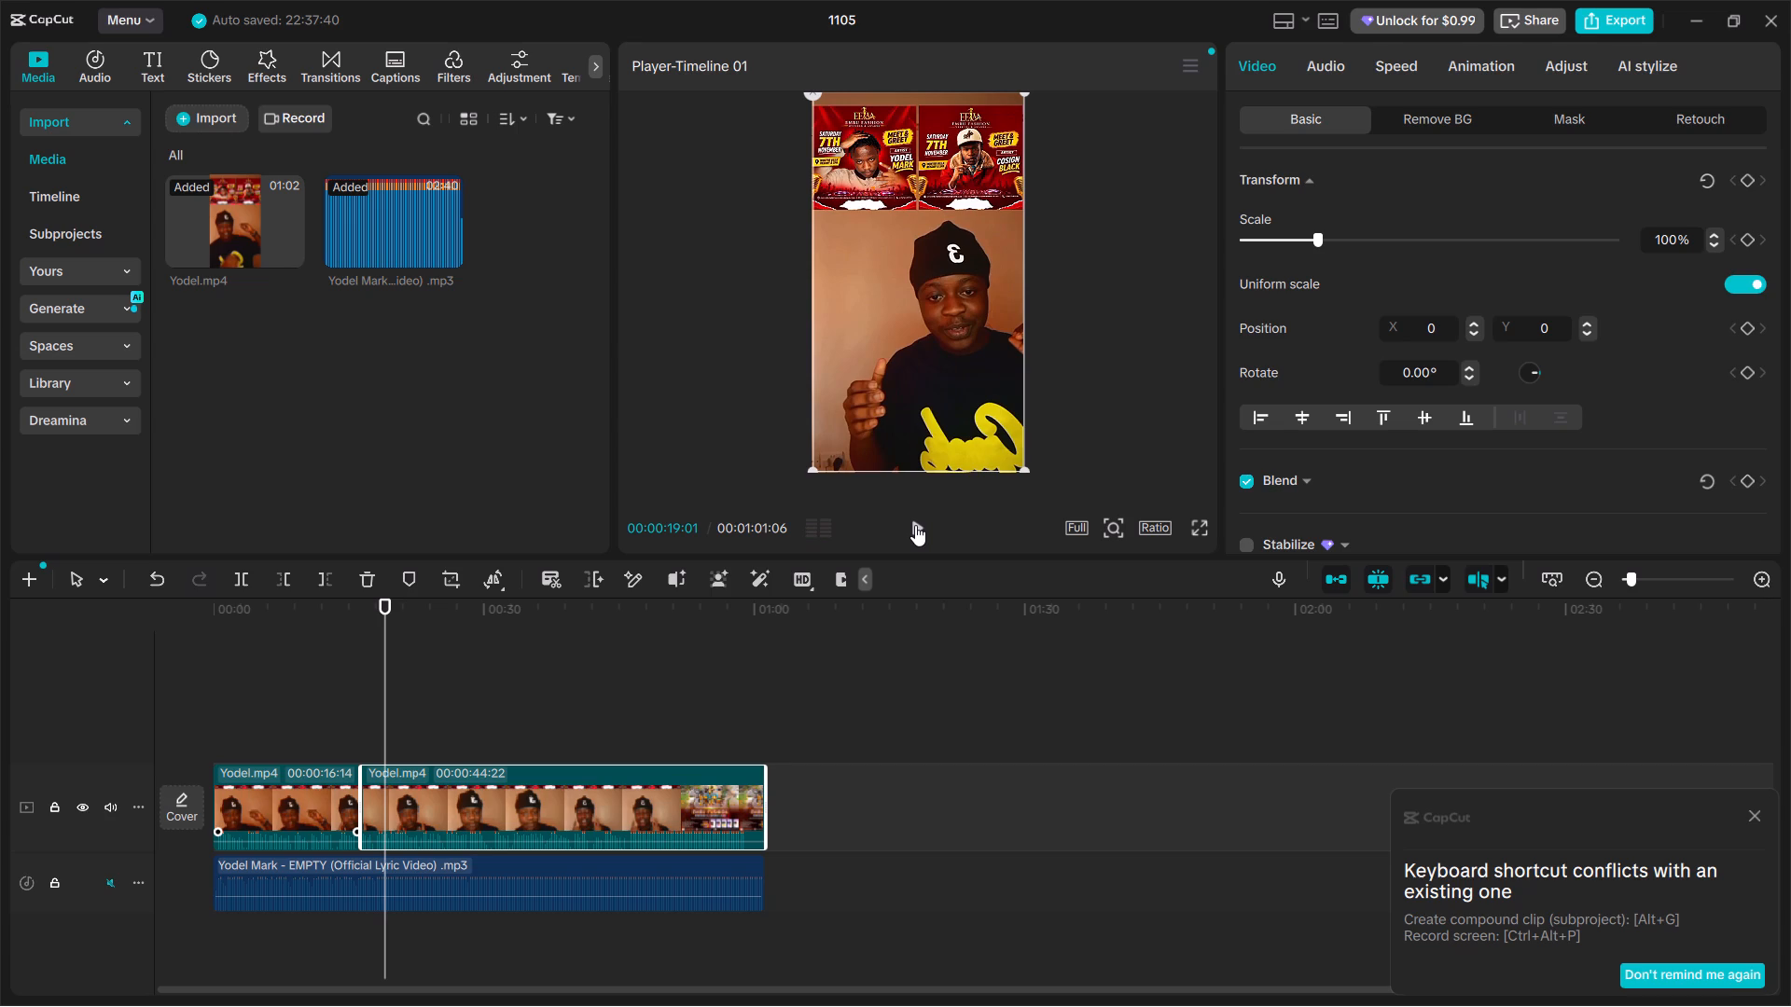
key("Left")
key("Left")
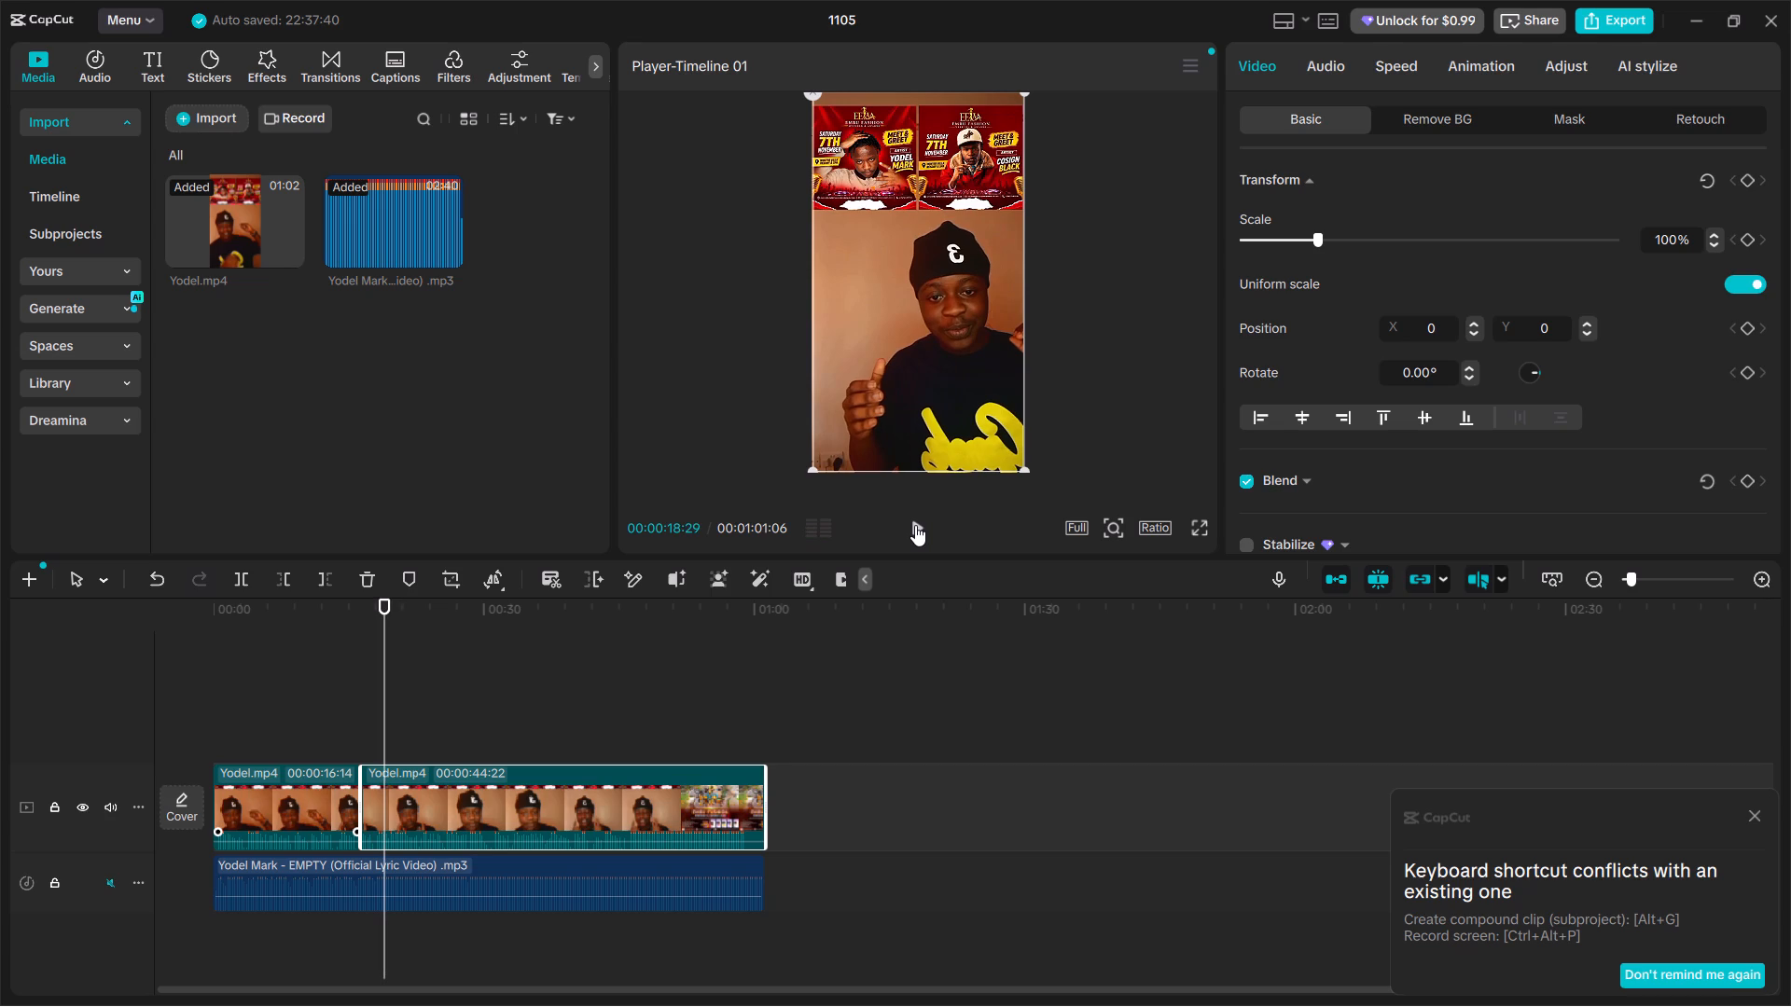
key("ctrl+b")
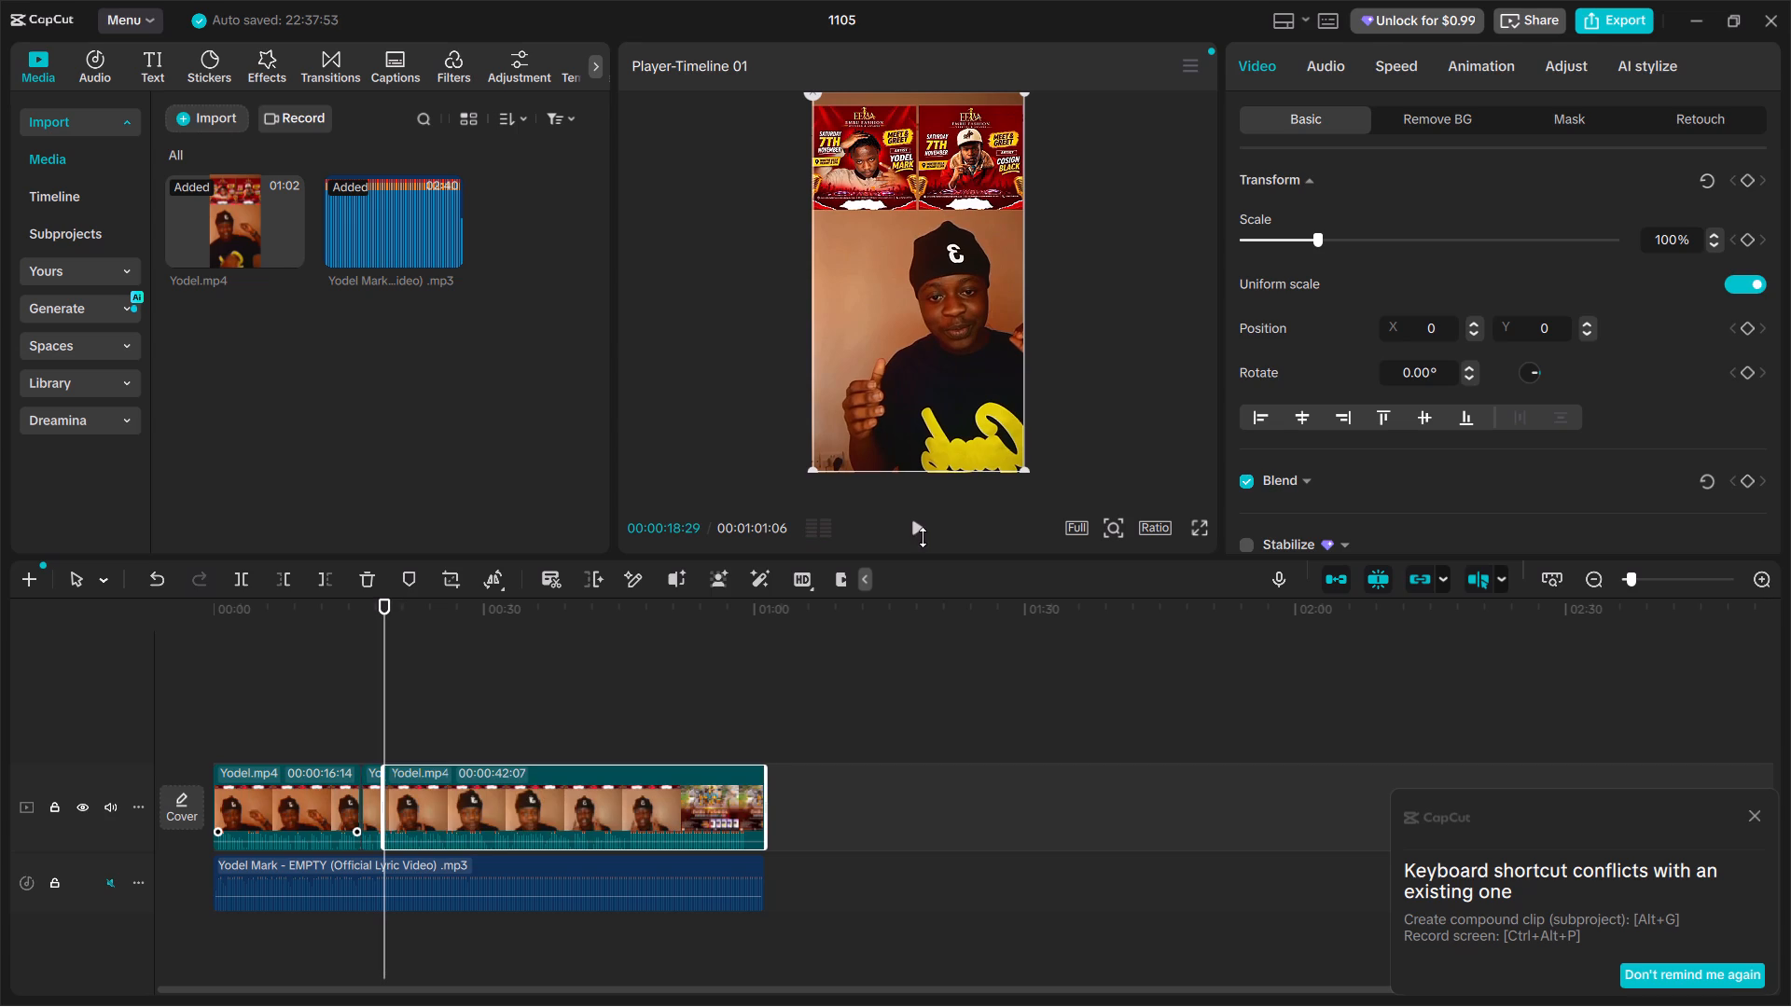
Move the short Yodel segment between 00:16:14 and 00:18:29 to the very beginning of the video track.
left_click(918, 526)
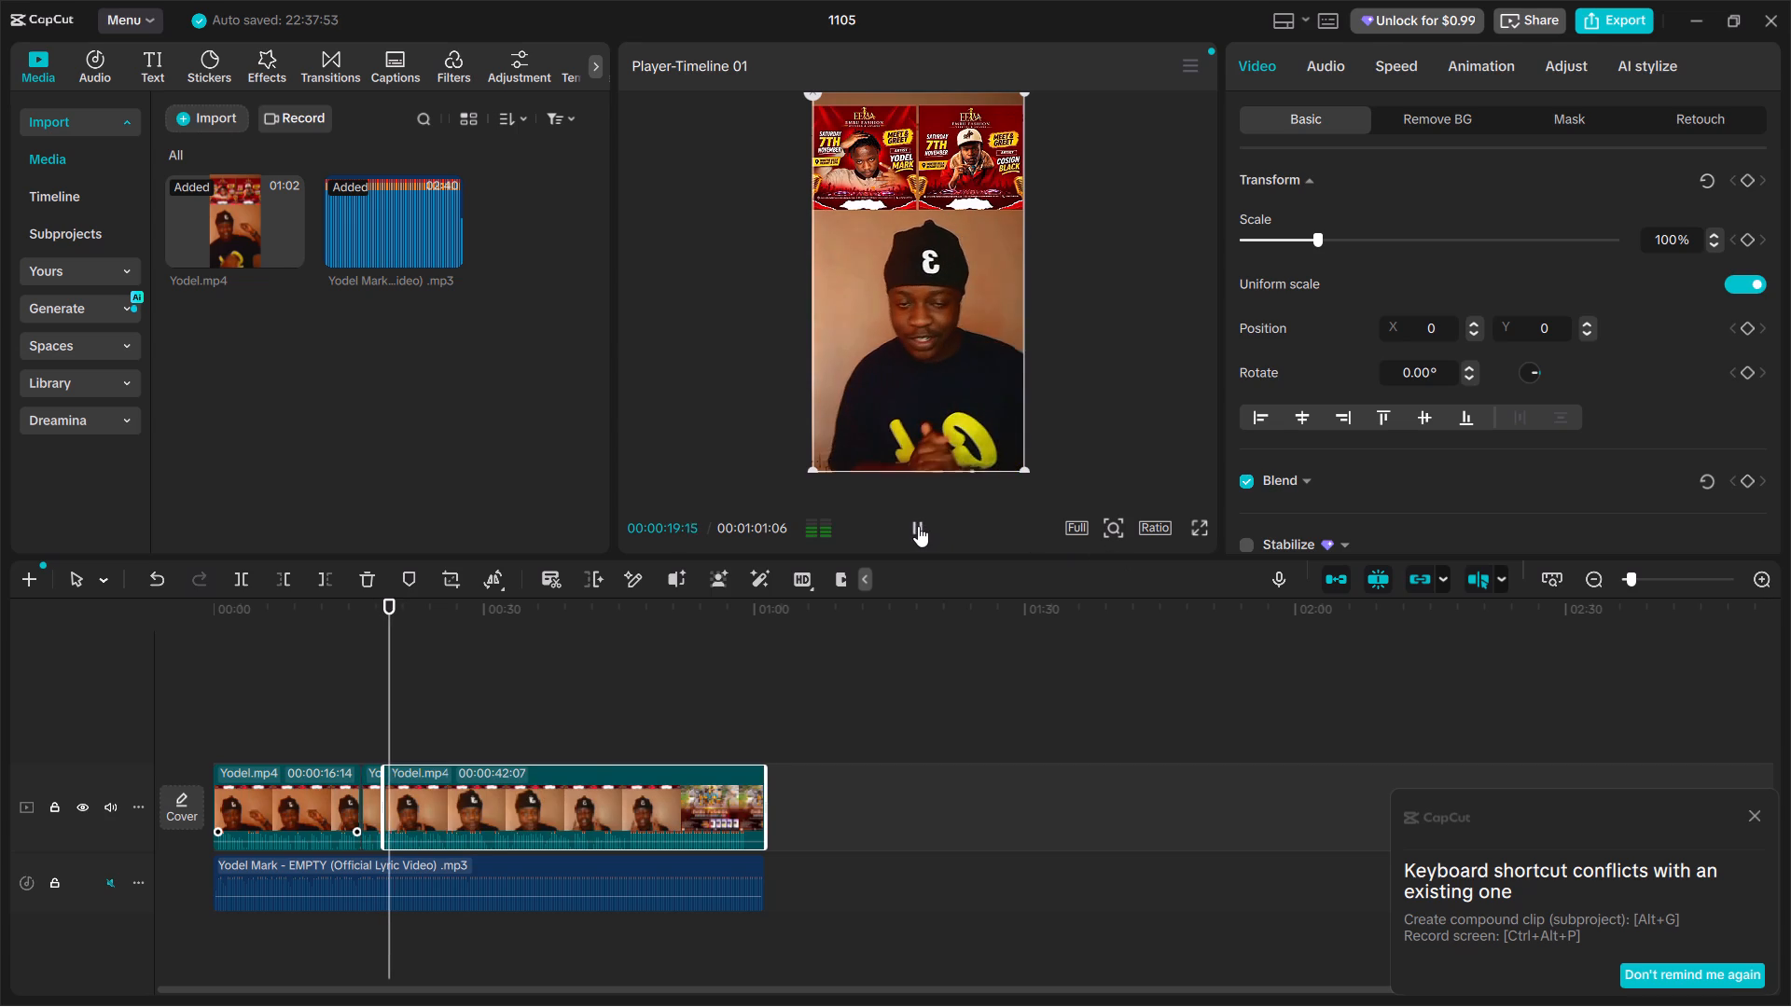
left_click(918, 526)
left_click(370, 799)
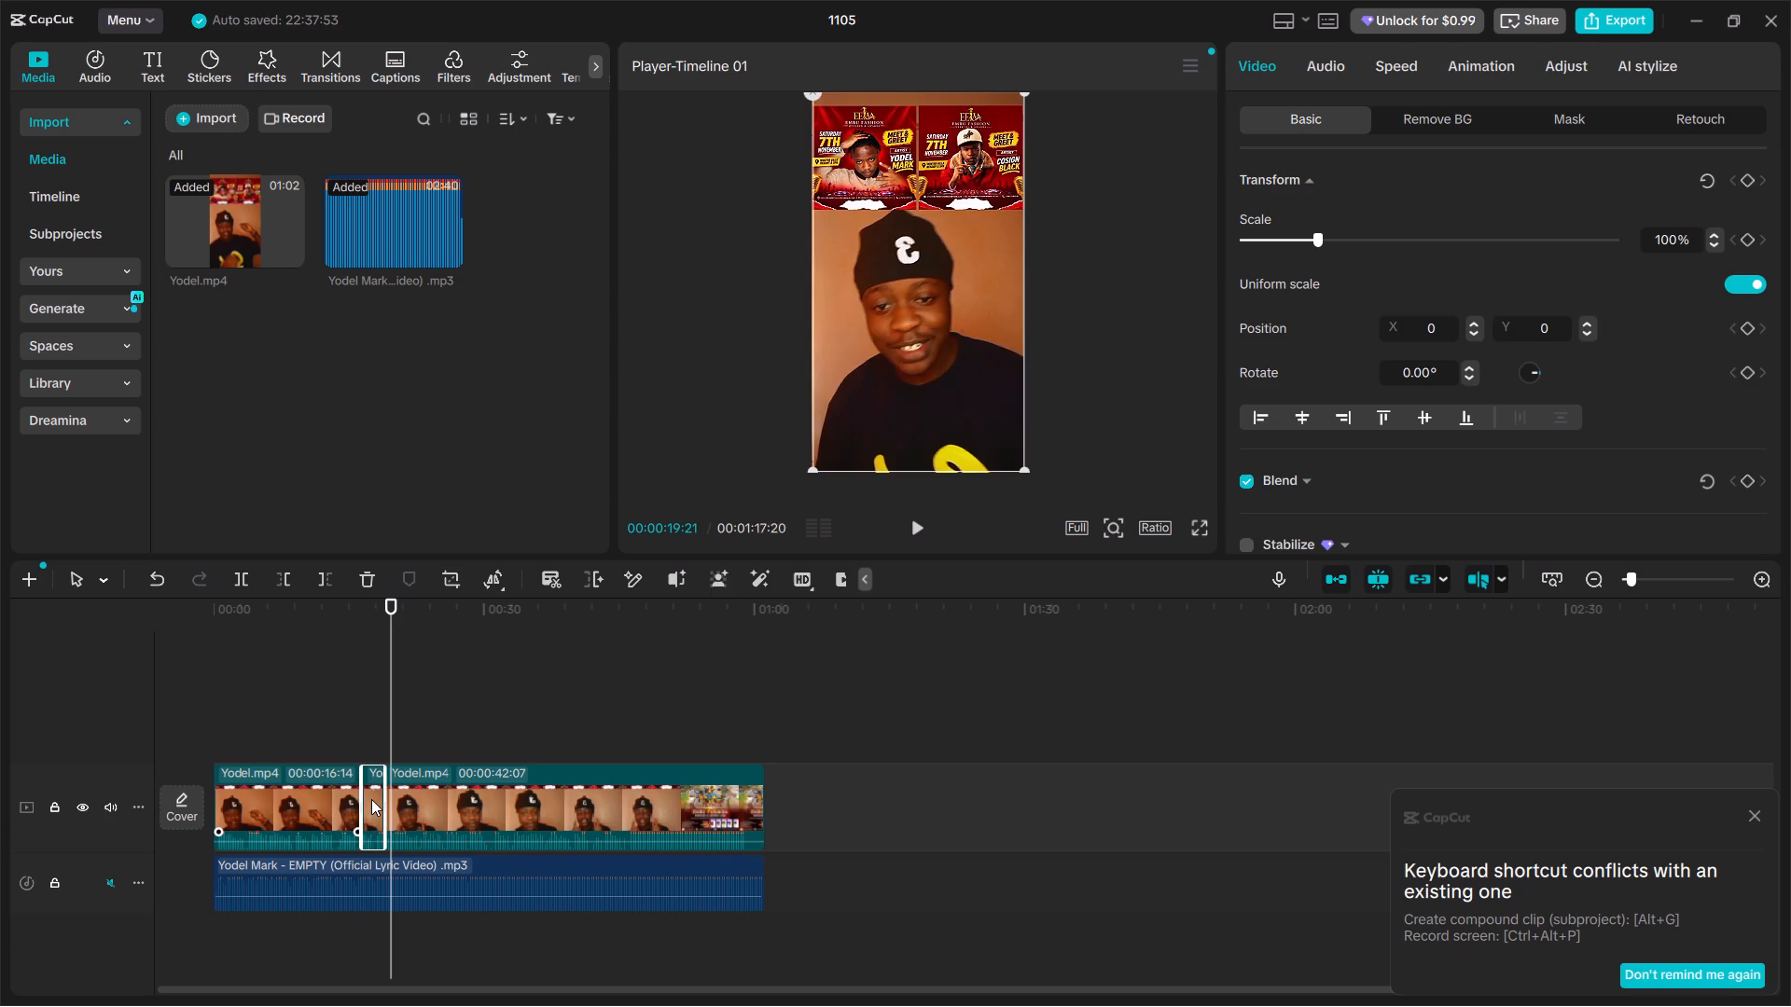
left_click_drag(371, 799, 211, 802)
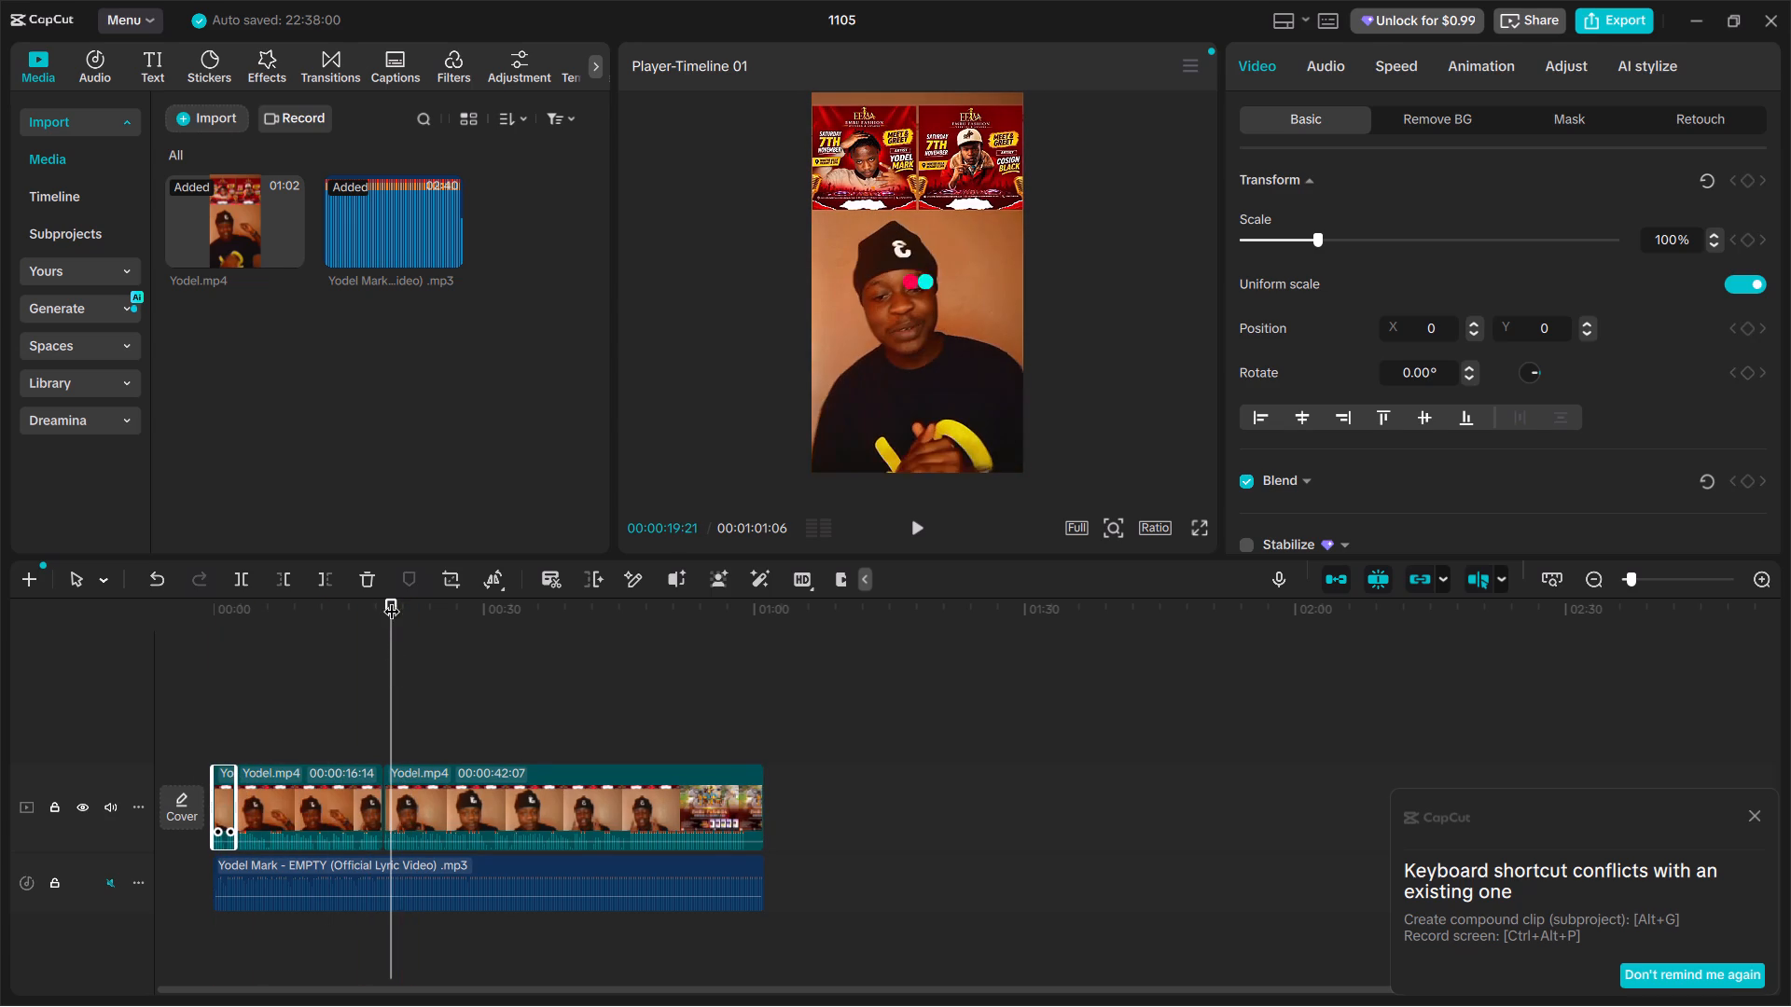
Play on past the 00:18:29 cut and split the Yodel video clip at 00:25:29.
left_click_drag(392, 600, 367, 600)
left_click(909, 538)
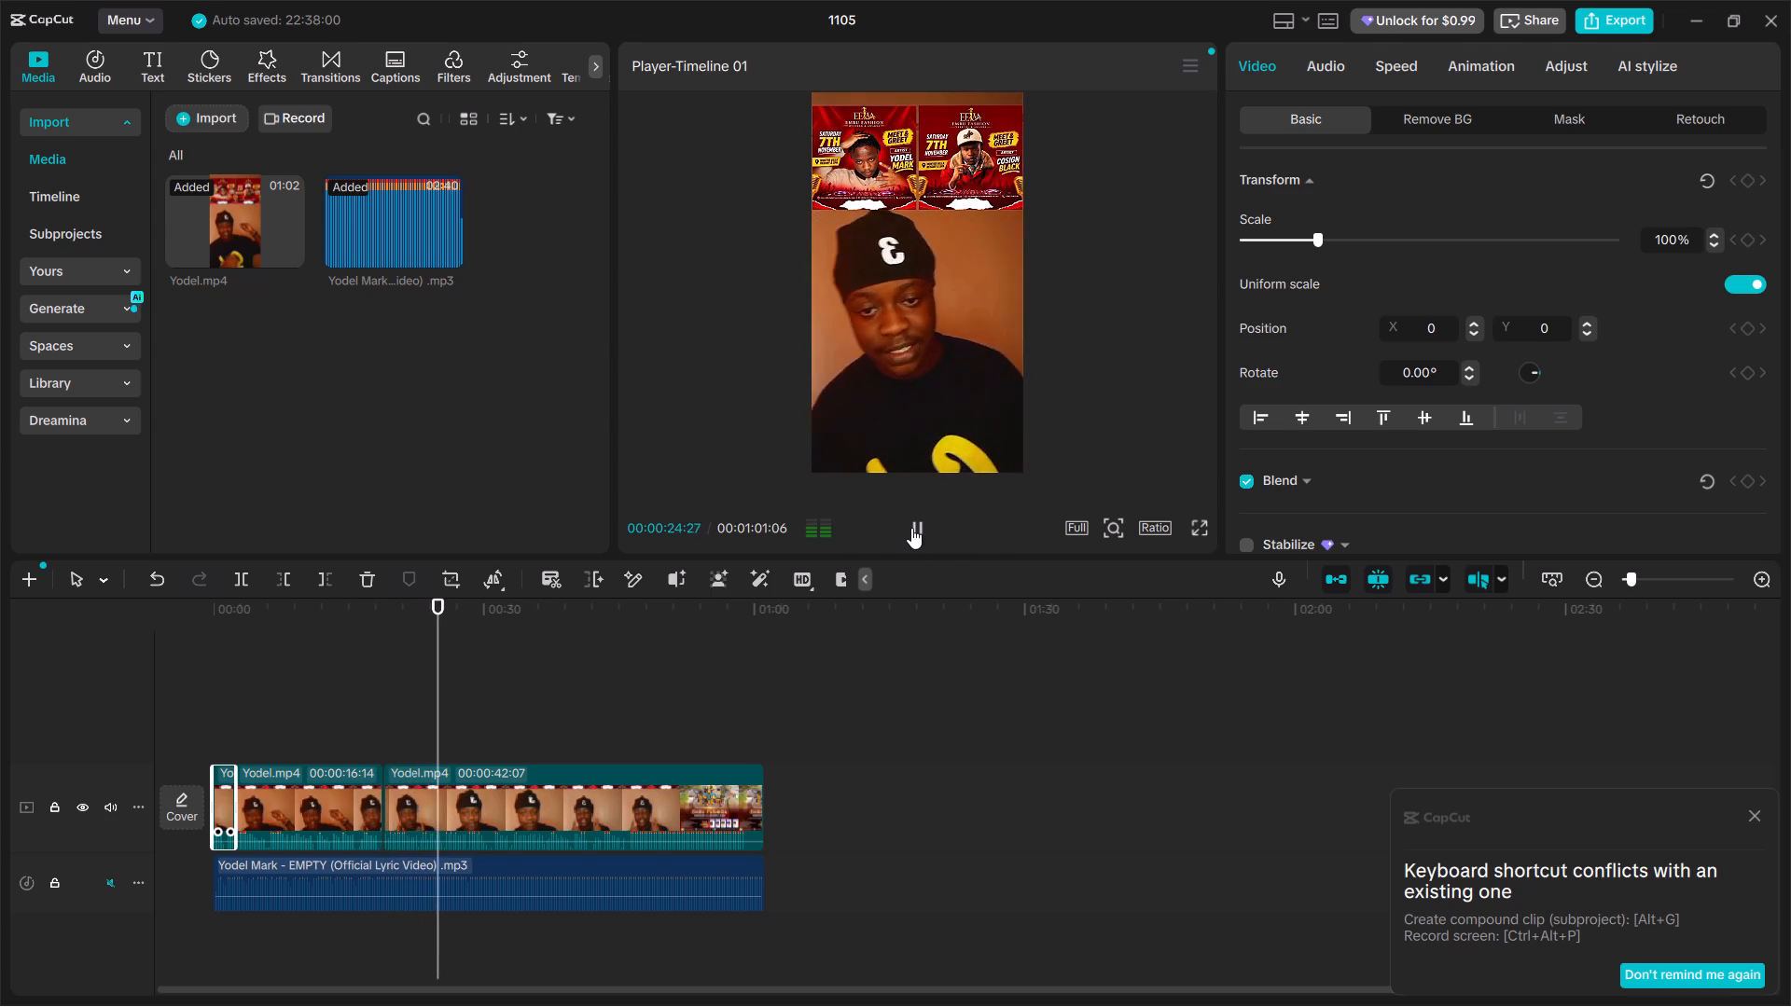
left_click(911, 528)
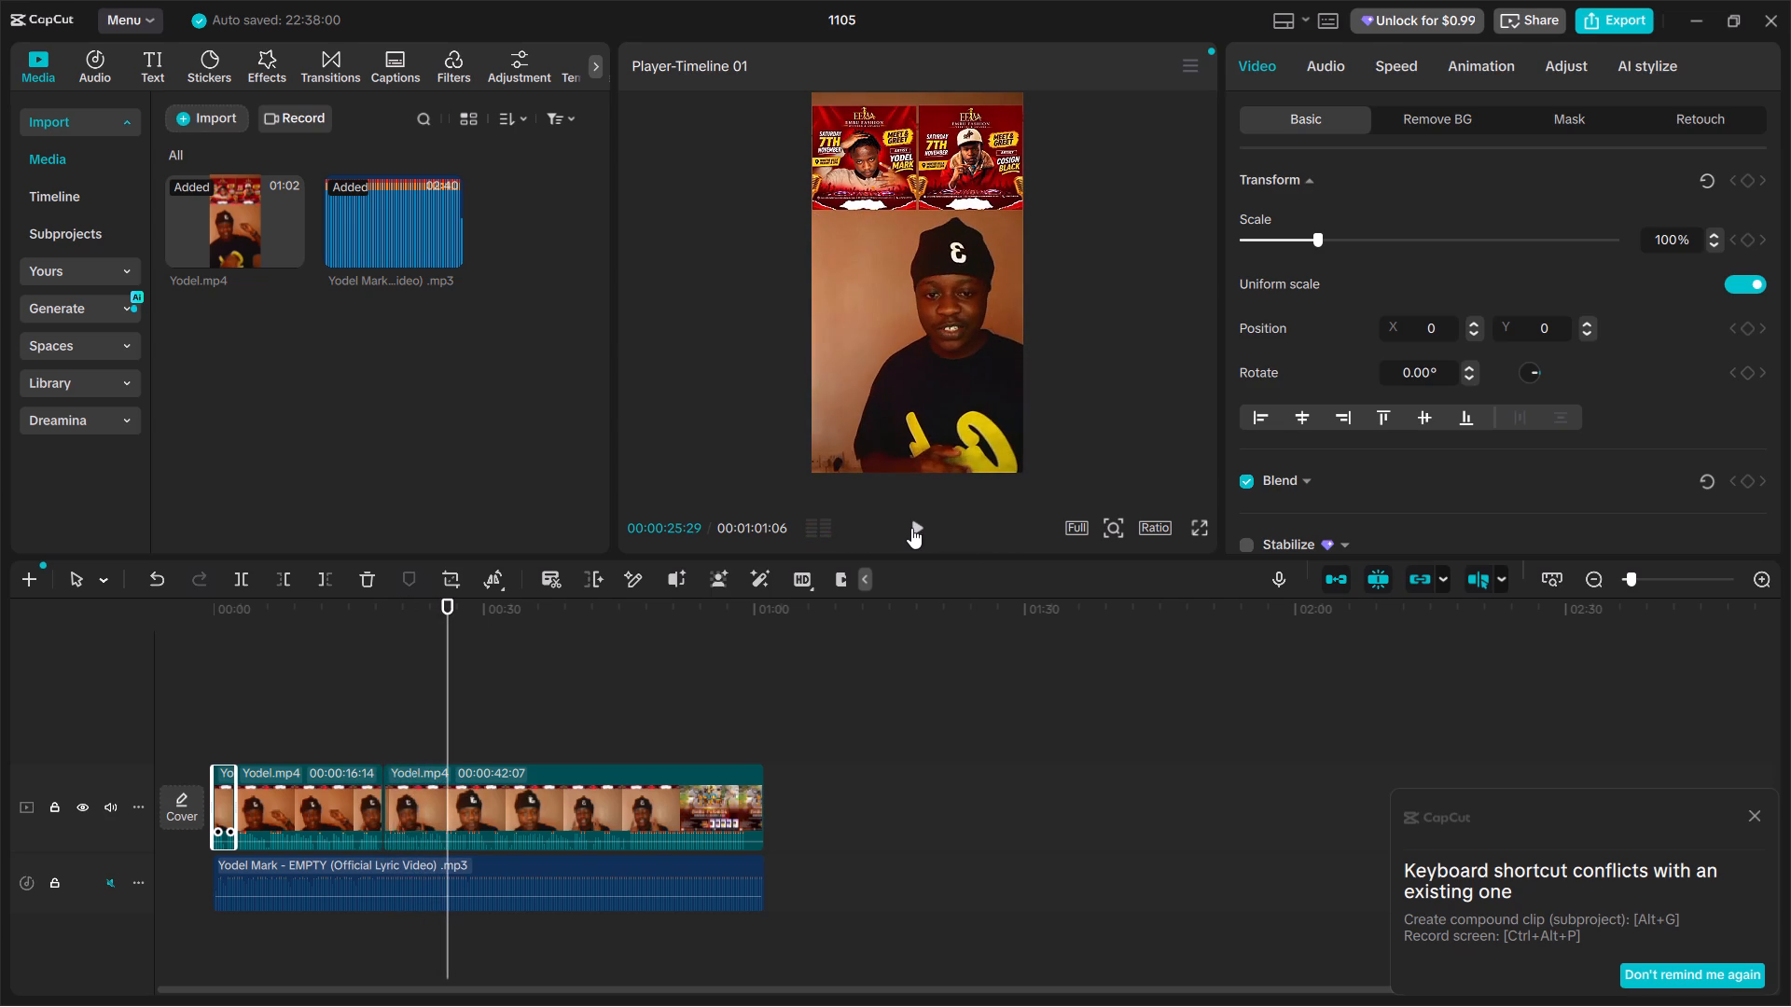
key("ctrl+b")
Play on to find the end of the phrase and split the Yodel clip at 00:32:25.
left_click(911, 528)
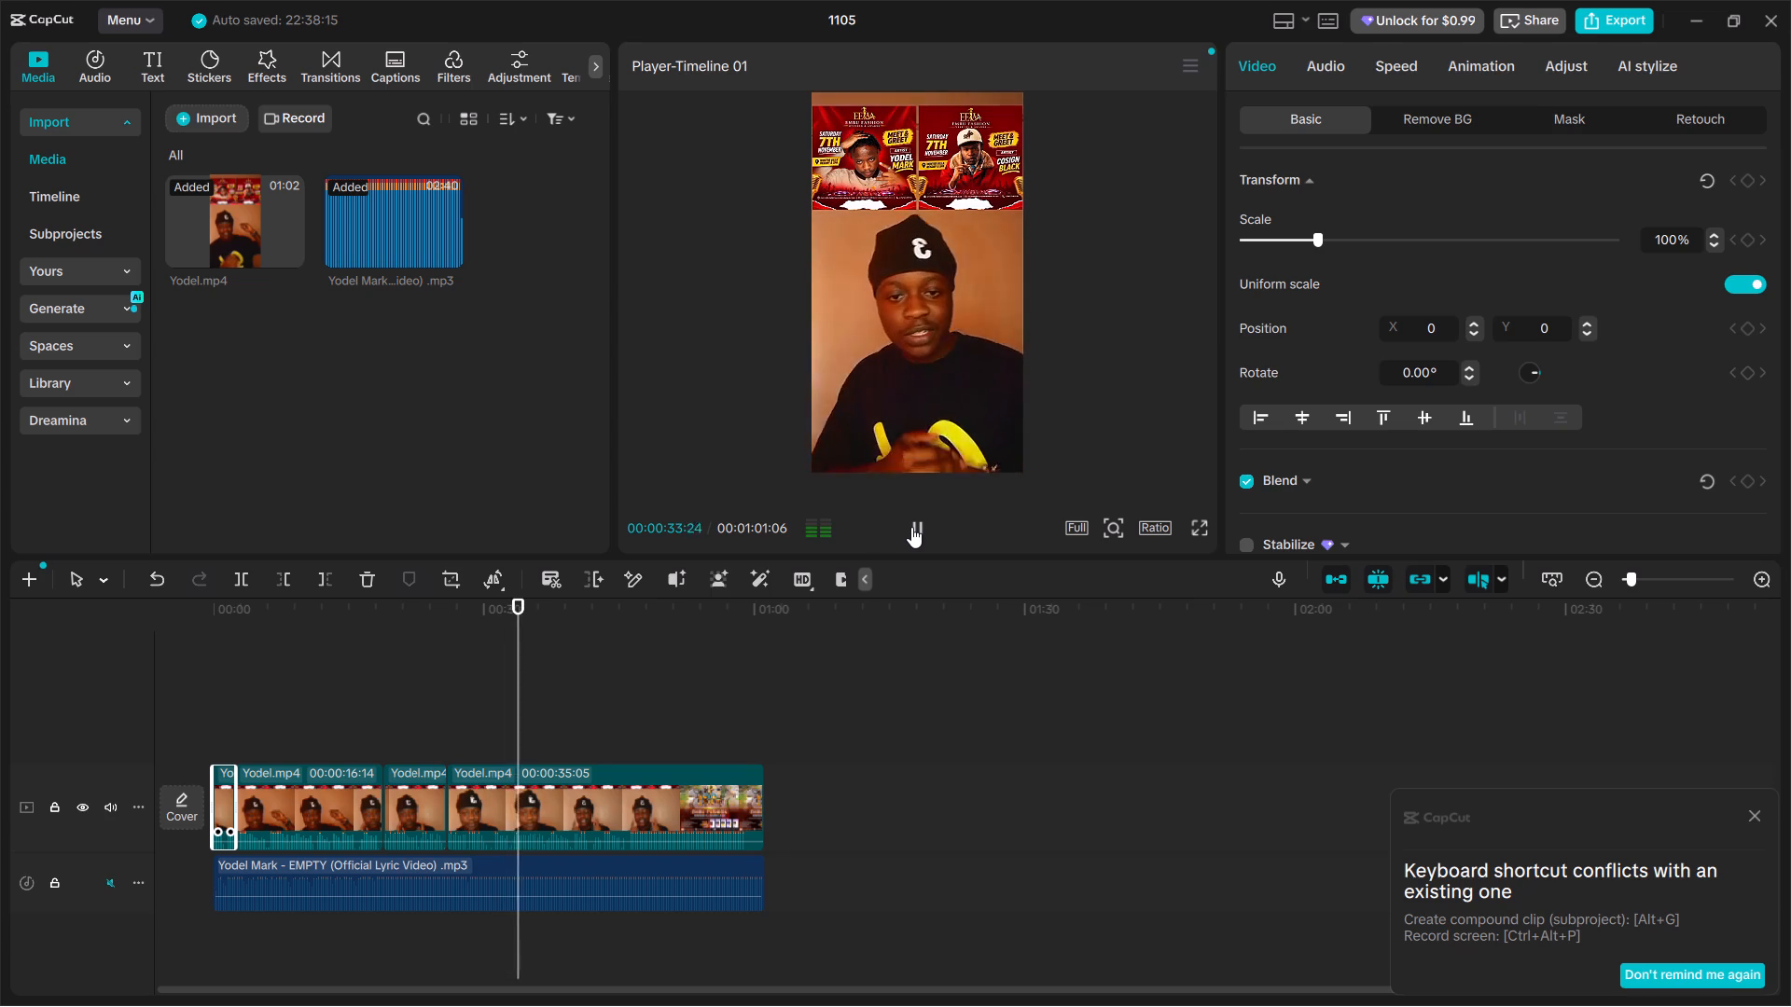
left_click(911, 527)
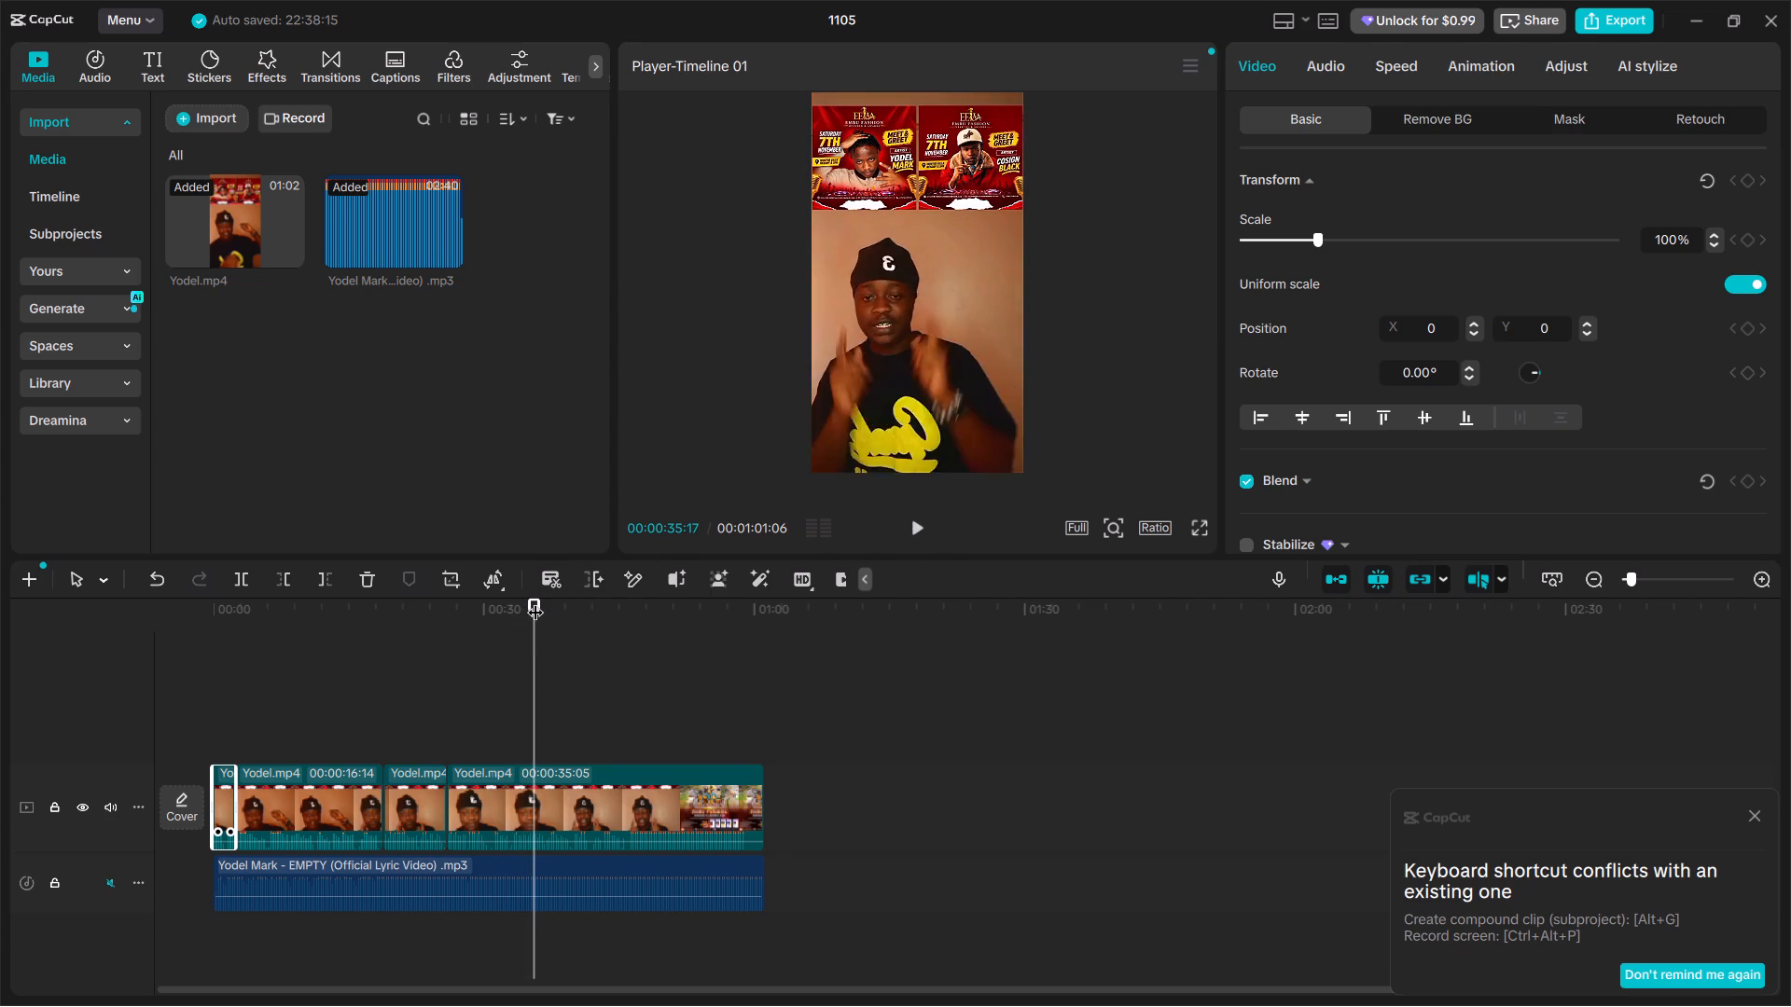
left_click_drag(535, 600, 511, 598)
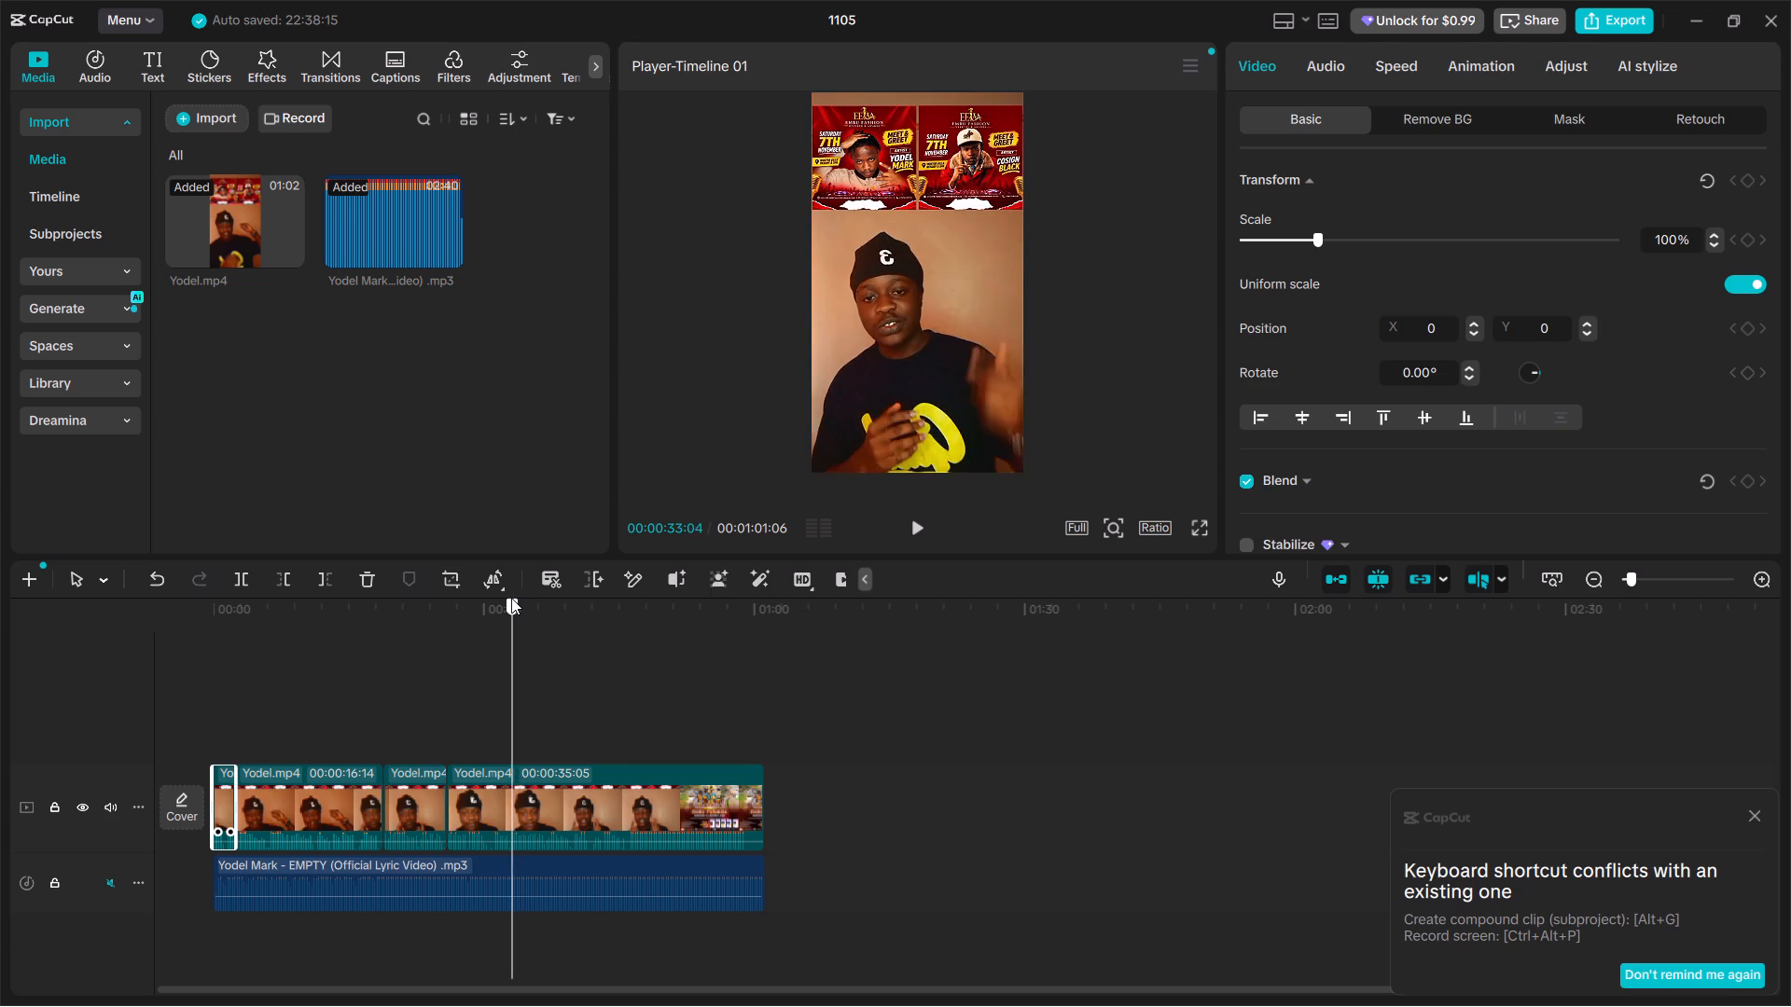
left_click_drag(511, 598, 509, 598)
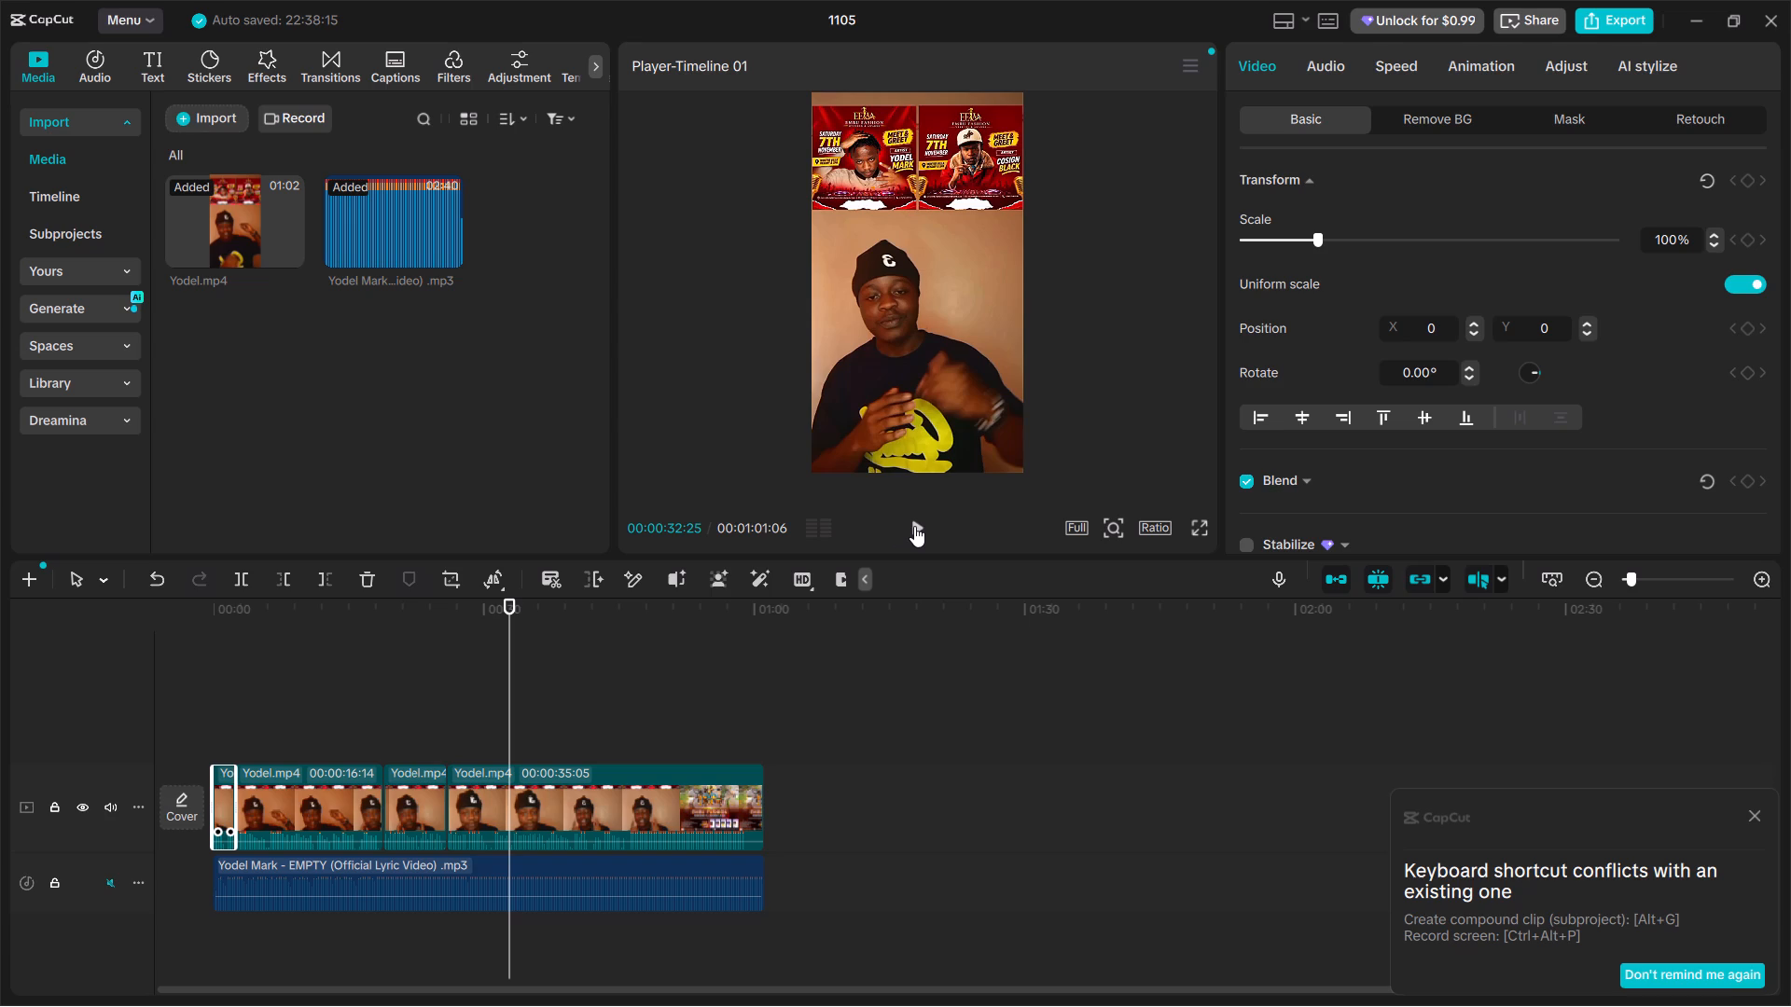
key("ctrl+b")
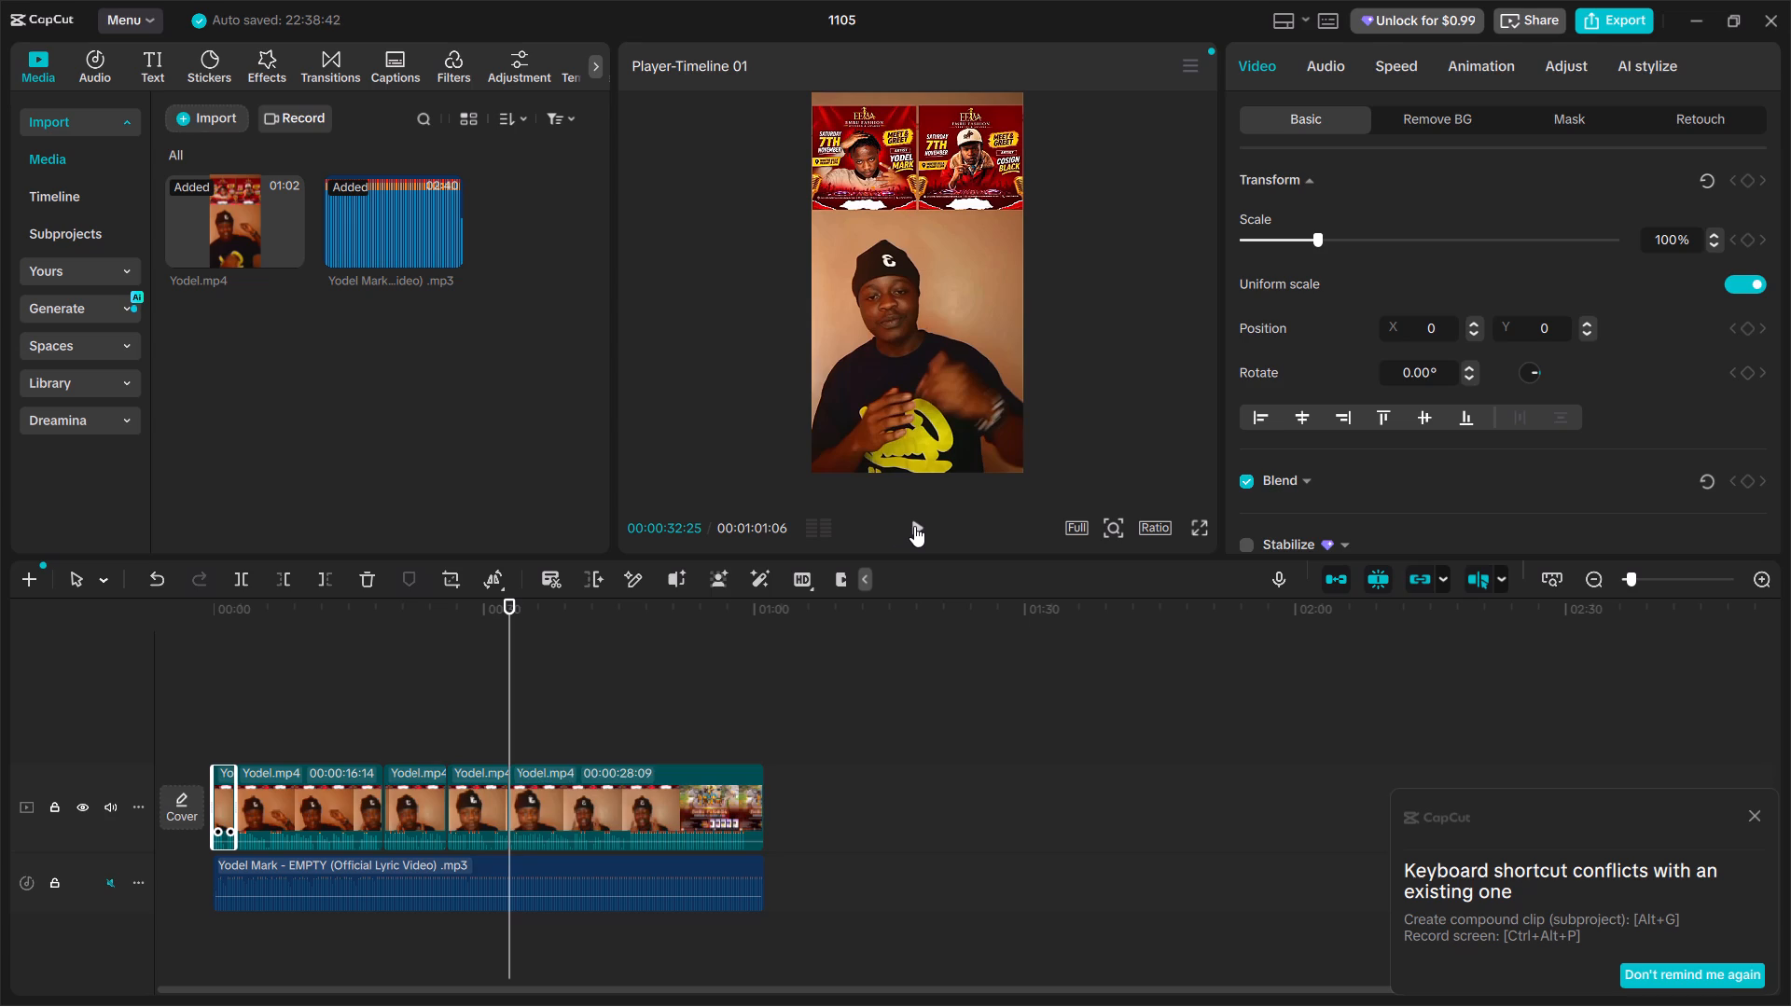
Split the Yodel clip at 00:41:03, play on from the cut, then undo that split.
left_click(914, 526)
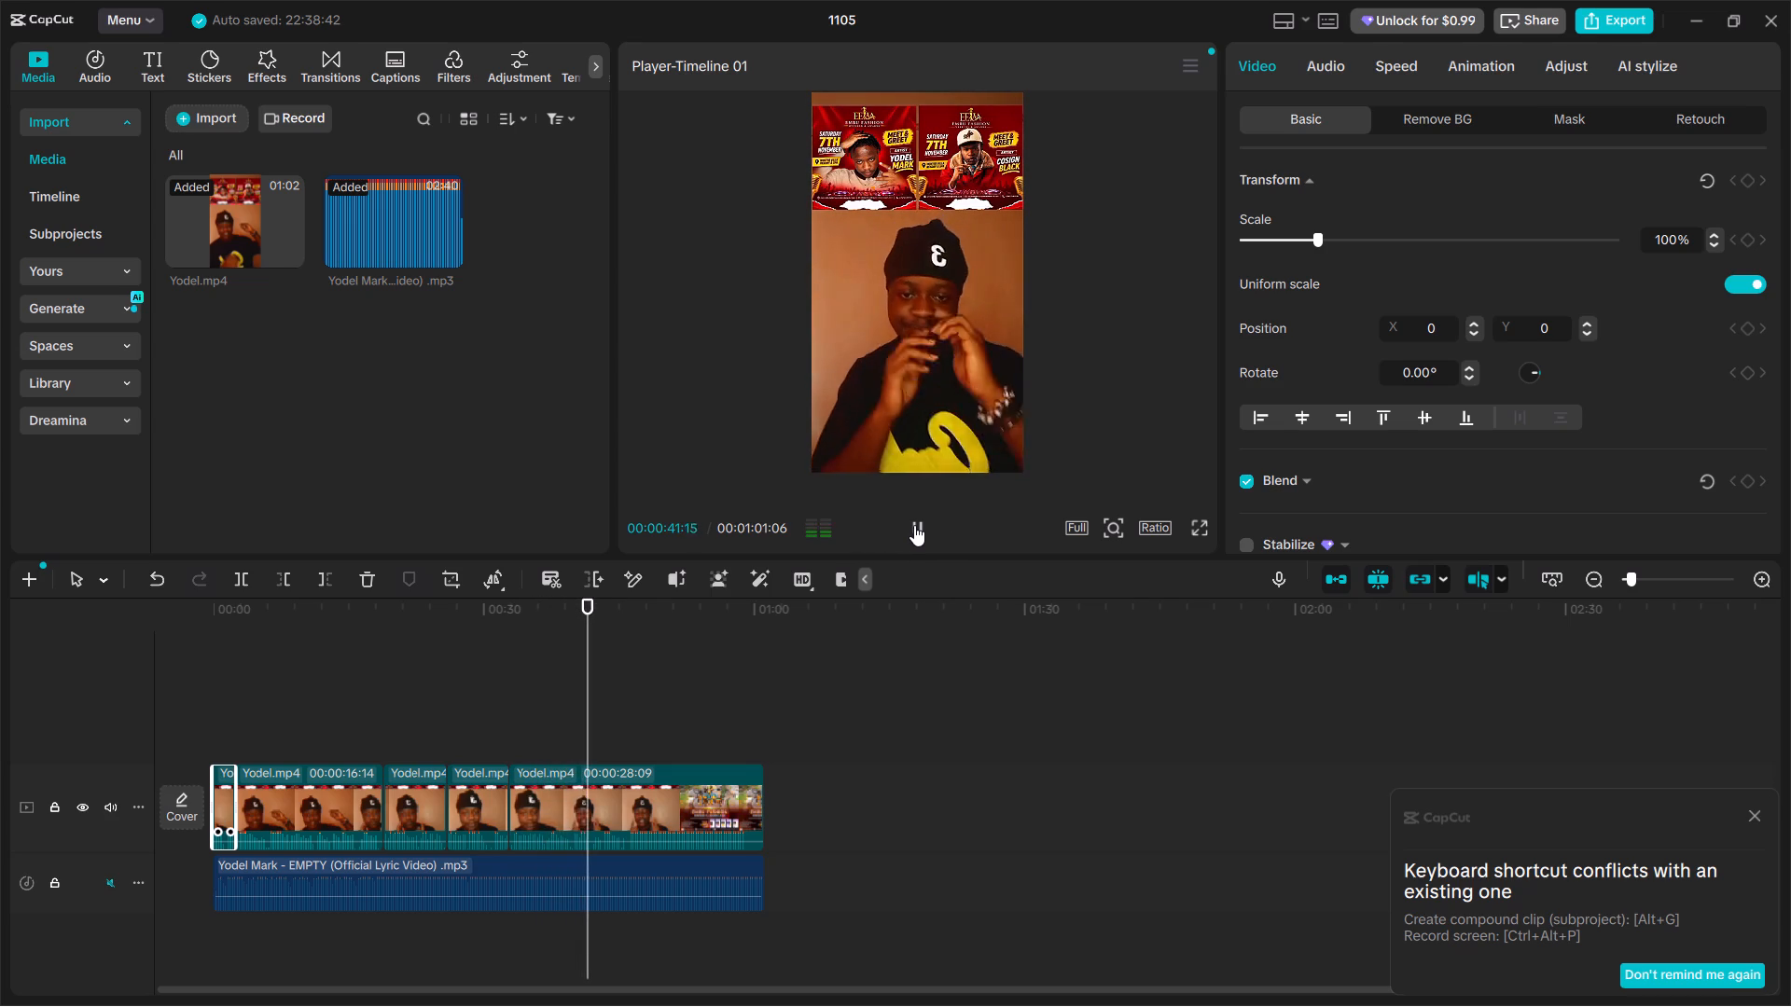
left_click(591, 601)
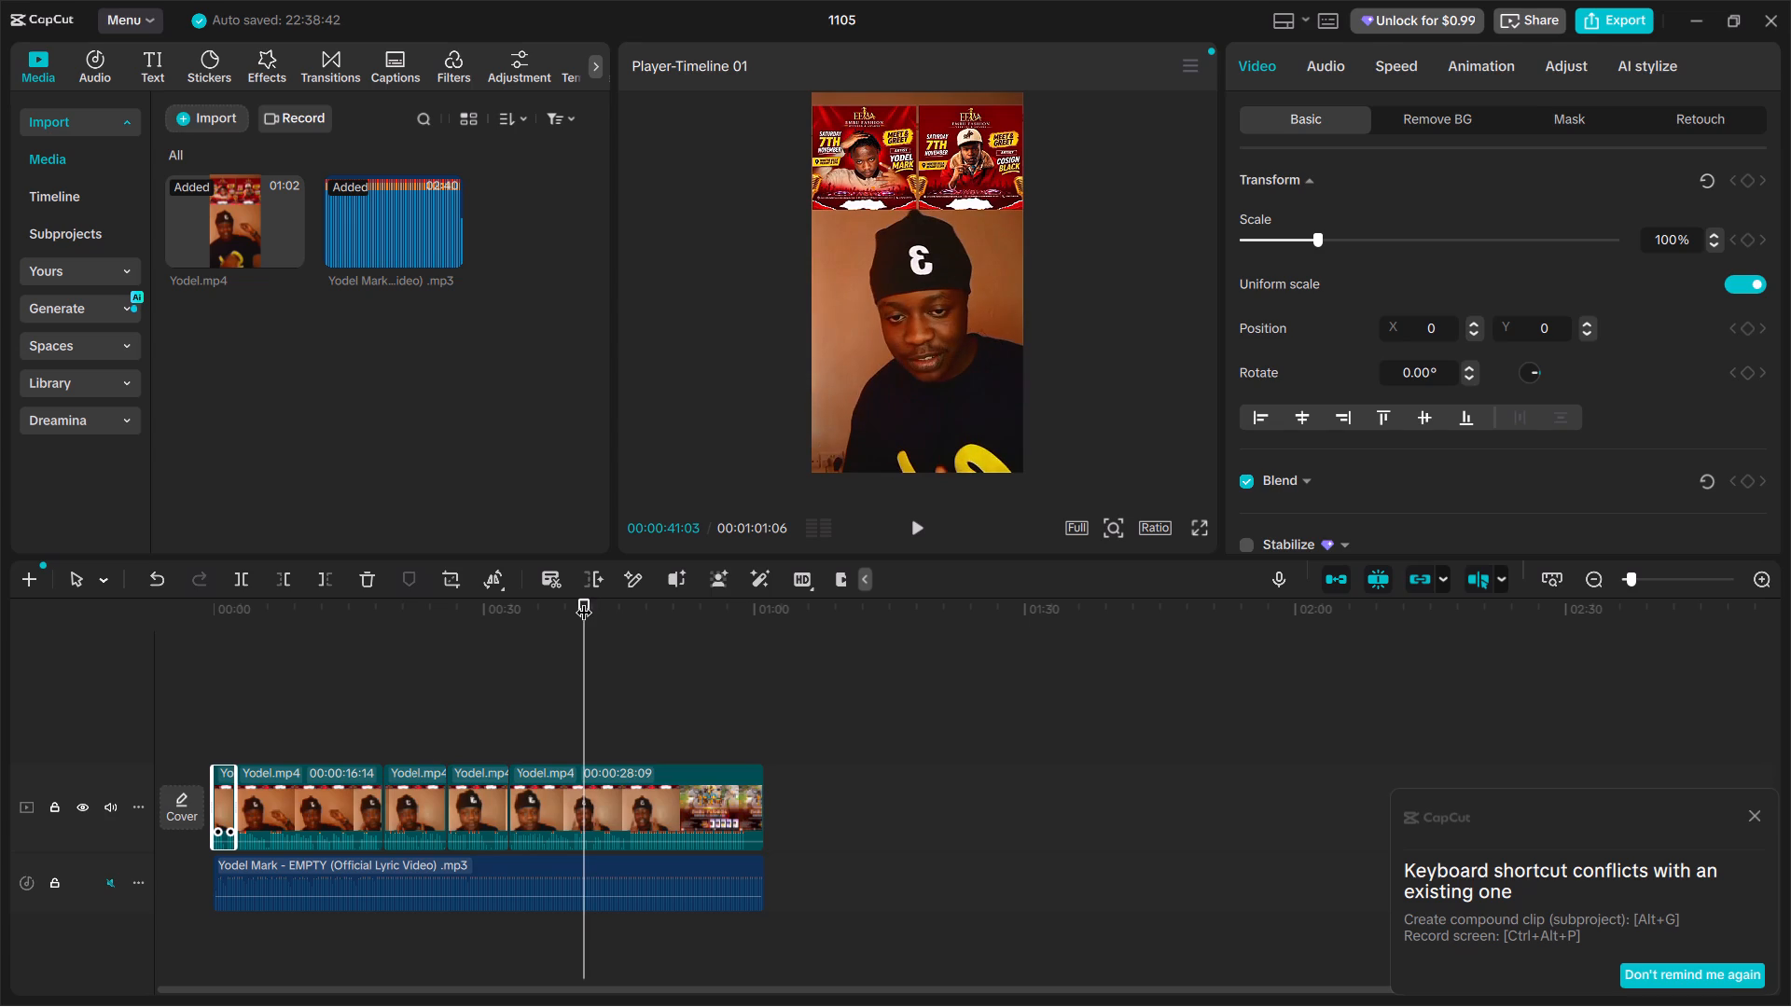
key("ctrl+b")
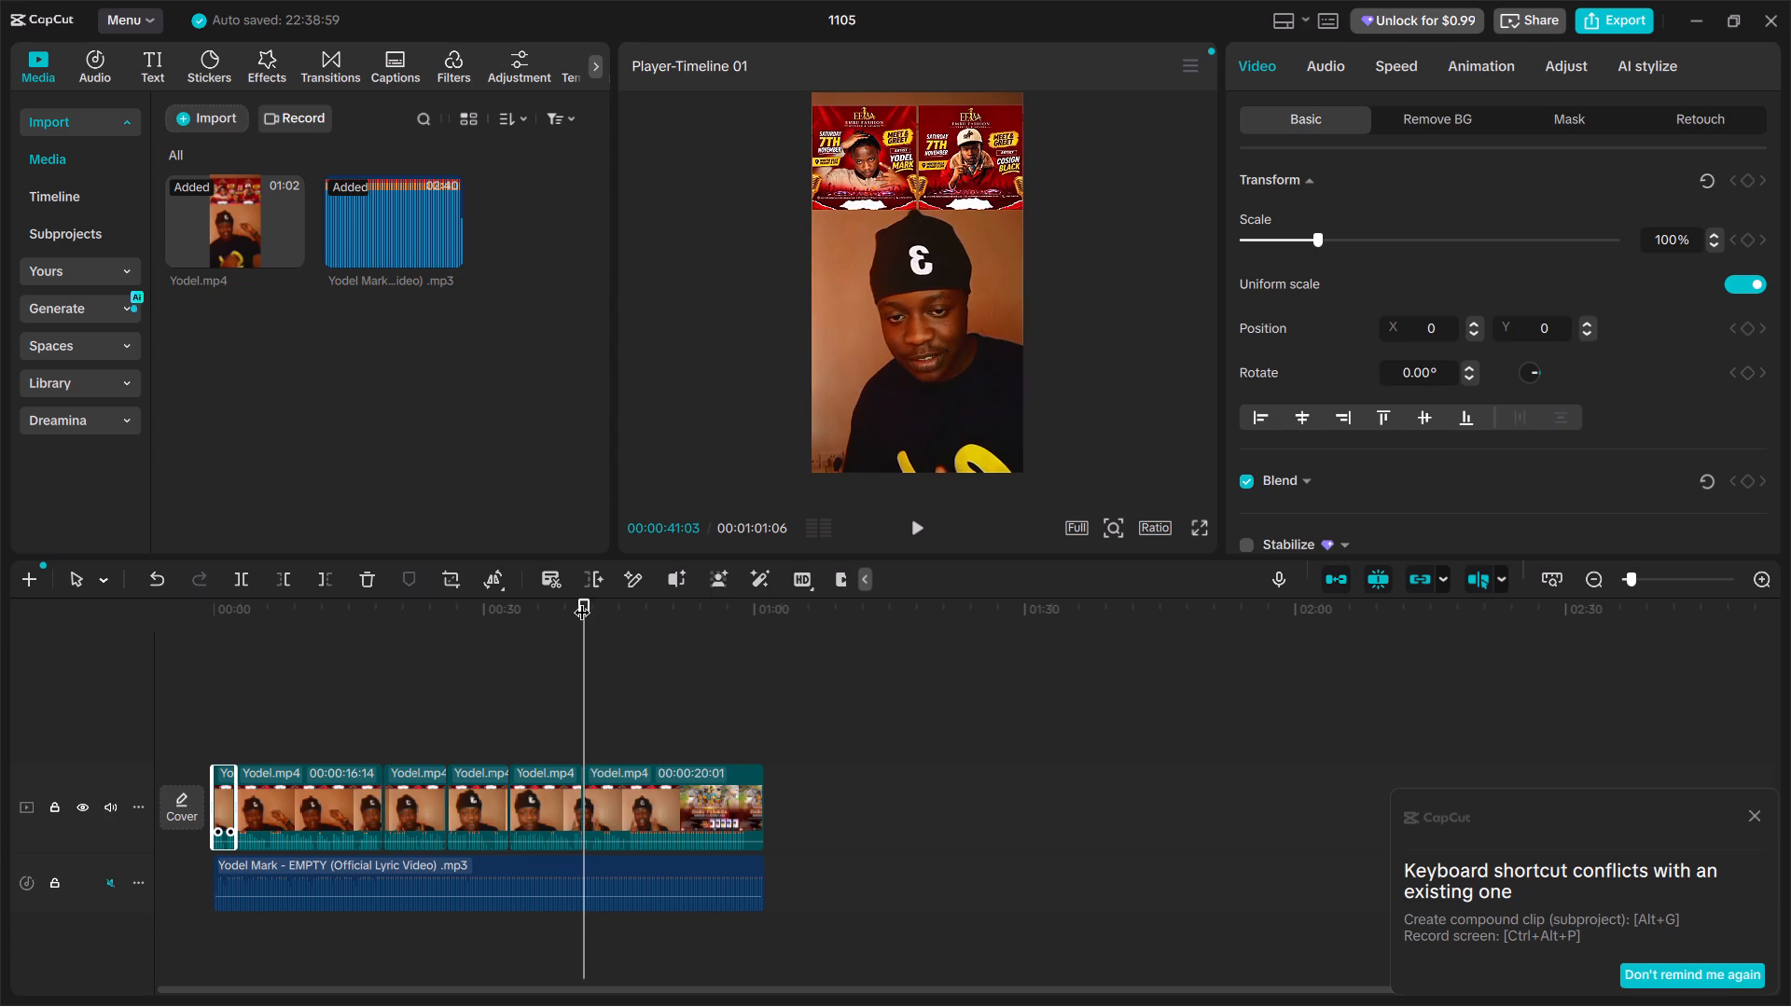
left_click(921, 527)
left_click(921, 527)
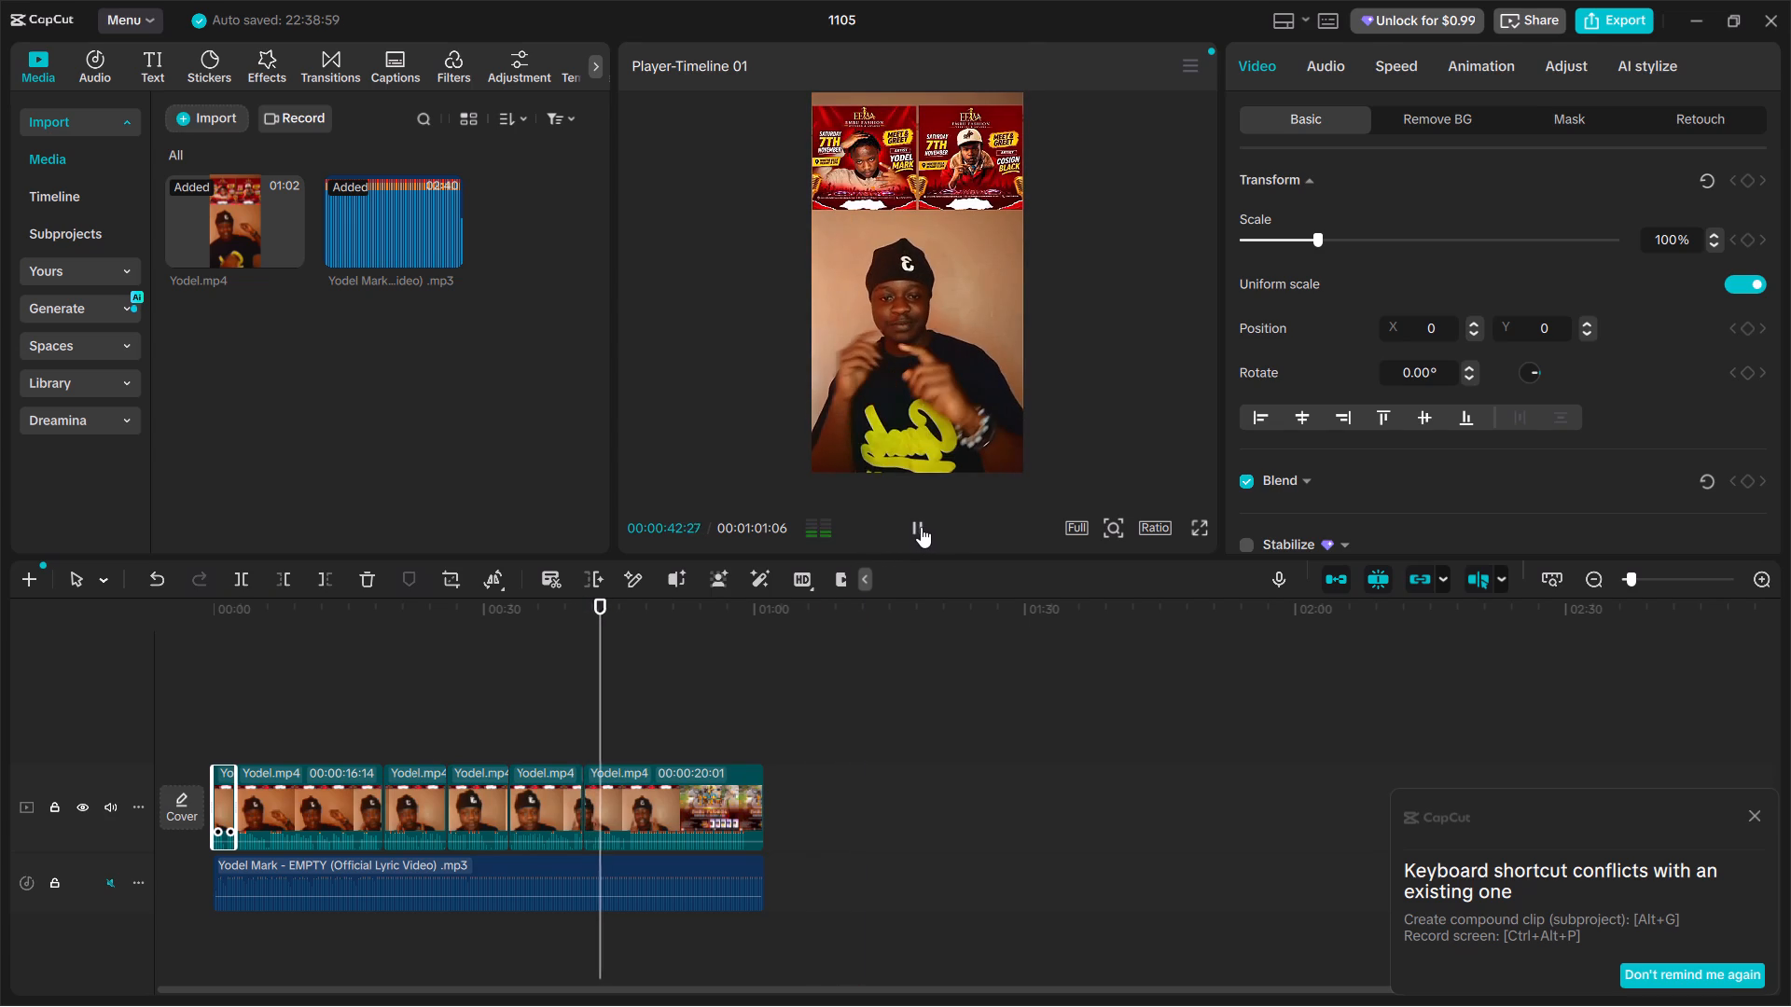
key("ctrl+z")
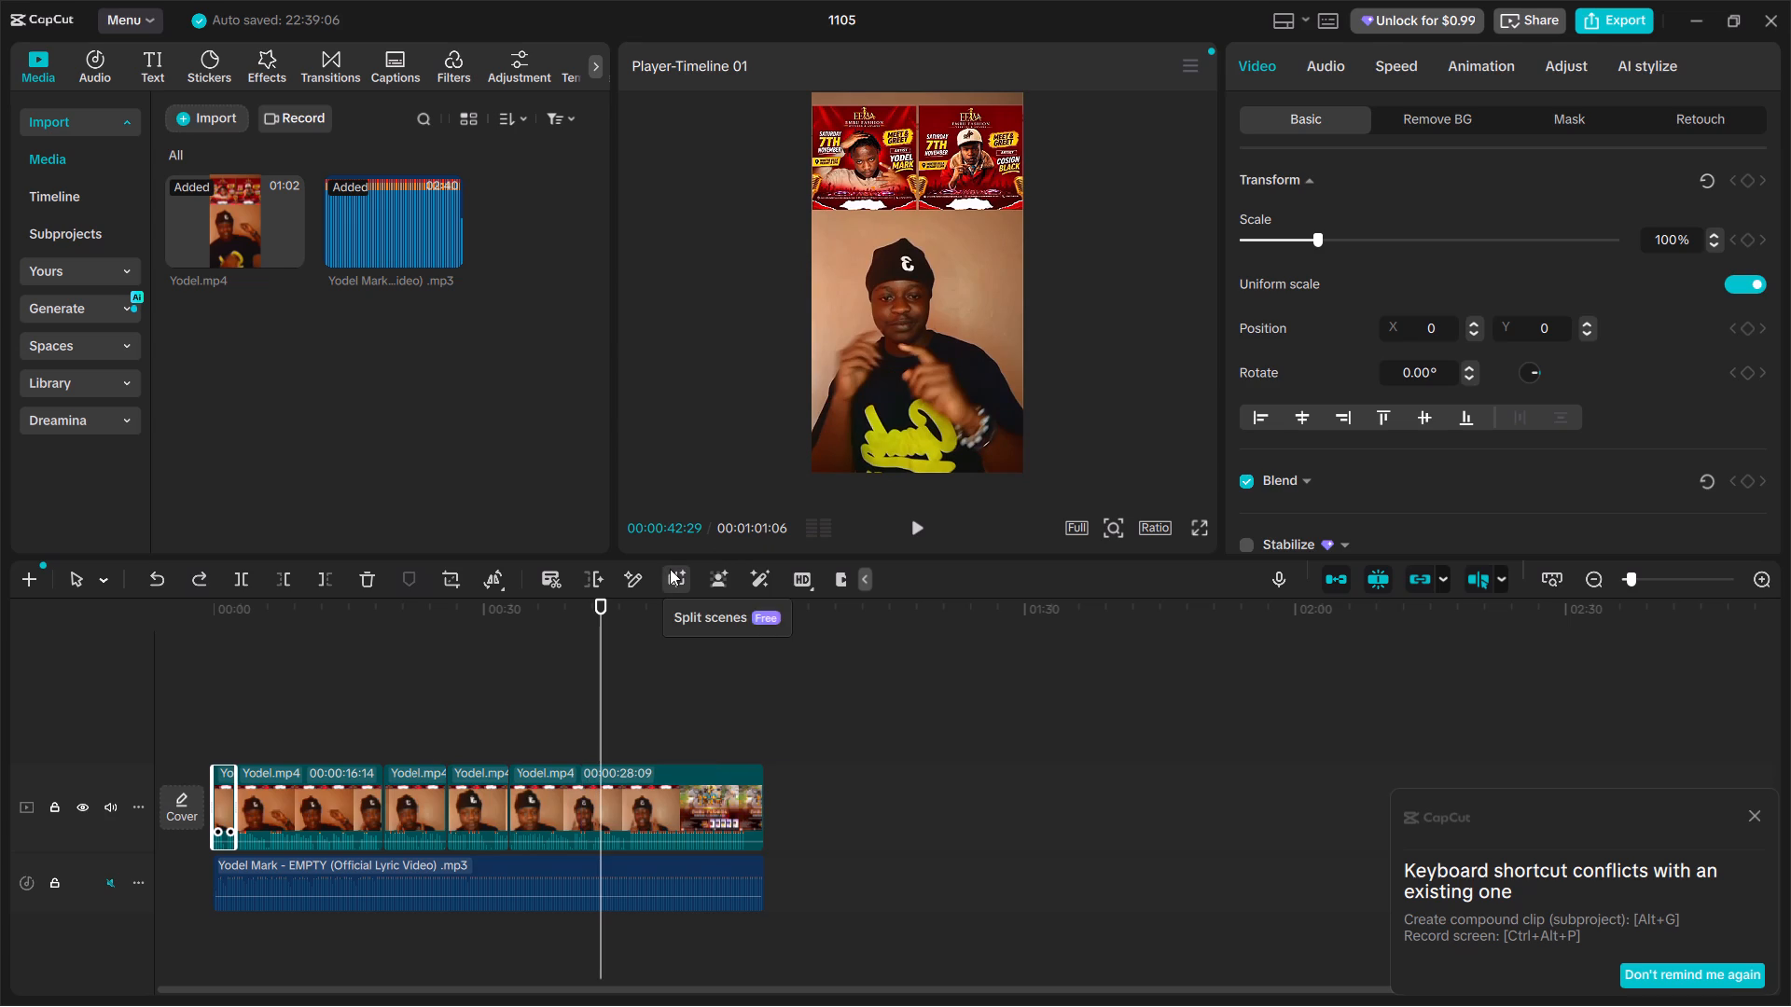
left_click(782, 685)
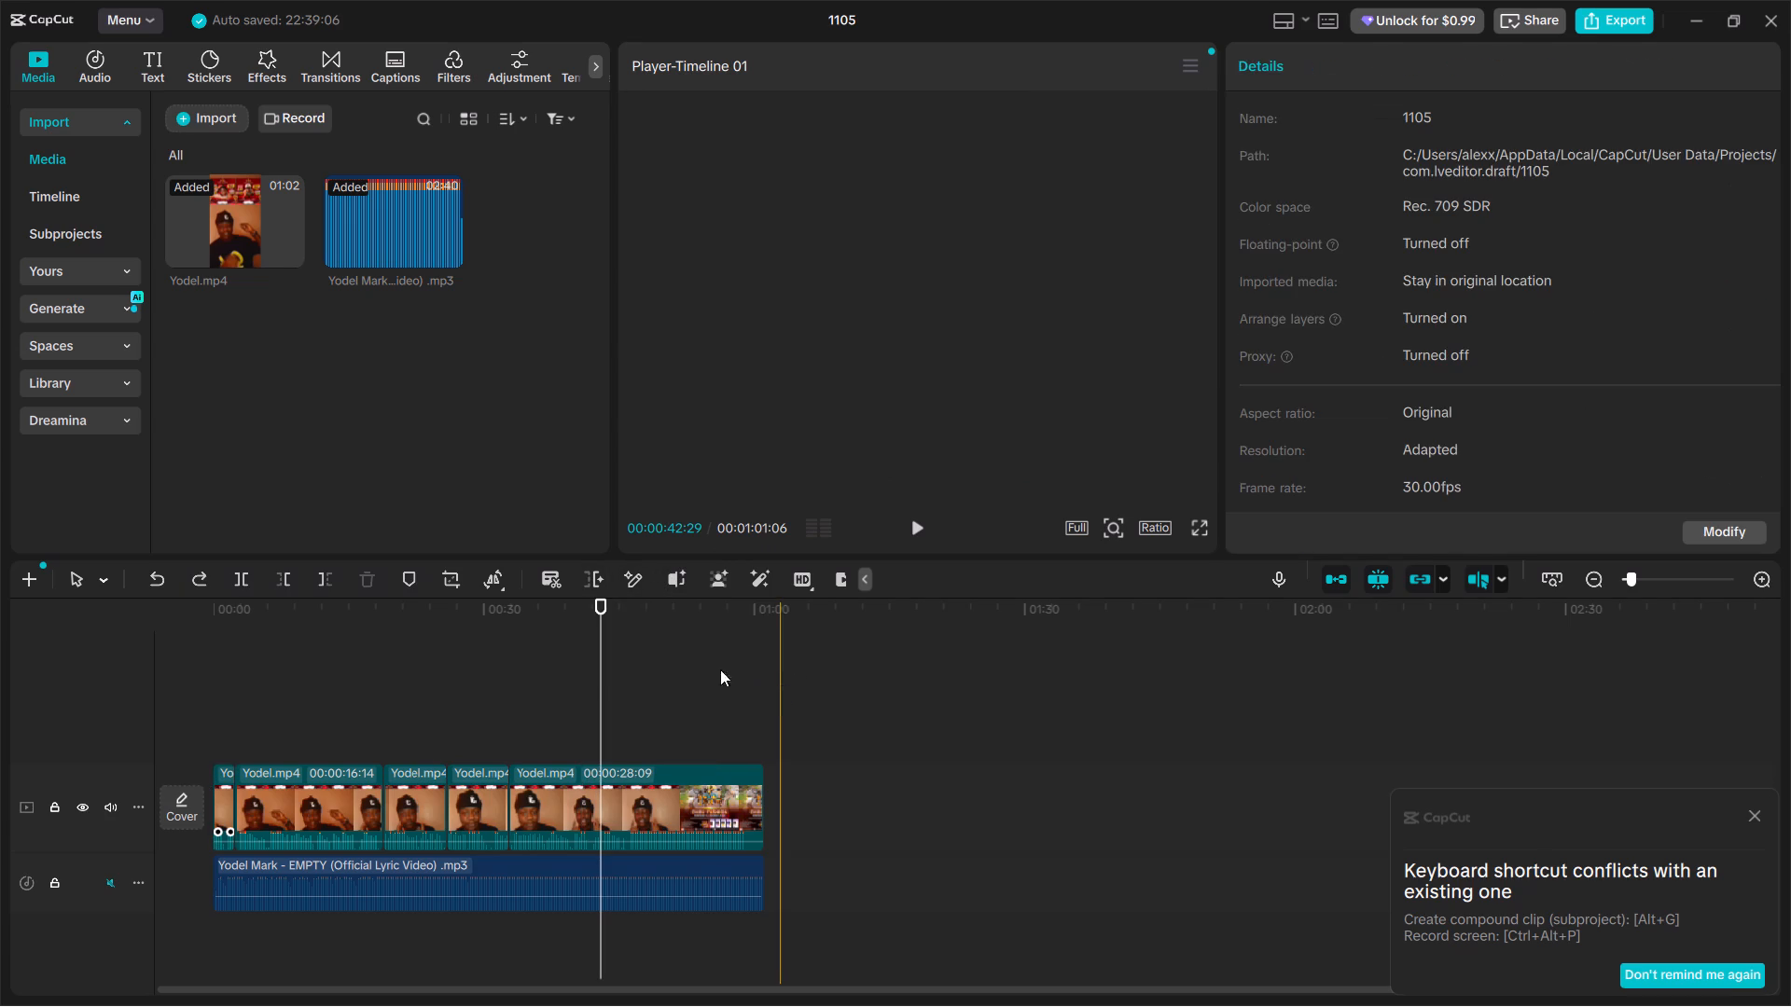
Replay the footage just before 00:39:23 and split the Yodel clip at 00:39:23.
left_click_drag(761, 605, 547, 619)
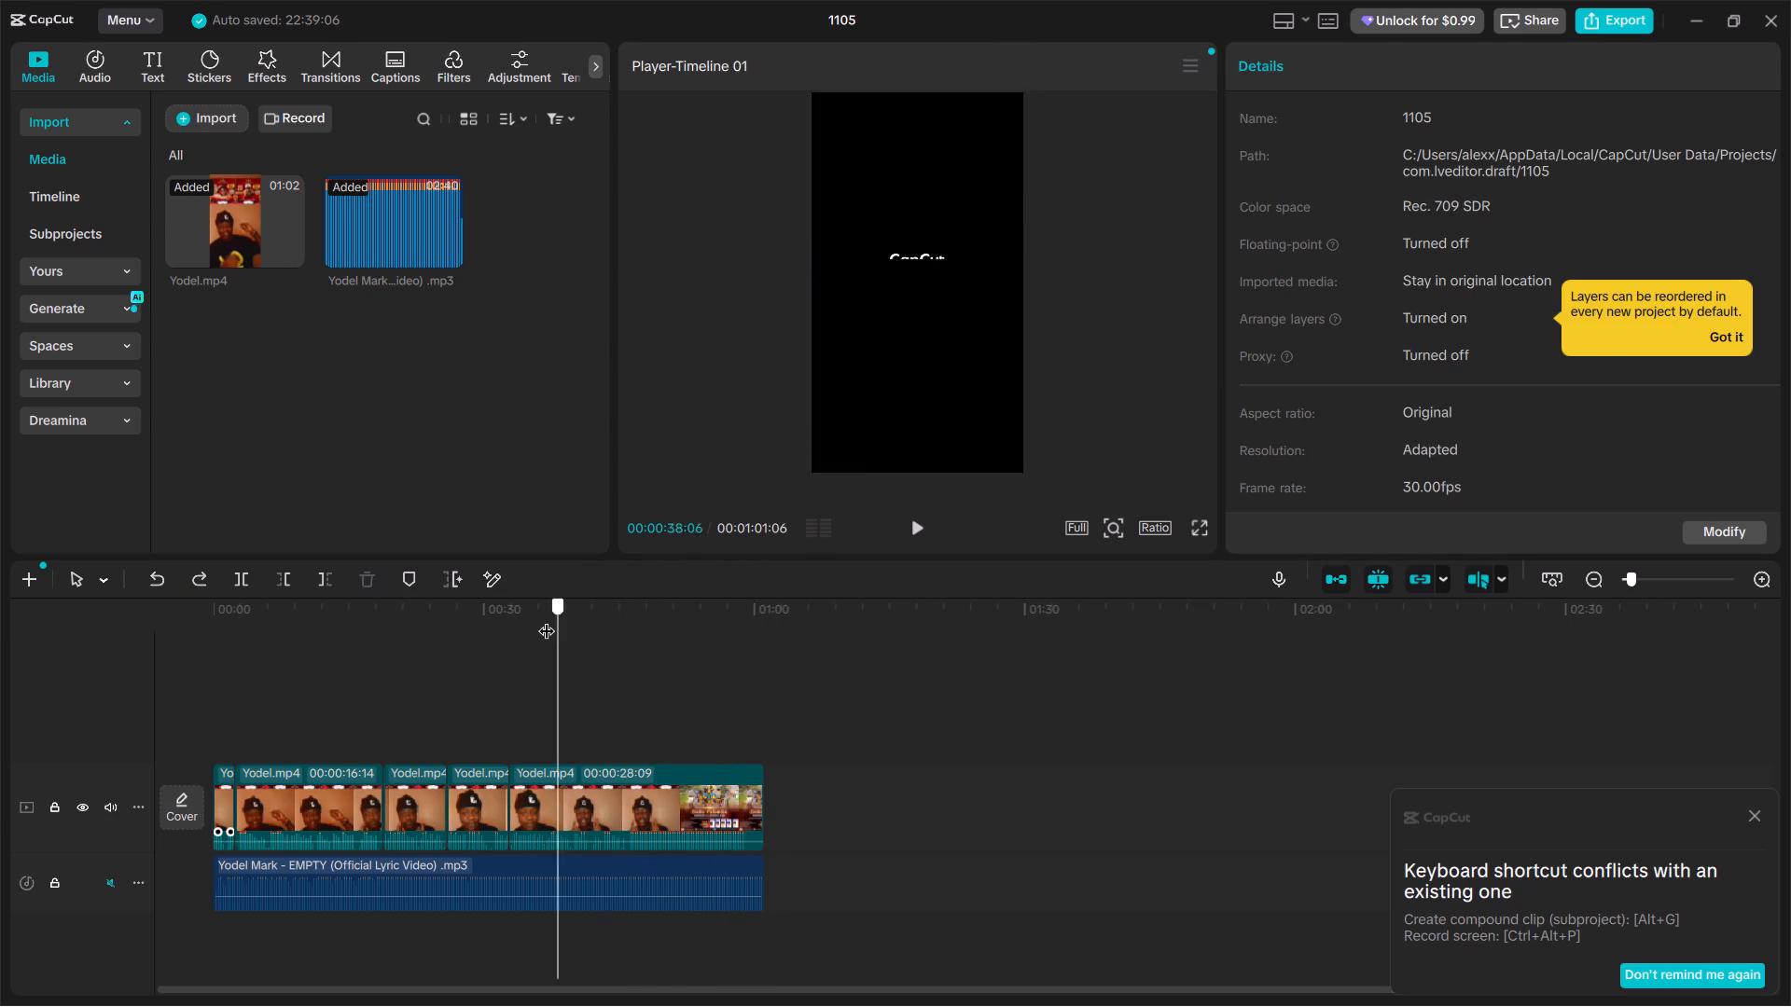
left_click_drag(547, 619, 536, 620)
left_click(534, 621)
left_click(918, 533)
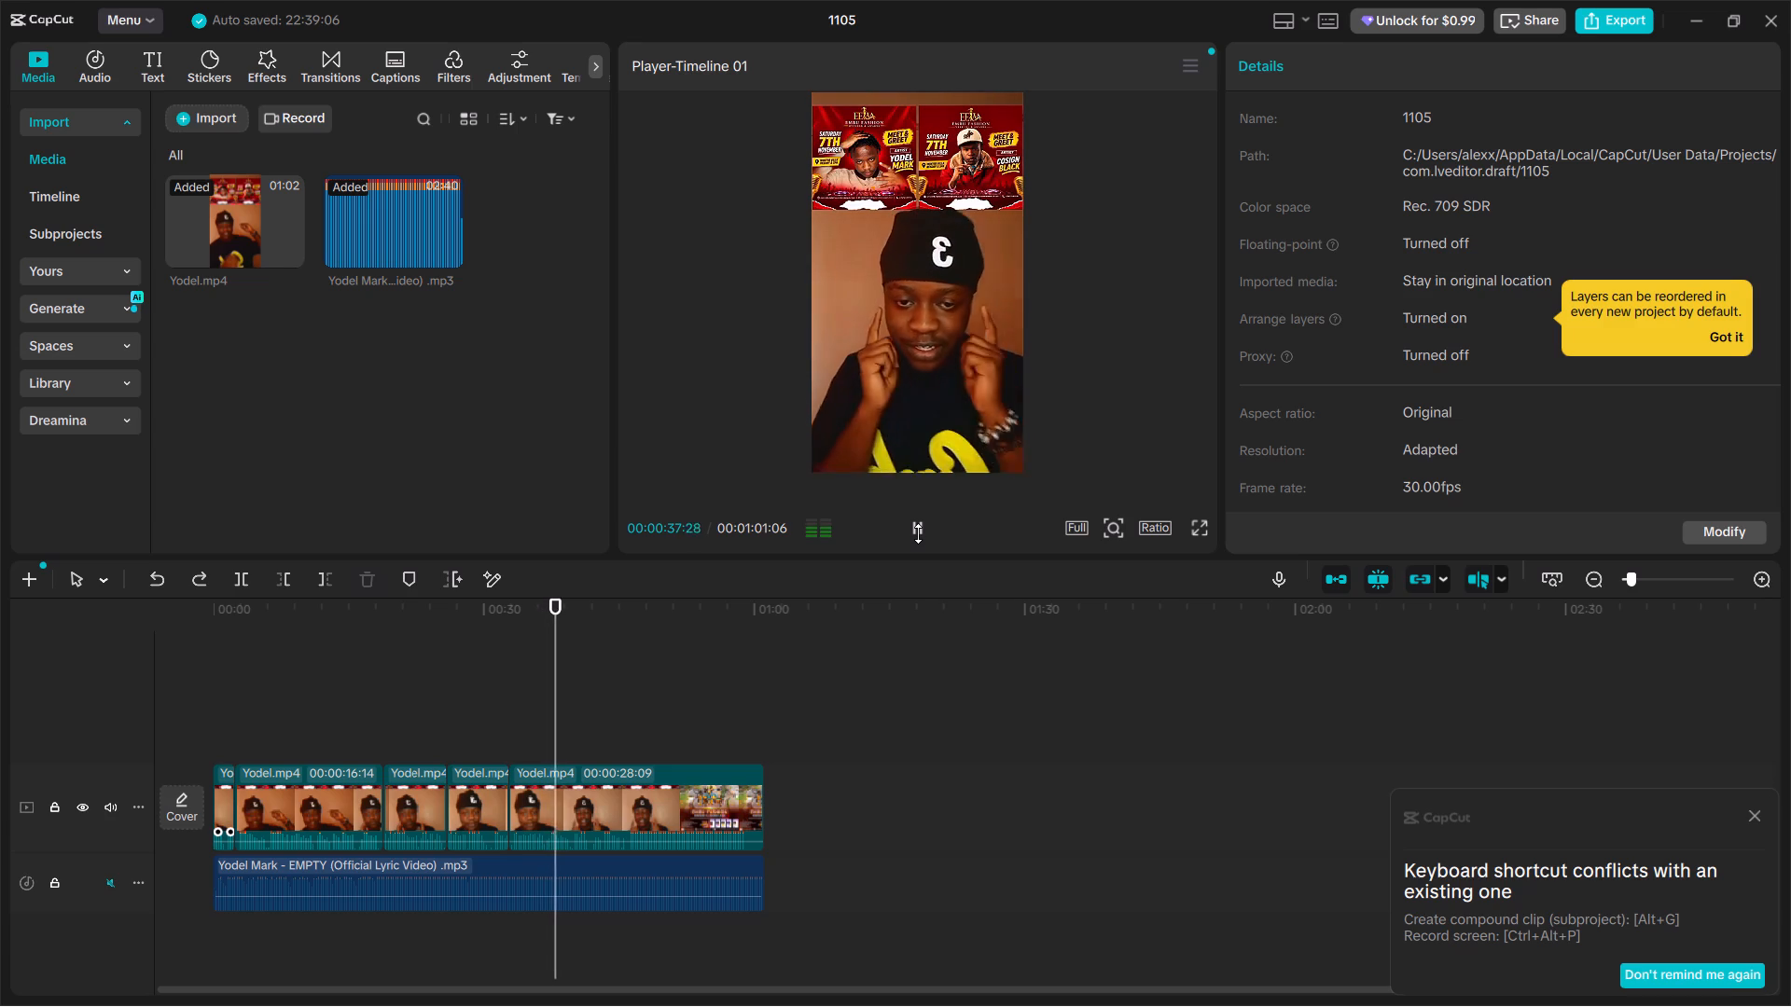
left_click(918, 533)
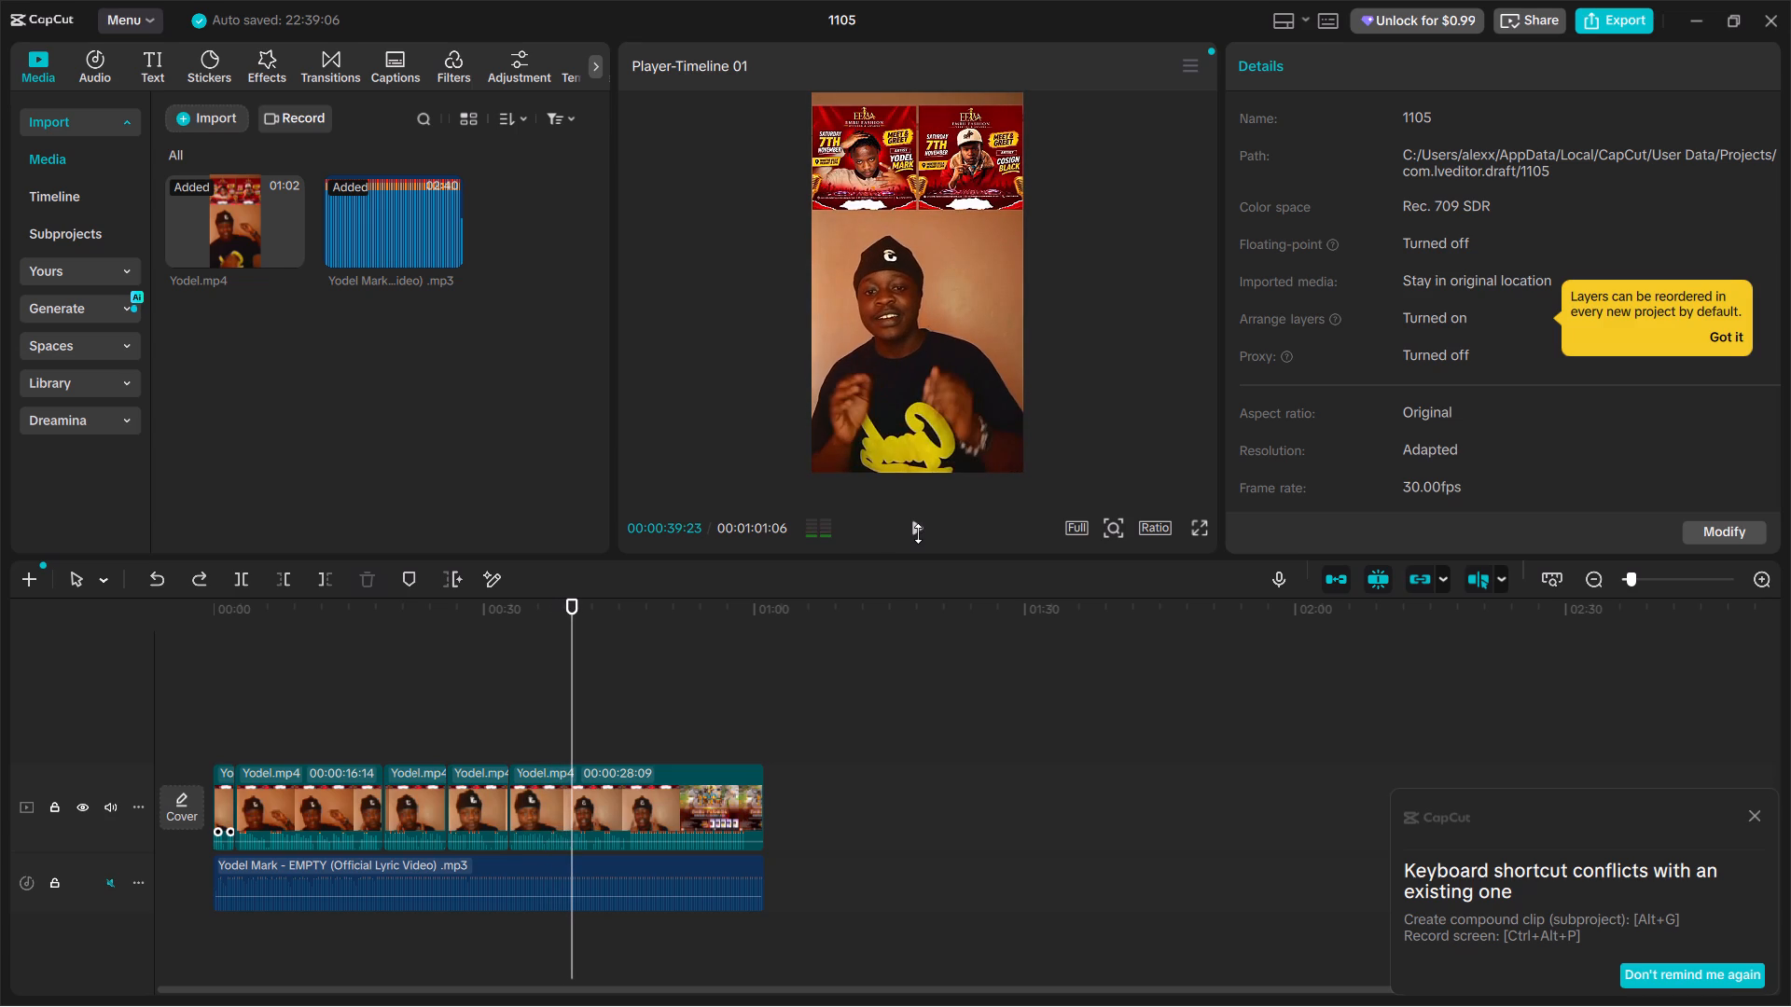
key("ctrl+b")
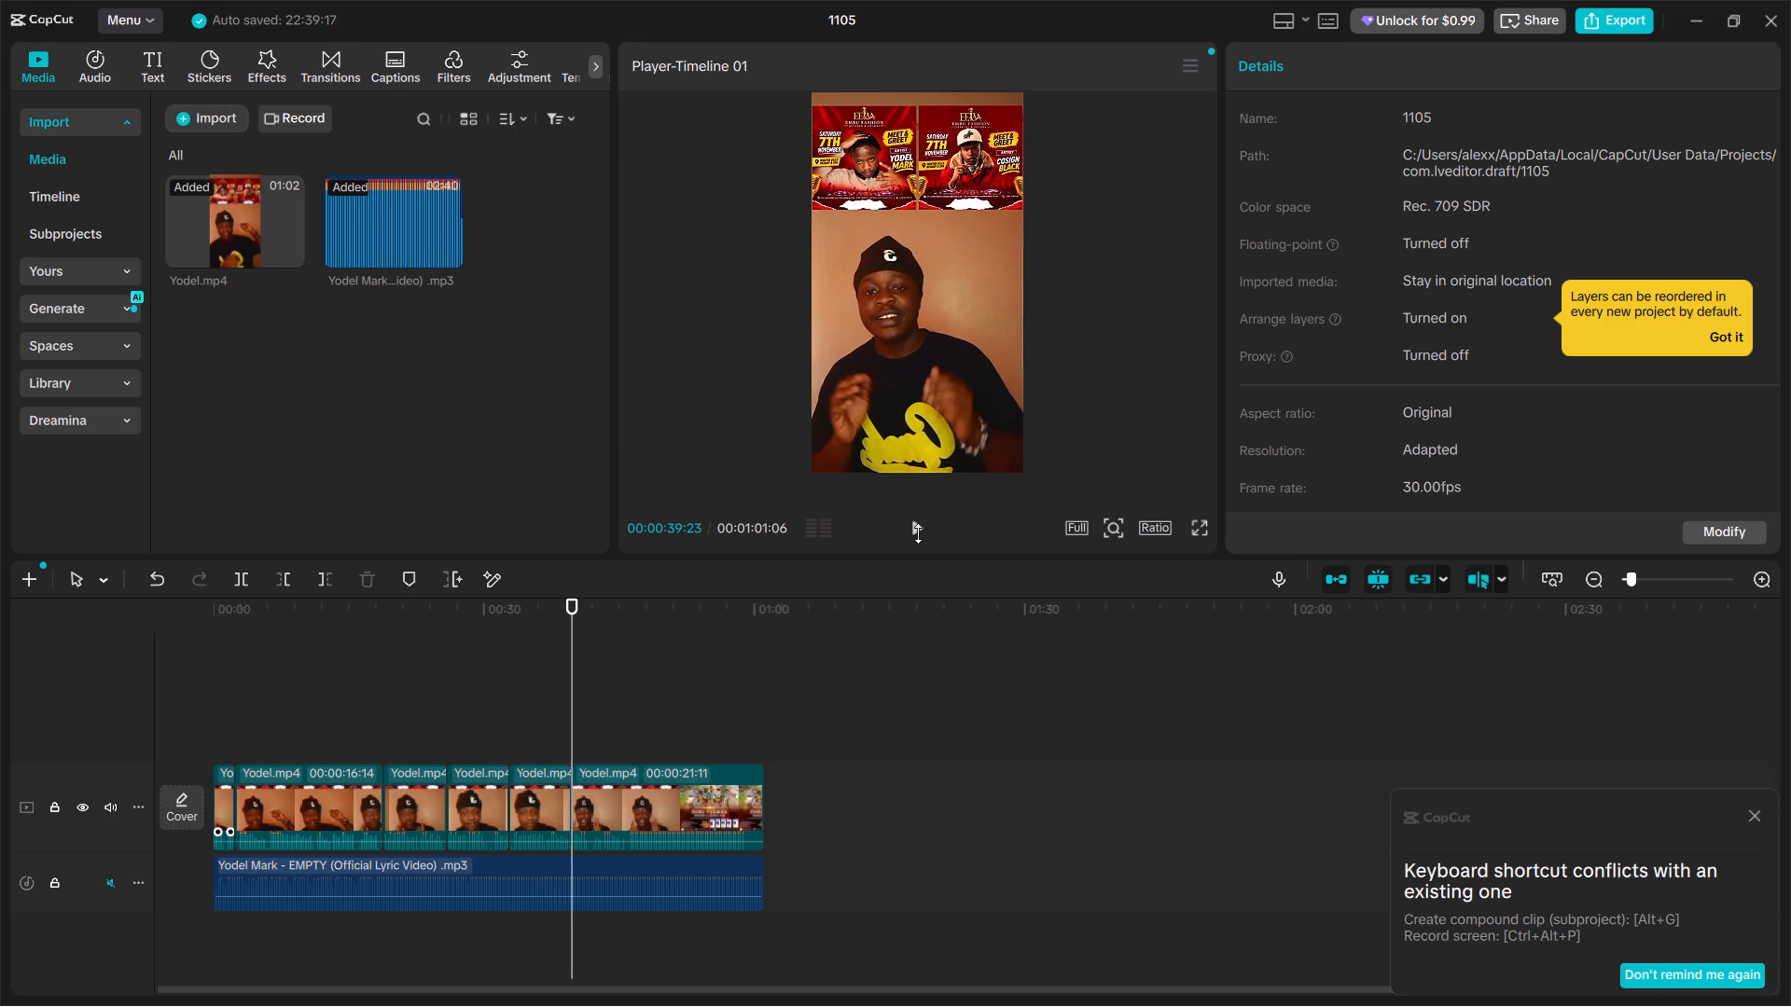
Compare the footage on both sides of the 00:39:23 cut and delete the Yodel segment between 00:32:25 and 00:39:23.
left_click(918, 533)
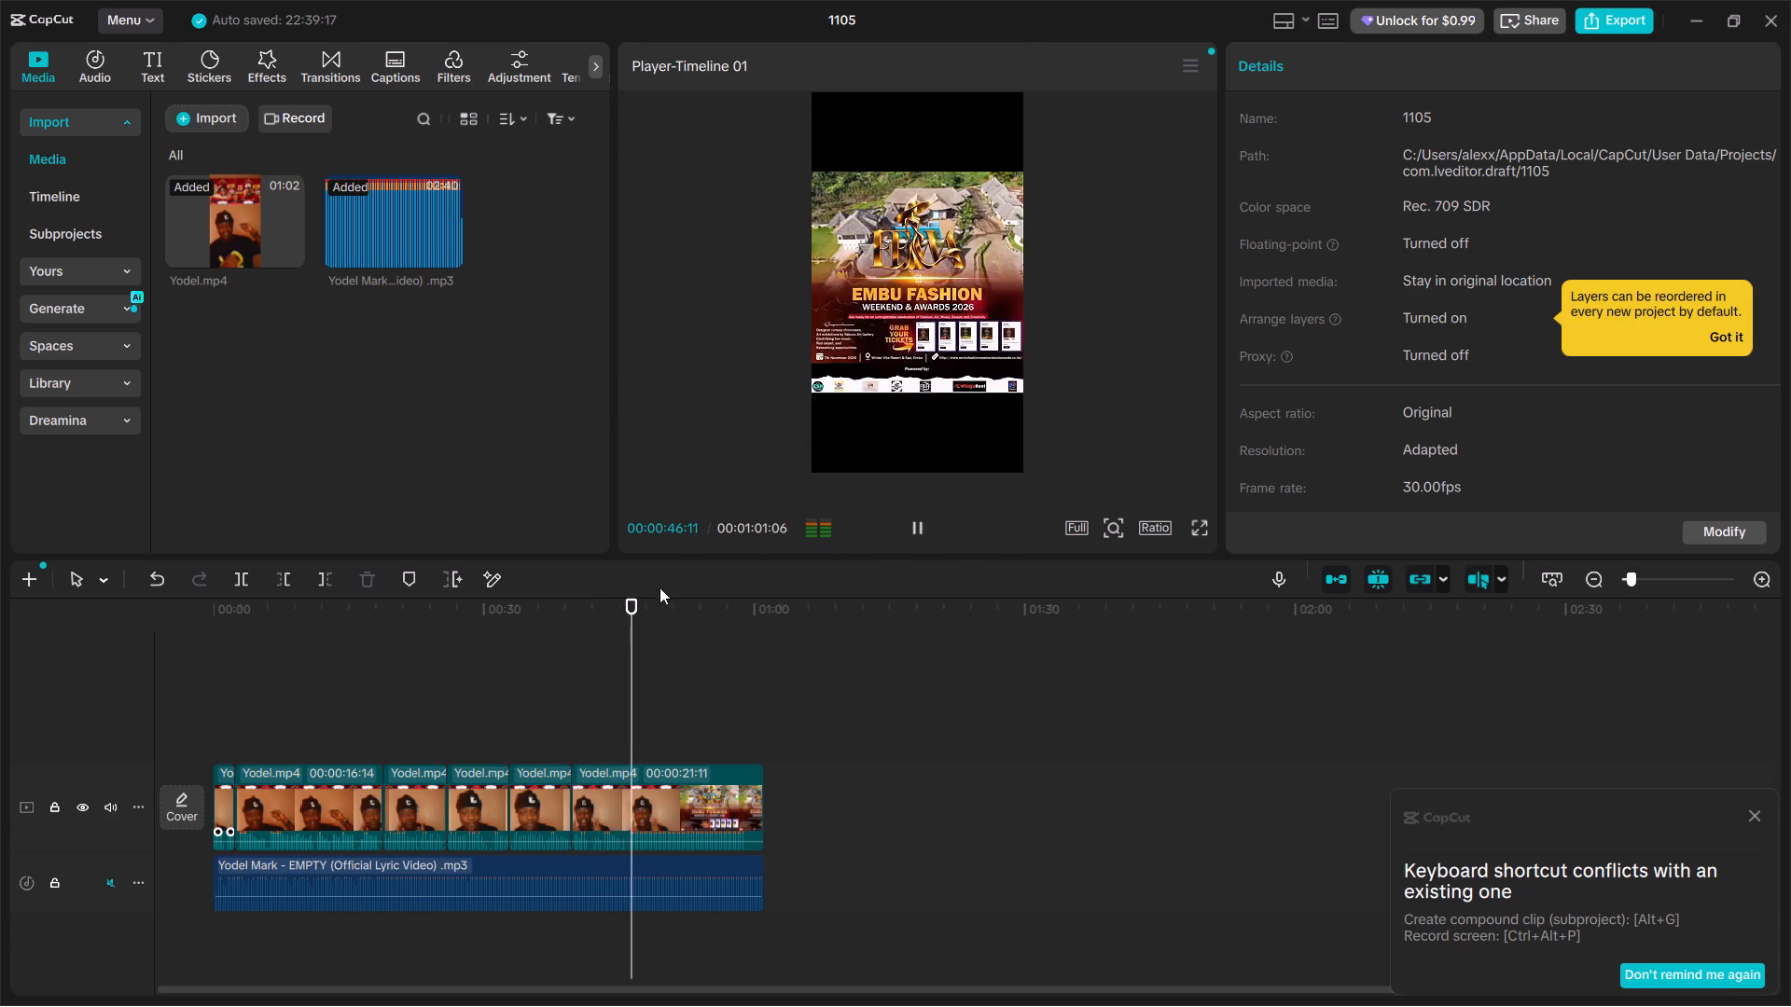
left_click_drag(632, 603, 571, 596)
left_click(920, 528)
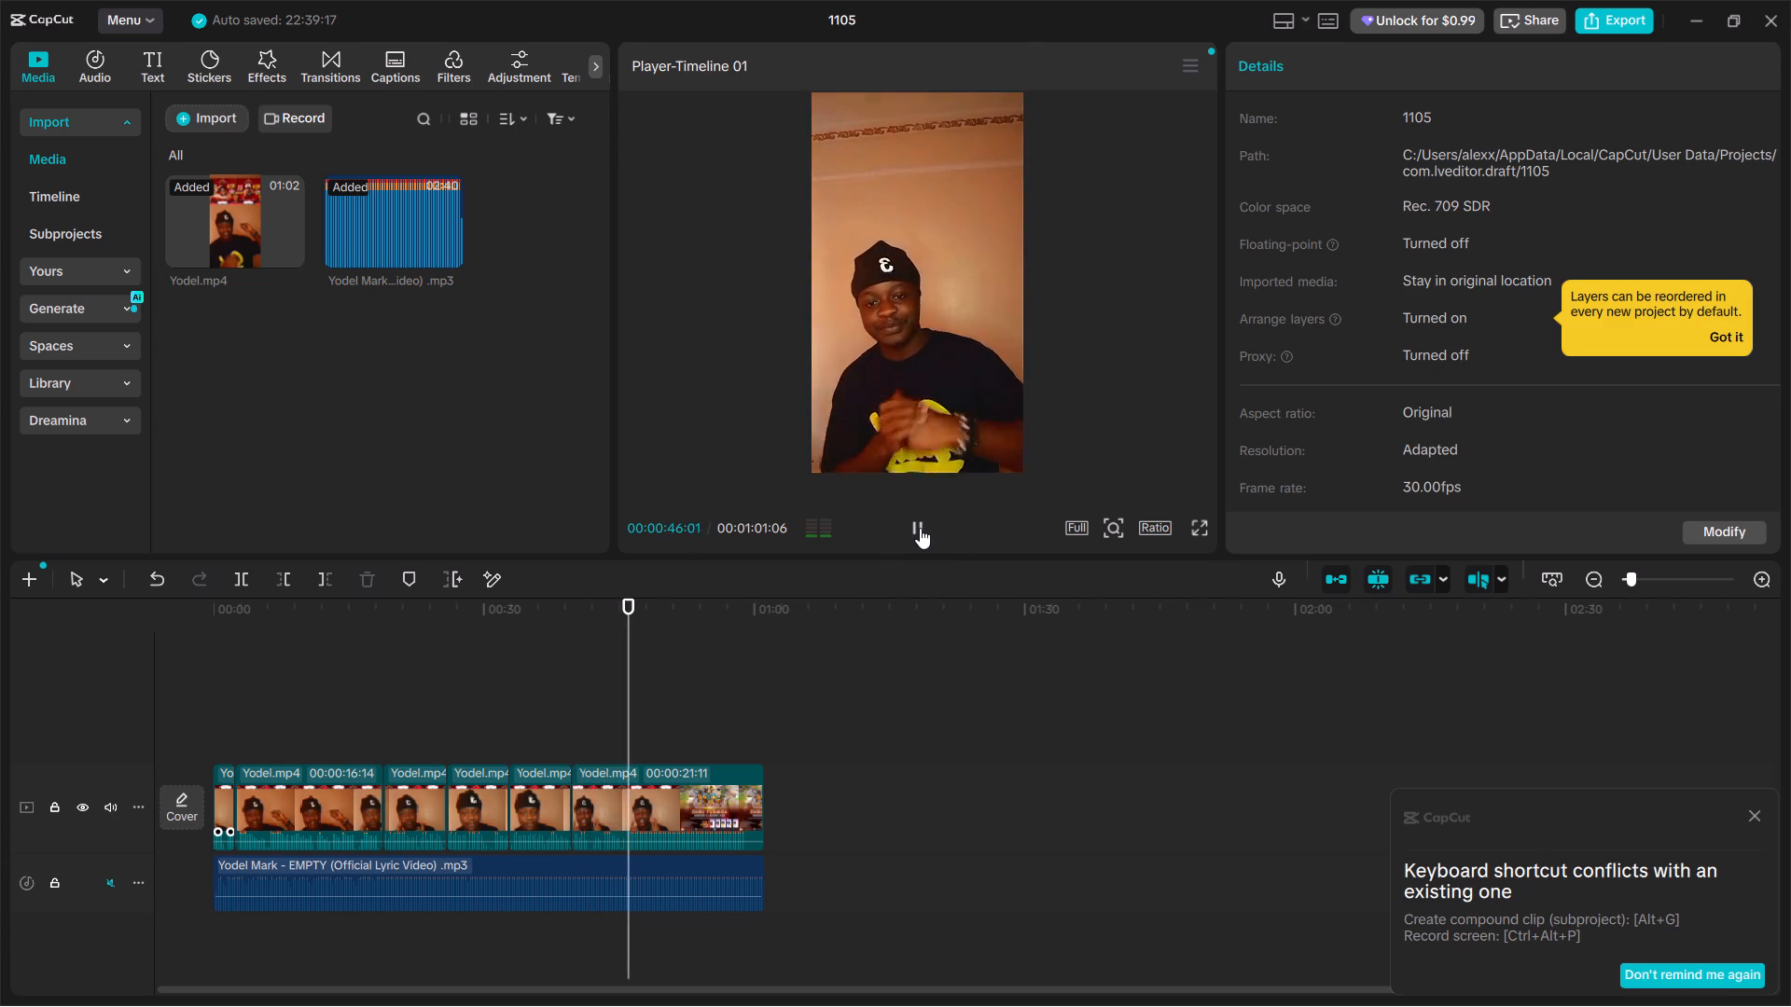
left_click(920, 528)
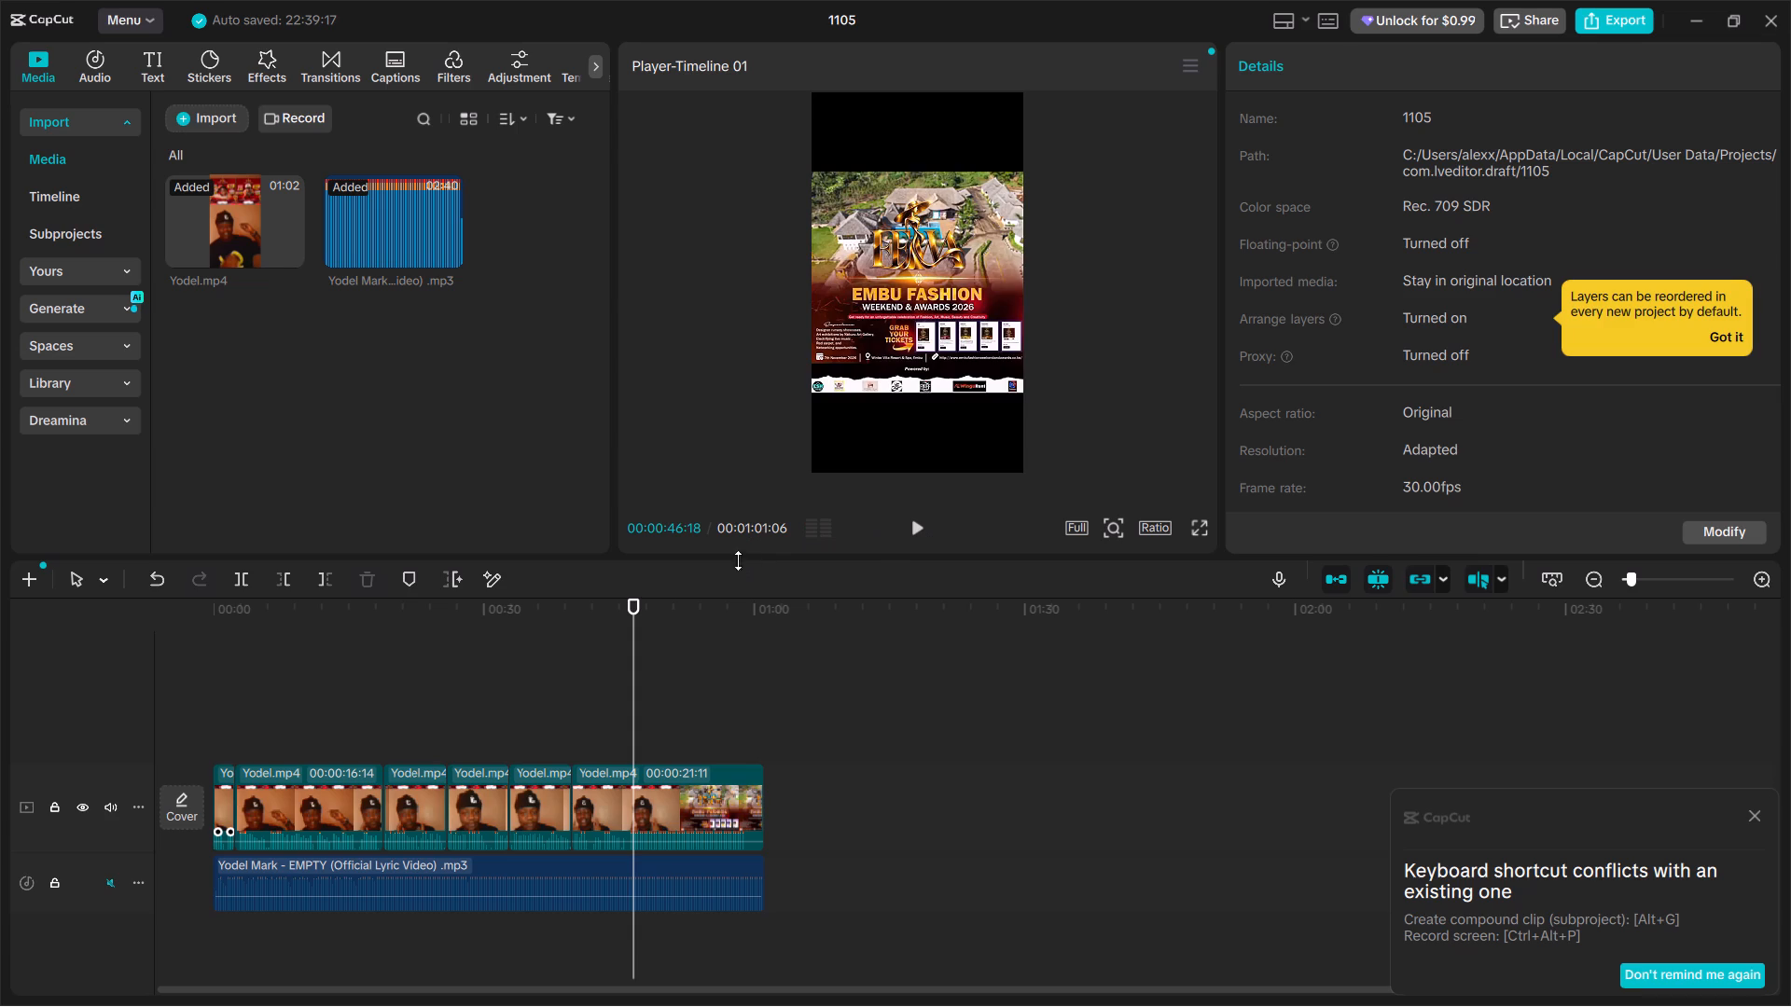
left_click(635, 597)
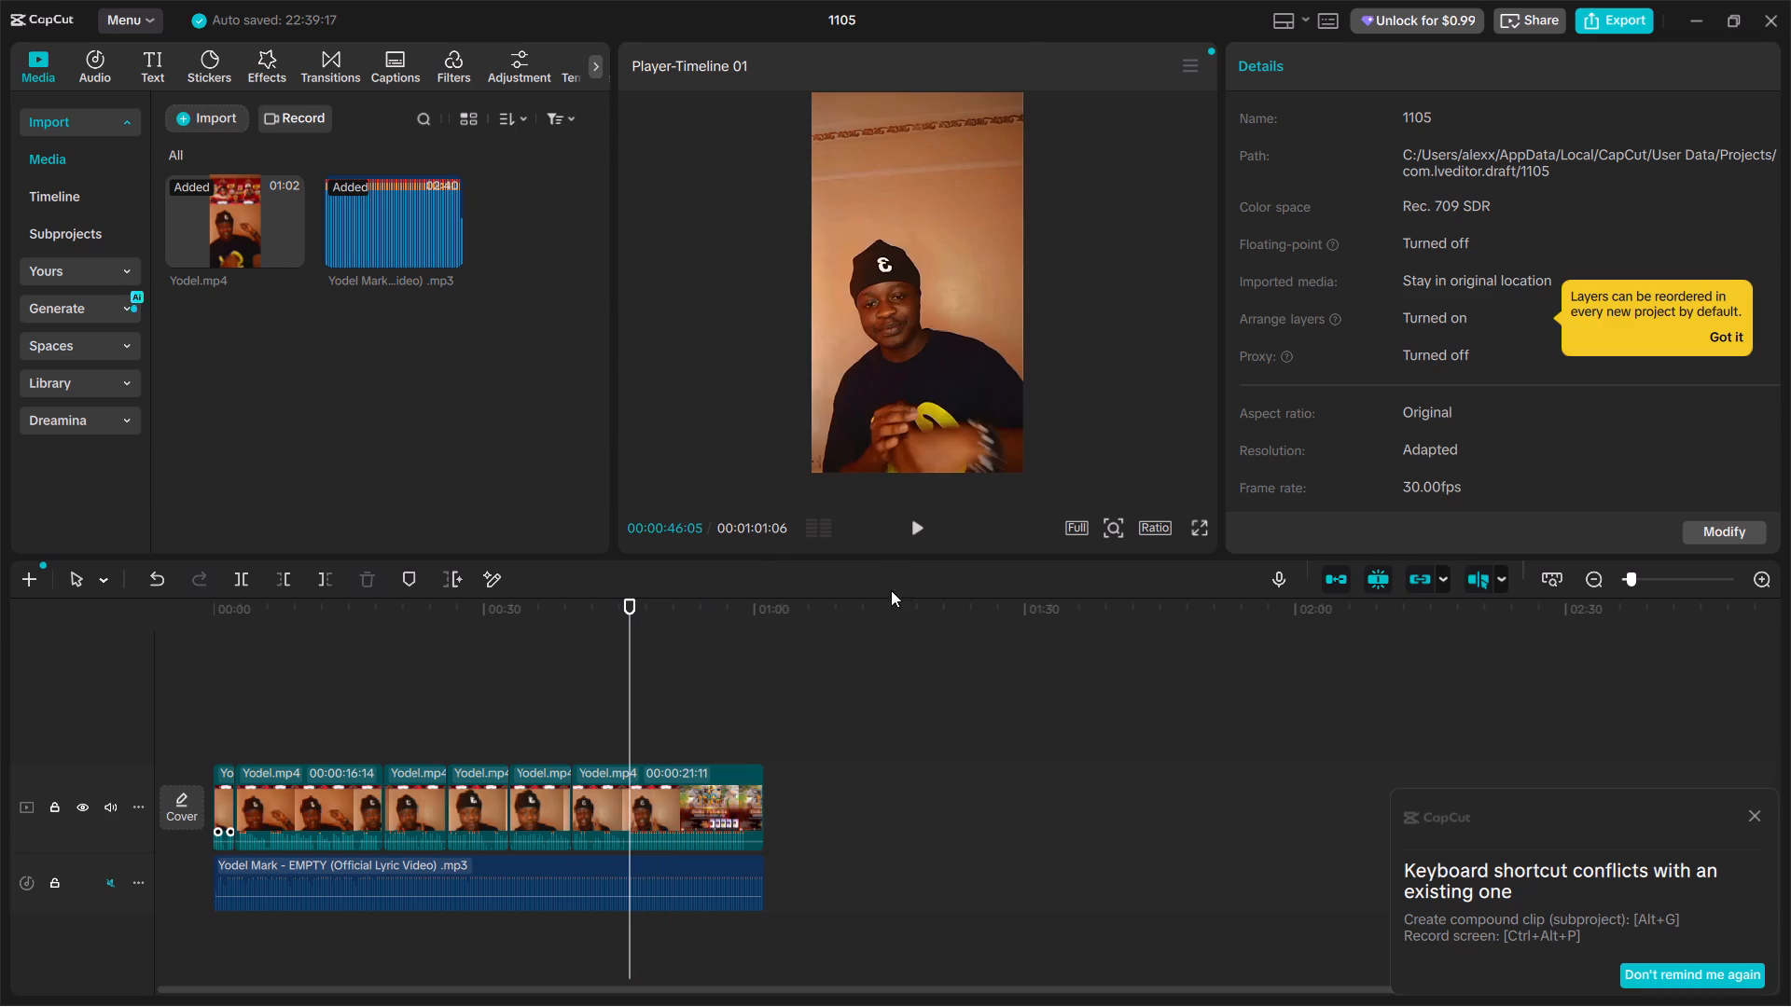
left_click(549, 775)
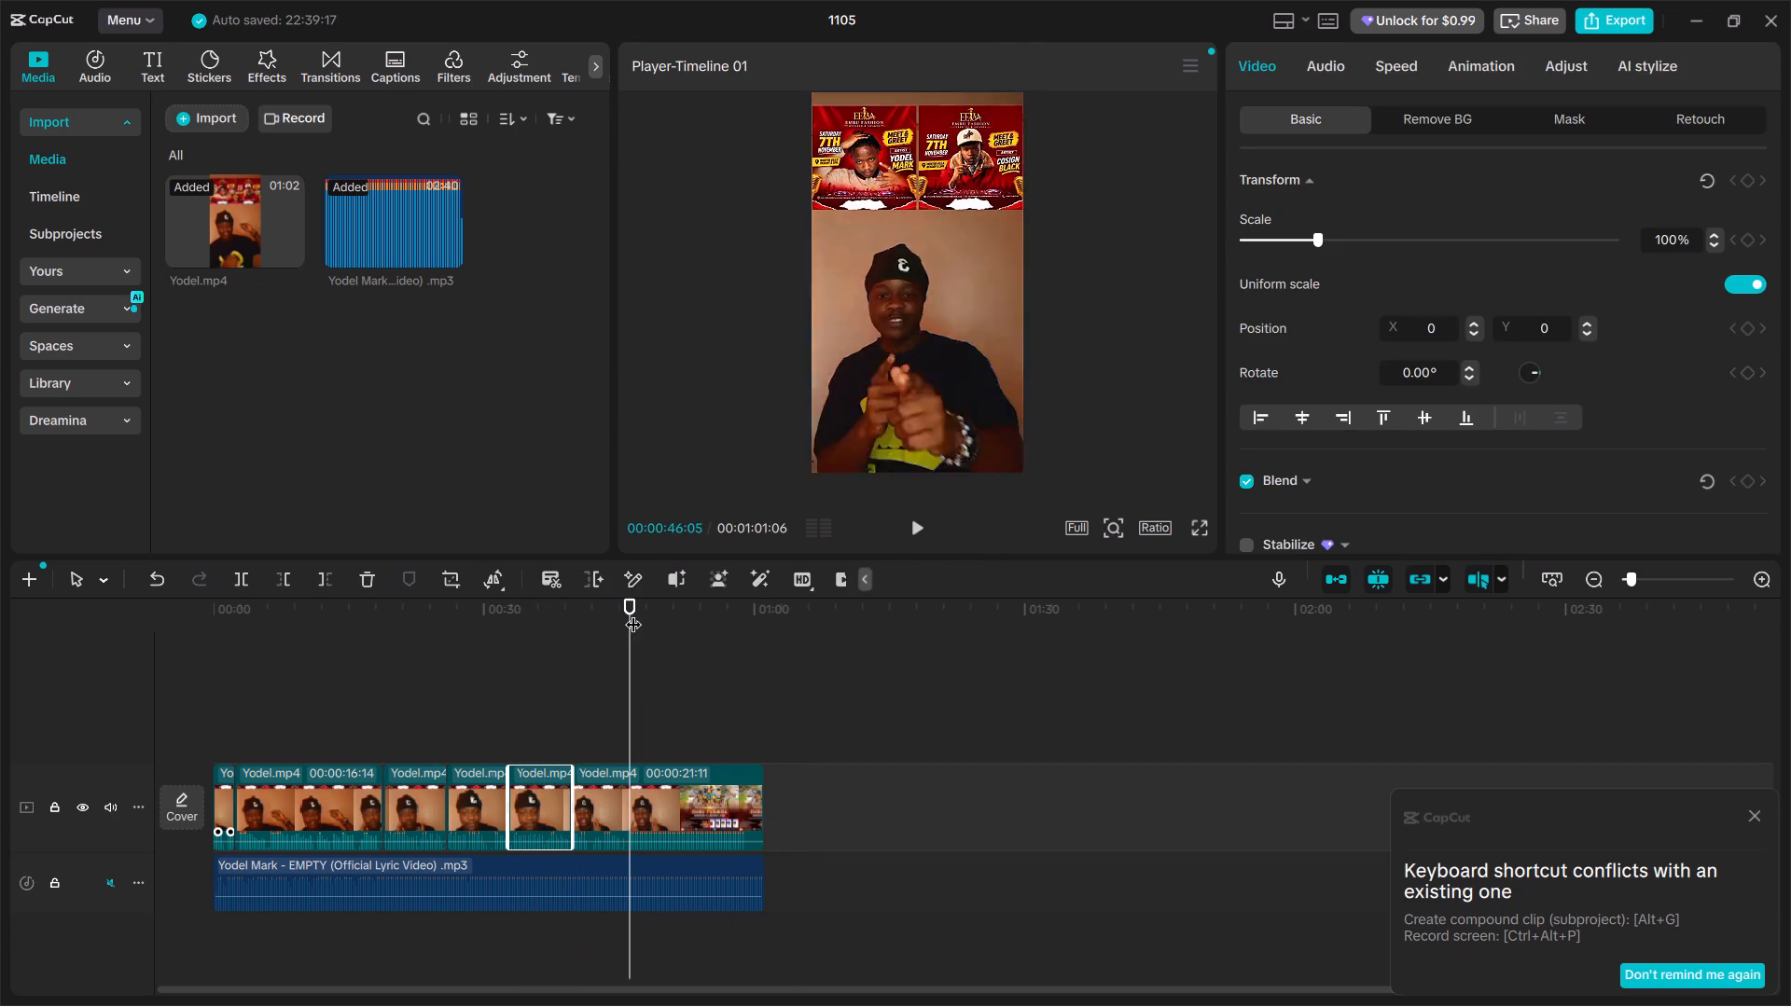
left_click_drag(633, 607, 506, 631)
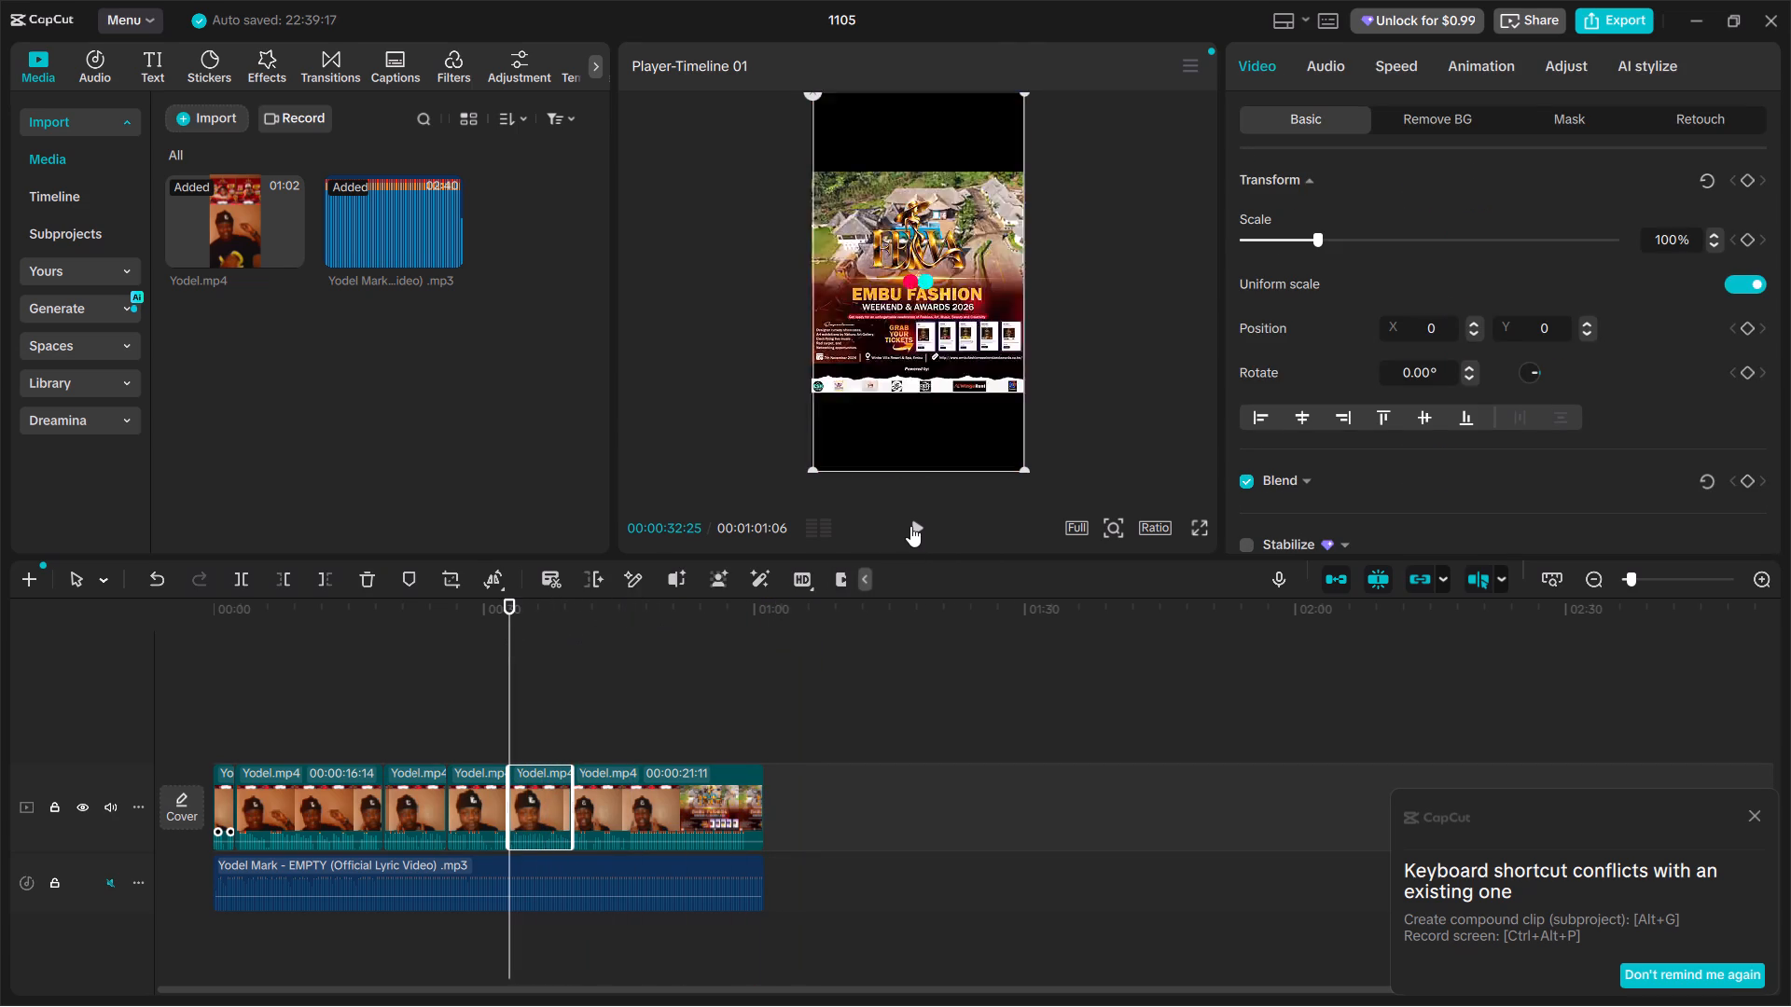
left_click(910, 526)
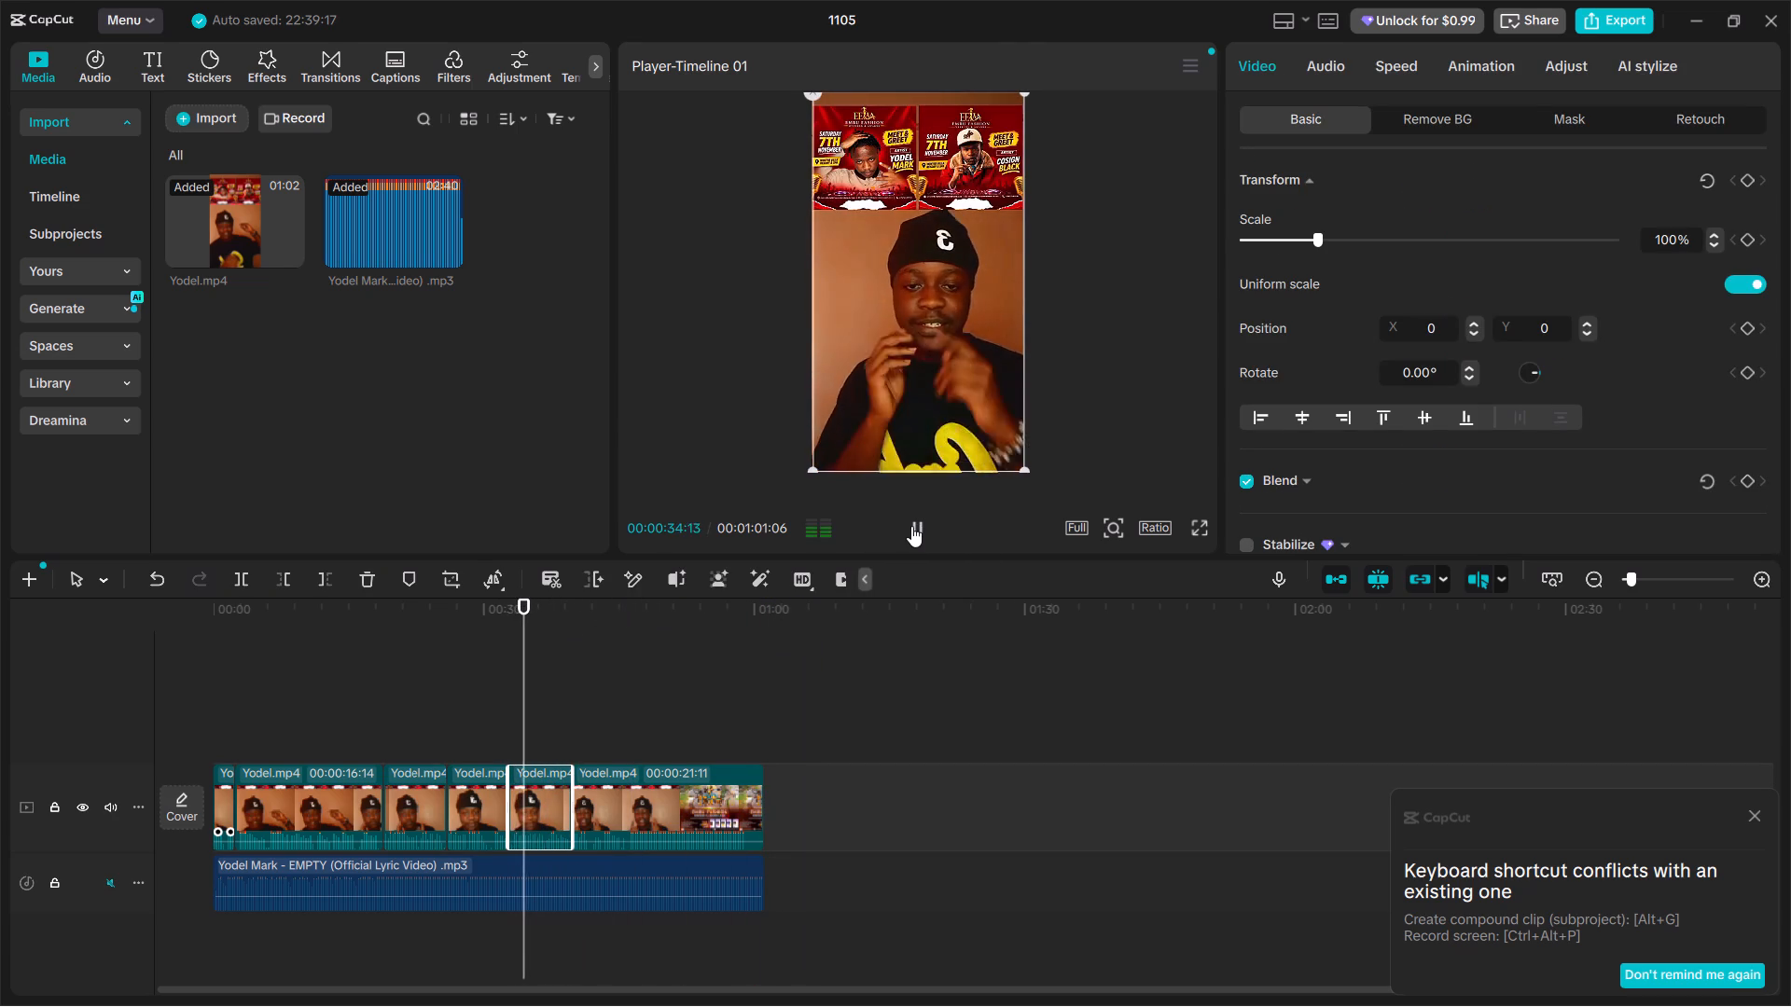
left_click(911, 526)
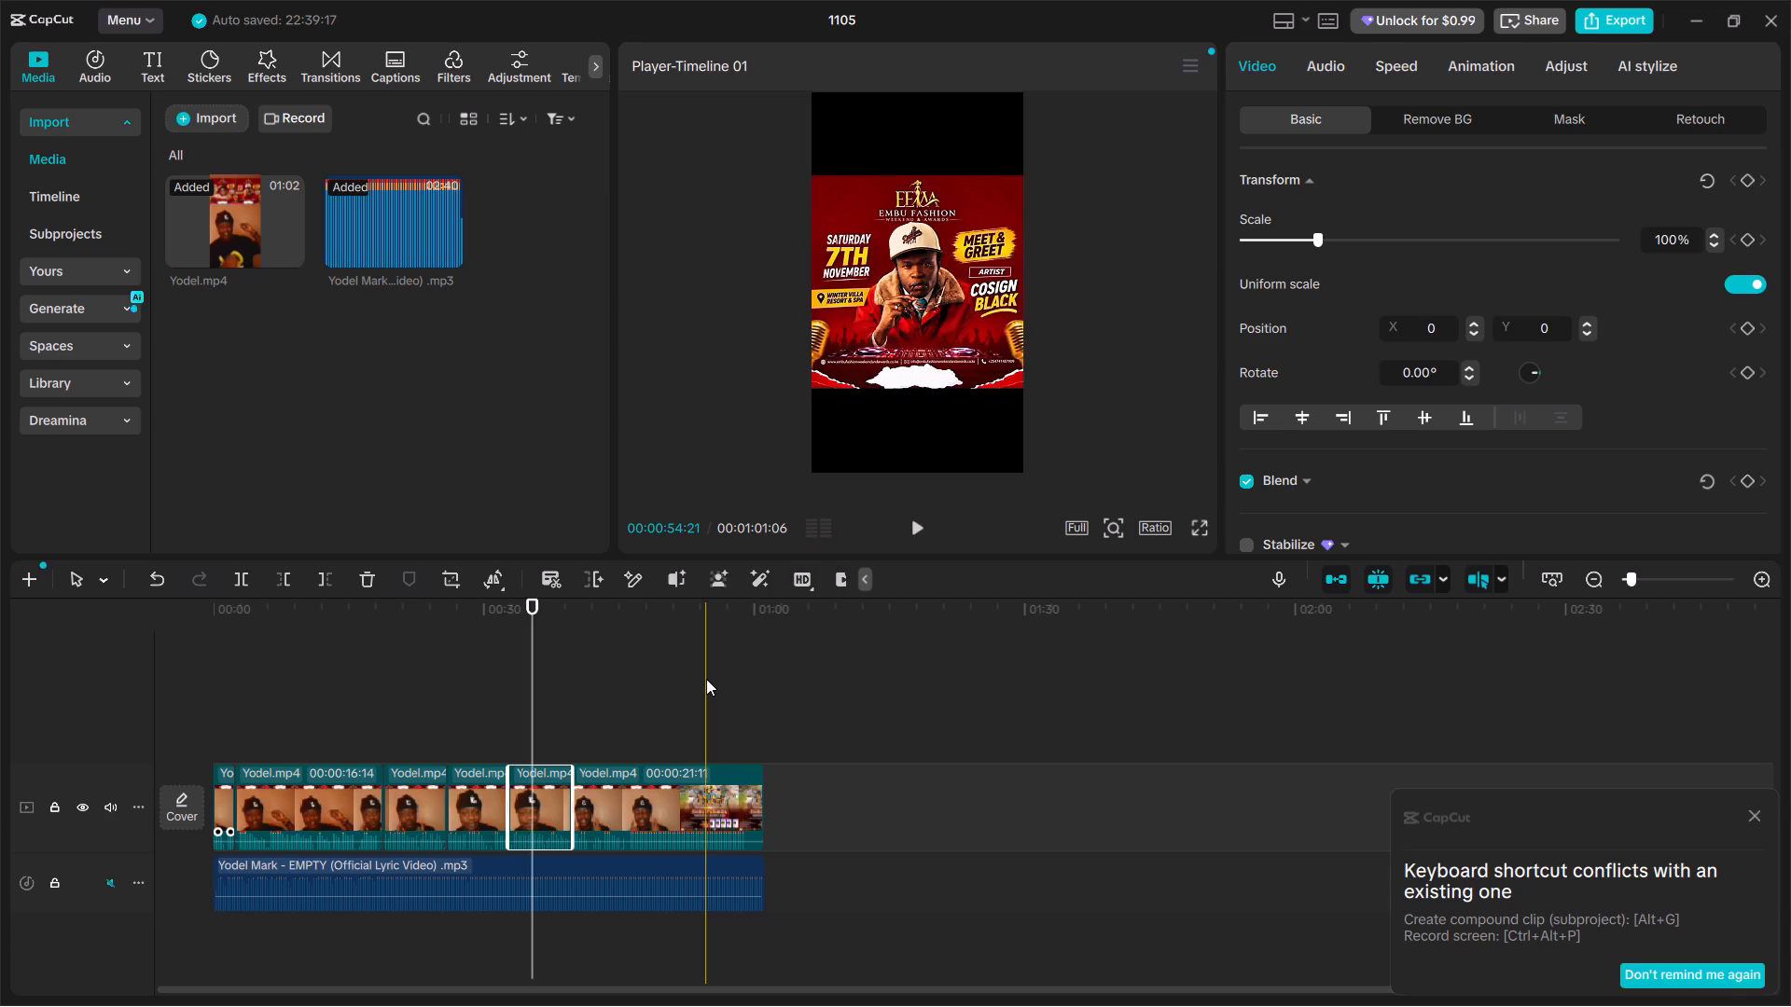
key("Delete")
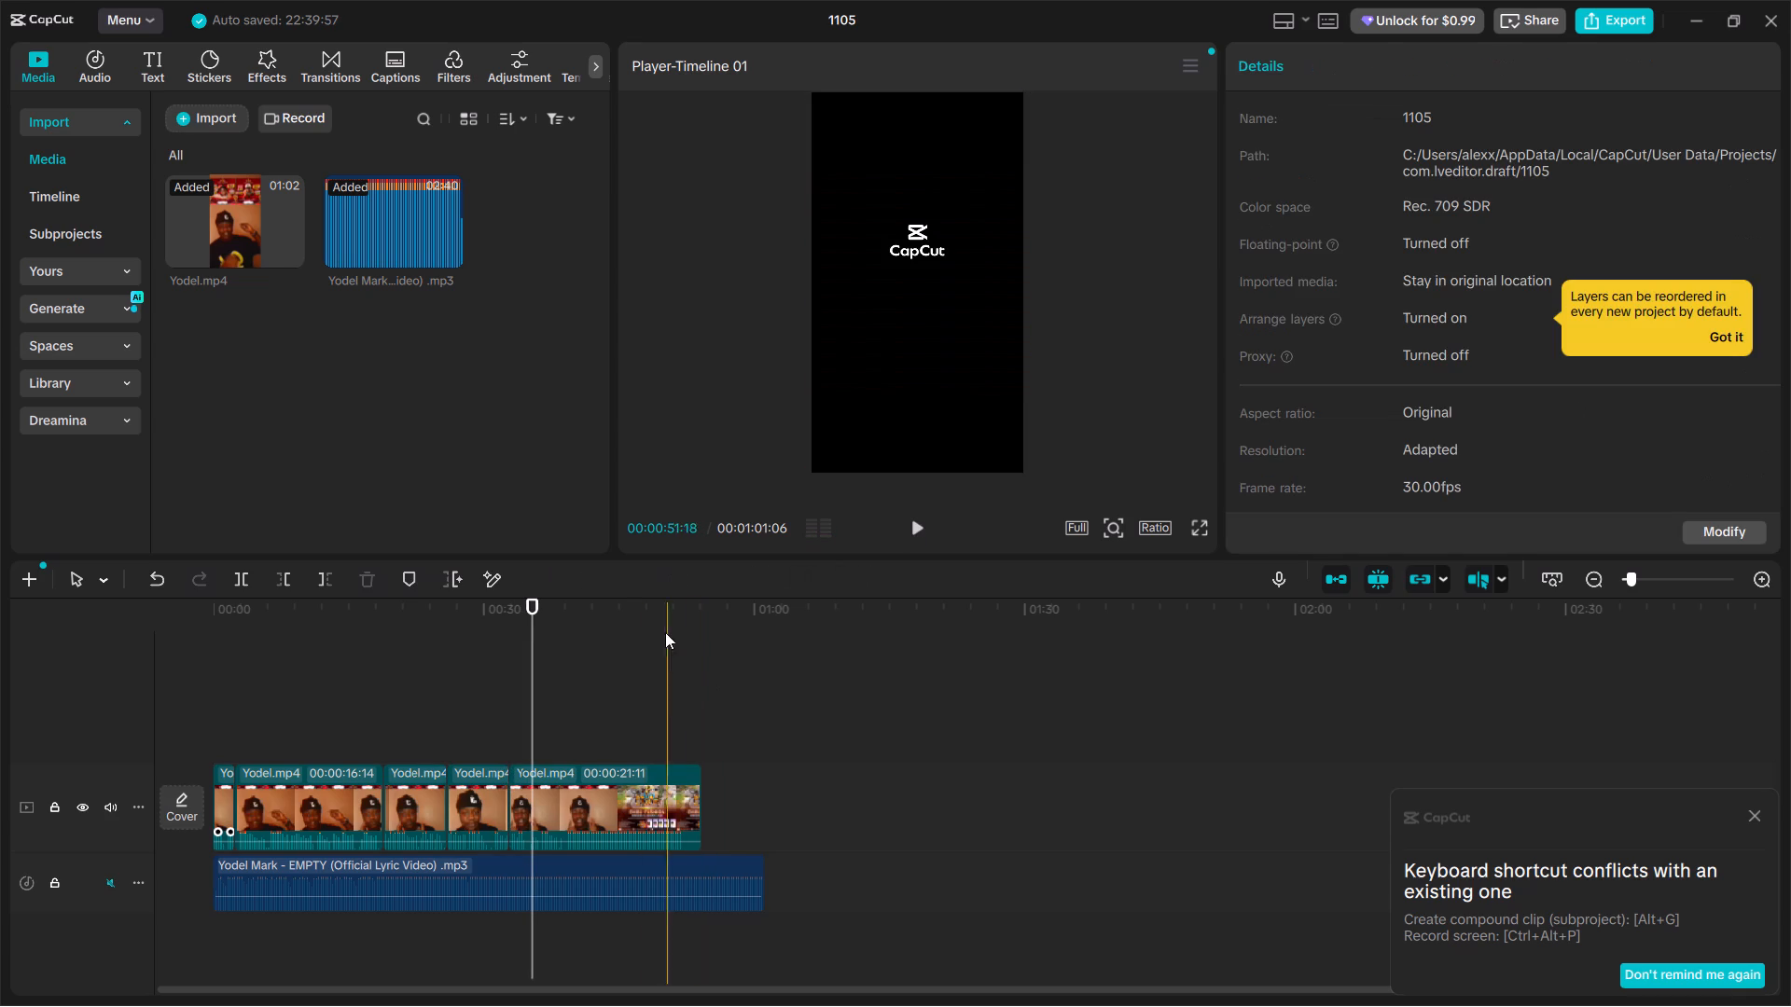
Play the edited sequence from the very beginning and bring the playhead to 00:10:14 in the second Yodel segment.
left_click_drag(529, 605, 204, 667)
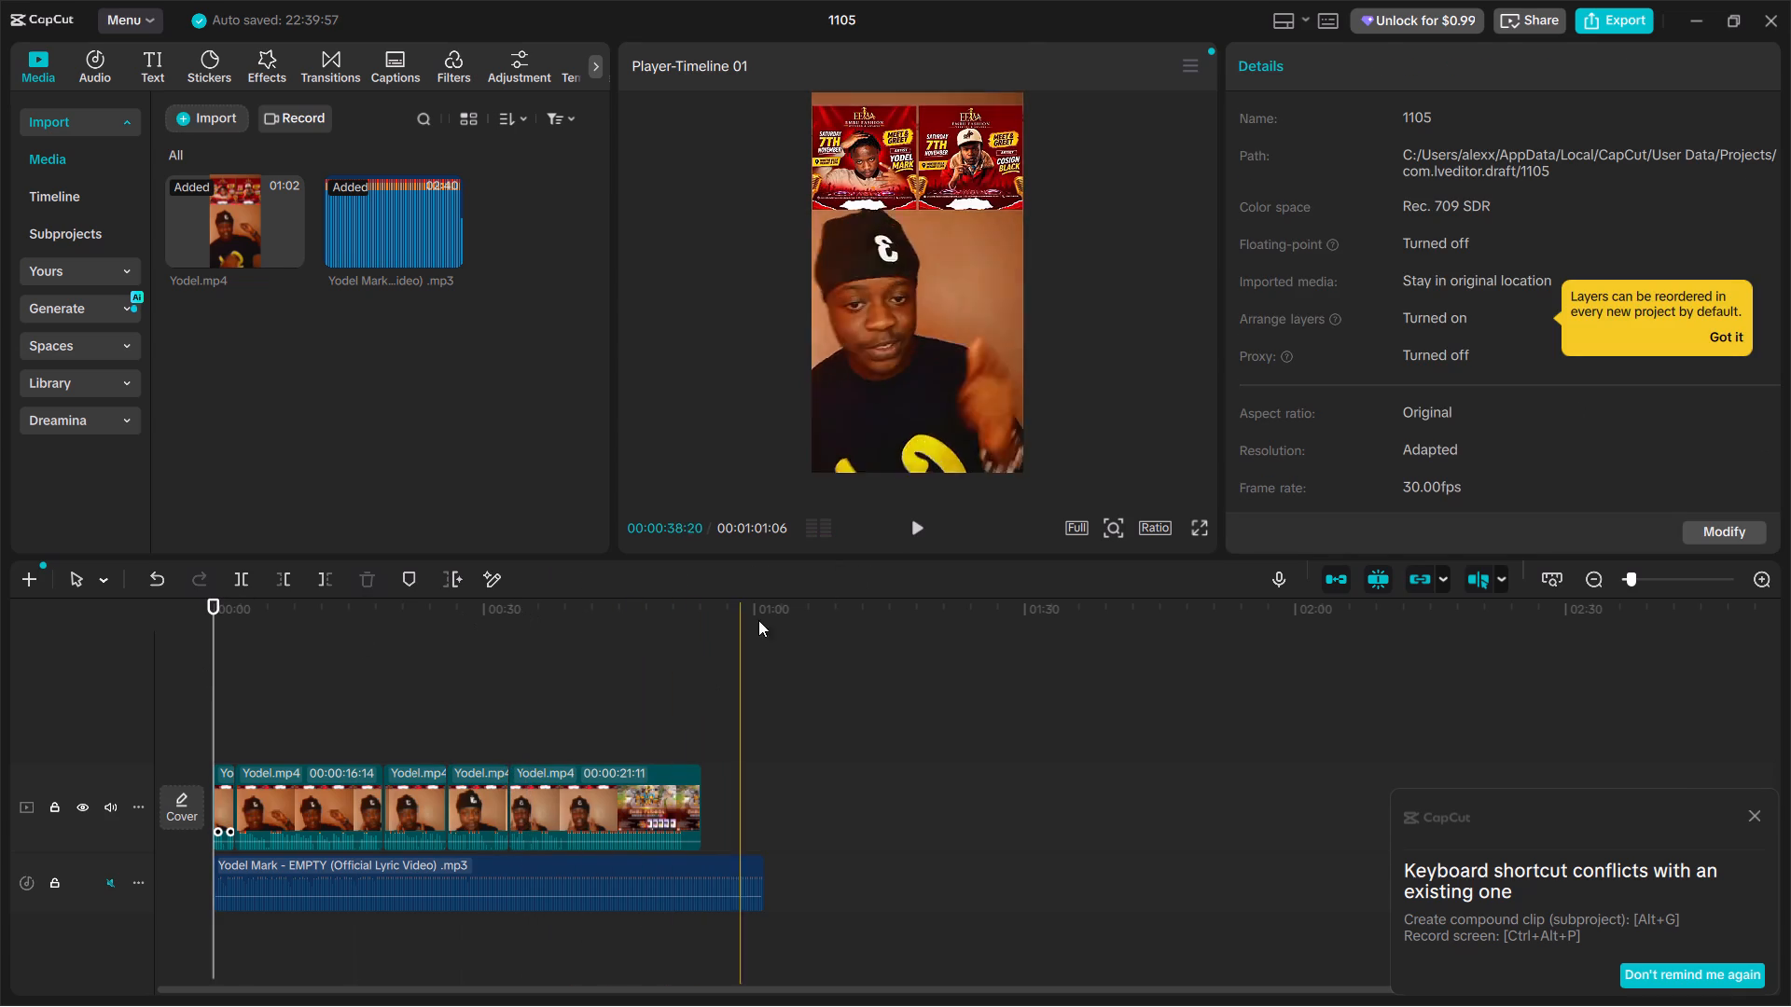
left_click(917, 523)
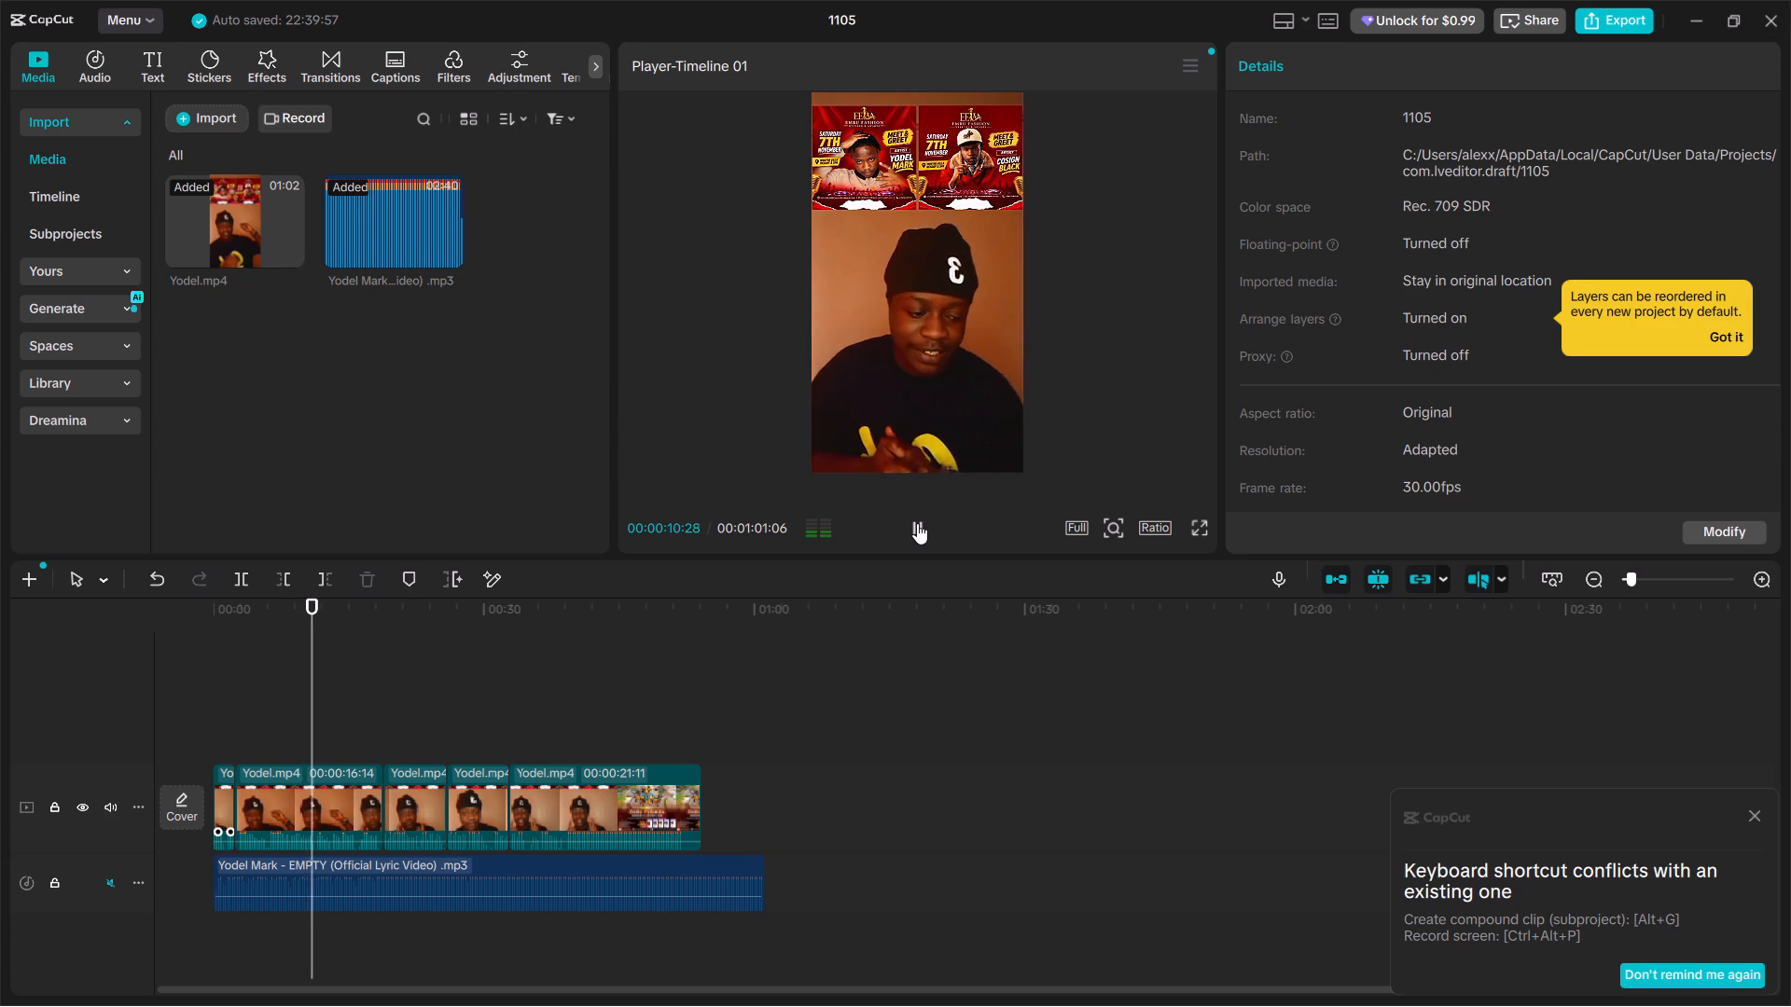
left_click(917, 523)
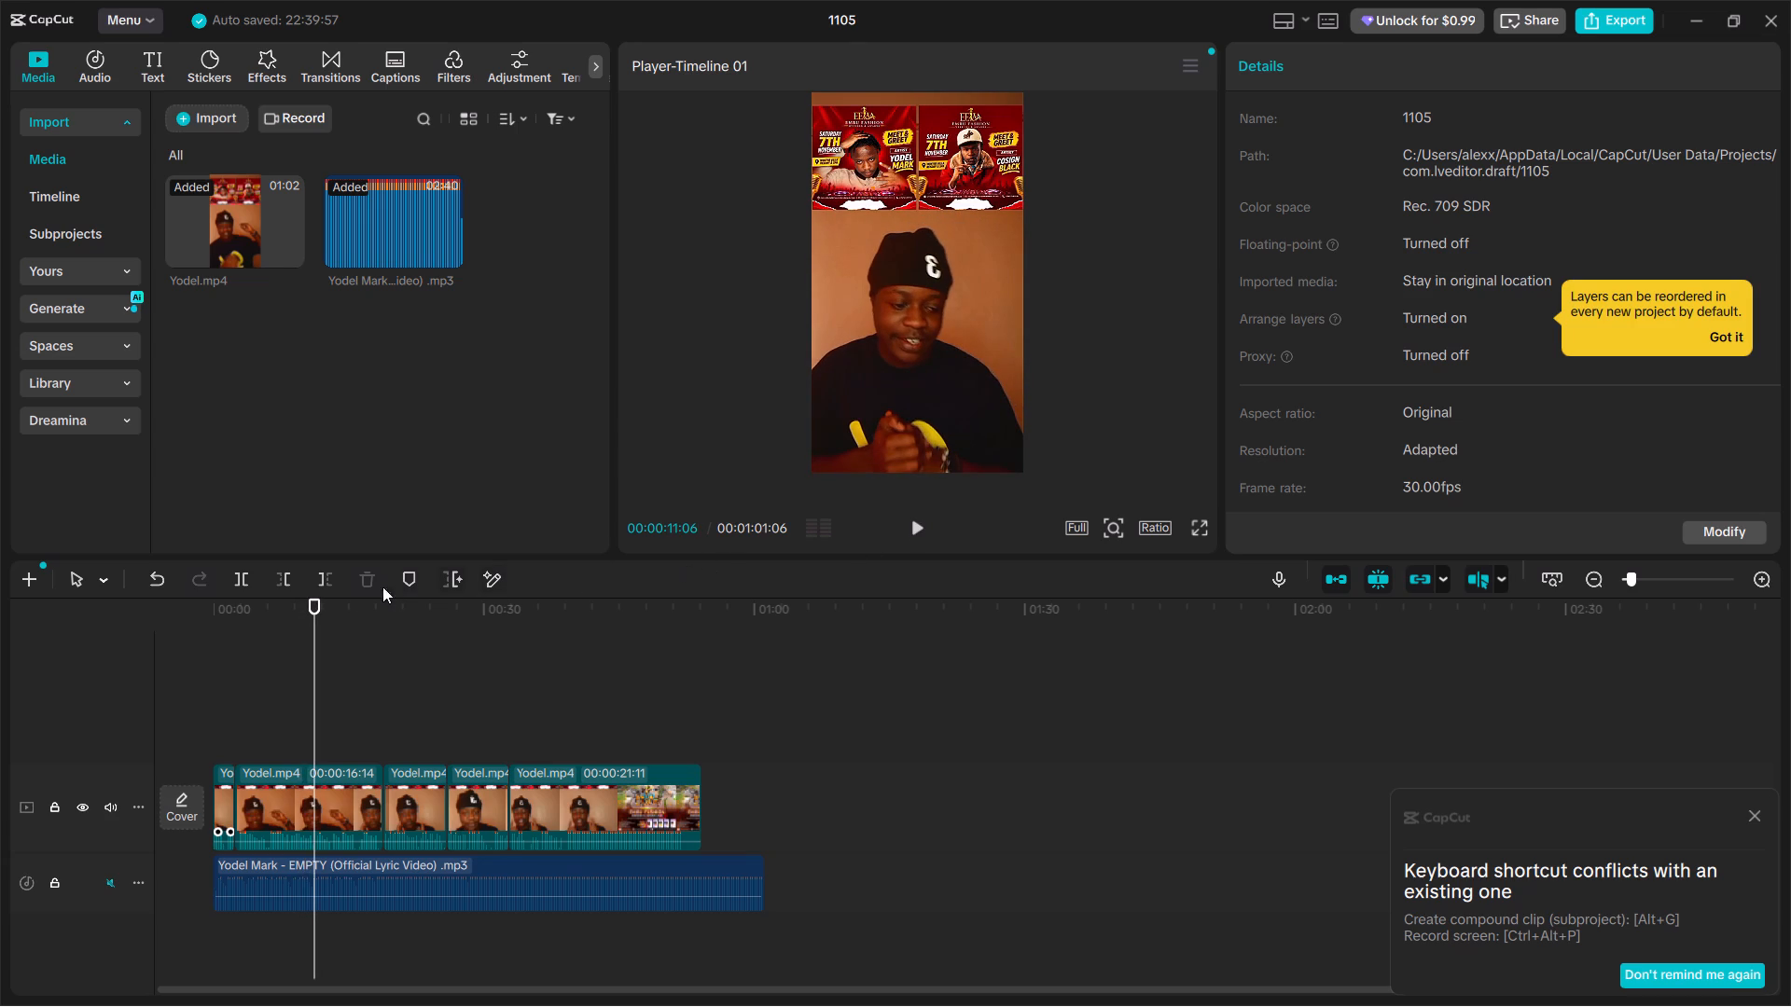
left_click(309, 604)
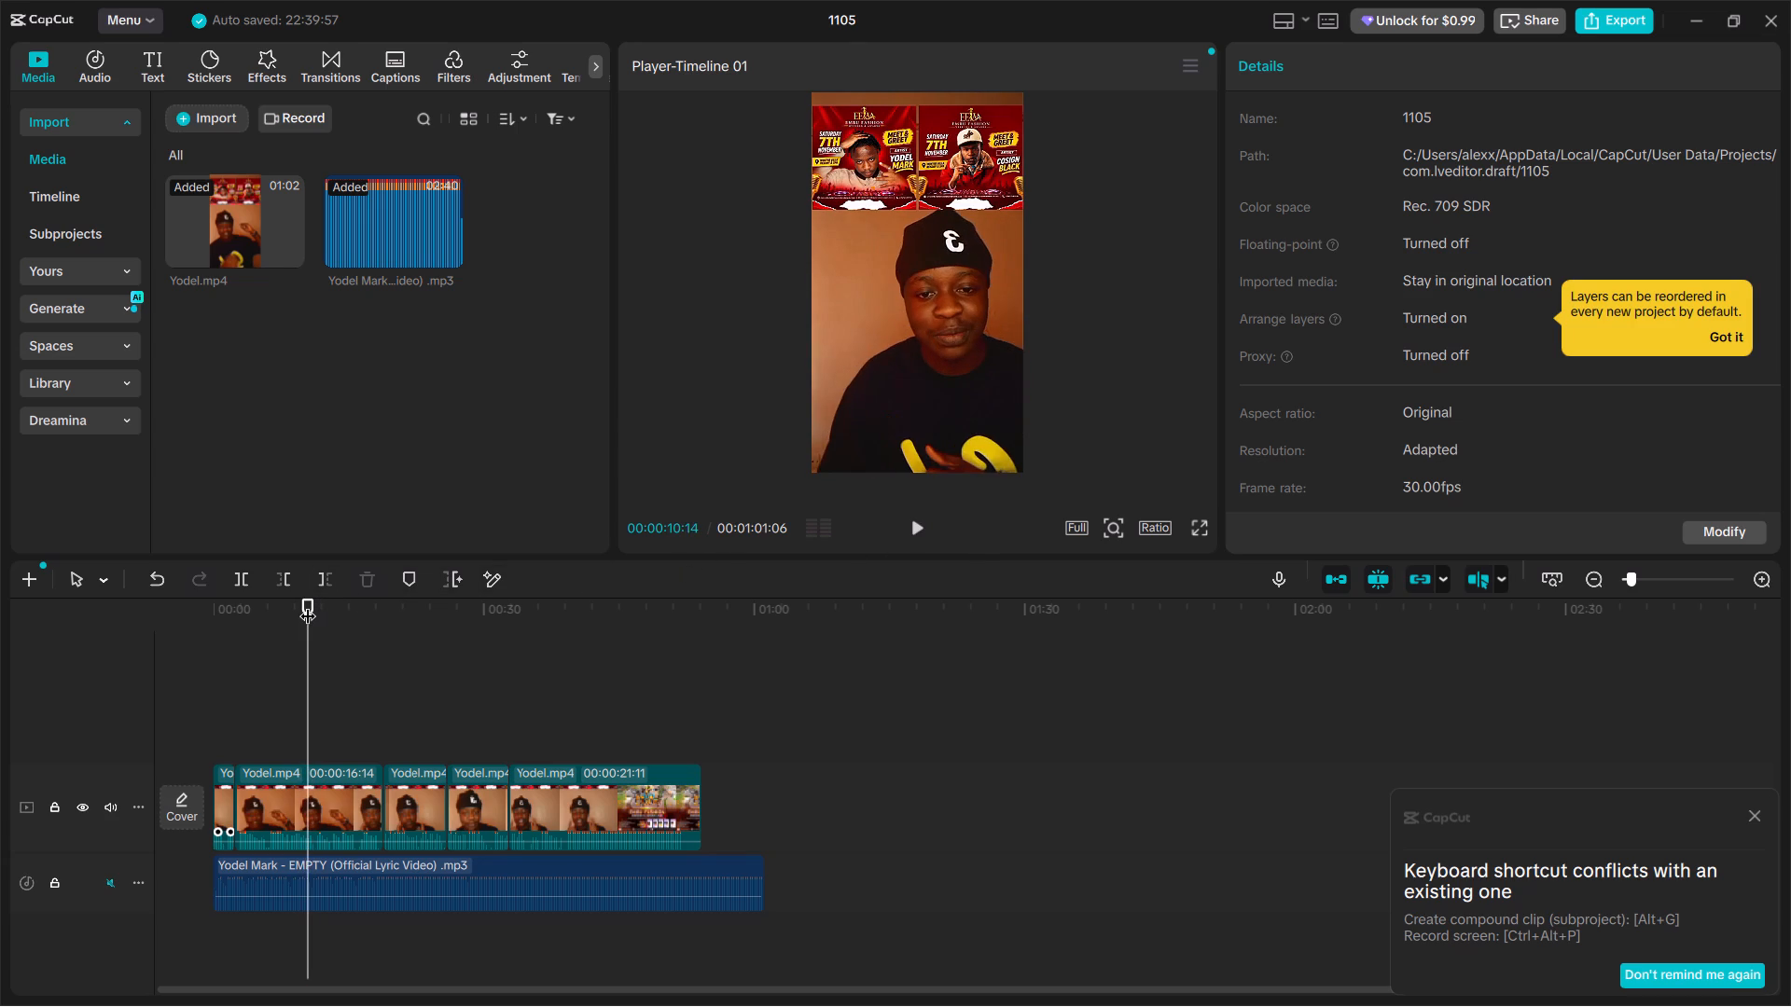
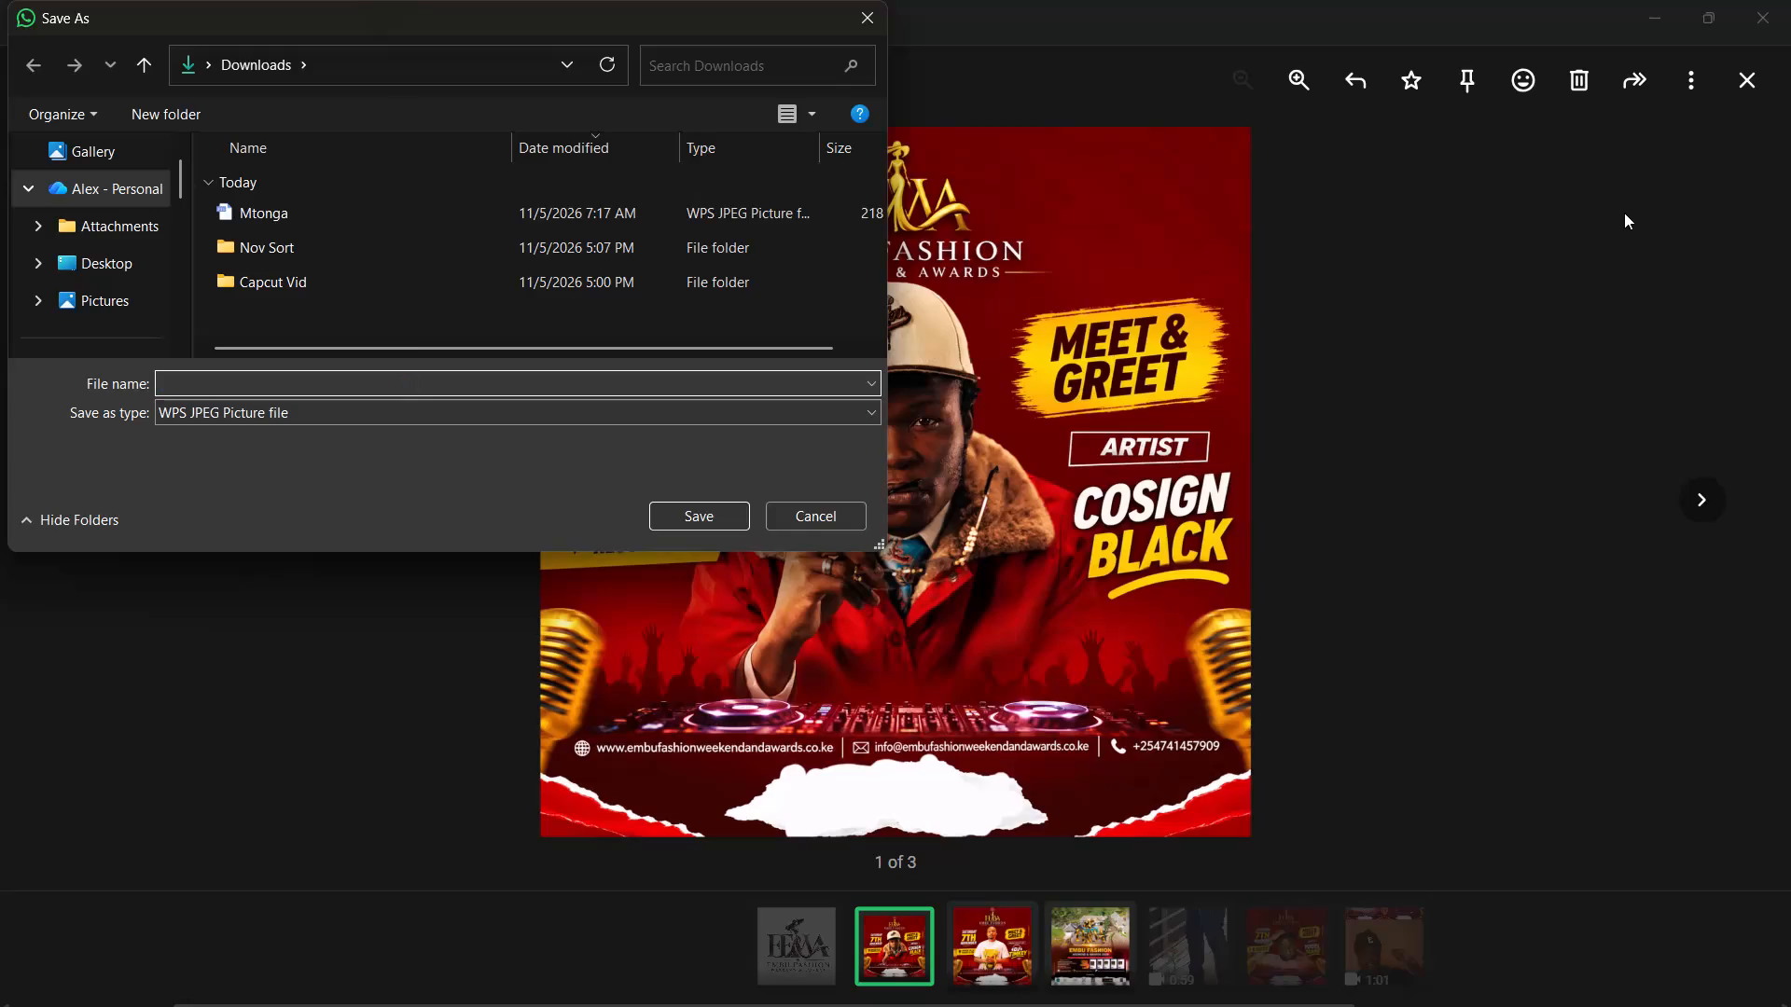
Enter "Cosign" as the file name for saving the Cosign Black Meet & Greet poster as a JPEG in Downloads.
type("Cos")
key("i")
type("gn")
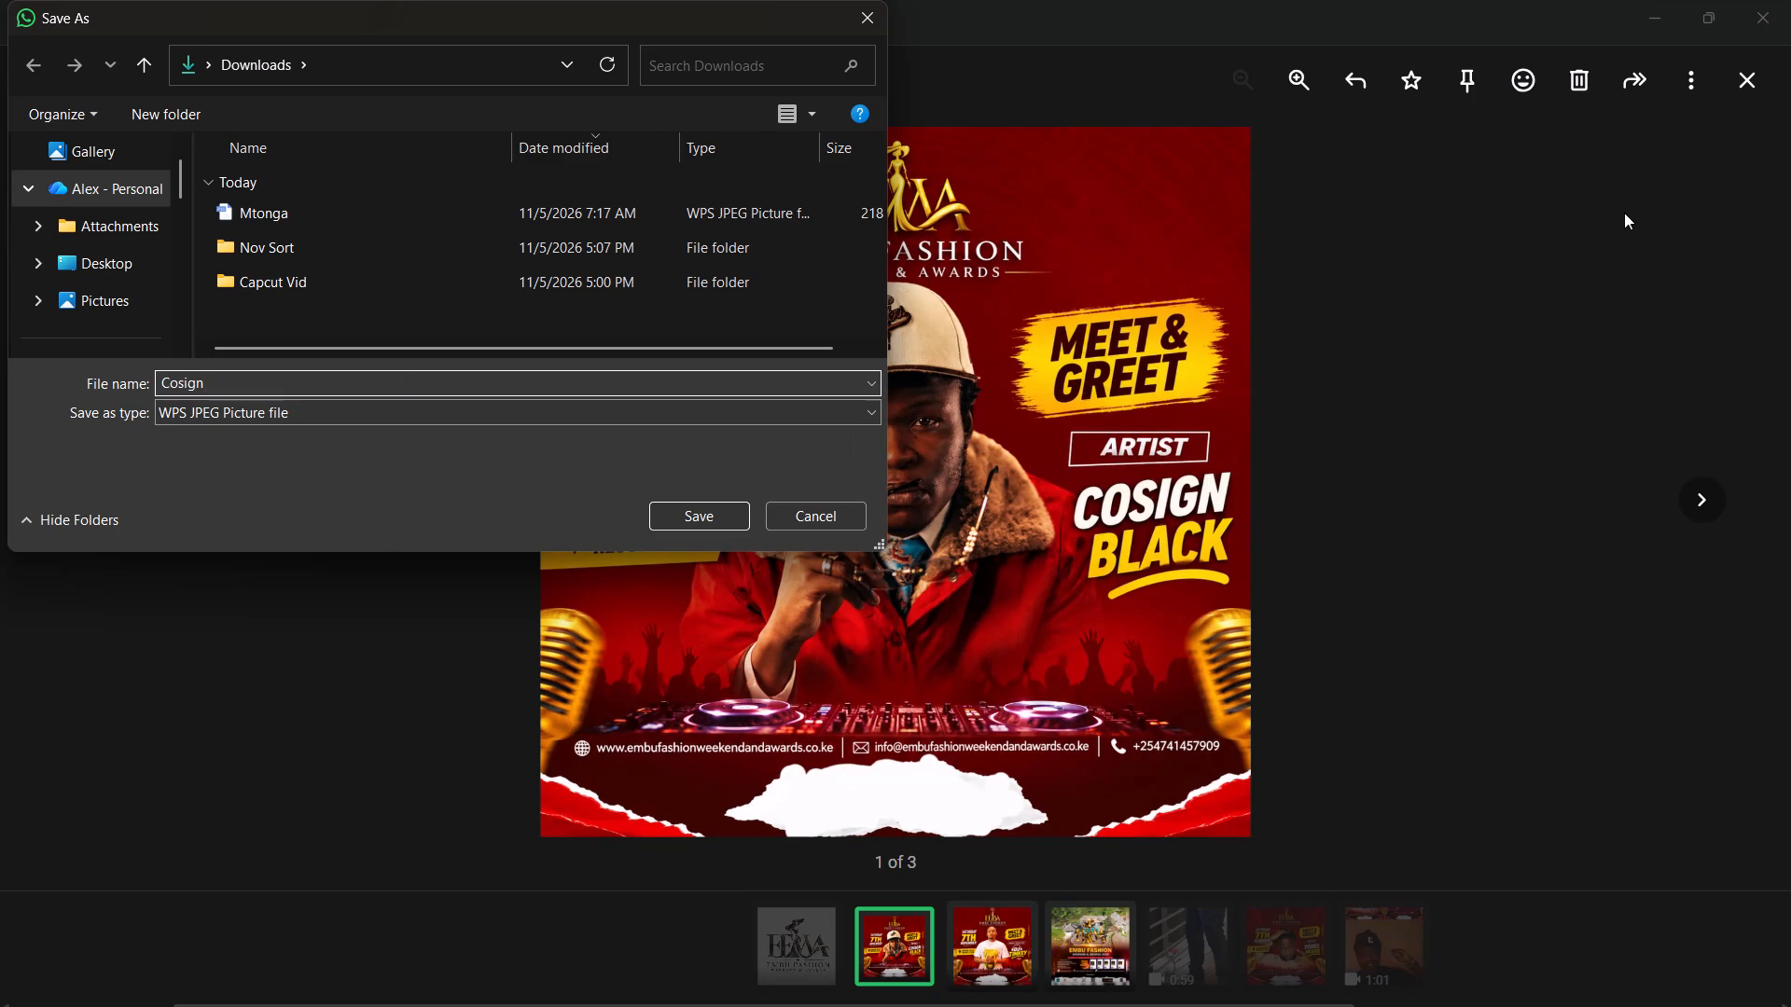
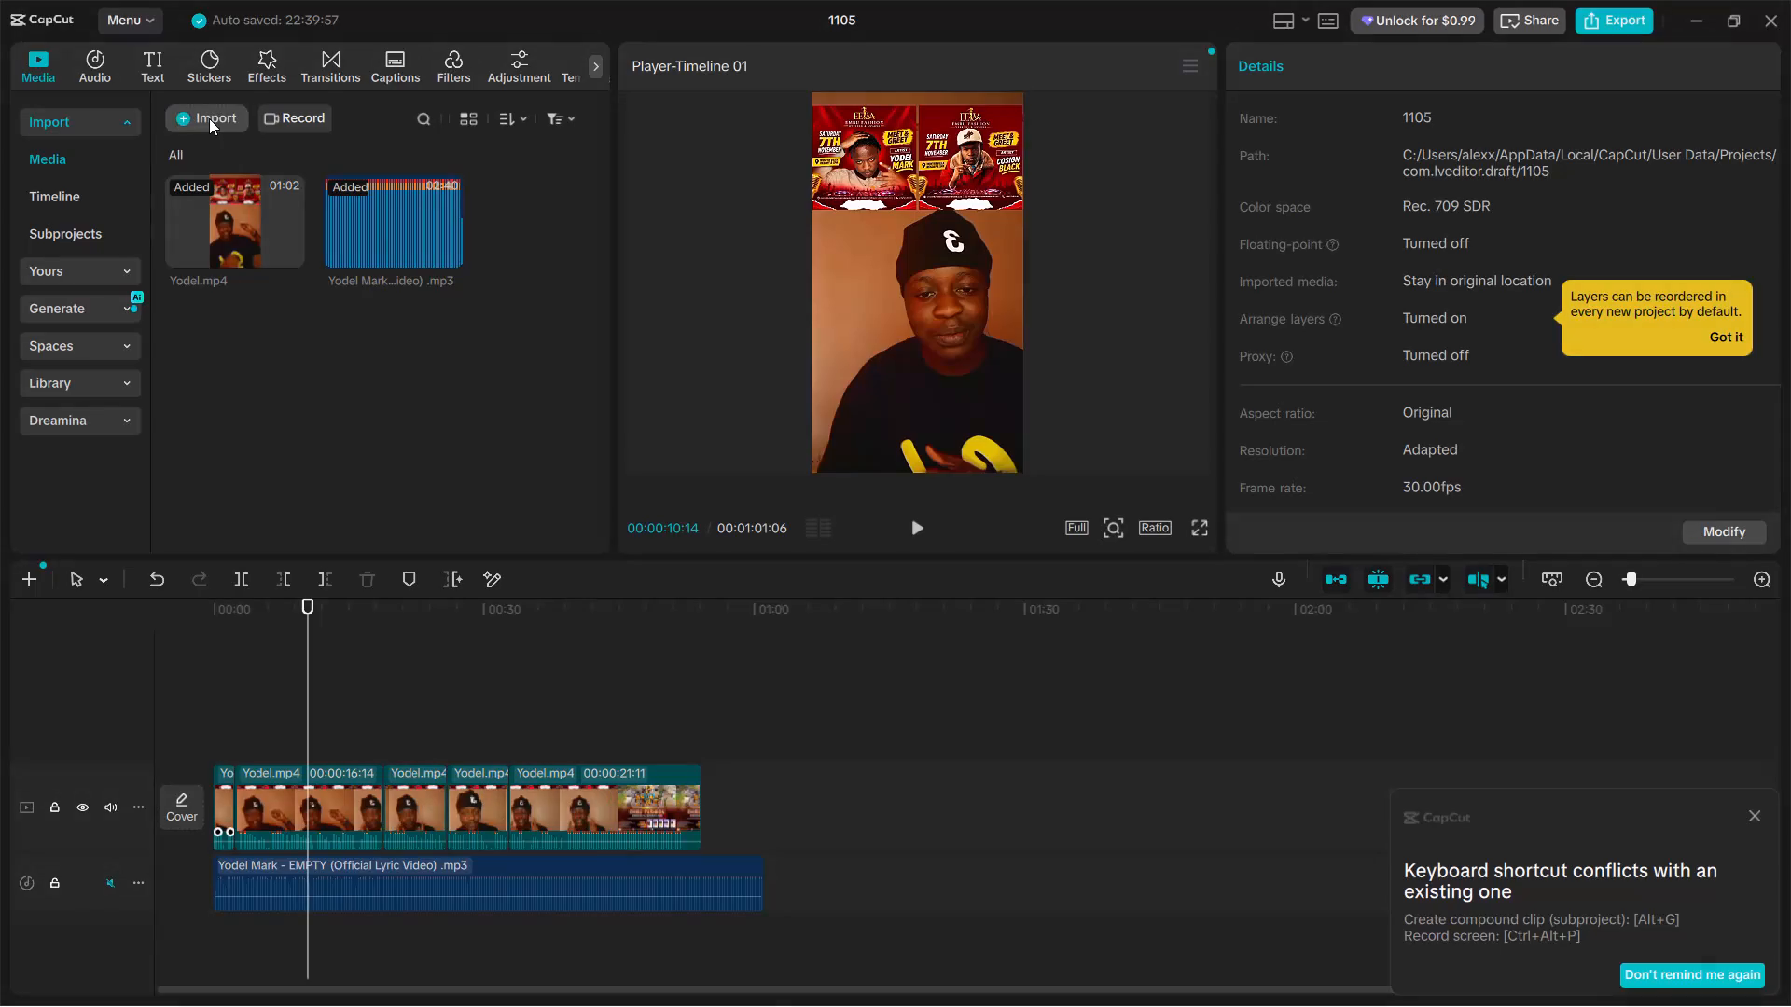
Import the Cosign poster image from Downloads and add it to the timeline after the first Yodel clip.
left_click(233, 167)
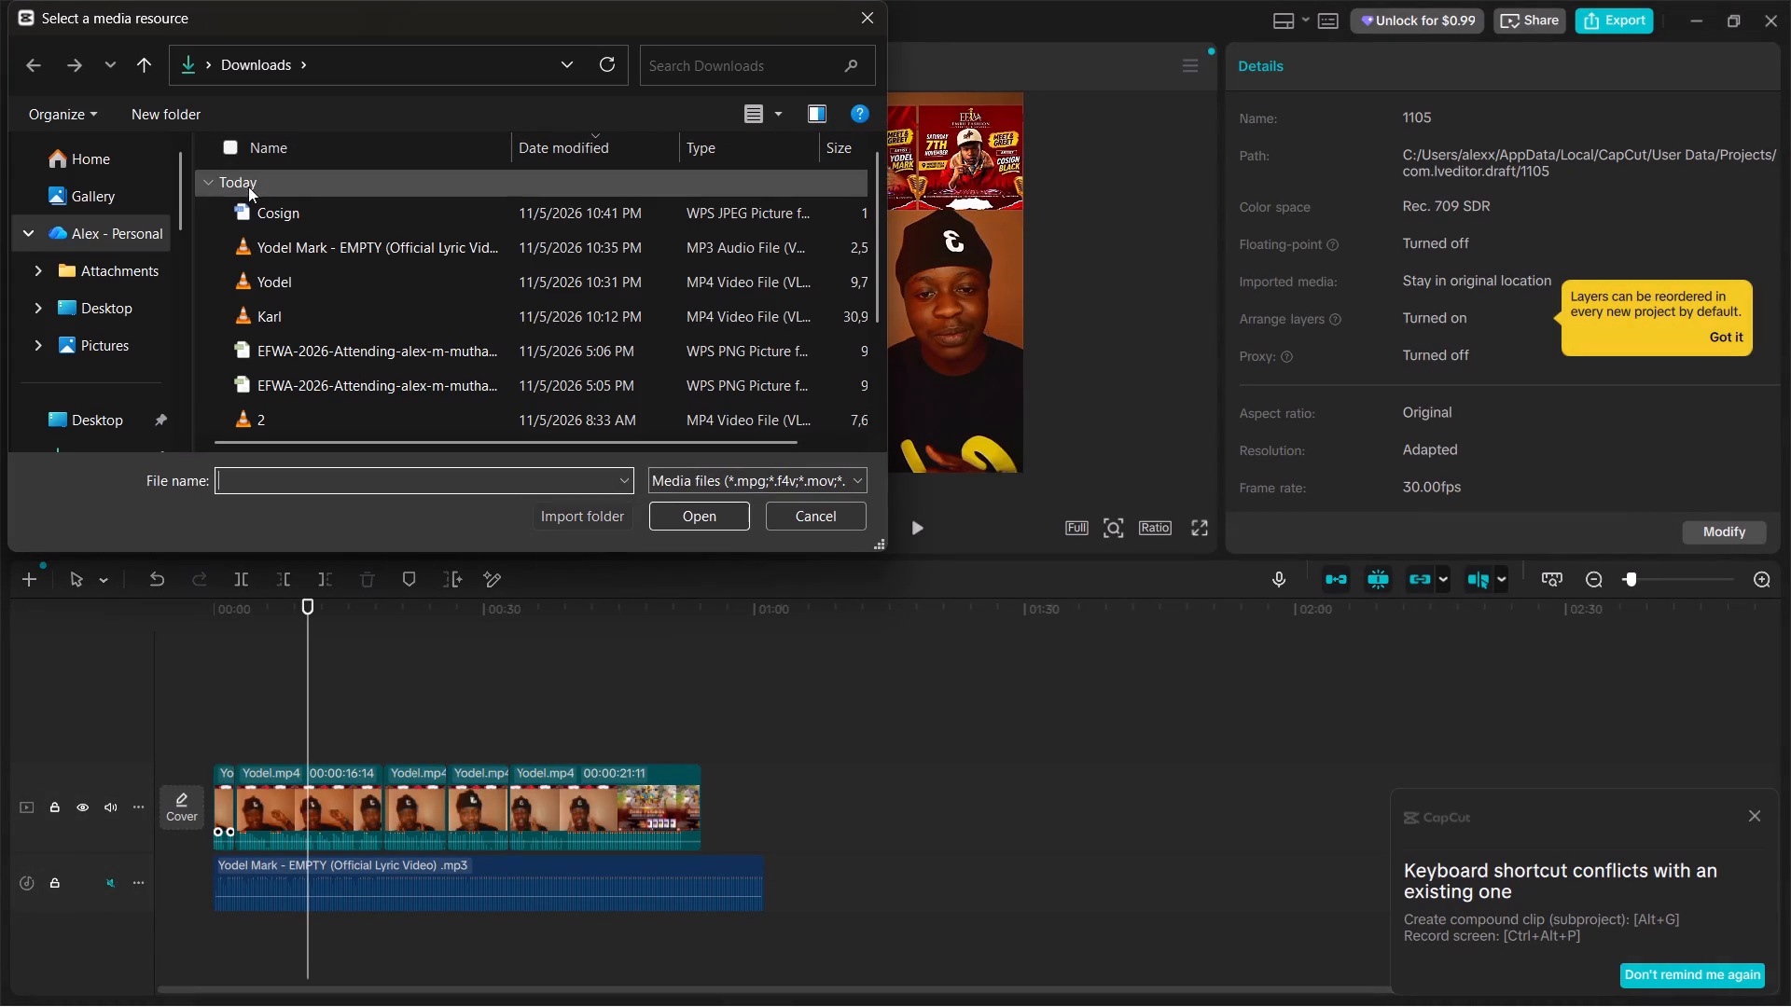
left_click(266, 211)
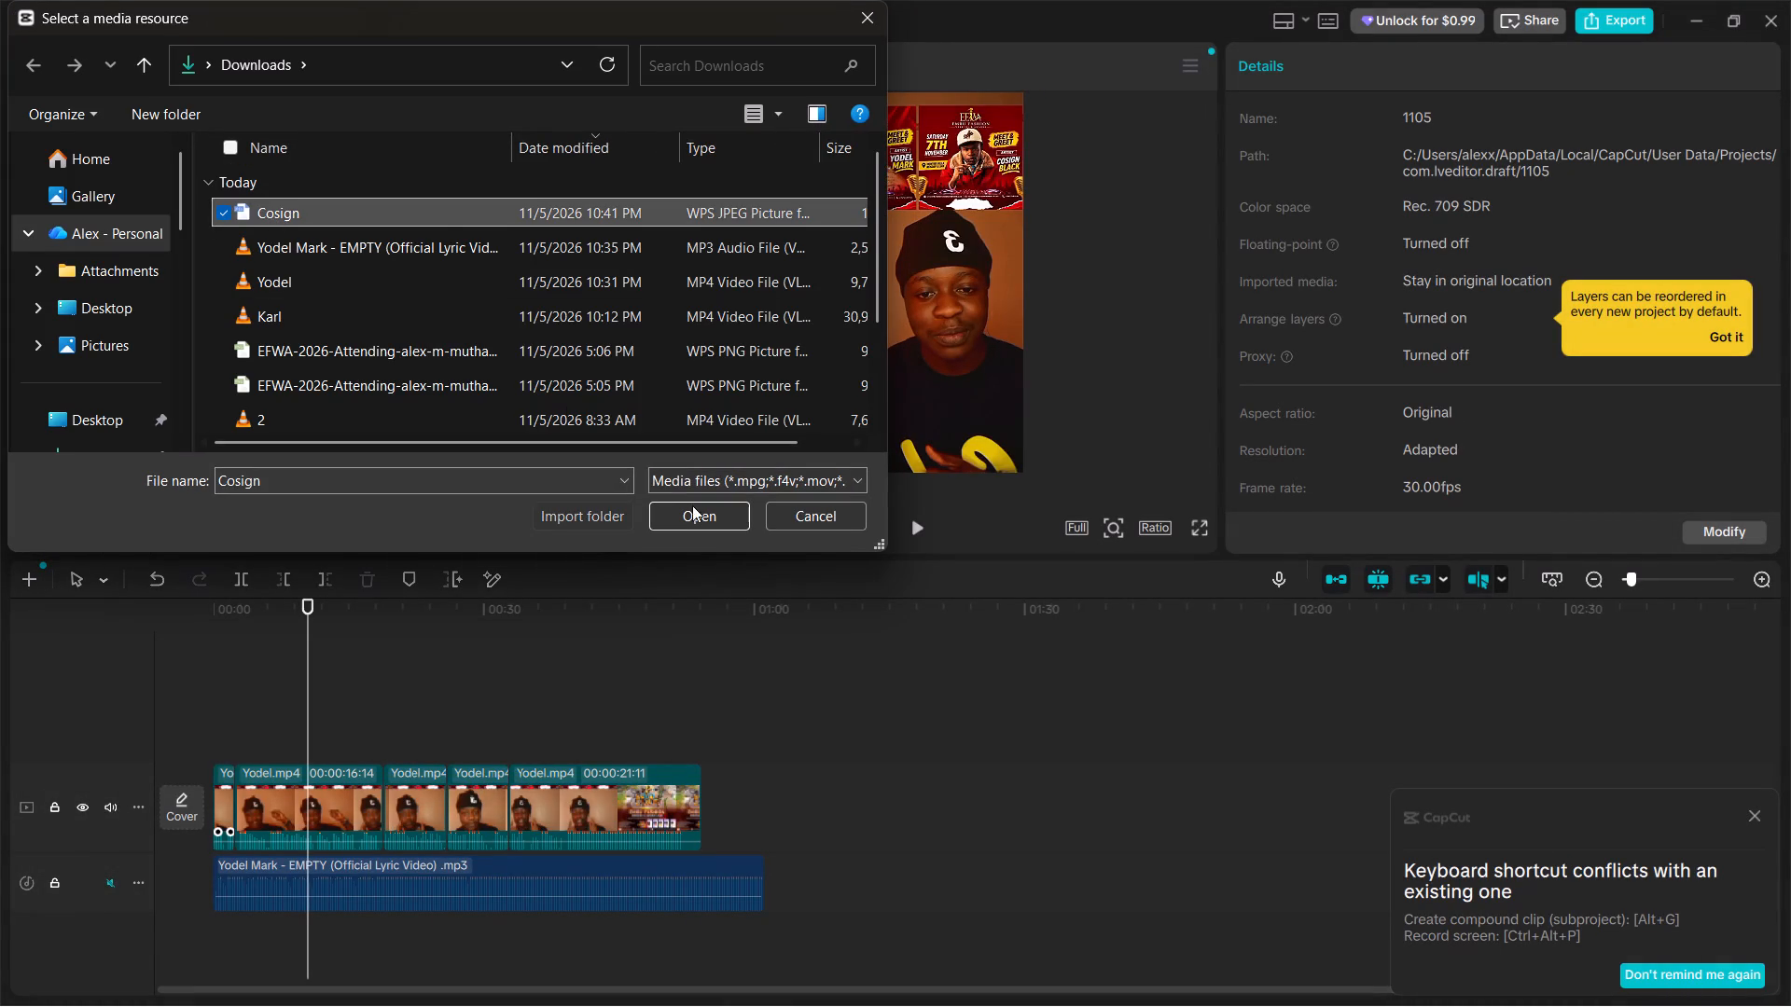
left_click(707, 524)
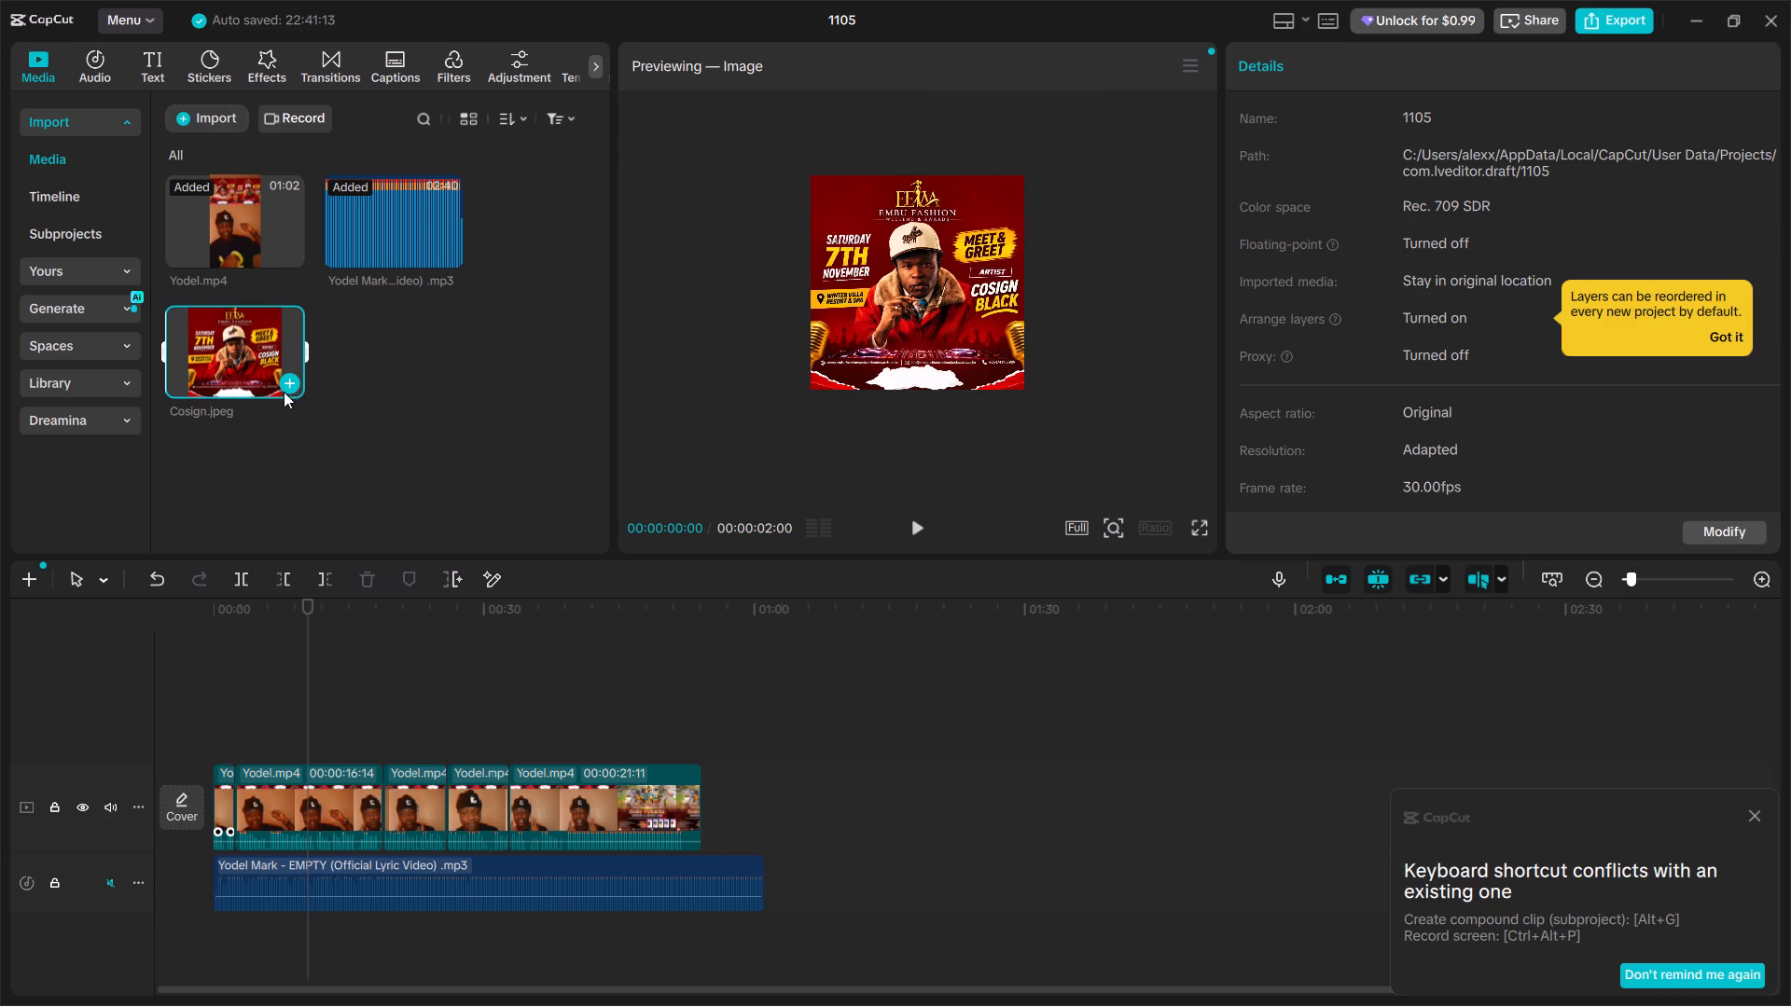
left_click(291, 386)
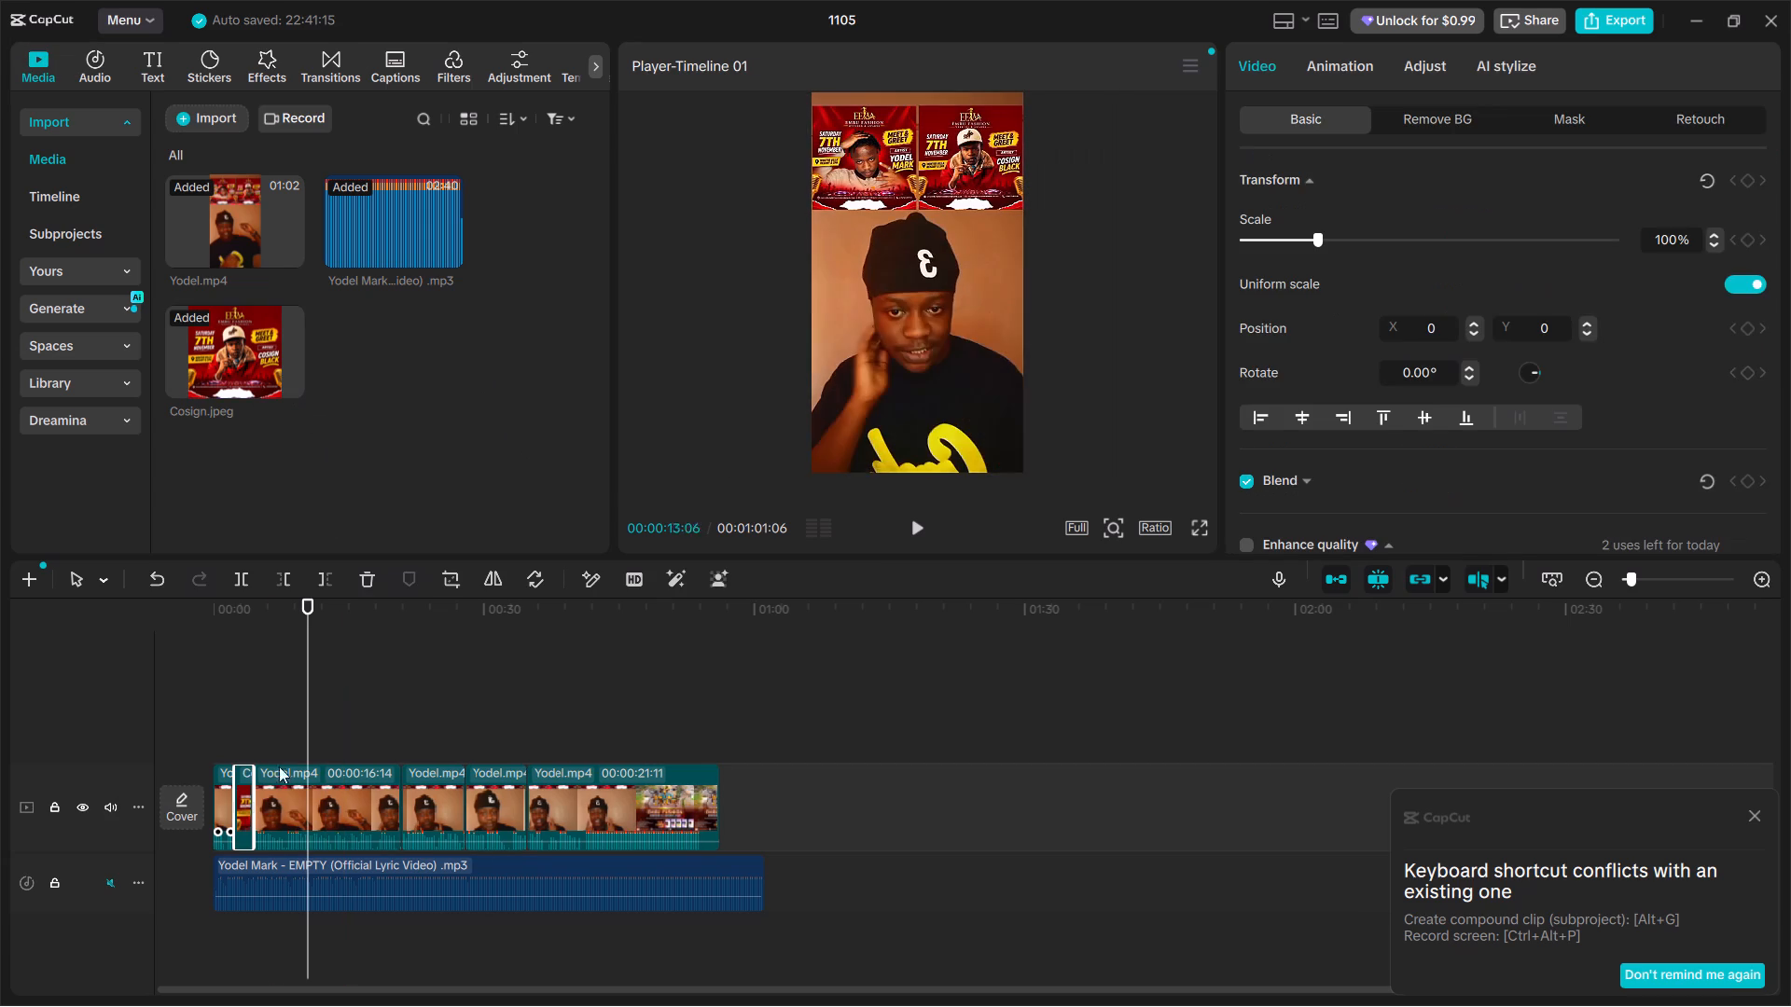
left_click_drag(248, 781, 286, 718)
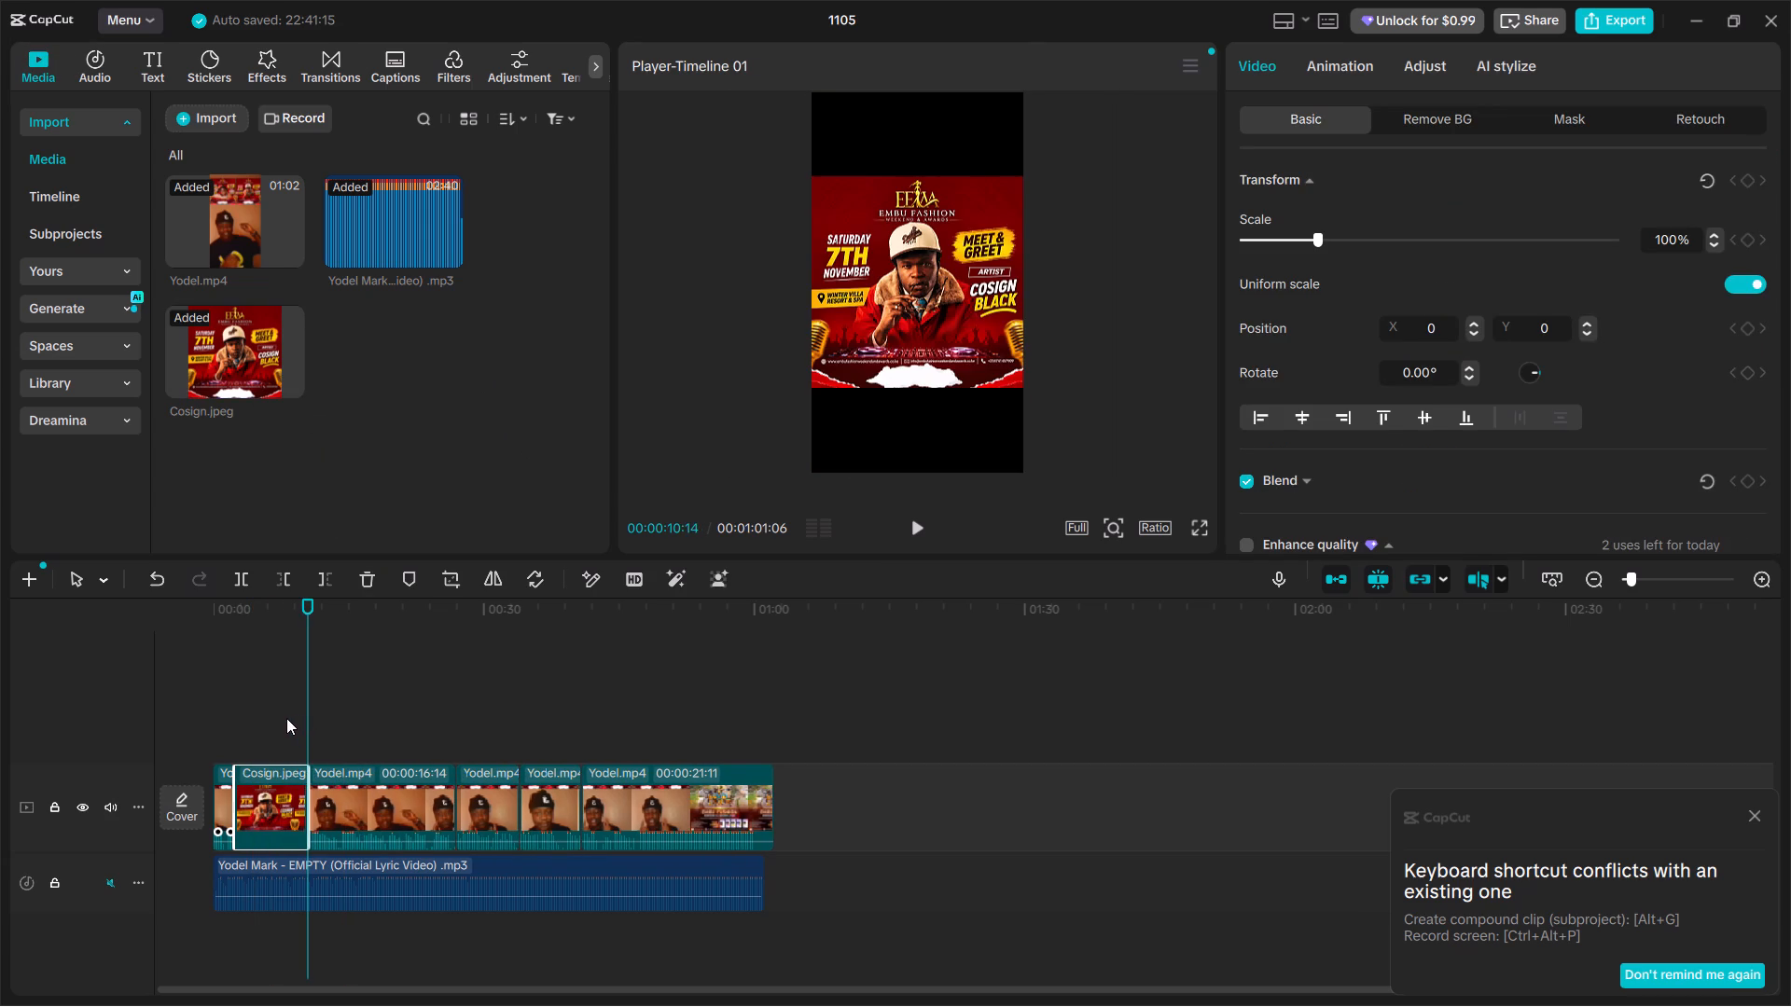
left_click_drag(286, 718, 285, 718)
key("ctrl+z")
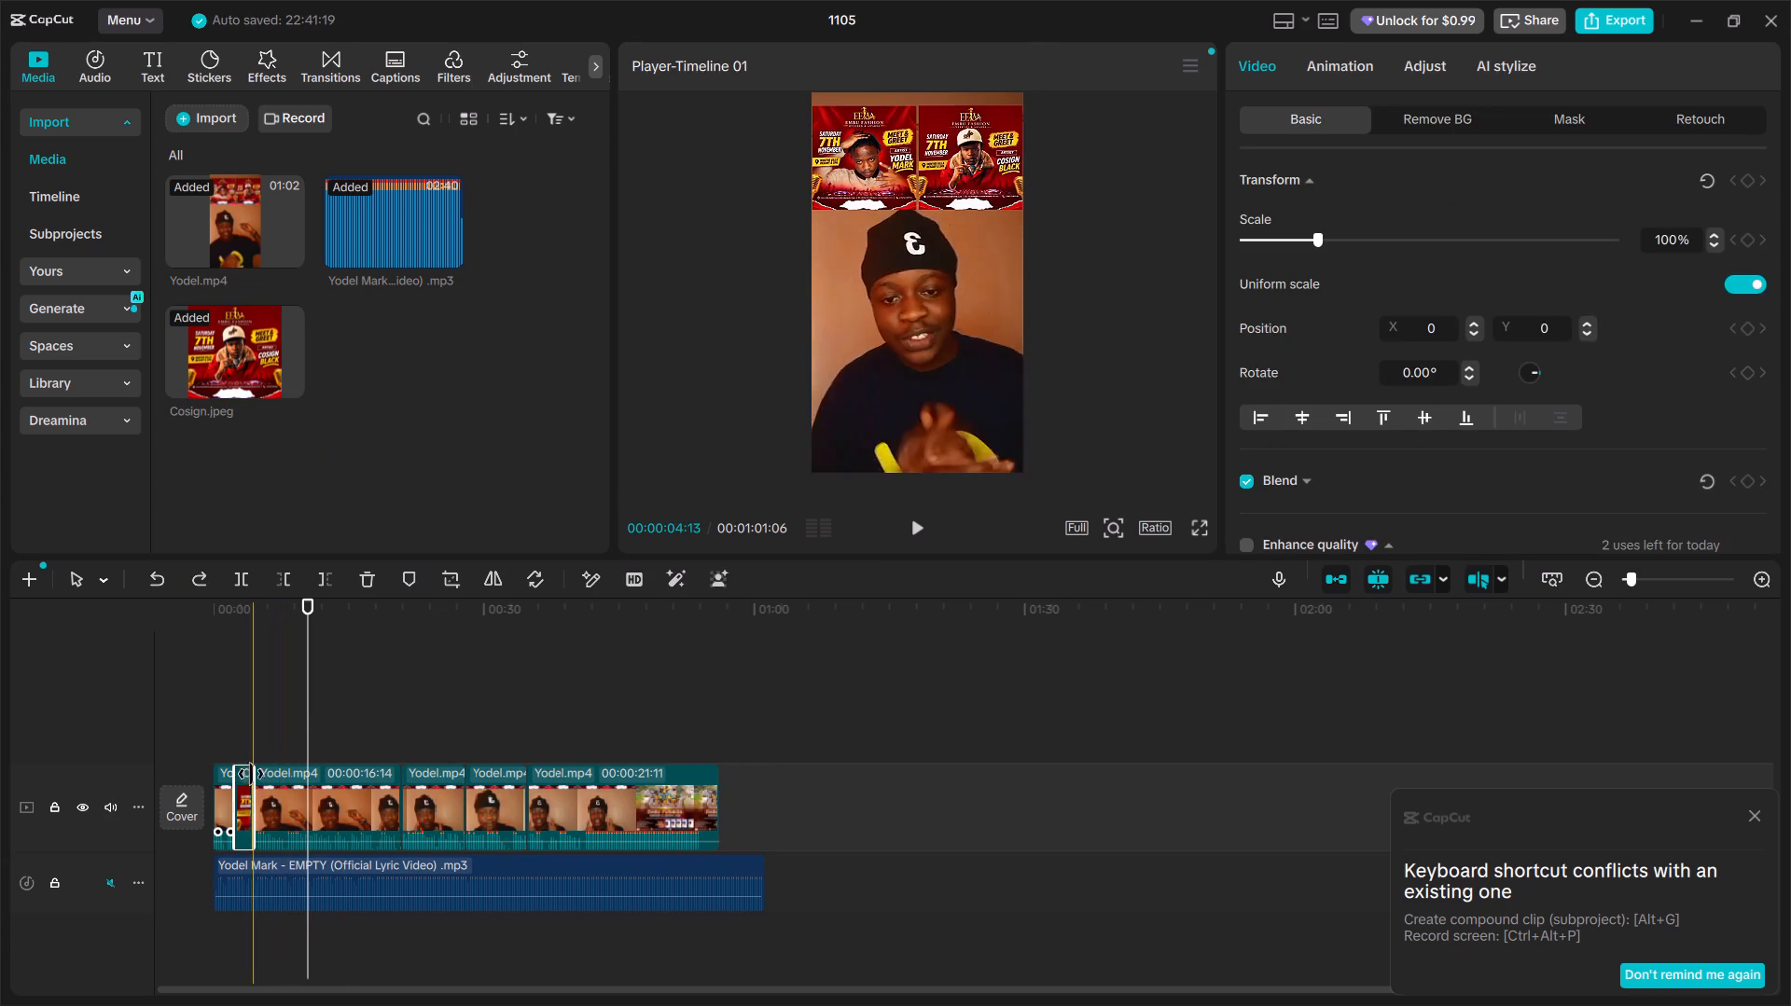
Move the Cosign poster clip onto its own overlay track above the Yodel video, starting at about 11 seconds.
left_click_drag(244, 784, 328, 703)
left_click_drag(338, 720, 348, 725)
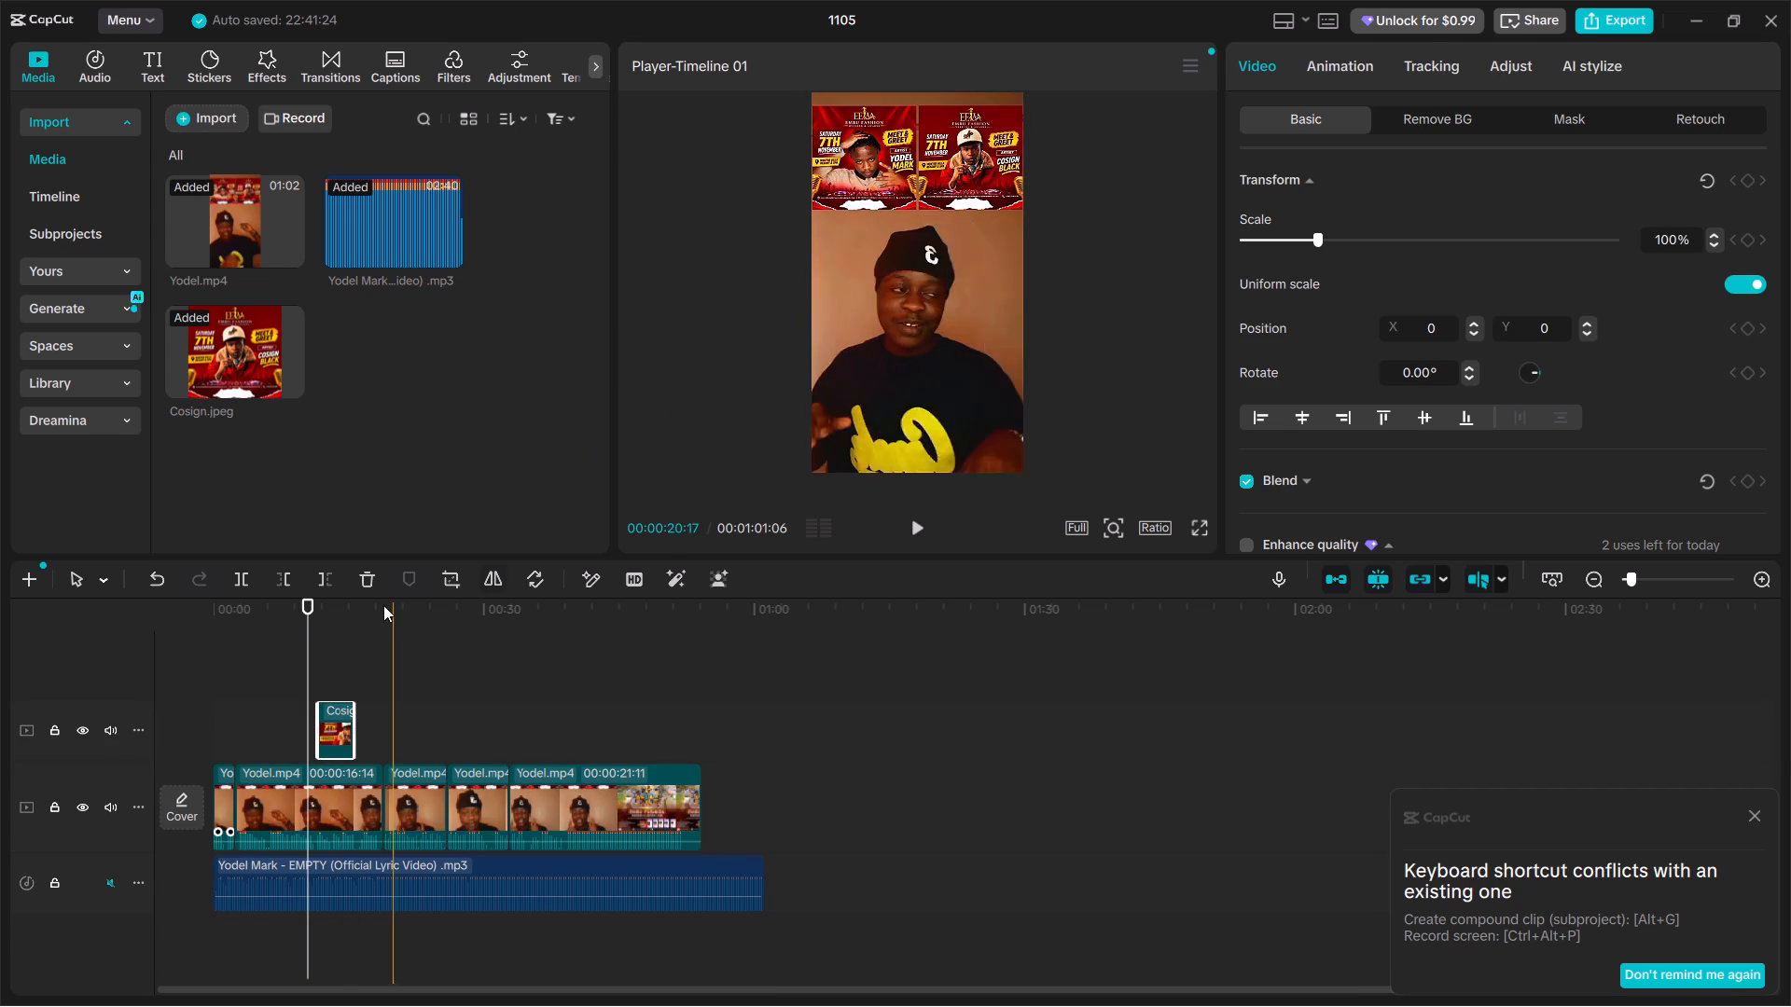
left_click(337, 716)
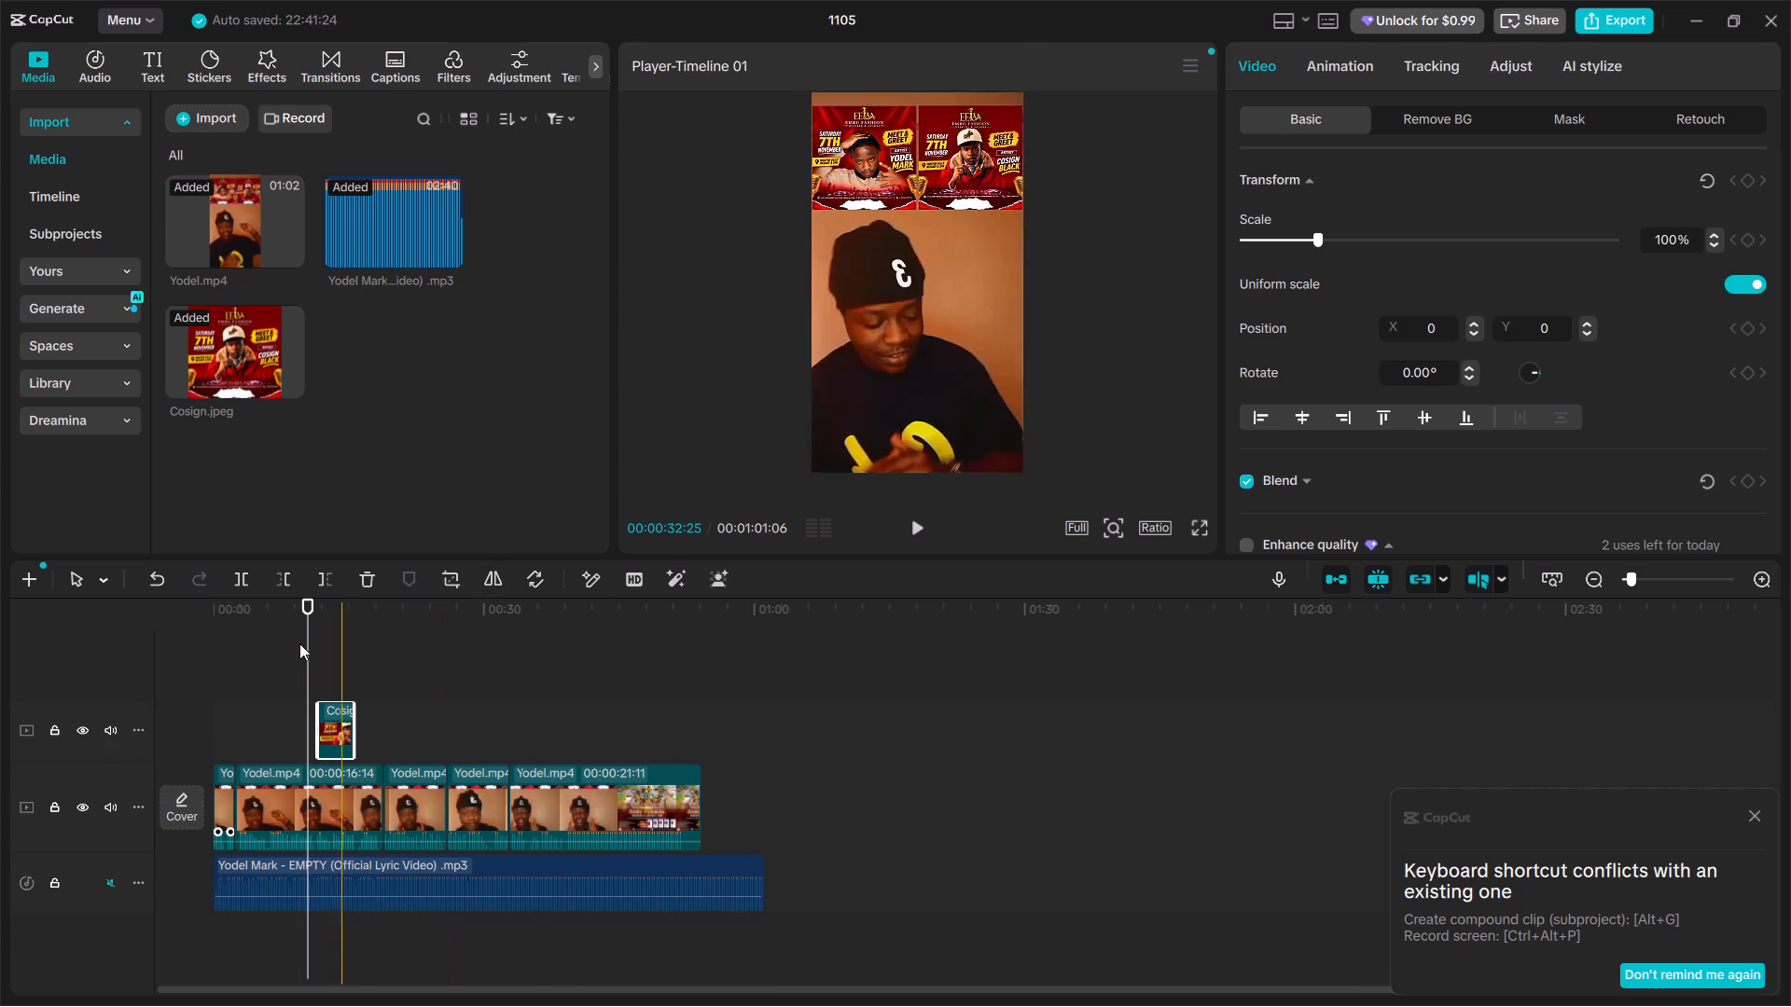
Play the edit from the start to find the poster's cue, and retrim the Cosign clip to span about 8.5 to 12.5 seconds.
left_click_drag(316, 608, 186, 623)
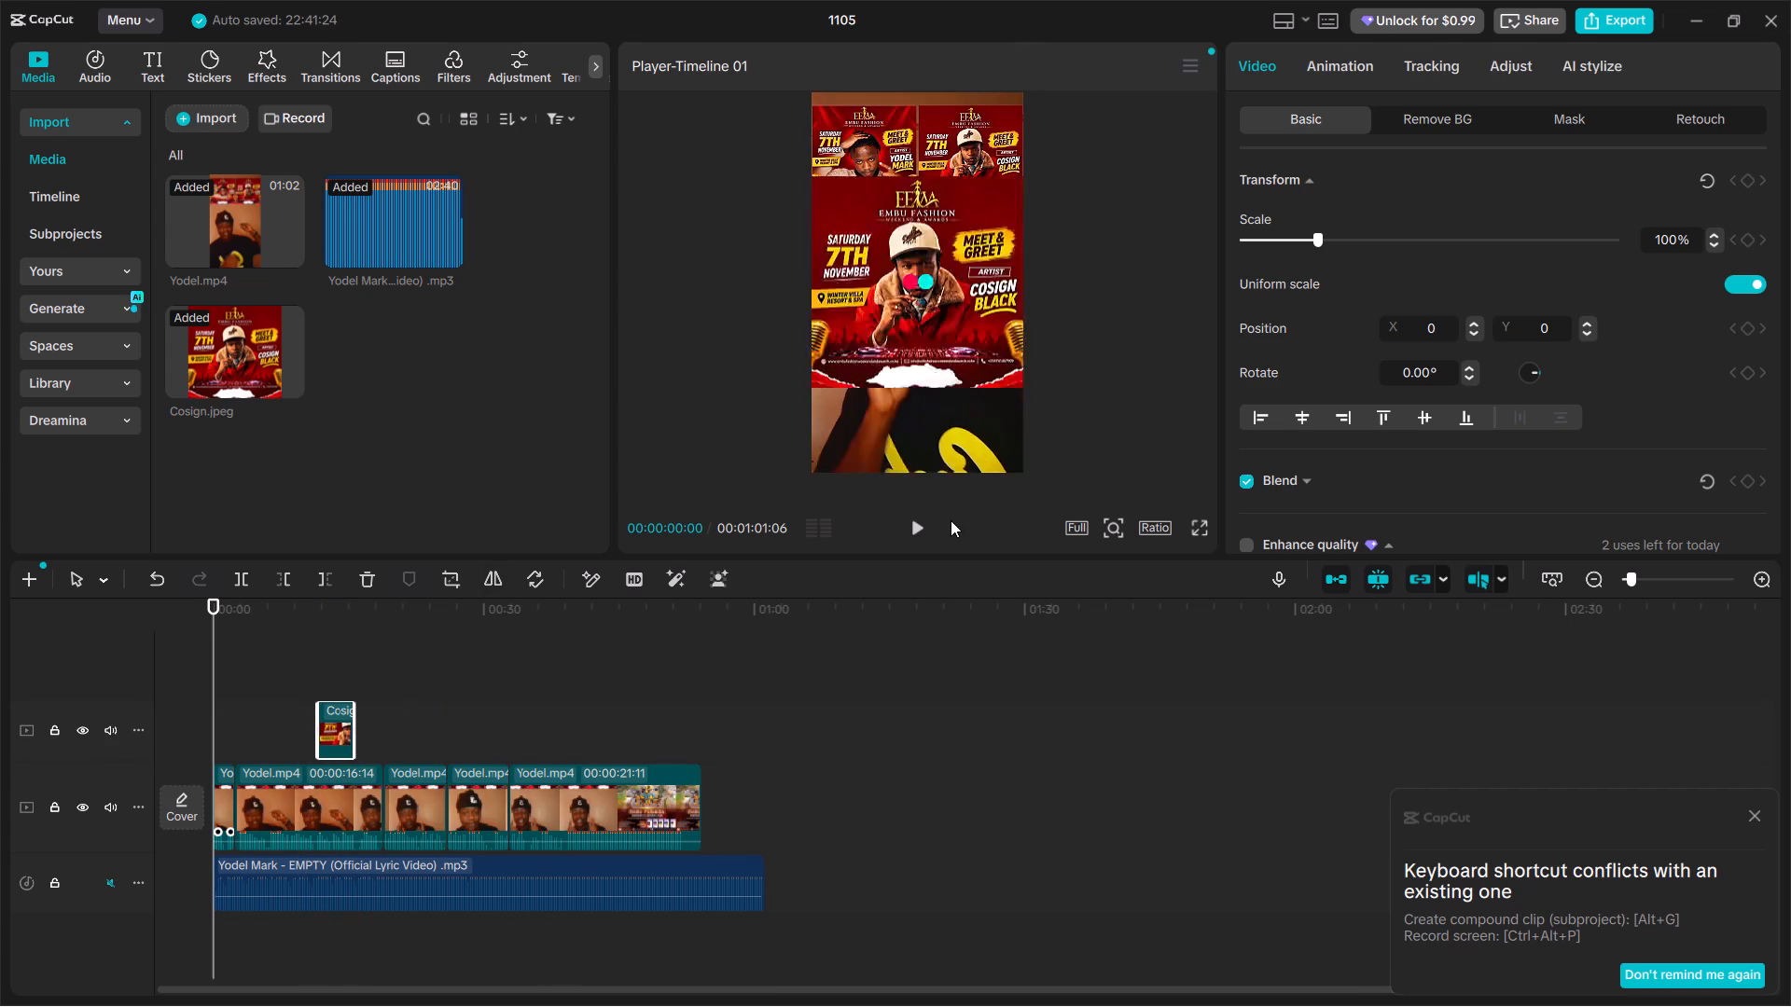
left_click(921, 522)
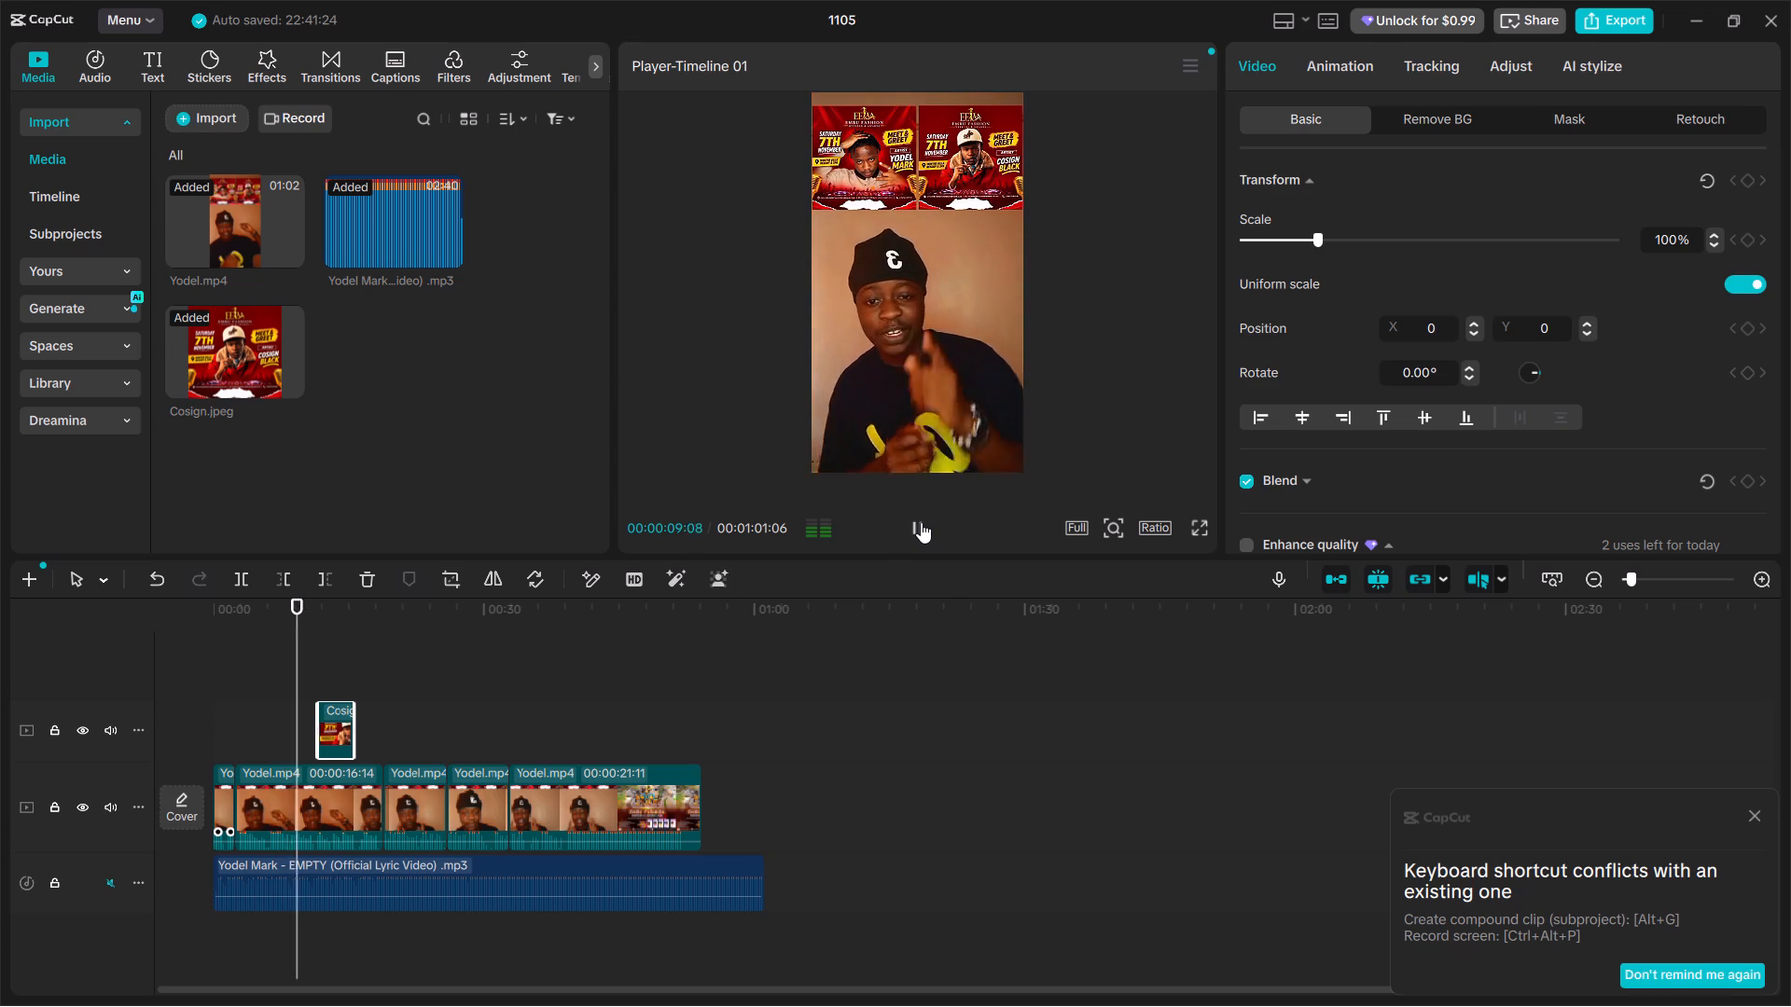
left_click(921, 522)
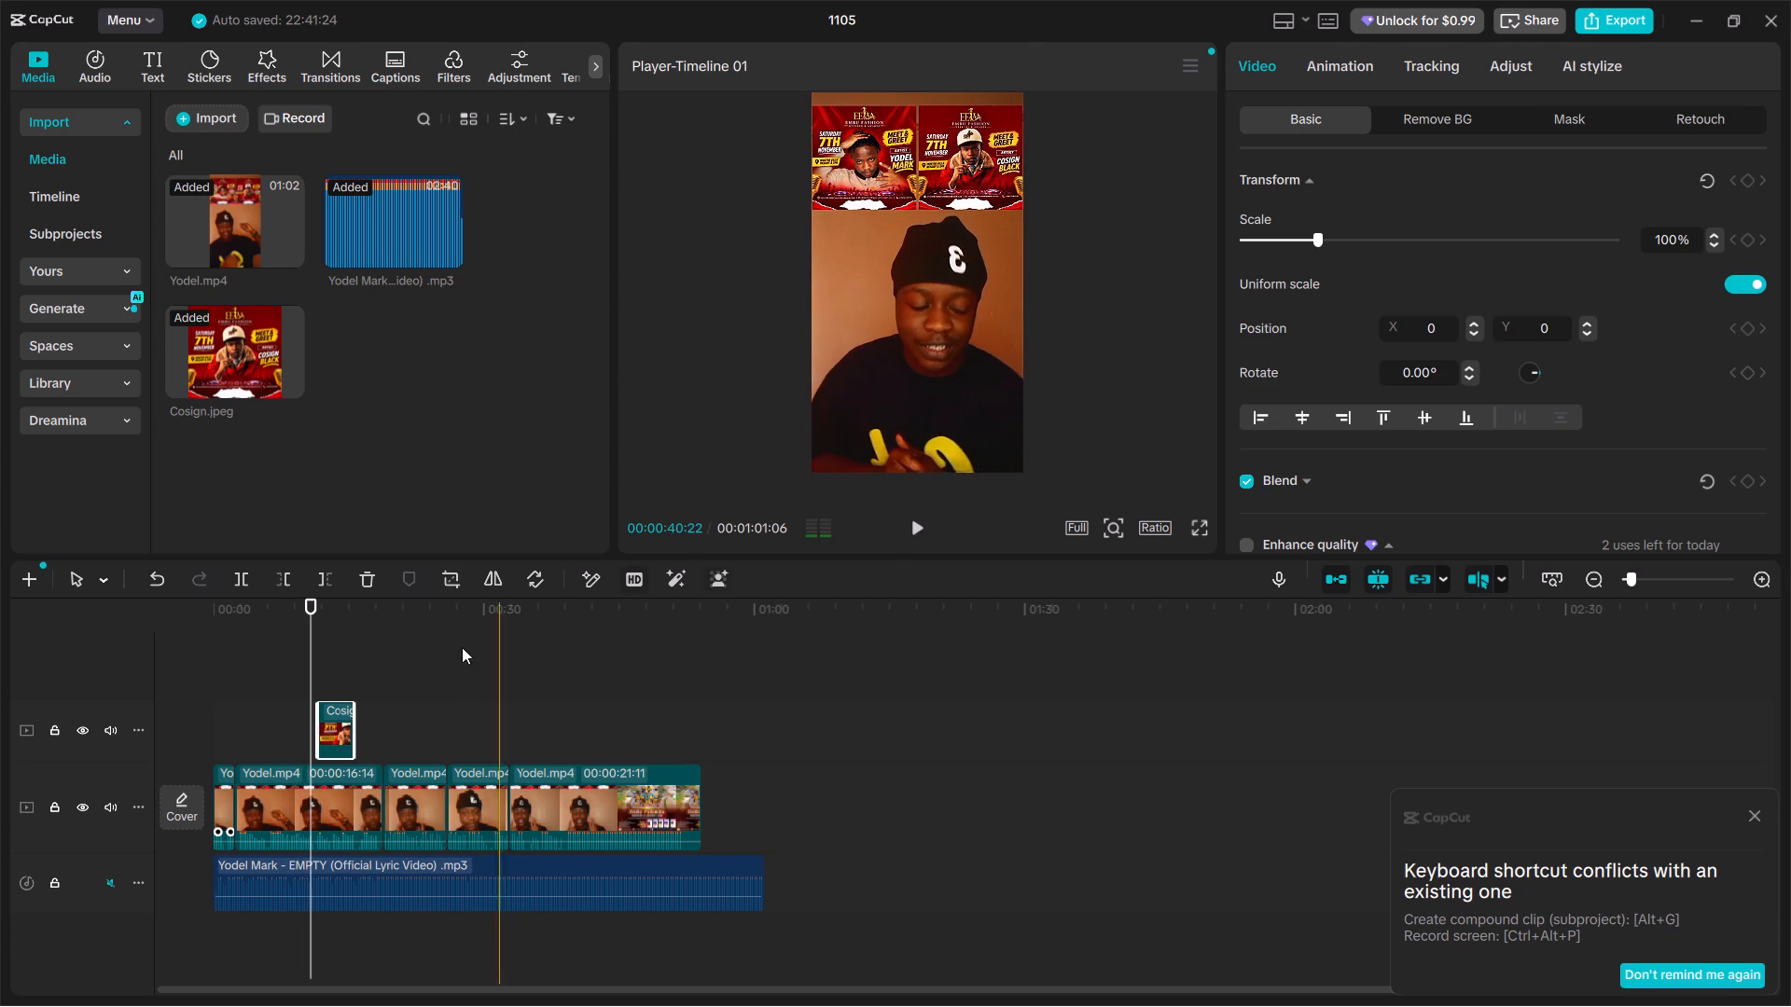
left_click_drag(326, 720, 309, 720)
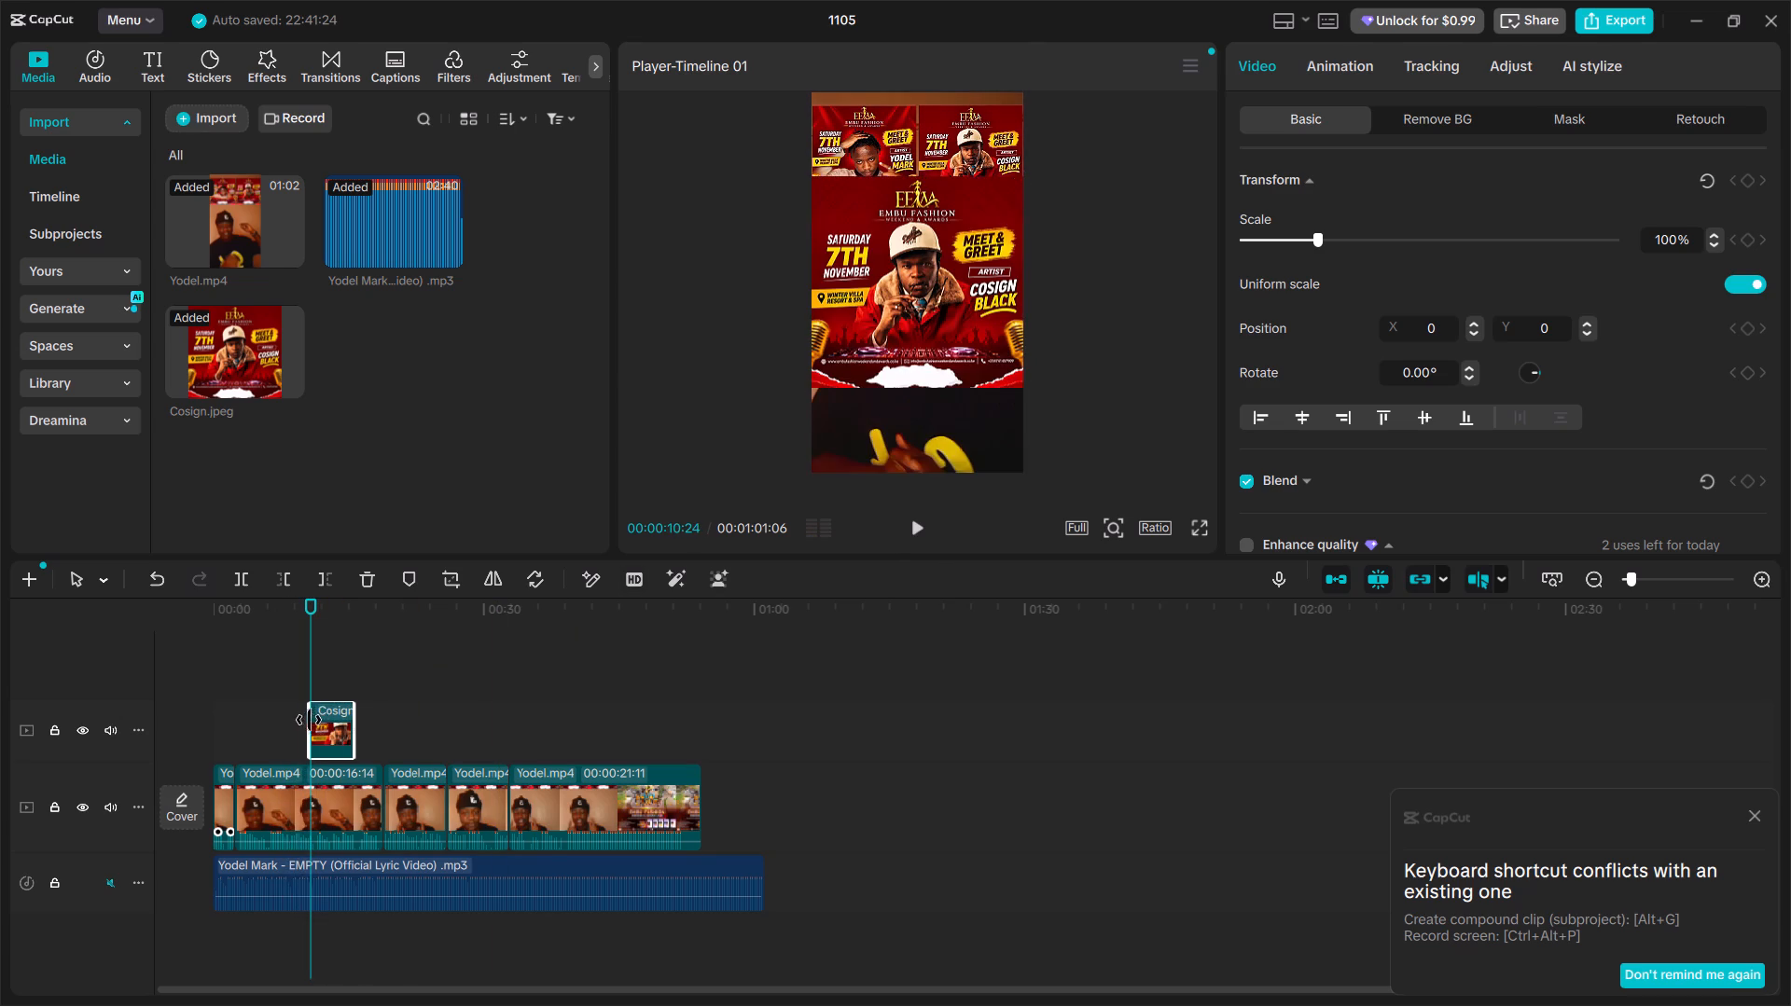
left_click_drag(309, 720, 301, 720)
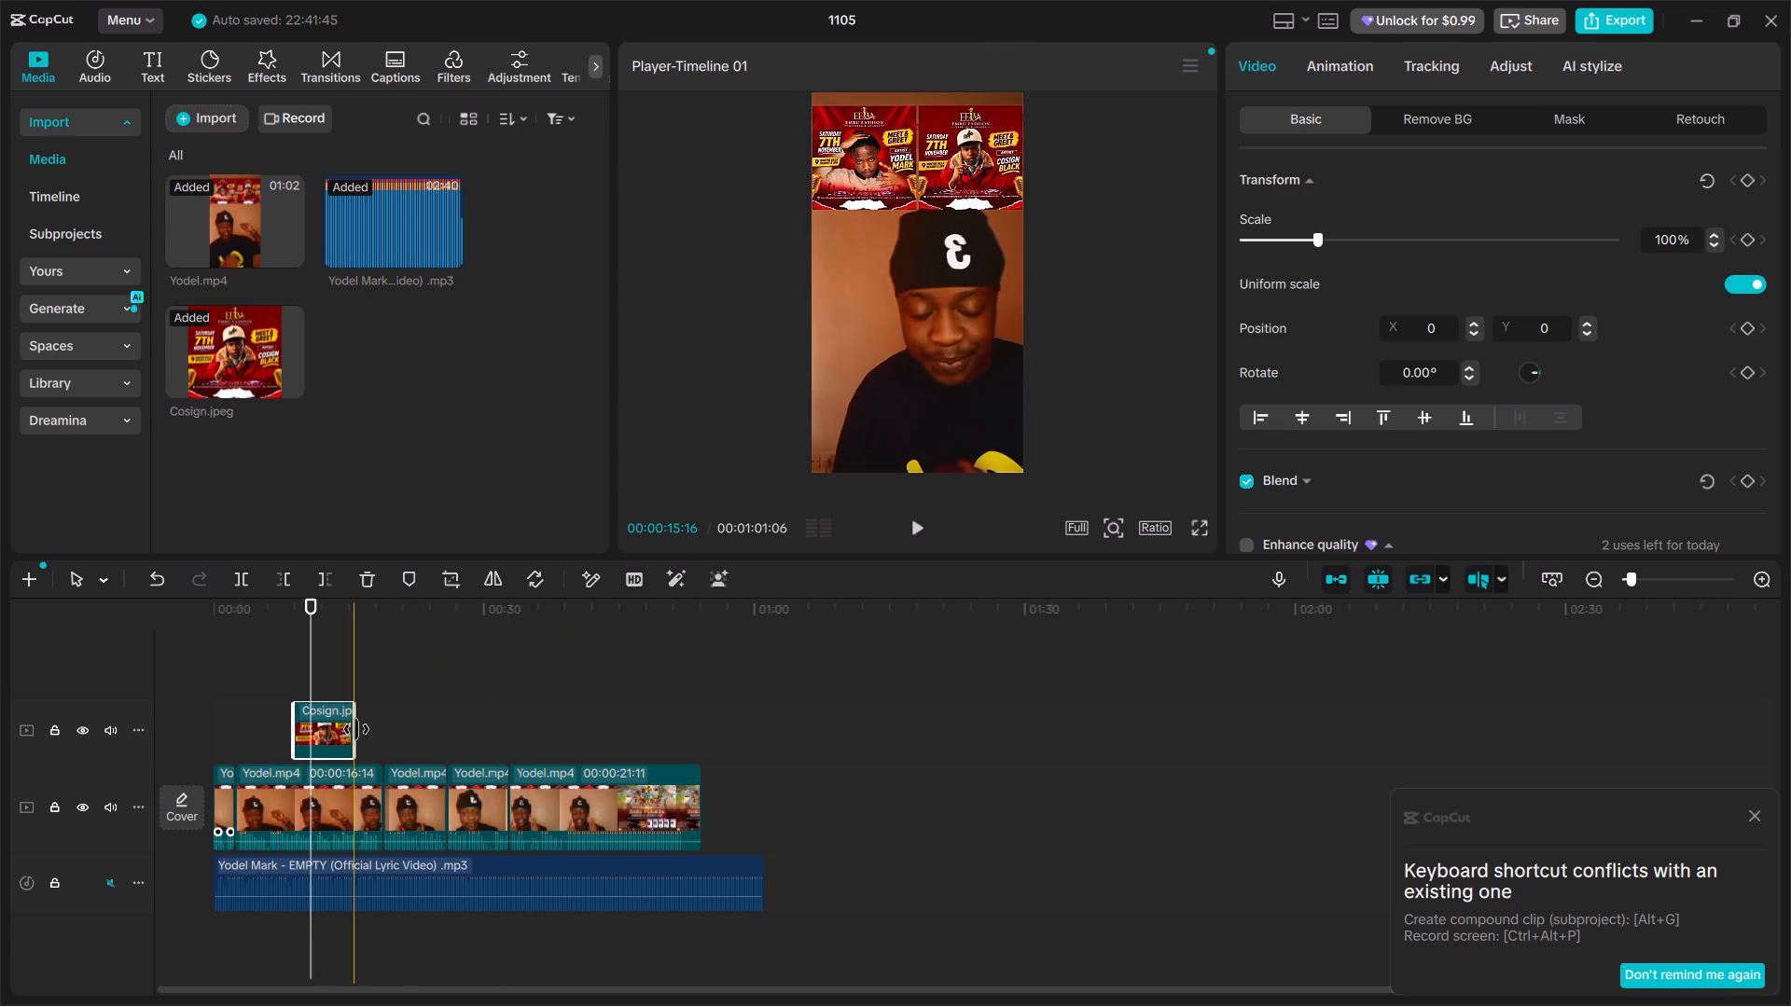
left_click_drag(349, 728, 322, 726)
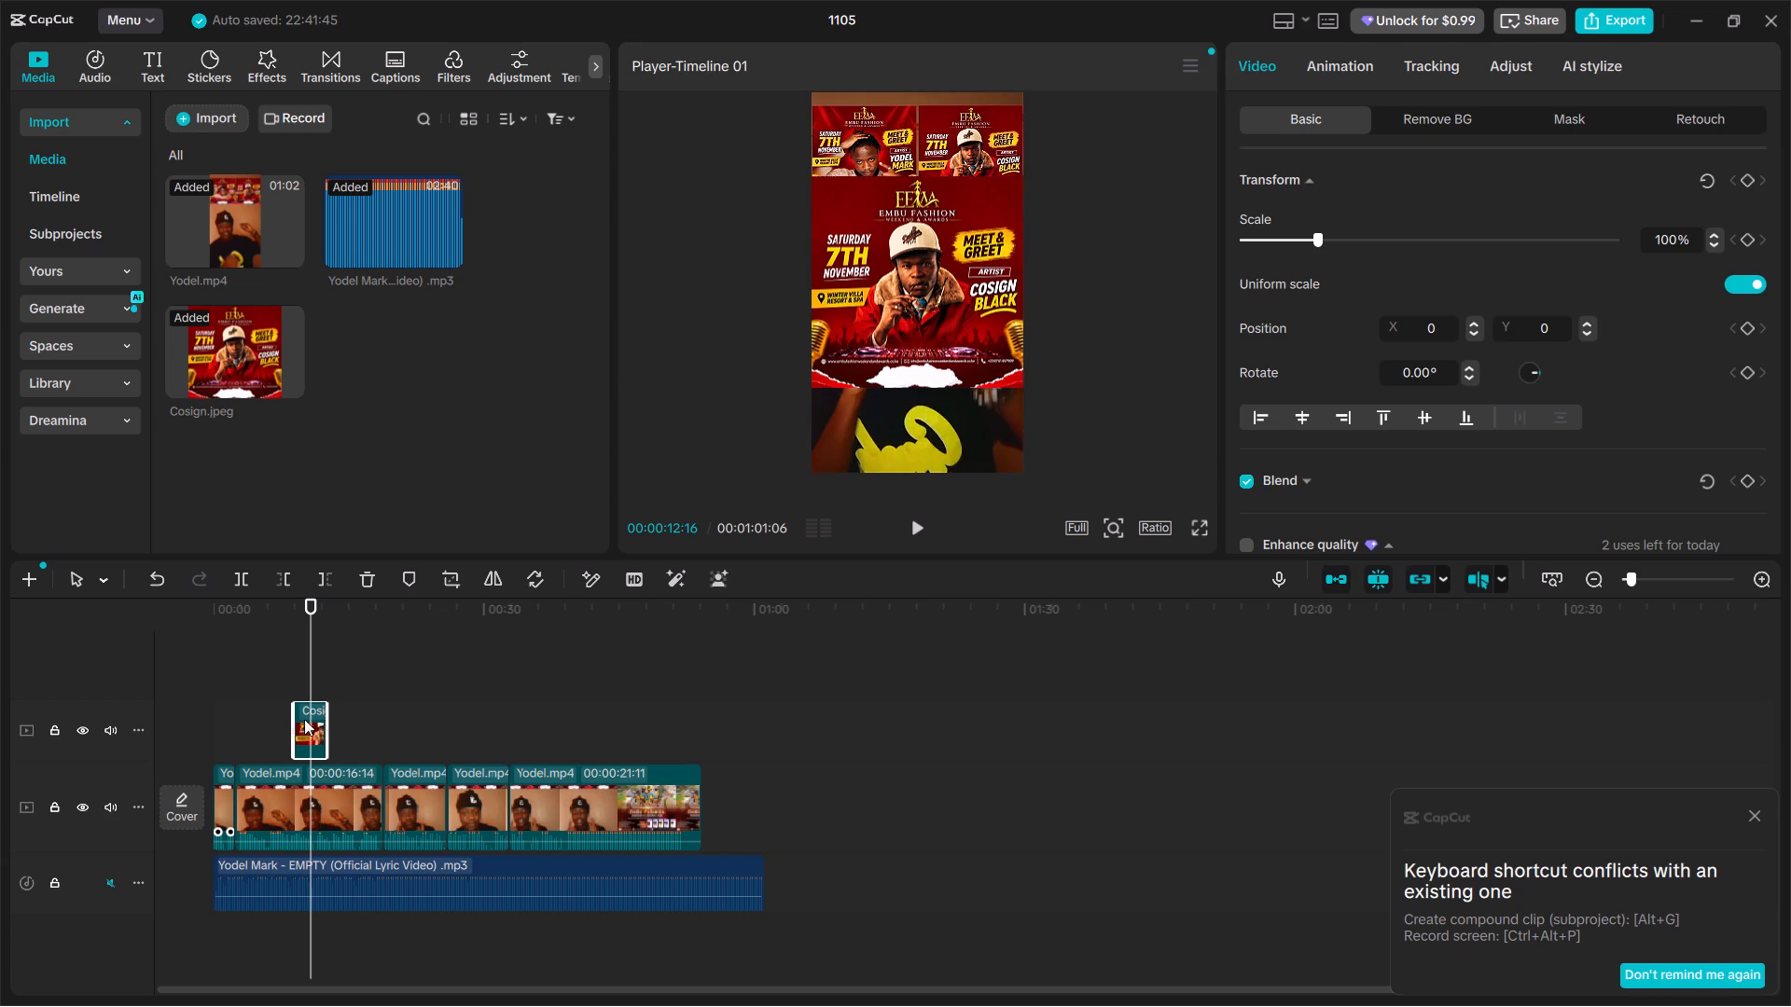
Readjust both ends of the Cosign poster clip around the cue, giving it a duration of 00:00:02:17.
double_click(323, 729)
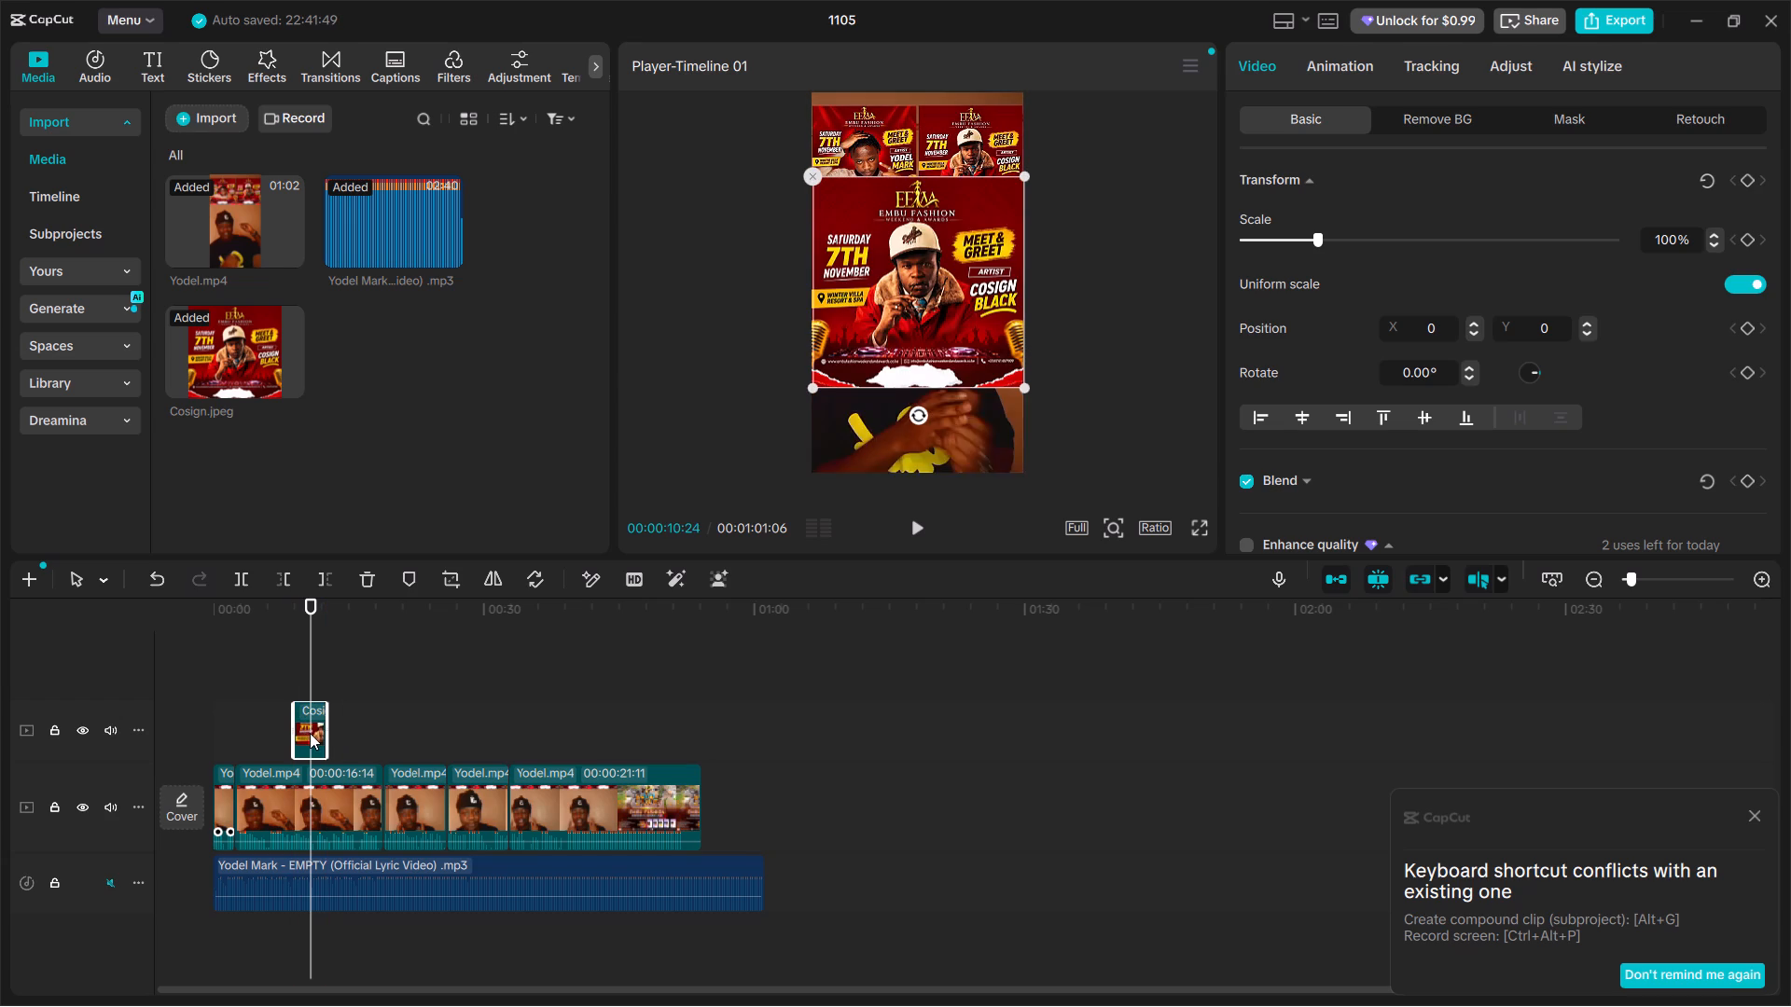
left_click(298, 725)
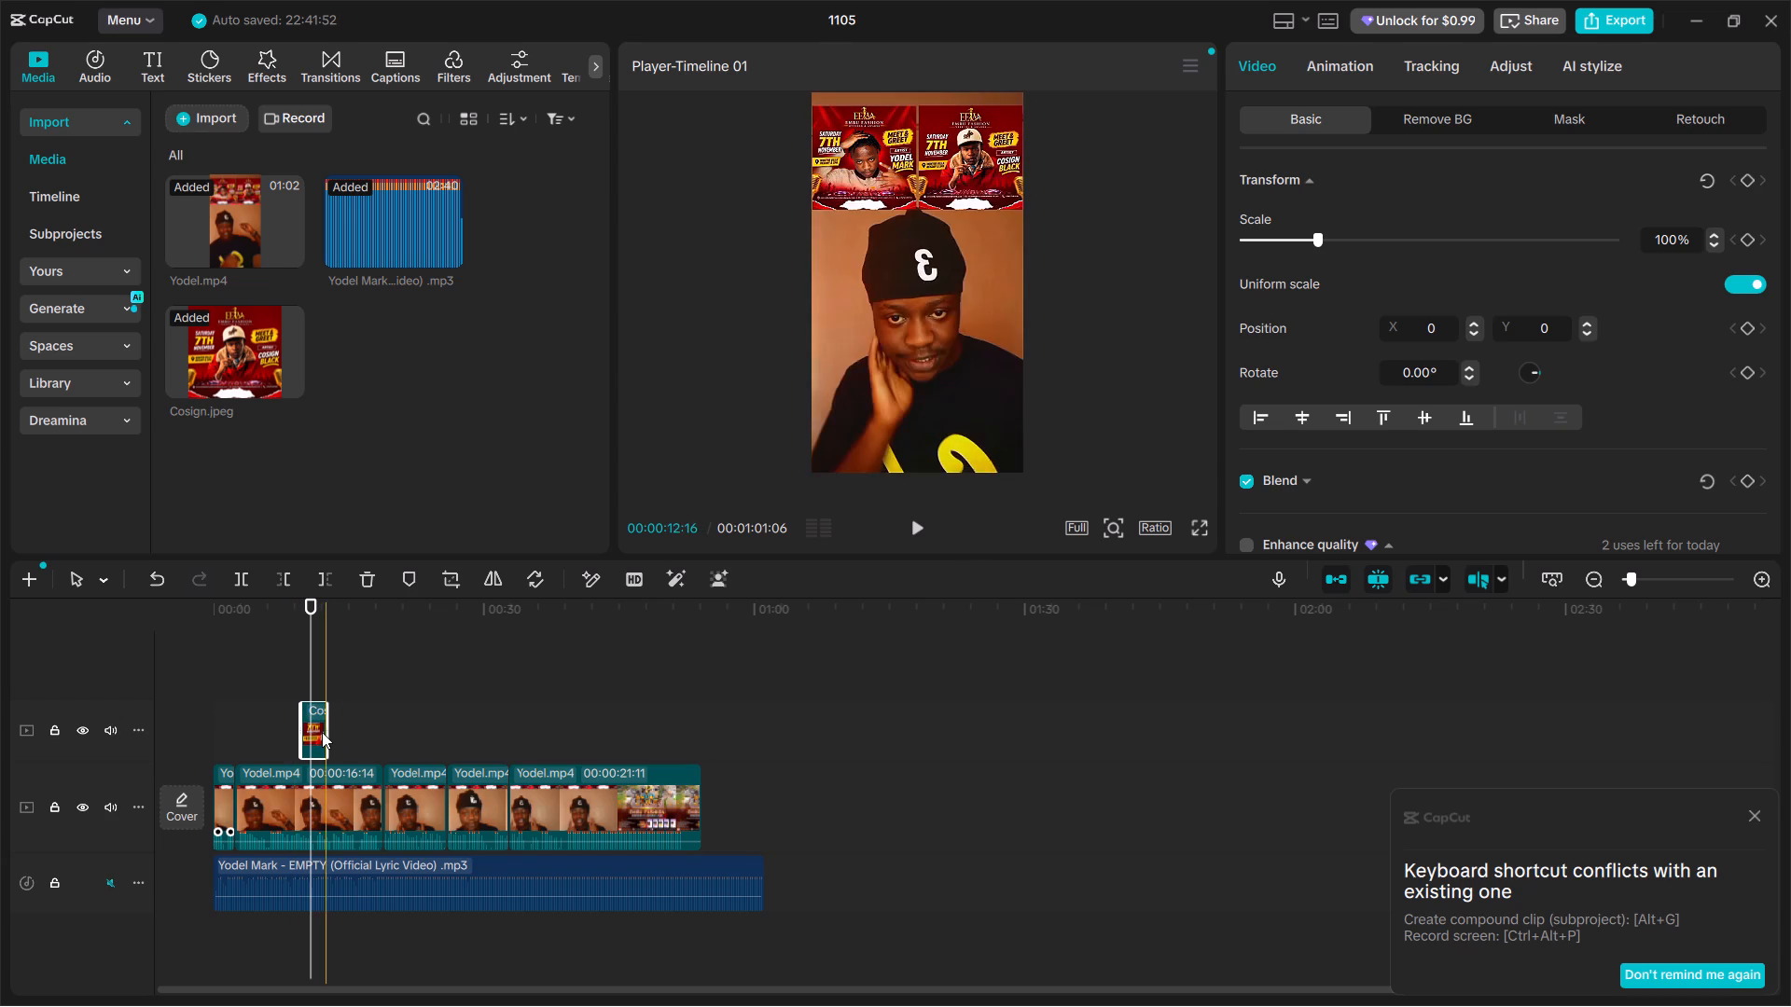
left_click(322, 732)
left_click_drag(318, 731, 330, 735)
left_click(326, 732)
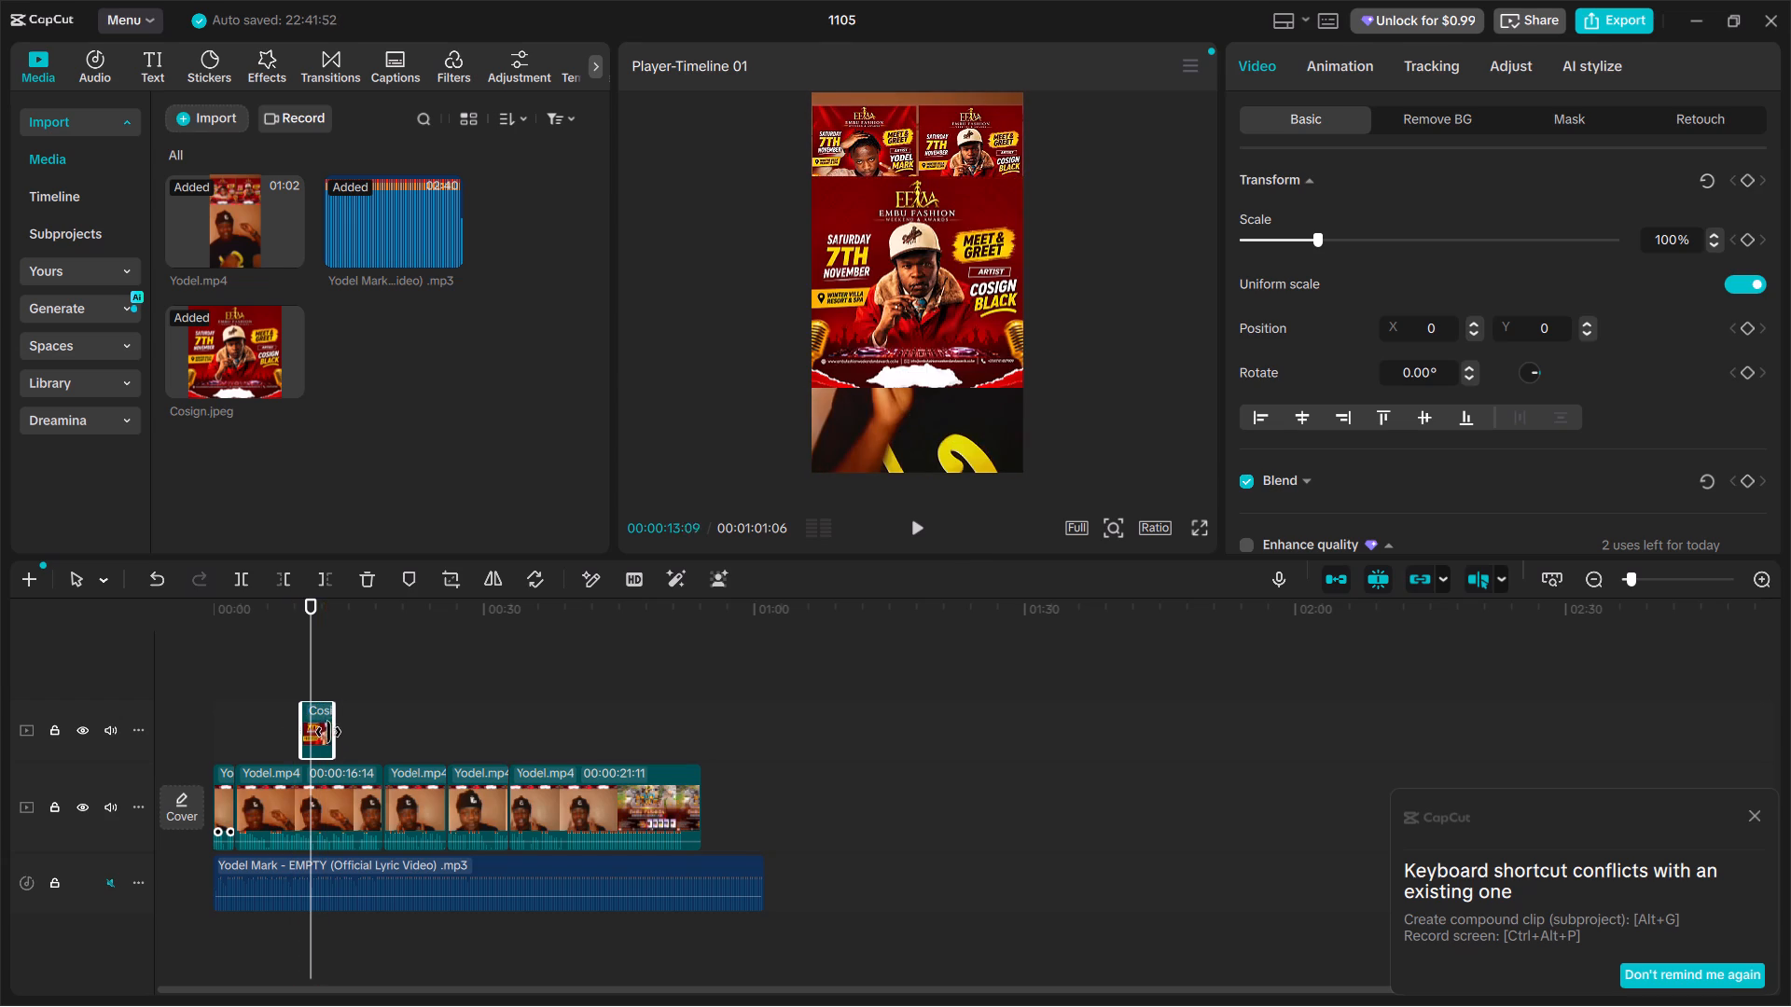
left_click(305, 726)
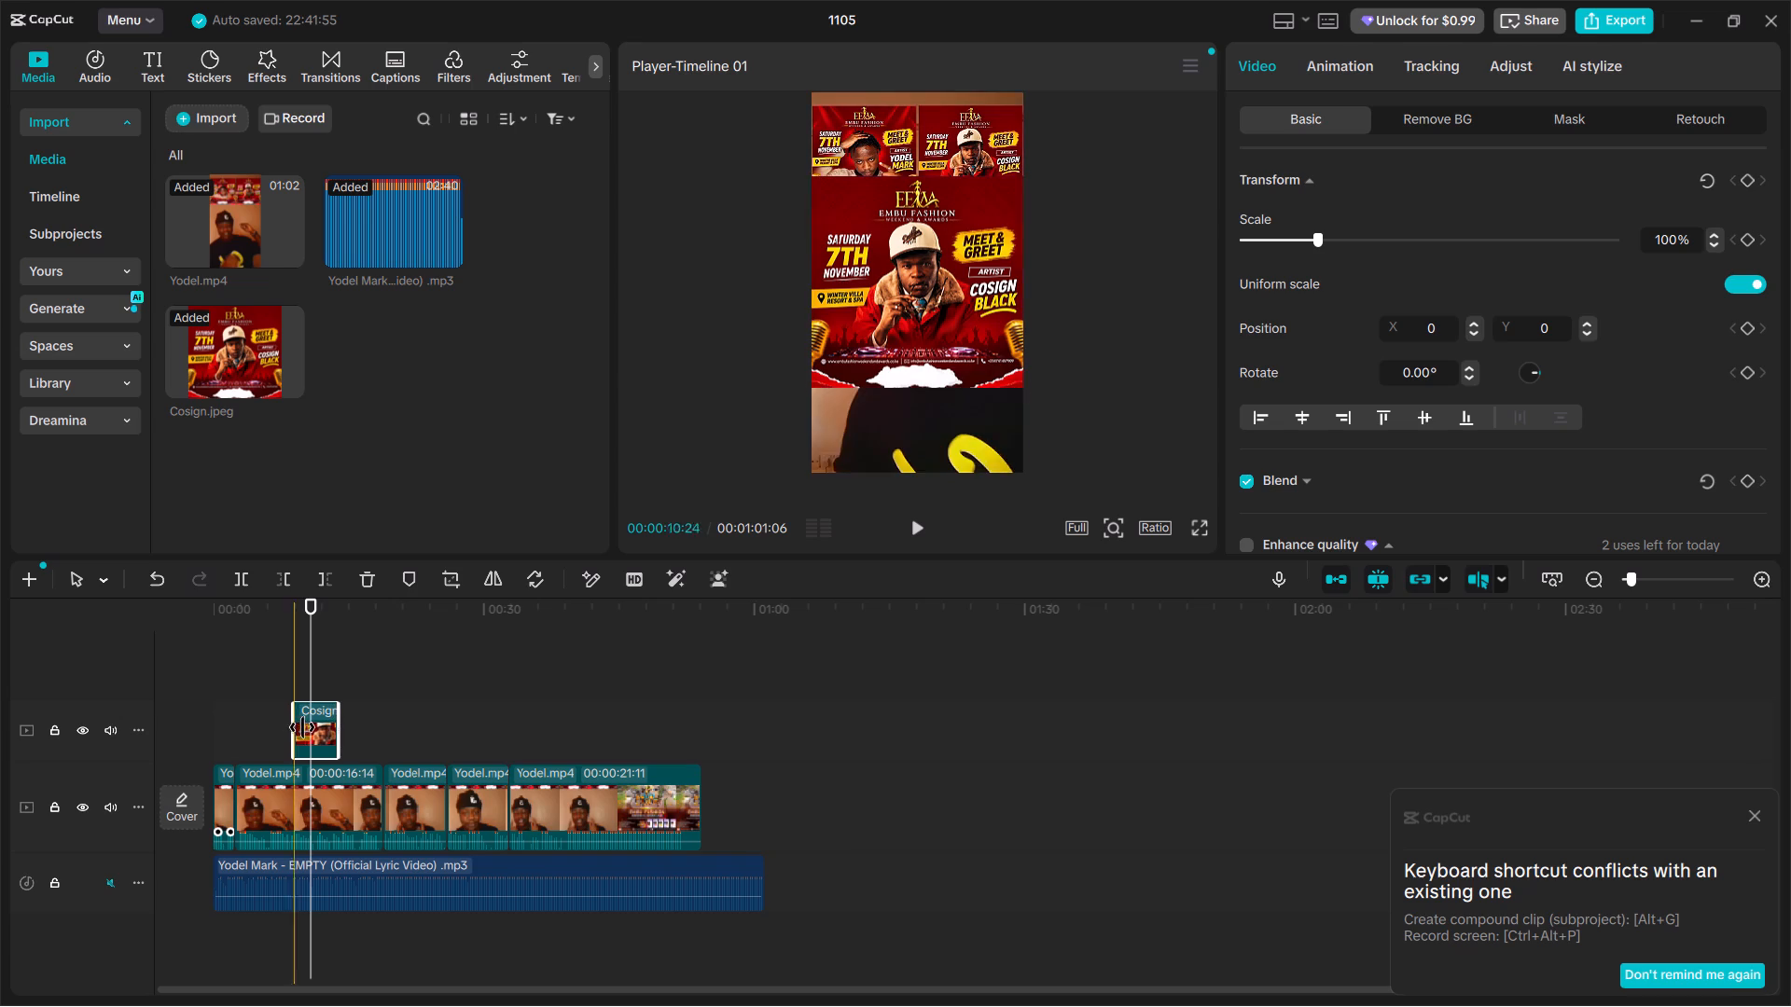
left_click(317, 726)
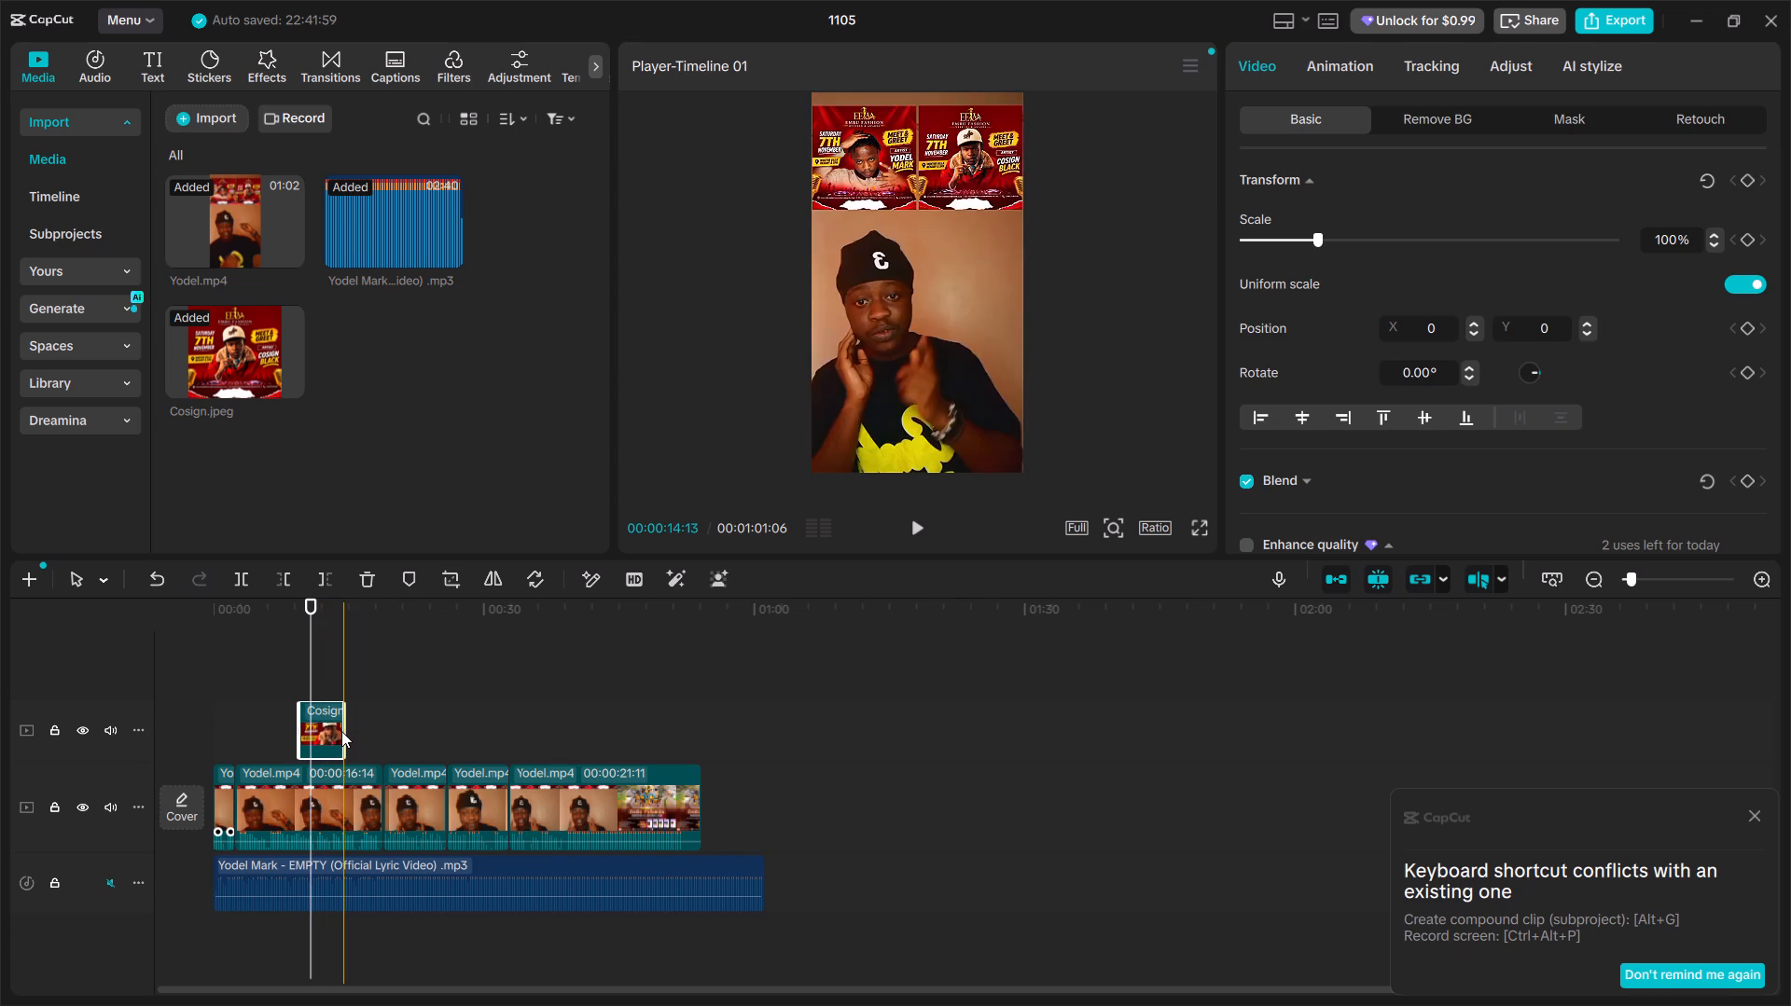
left_click_drag(345, 726, 331, 725)
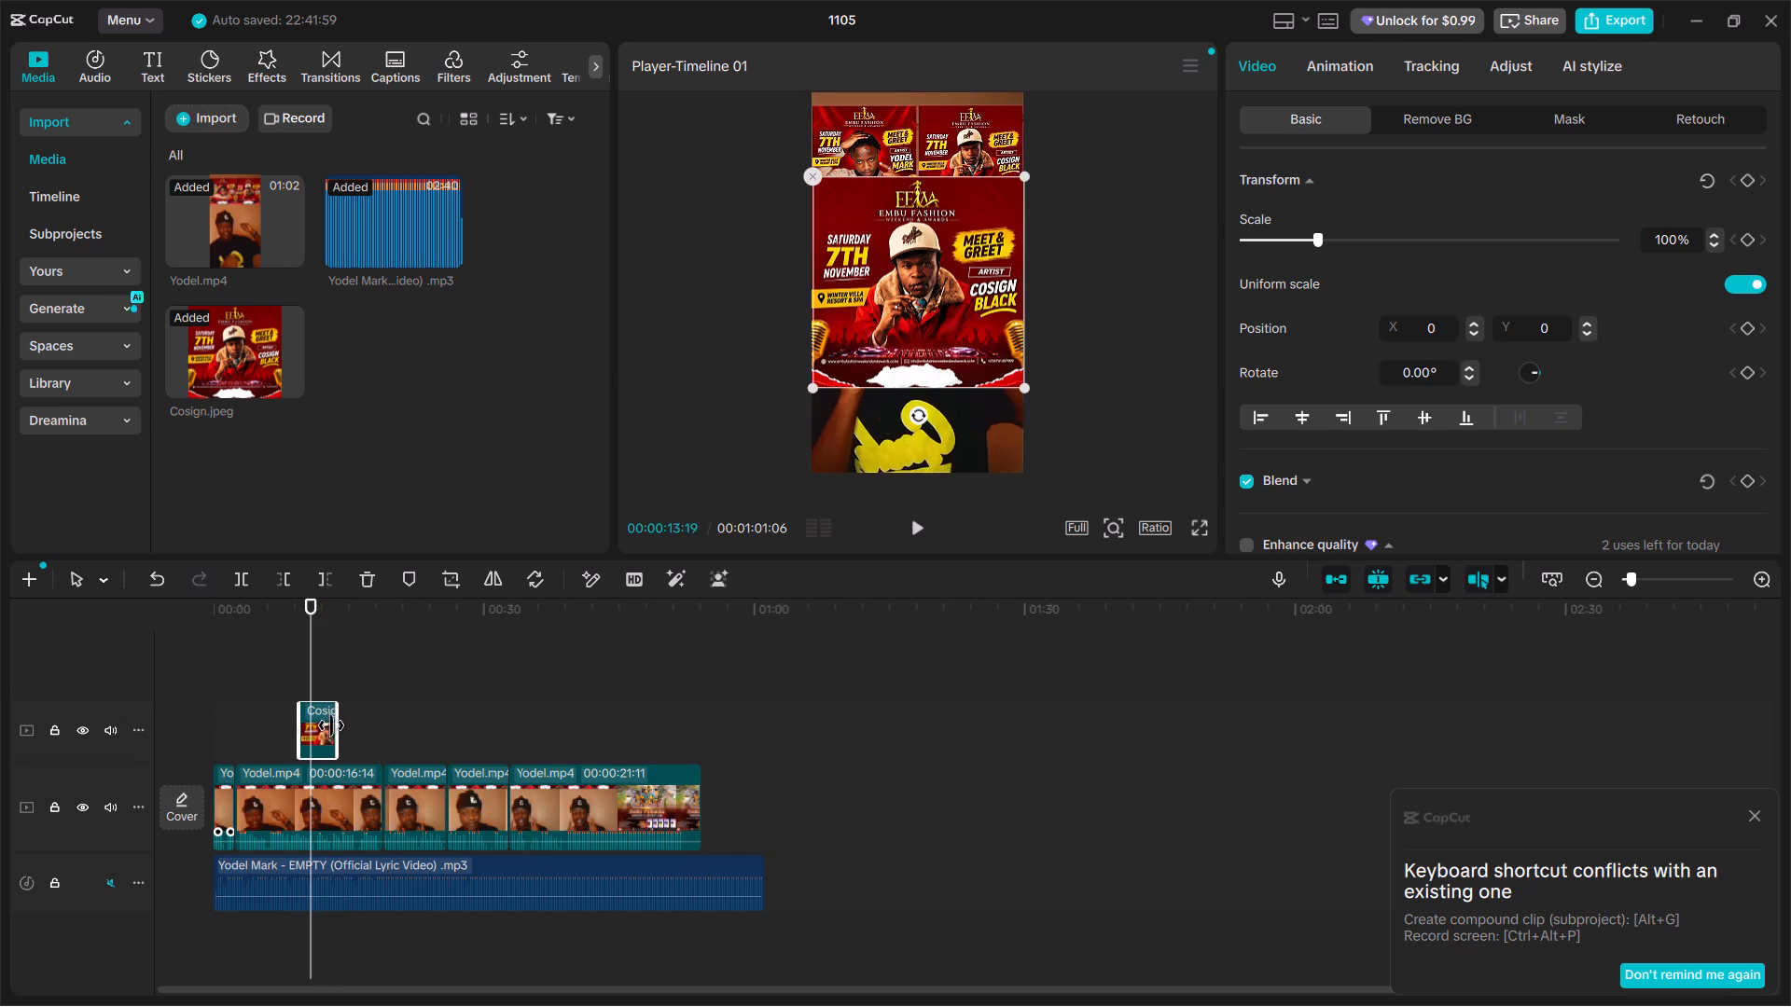
left_click_drag(331, 725, 319, 723)
Play the section leading into the poster and shift the Cosign clip slightly later, starting at about 9.9 seconds.
left_click_drag(308, 607, 251, 608)
left_click(918, 529)
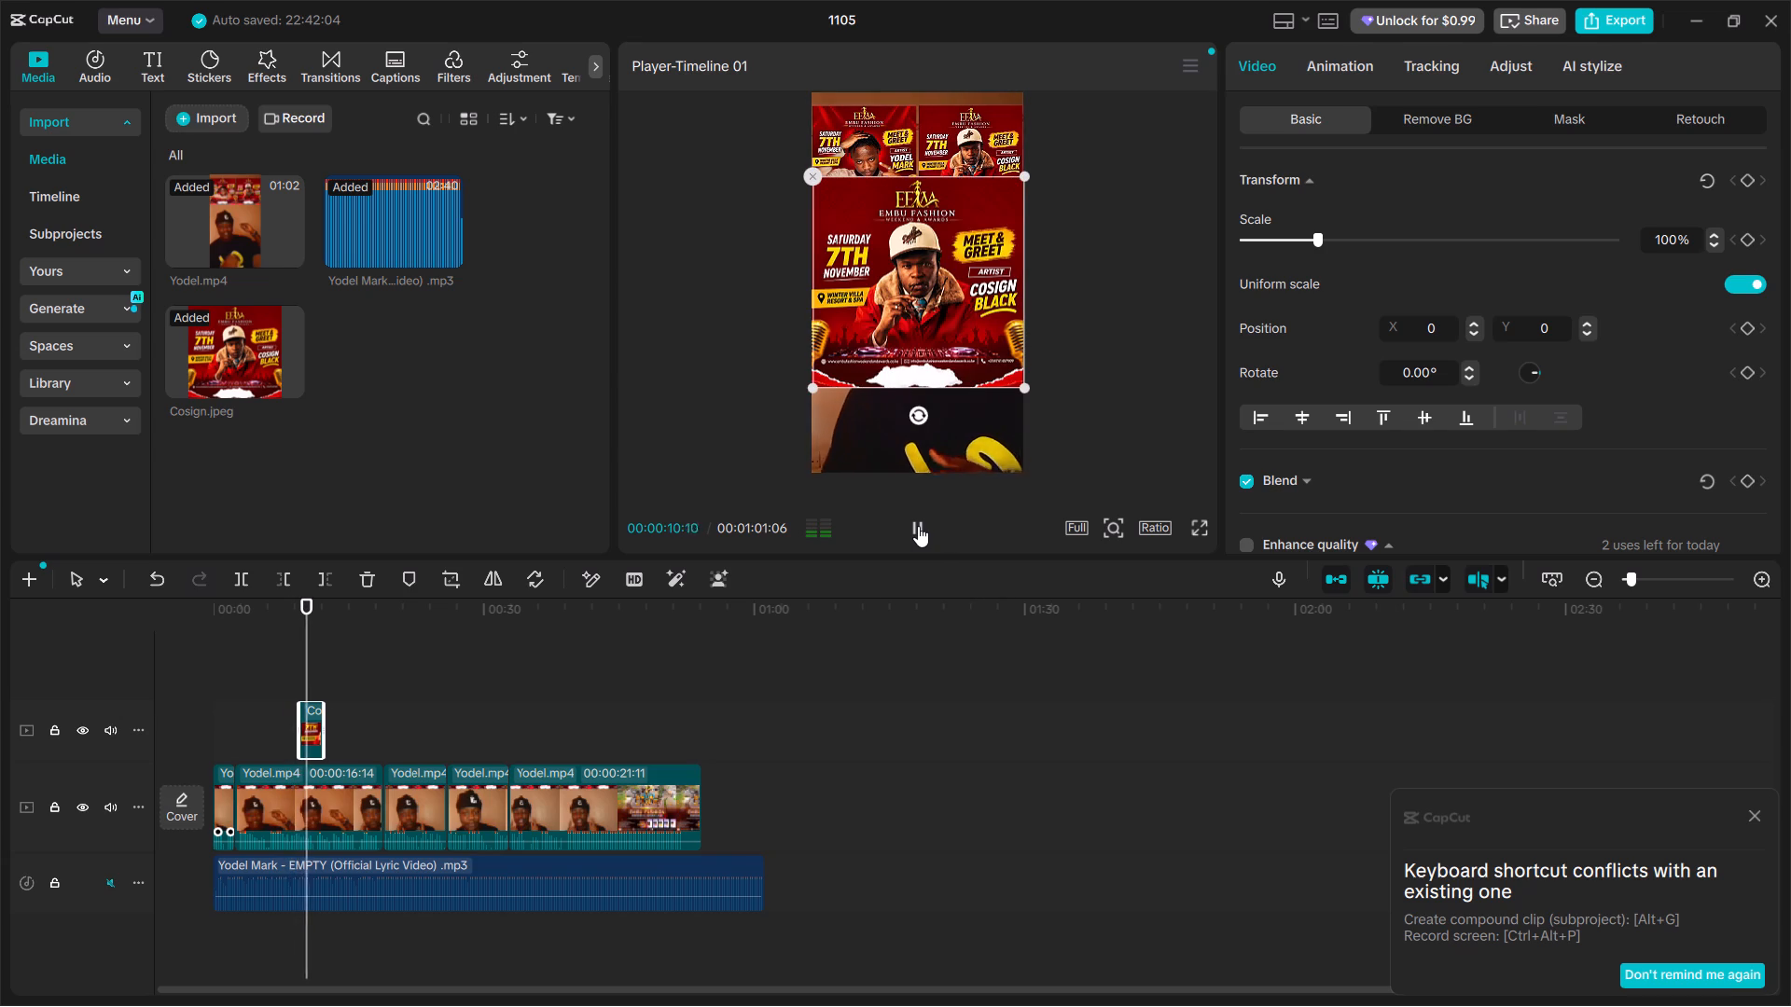
left_click(918, 526)
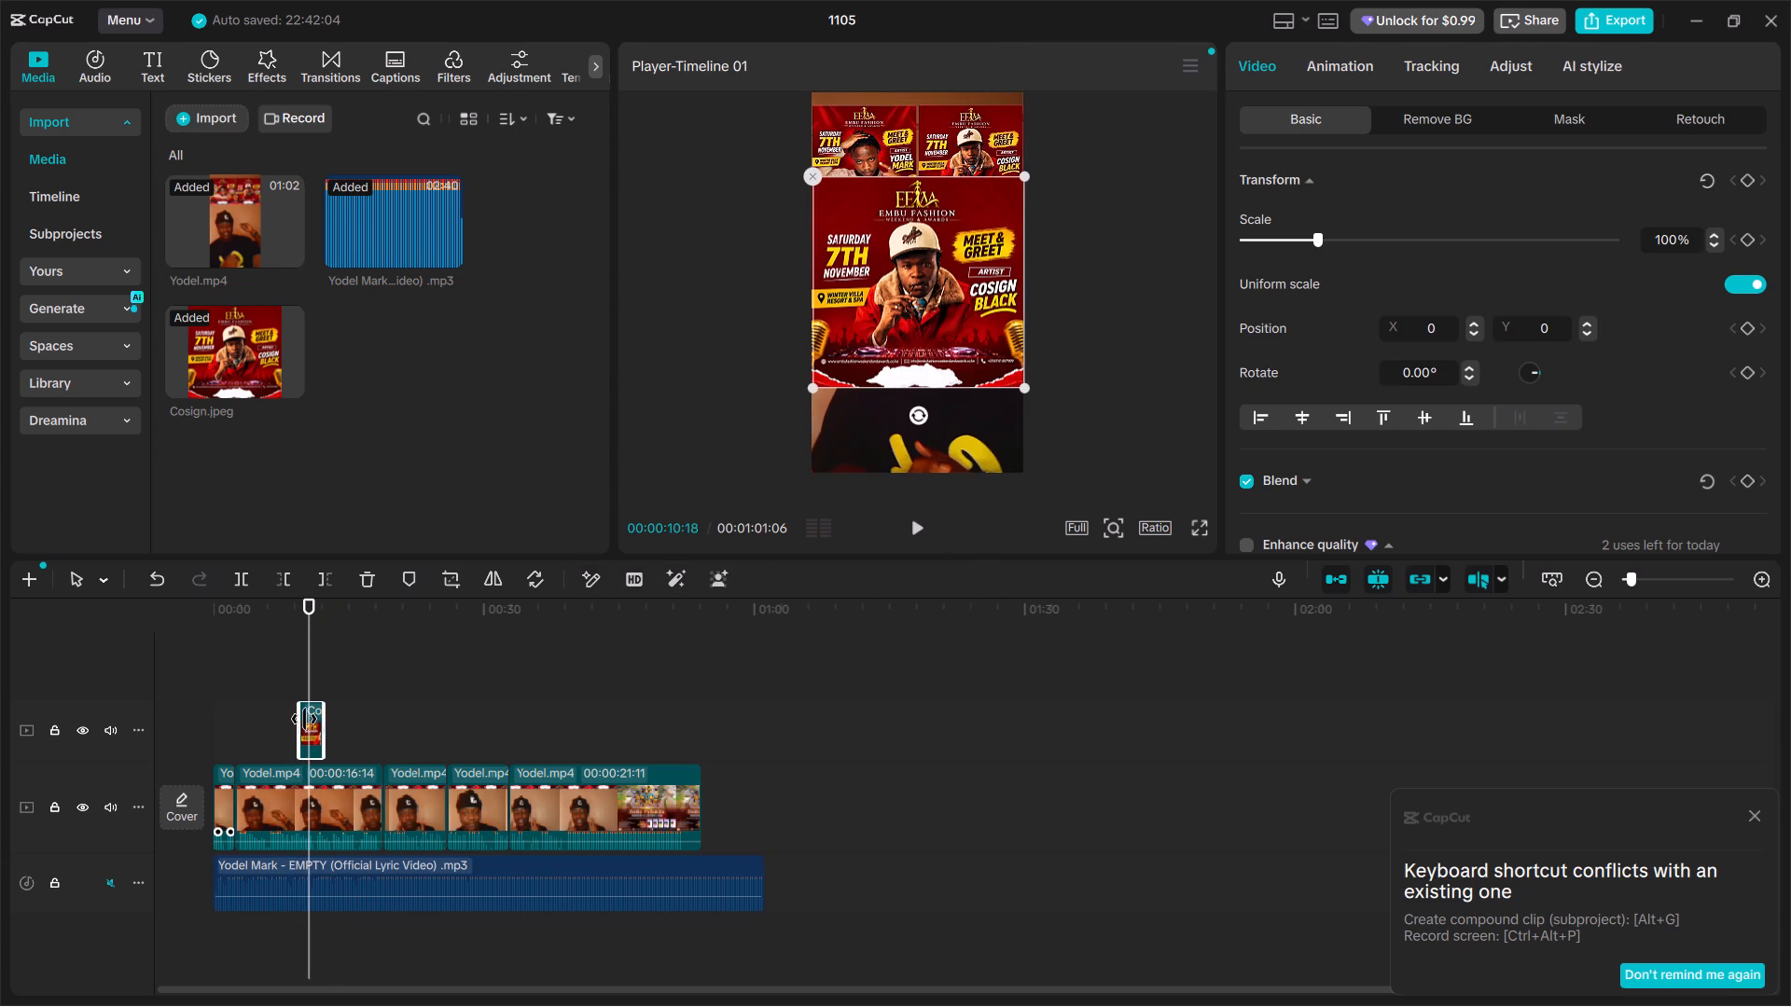
triple_click(1760, 578)
left_click(1760, 578)
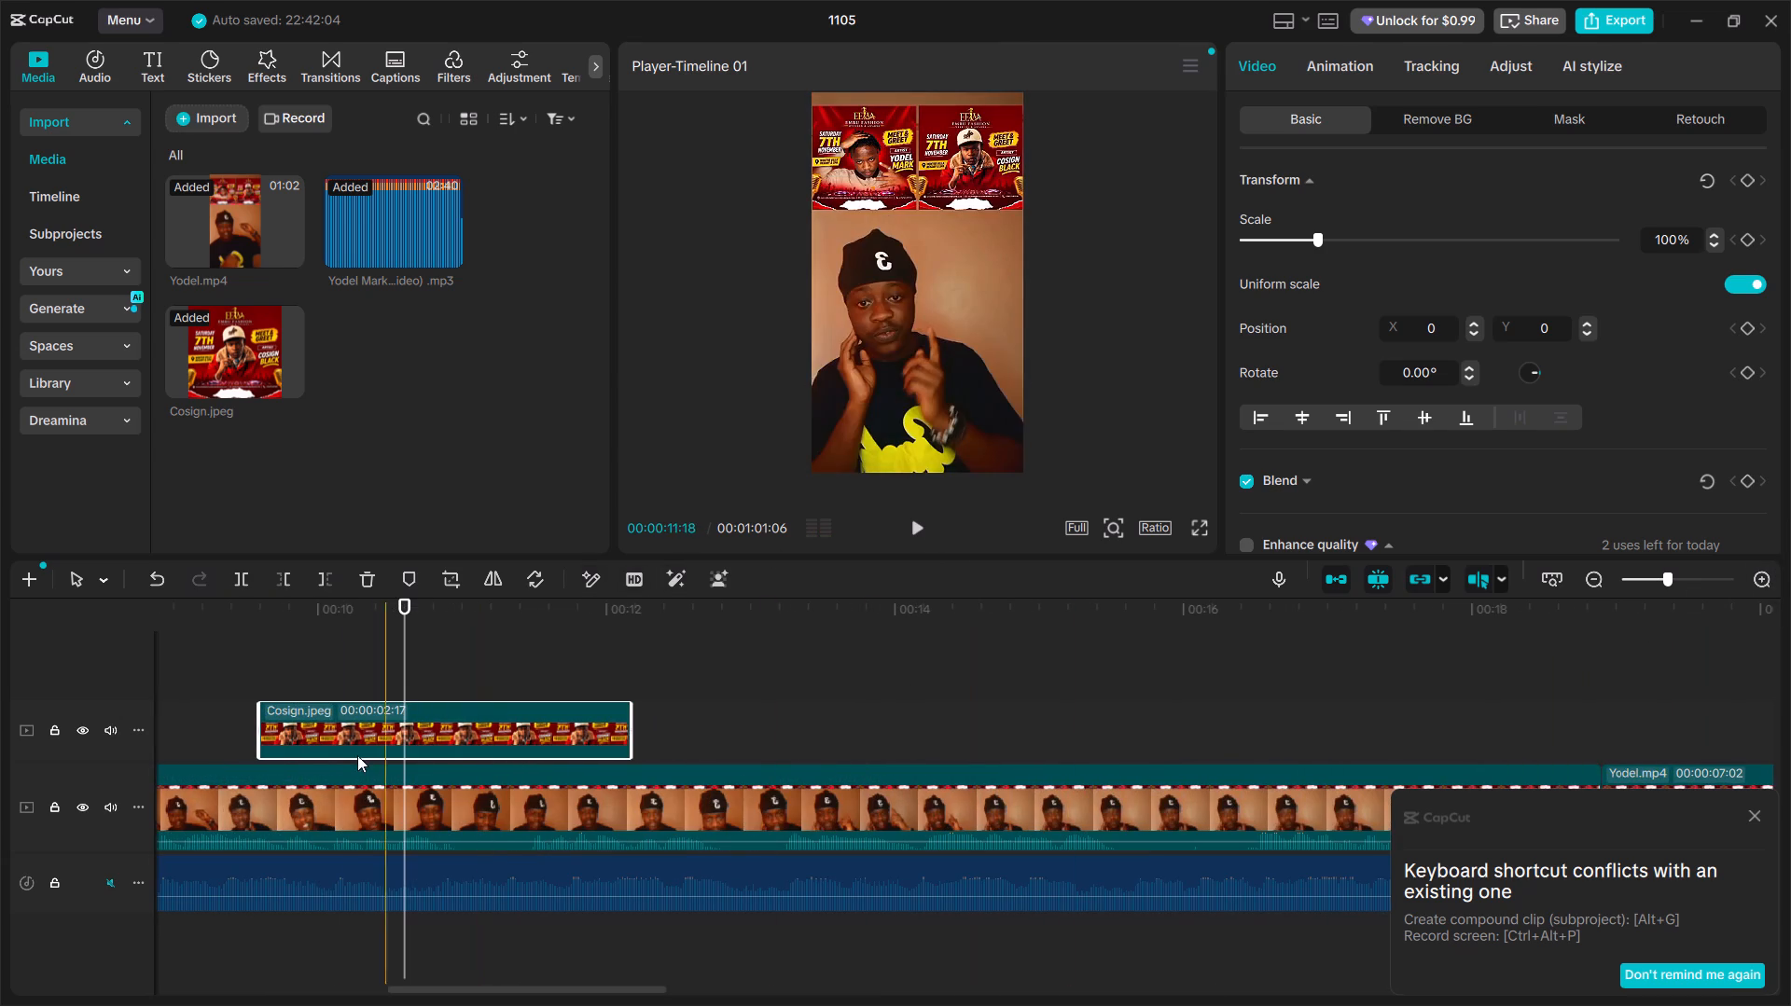
left_click_drag(303, 718, 332, 724)
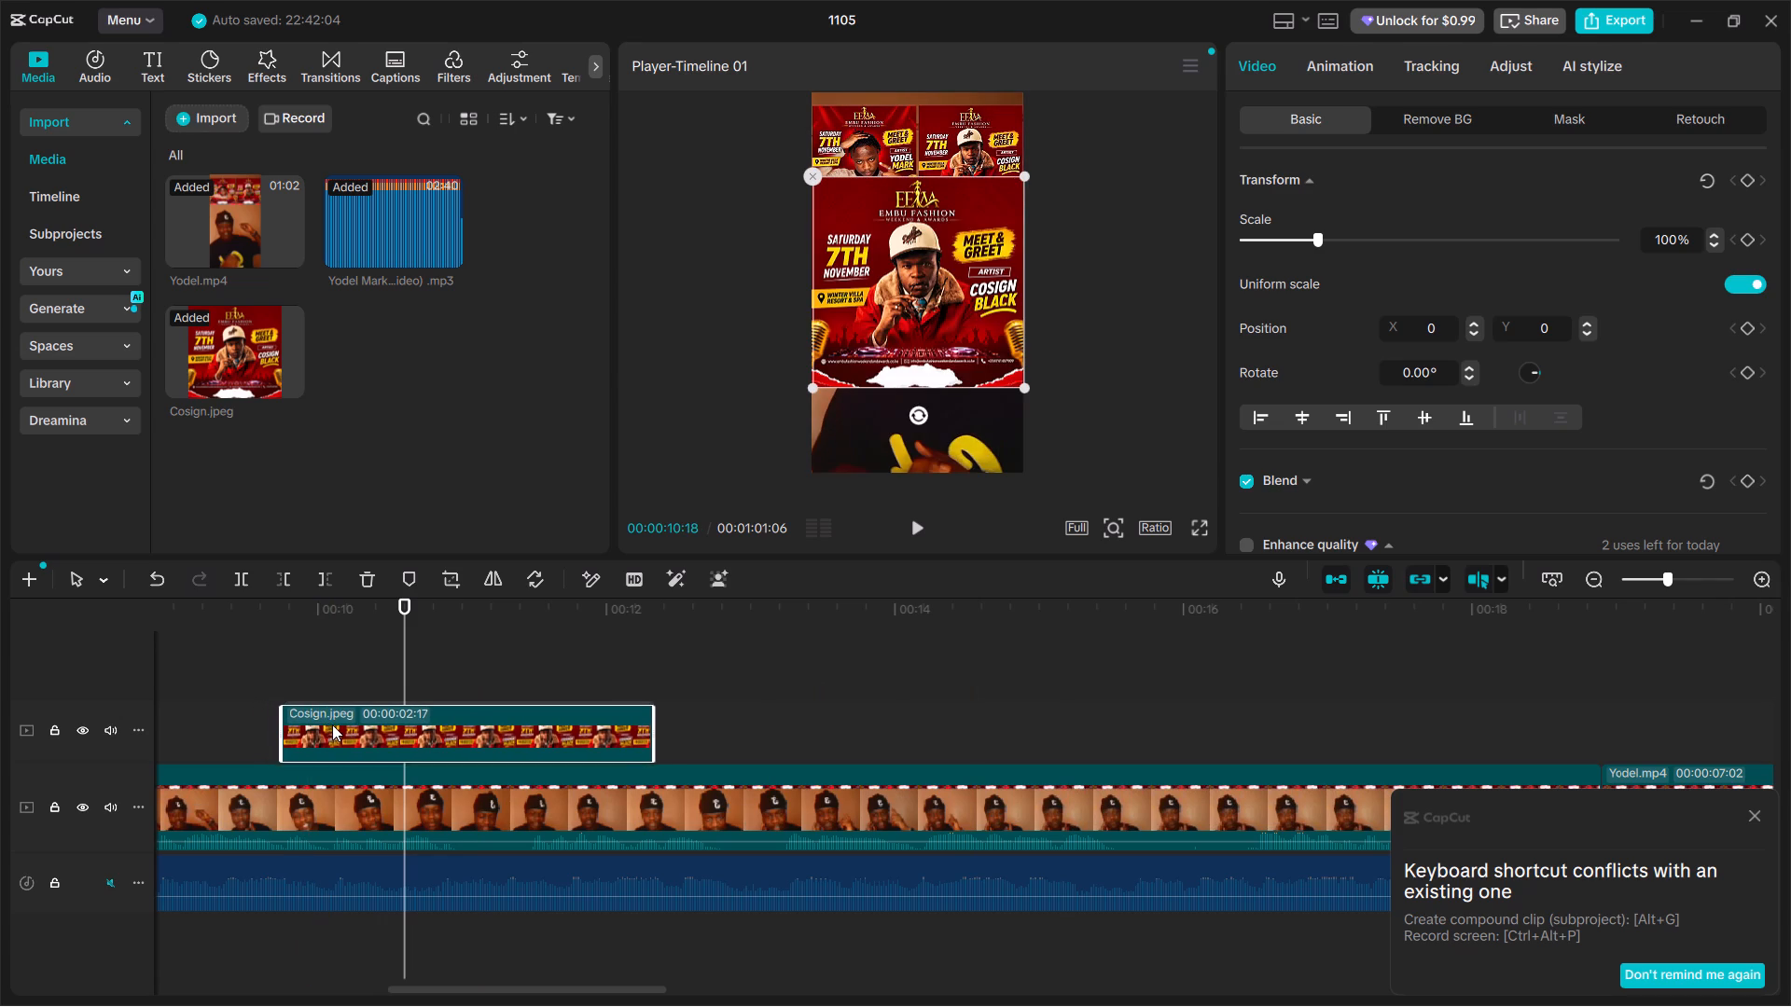
left_click_drag(332, 724, 342, 726)
Replay the lead-in to the poster and move the Cosign clip so it starts at about 00:00:10:04.
left_click_drag(405, 609, 217, 624)
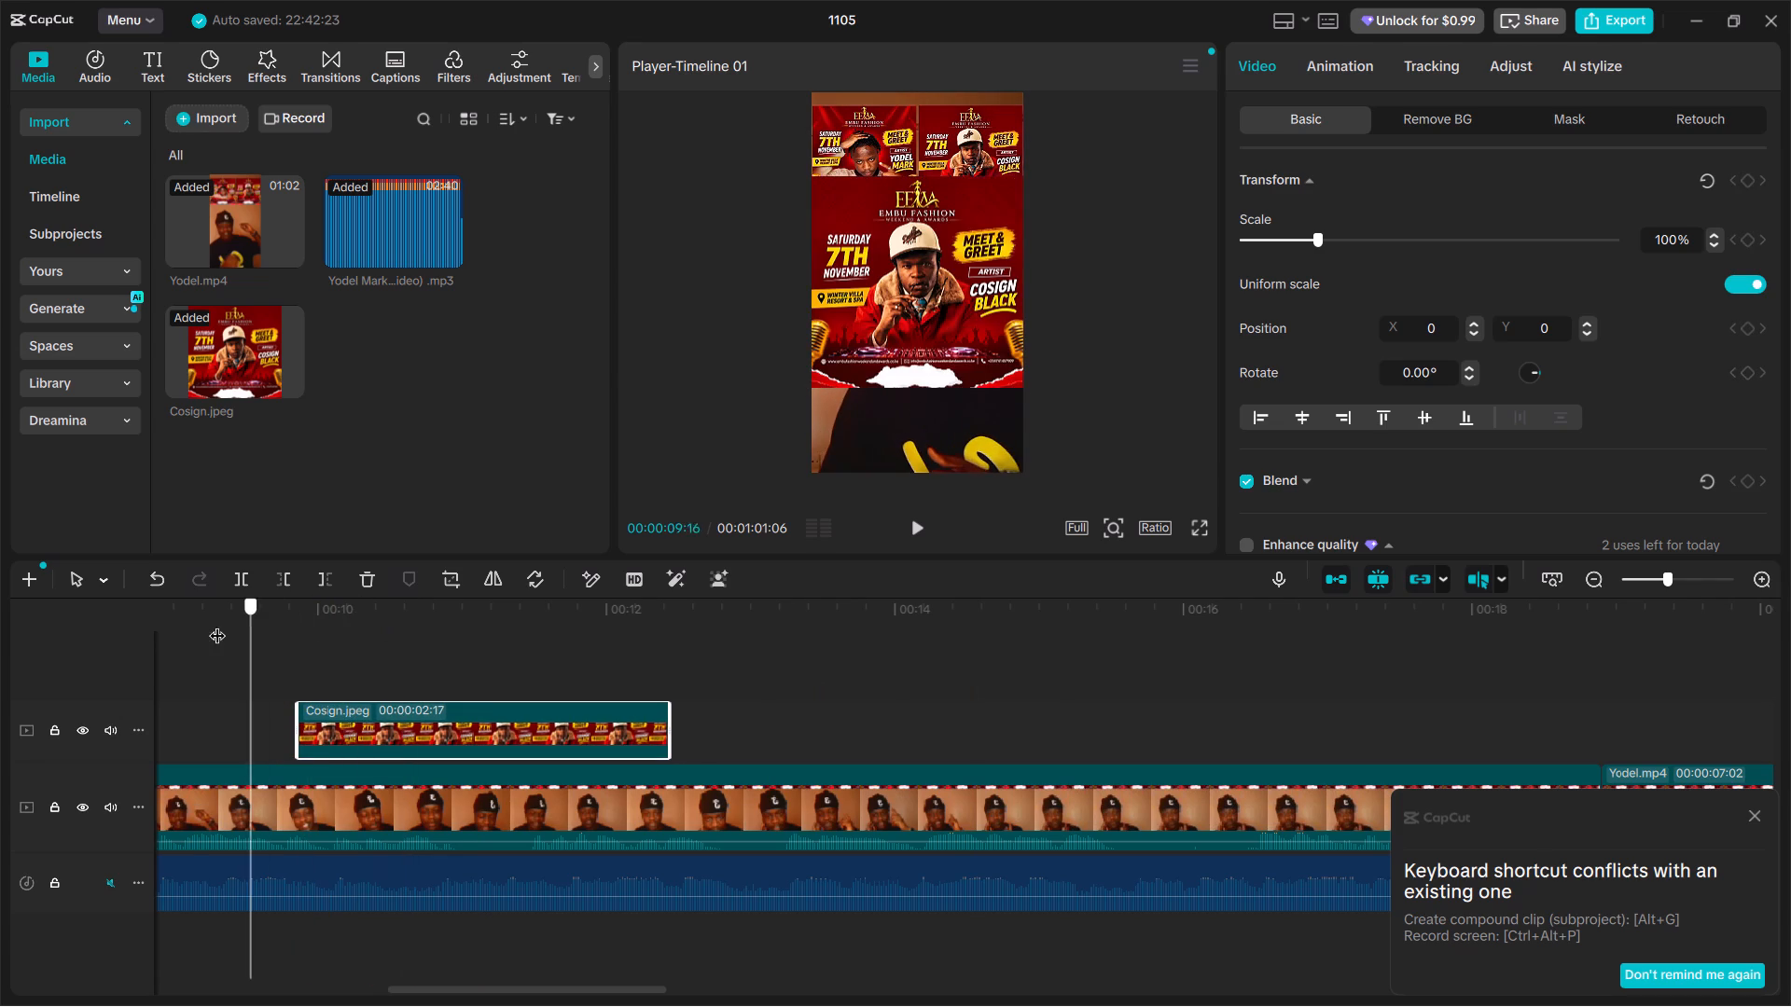
left_click_drag(217, 624, 205, 624)
left_click(916, 526)
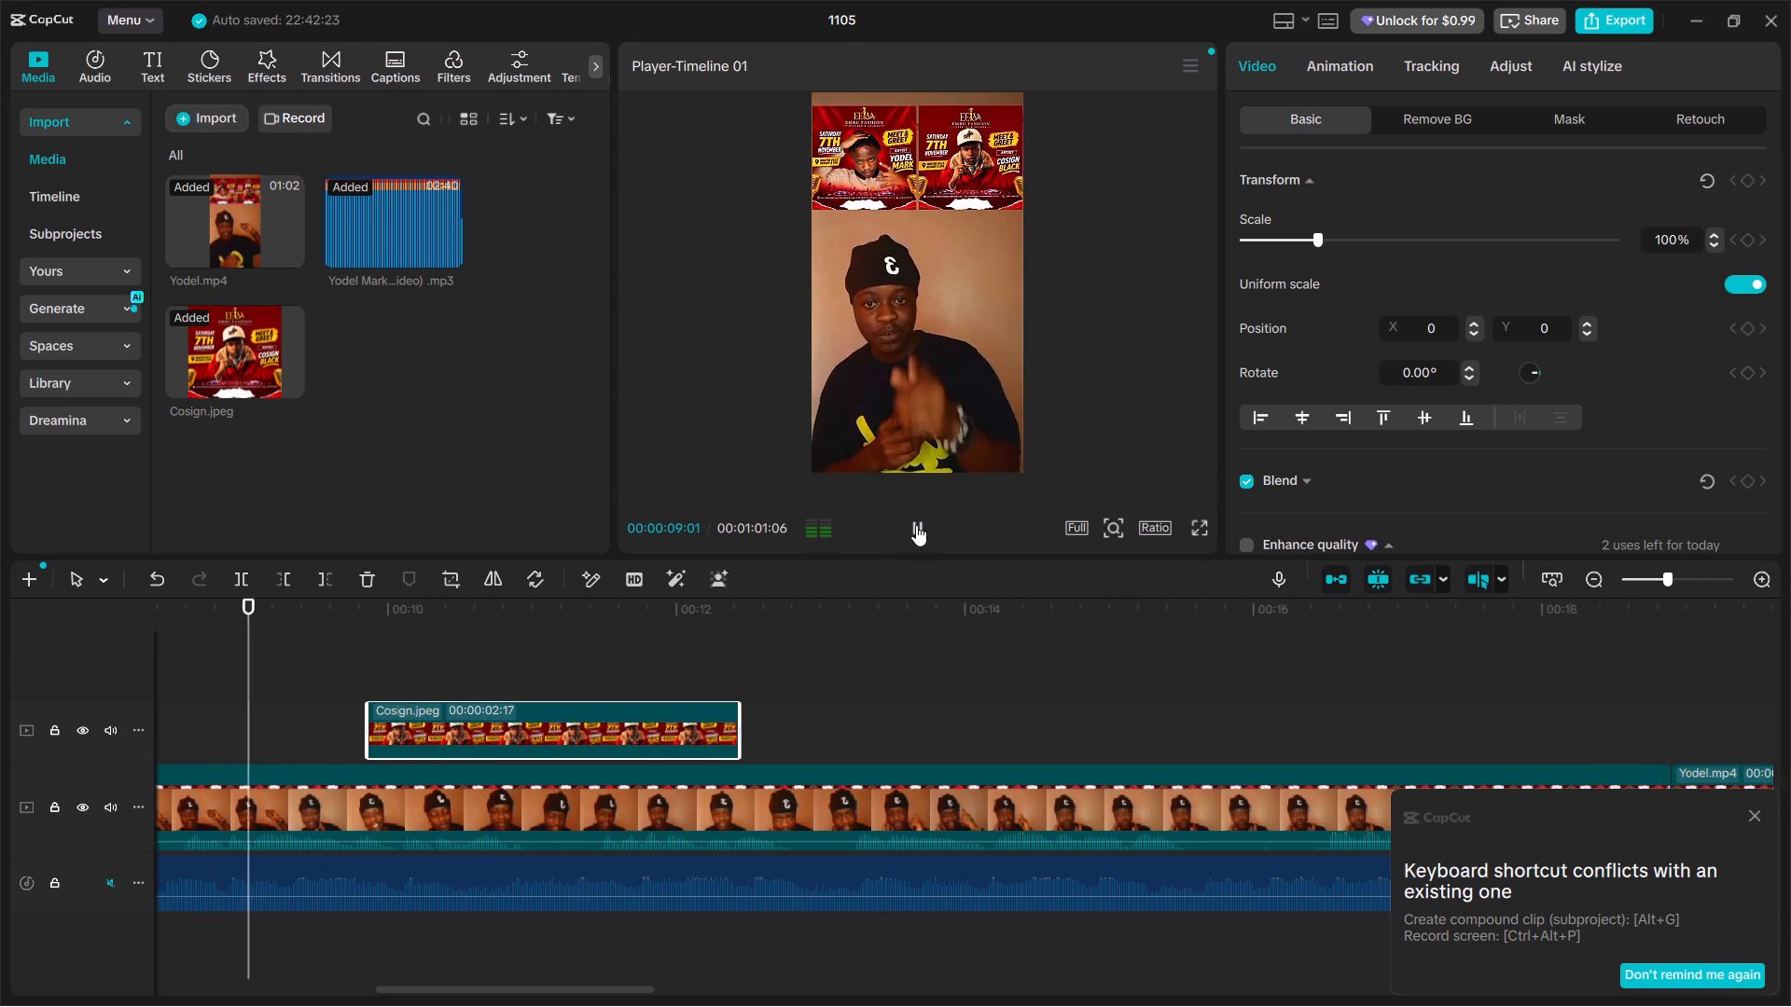
left_click(916, 525)
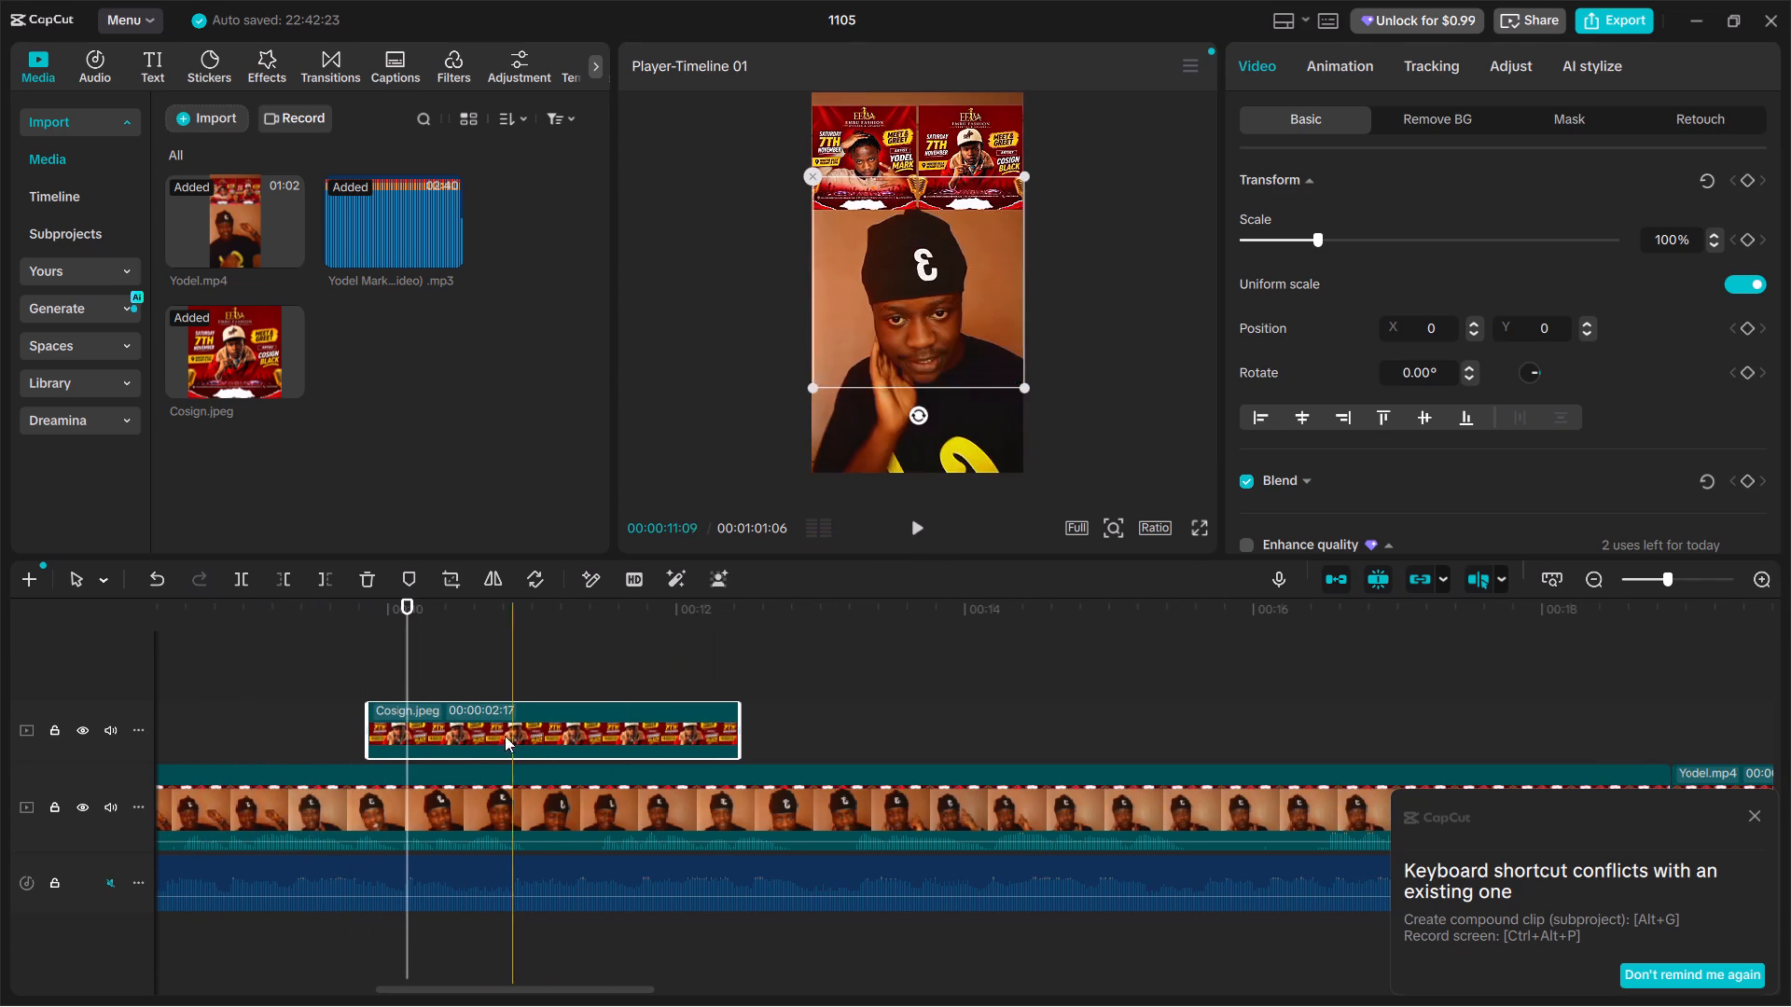
left_click_drag(459, 714, 502, 721)
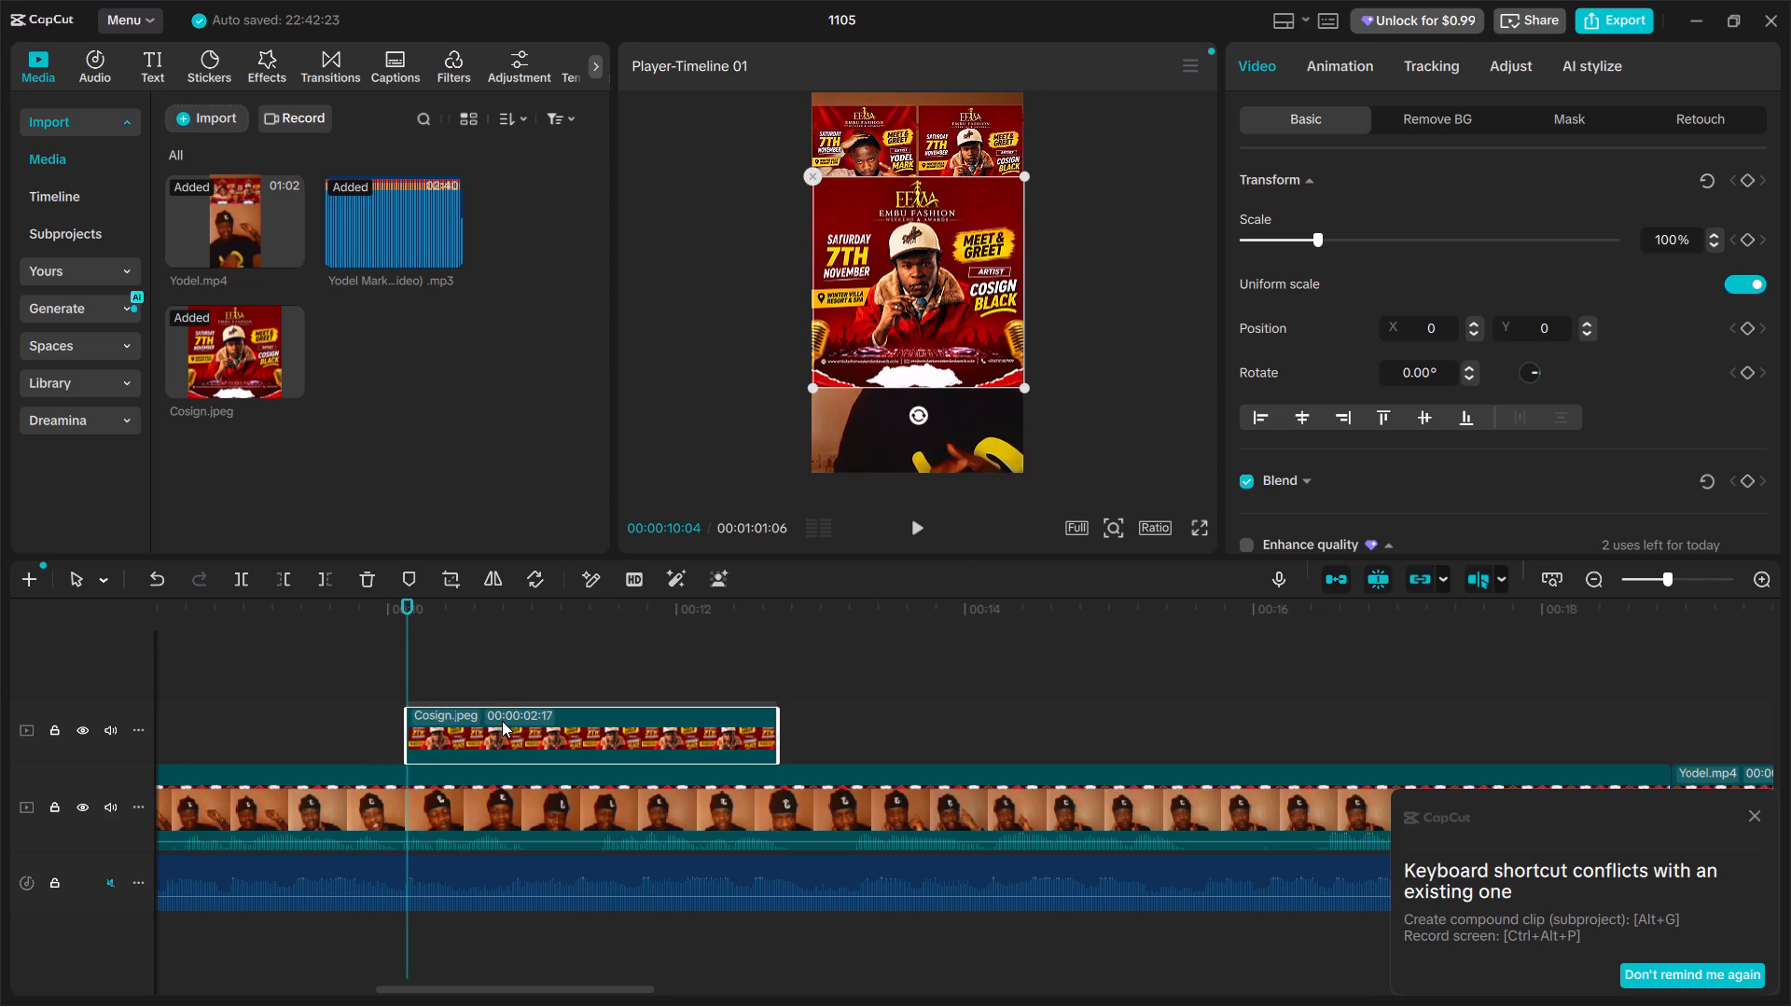
left_click_drag(502, 721, 503, 721)
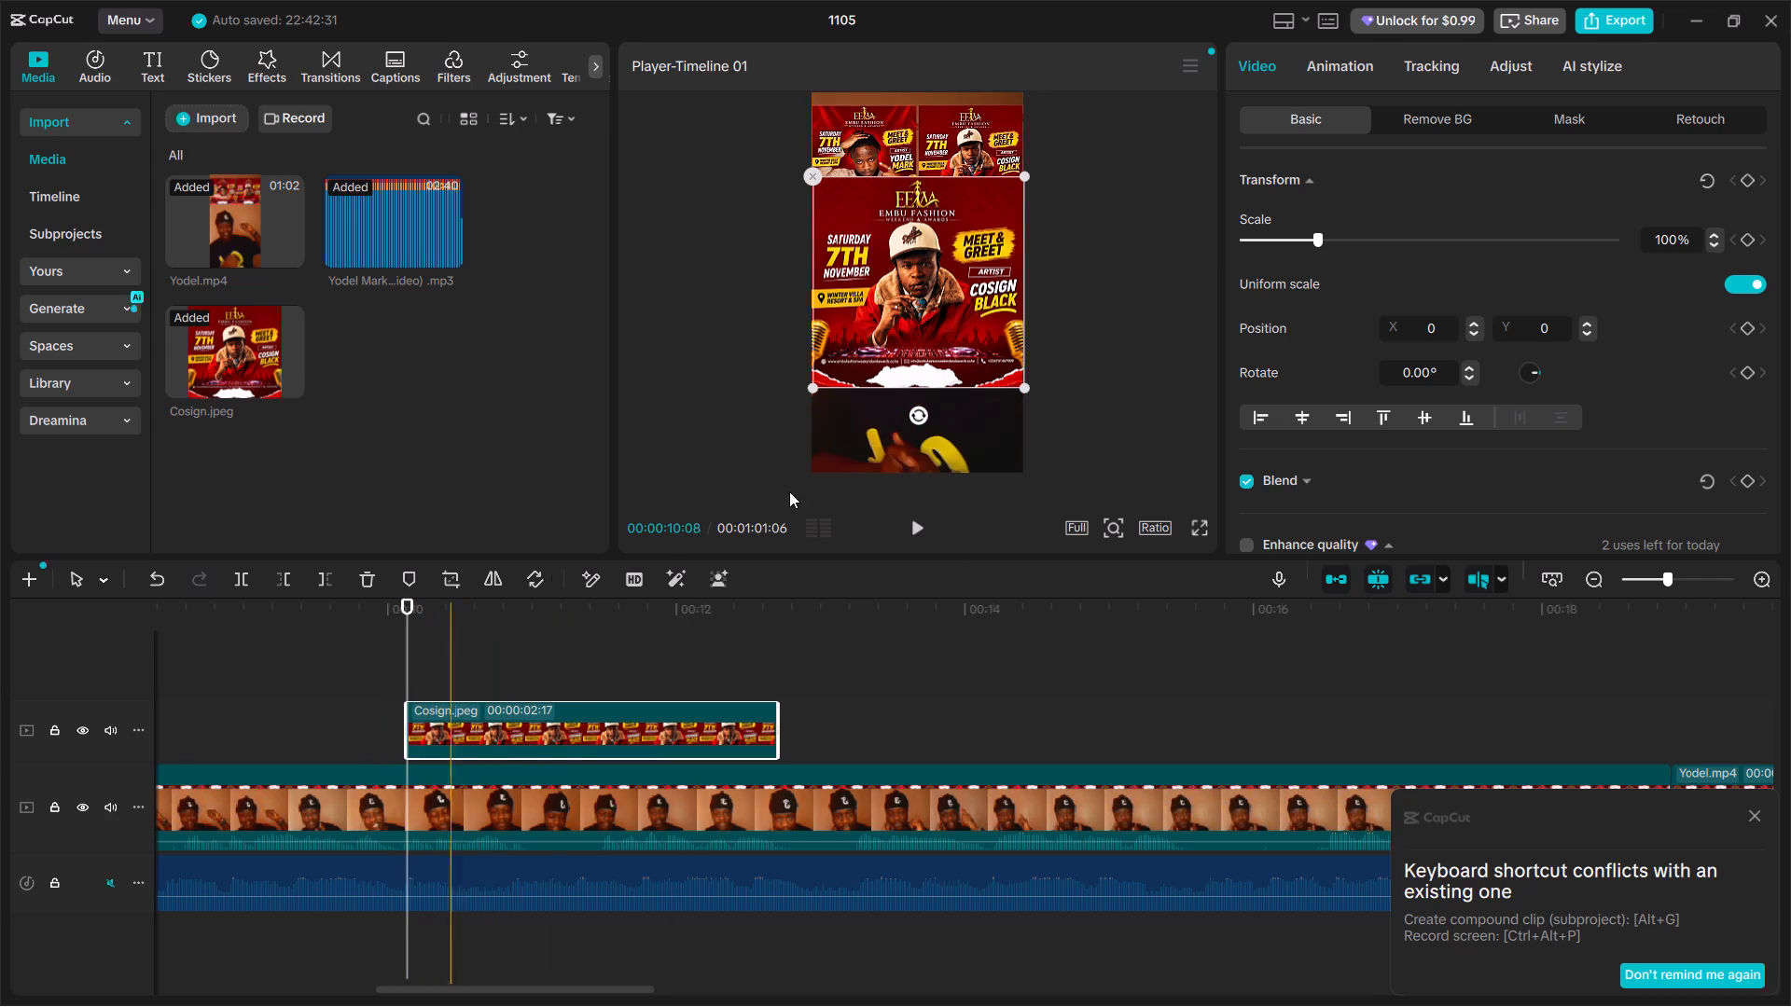
Enlarge the Cosign poster in the preview to about 186% so it fills the full height of the vertical frame.
left_click_drag(1020, 389, 1021, 410)
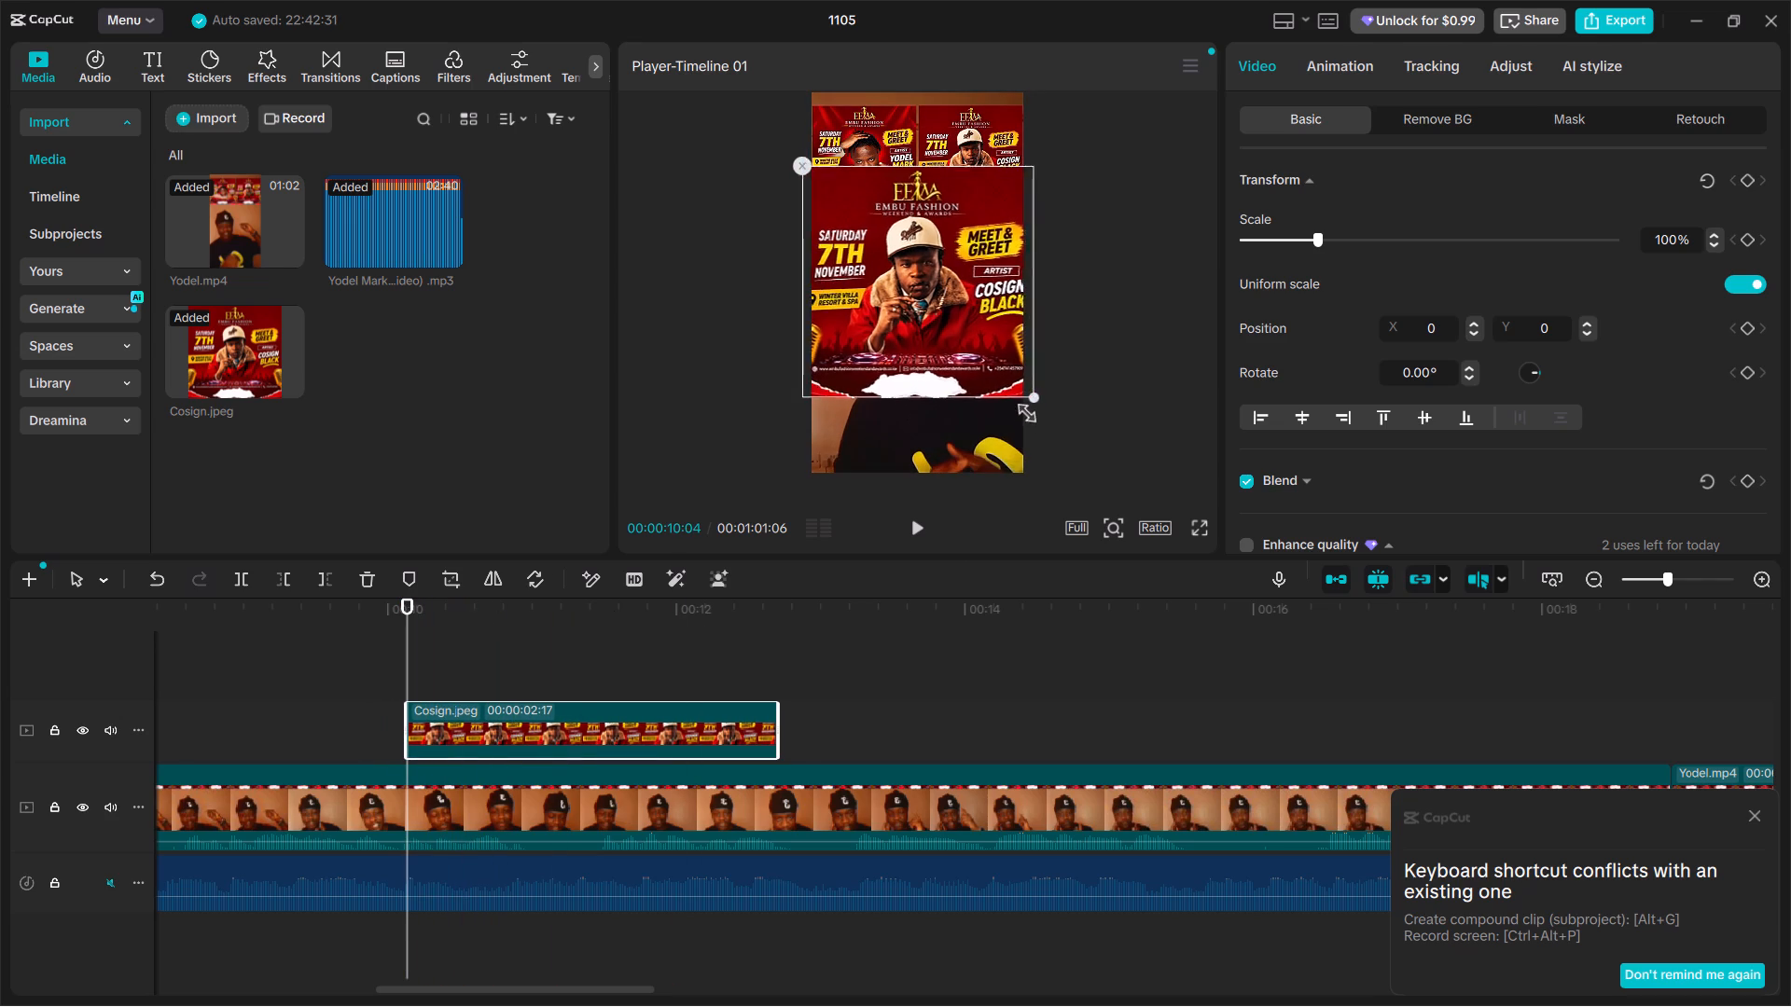
left_click_drag(1021, 410, 1049, 562)
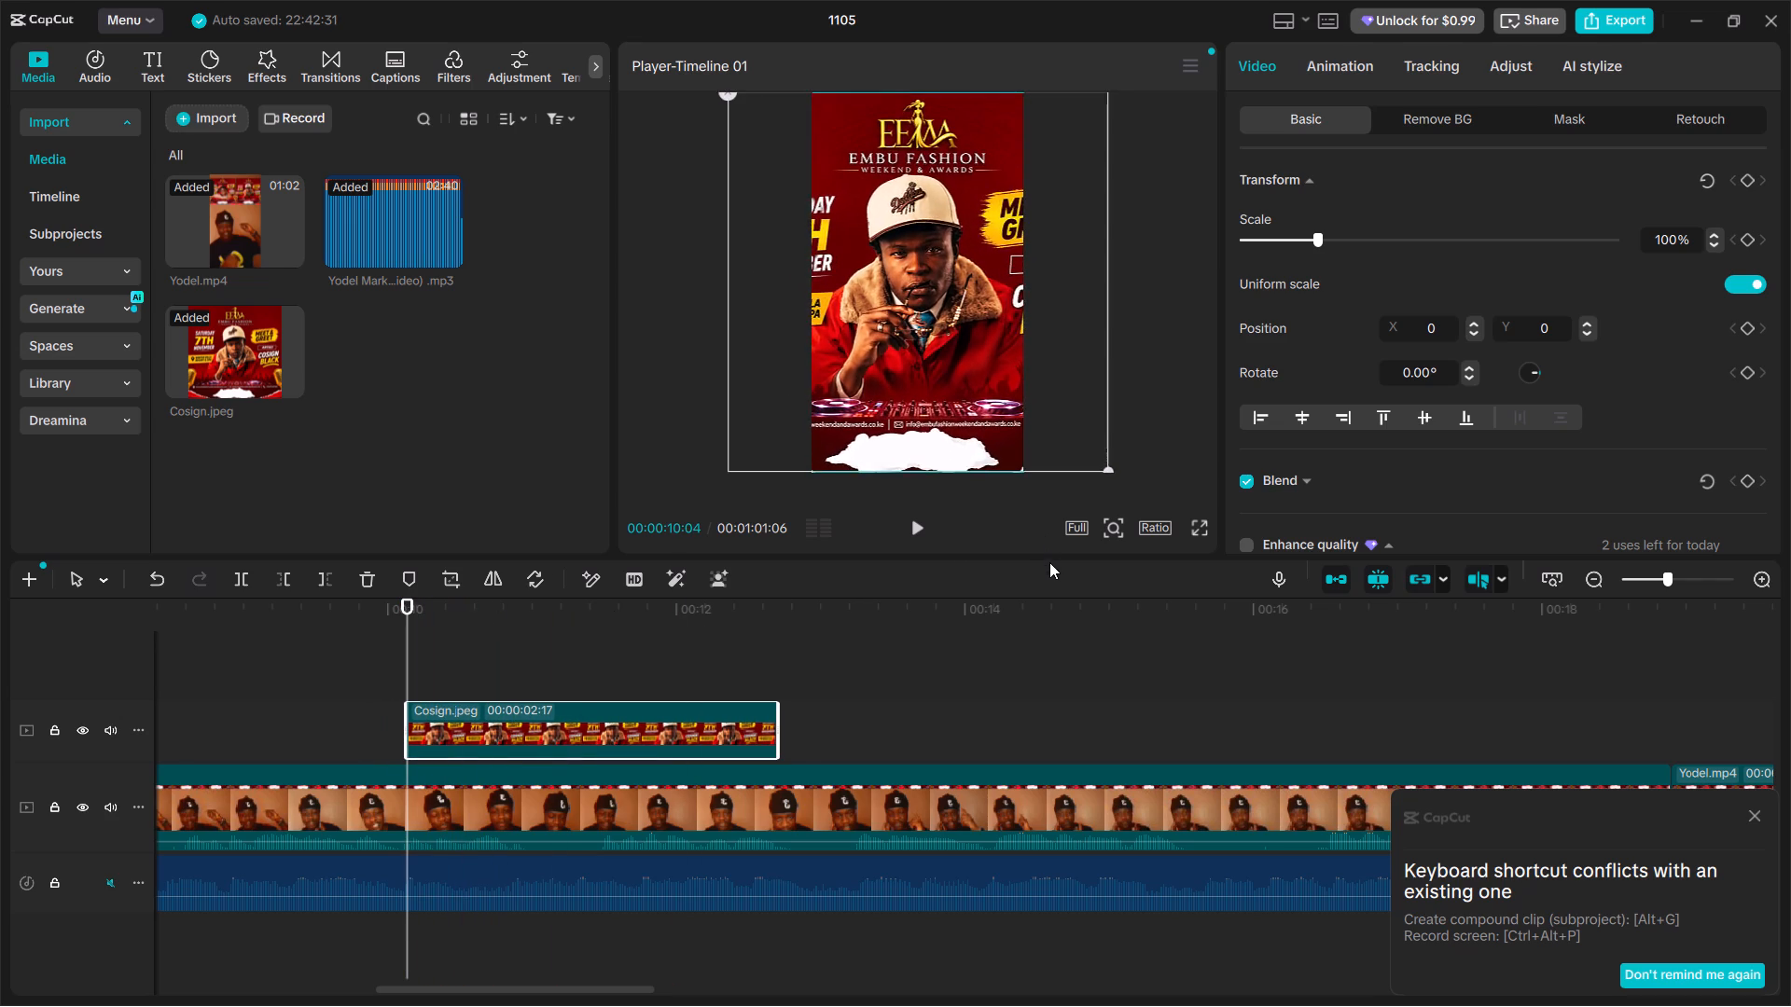
left_click_drag(1049, 562, 1052, 570)
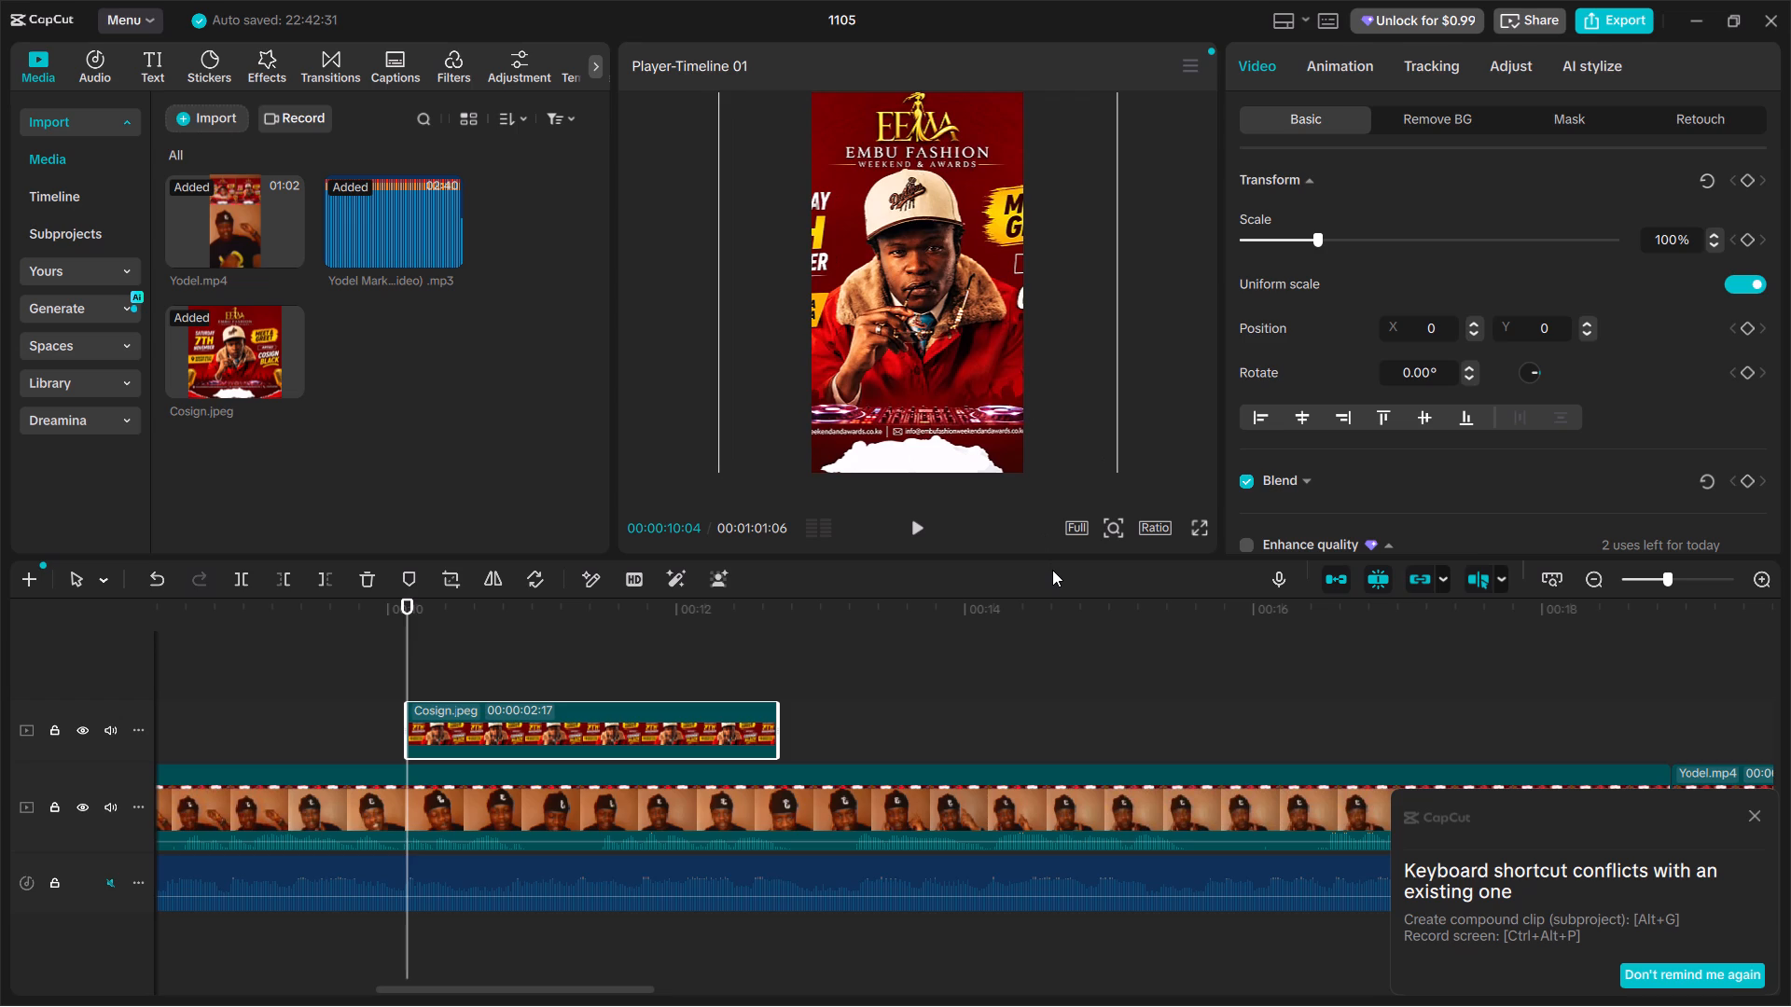
left_click_drag(1052, 570, 1014, 514)
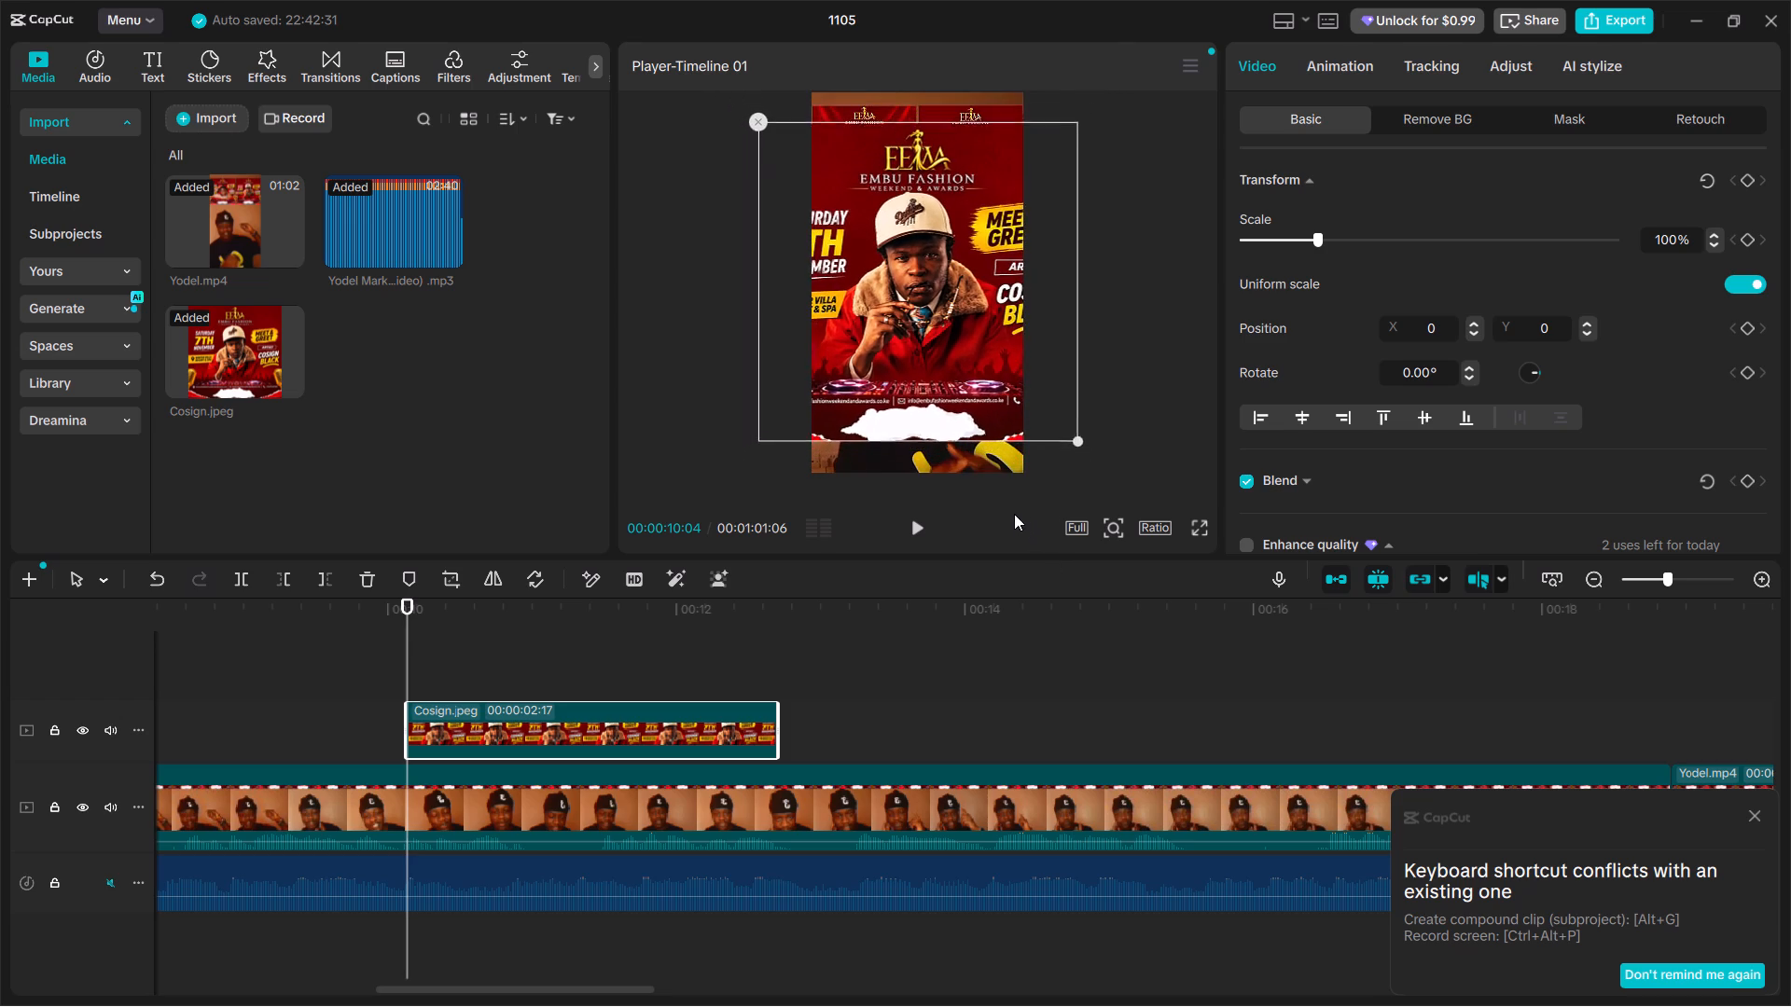
left_click_drag(1014, 514, 1034, 574)
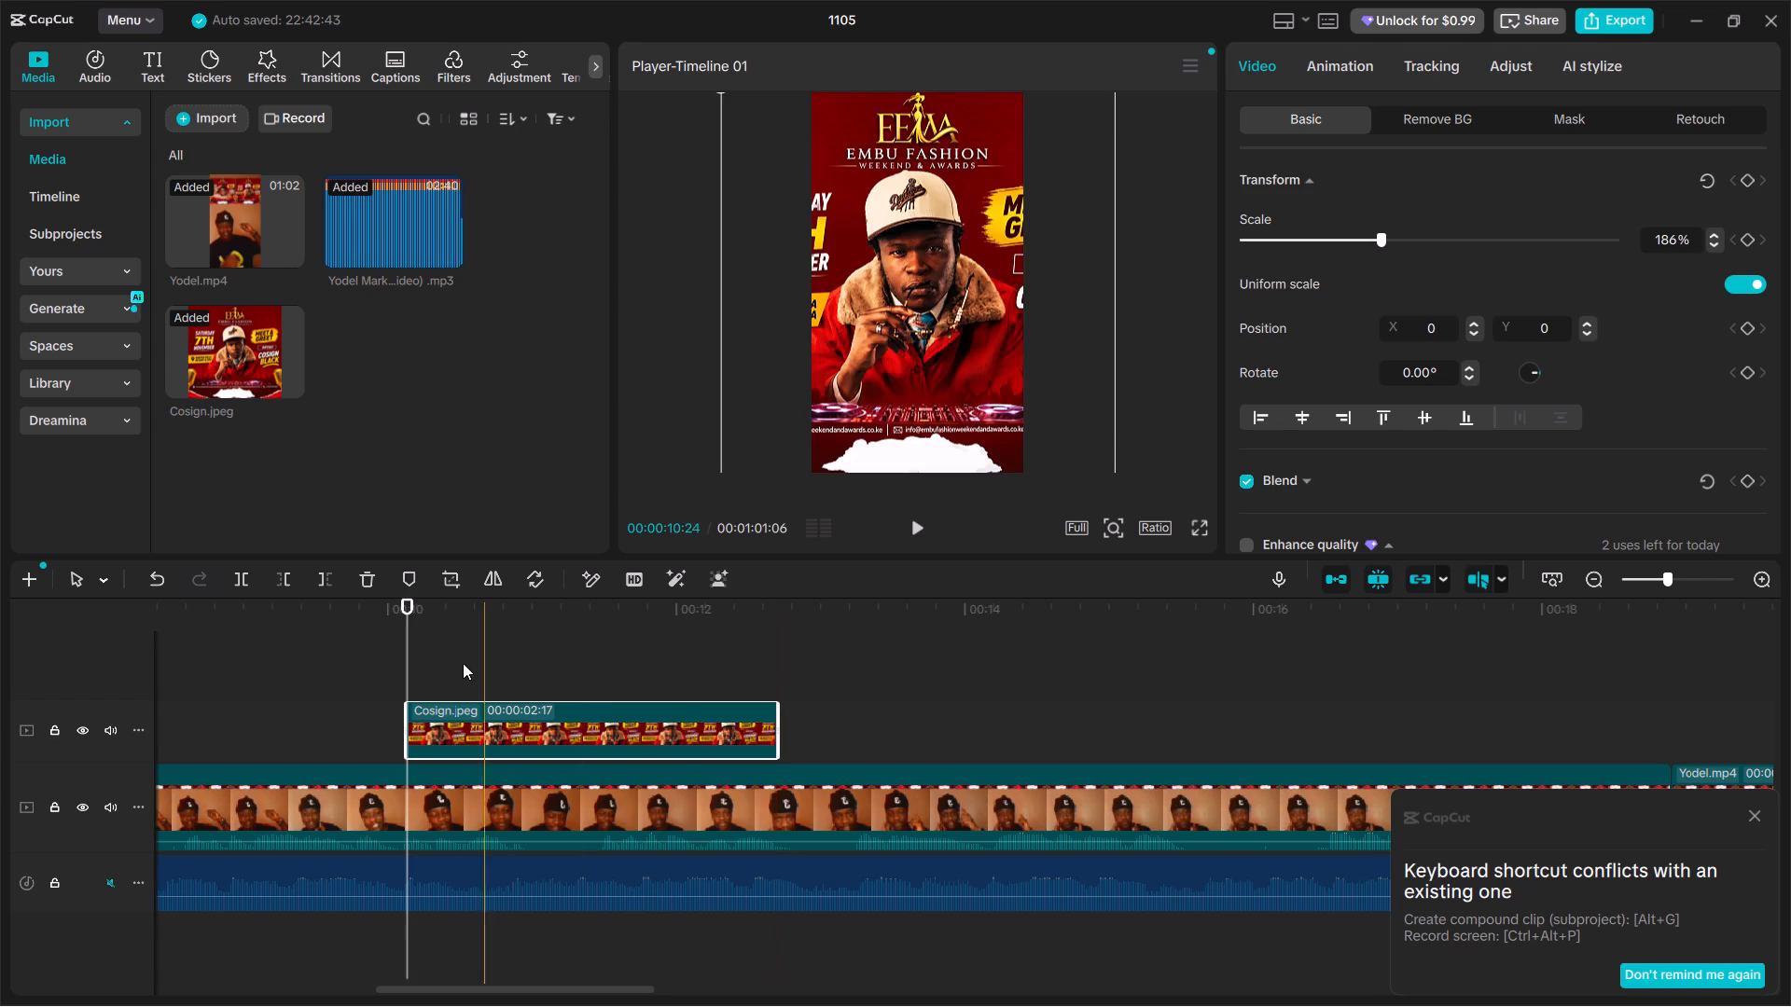
Play through the poster section and trim the end of the Cosign clip to a duration of 00:00:01:07, checking the playback past its end.
left_click_drag(407, 609, 271, 628)
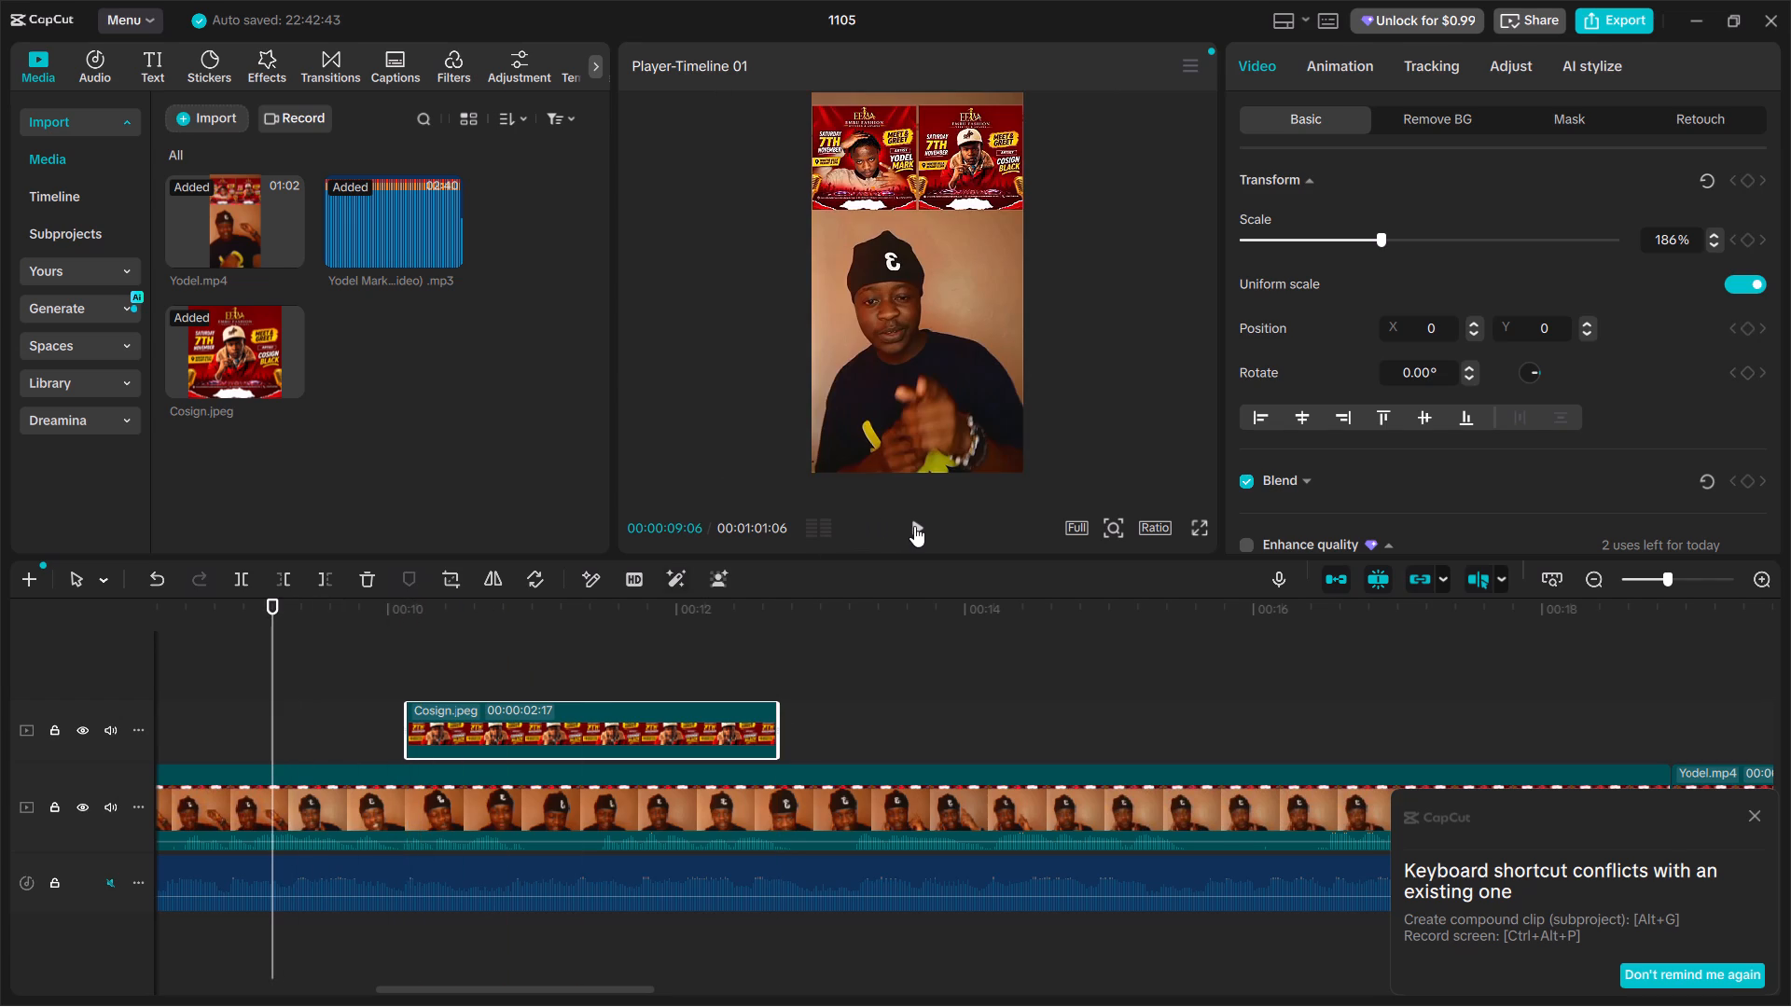
left_click(914, 526)
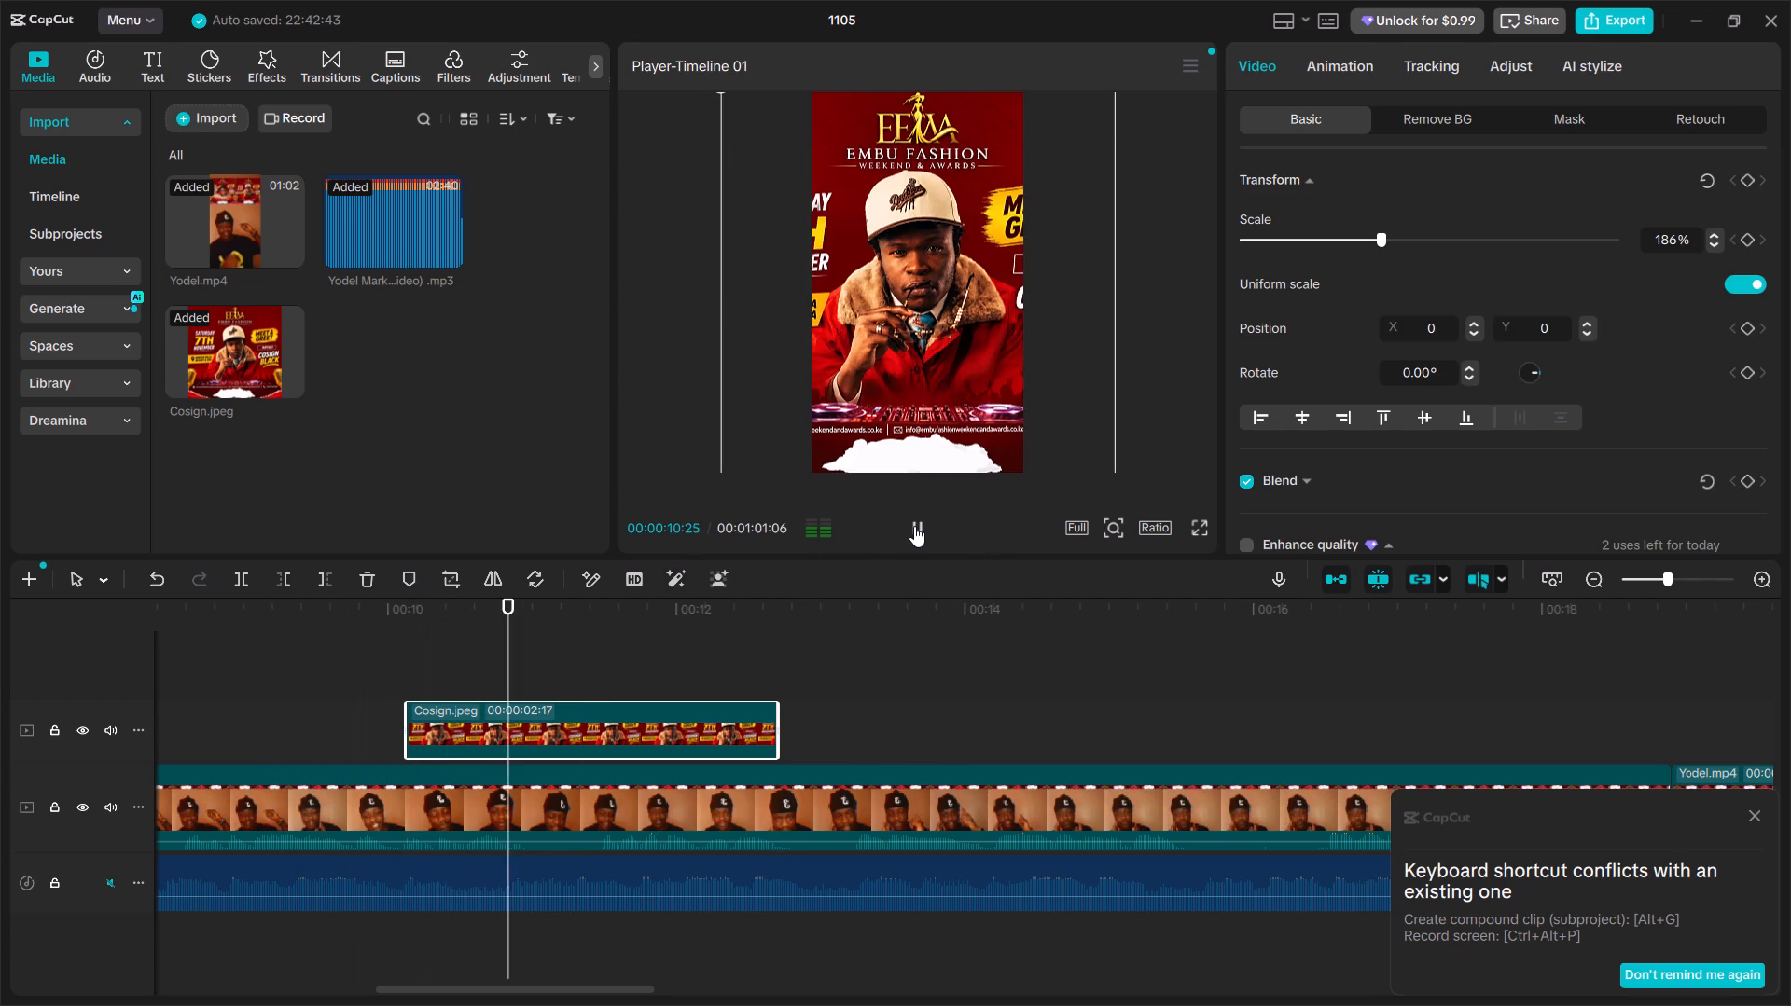
left_click(914, 526)
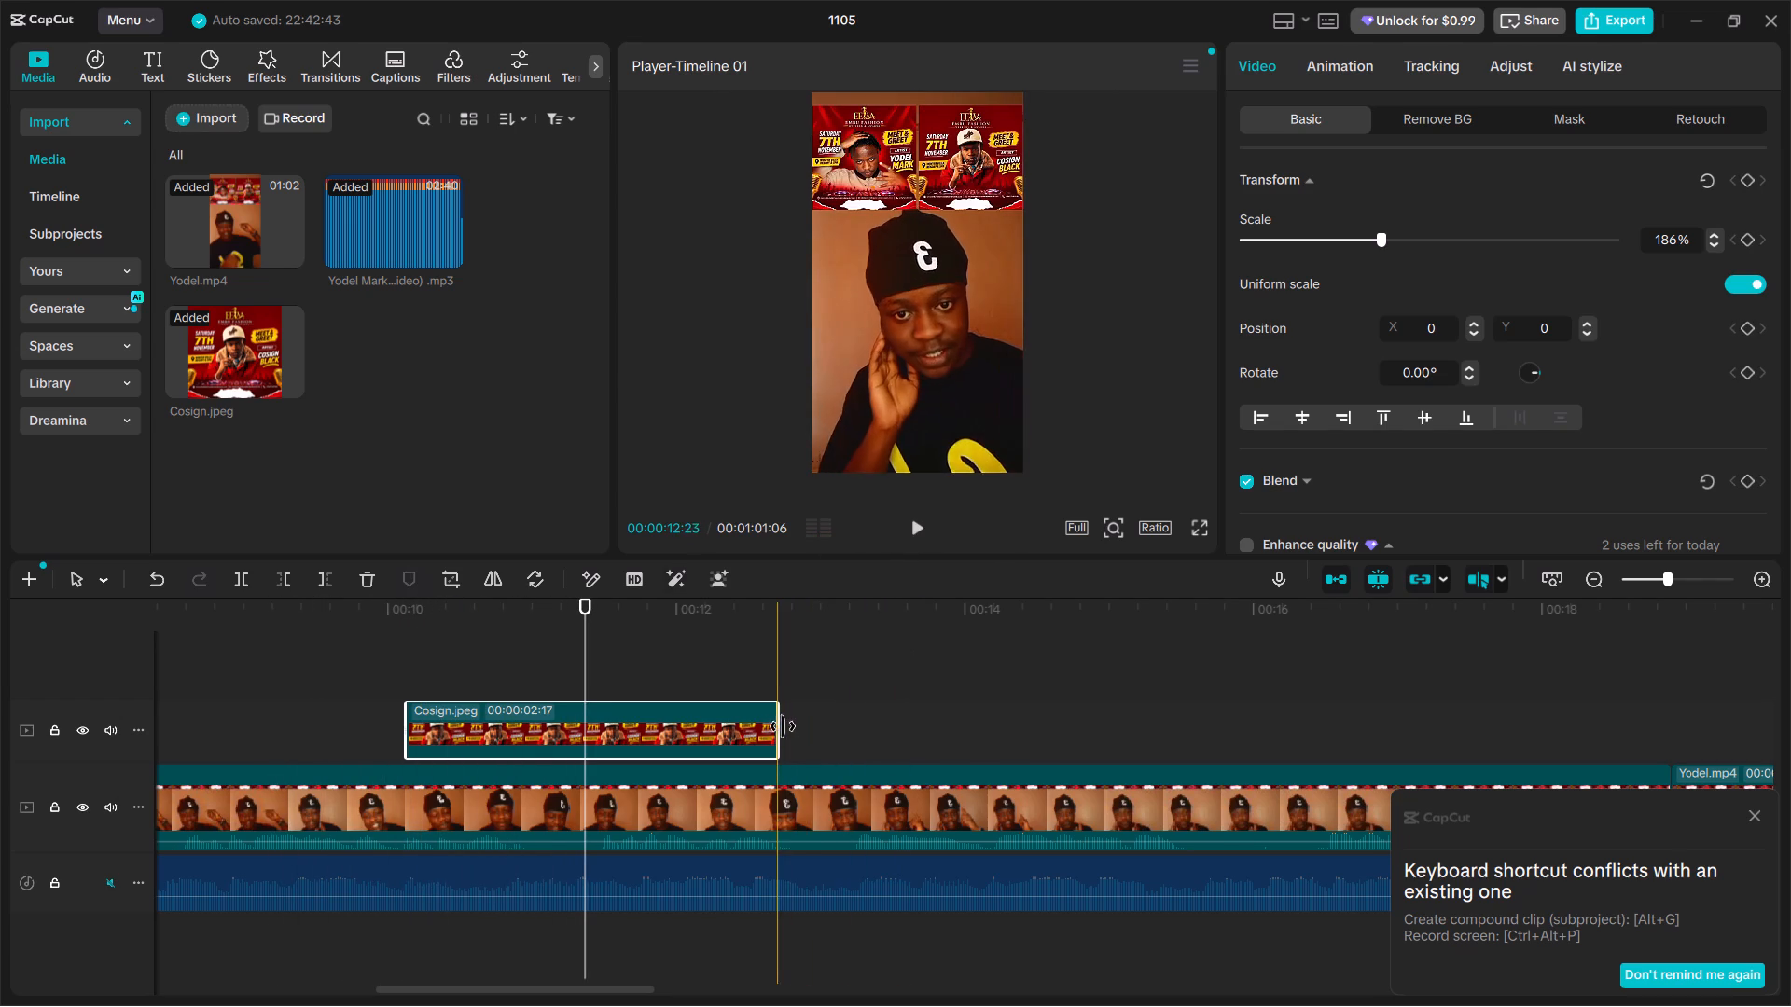
left_click_drag(773, 724, 583, 729)
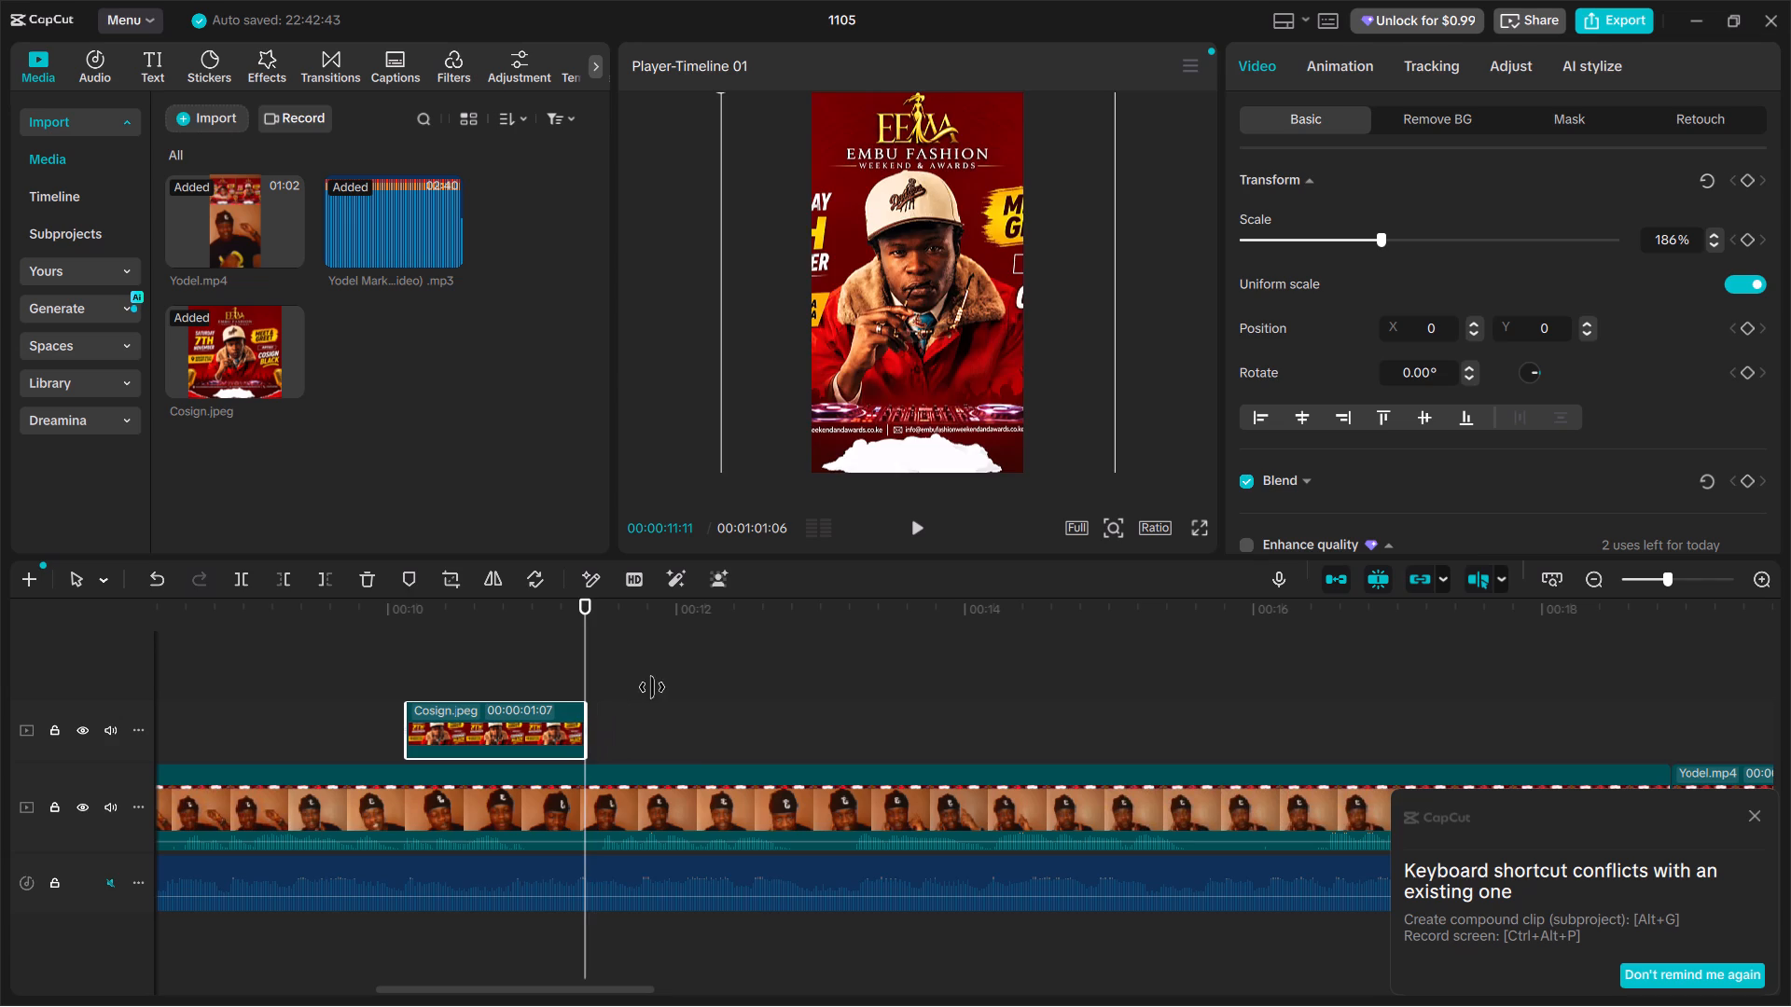
left_click(916, 516)
left_click(916, 516)
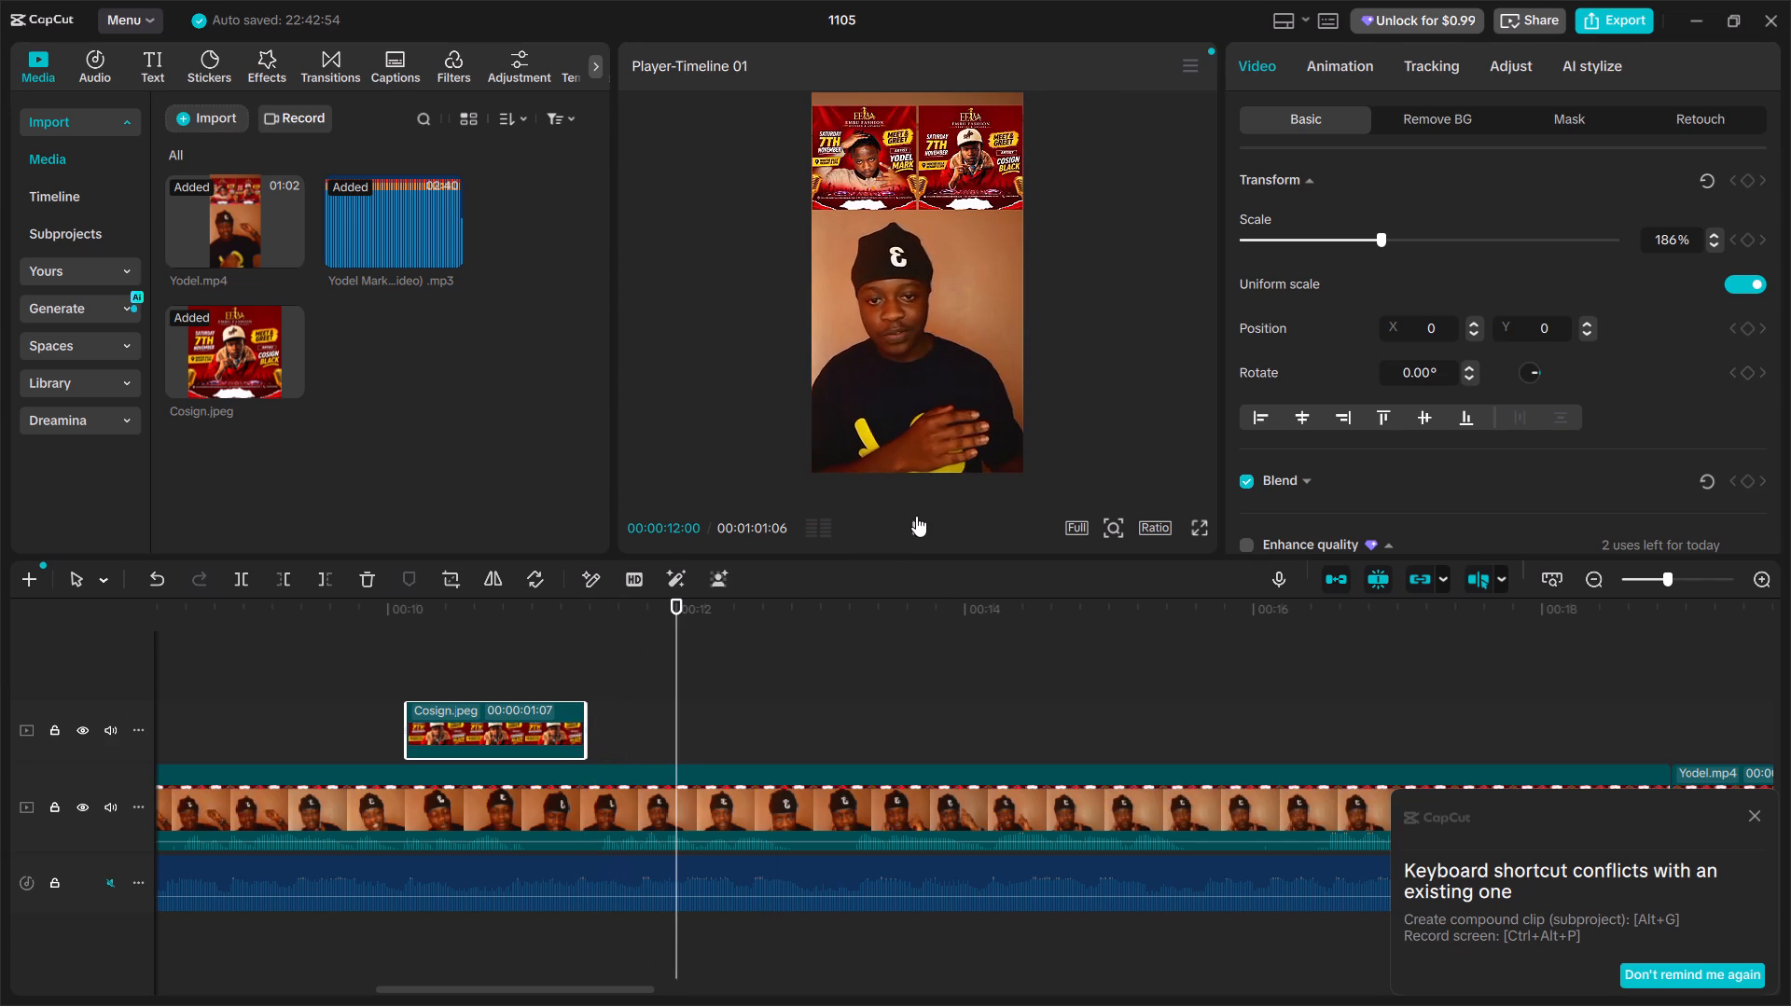
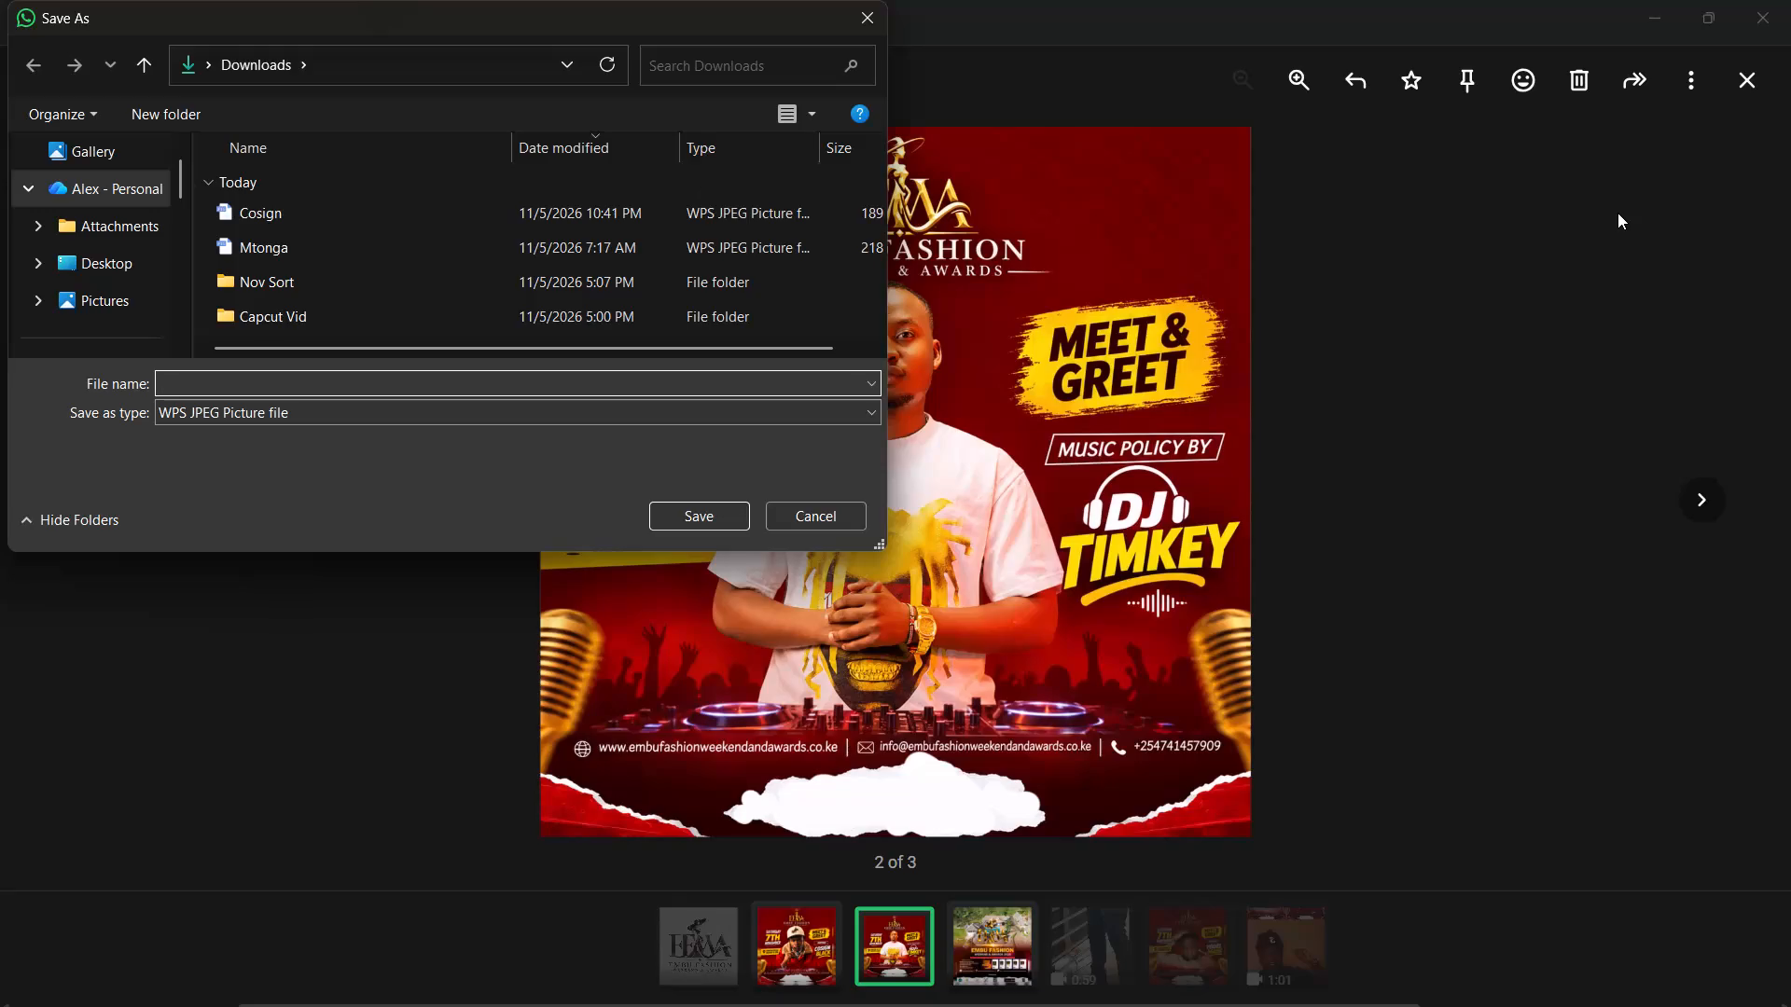
Name the DJ Timkey Meet & Greet poster image "Dj TimKey" for saving in the Downloads folder.
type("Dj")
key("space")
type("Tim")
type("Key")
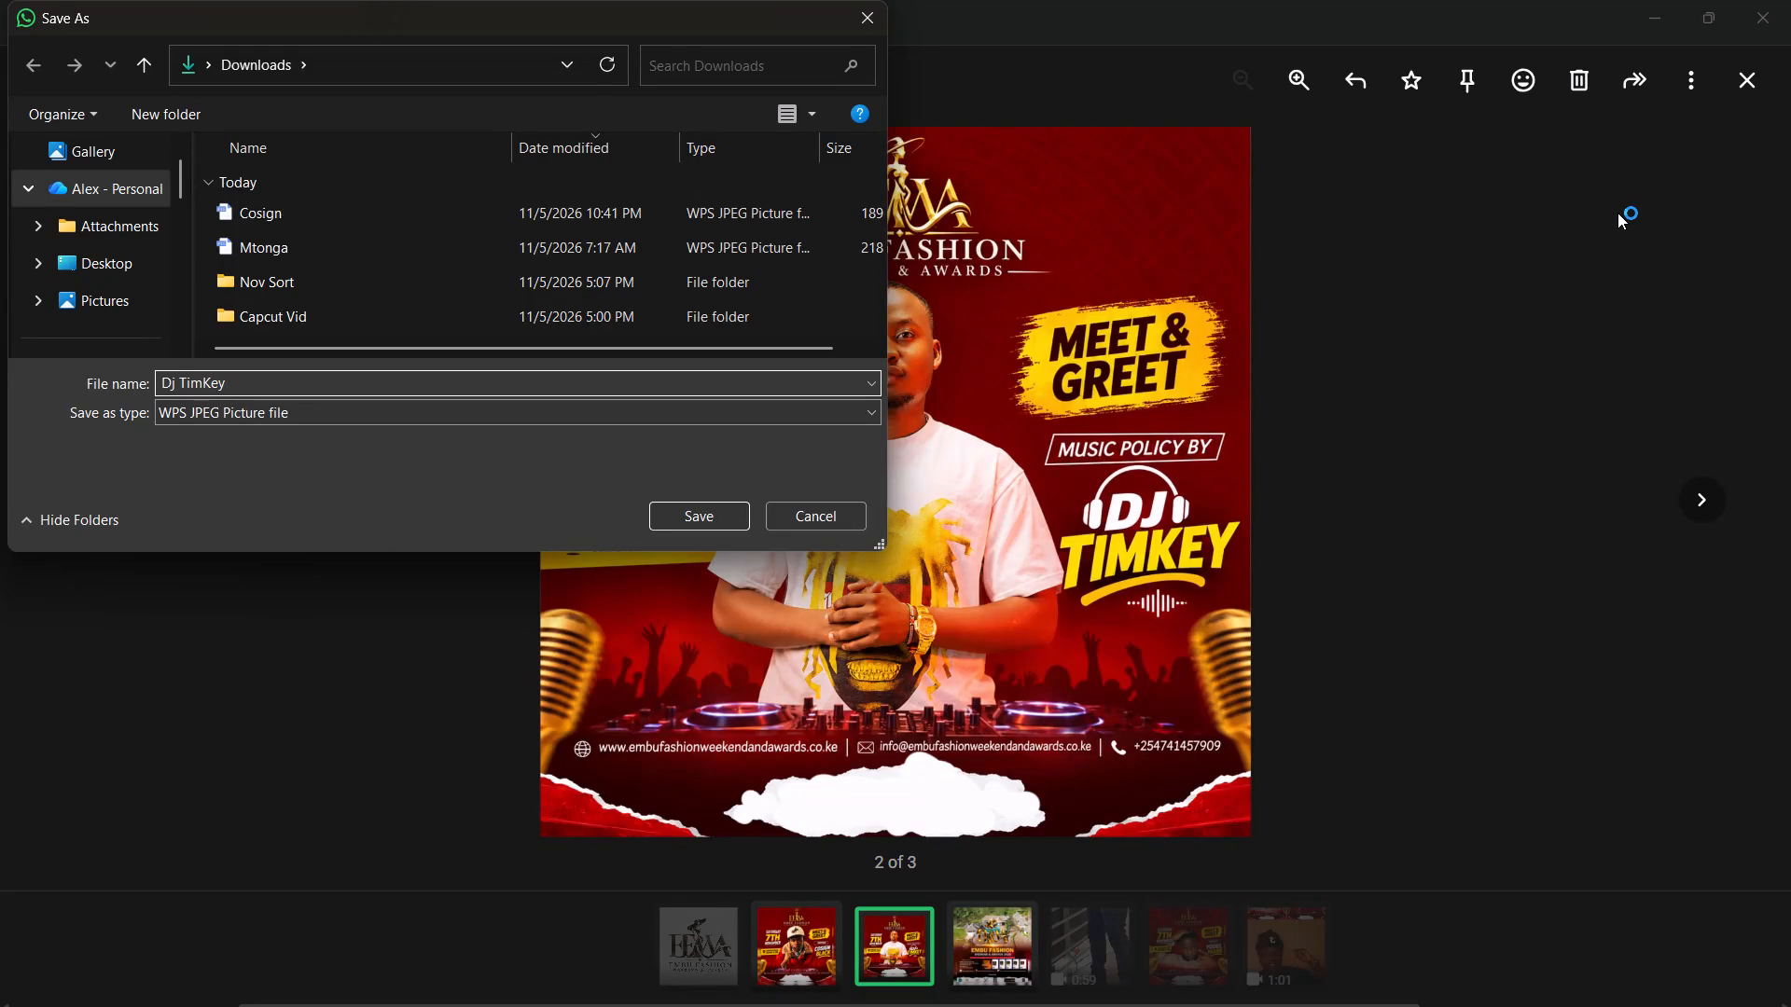
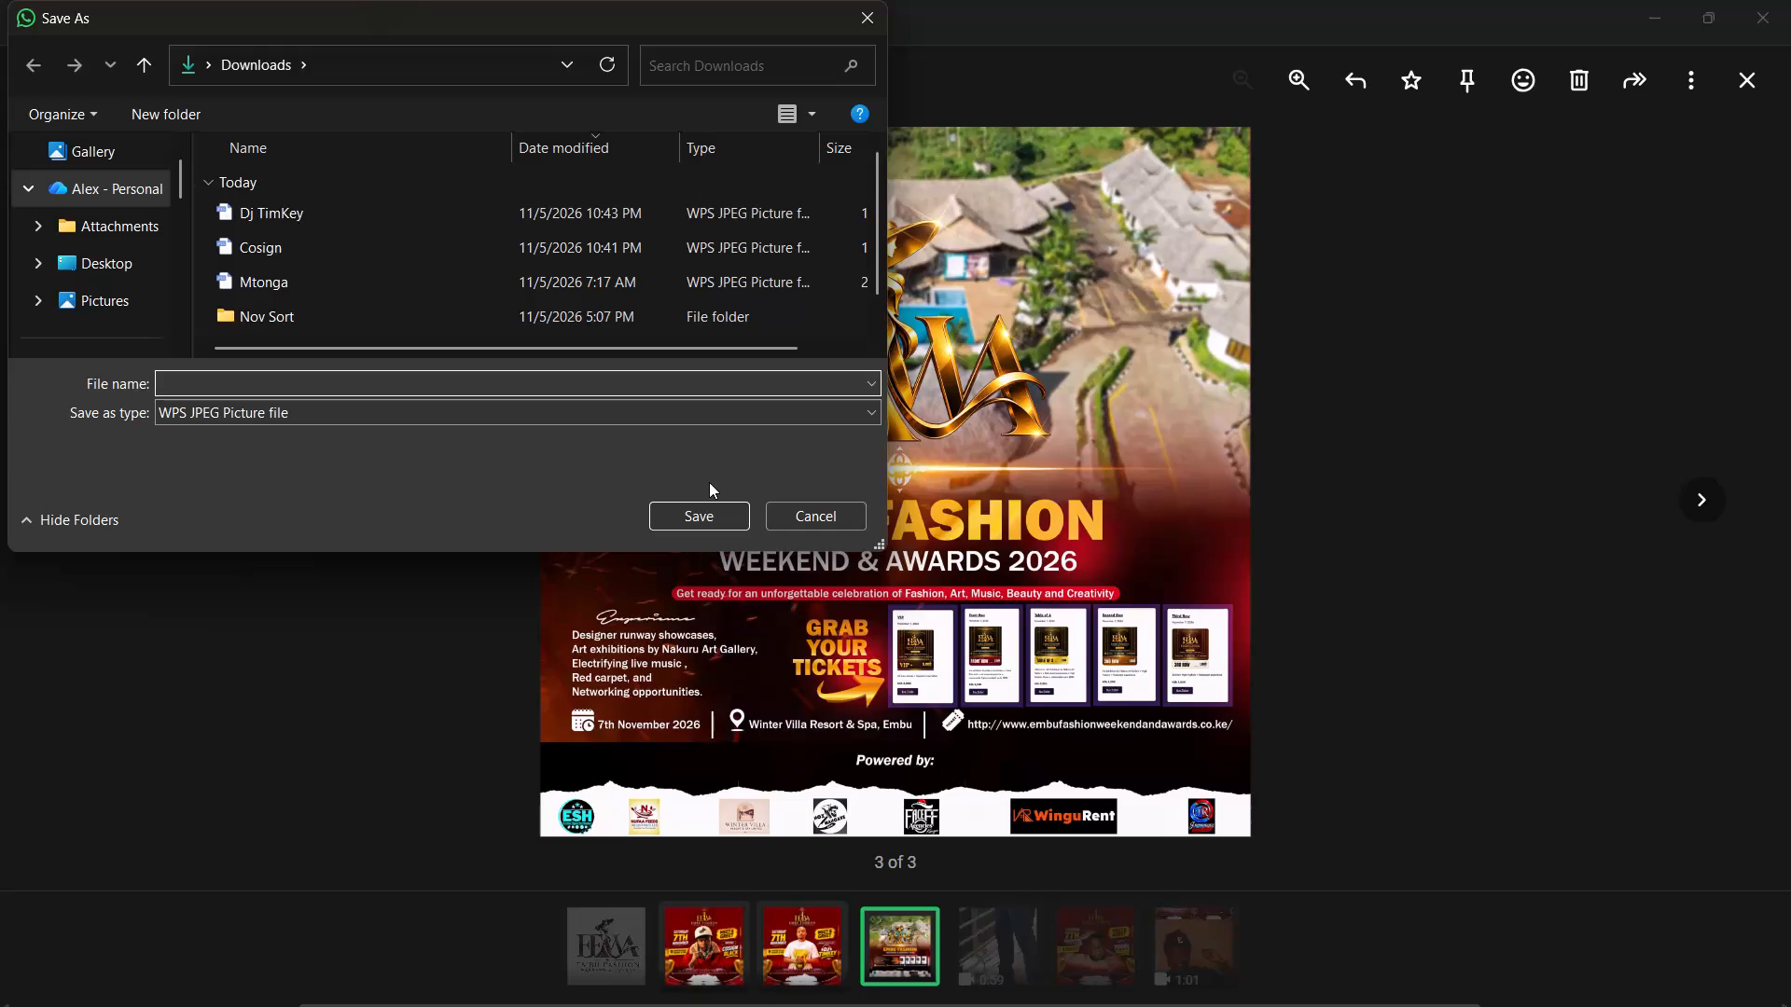
Name the Fashion Weekend & Awards 2026 poster image Awards for saving as a JPEG in the Downloads folder.
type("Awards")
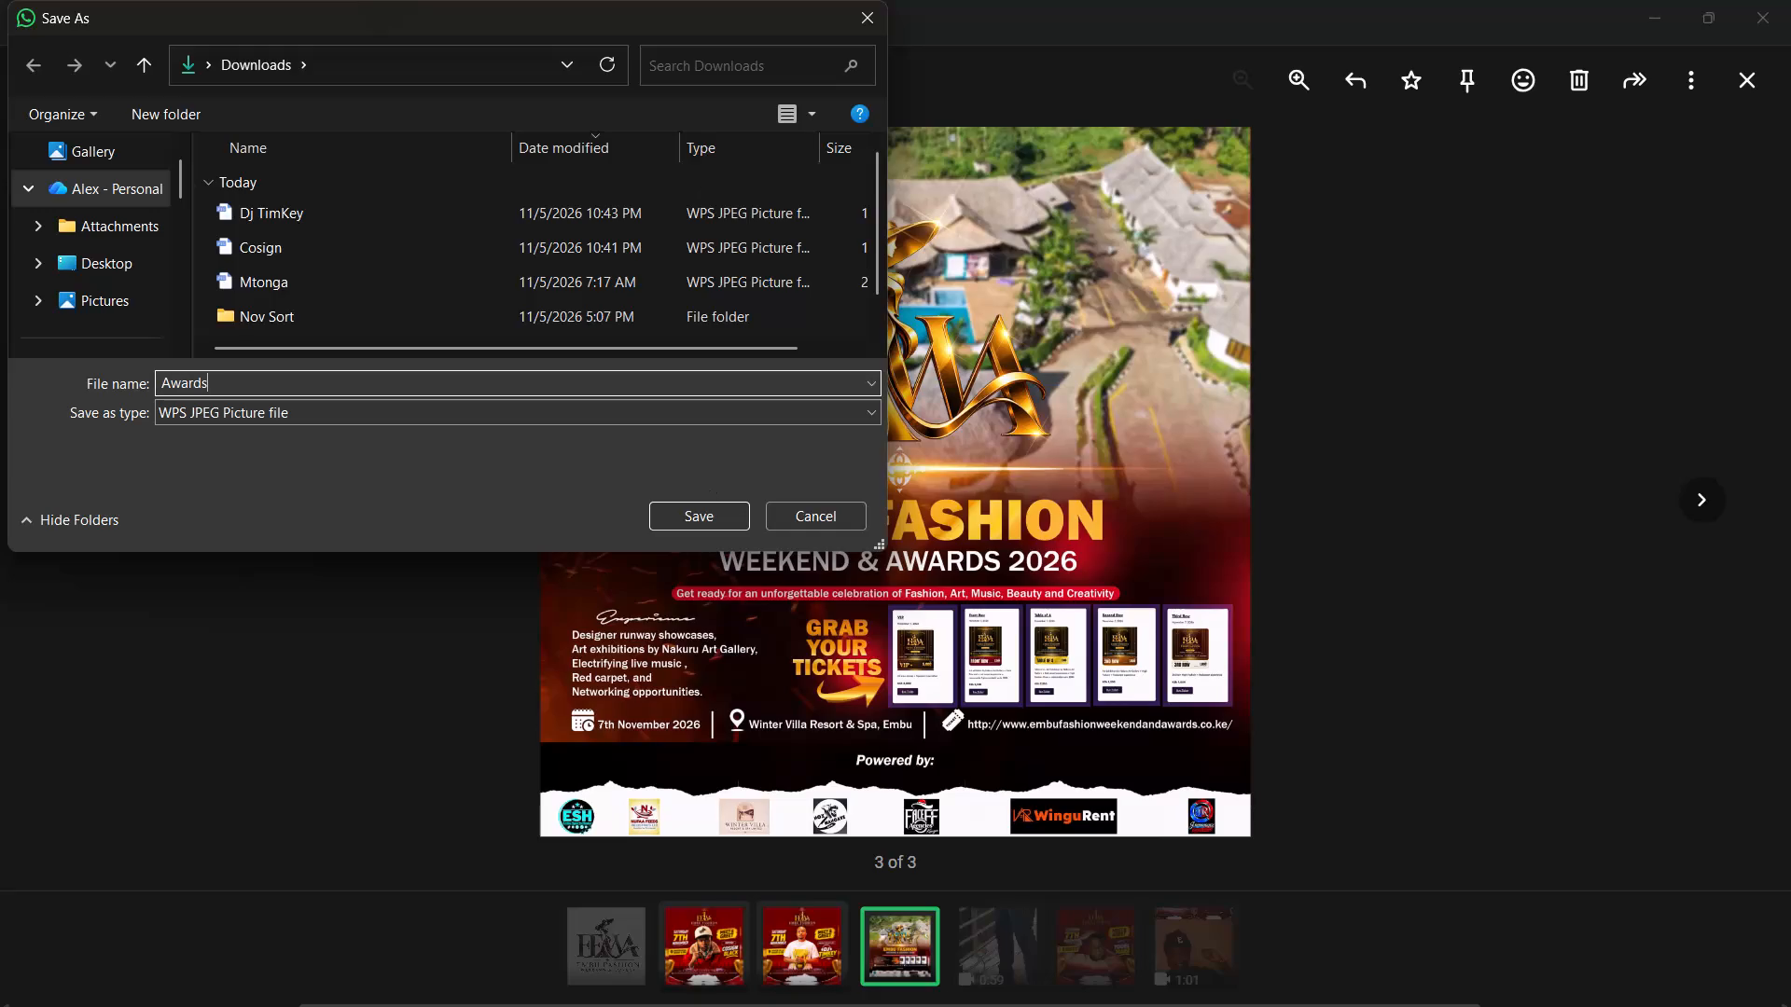
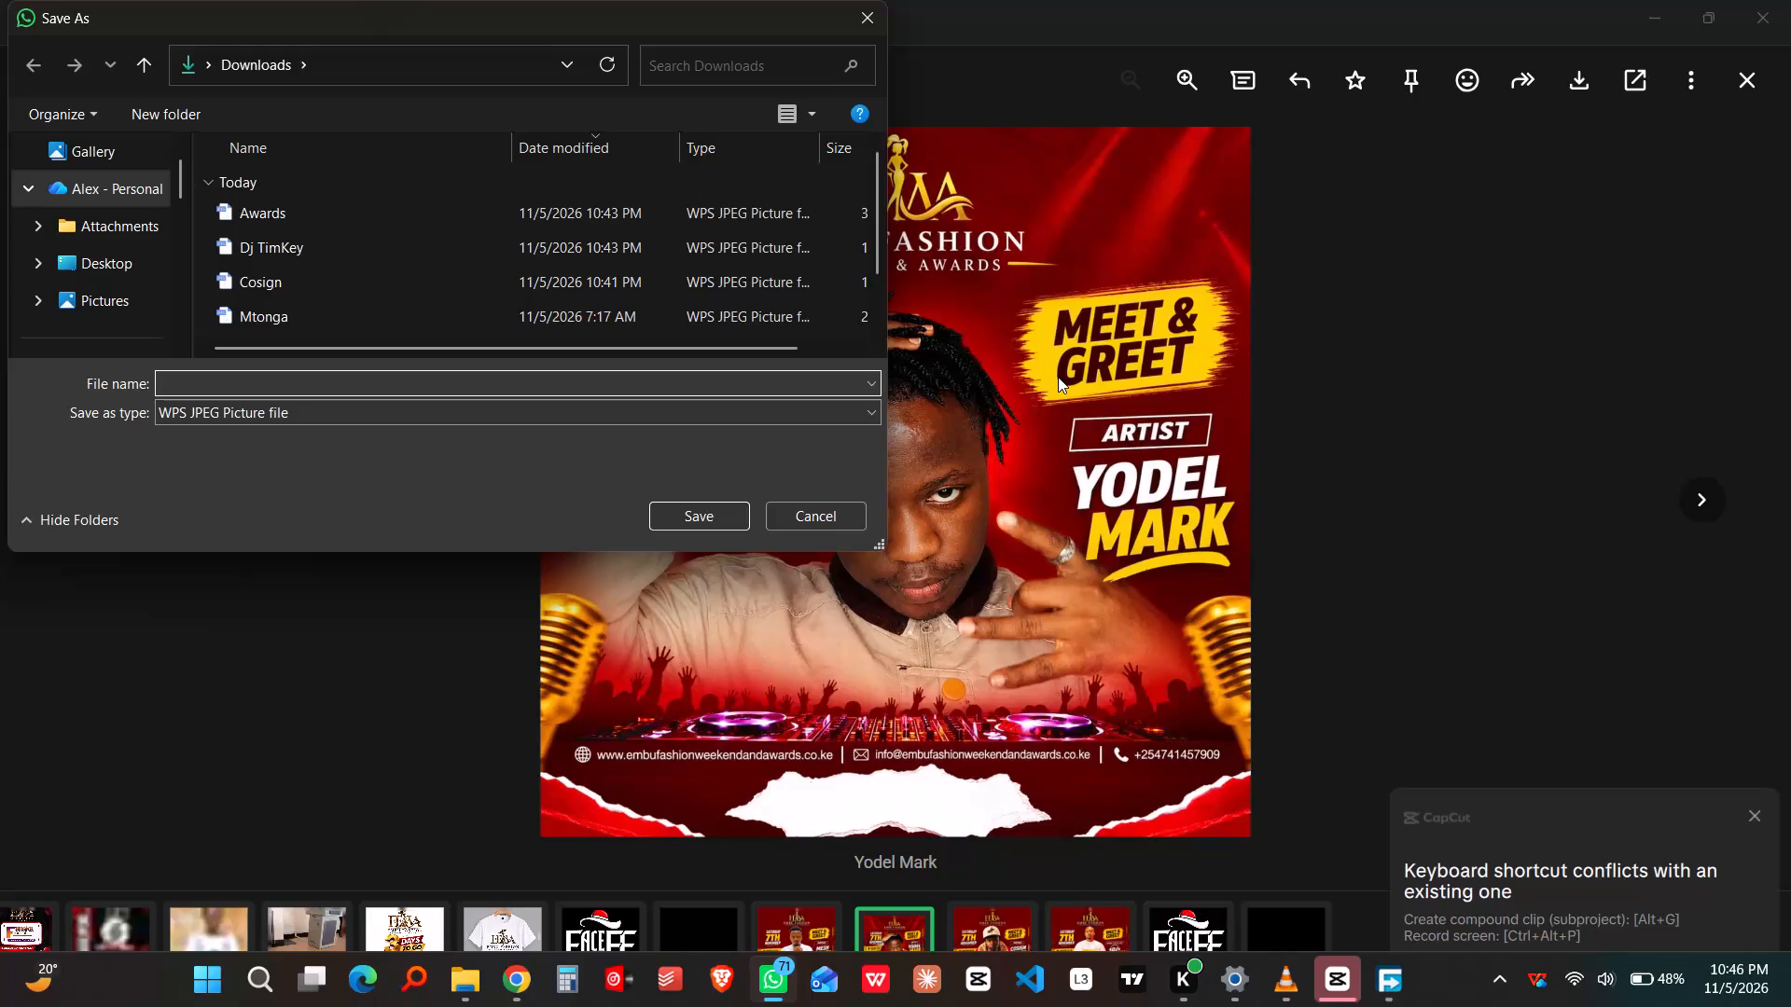
Save the Yodel Mark Meet & Greet poster to Downloads with the file name "Mark".
key("shift+y")
key("BackSpace")
key("BackSpace")
type("Mark")
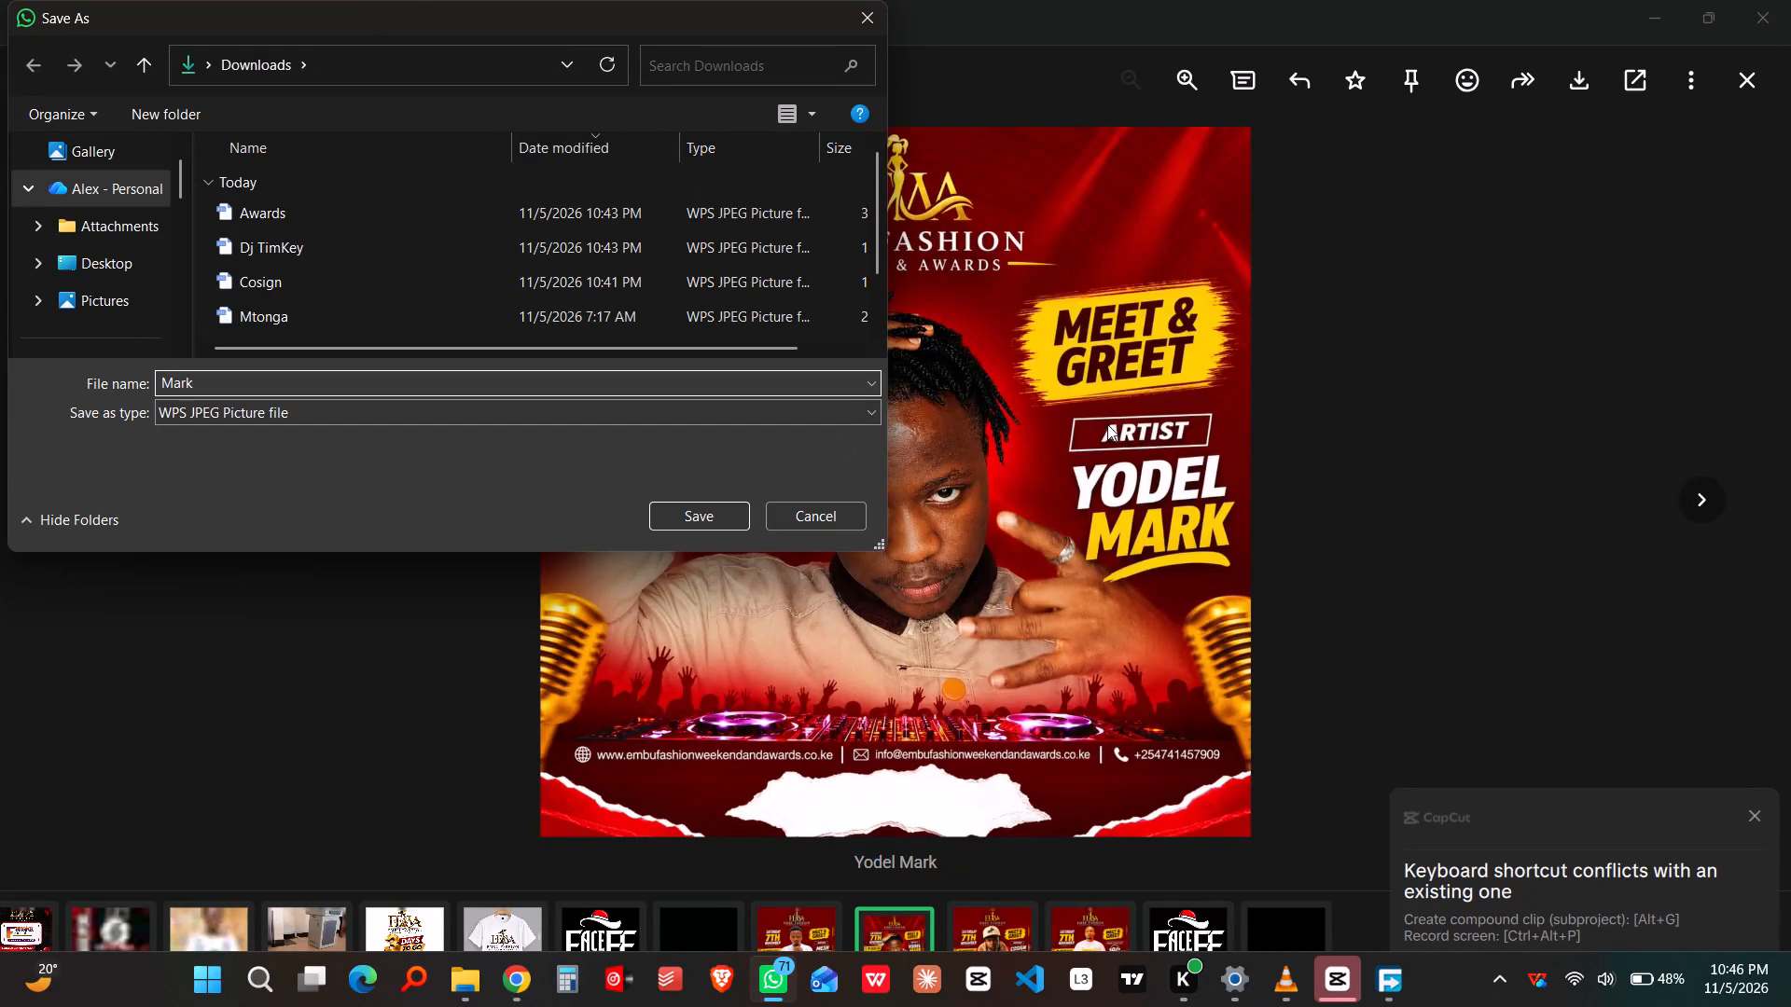
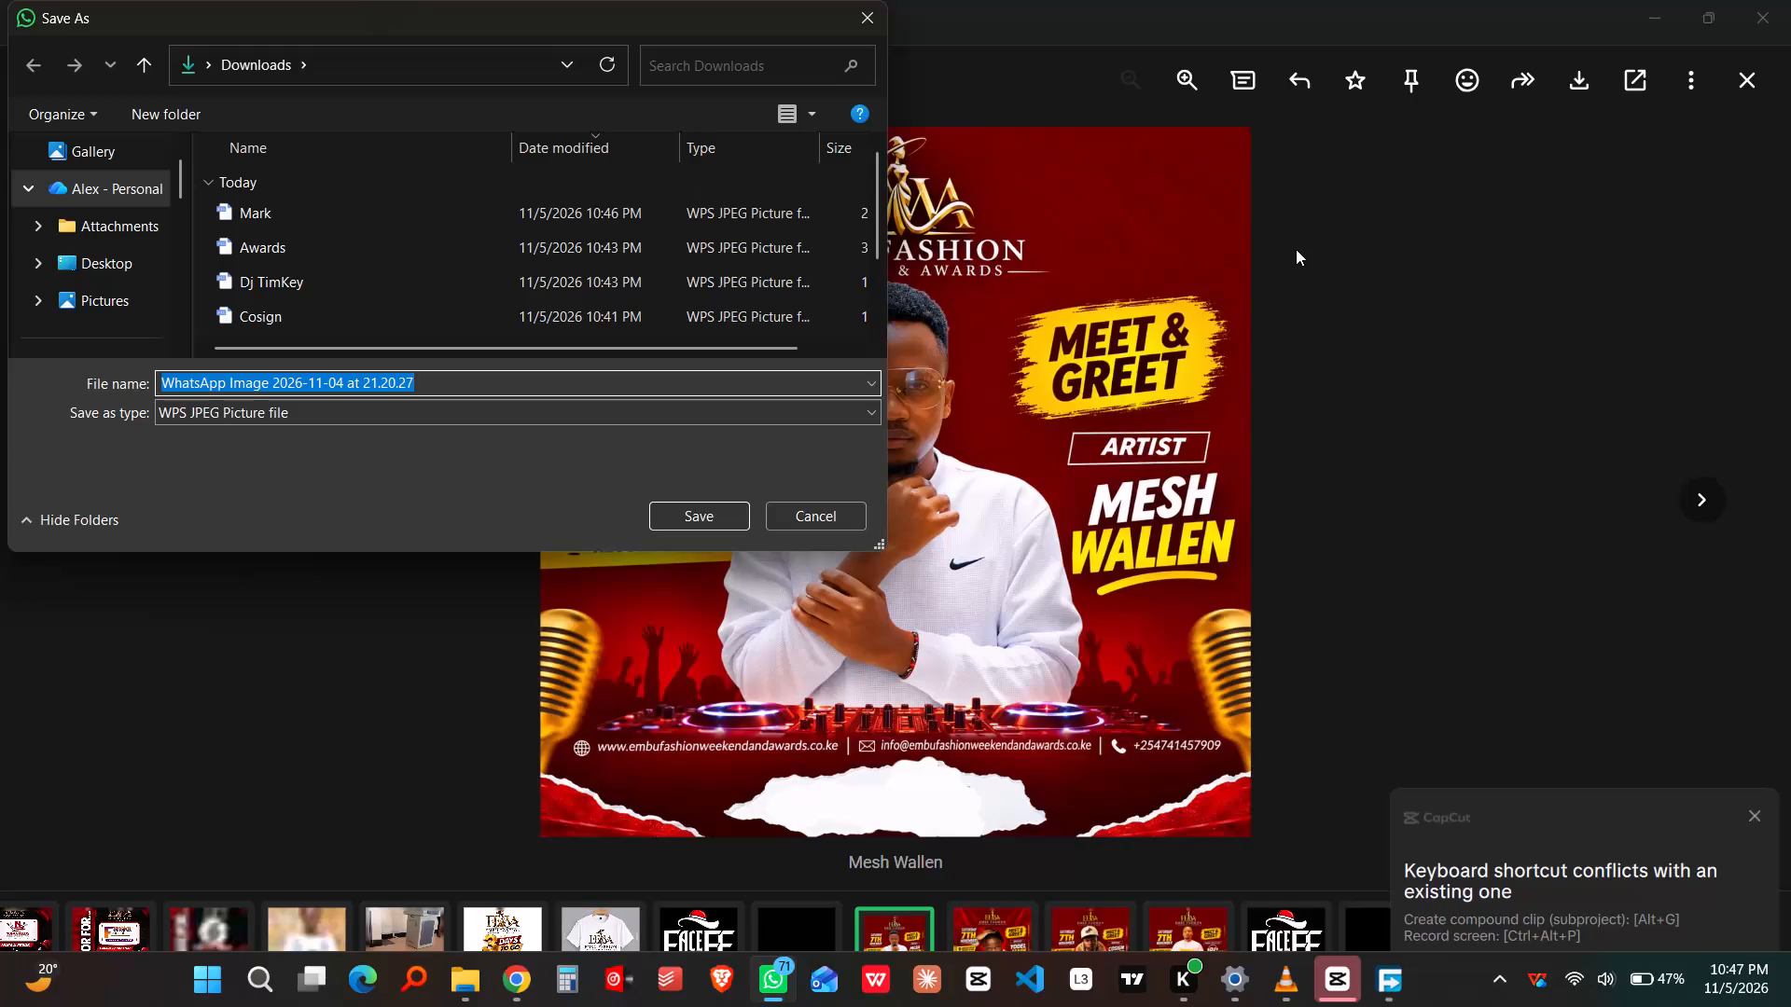
Save the Mesh Wallen Meet & Greet poster to Downloads with the file name "Mesh Wallen".
key("BackSpace")
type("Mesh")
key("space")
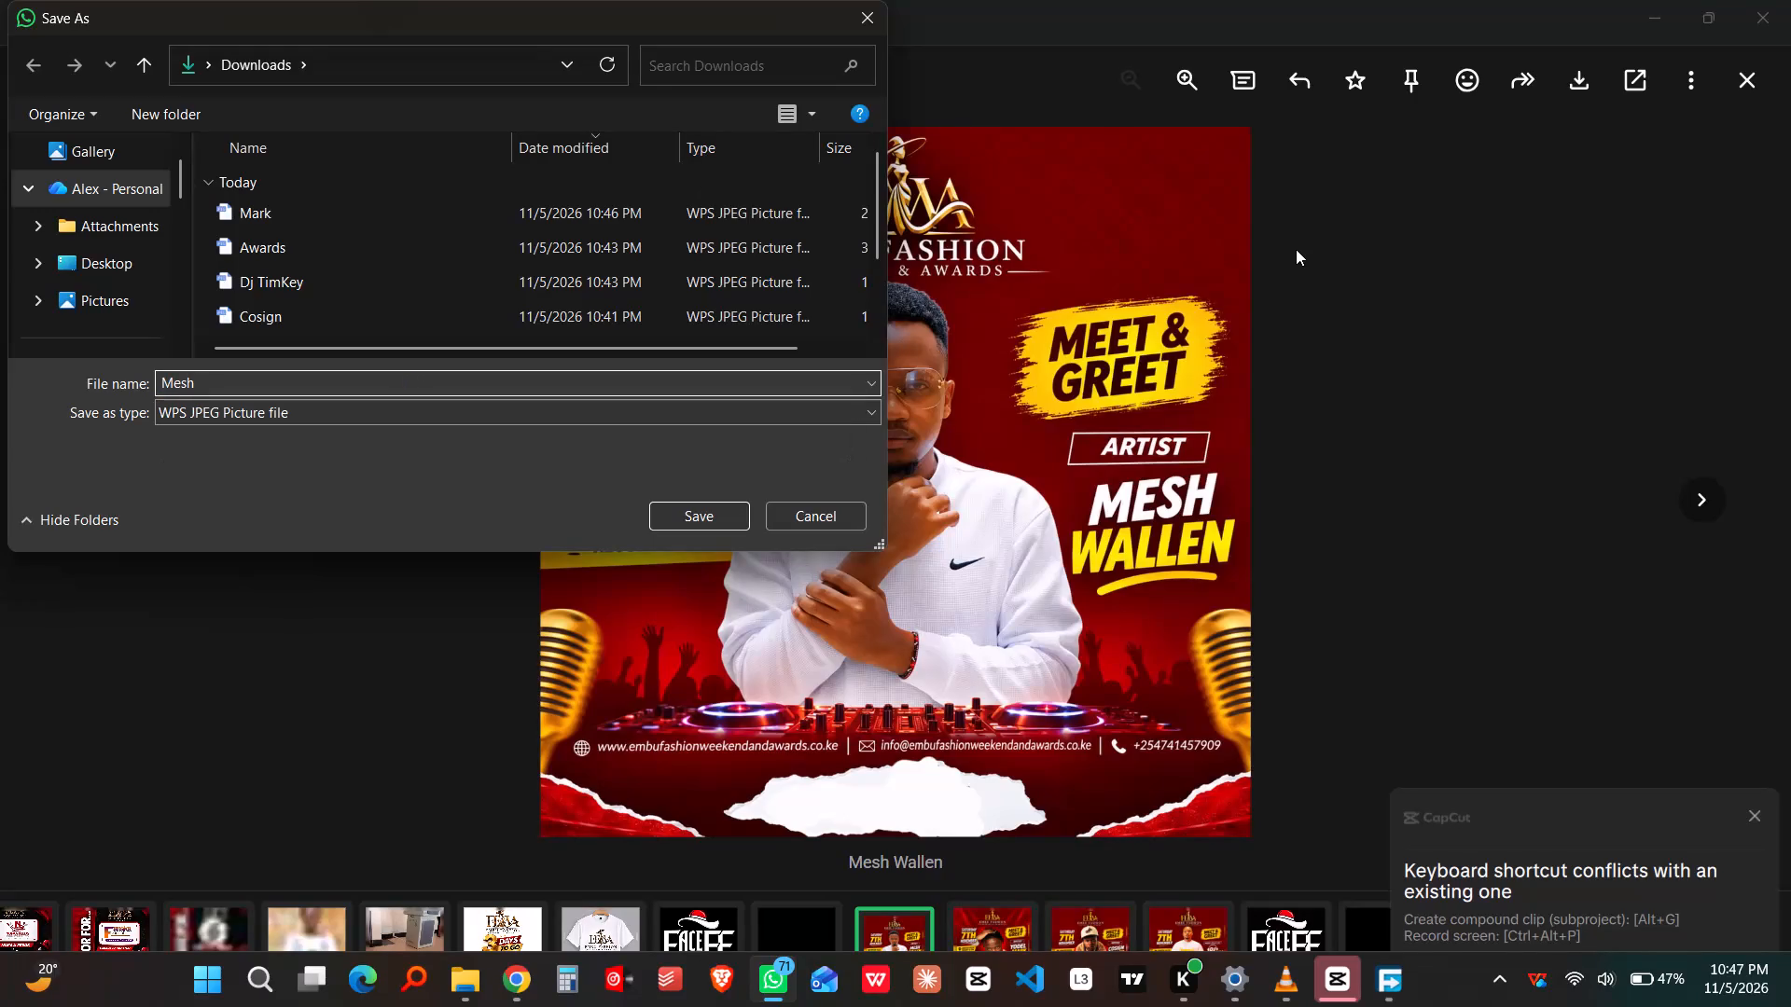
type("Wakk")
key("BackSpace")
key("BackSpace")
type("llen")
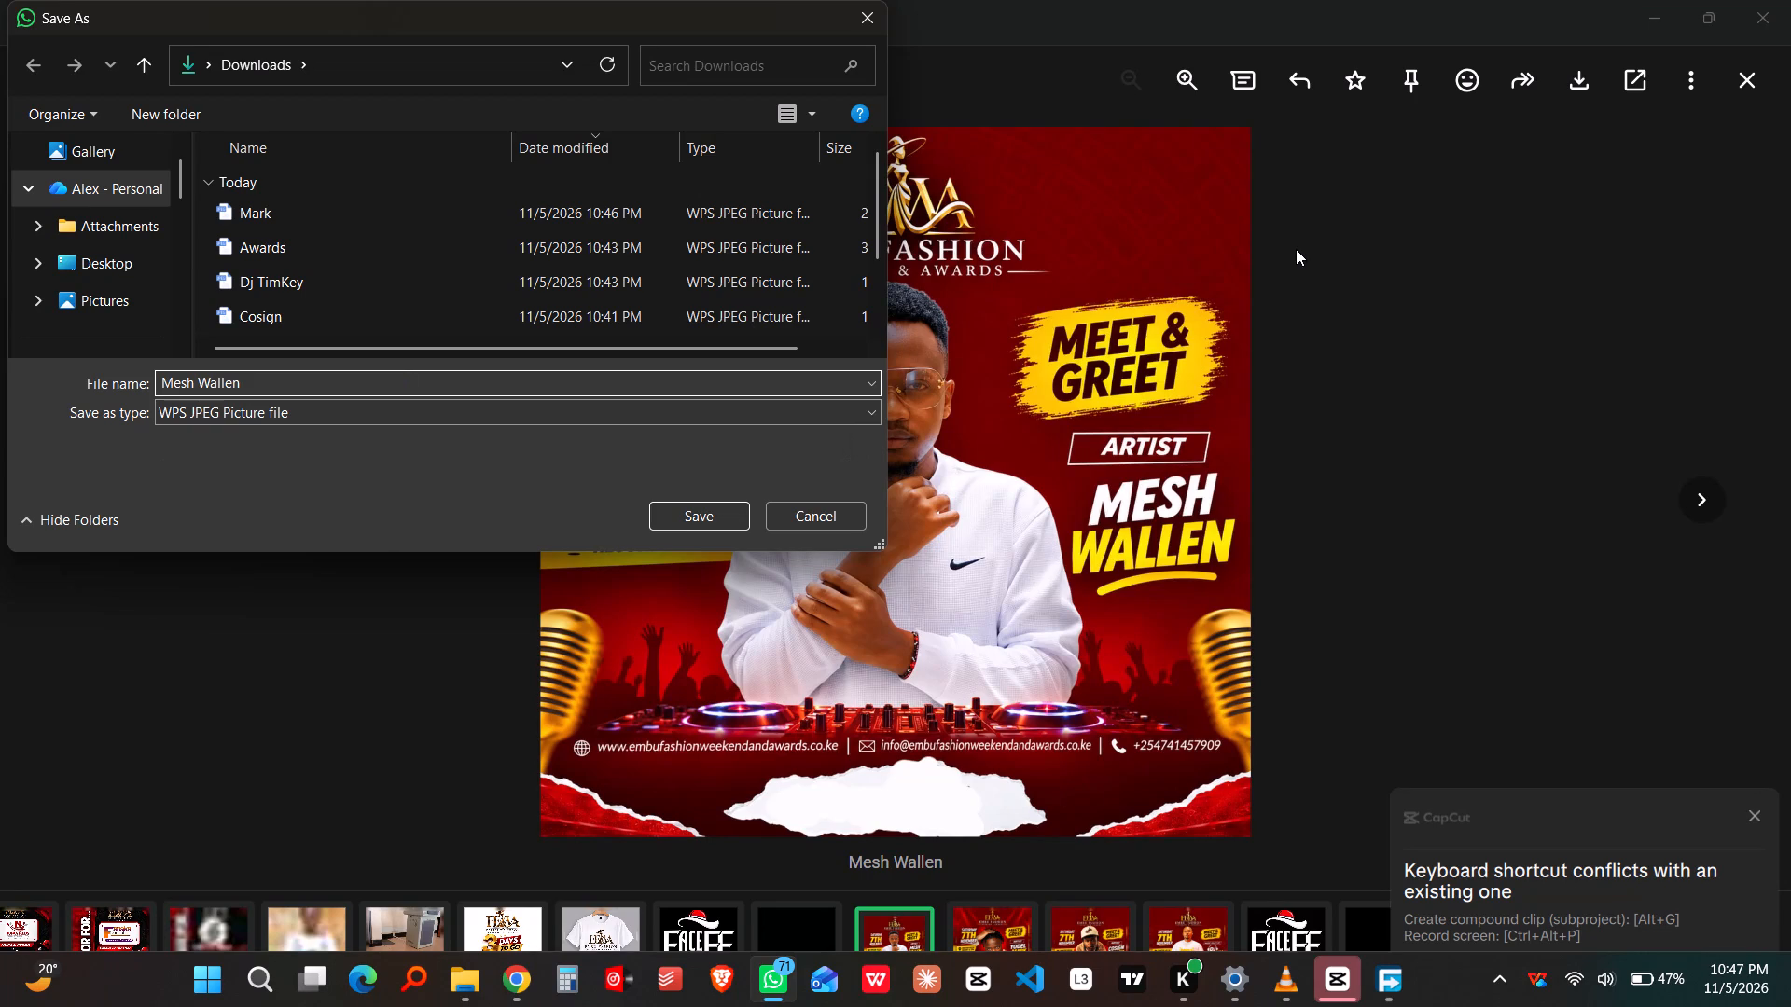
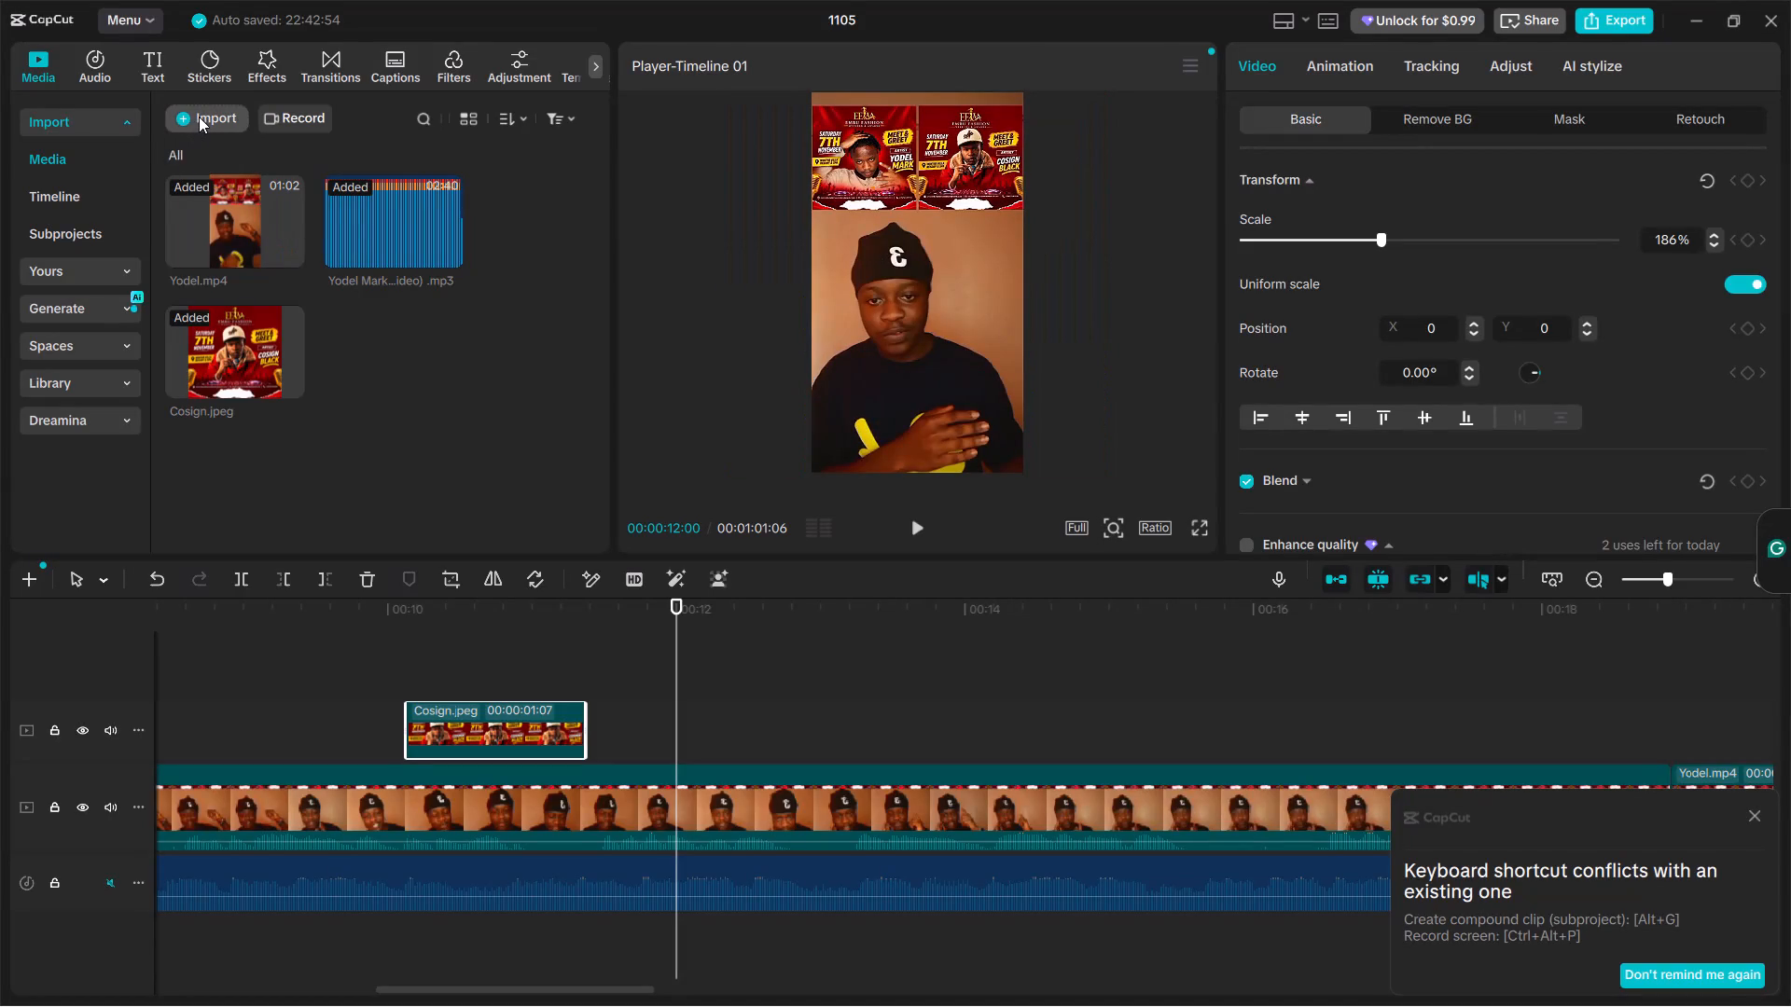
Import the Mesh Wallen, Mark, Awards and Dj TimKey posters from Downloads into the project media.
left_click(199, 117)
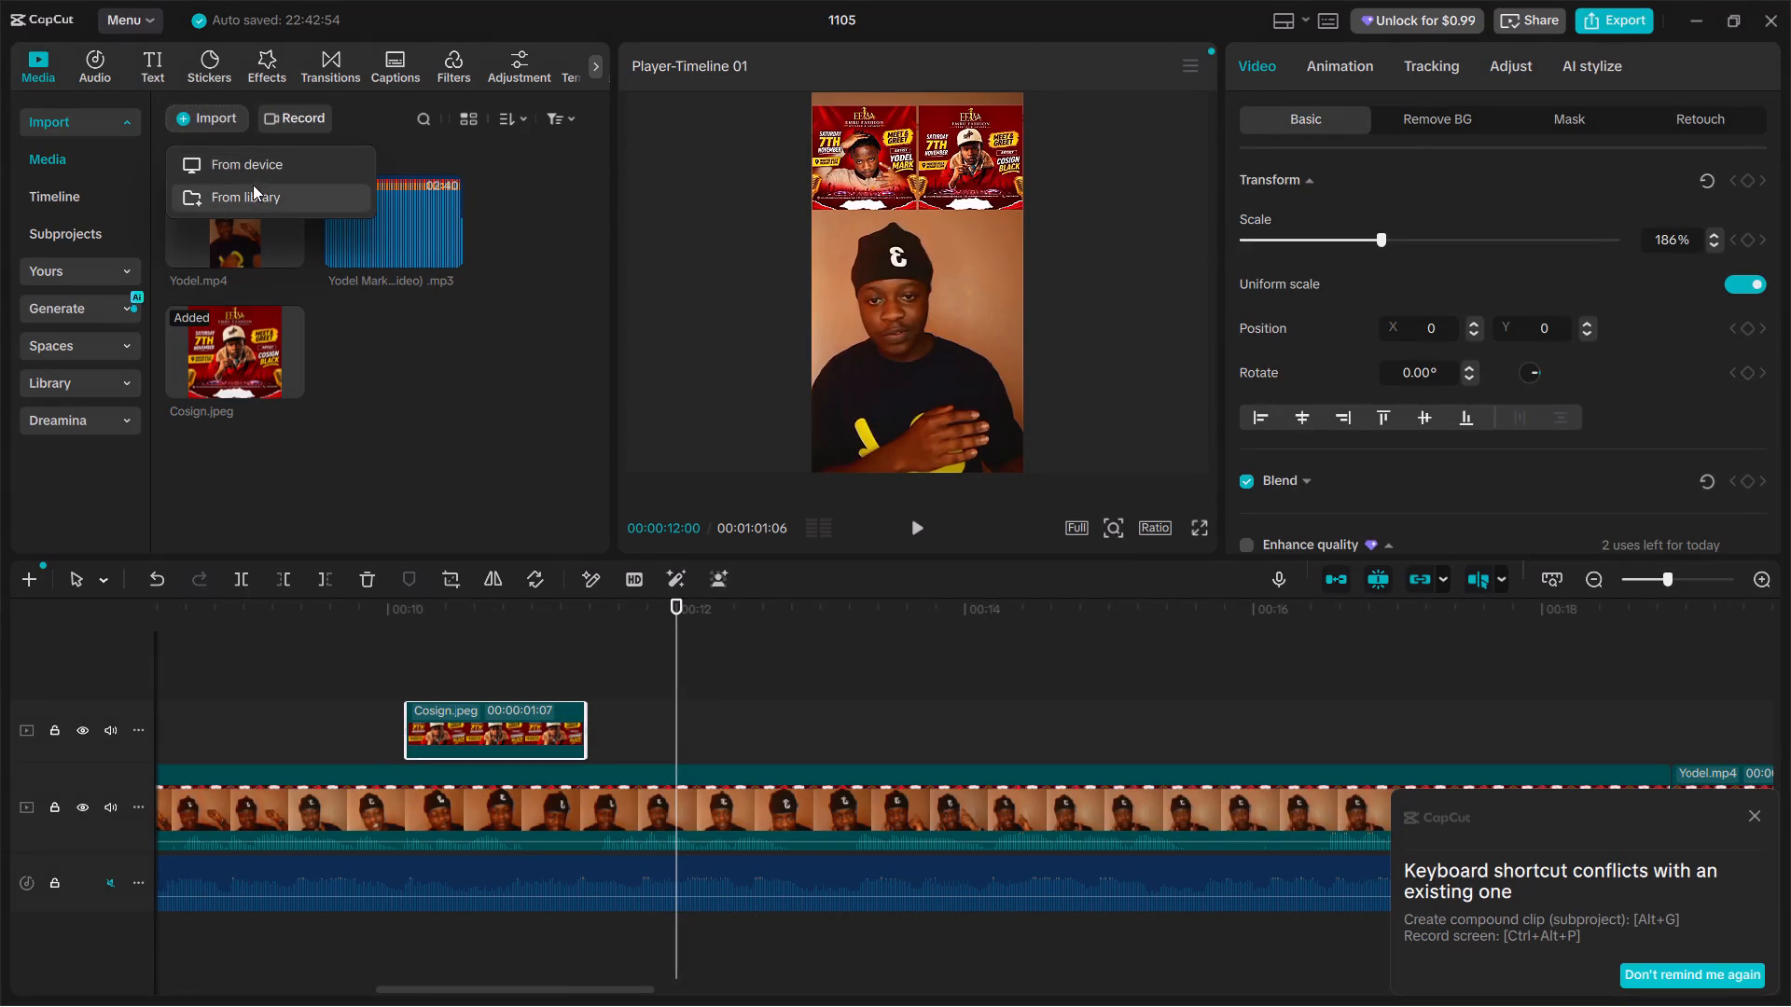
left_click(244, 161)
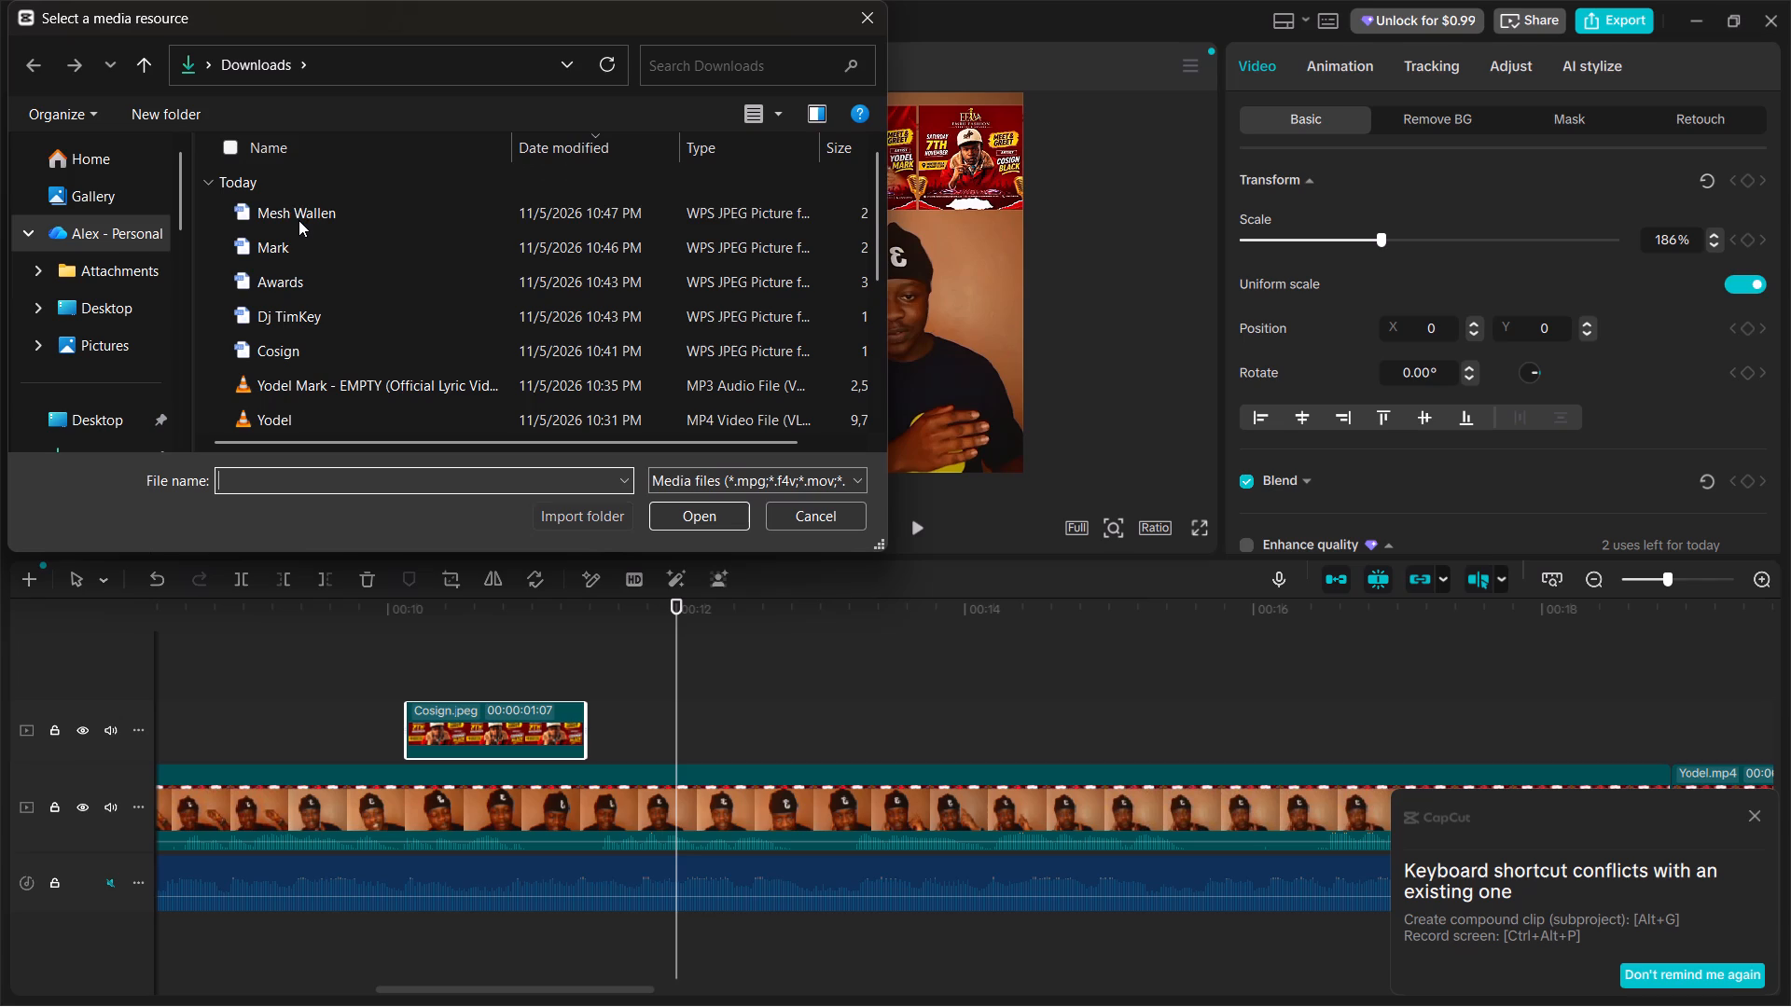
left_click(298, 221, "ctrl")
left_click(289, 242, "ctrl")
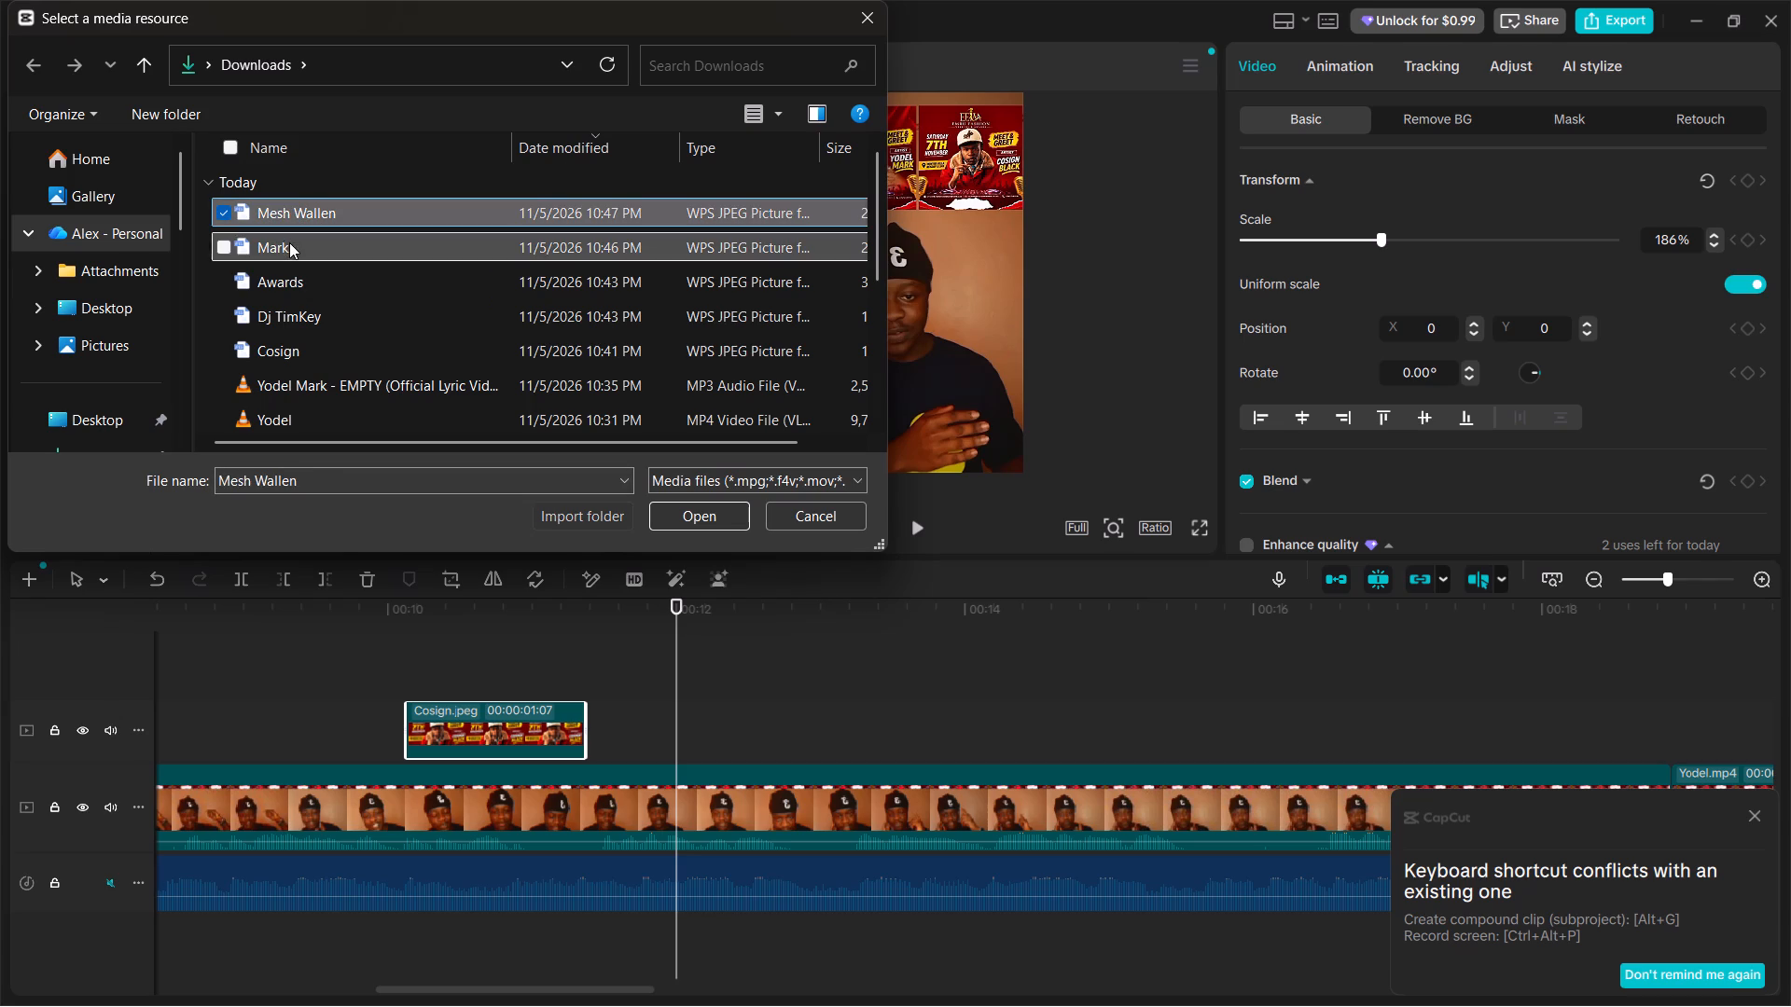
left_click(293, 276, "ctrl")
left_click(291, 314, "ctrl")
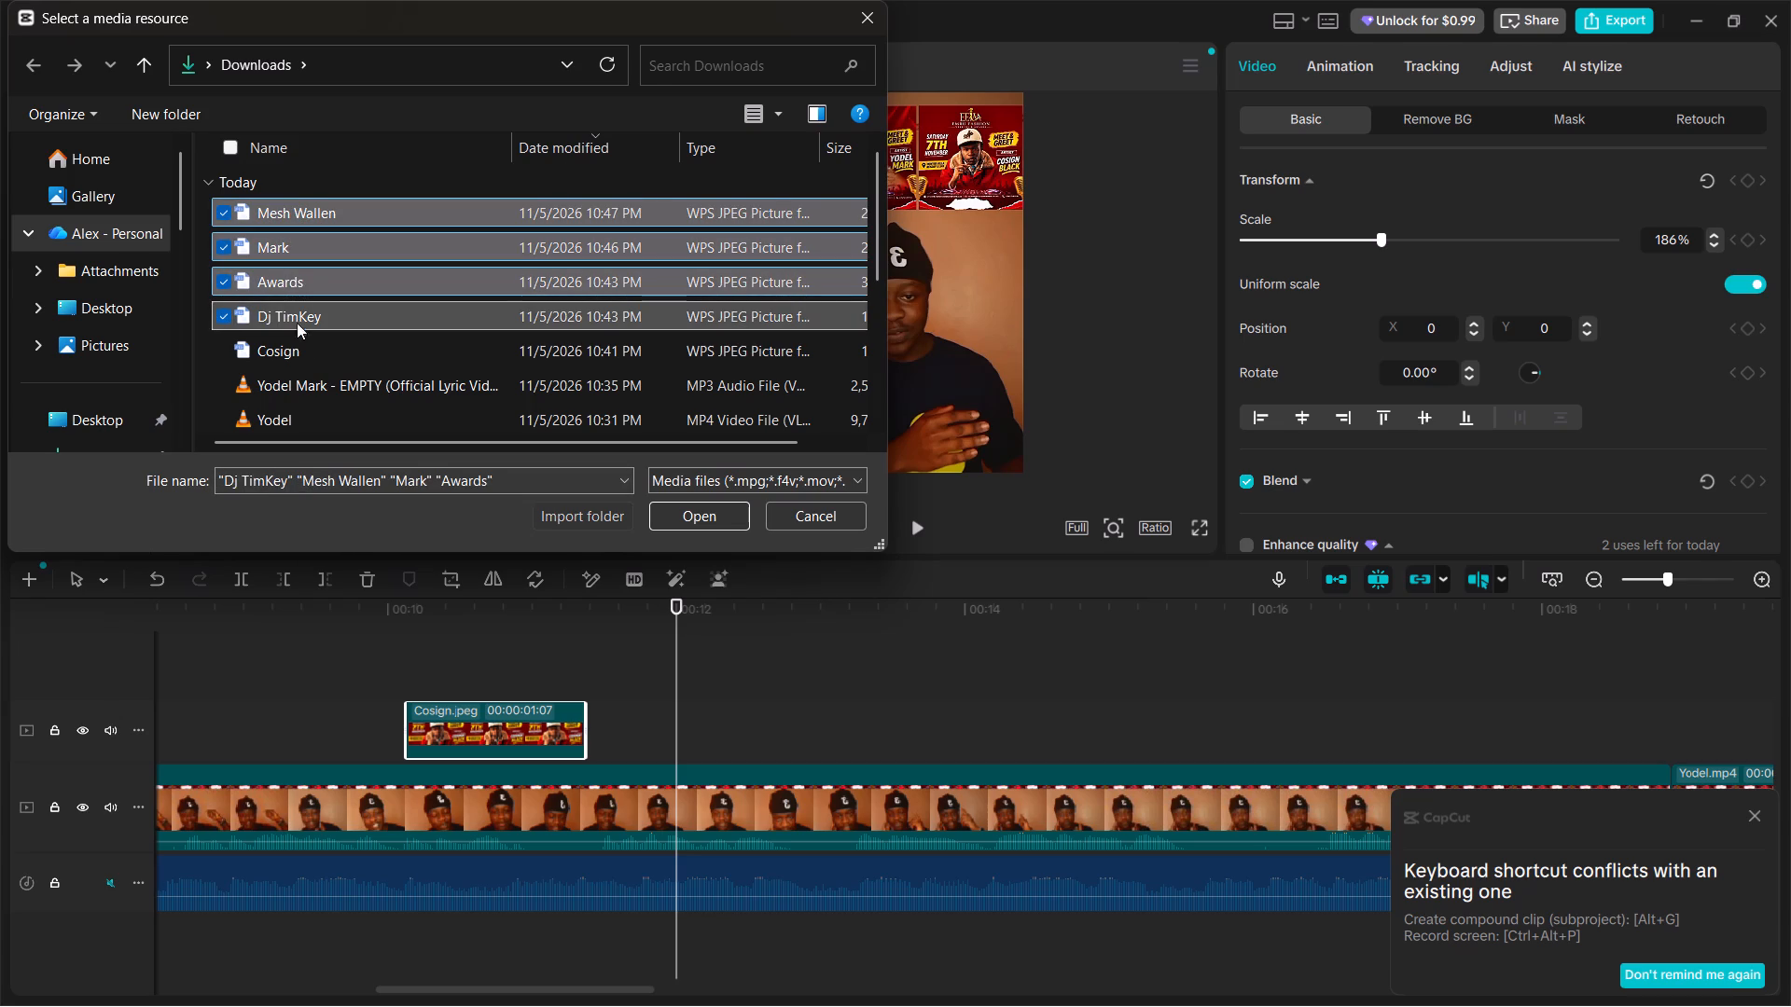
left_click(700, 511)
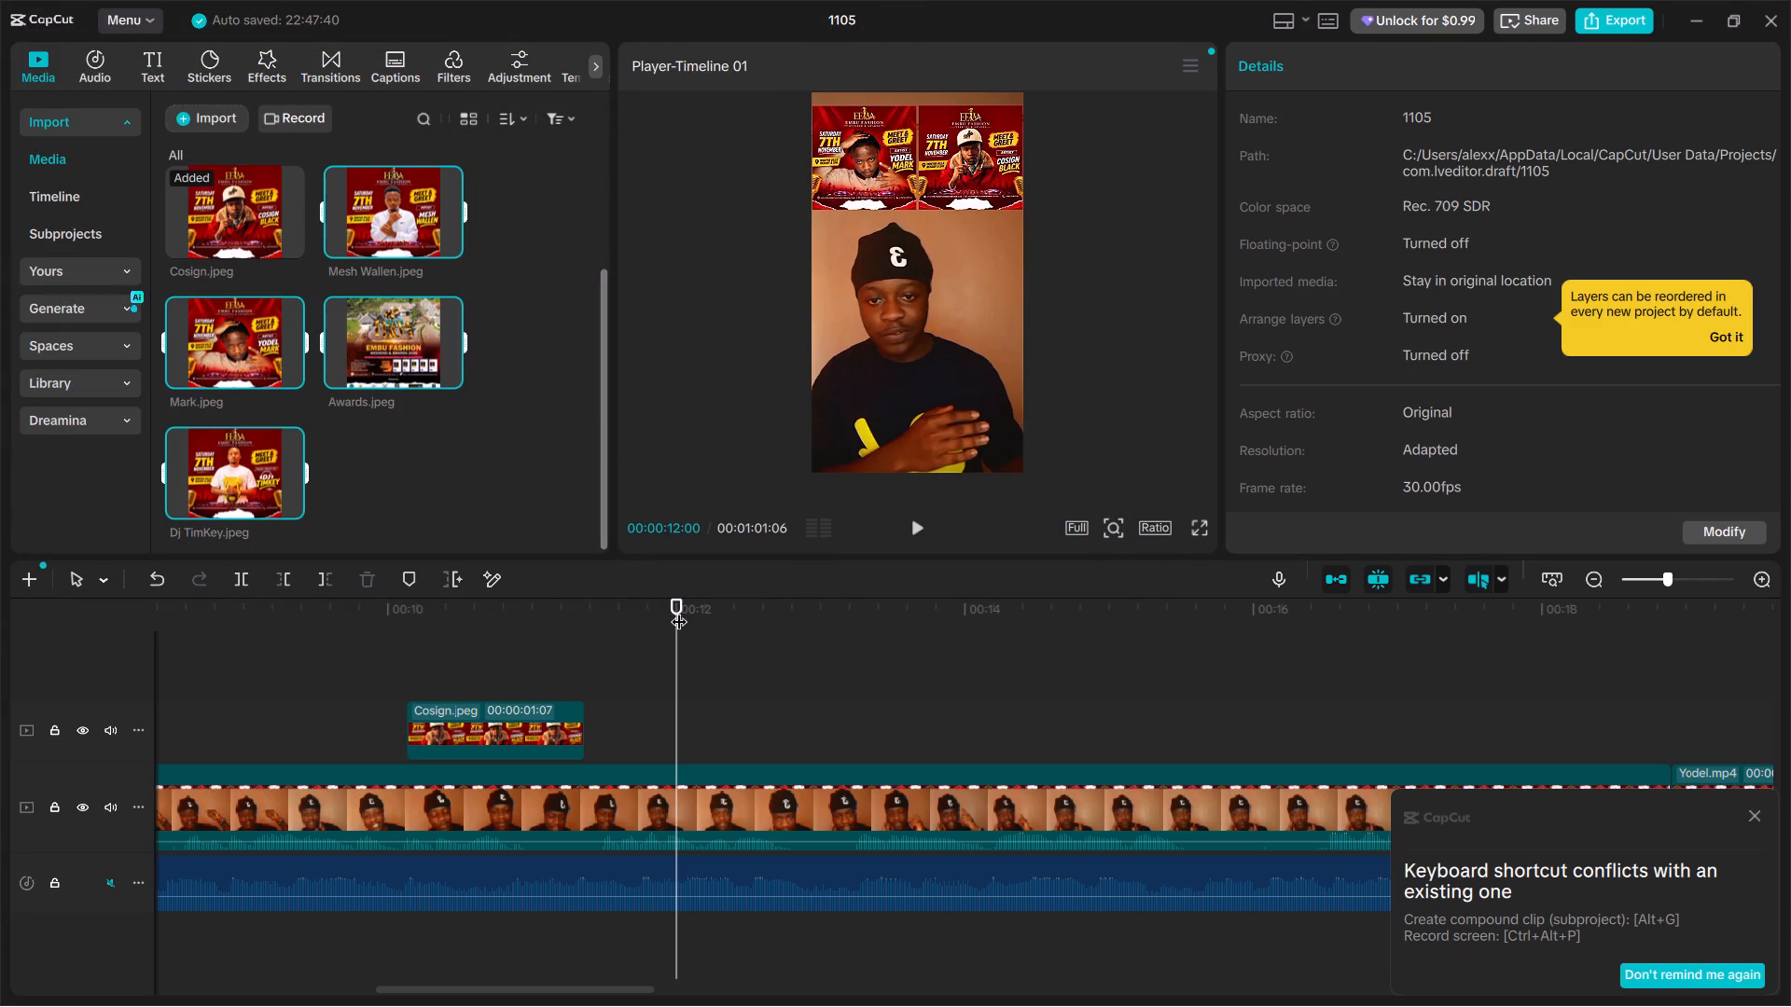
Position the playhead just after the Cosign overlay and add Mesh Wallen.jpeg to the main video track.
left_click_drag(675, 601, 586, 607)
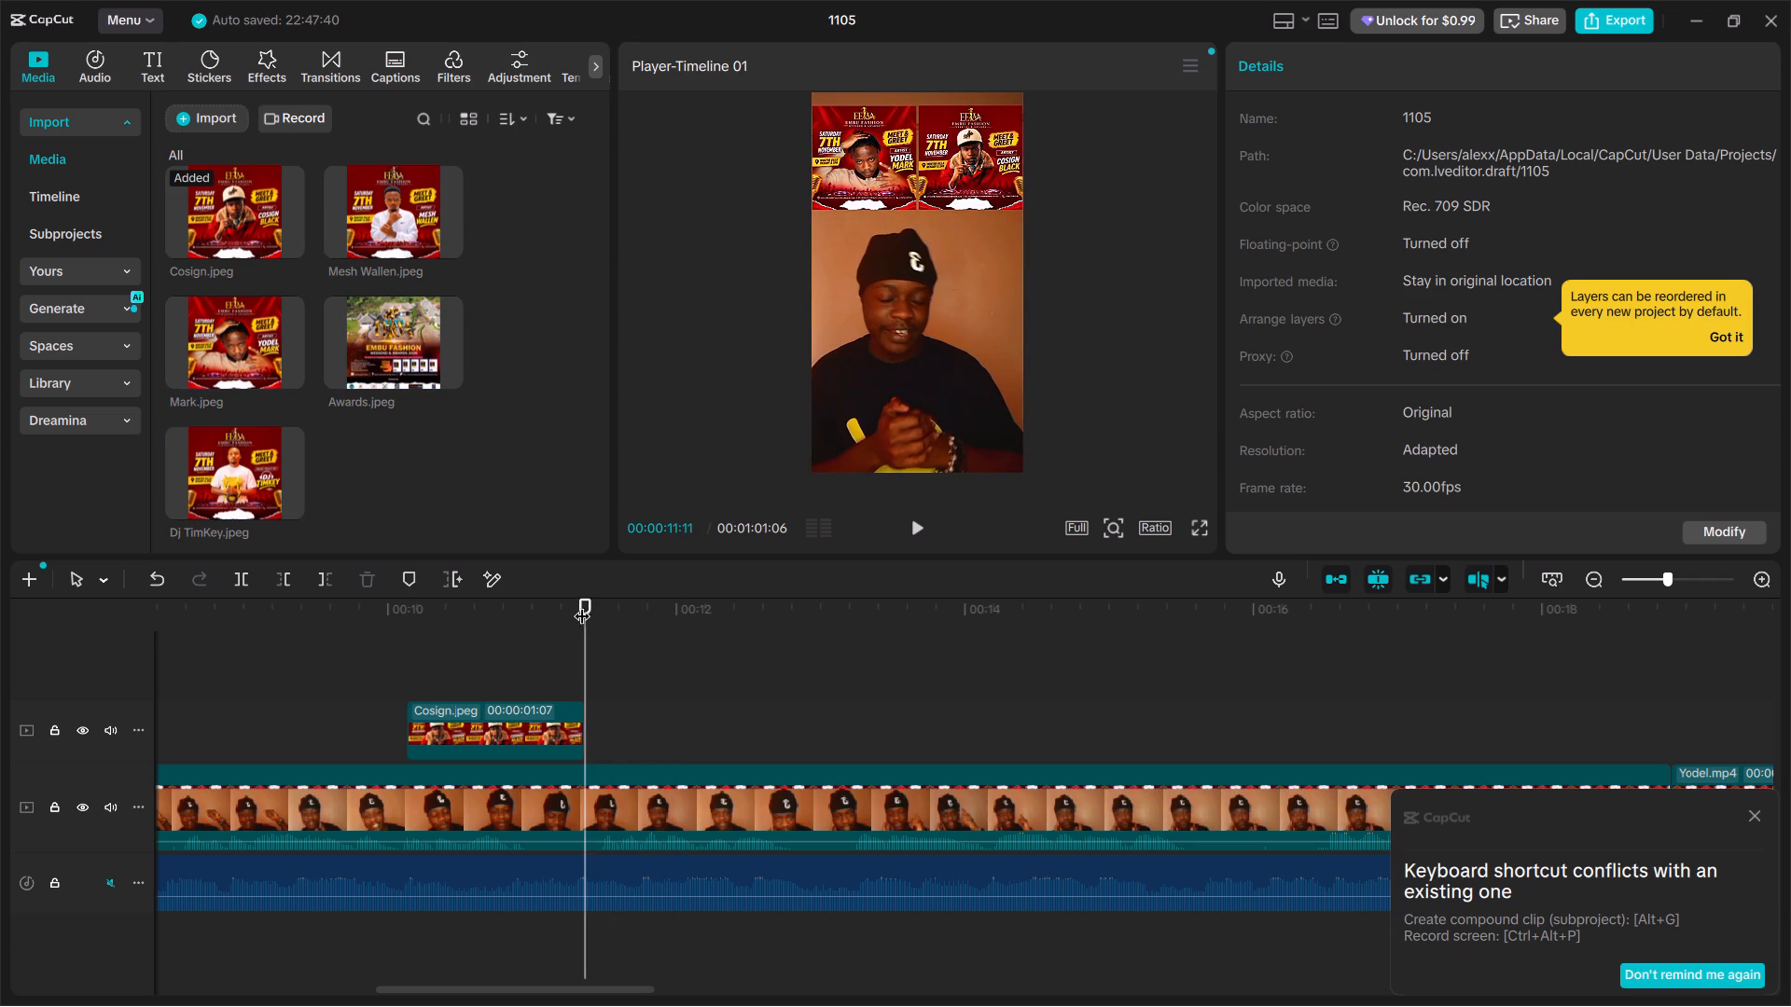
scroll(232, 358, "up", 3)
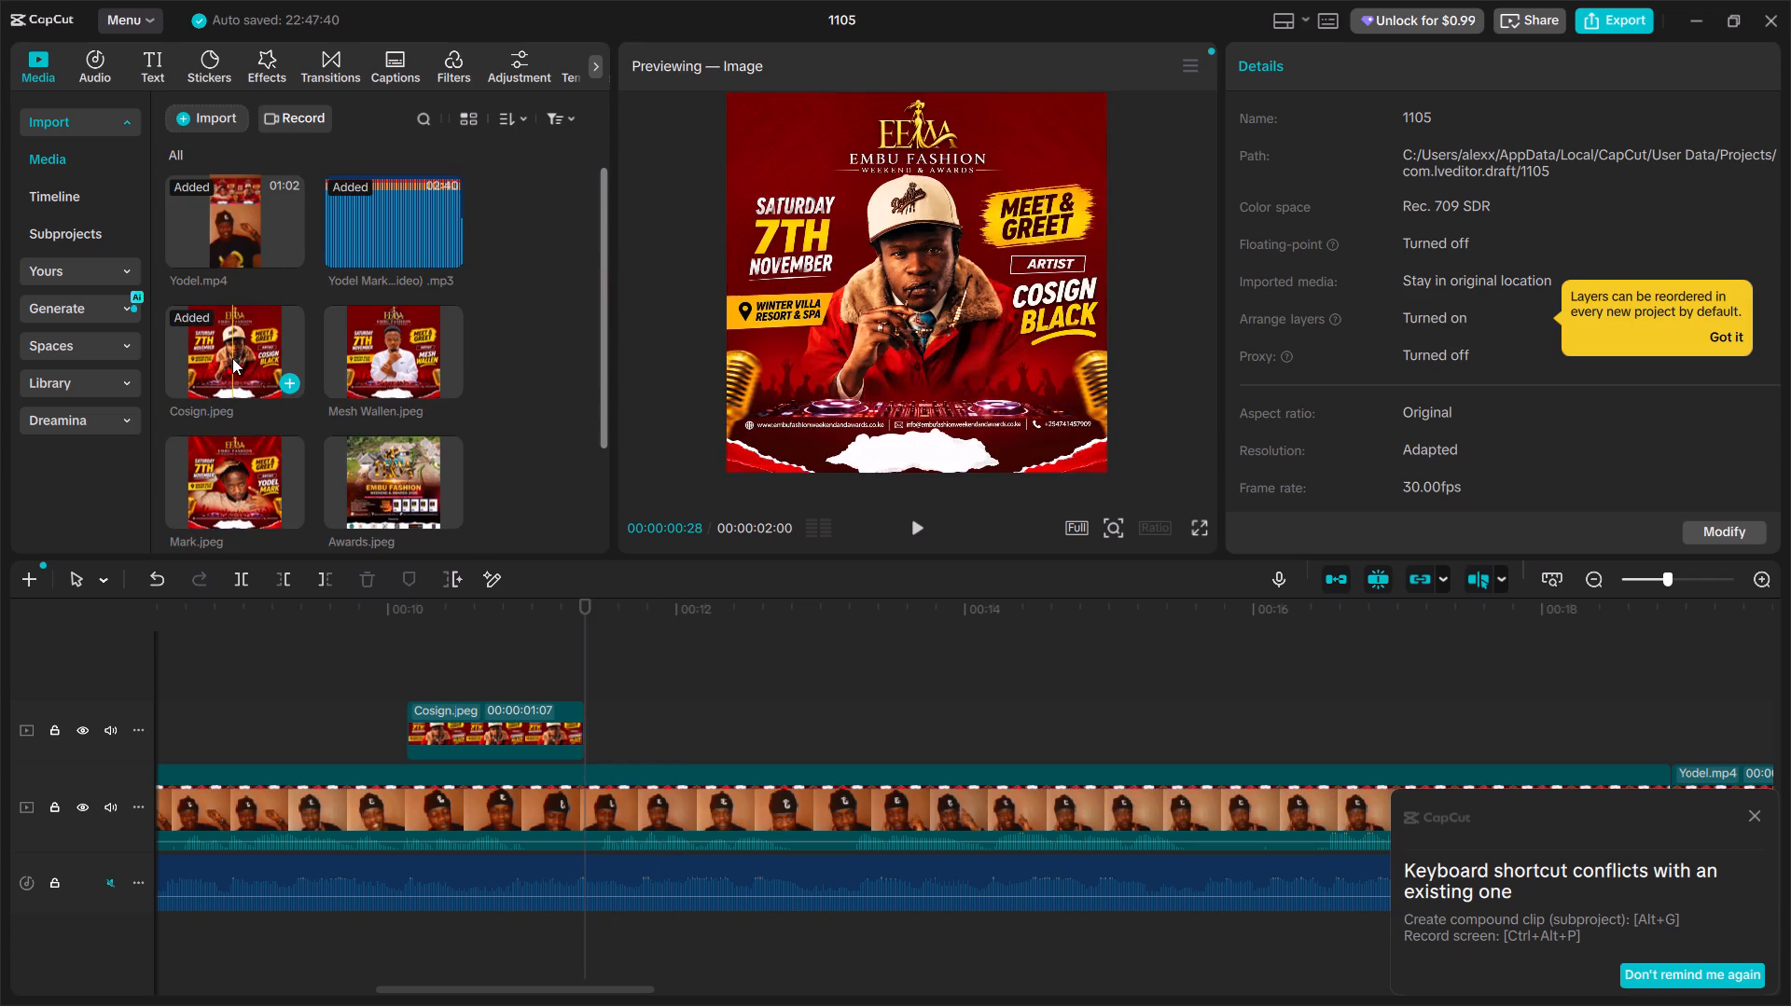
scroll(245, 371, "up", 4)
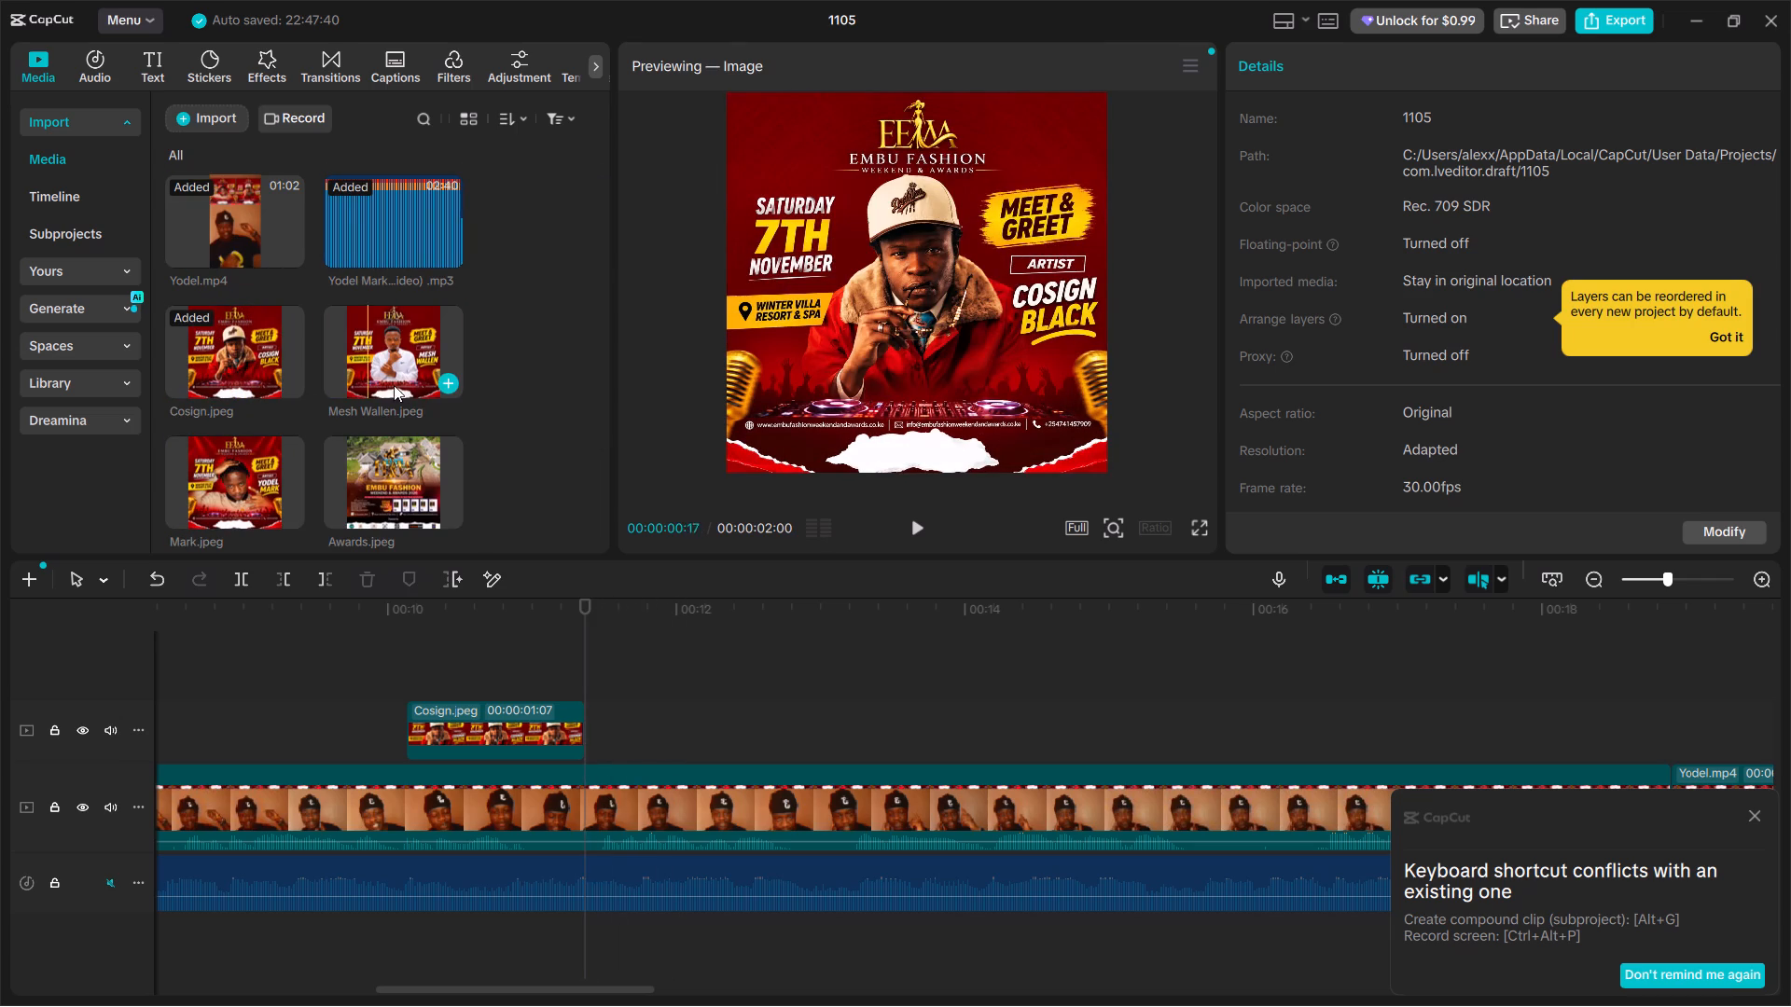
left_click(444, 379)
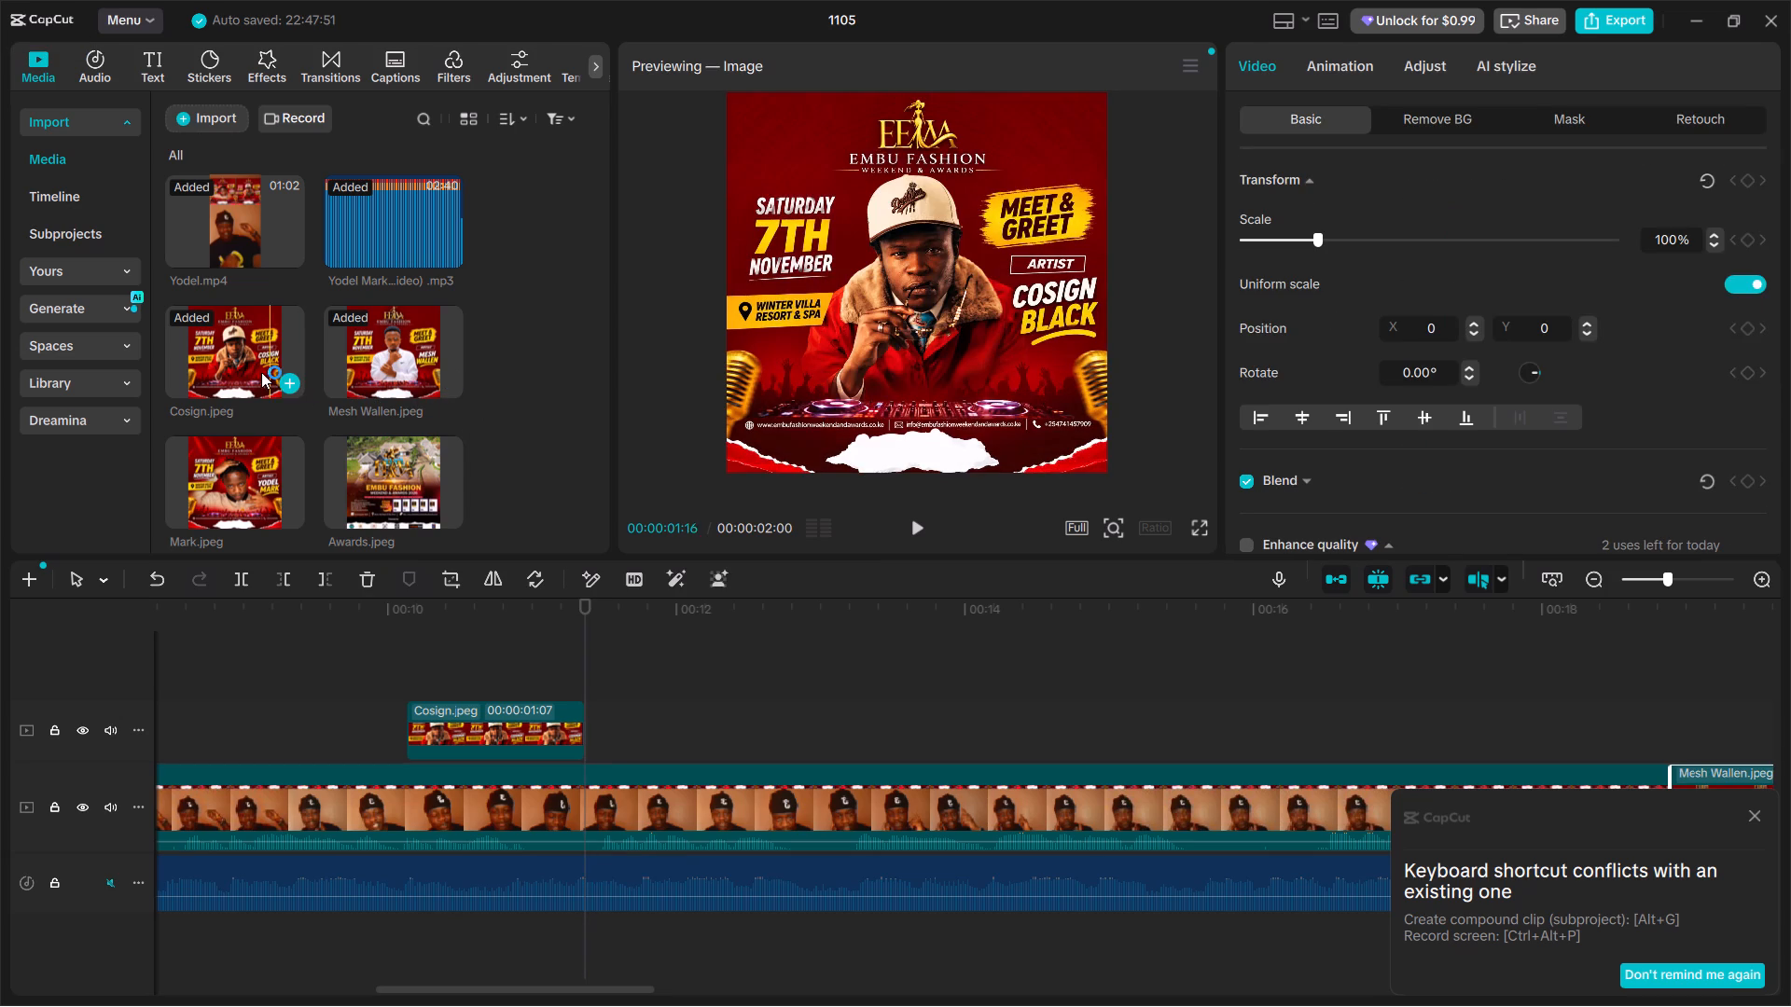
left_click(442, 380)
left_click(443, 380)
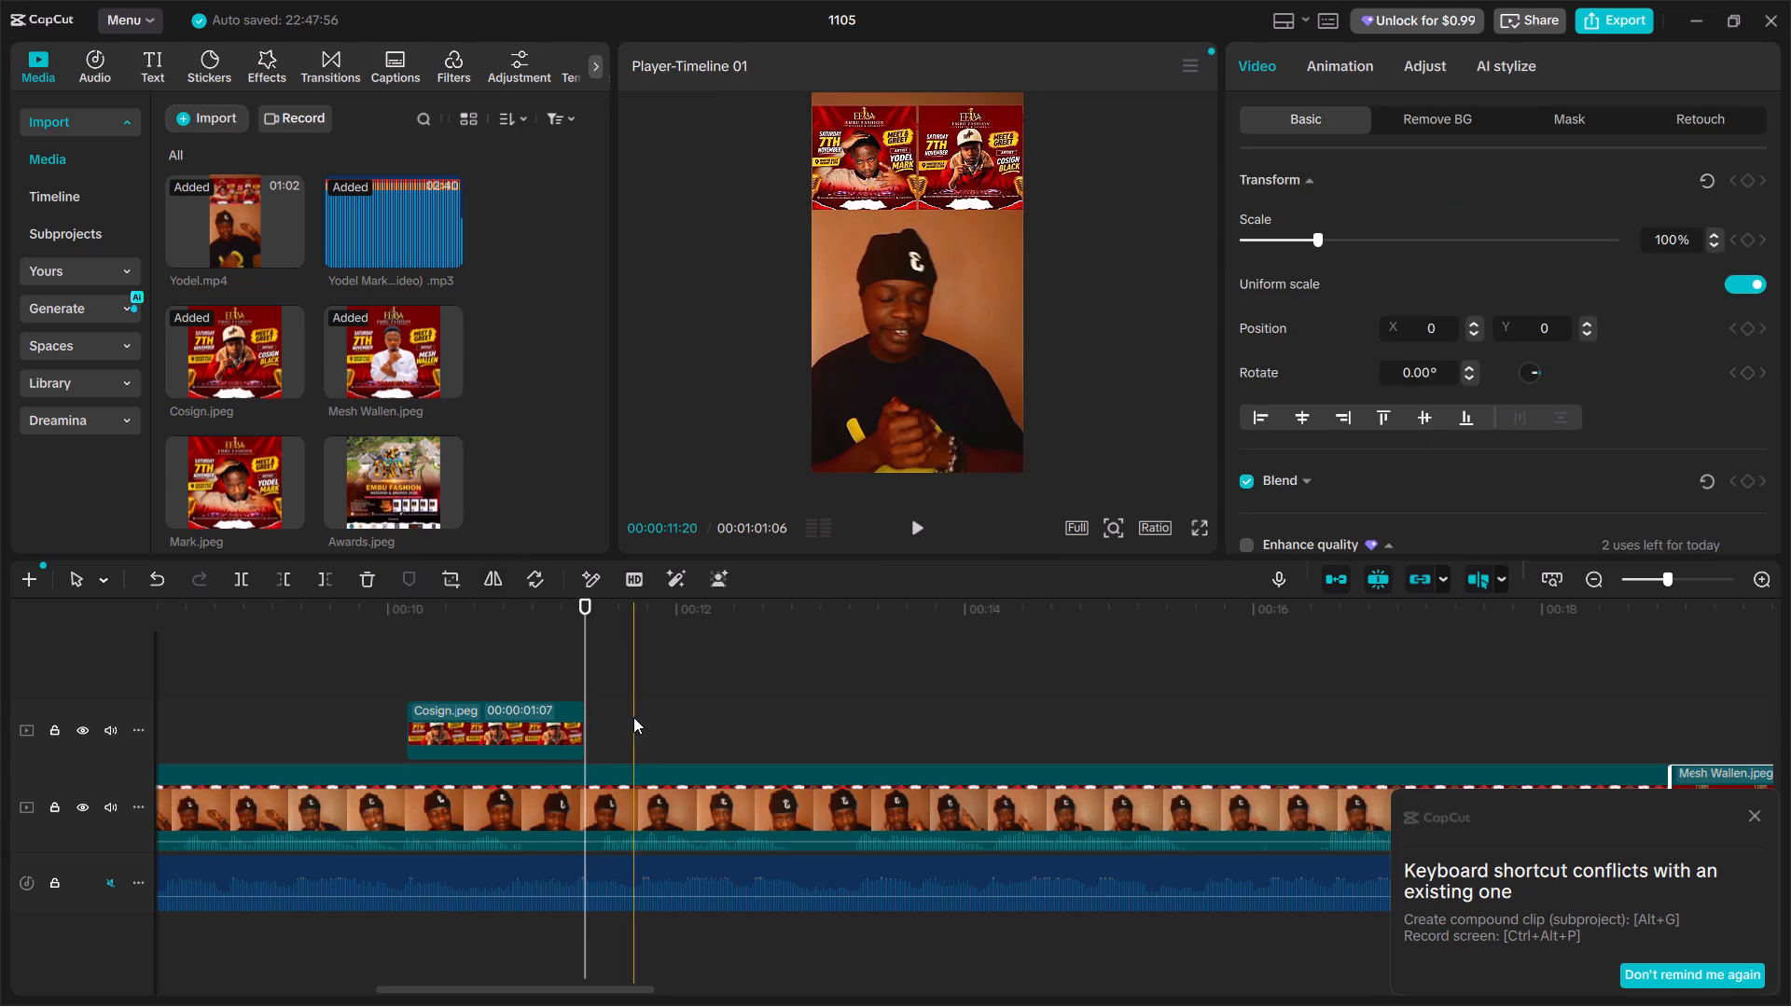
left_click(604, 722)
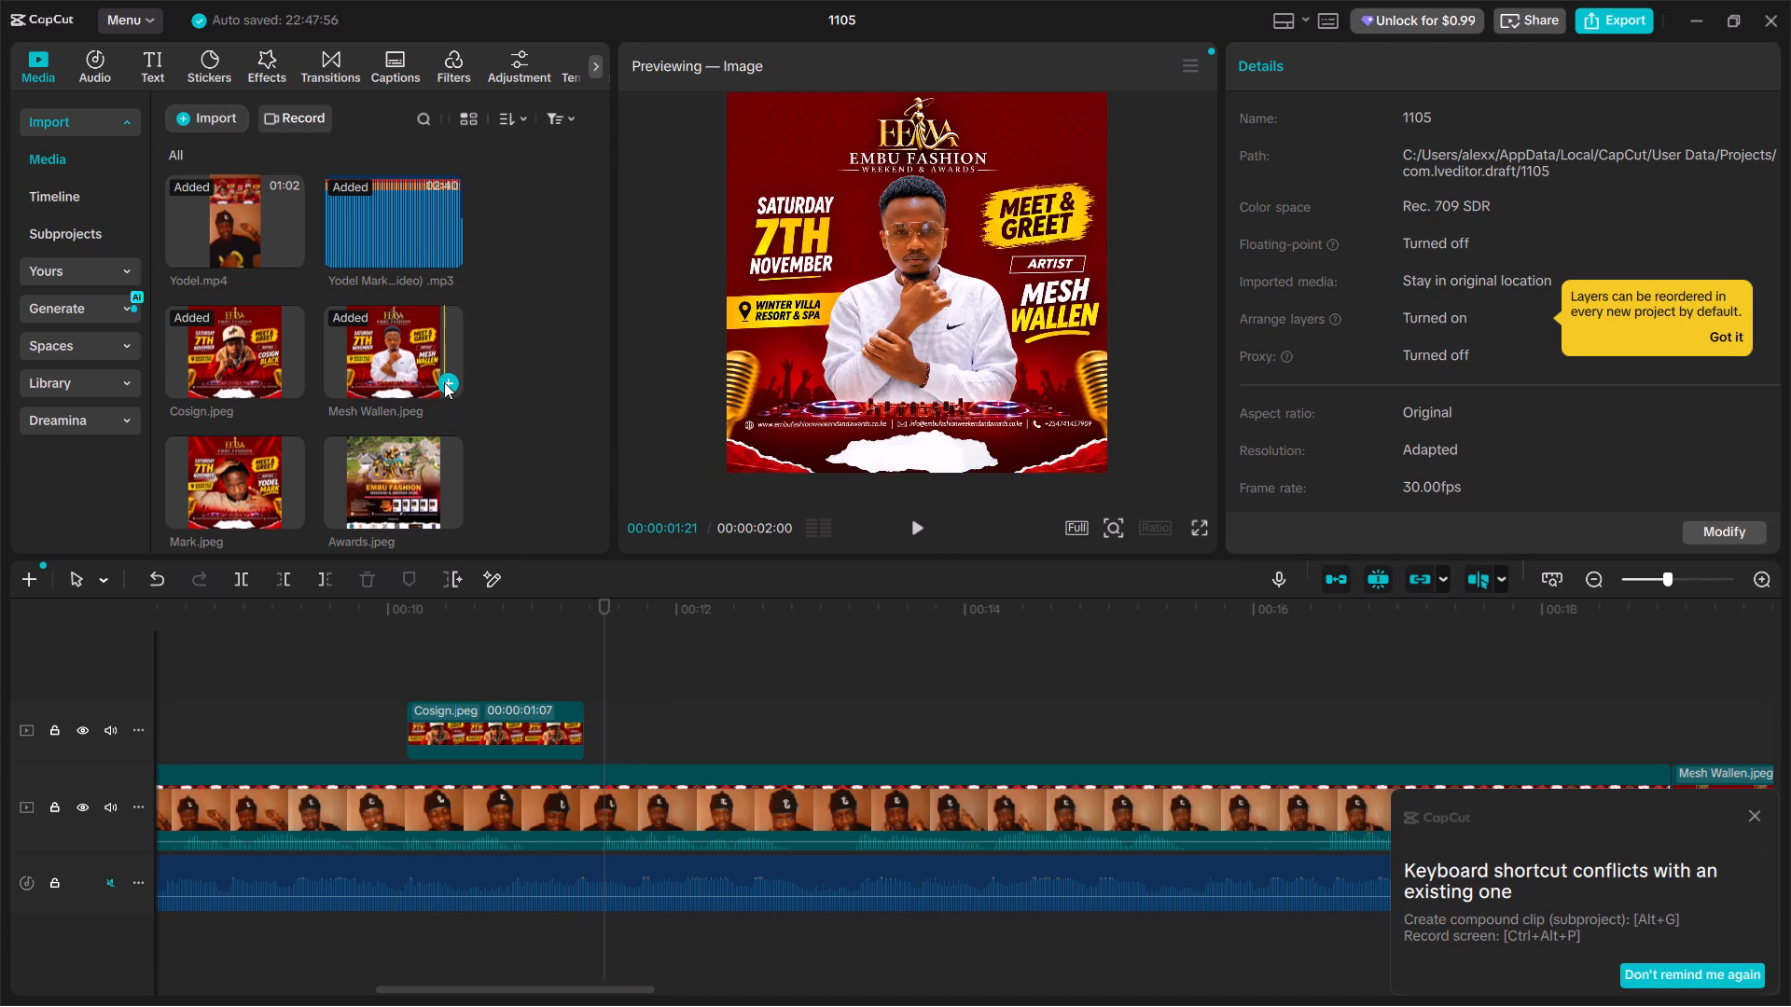
left_click(444, 382)
Place Mesh Wallen.jpeg on the overlay track directly after Cosign.jpeg and trim it to about 1 second.
left_click_drag(402, 367, 457, 460)
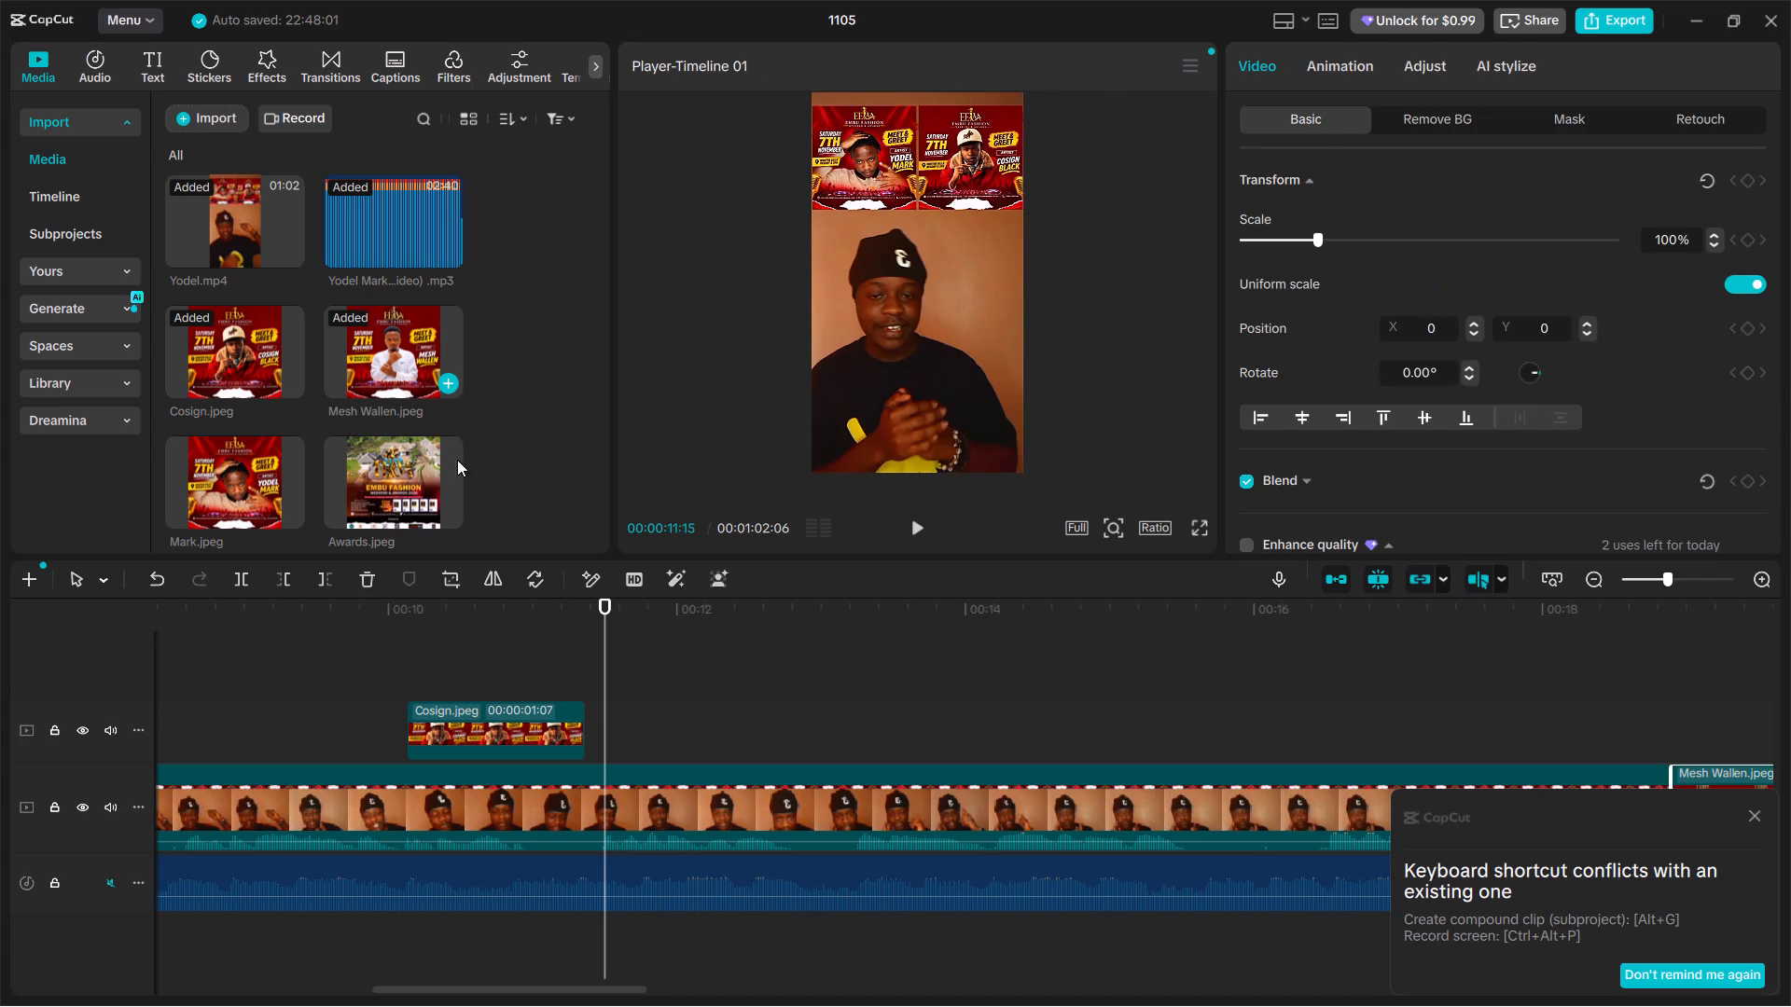
left_click_drag(457, 460, 590, 724)
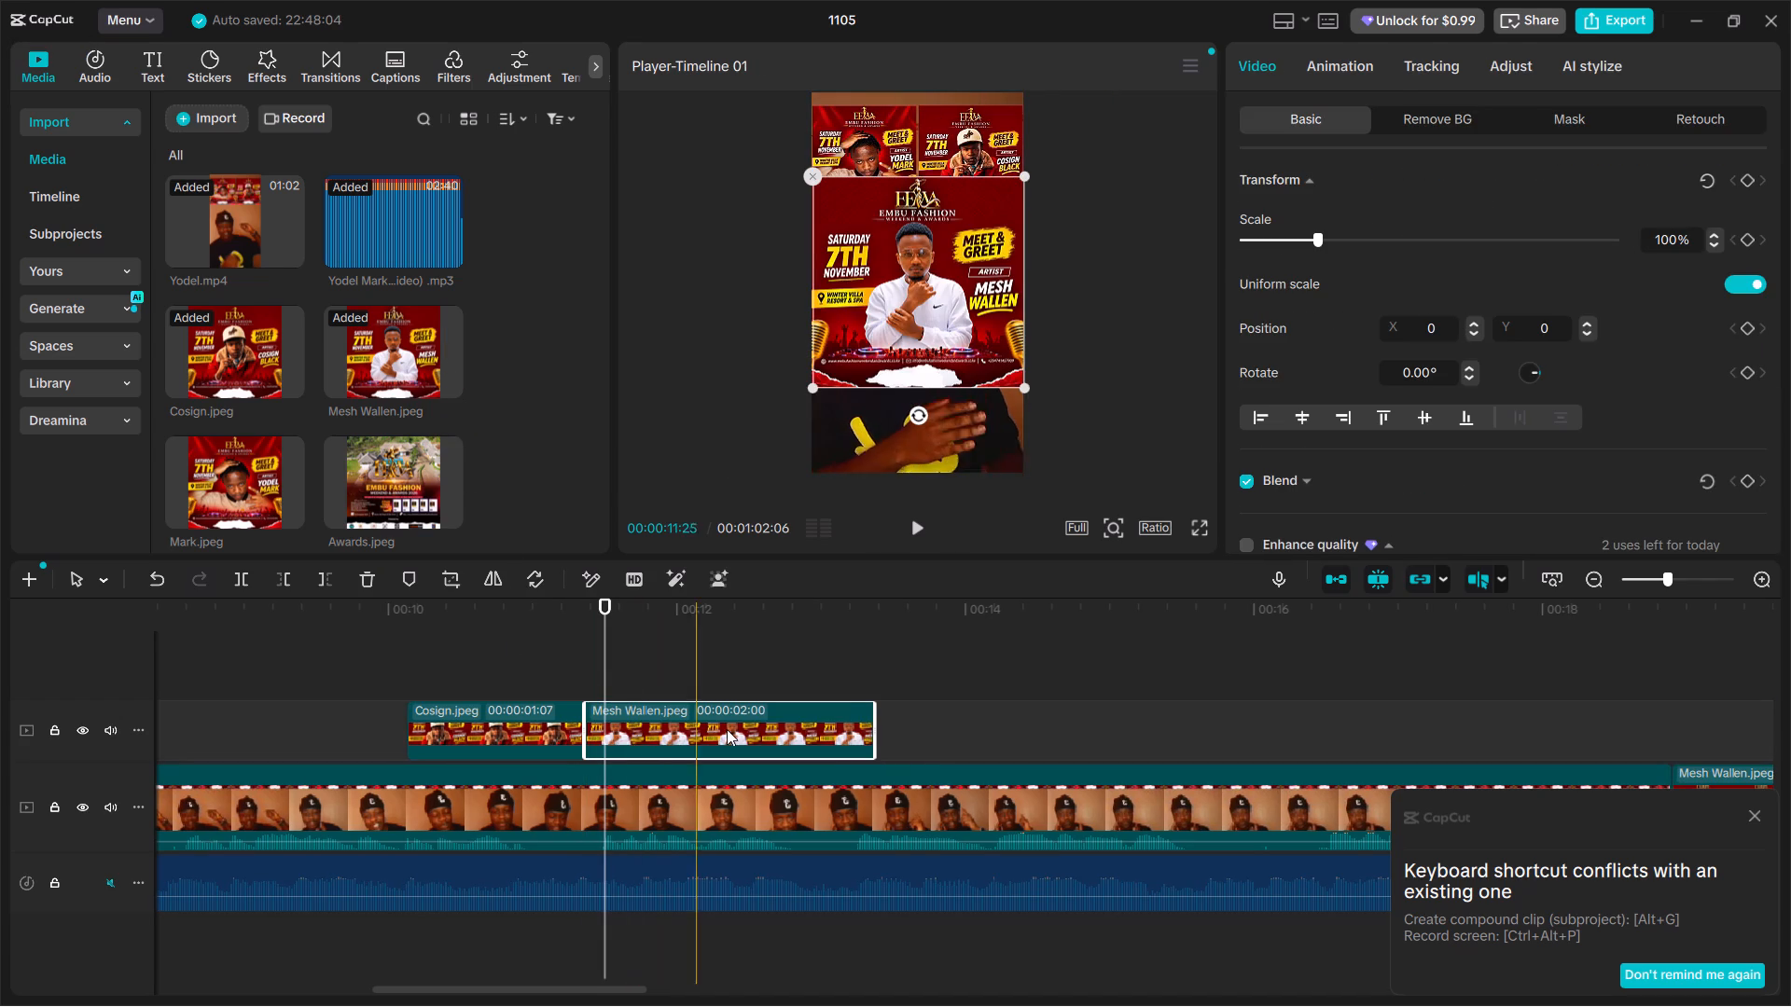
left_click_drag(870, 728, 764, 724)
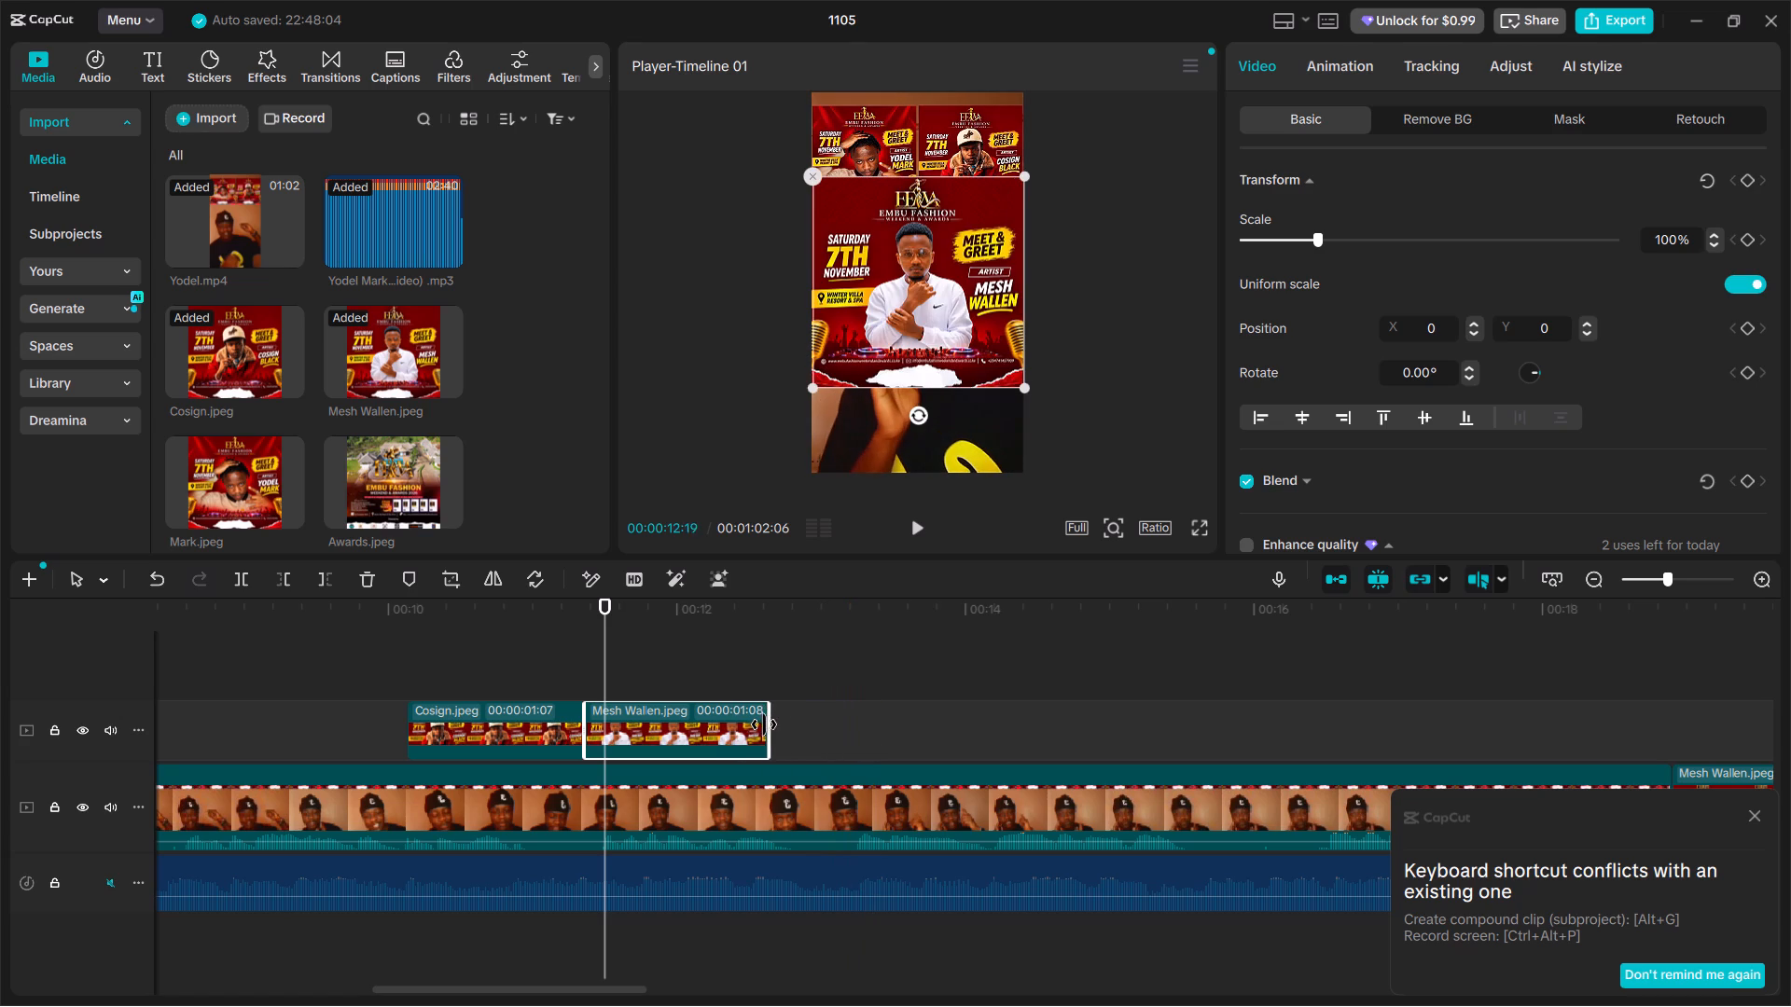
left_click_drag(764, 724, 746, 727)
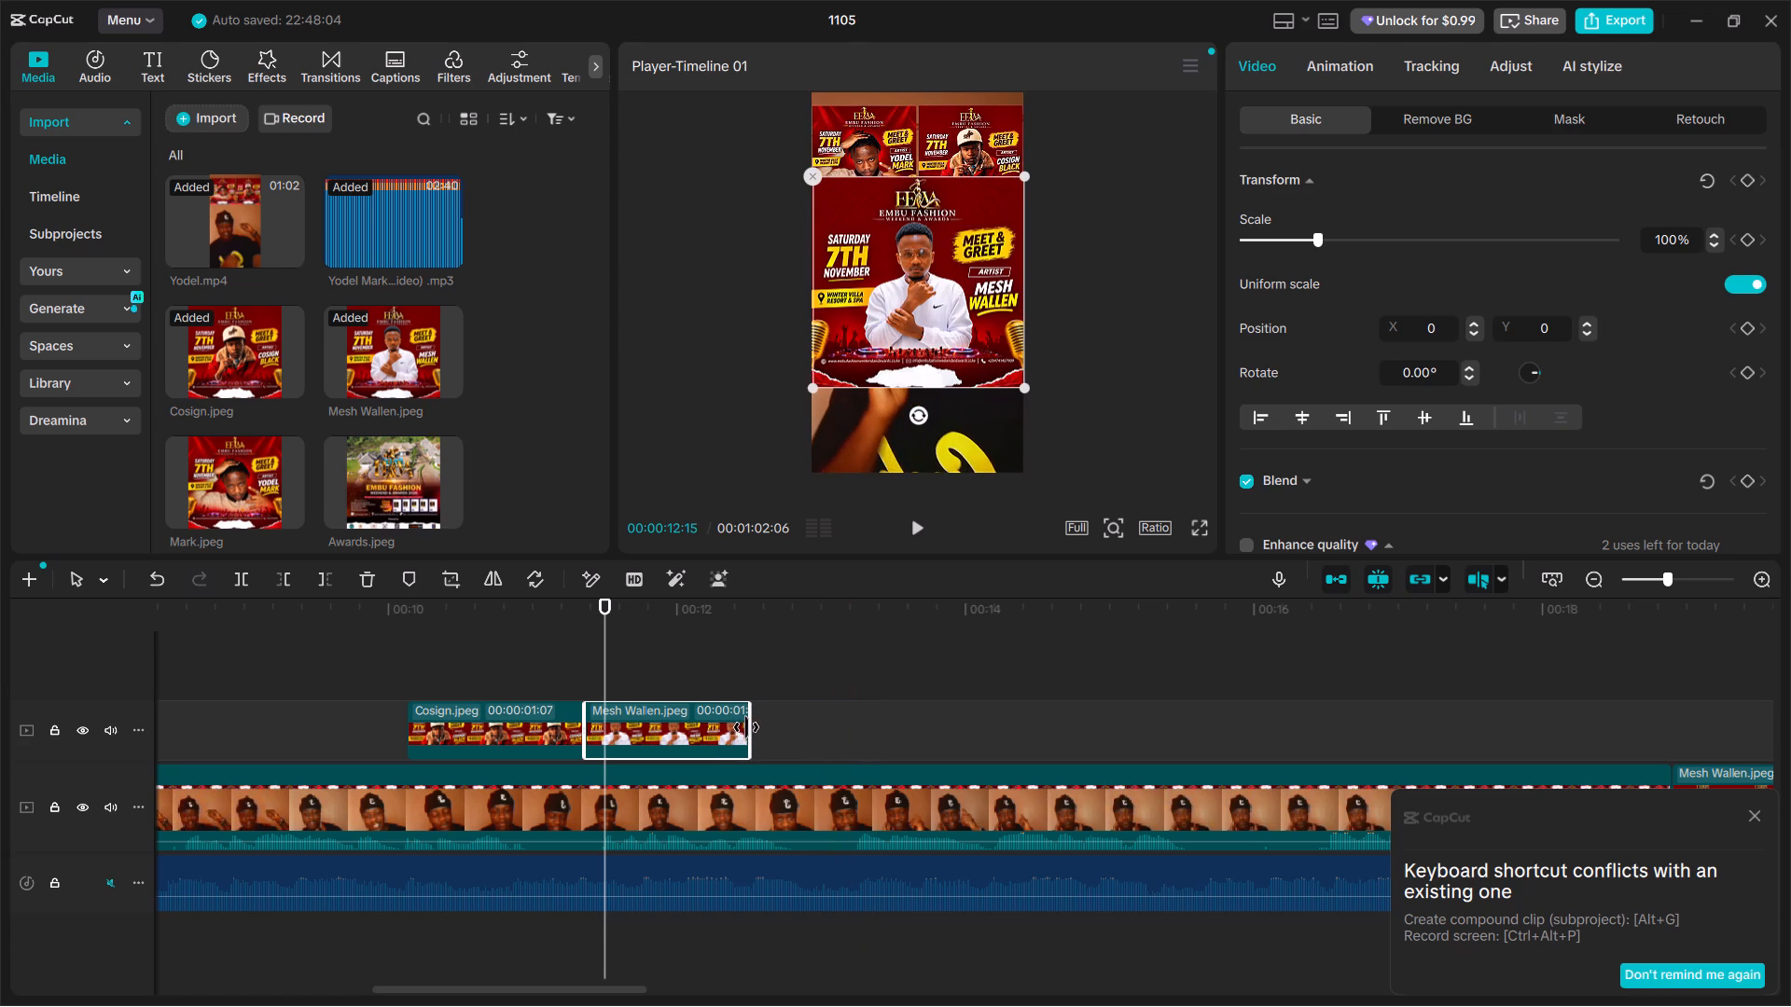
left_click_drag(746, 727, 736, 727)
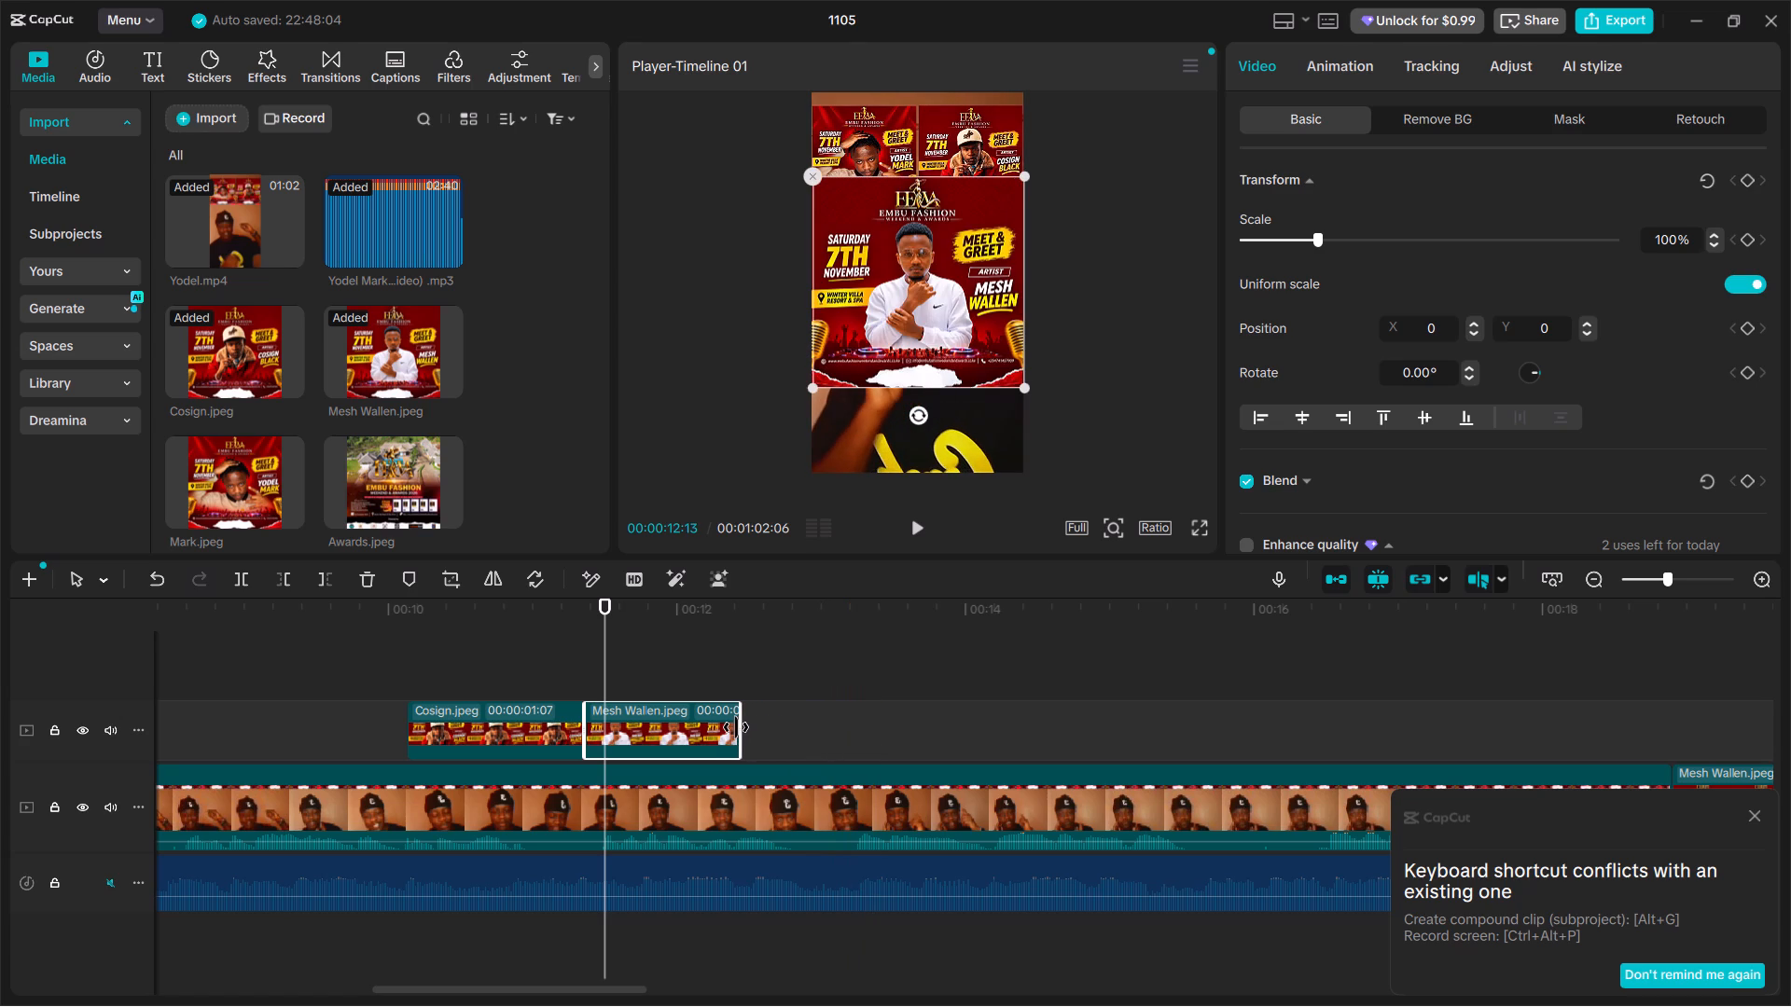
left_click_drag(736, 727, 728, 725)
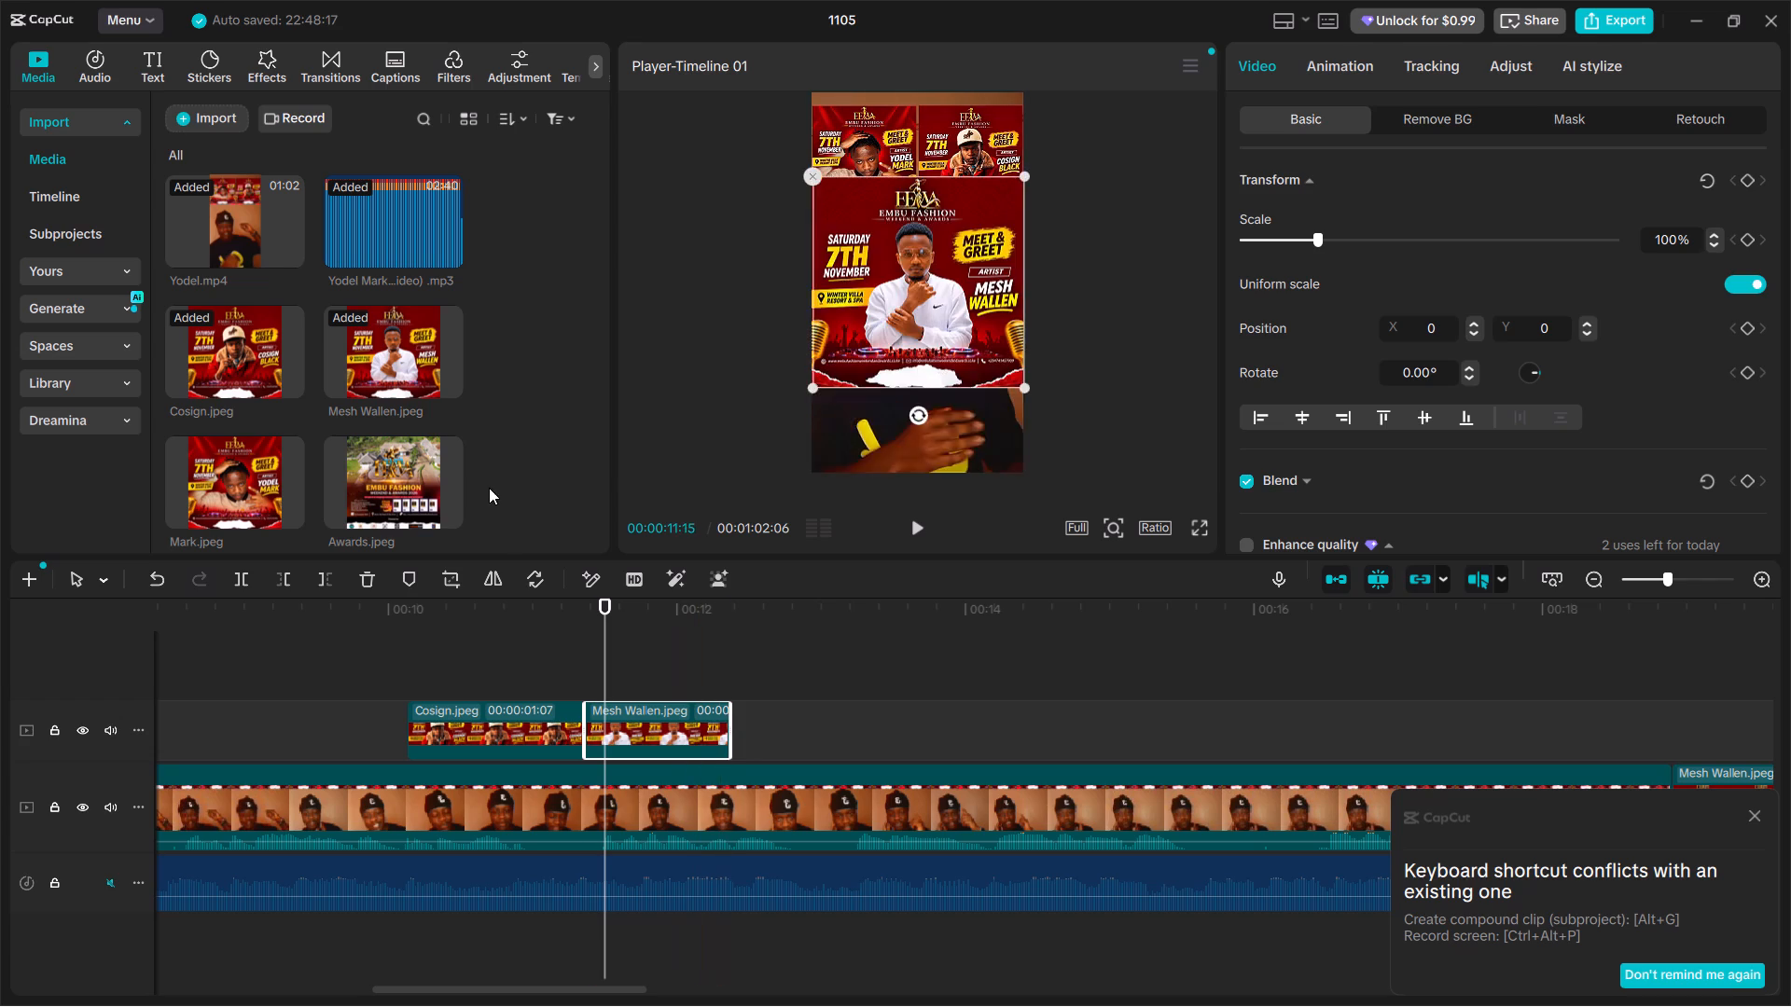
Place Dj TimKey.jpeg on the overlay track directly after the Mesh Wallen poster, lasting 2 seconds.
scroll(261, 412, "down", 1)
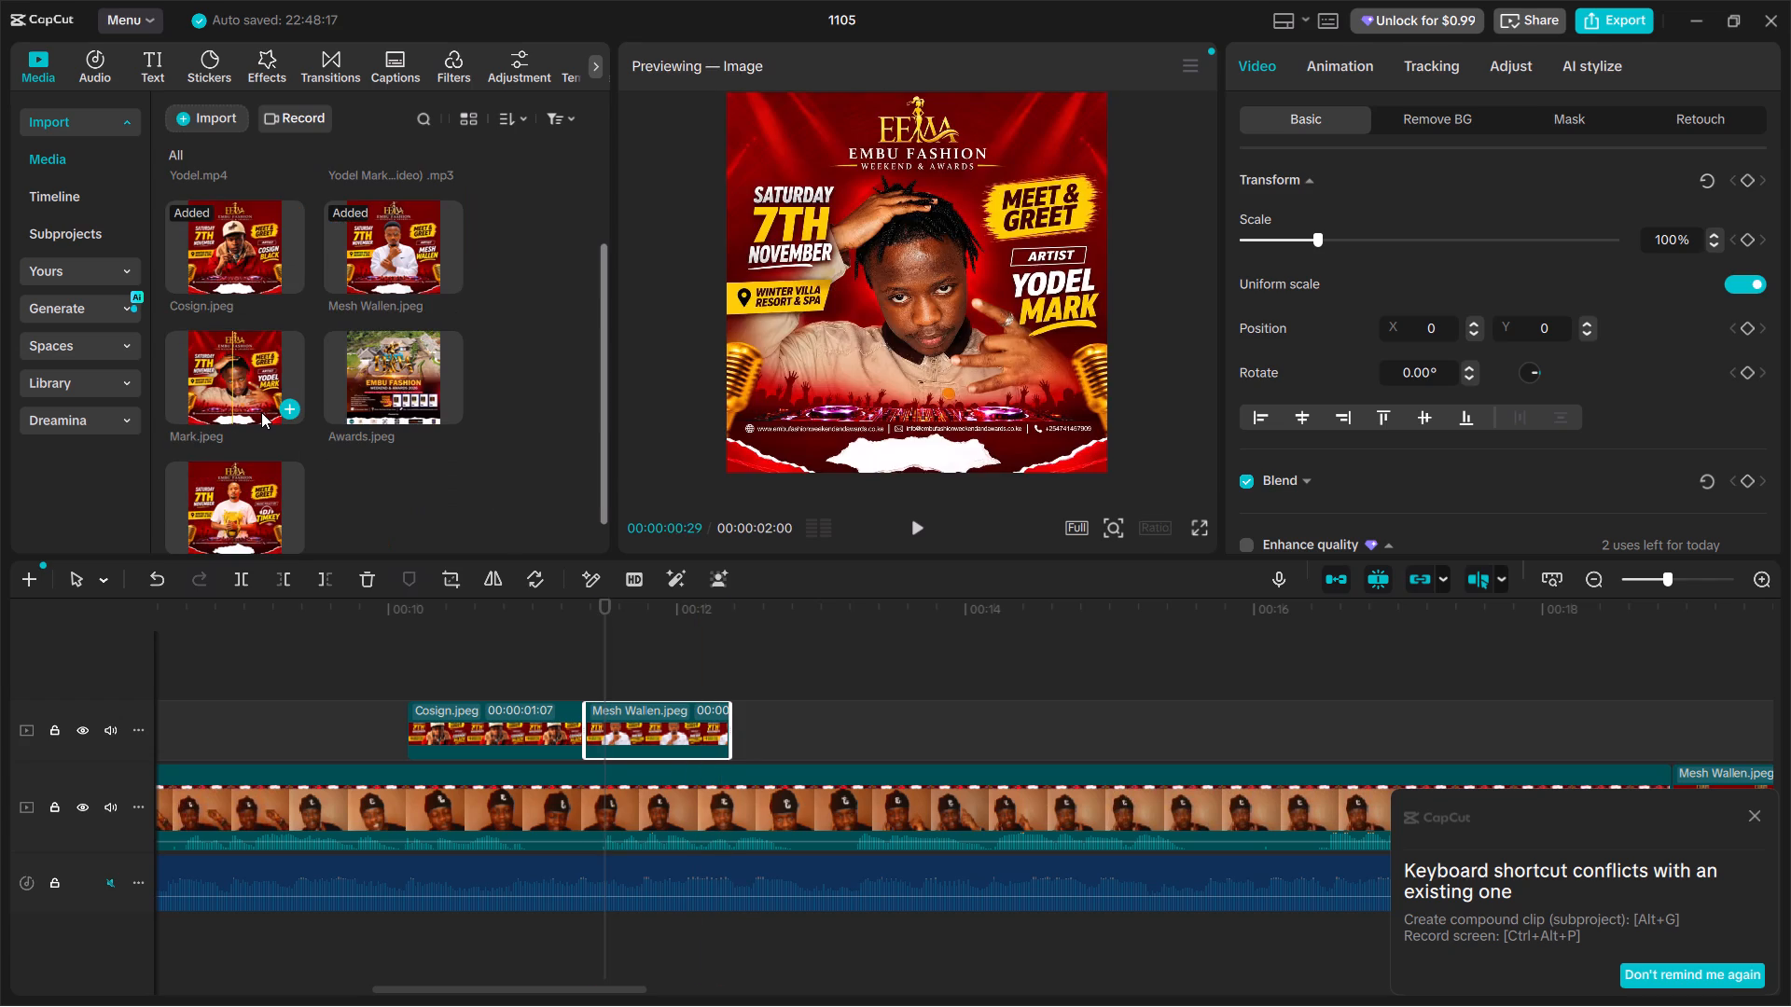
left_click_drag(233, 495, 404, 531)
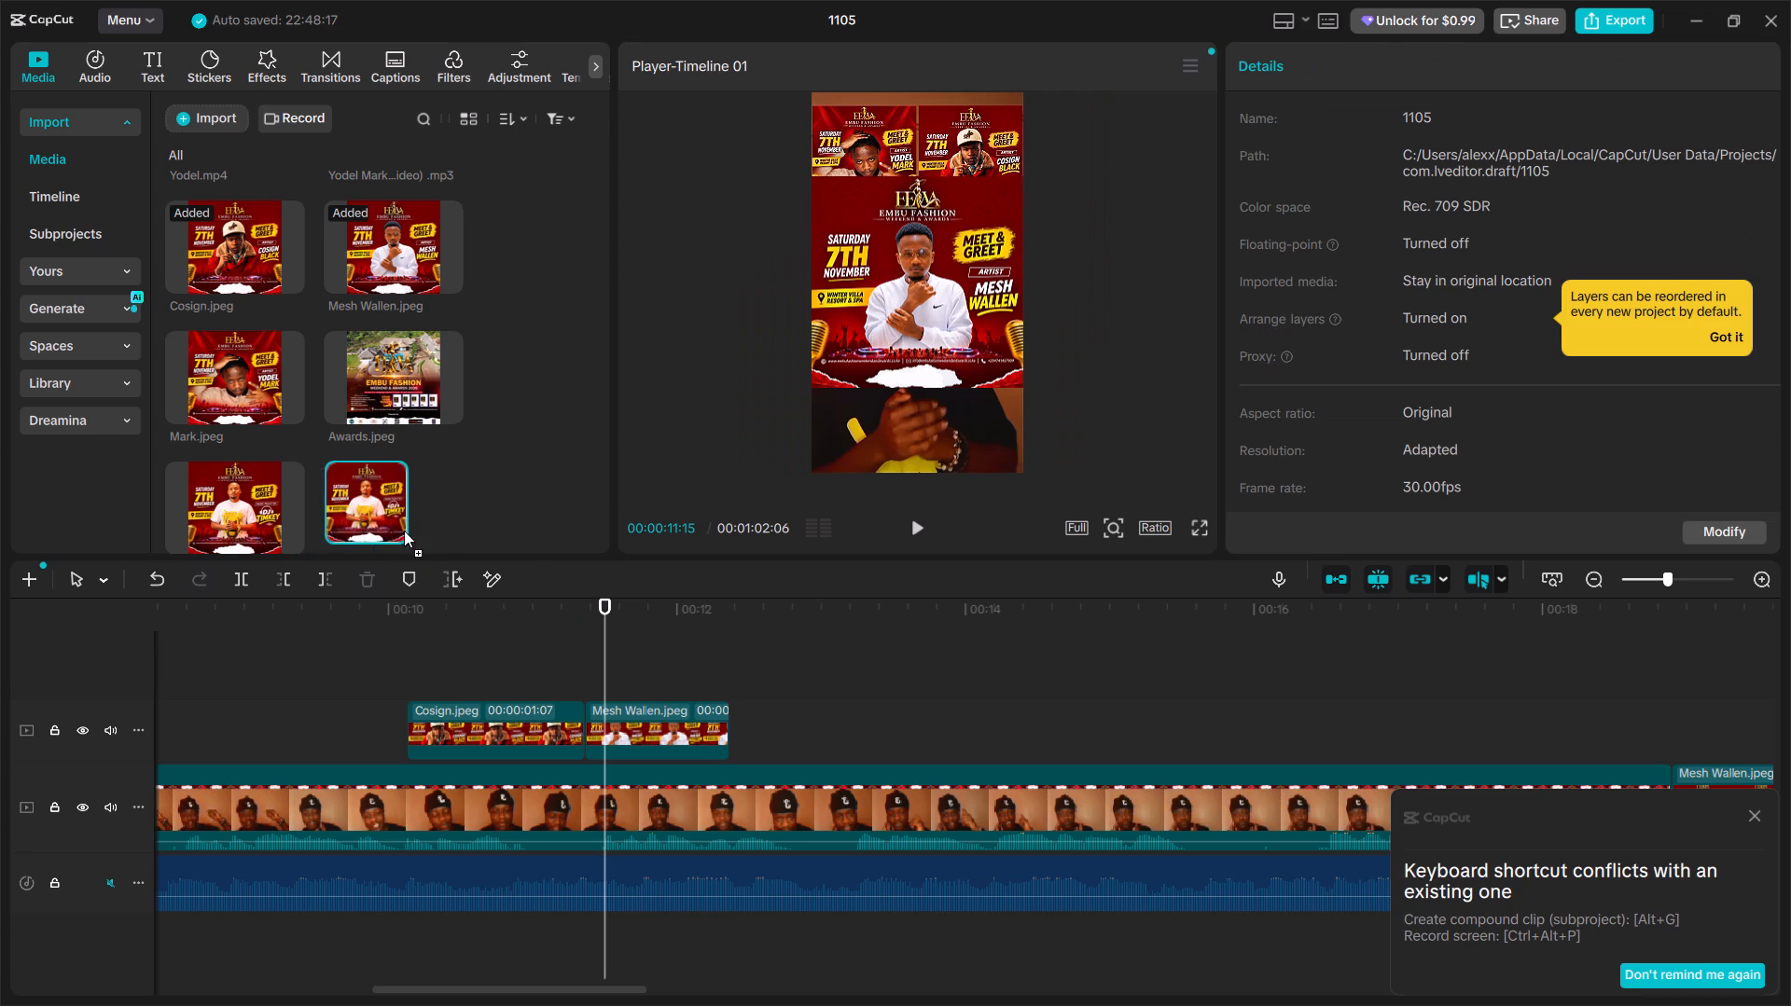
left_click_drag(404, 531, 732, 730)
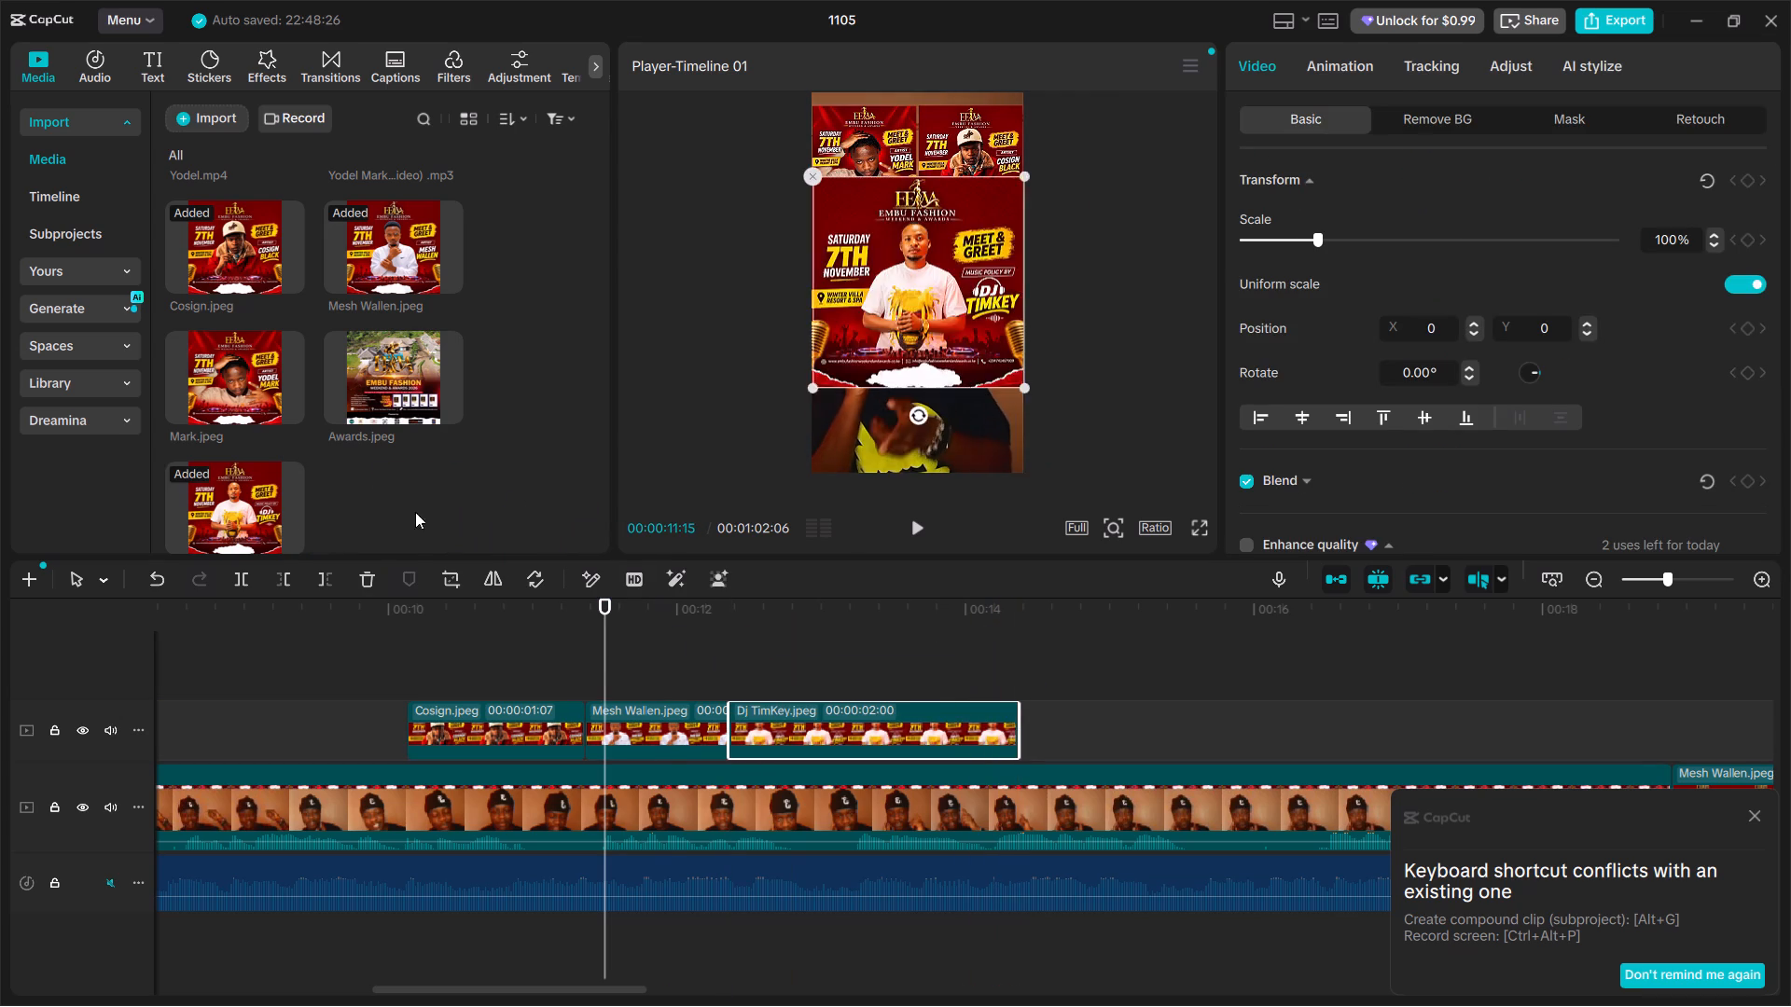
Place Mark.jpeg on the overlay track directly after the Dj TimKey poster and trim it to about 0.6 seconds.
left_click_drag(230, 377, 1035, 682)
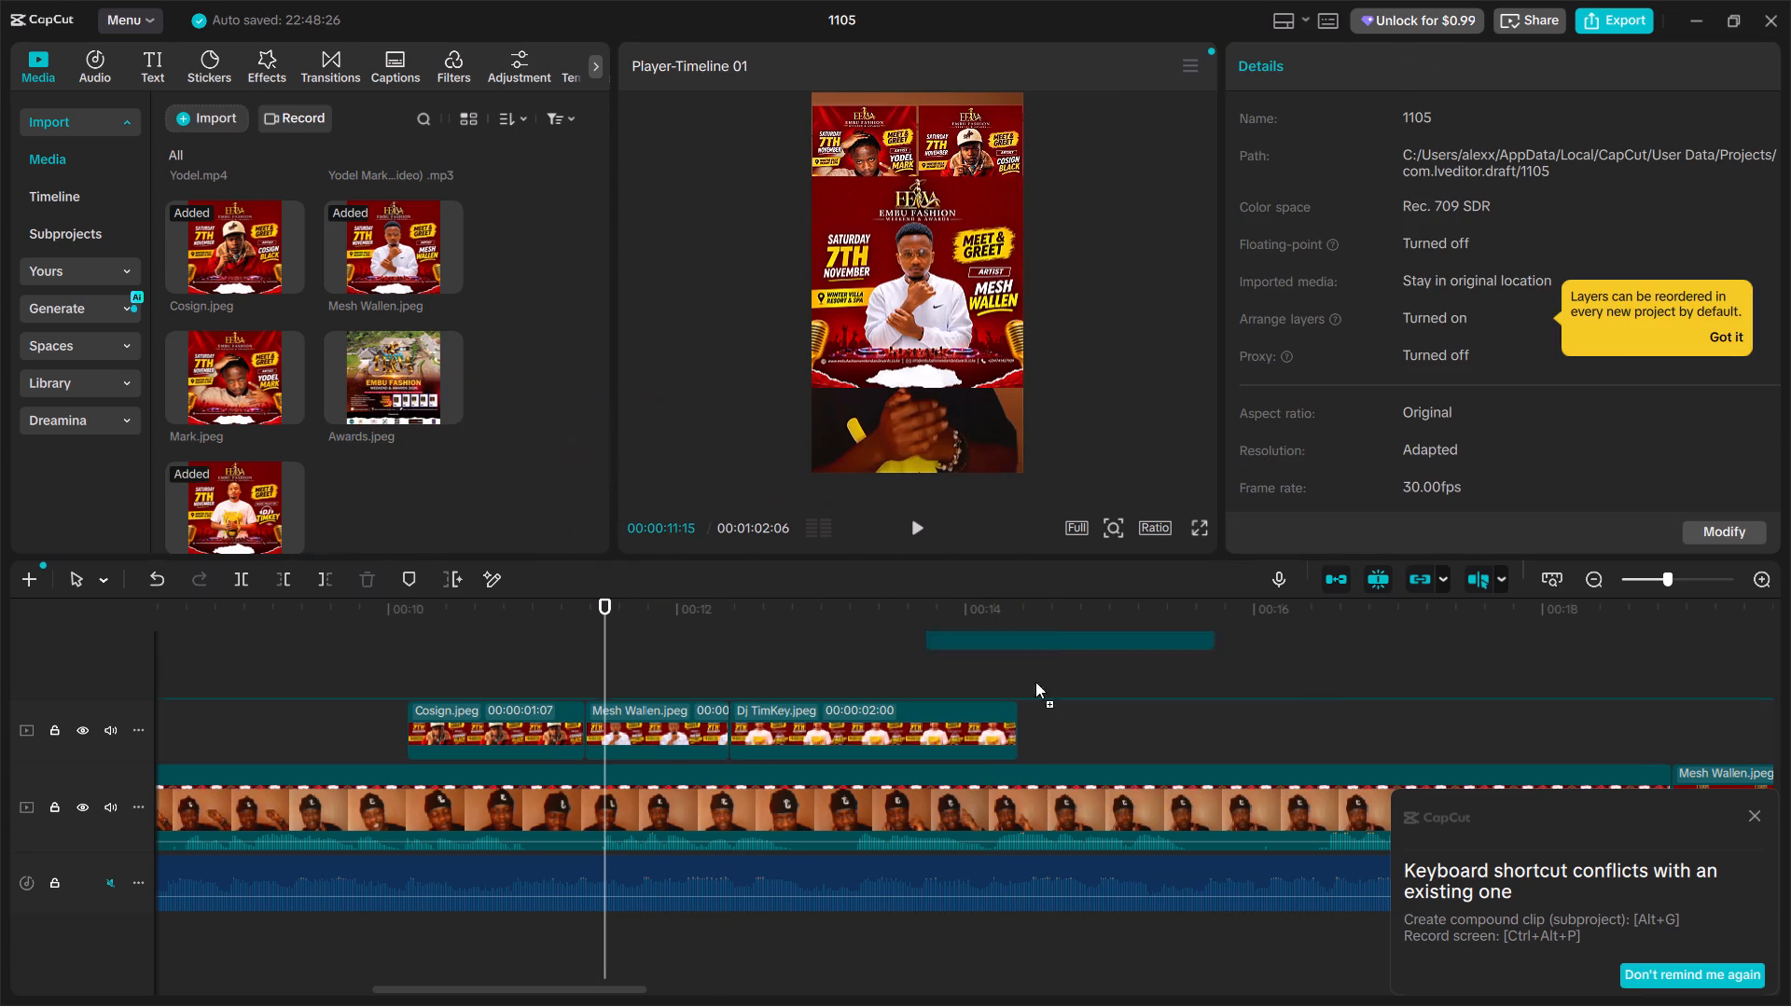
left_click_drag(1035, 682, 1020, 737)
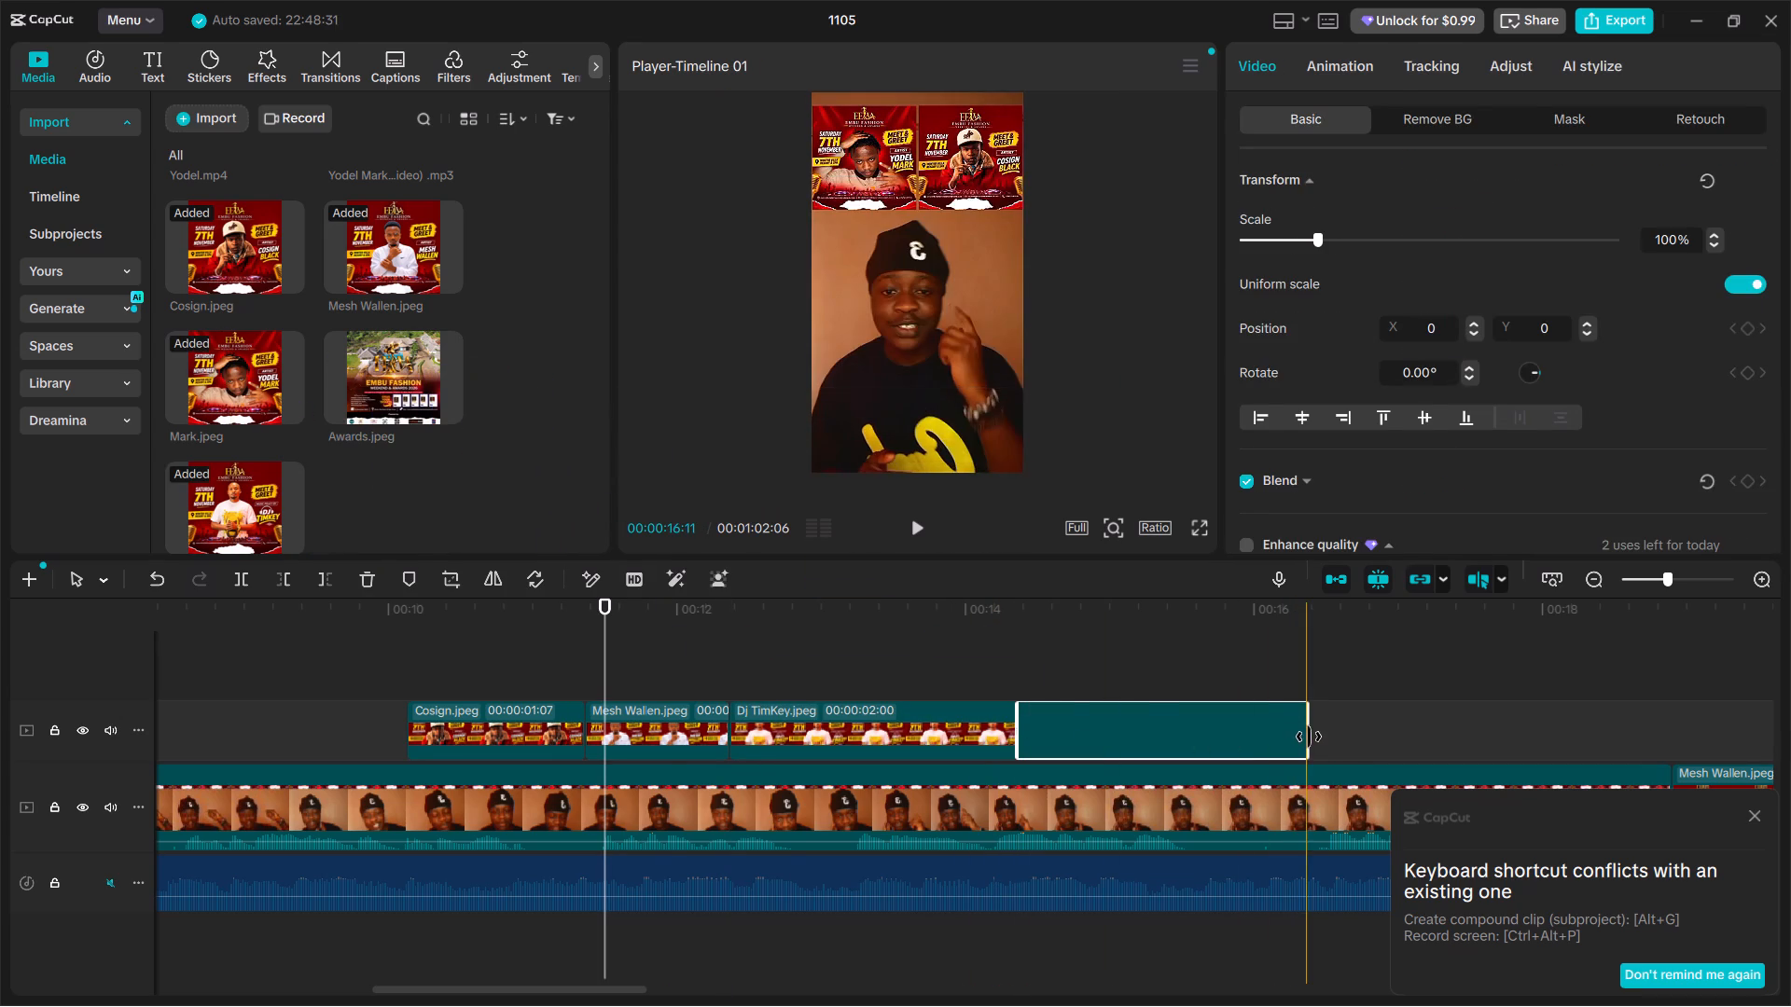
left_click_drag(1309, 736, 1098, 736)
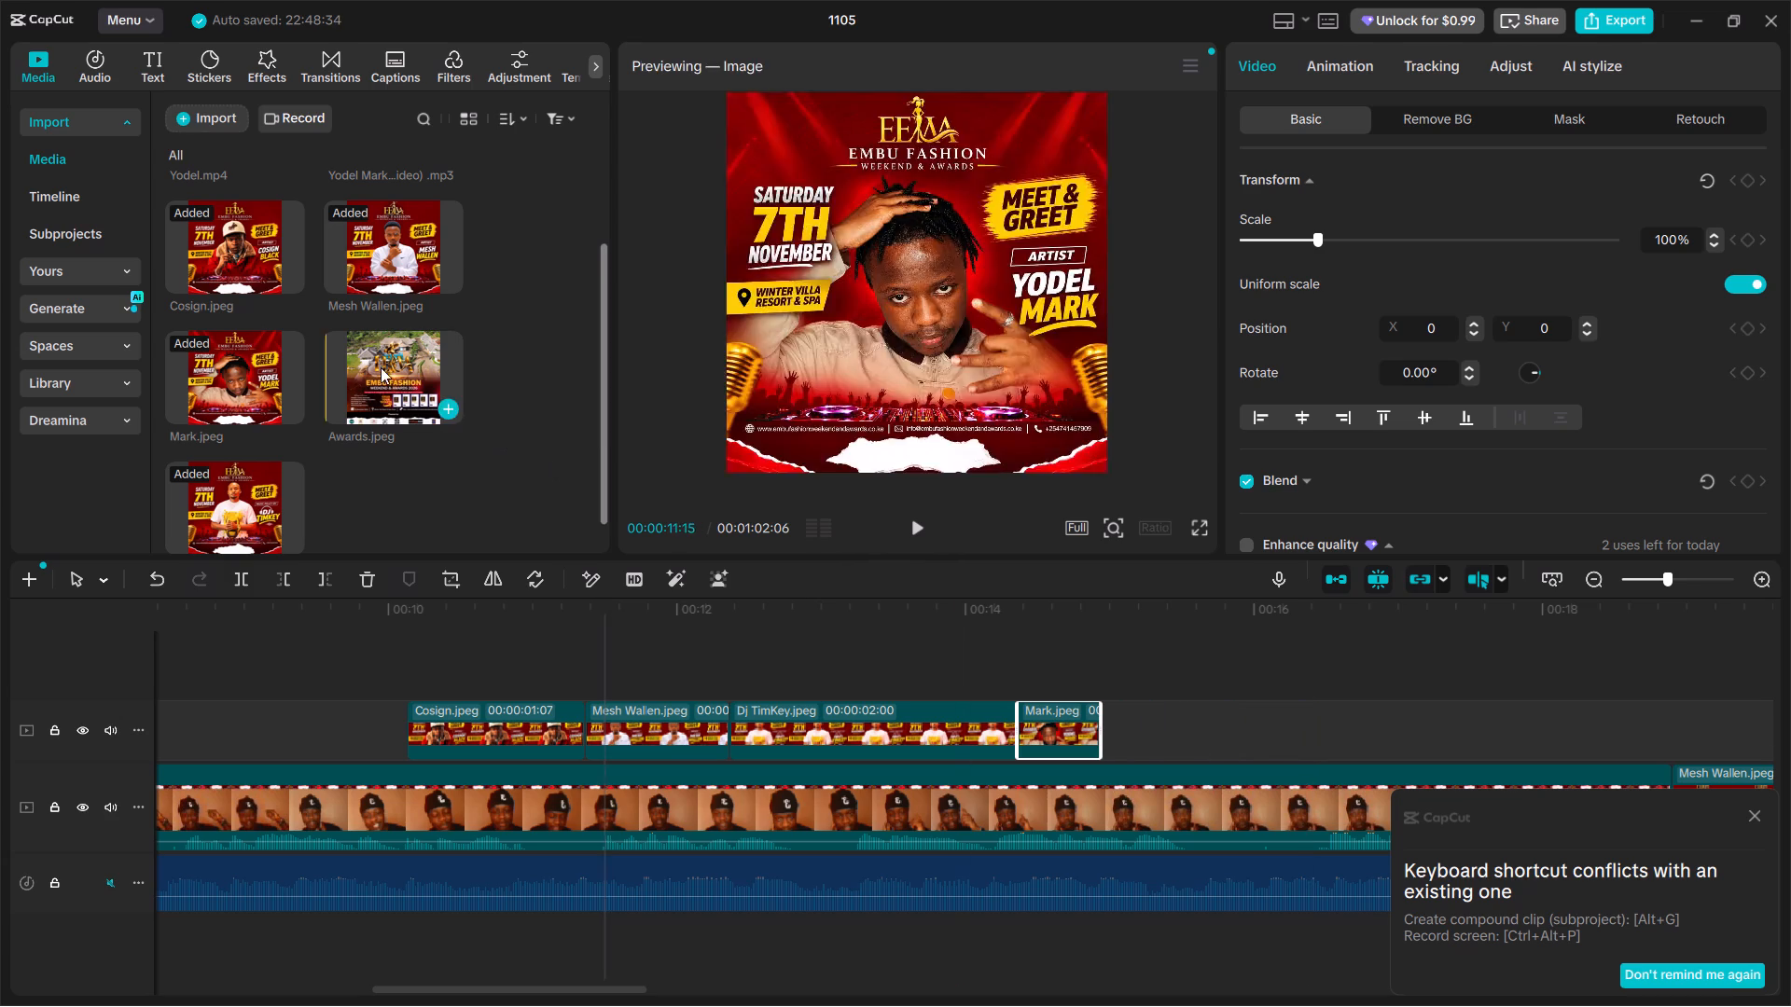
Place Awards.jpeg on the overlay track directly after the Mark poster and trim it to about 1 second.
scroll(267, 356, "up", 1)
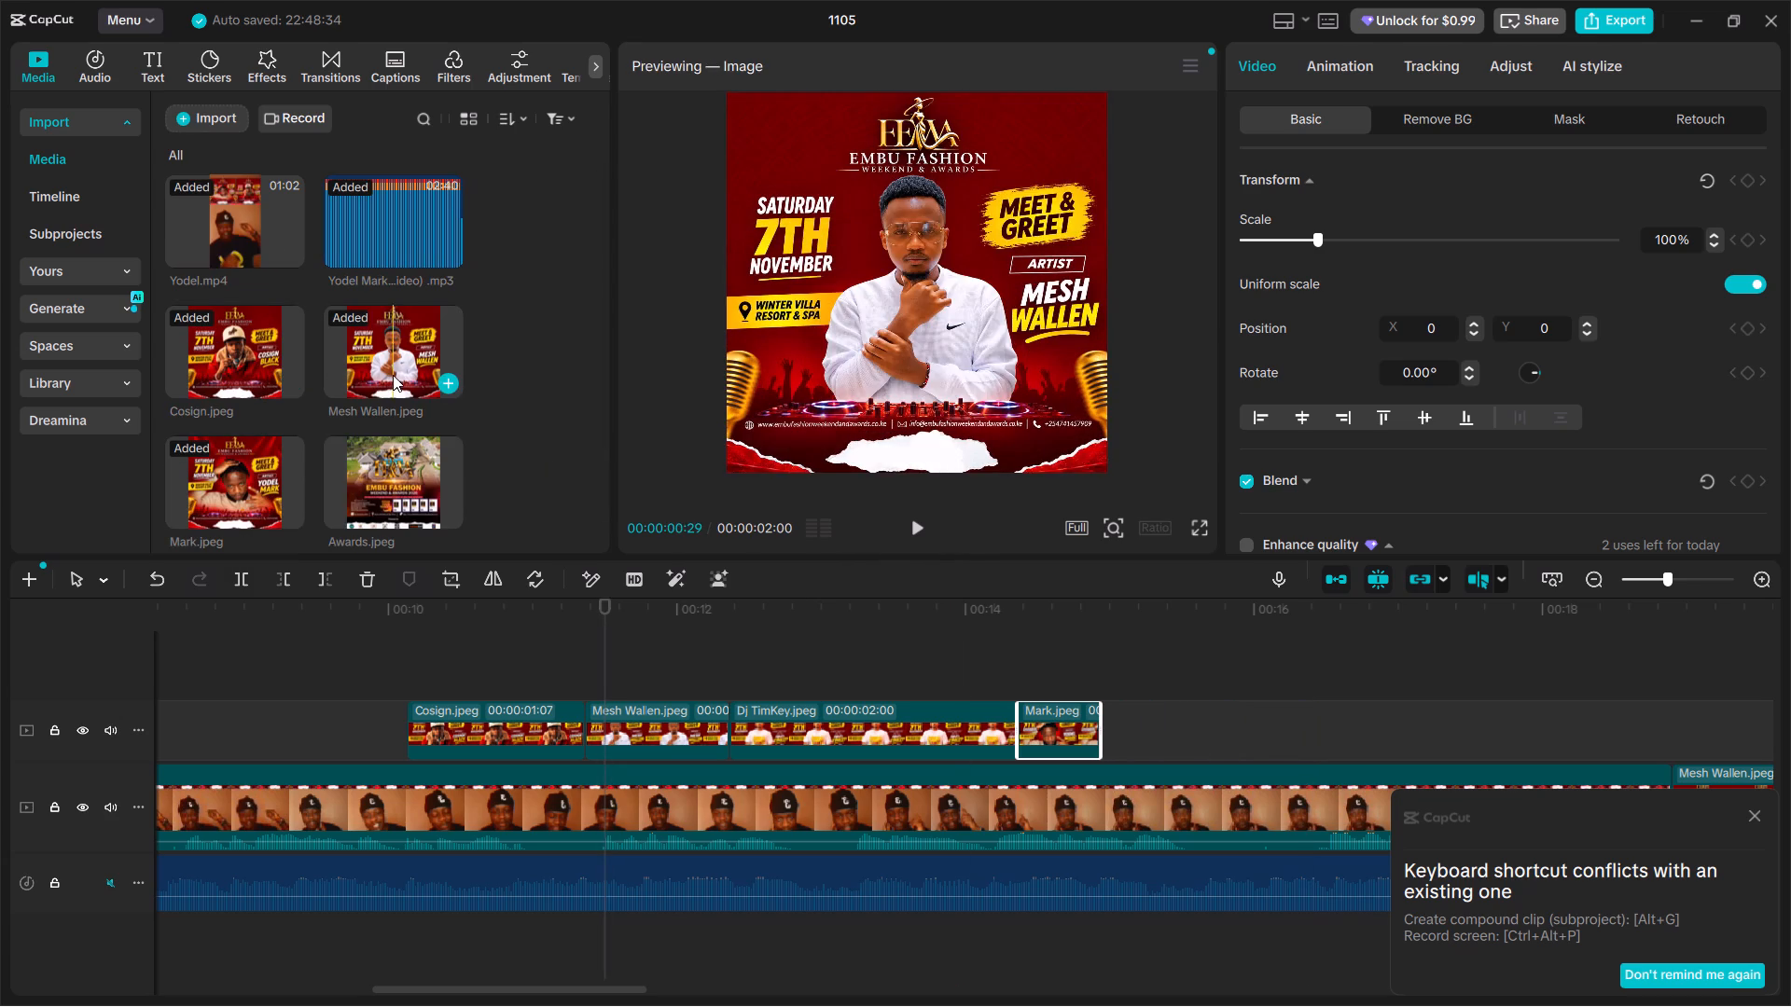
scroll(282, 376, "down", 1)
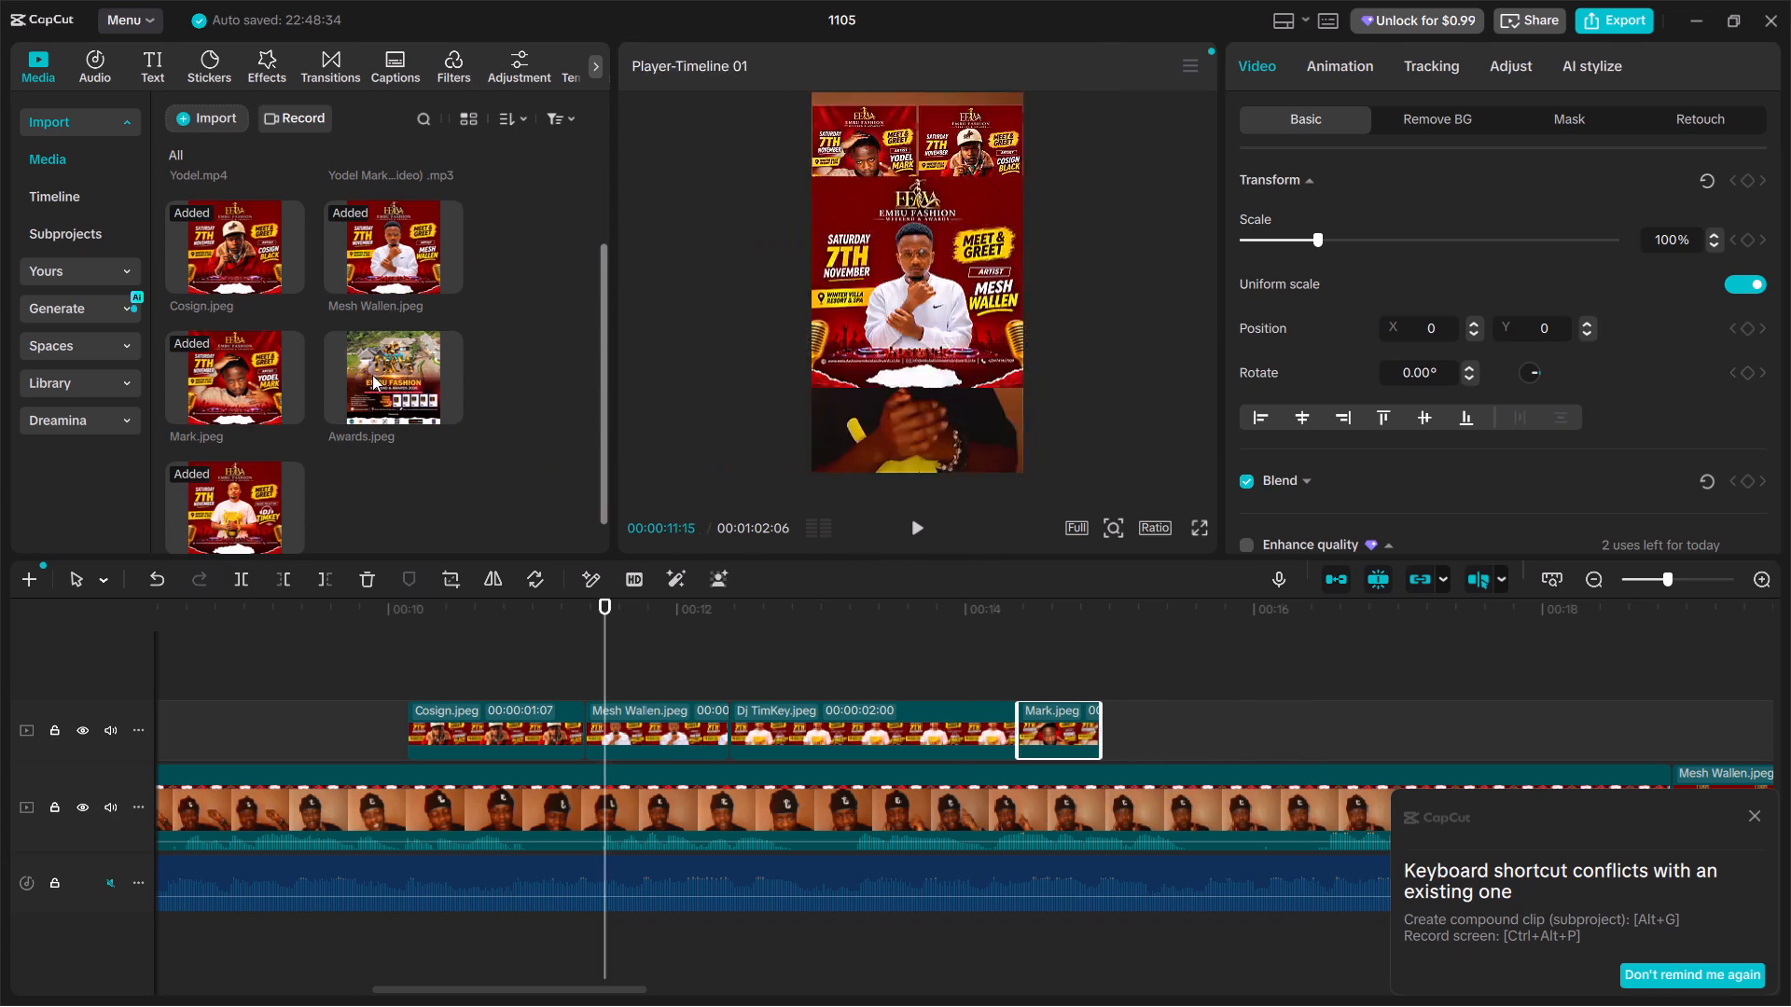
left_click_drag(386, 363, 1068, 577)
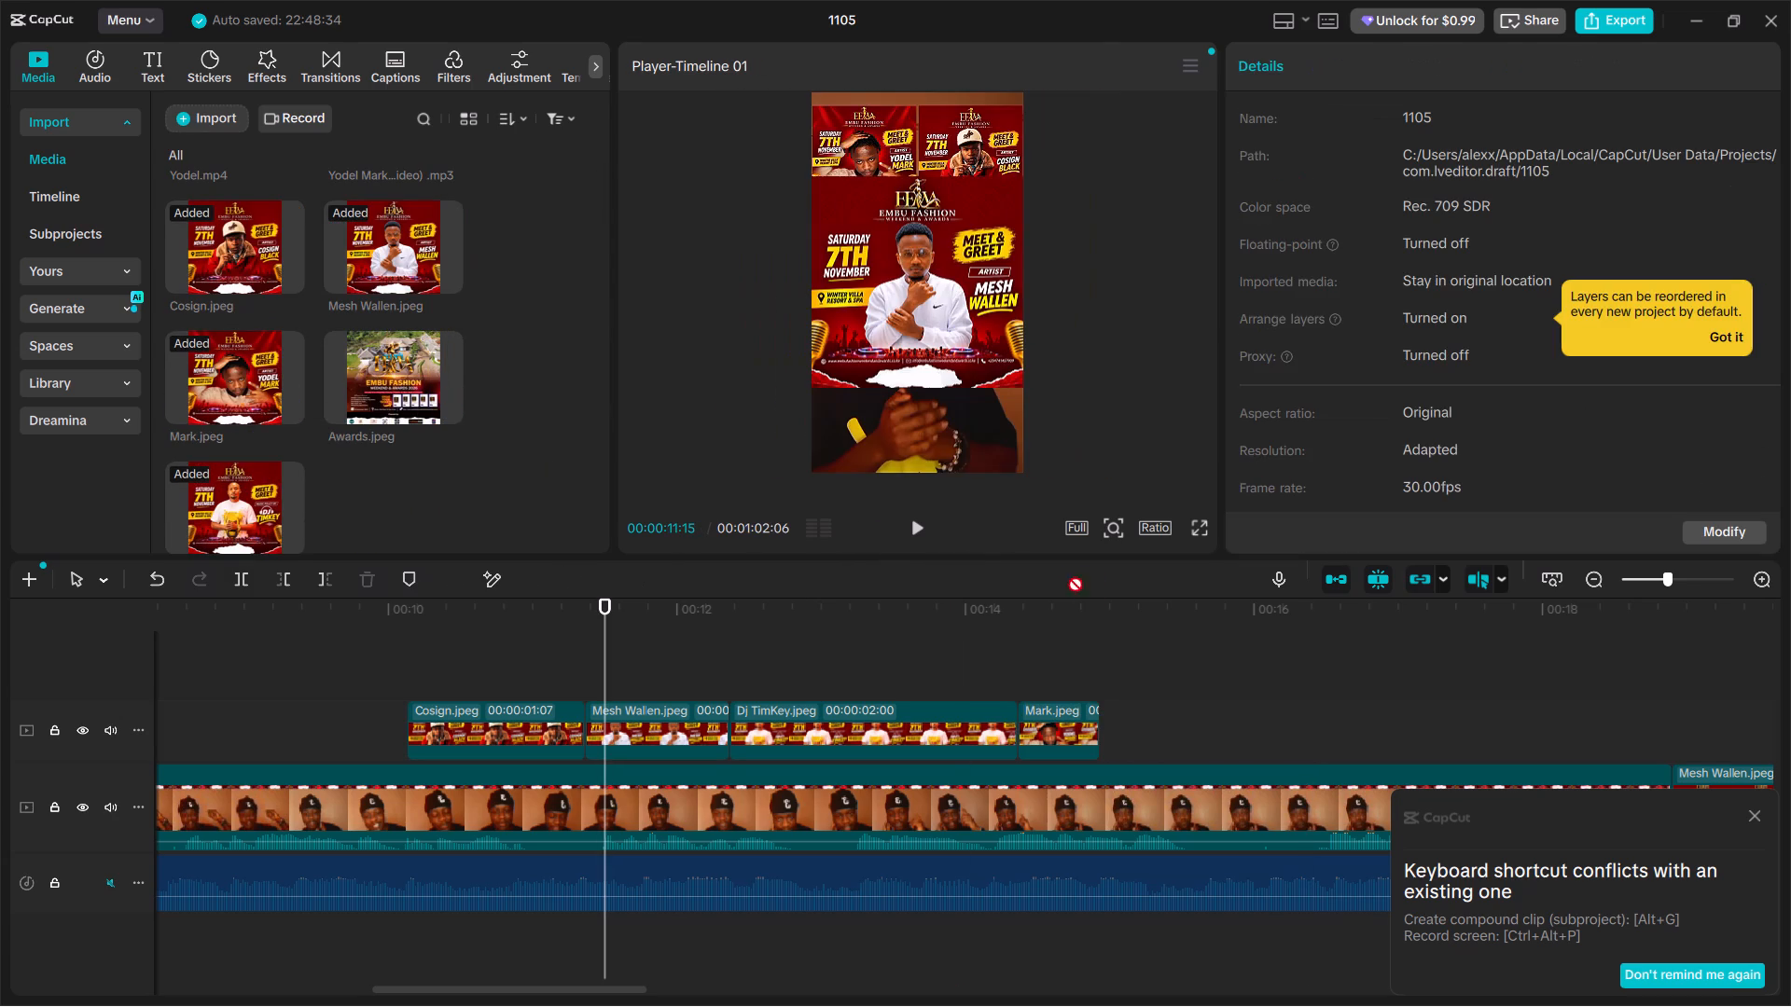
left_click_drag(1068, 577, 1101, 732)
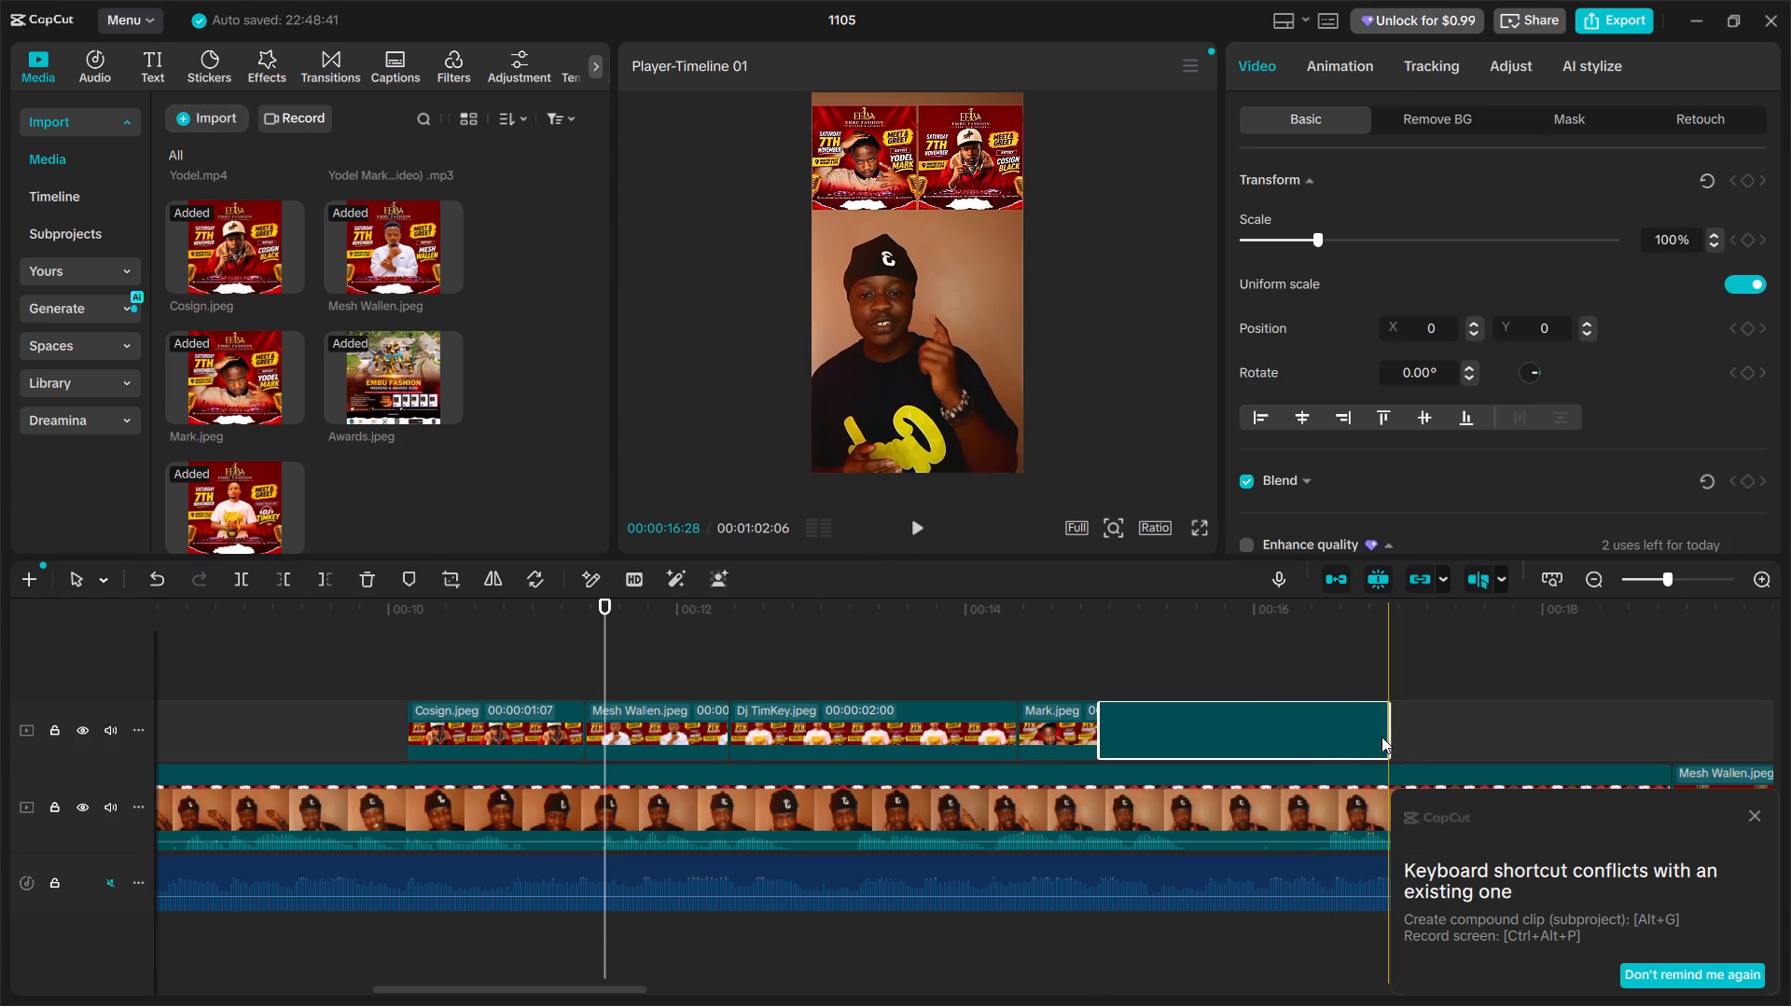
left_click_drag(1387, 731, 1267, 737)
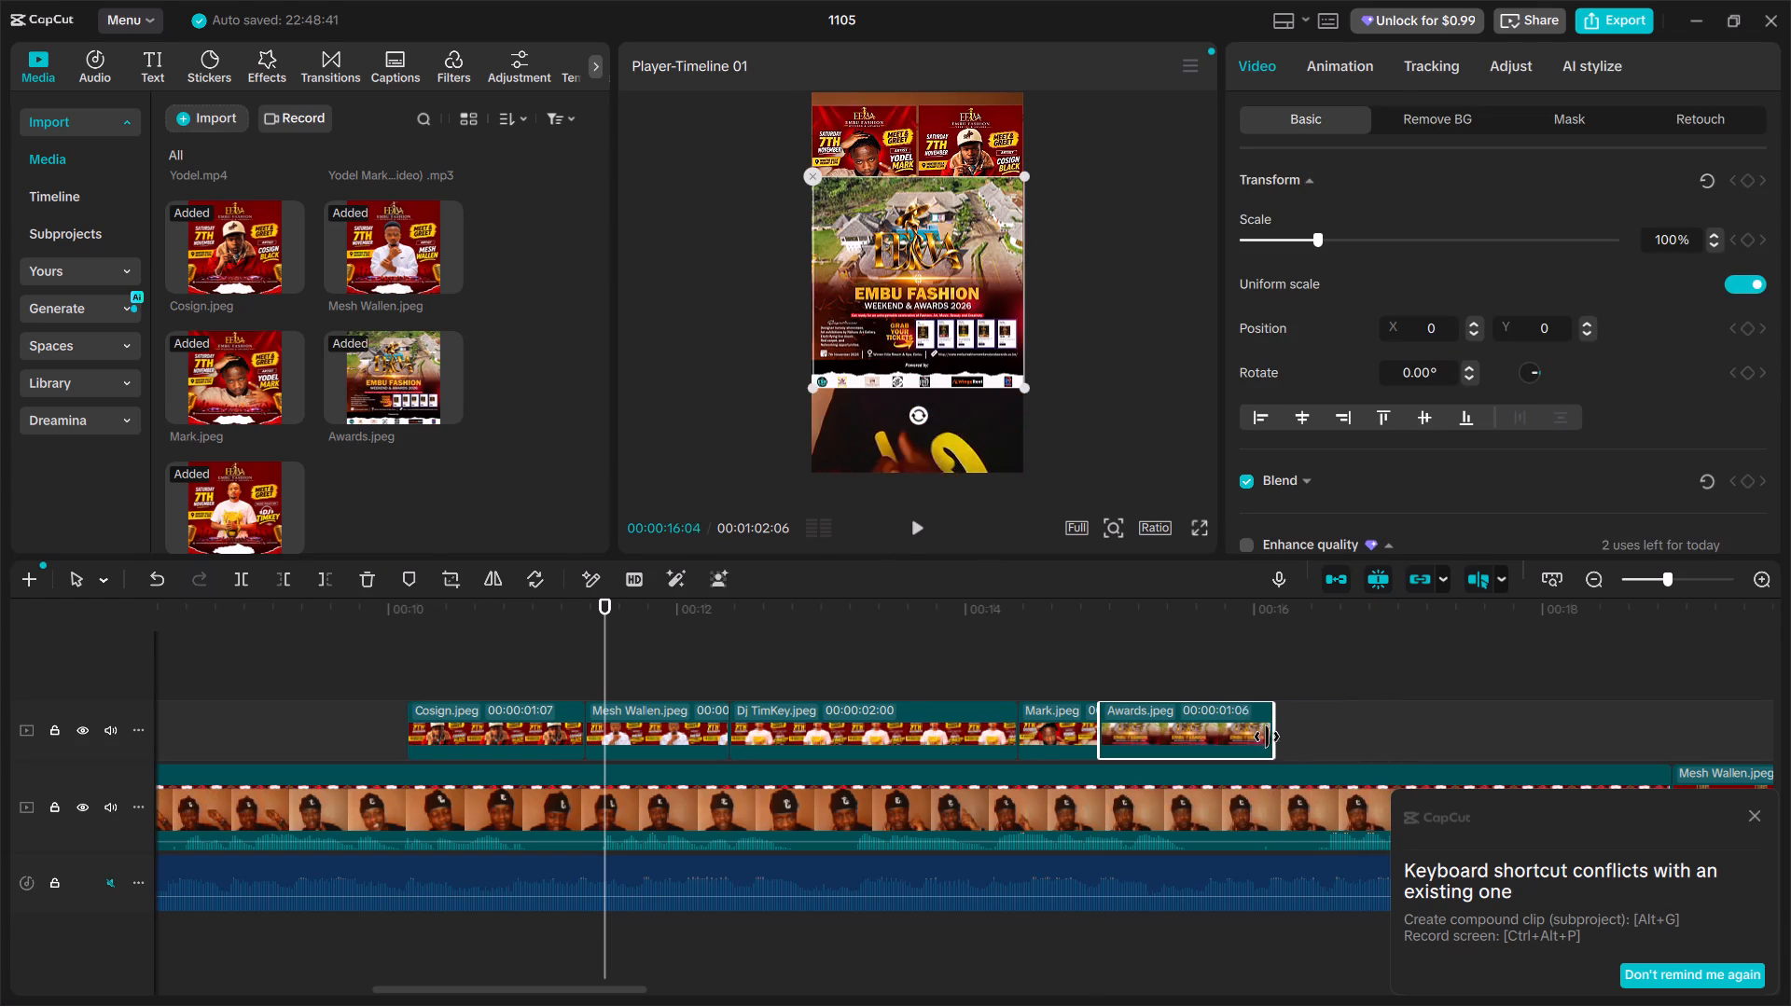
left_click_drag(1267, 737, 1244, 732)
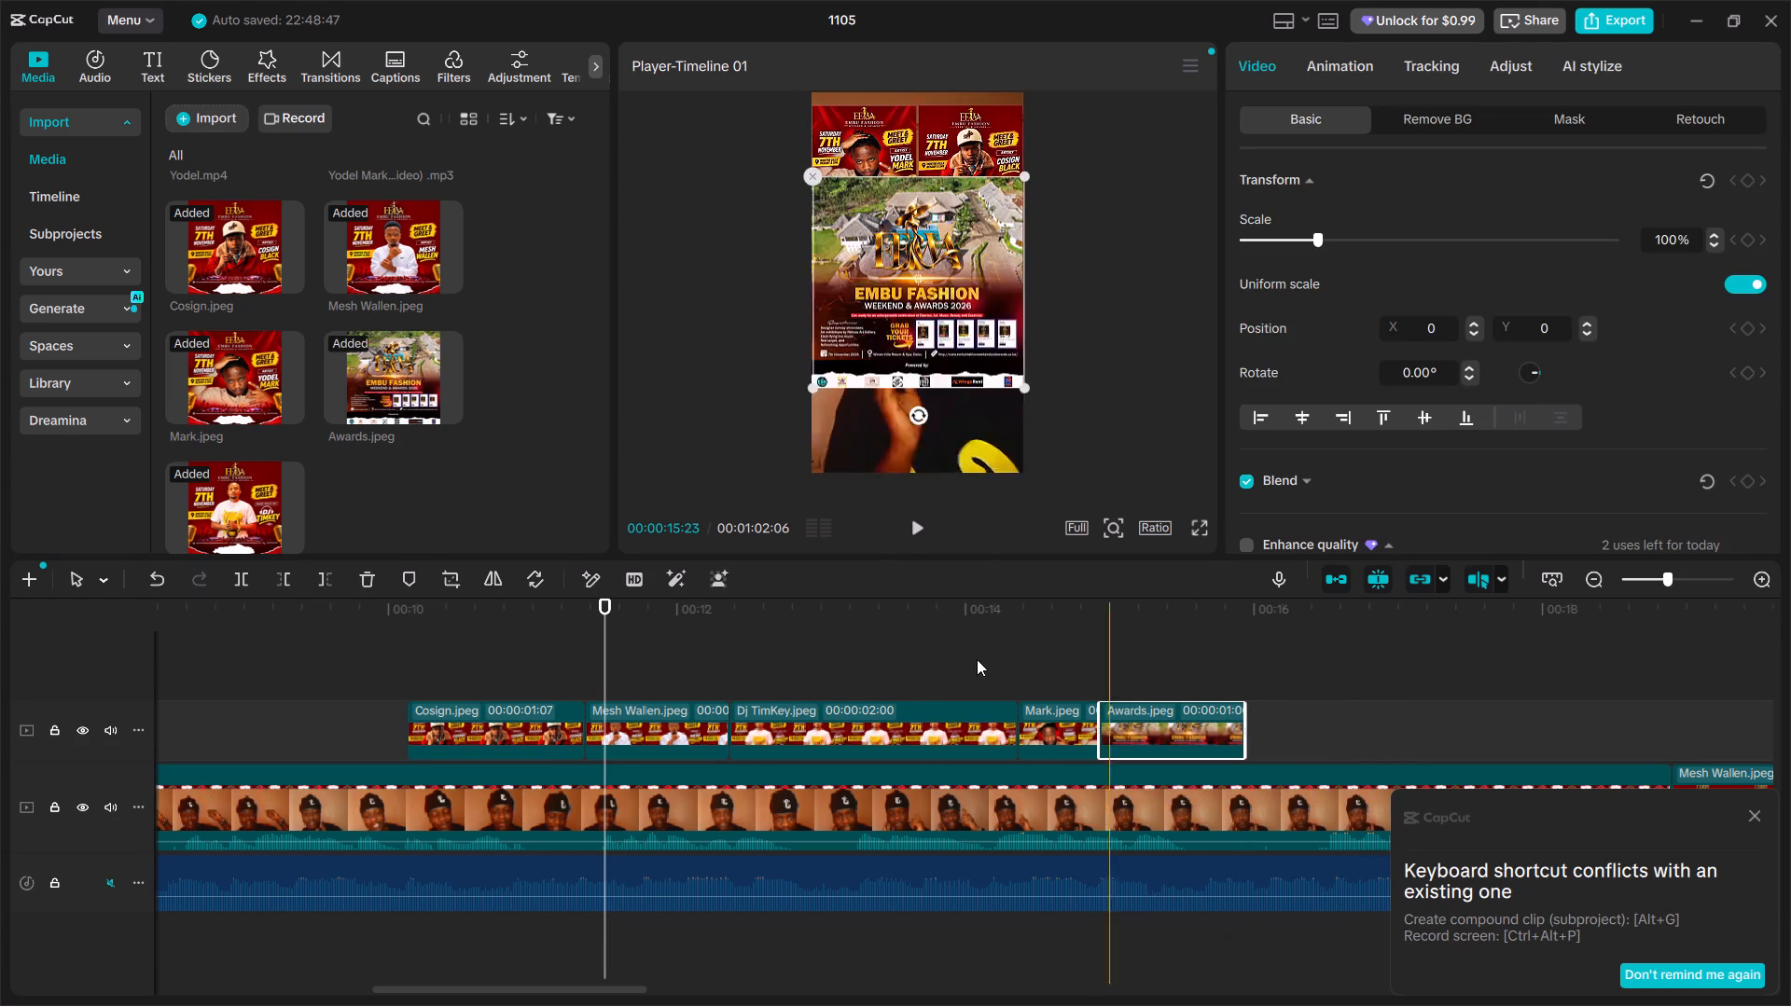
Play the timeline from the start through the first poster overlays to check their timing against the speech.
left_click_drag(602, 609, 55, 617)
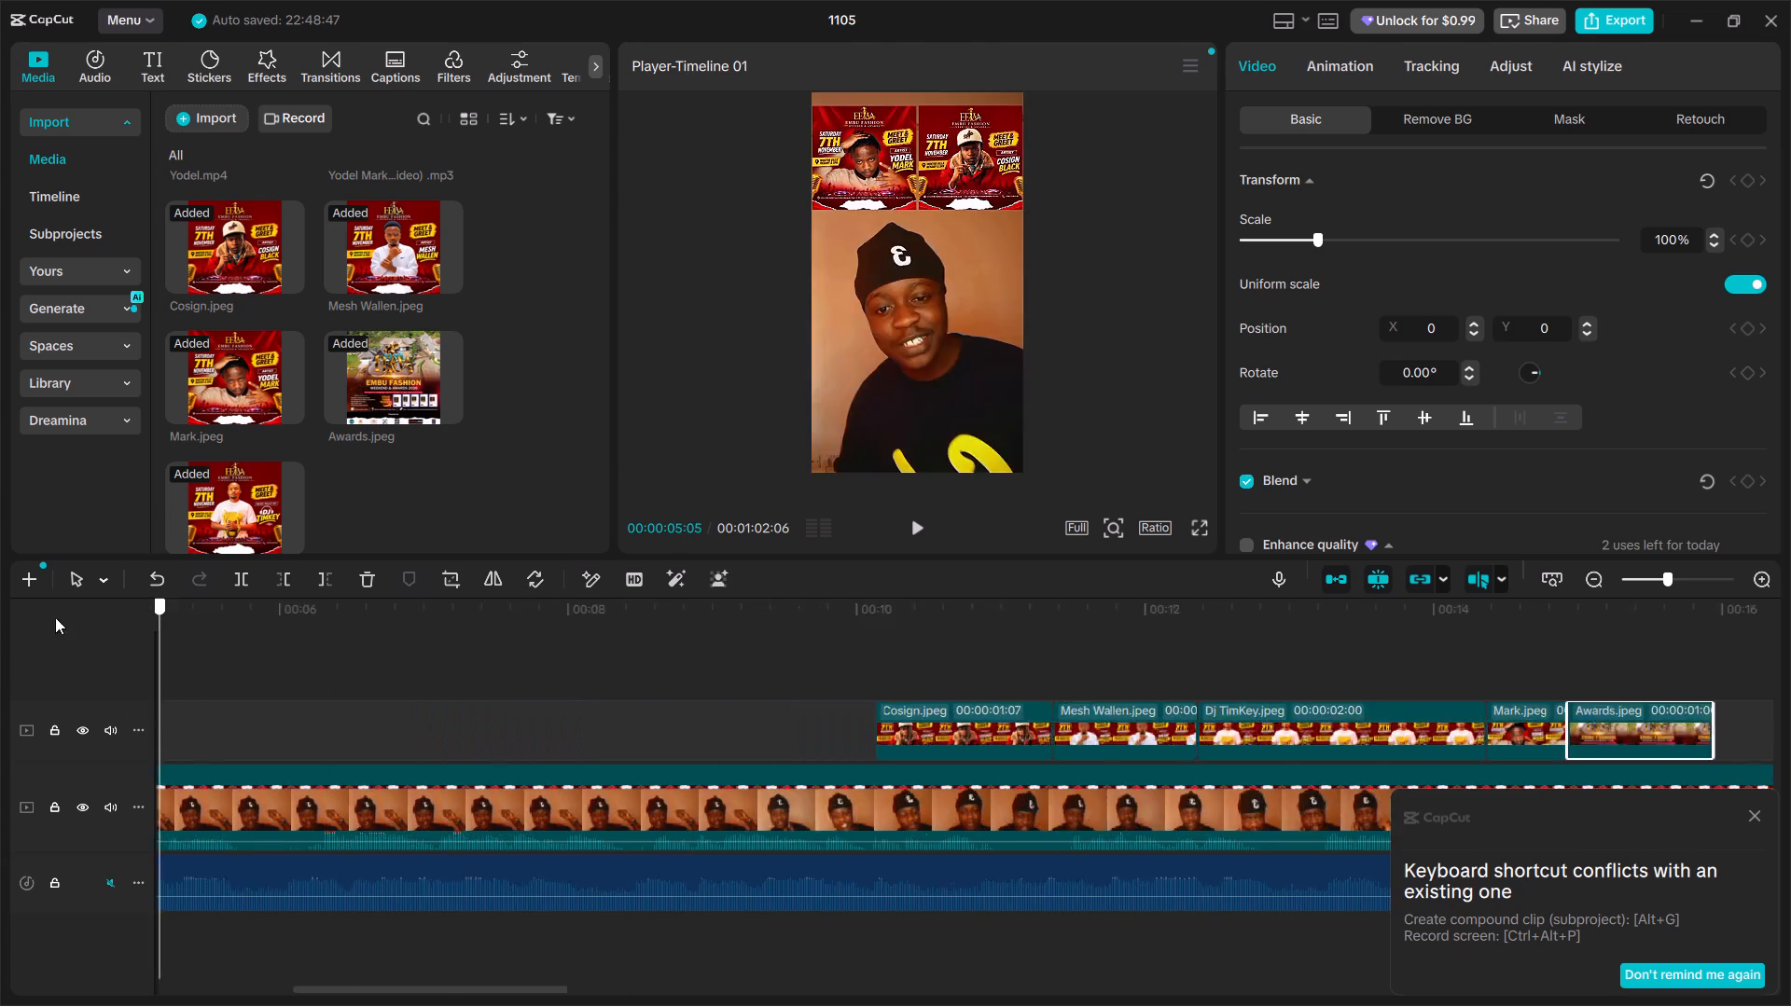
left_click_drag(55, 617, 15, 615)
left_click(911, 534)
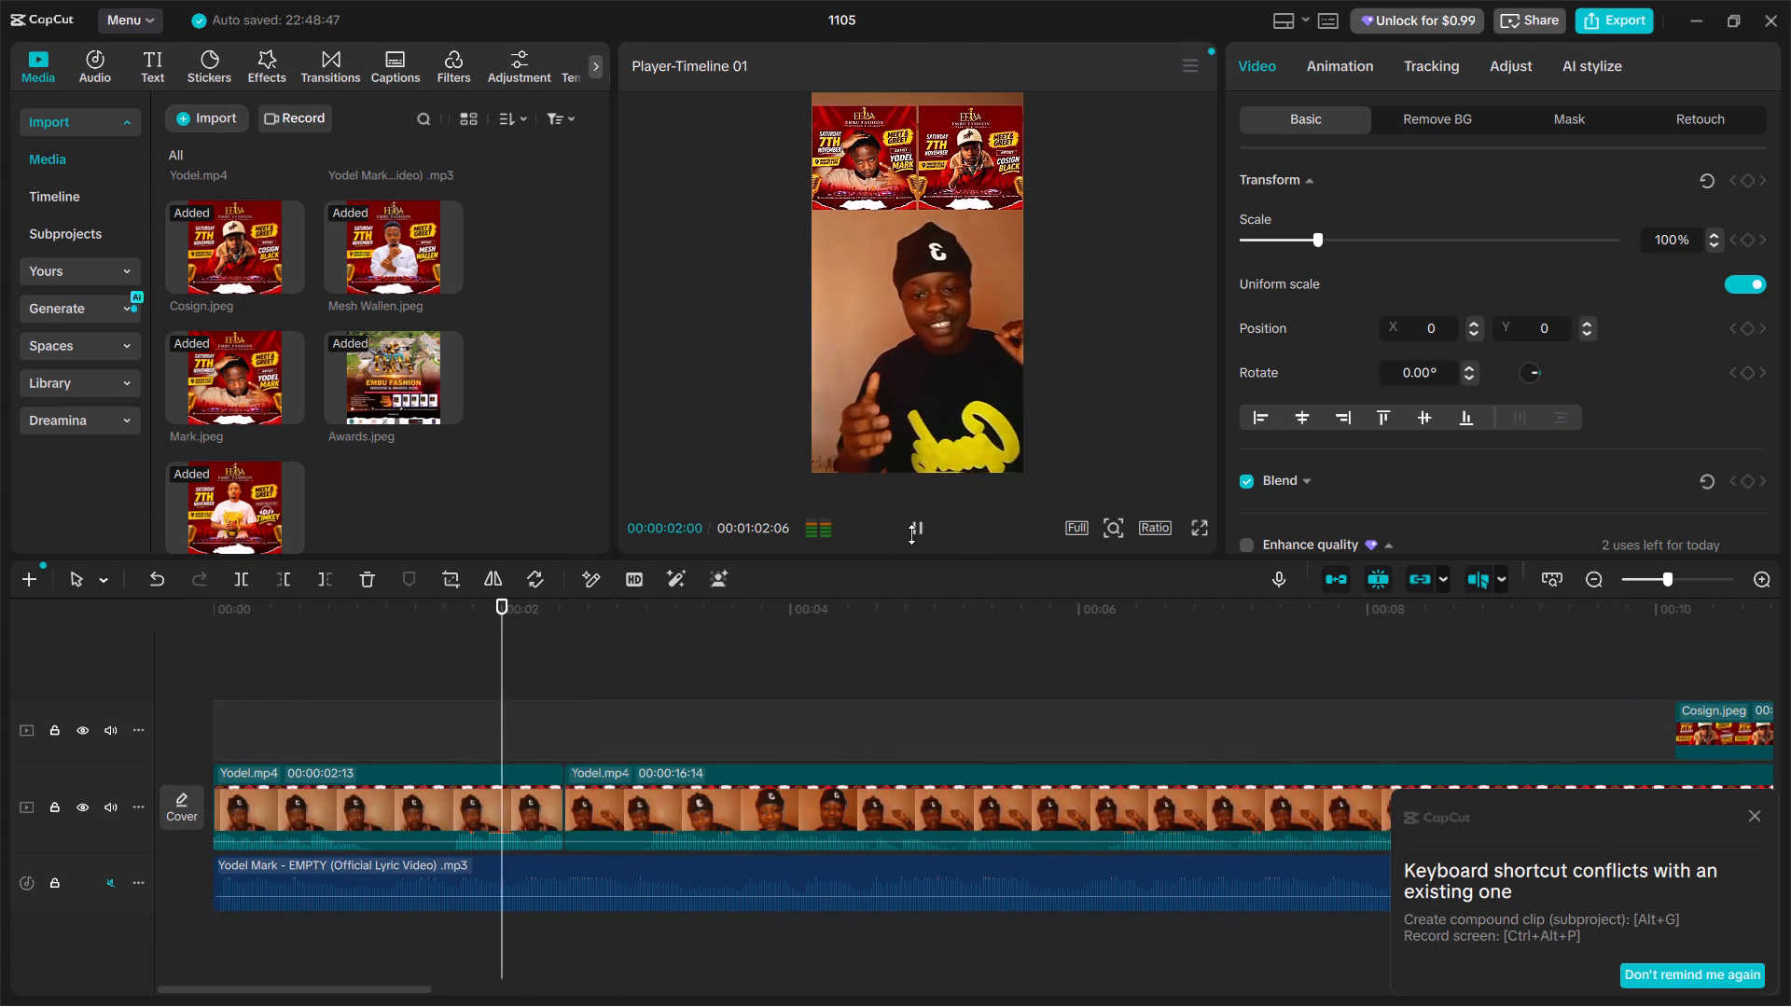
left_click(911, 534)
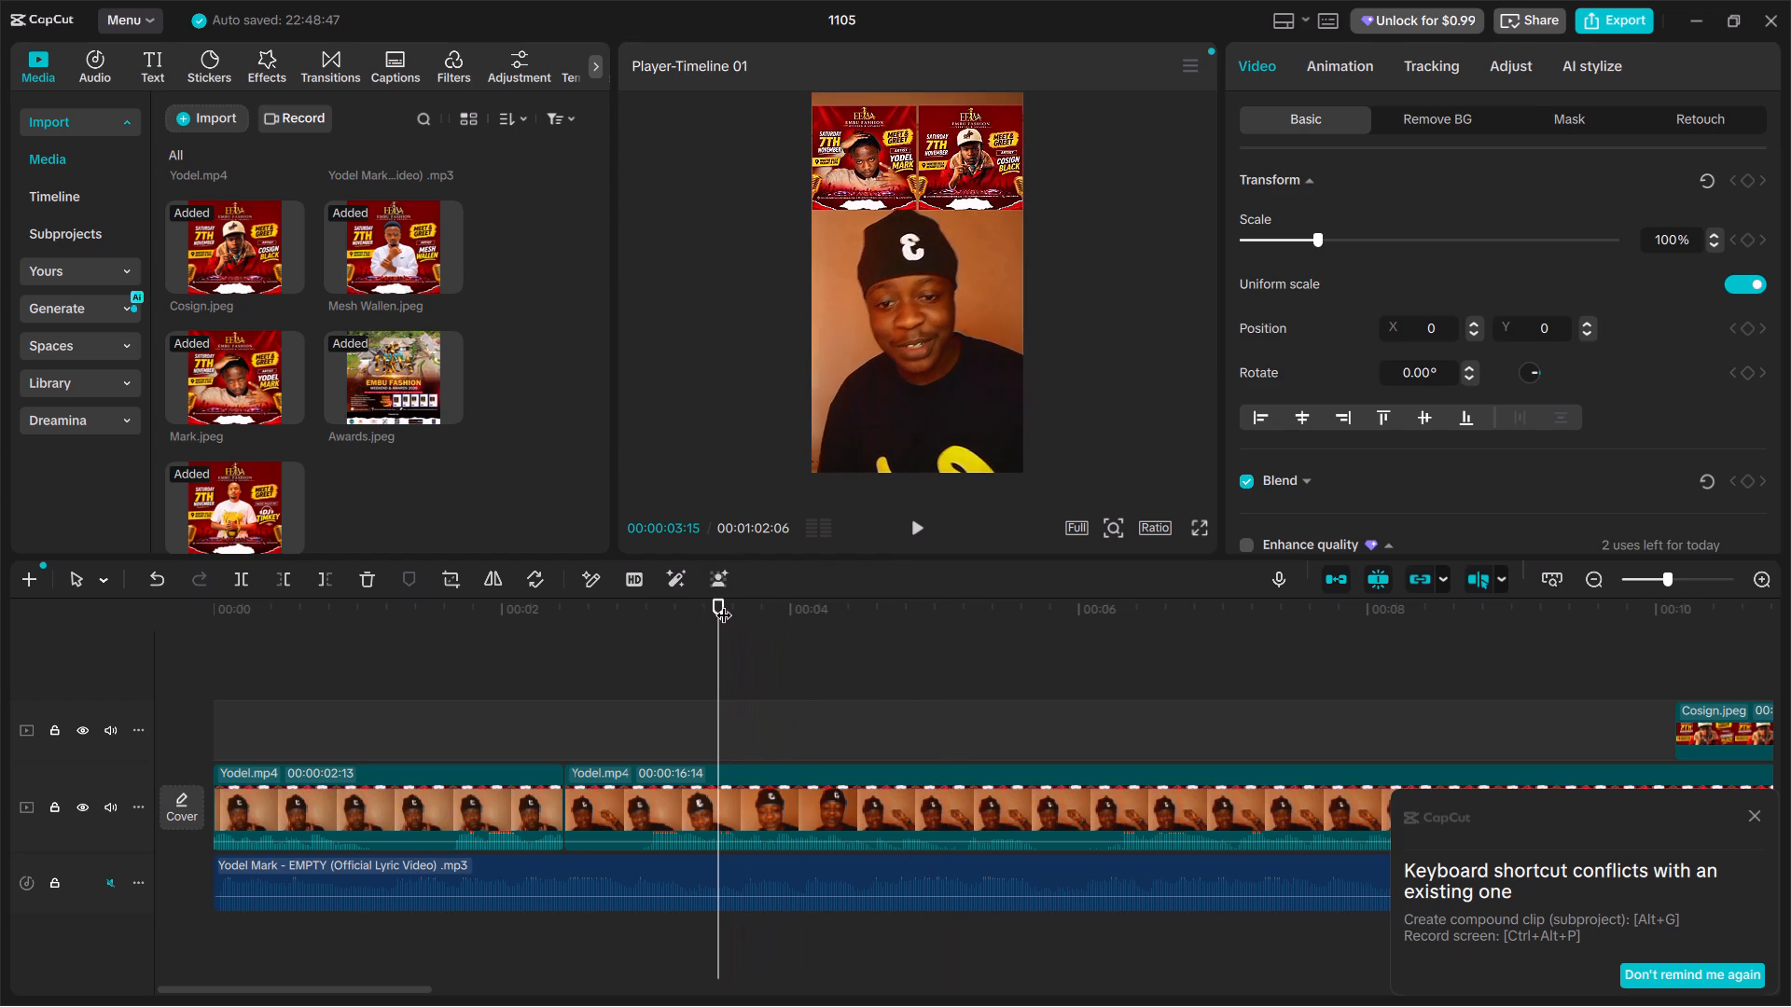
left_click(919, 525)
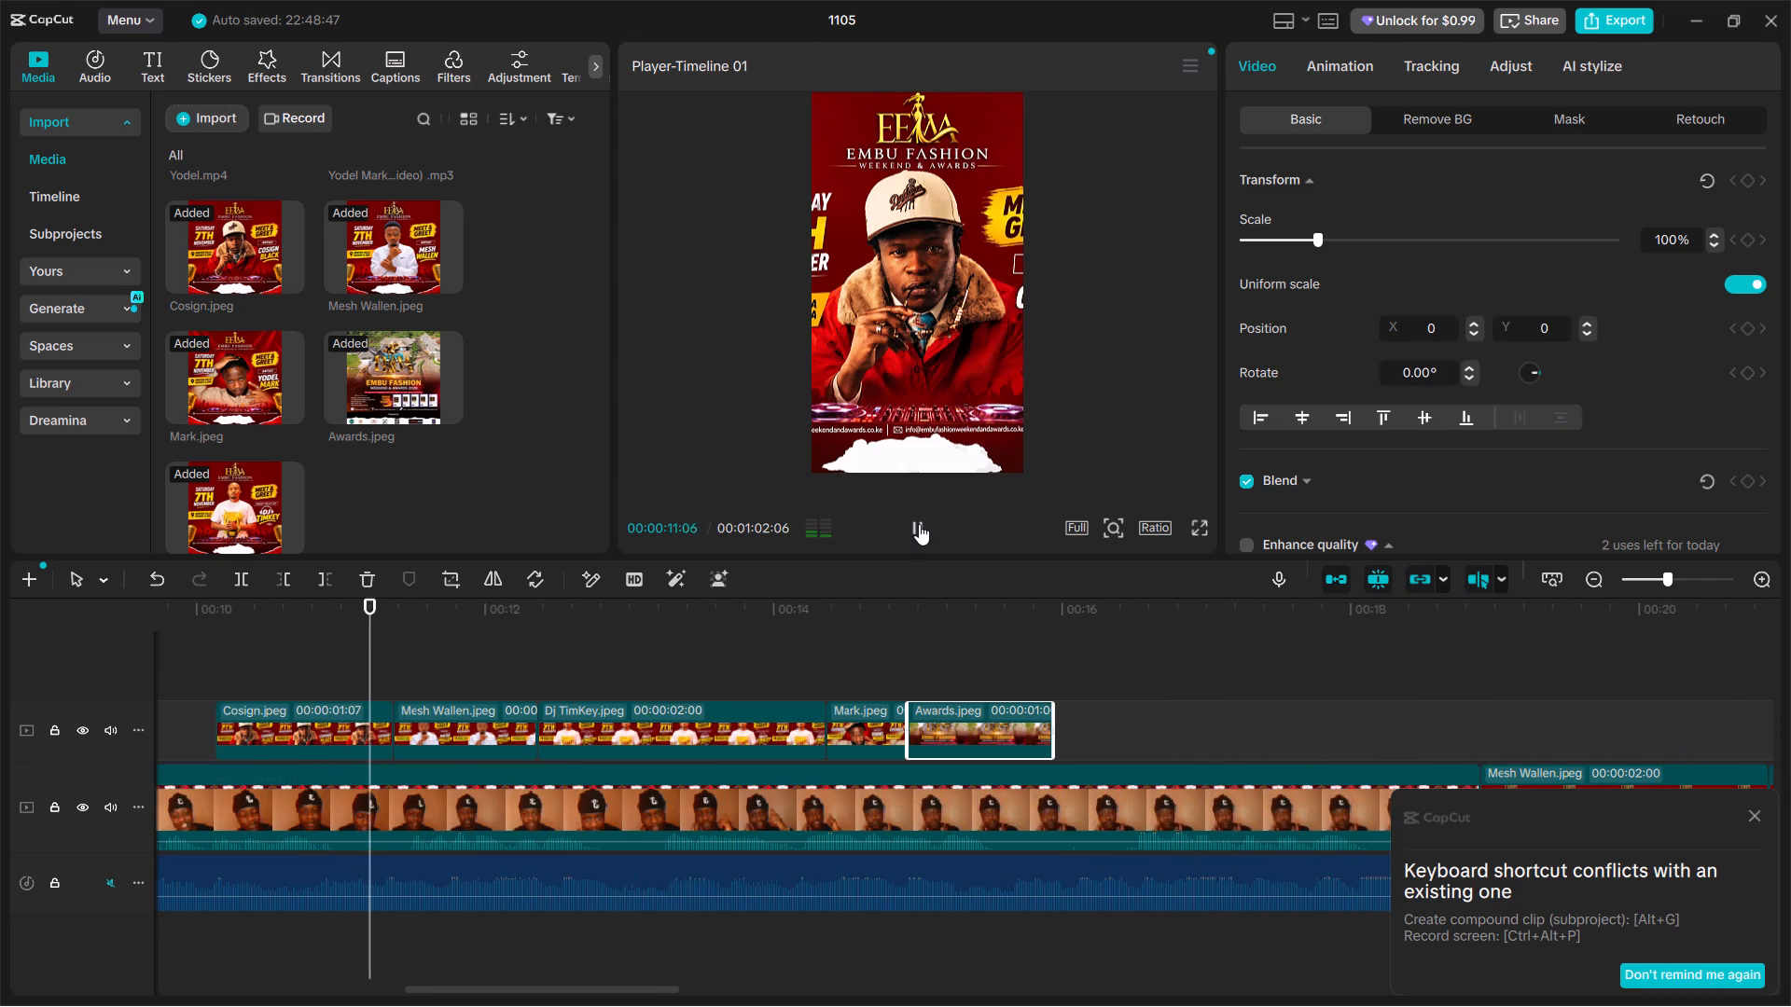
left_click(919, 524)
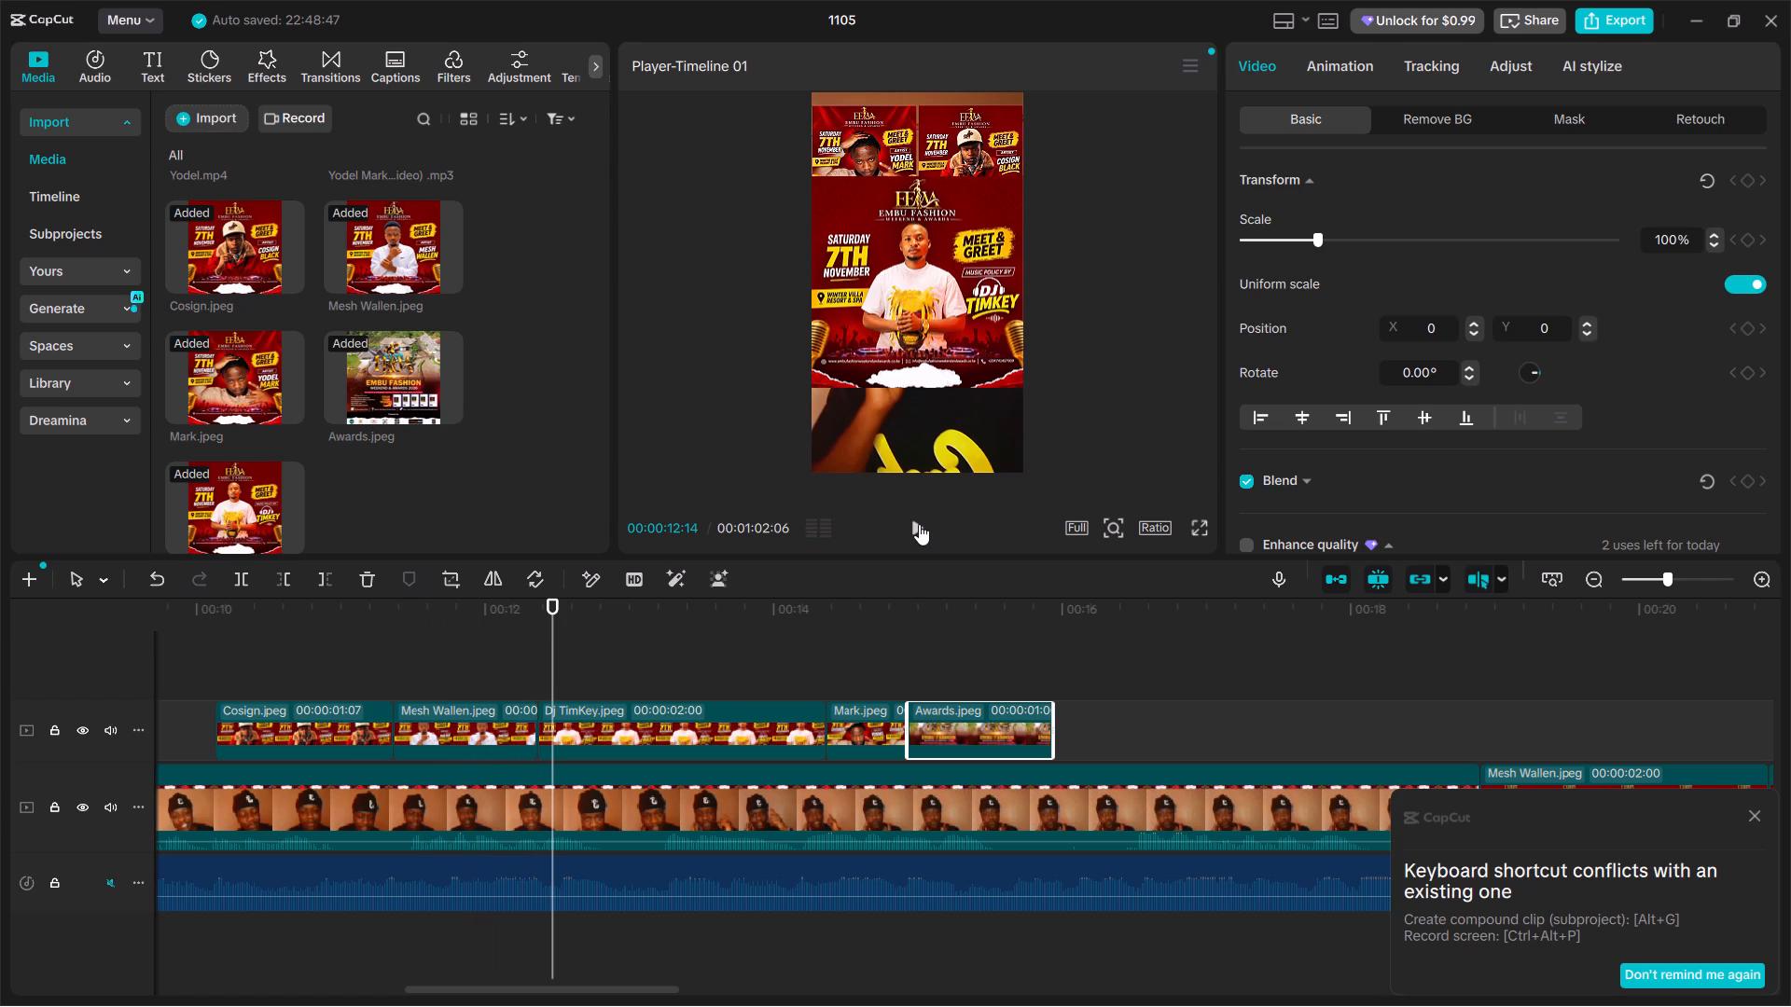
Scale the Dj TimKey poster on the overlay track to 180% so it fills the vertical frame.
left_click(497, 718)
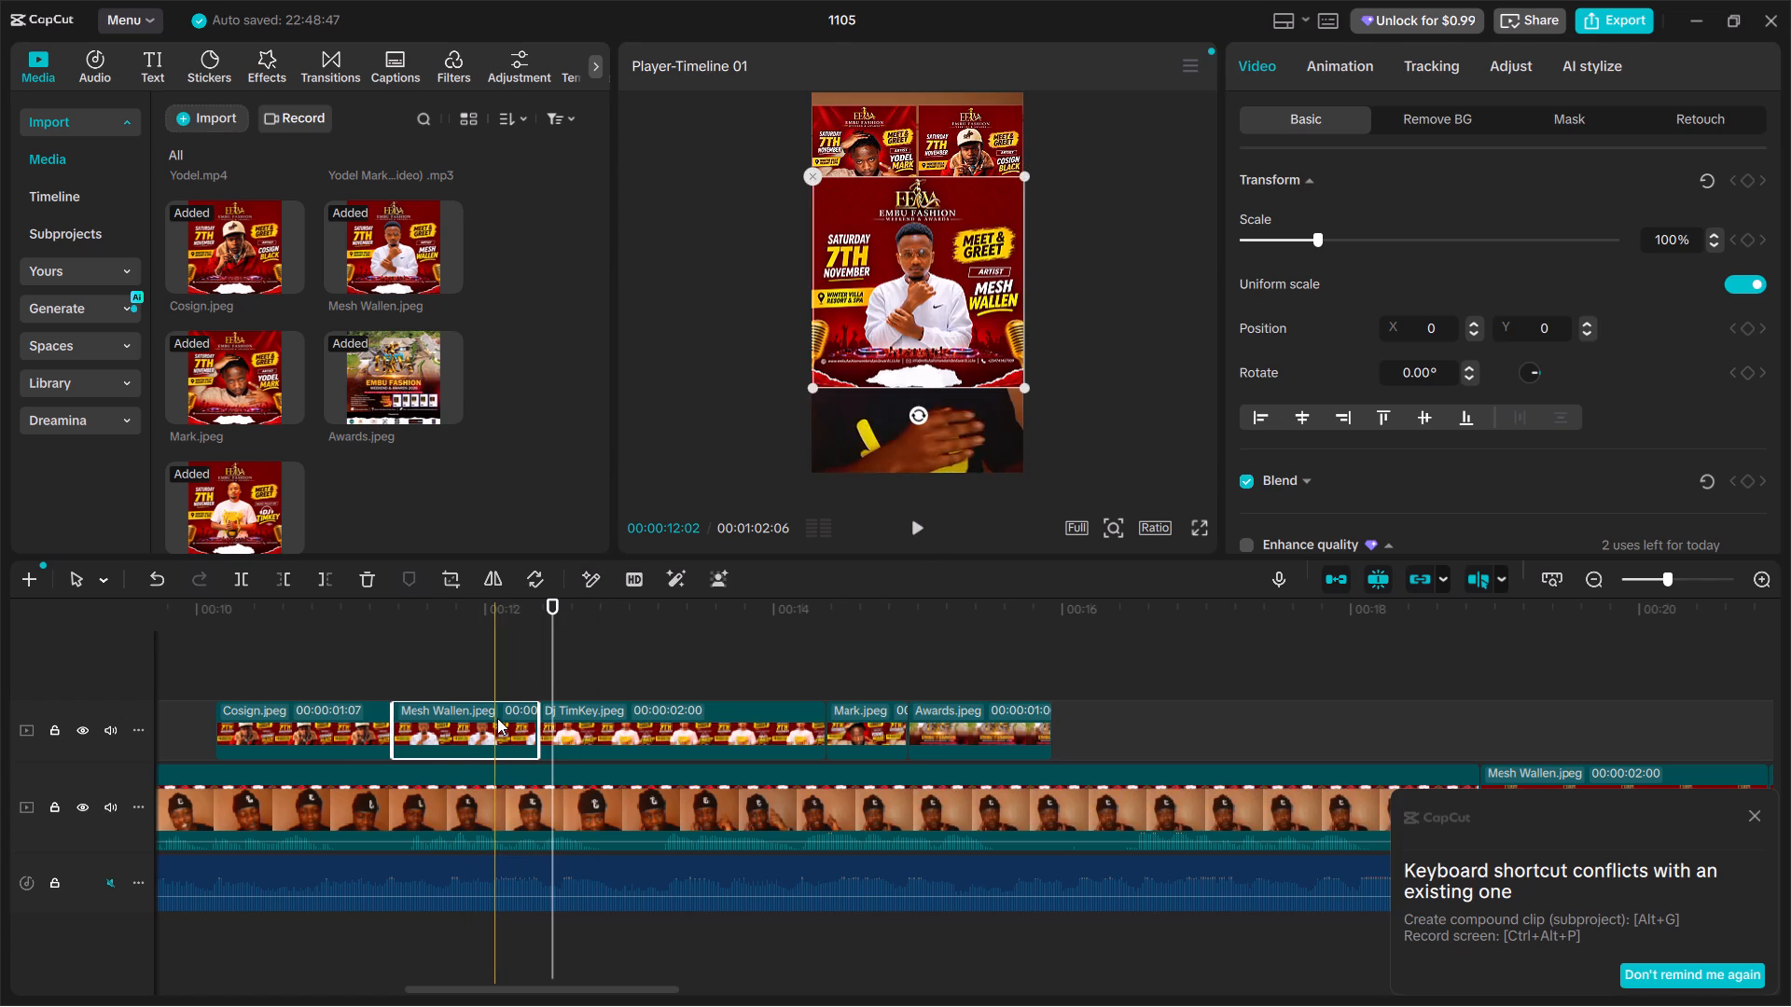
left_click(942, 327)
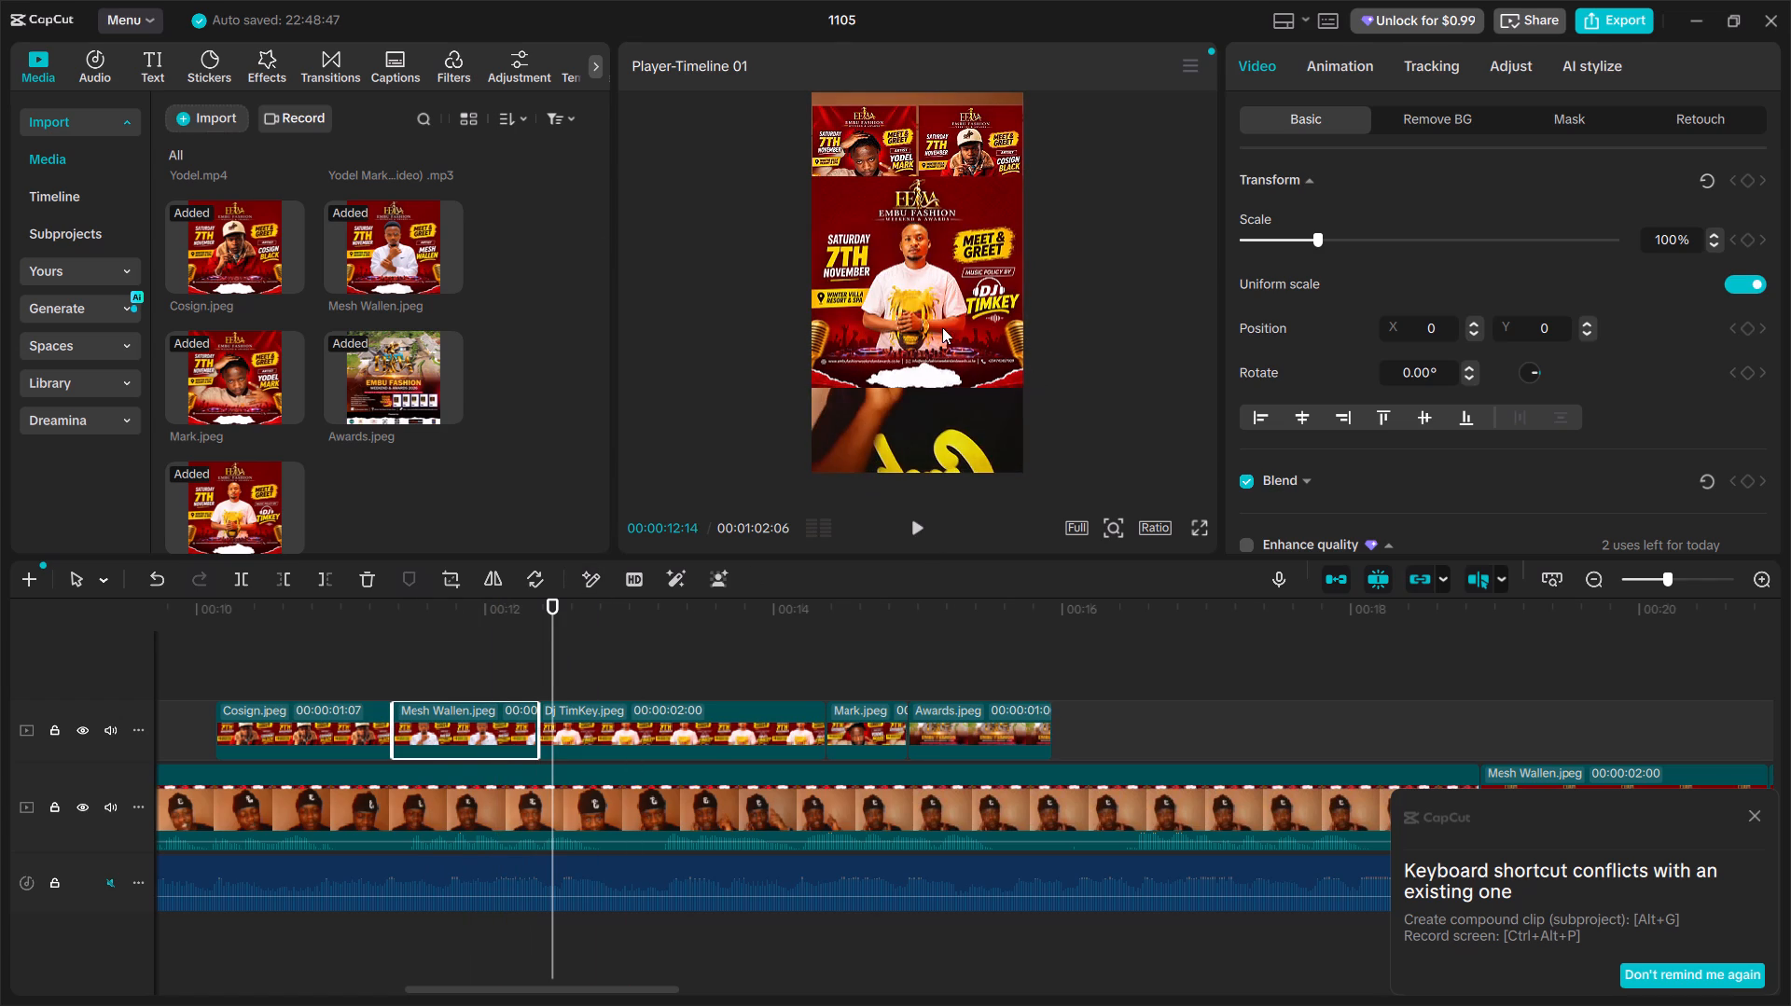
left_click_drag(1020, 390, 1080, 508)
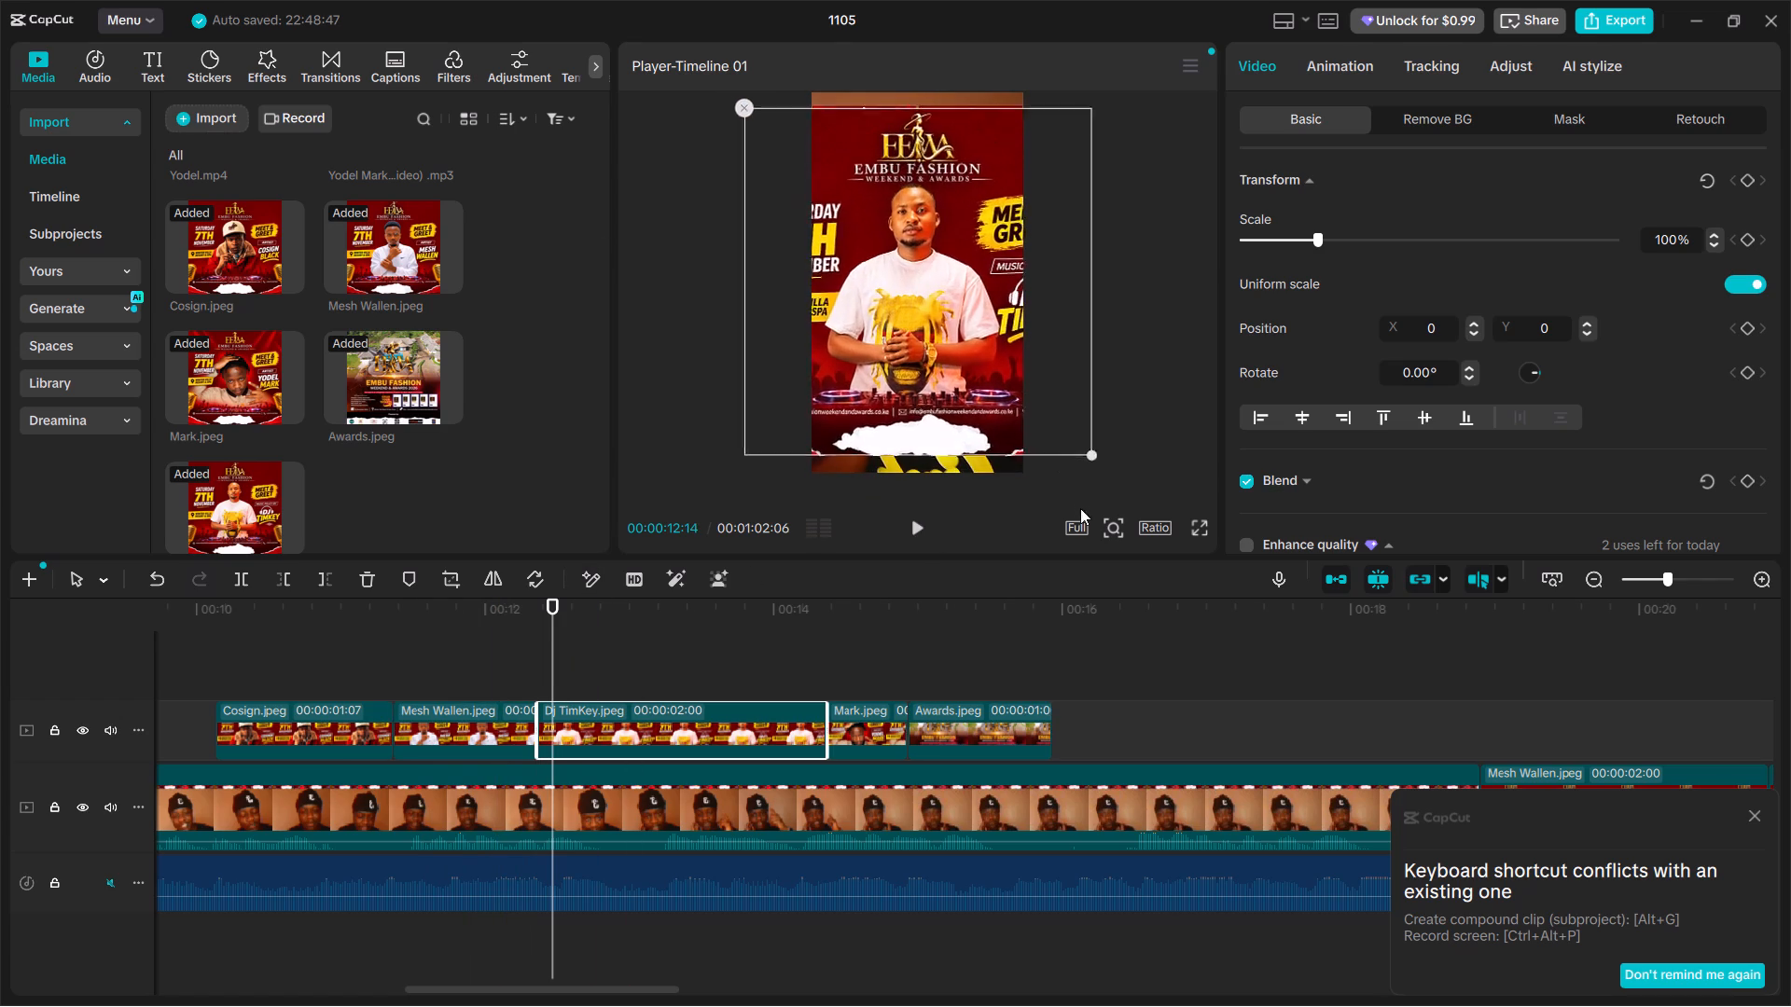
left_click_drag(1080, 508, 1099, 537)
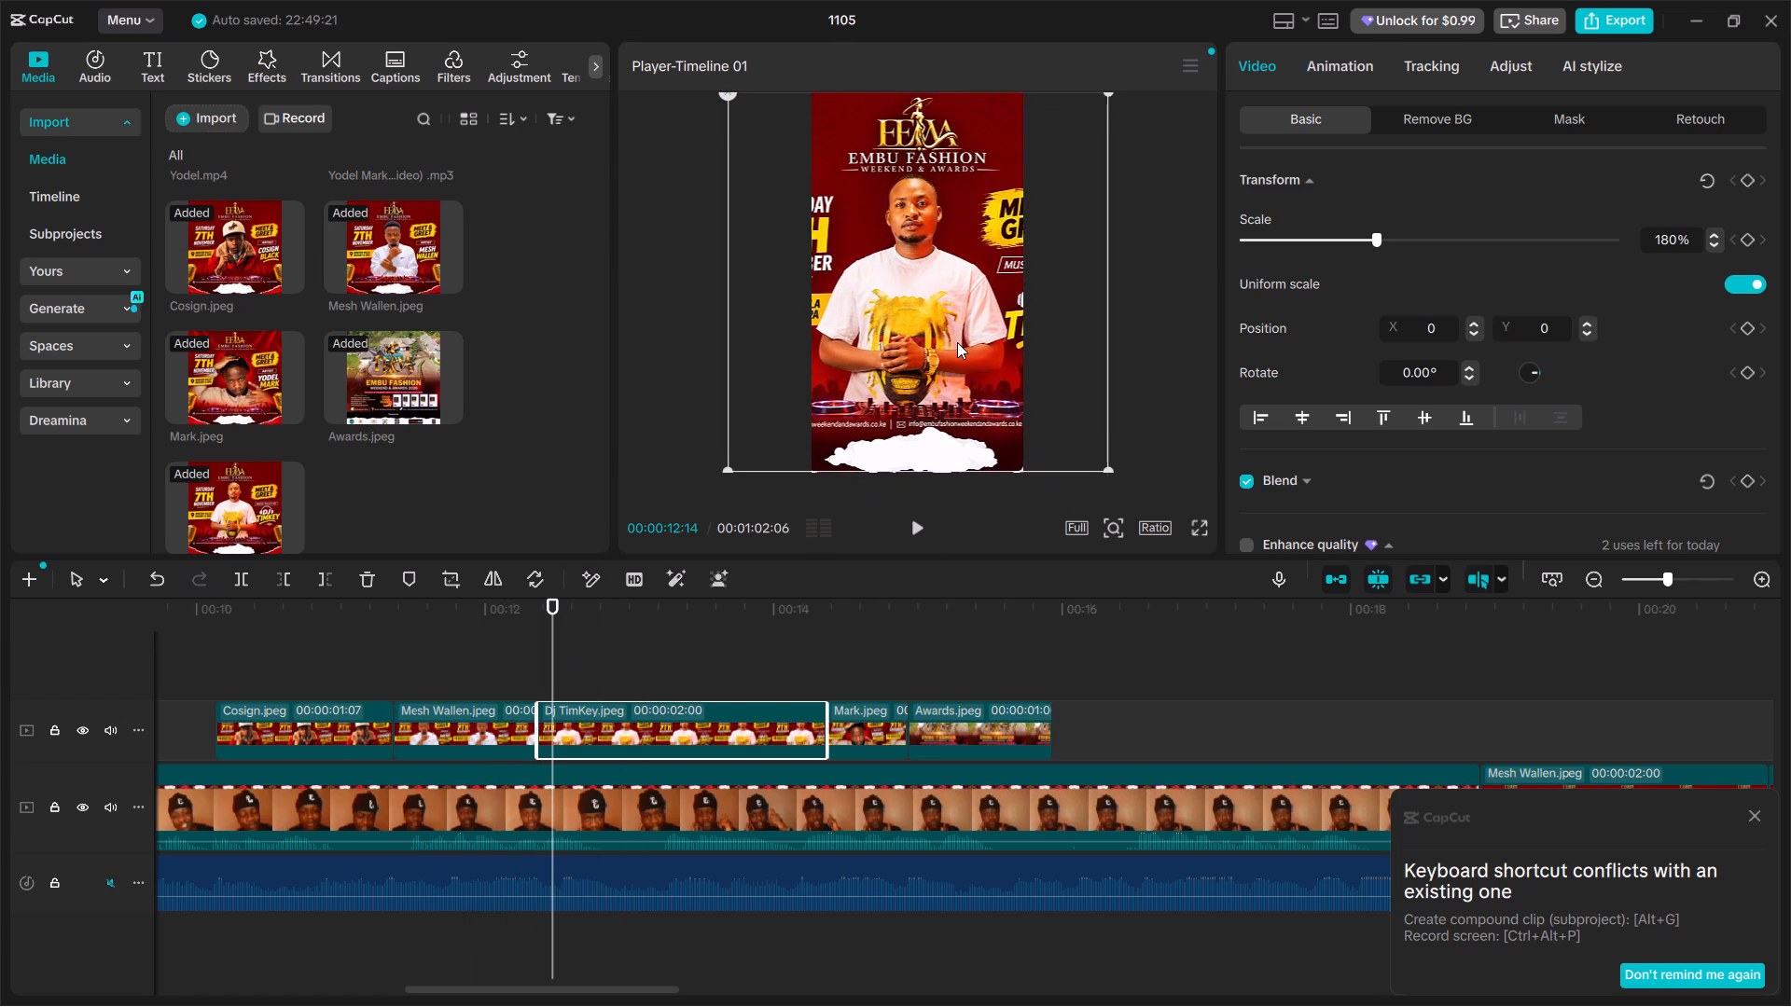
left_click_drag(951, 336, 926, 336)
Scale the Mark poster on the overlay track to 180% so it fills the vertical frame.
left_click(862, 721)
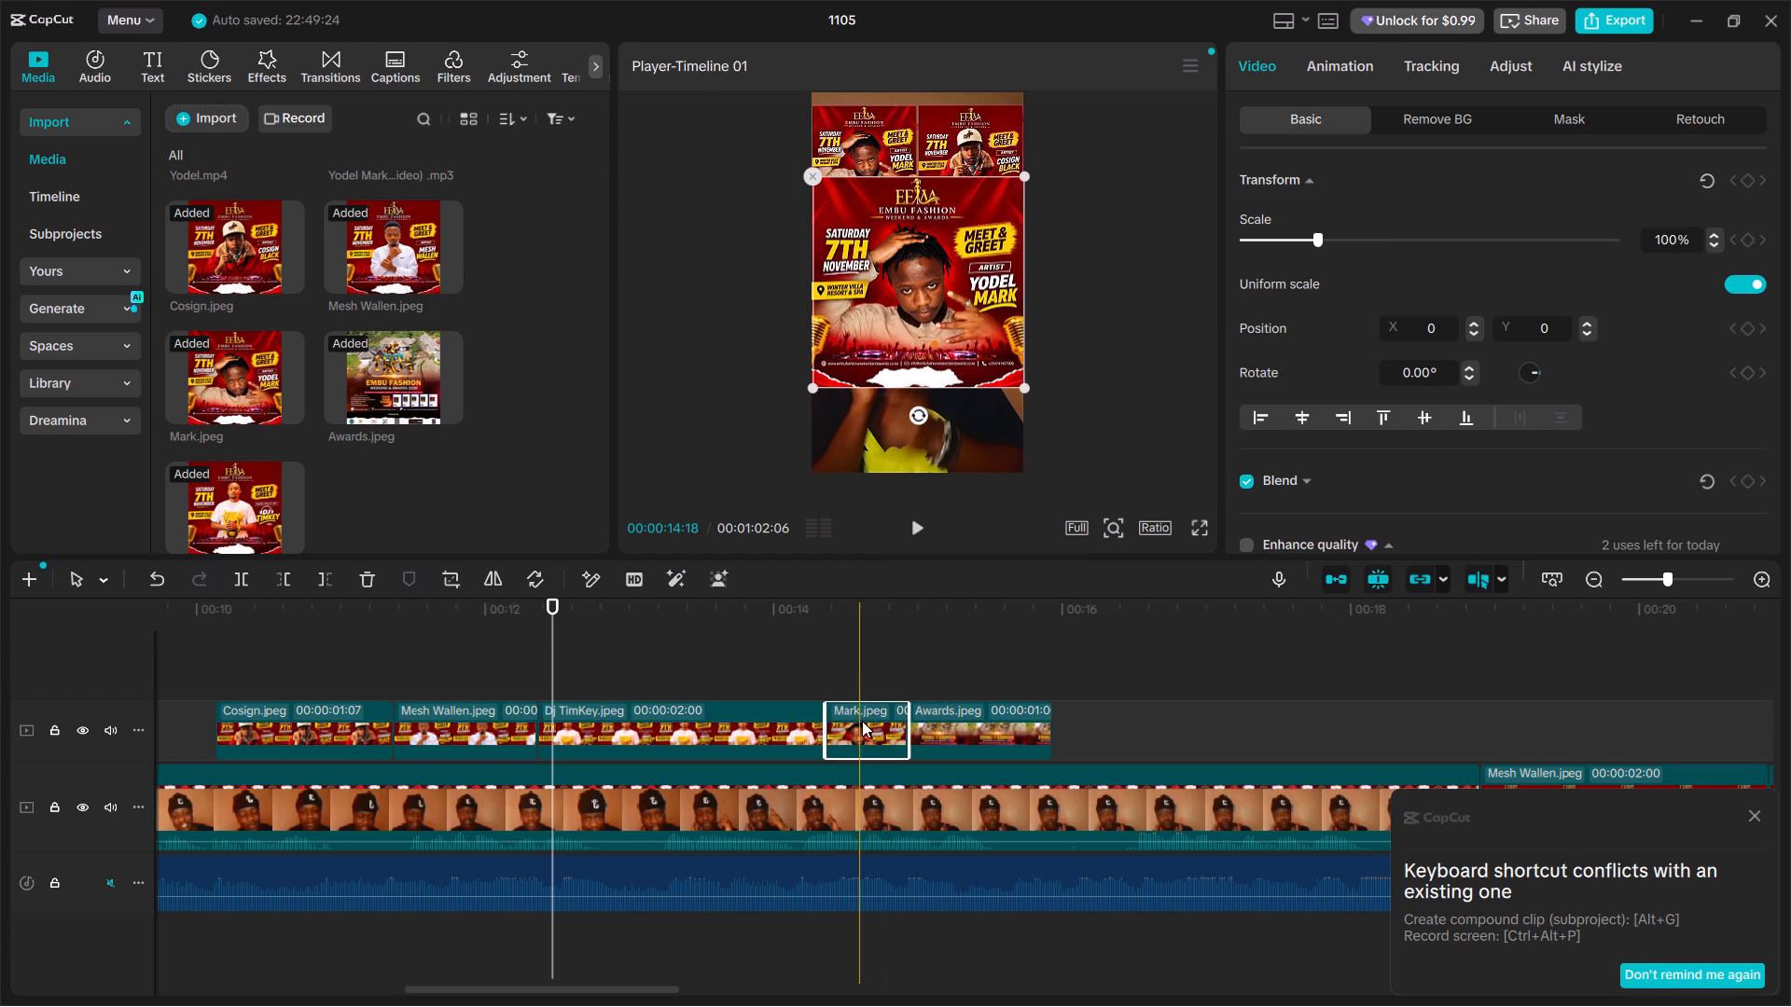
left_click_drag(554, 600, 858, 634)
left_click_drag(1019, 382, 1091, 516)
Scale the Awards poster on the overlay track to 180% so it fills the vertical frame.
left_click_drag(865, 603, 951, 623)
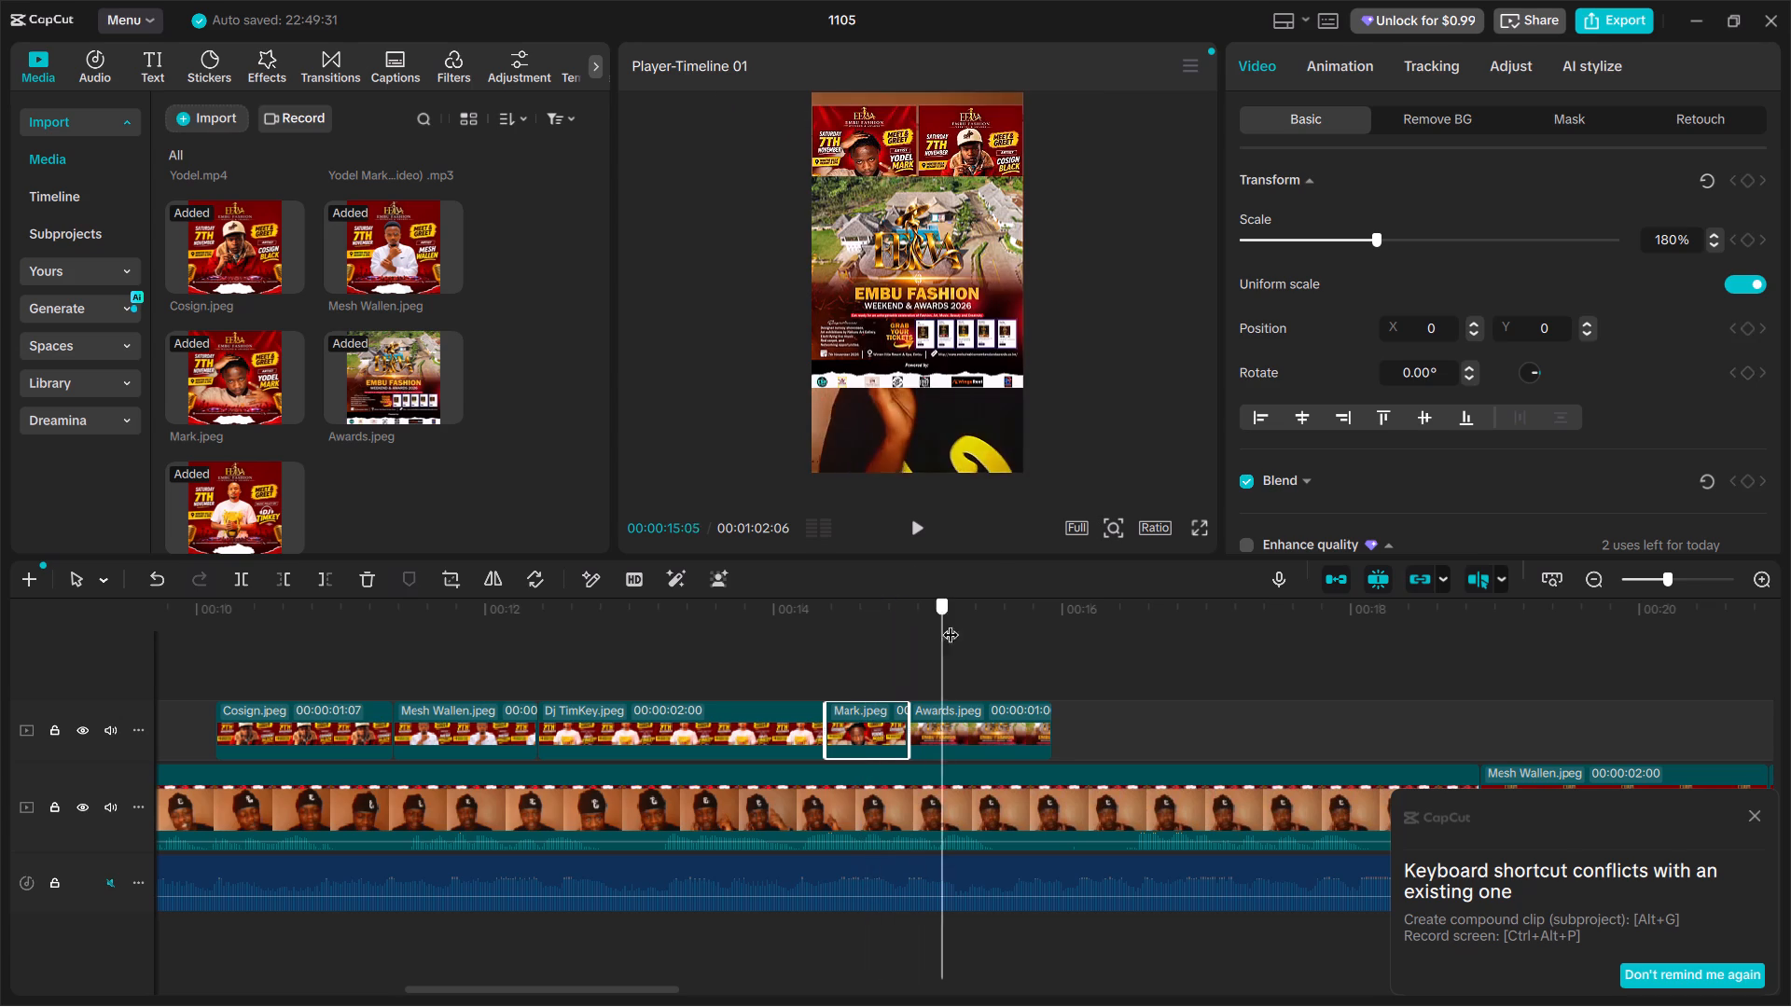
left_click_drag(951, 623, 963, 625)
left_click(928, 293)
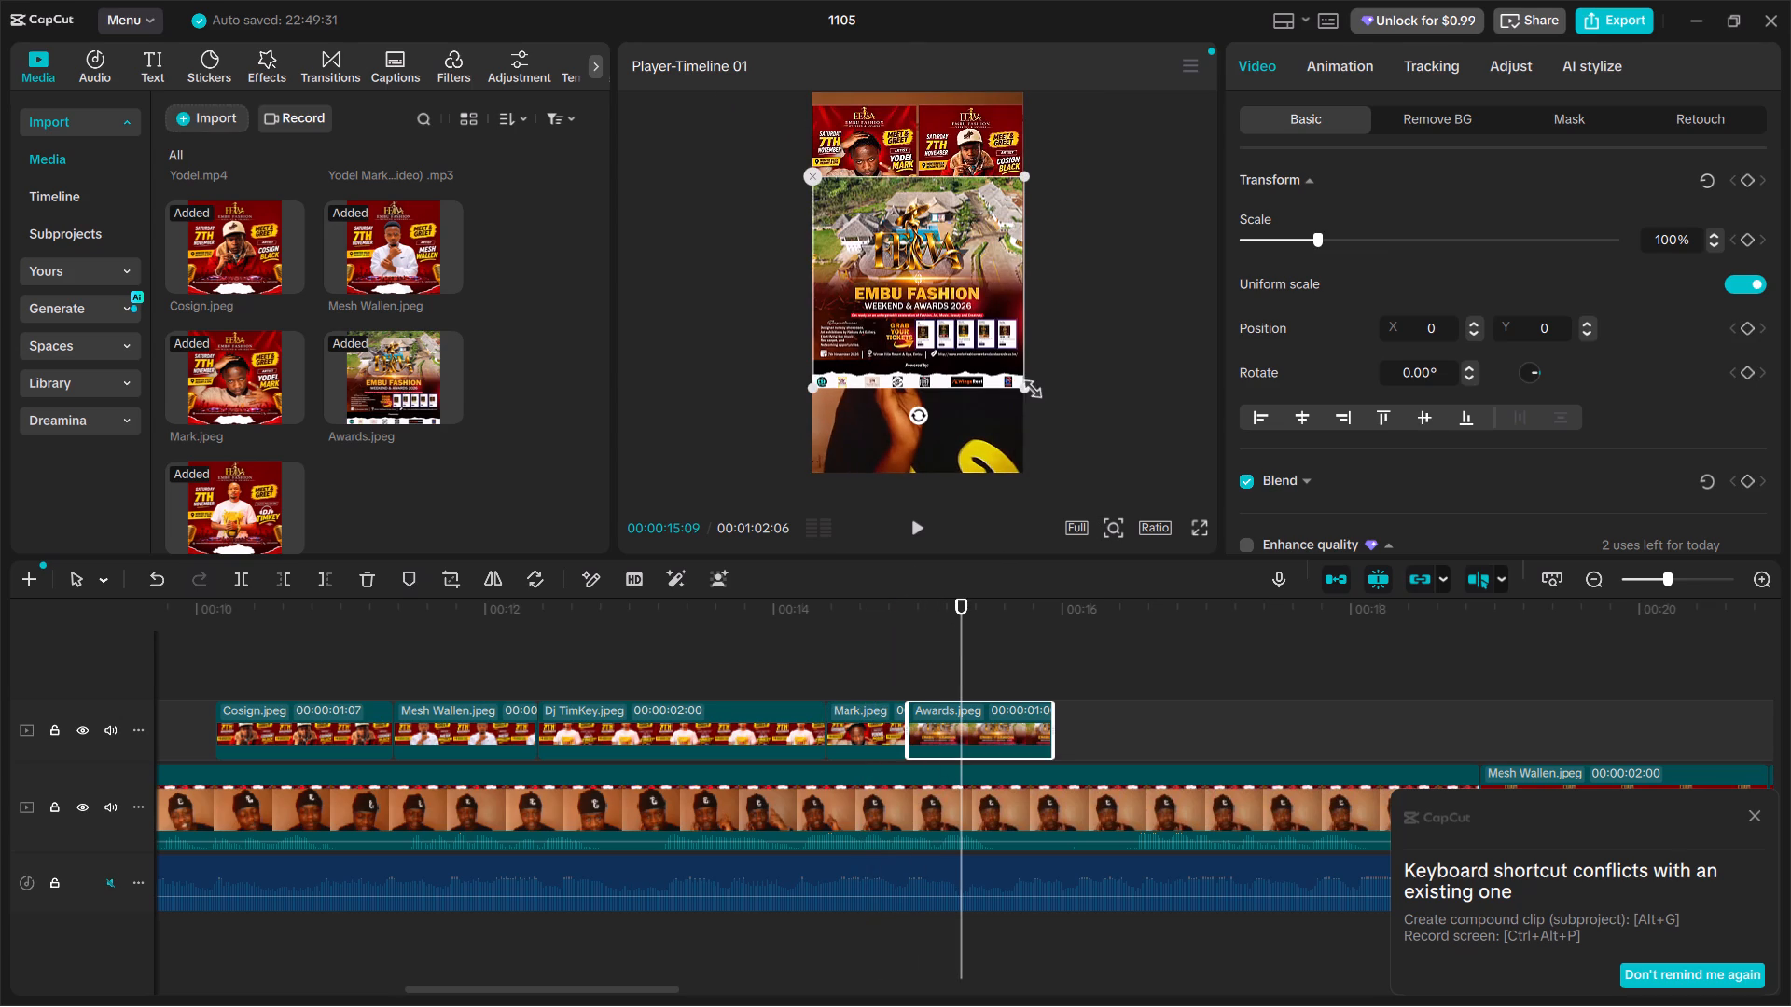
left_click_drag(1021, 386, 1100, 515)
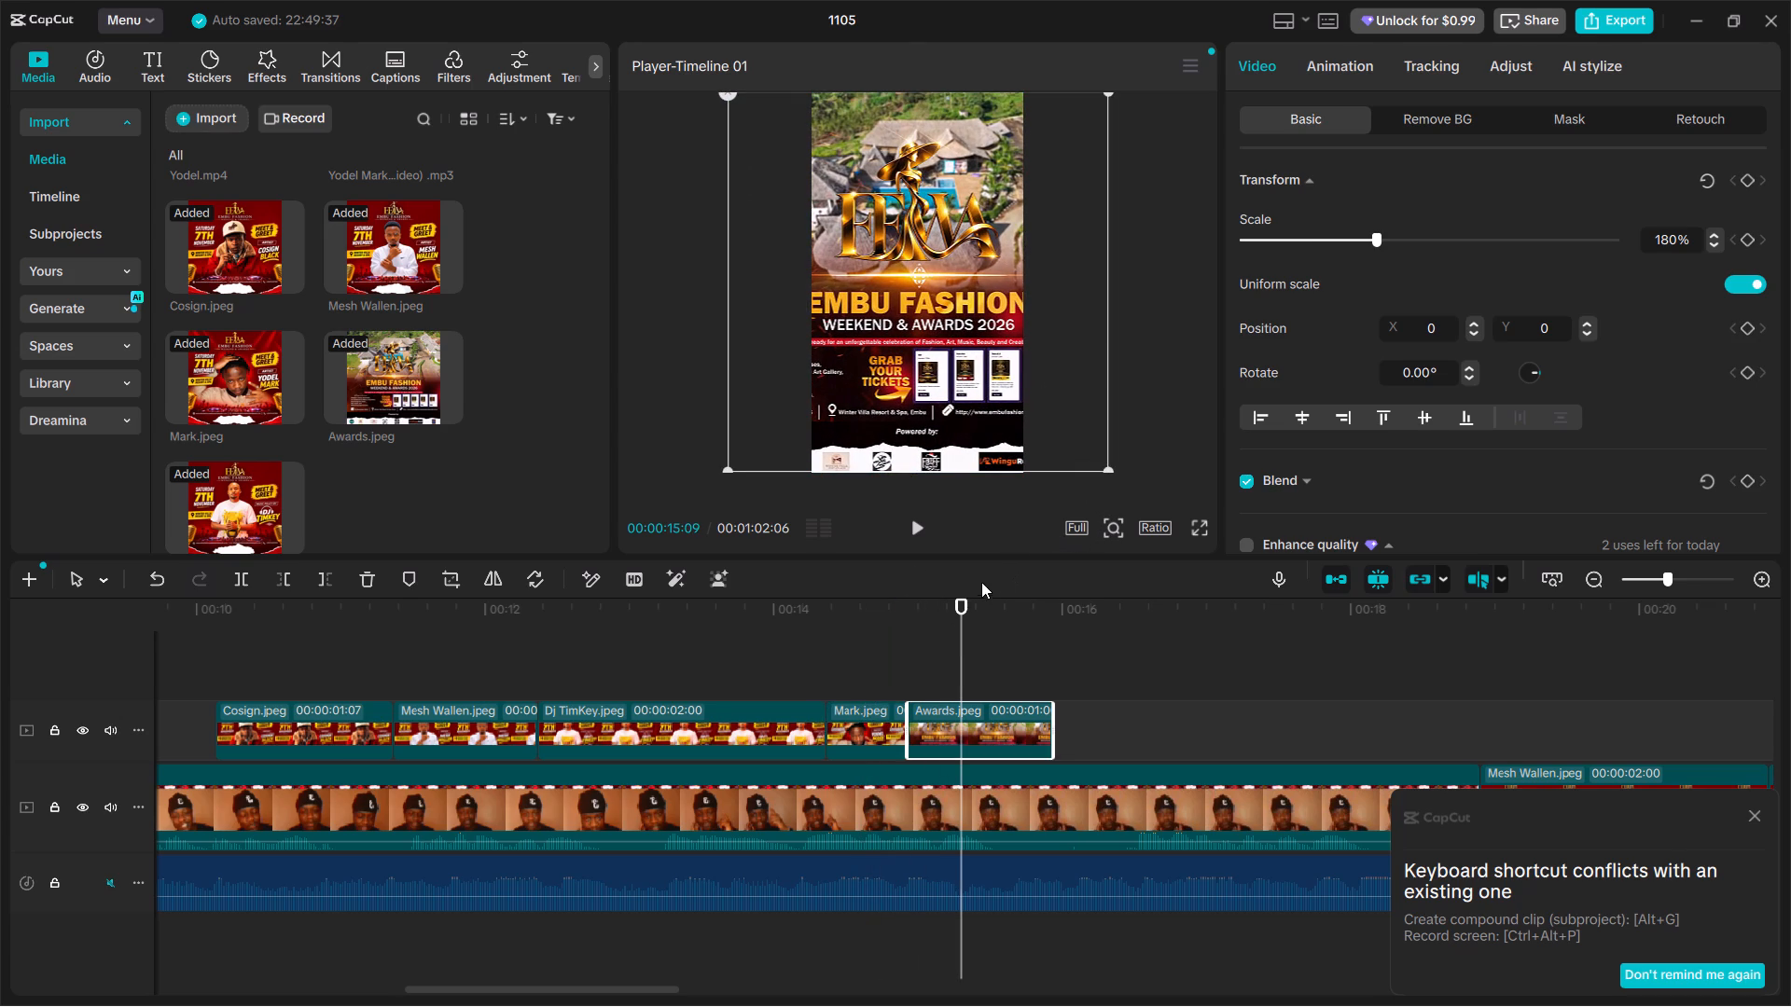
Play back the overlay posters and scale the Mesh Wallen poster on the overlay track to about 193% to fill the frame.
left_click_drag(960, 601, 103, 579)
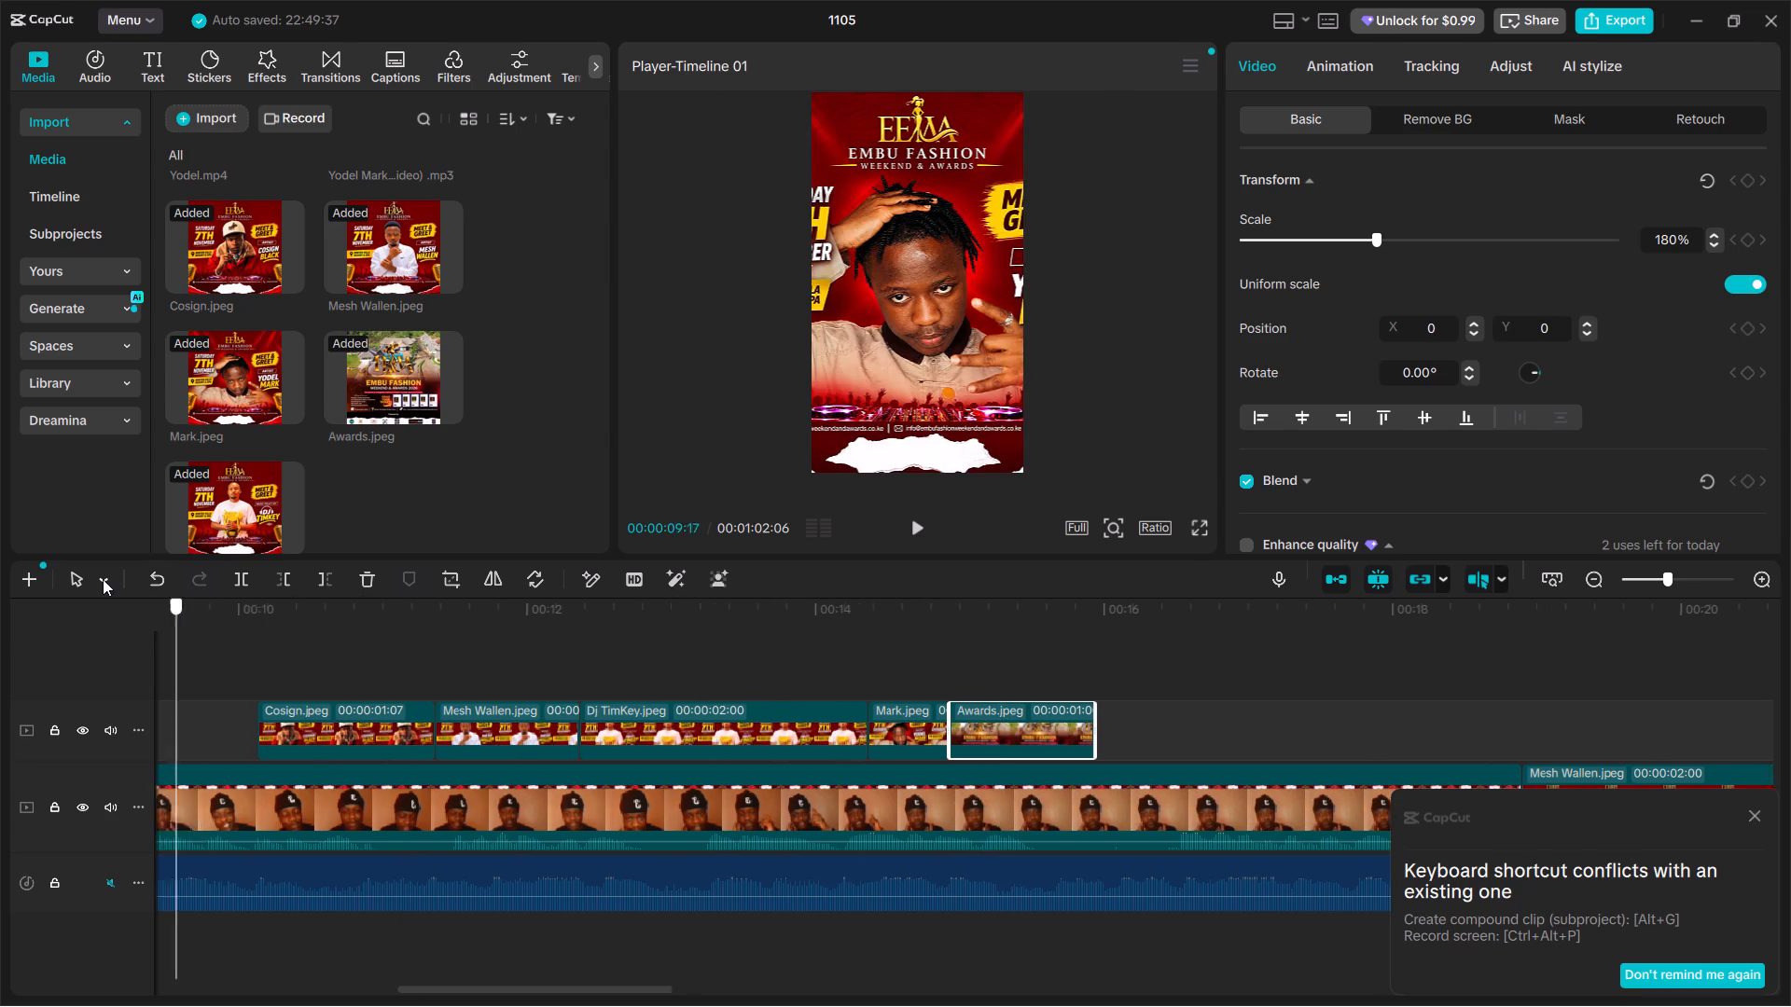
left_click_drag(103, 579, 100, 578)
left_click(913, 529)
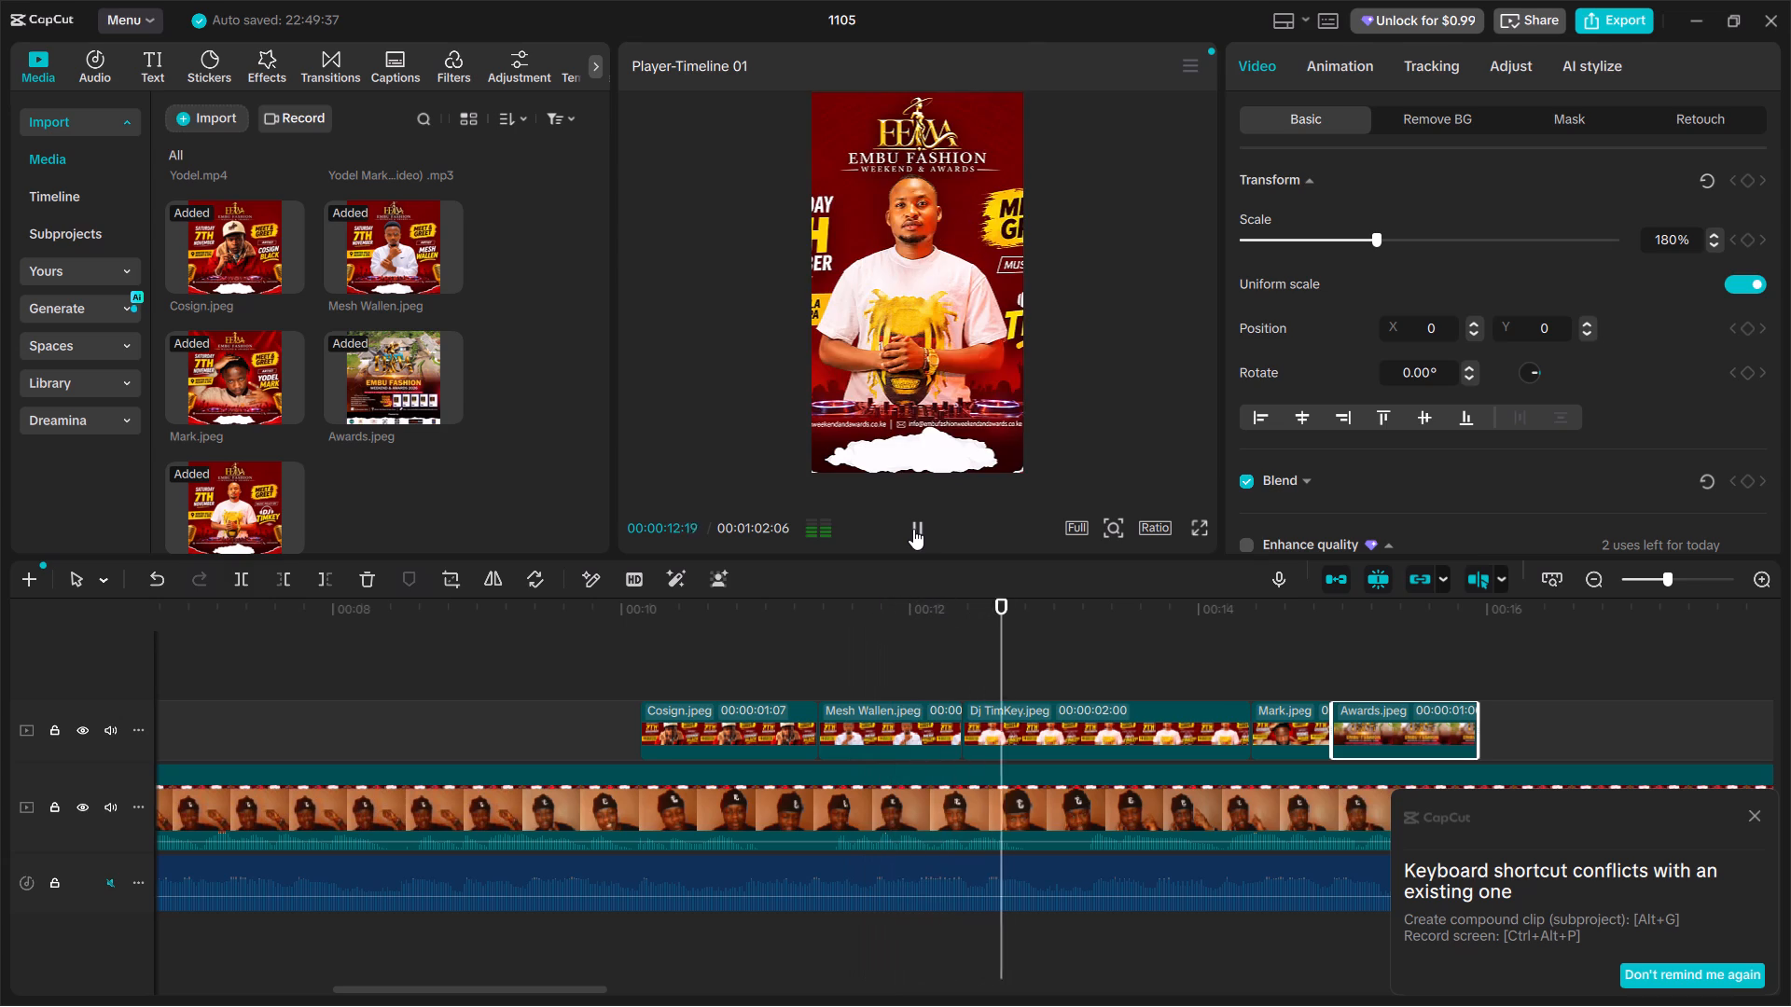
left_click(913, 529)
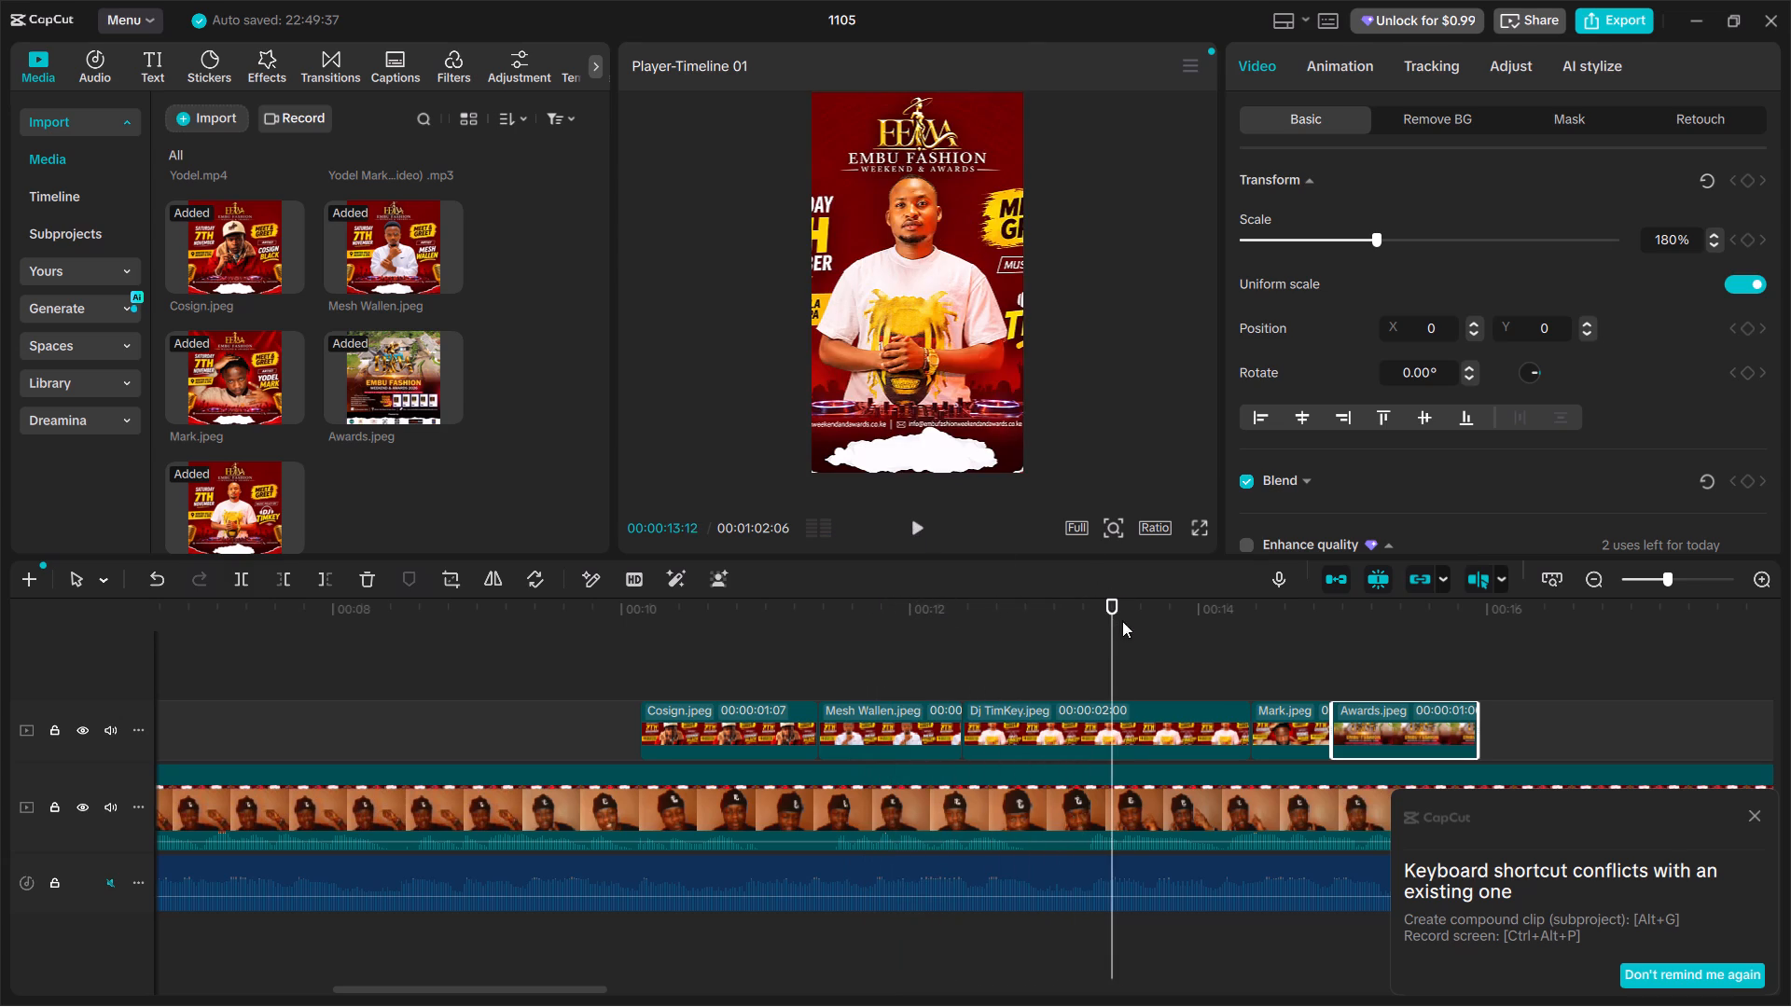
left_click(1080, 607)
left_click_drag(1074, 607, 1015, 612)
left_click_drag(1015, 612, 870, 616)
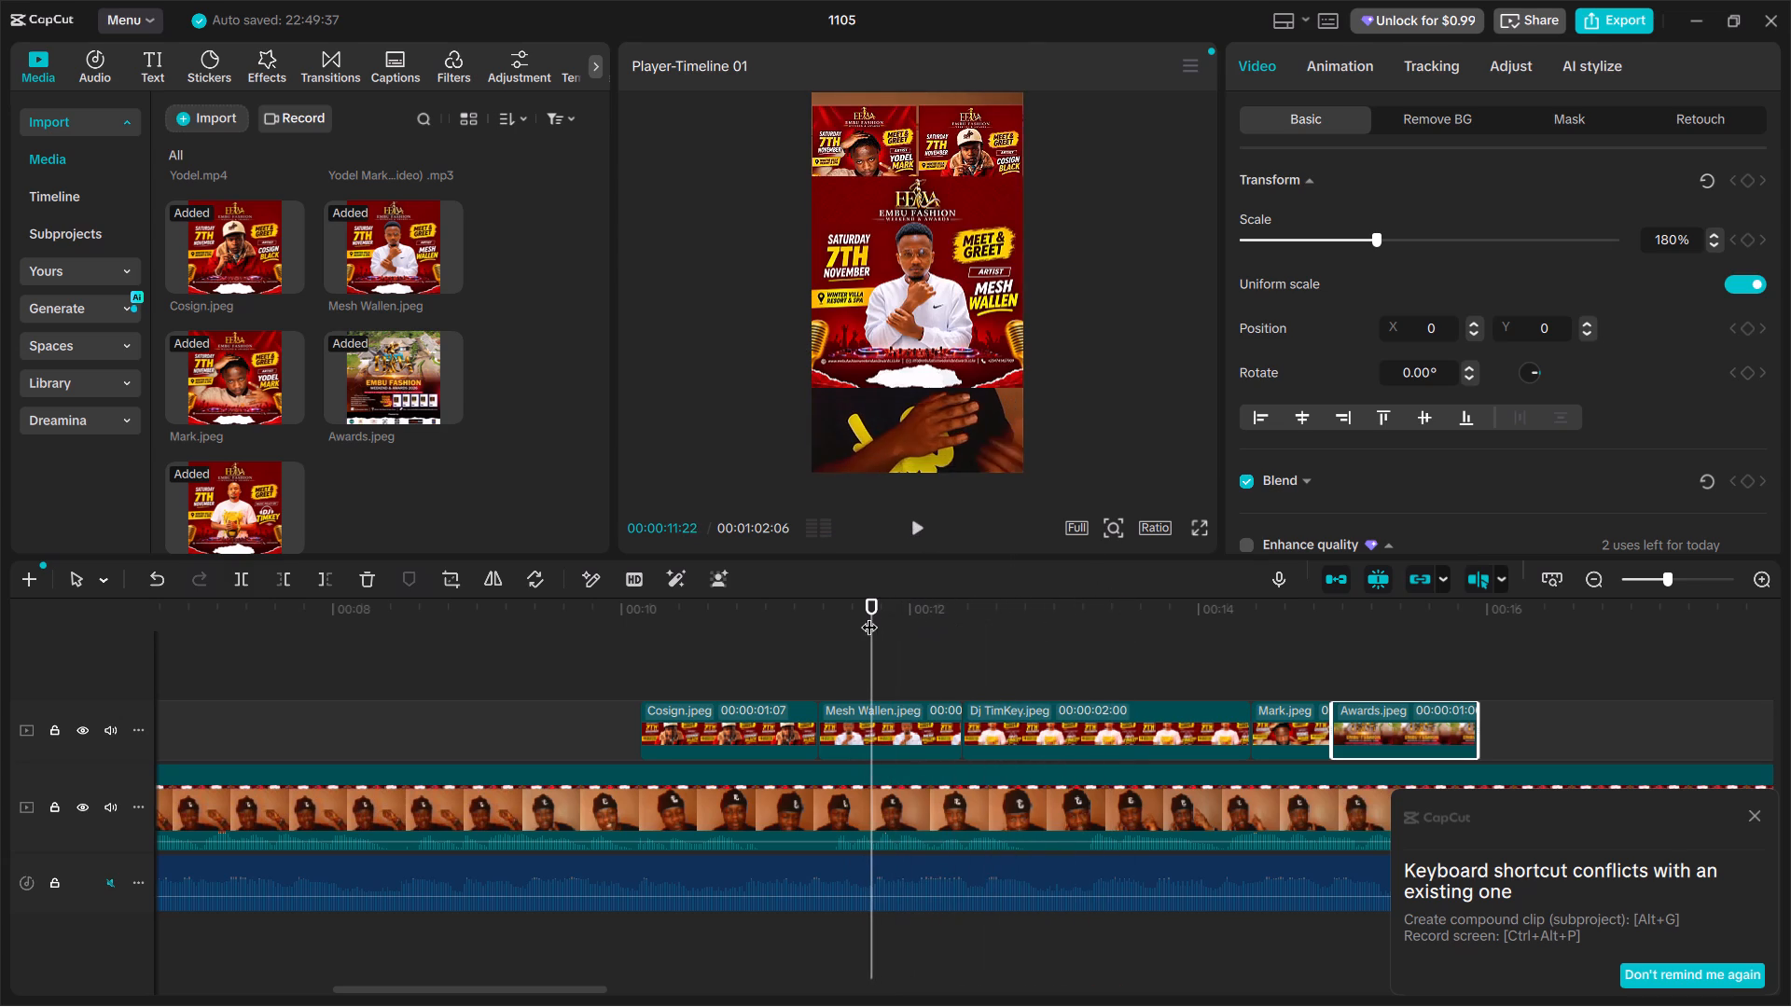
left_click(915, 241)
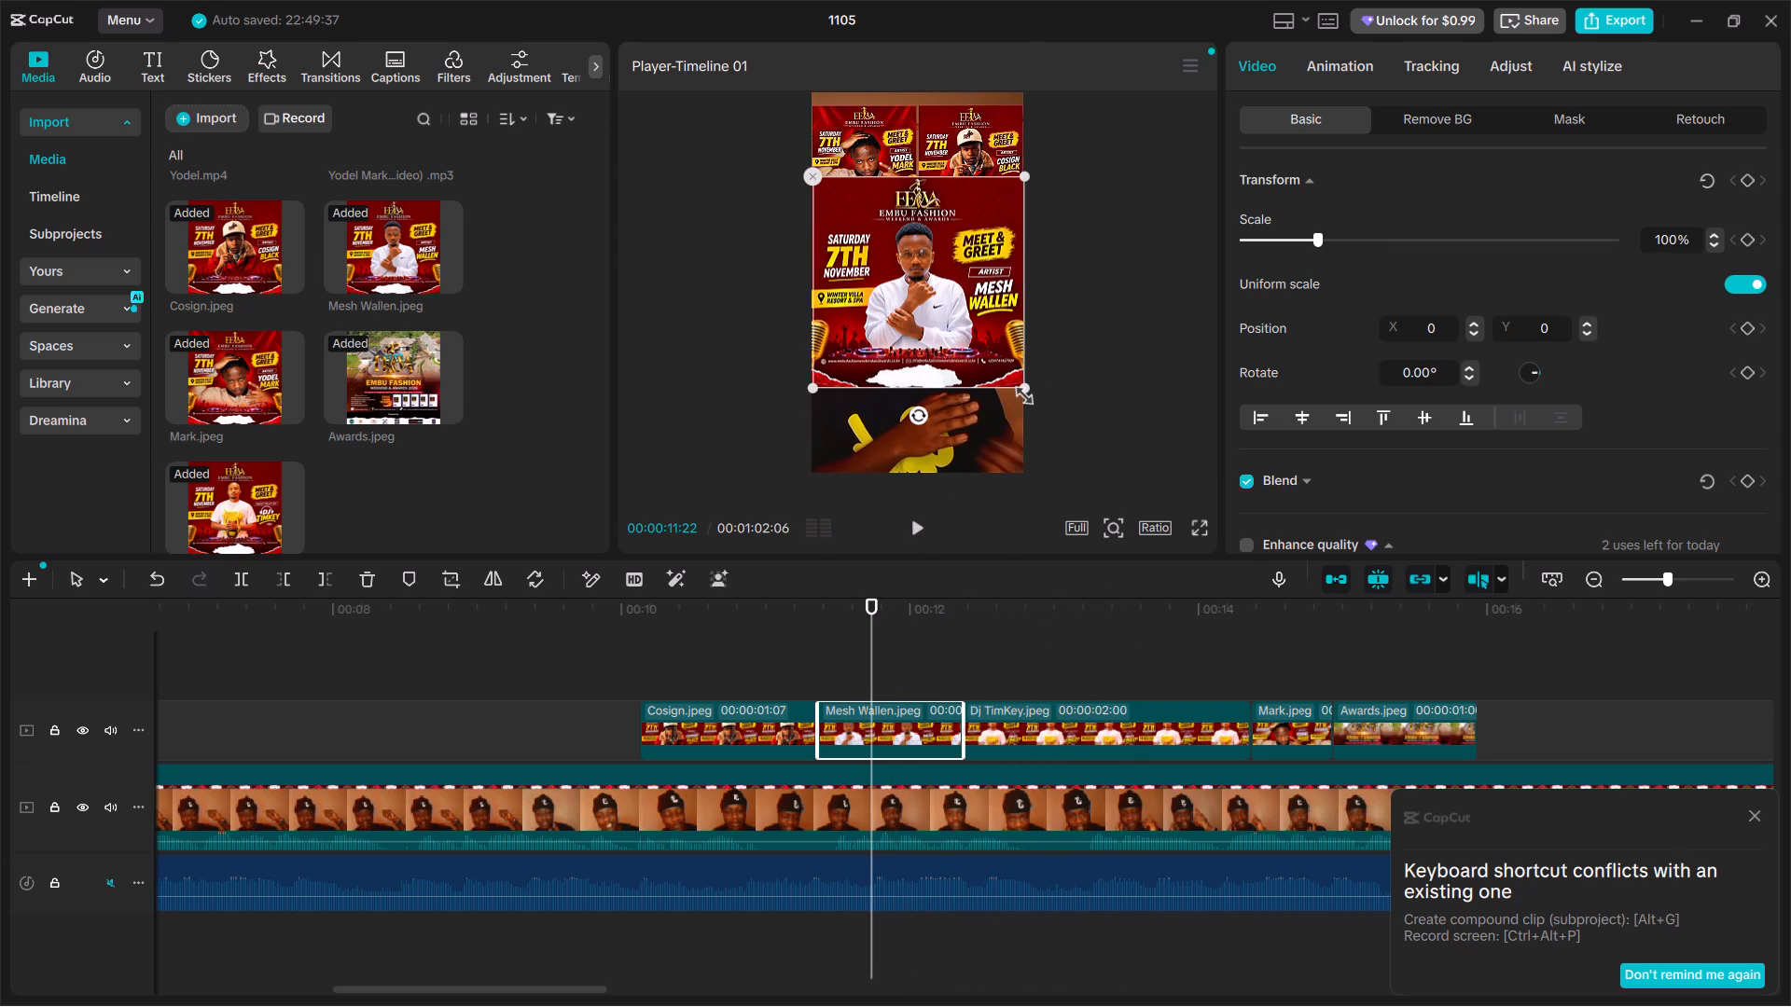
left_click_drag(1019, 391, 1102, 558)
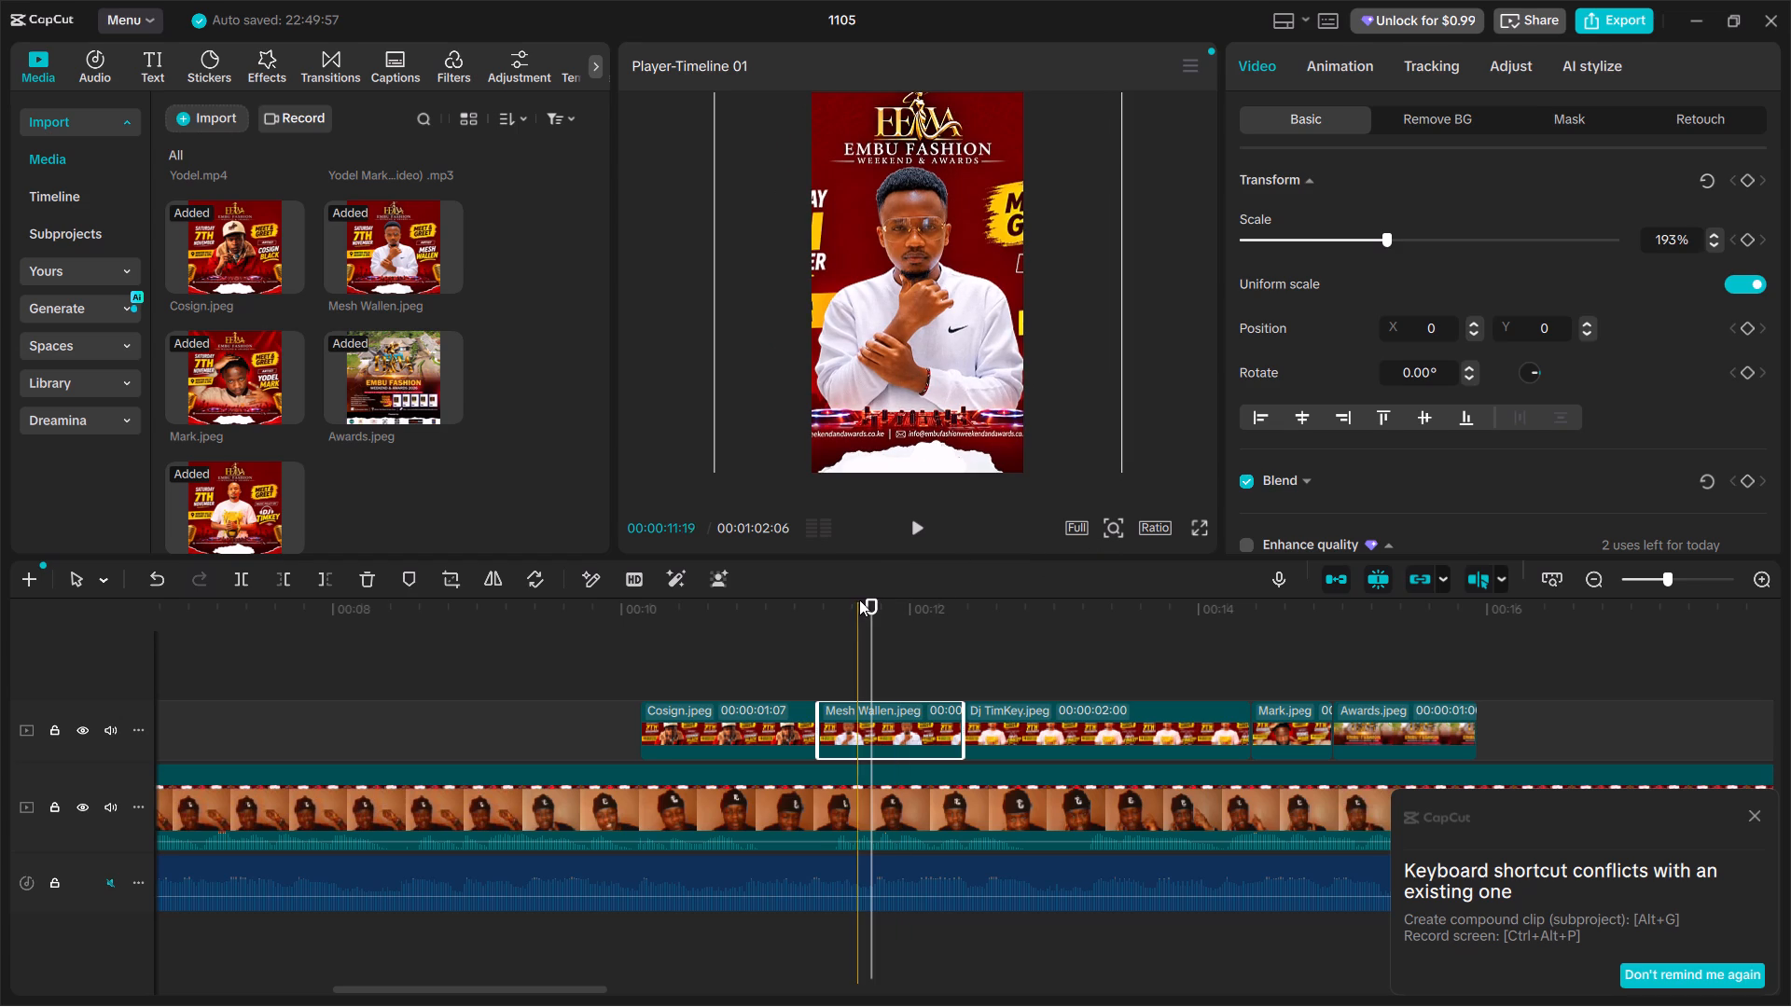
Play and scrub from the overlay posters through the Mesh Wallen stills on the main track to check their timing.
left_click_drag(874, 600, 775, 603)
left_click(918, 520)
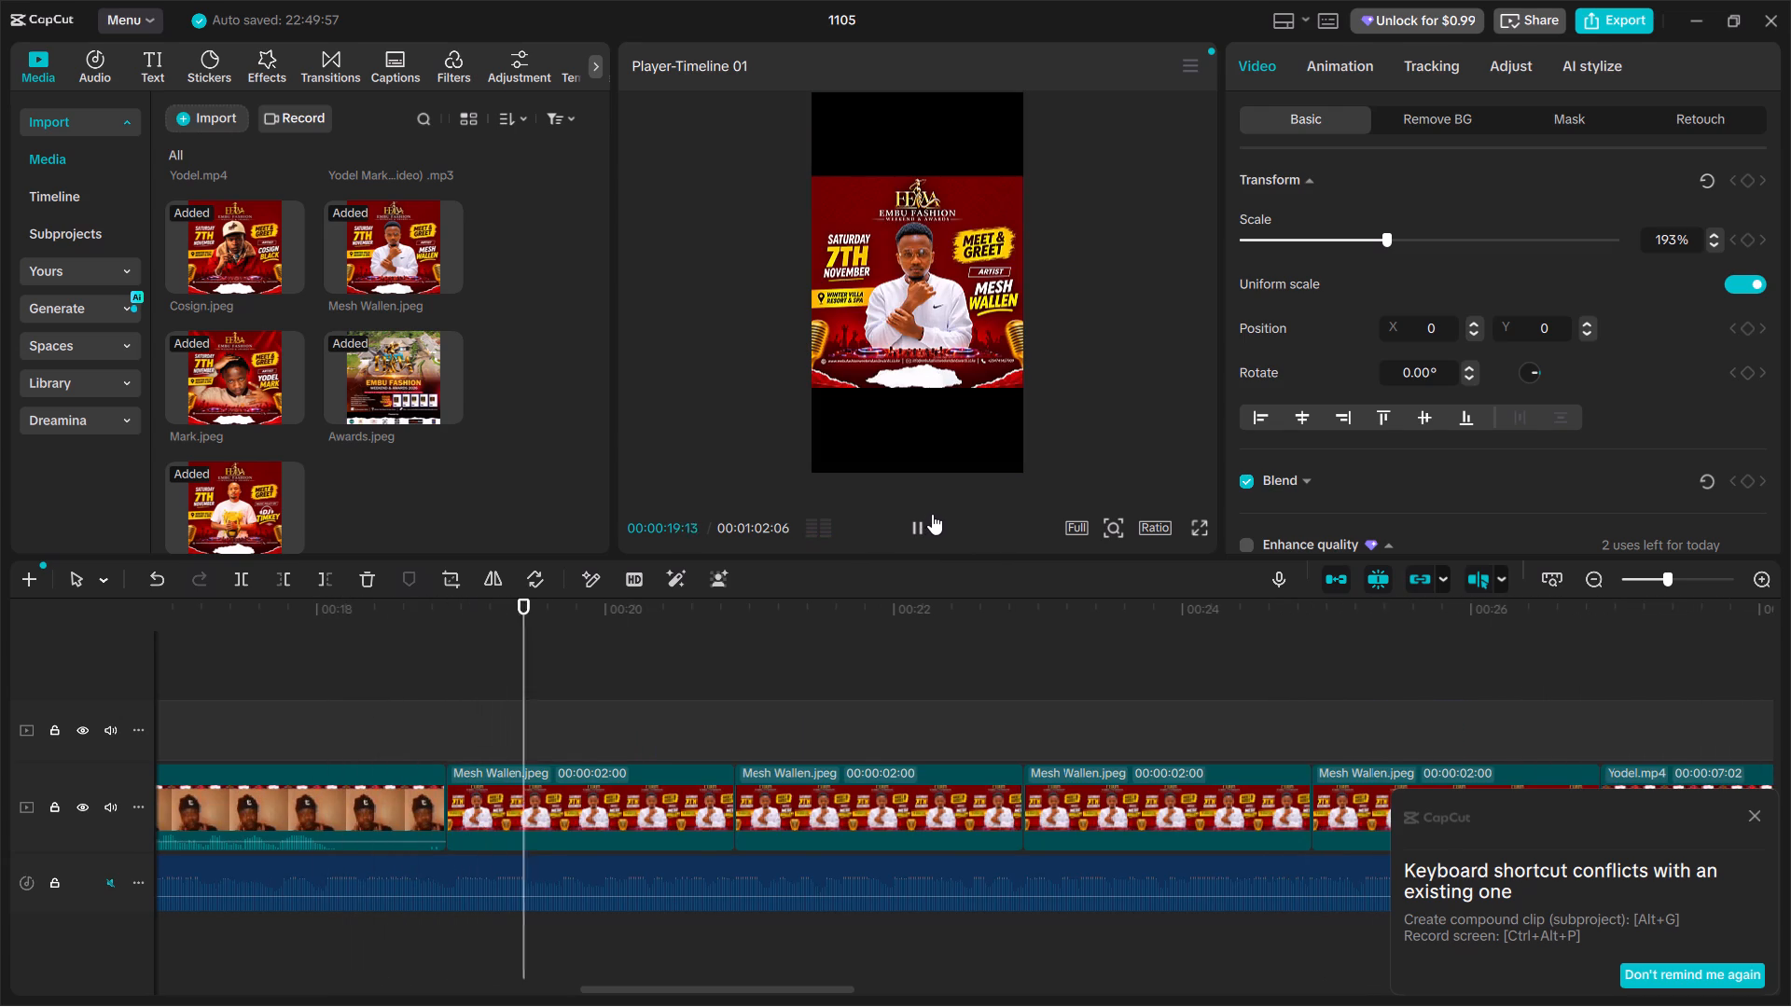
left_click(909, 521)
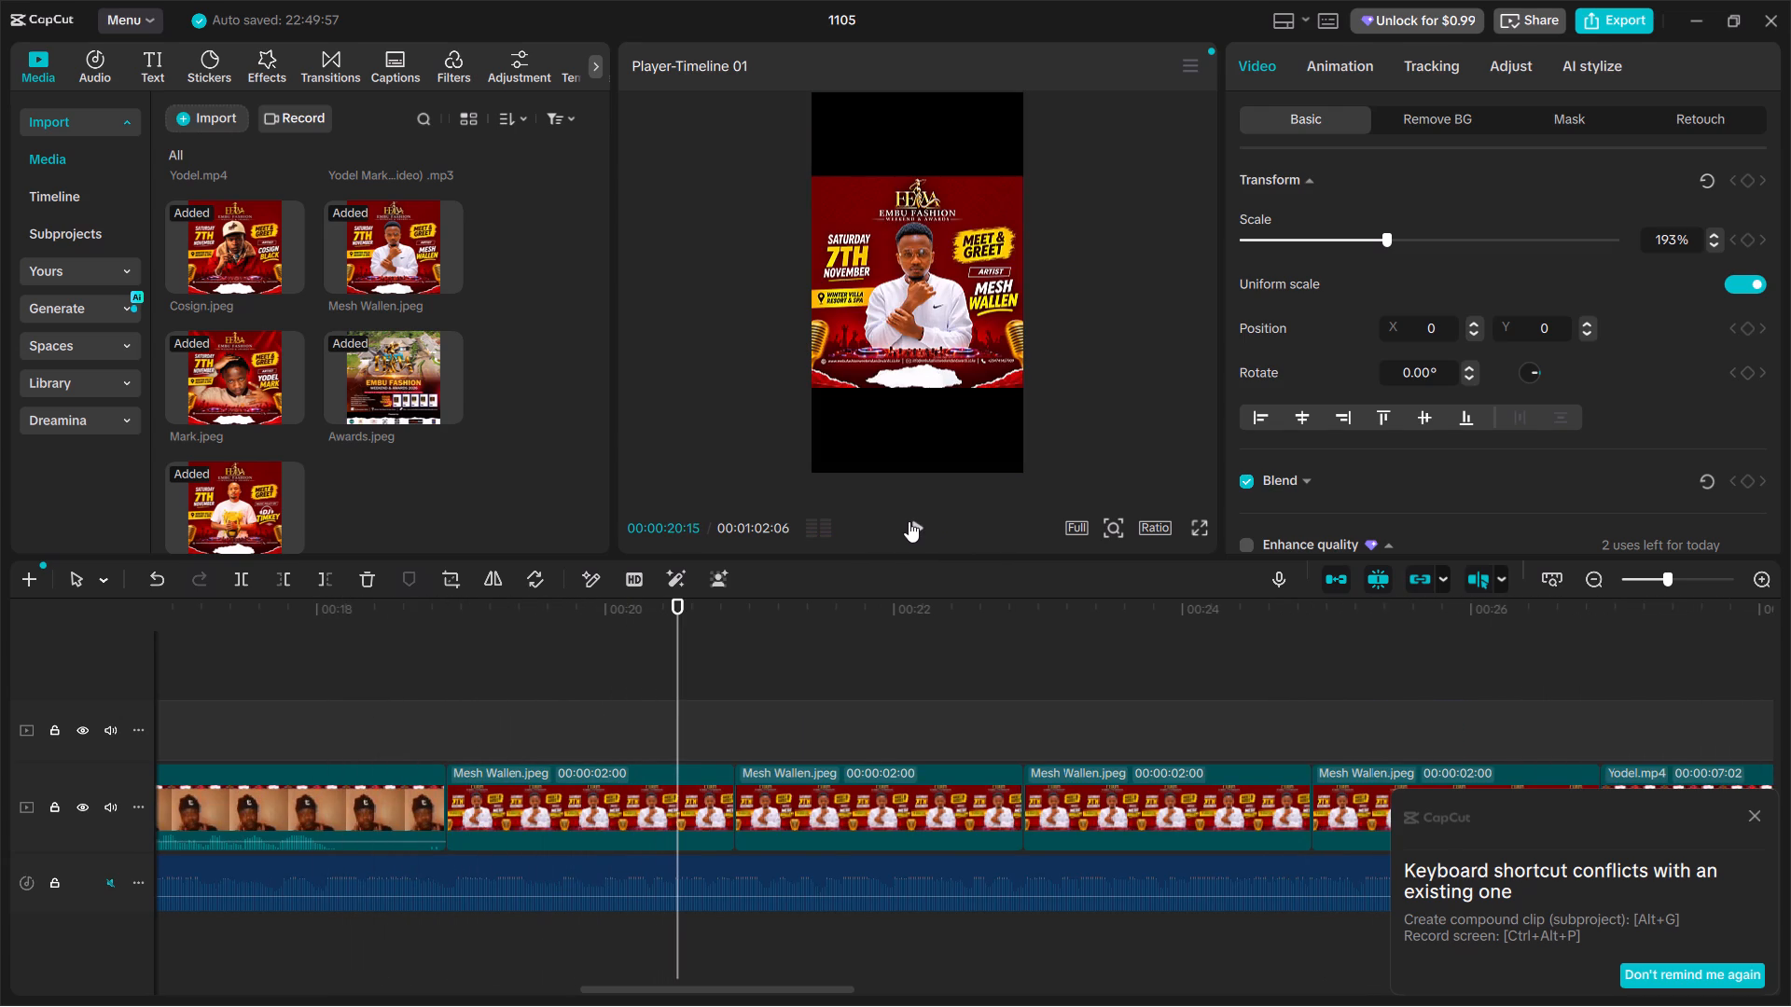
left_click(909, 521)
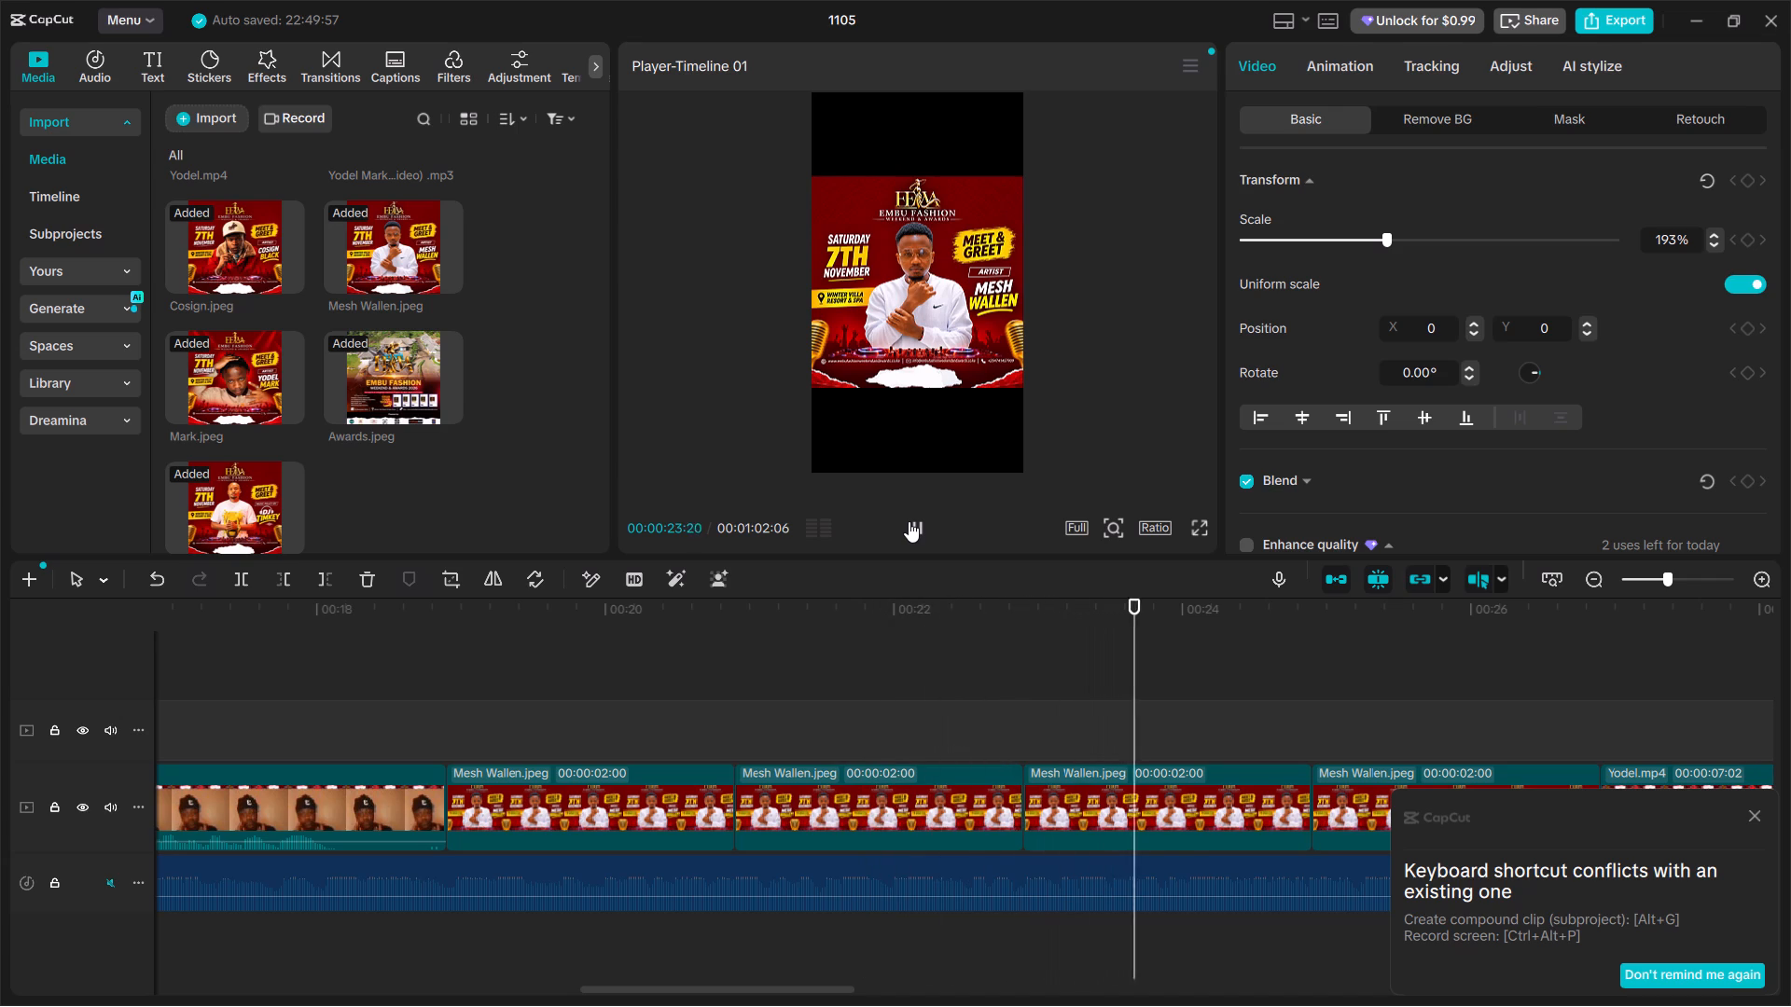
left_click(909, 521)
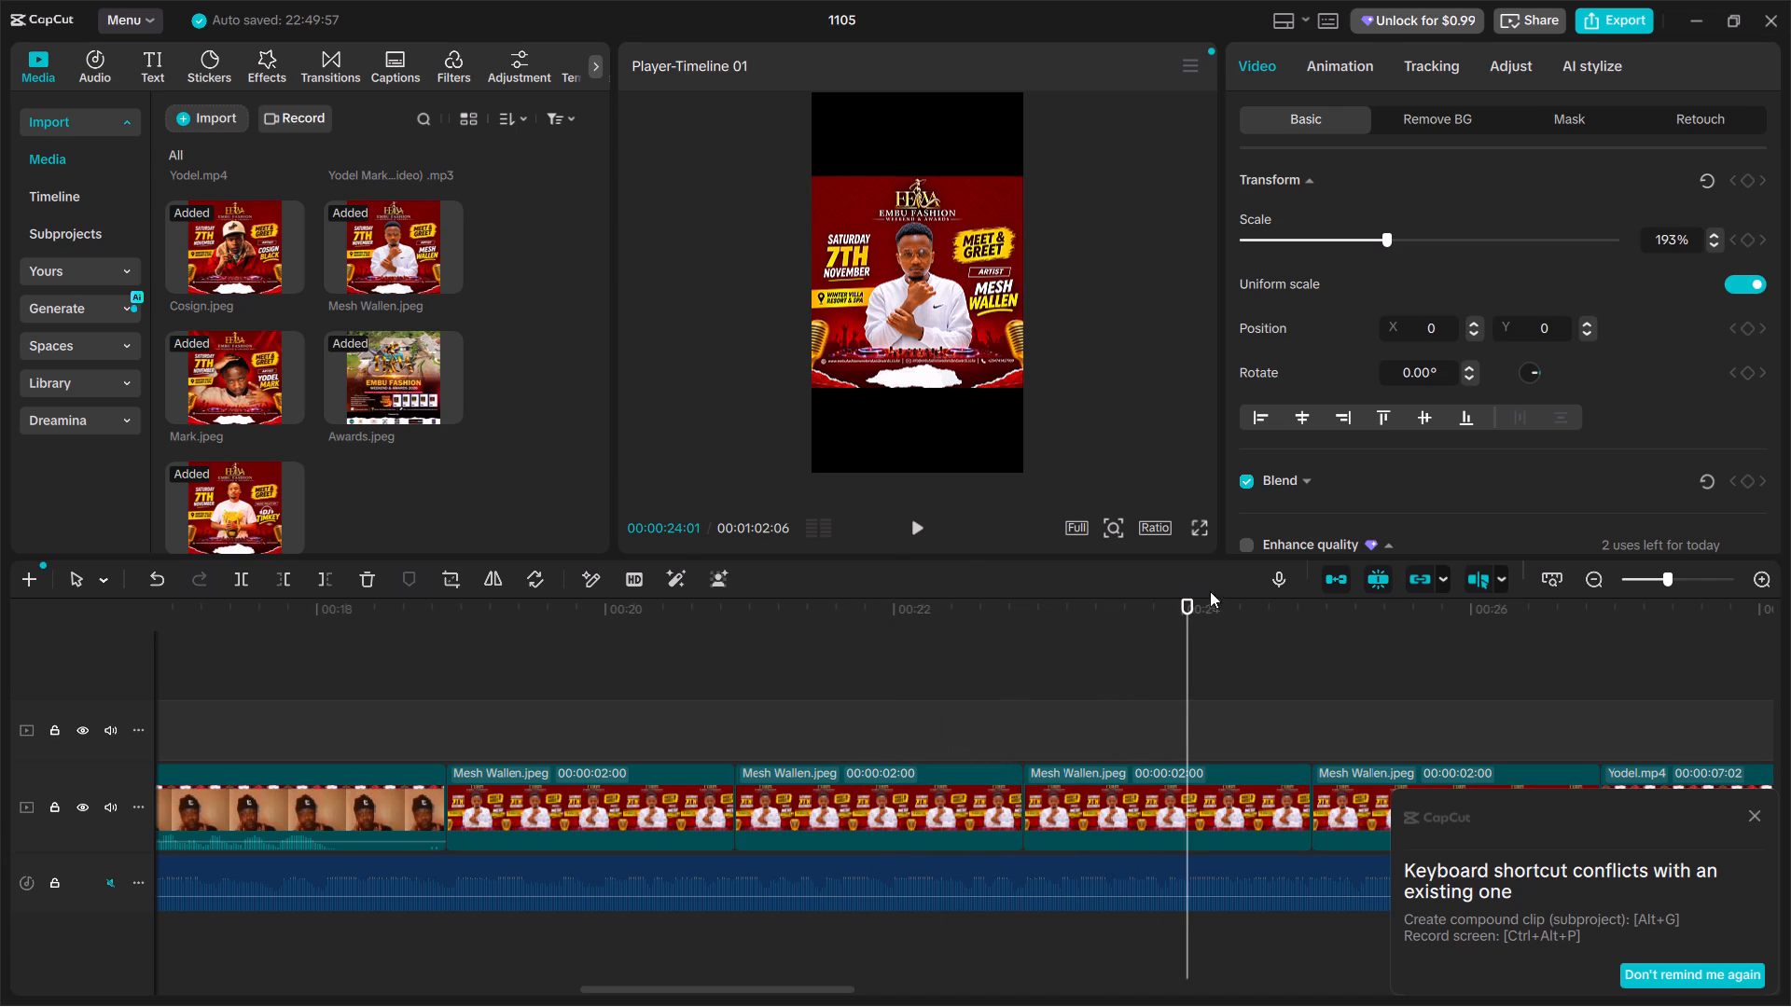
left_click_drag(1187, 604, 547, 599)
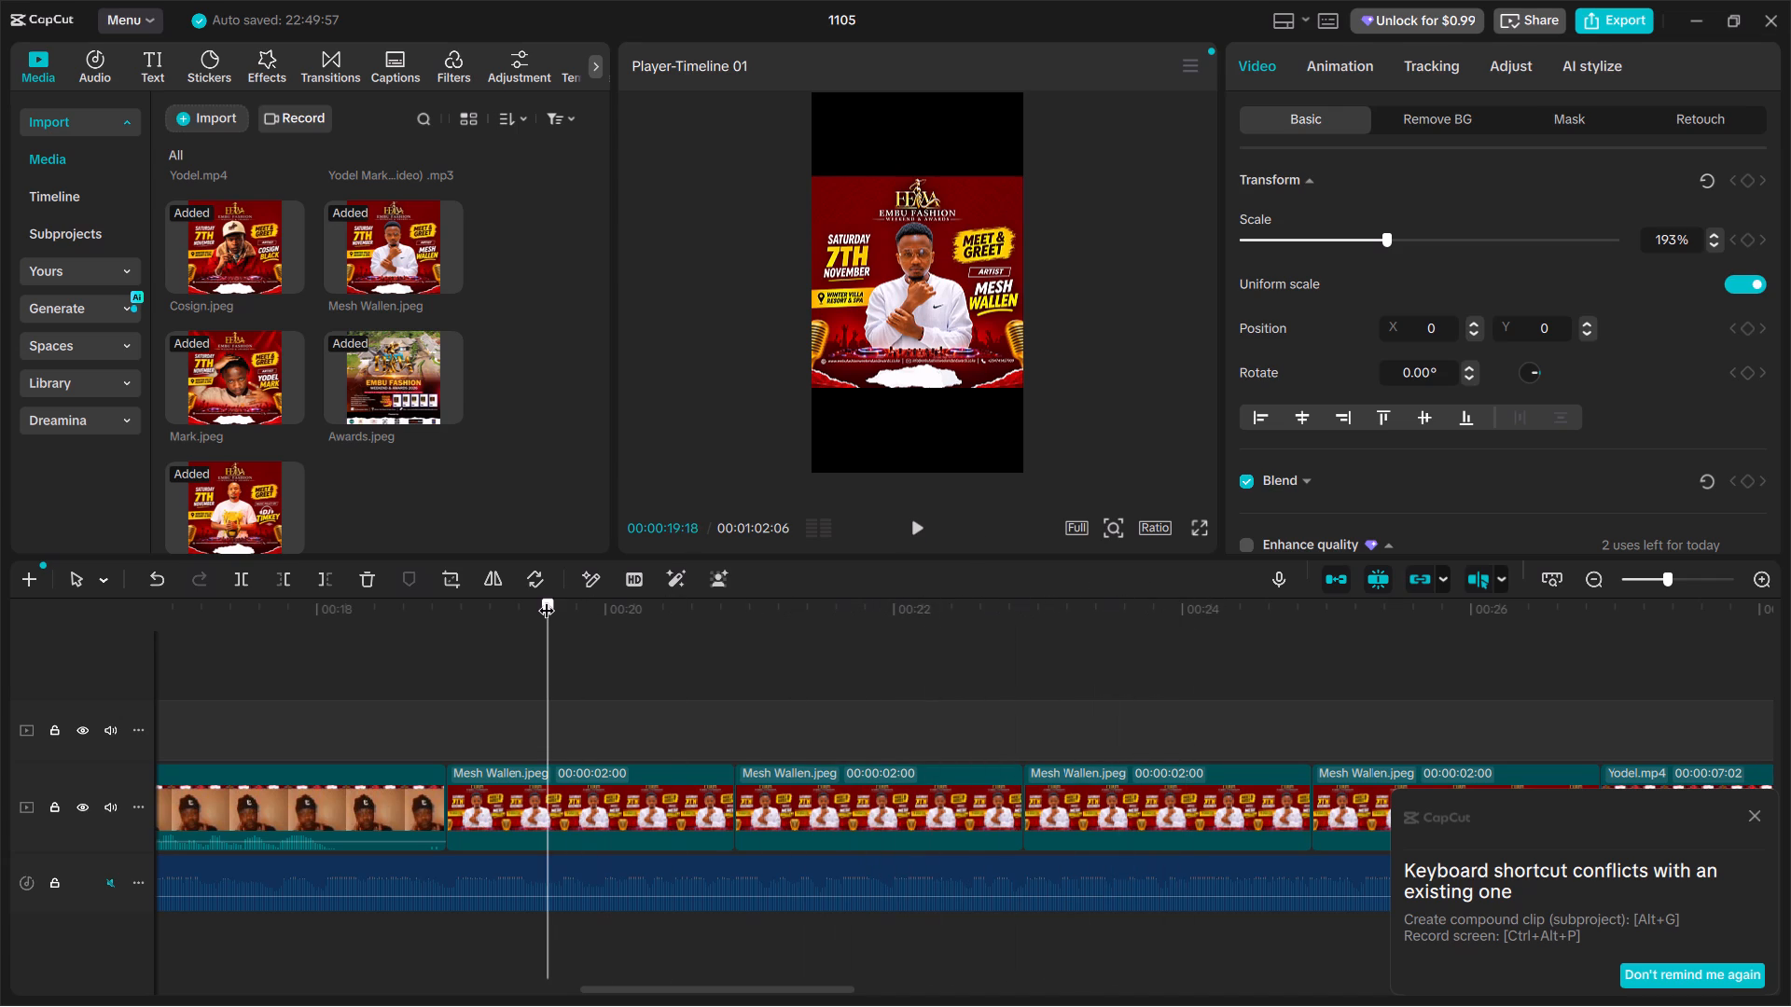
left_click_drag(547, 599, 568, 602)
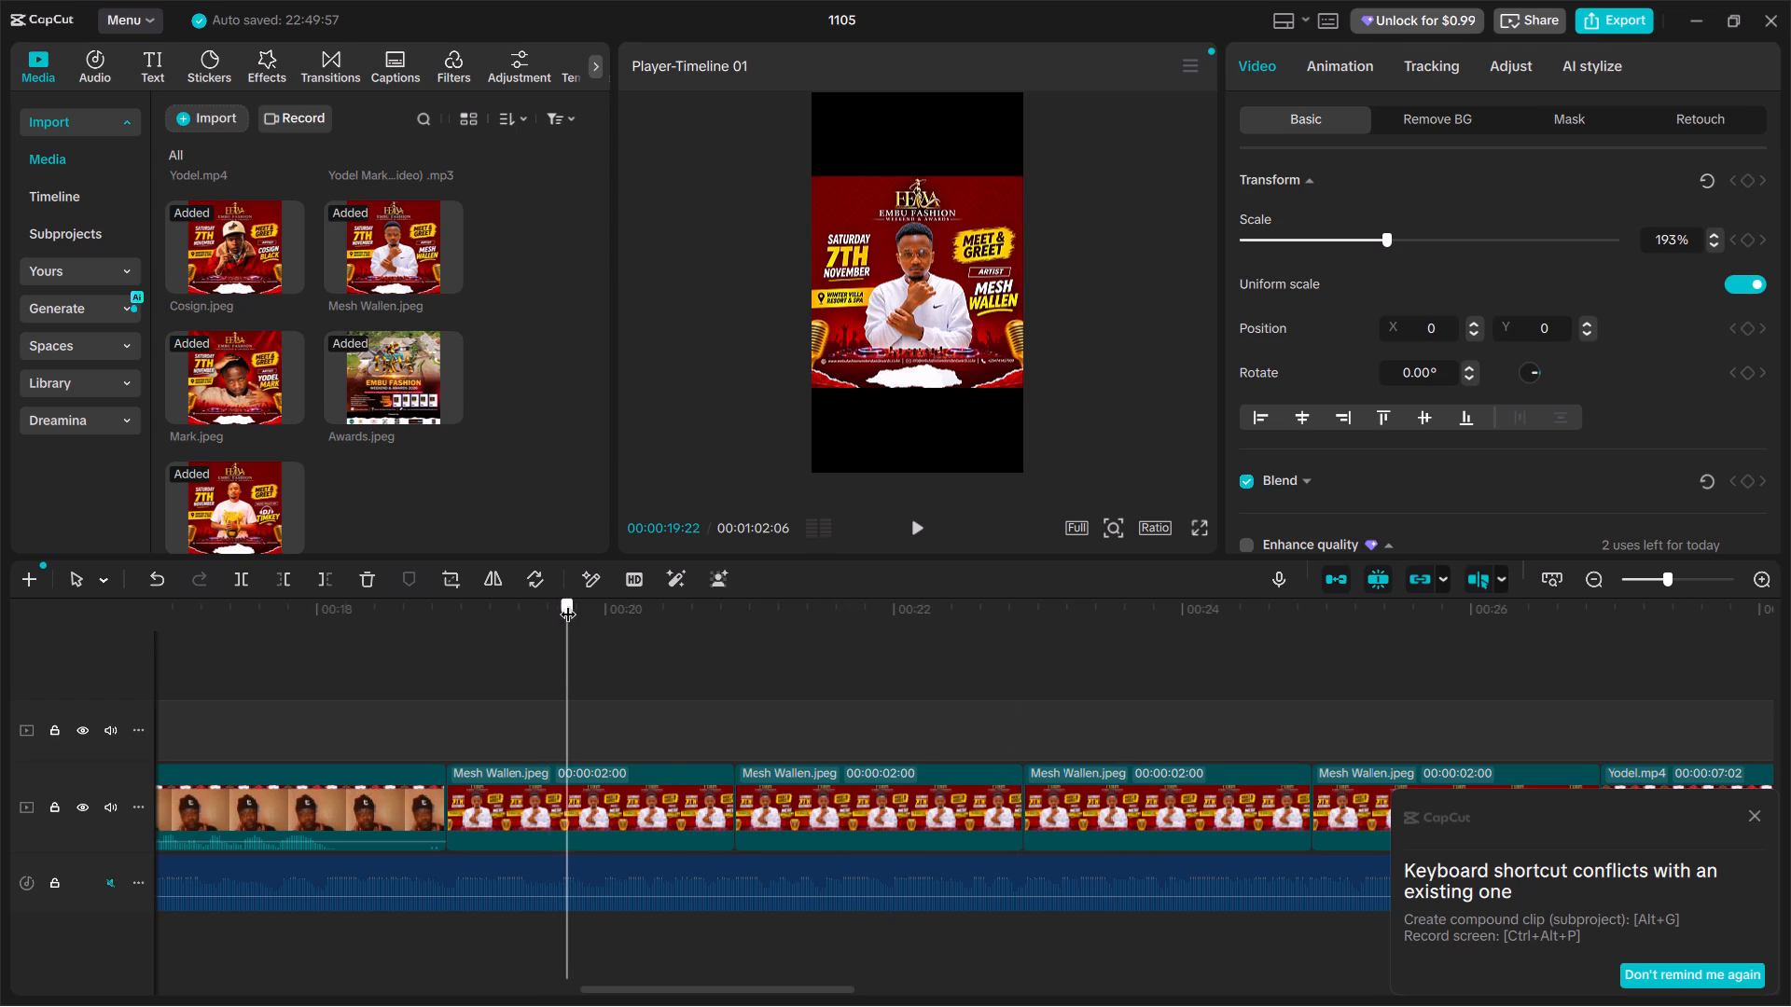
left_click_drag(568, 602, 1476, 653)
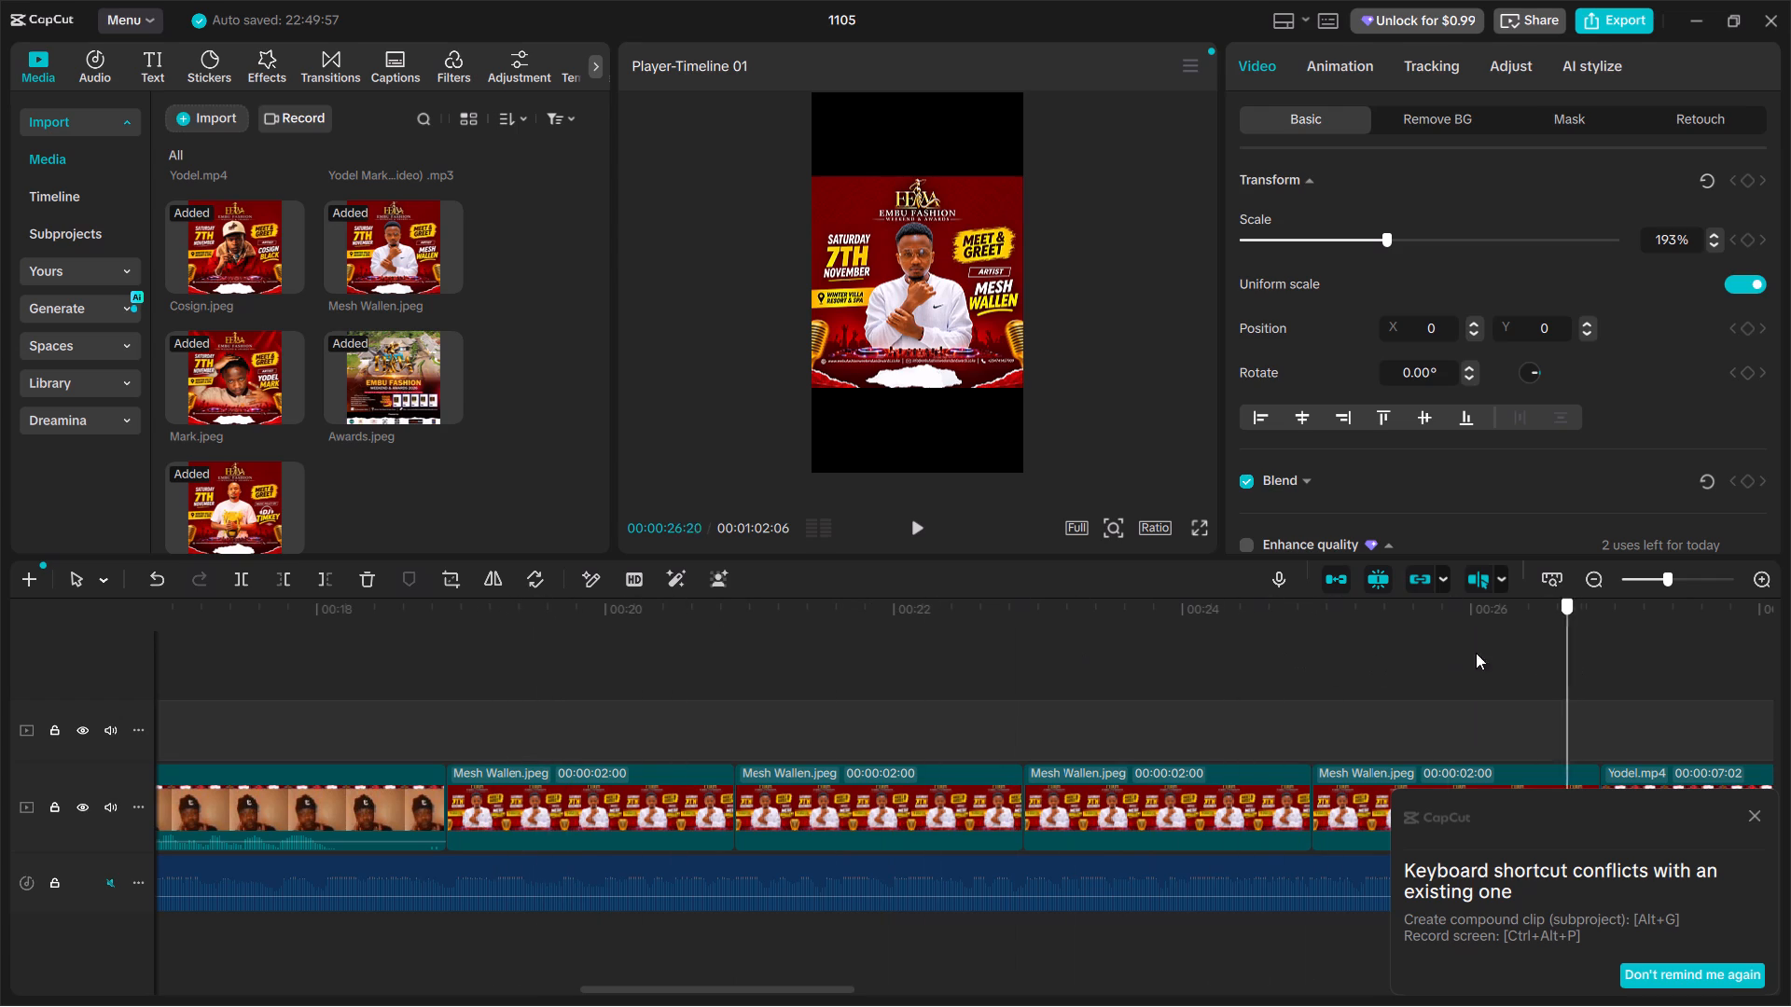
left_click_drag(1476, 653, 1018, 627)
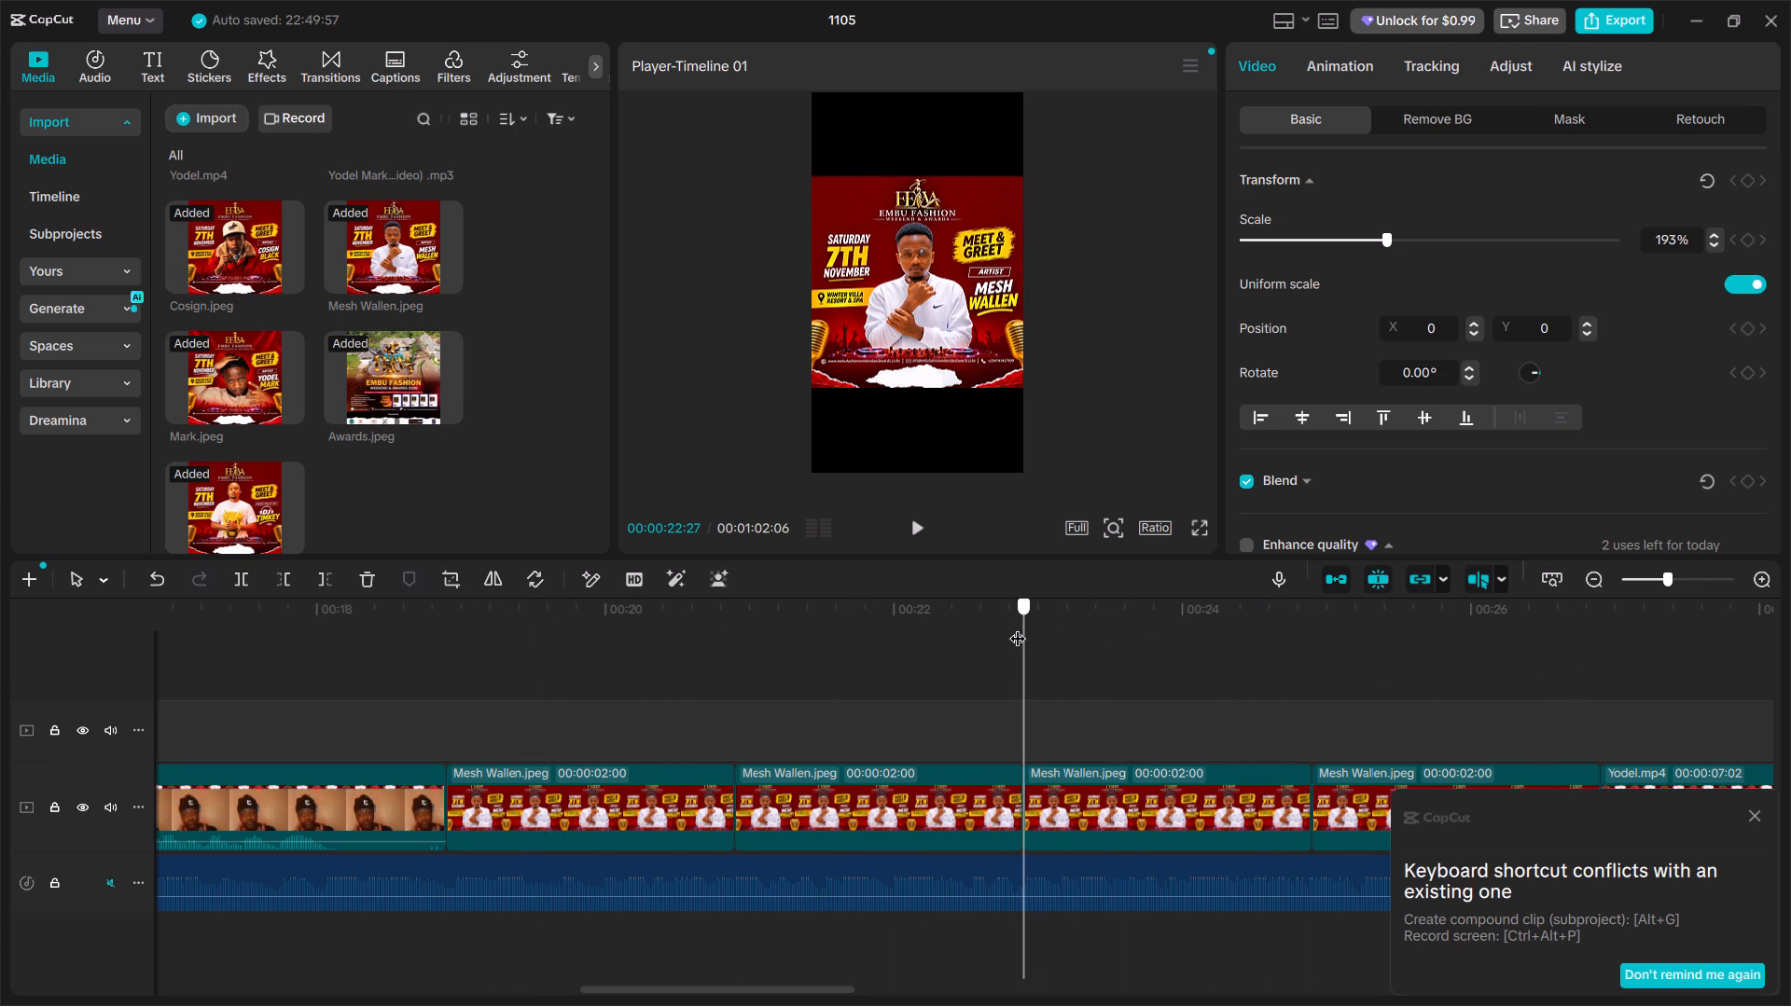
left_click_drag(1018, 627, 998, 622)
left_click_drag(657, 620, 589, 620)
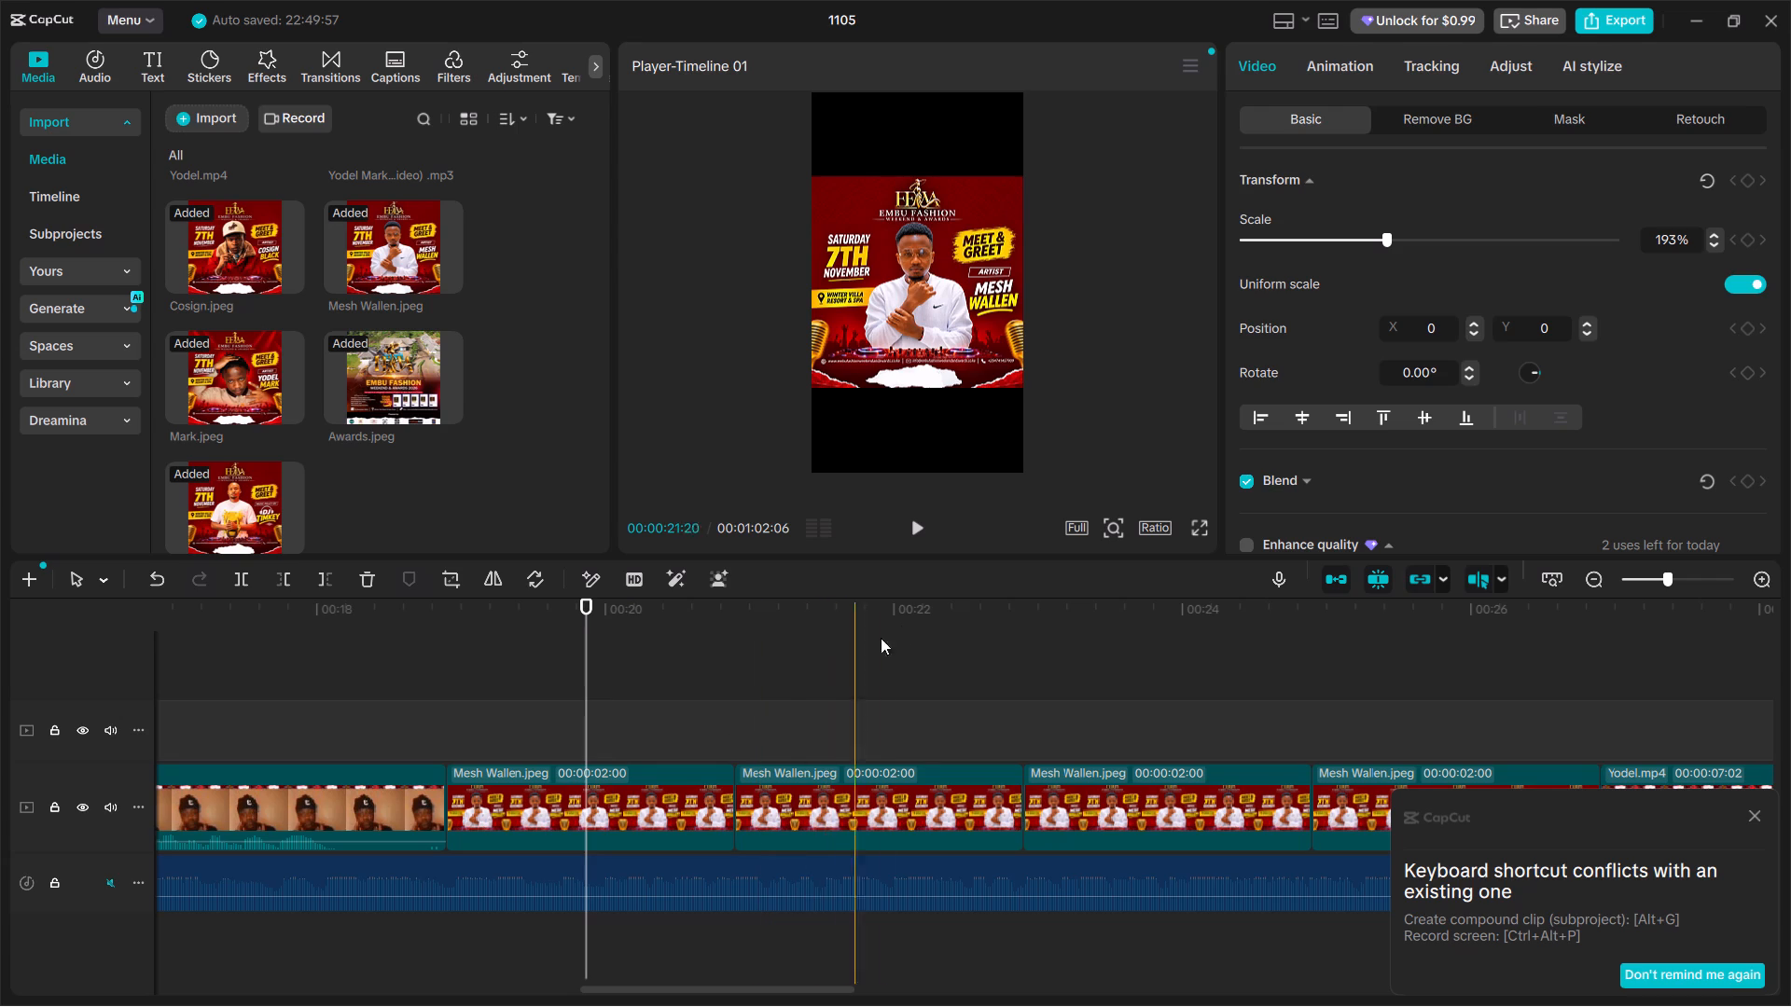
left_click(918, 526)
left_click(918, 526)
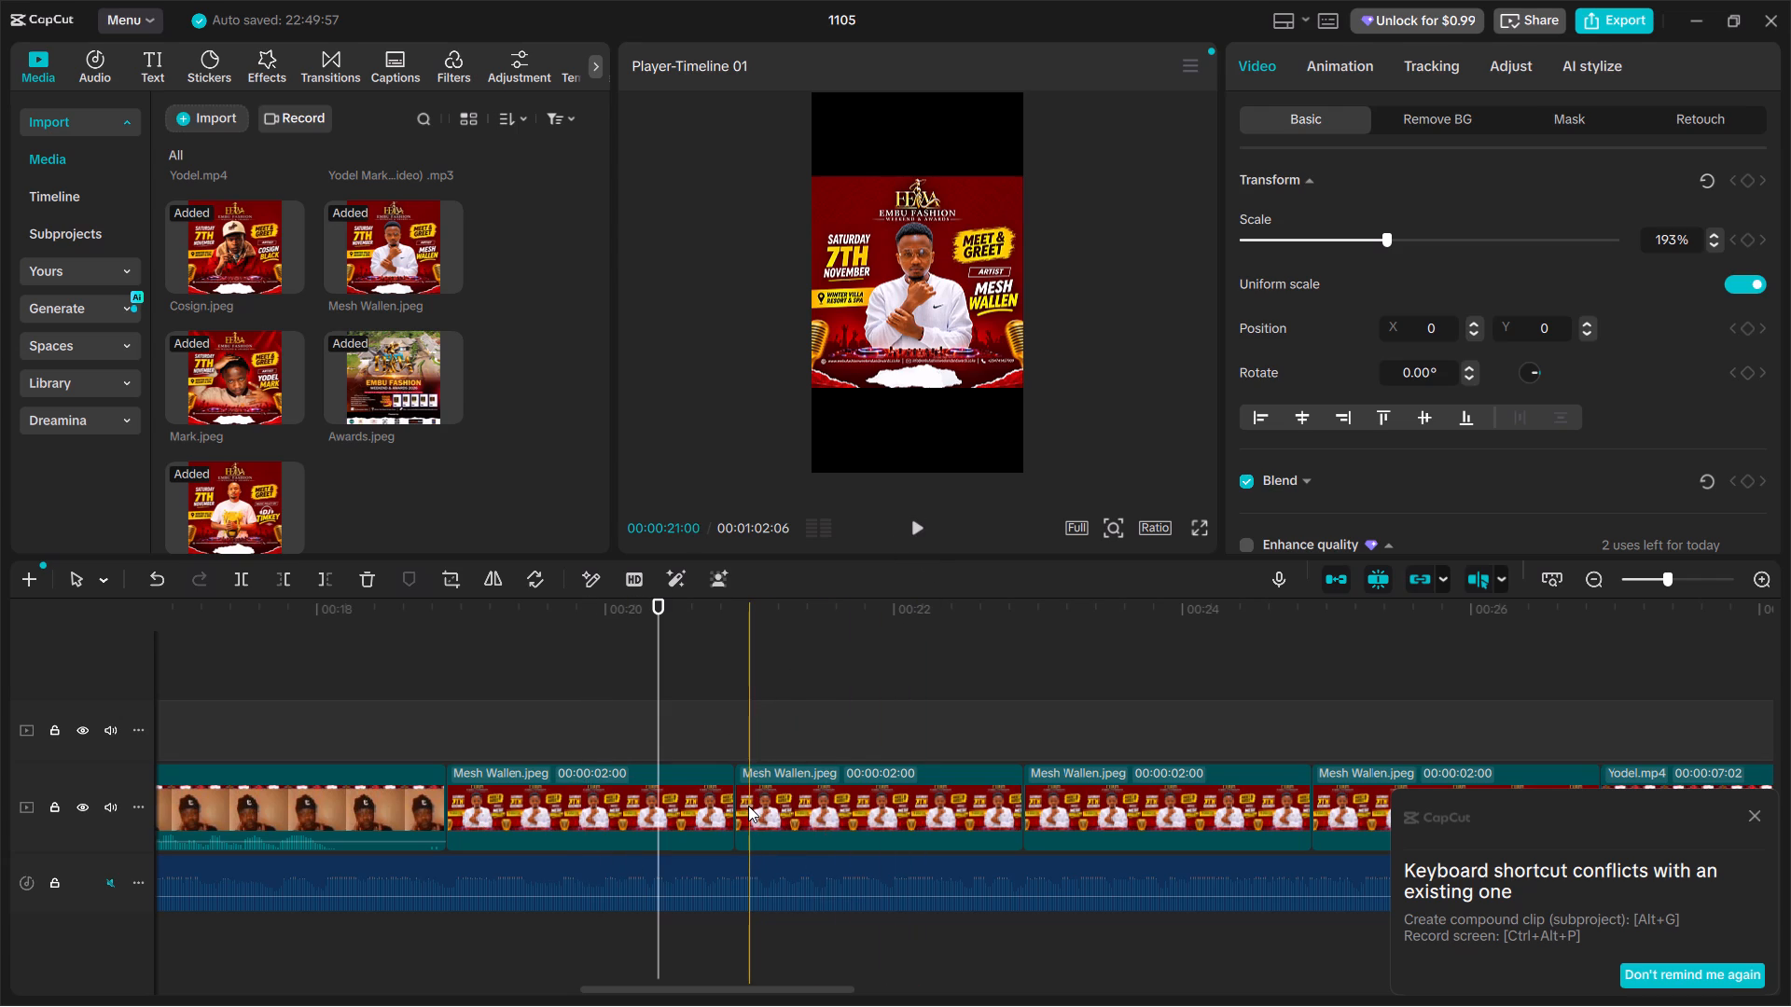
left_click_drag(730, 802, 678, 800)
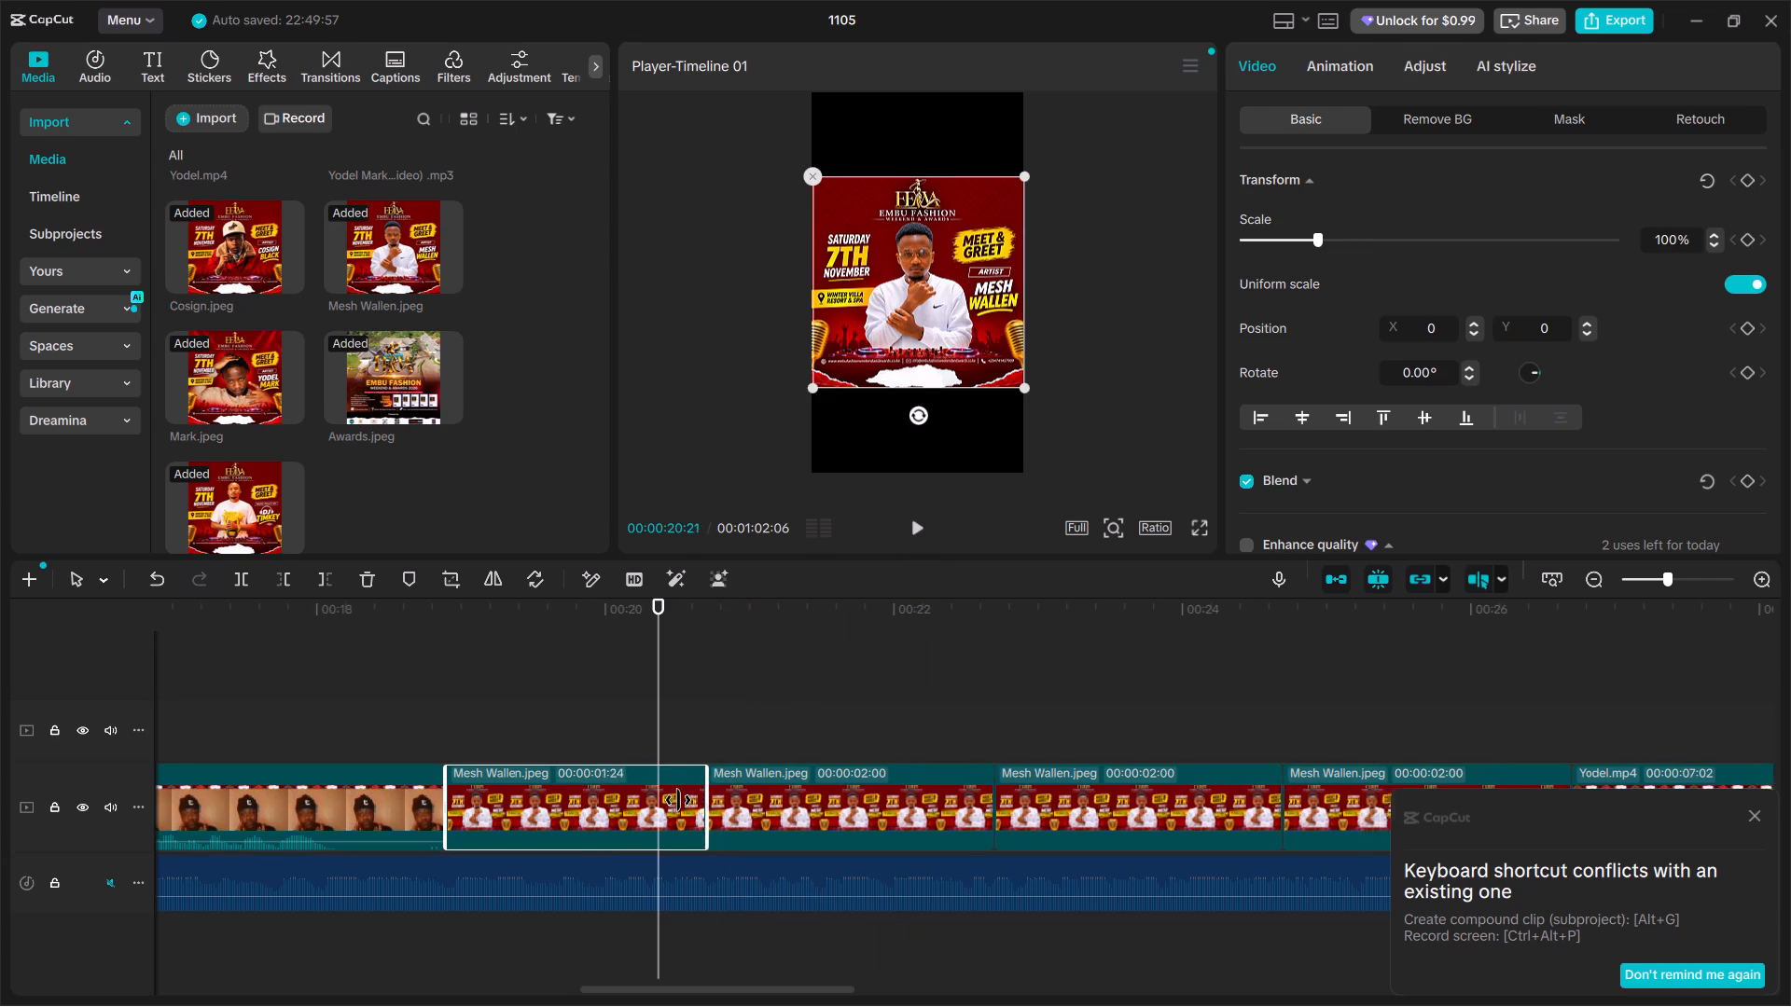
left_click_drag(678, 800, 616, 804)
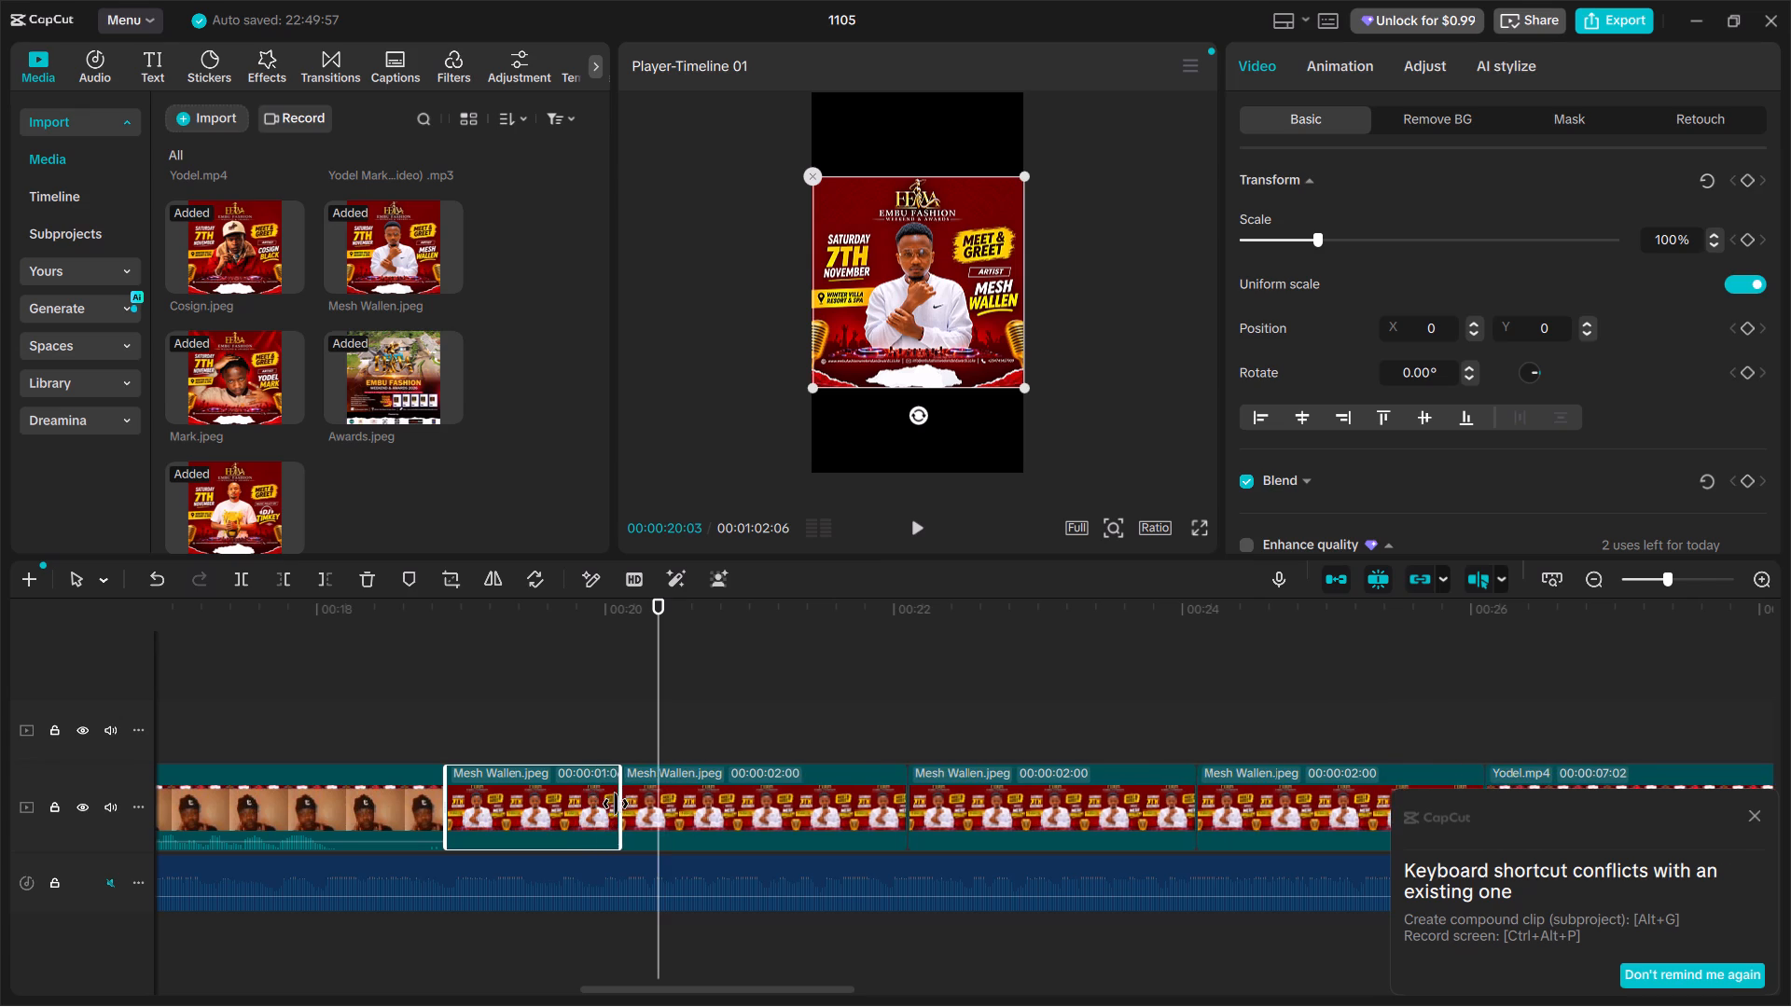
left_click_drag(616, 804, 576, 800)
left_click(701, 806)
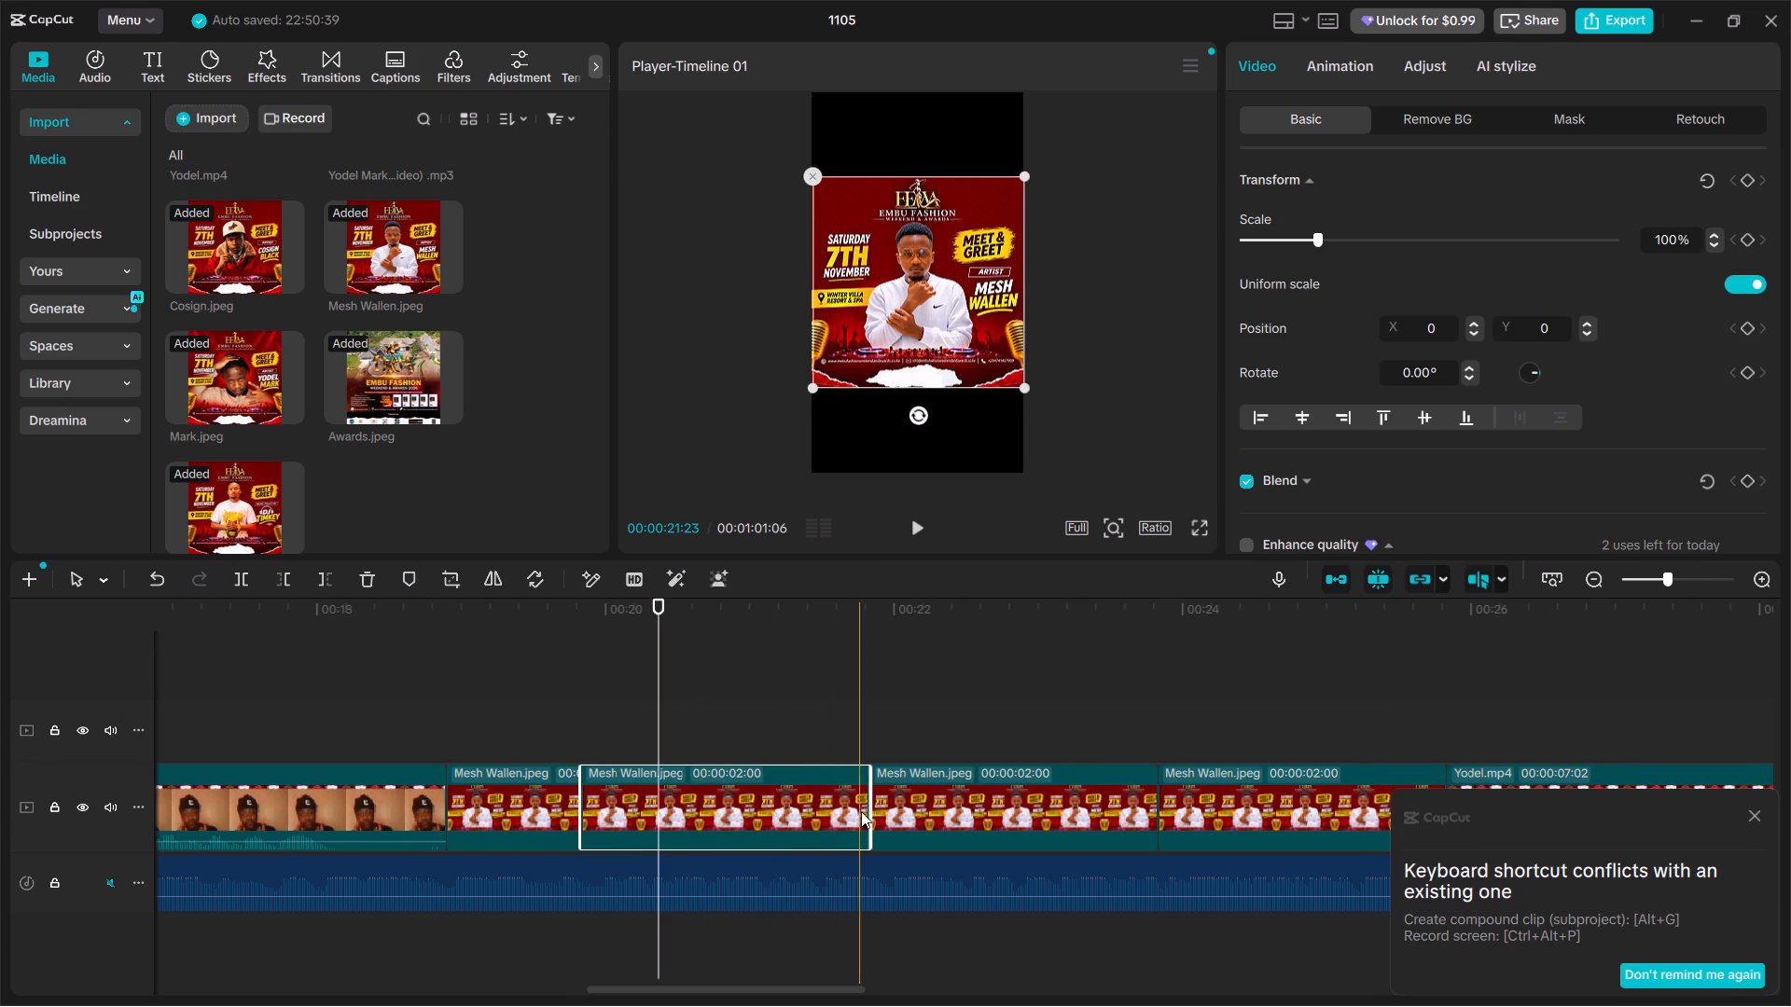
left_click_drag(873, 804, 652, 802)
left_click(537, 793)
left_click_drag(583, 800, 565, 800)
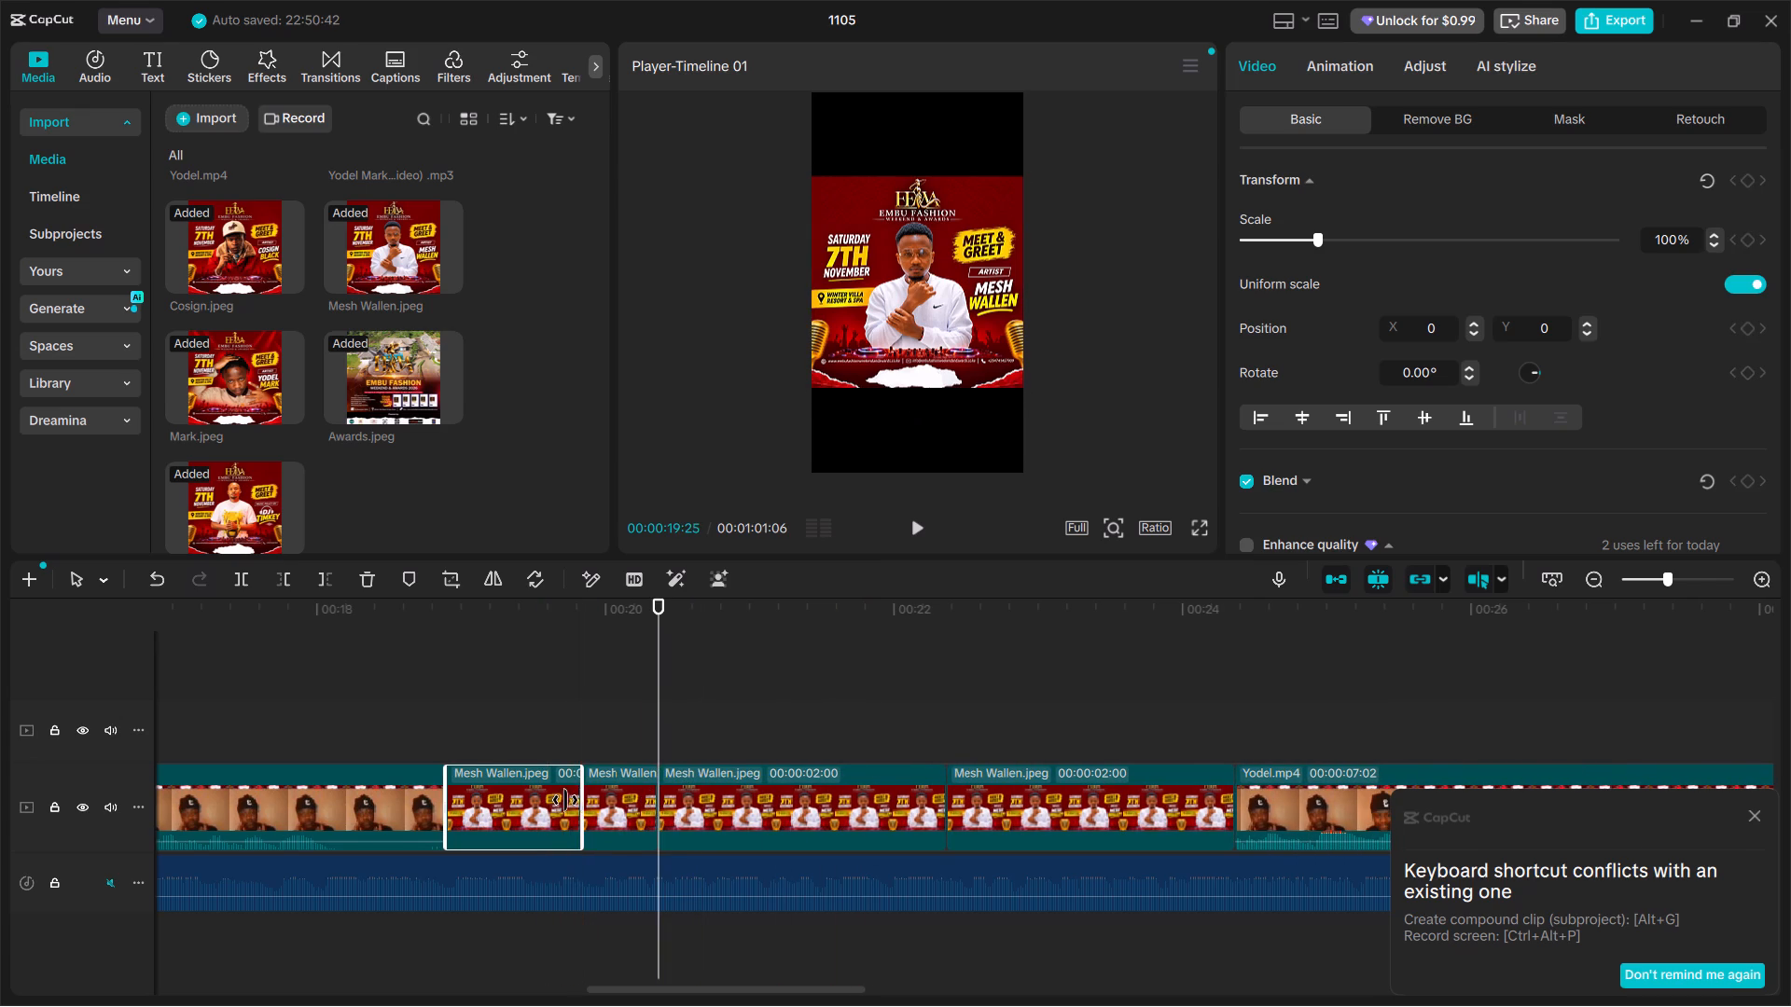
left_click_drag(565, 800, 532, 800)
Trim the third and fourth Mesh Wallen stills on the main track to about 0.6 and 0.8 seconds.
left_click(590, 801)
left_click(681, 800)
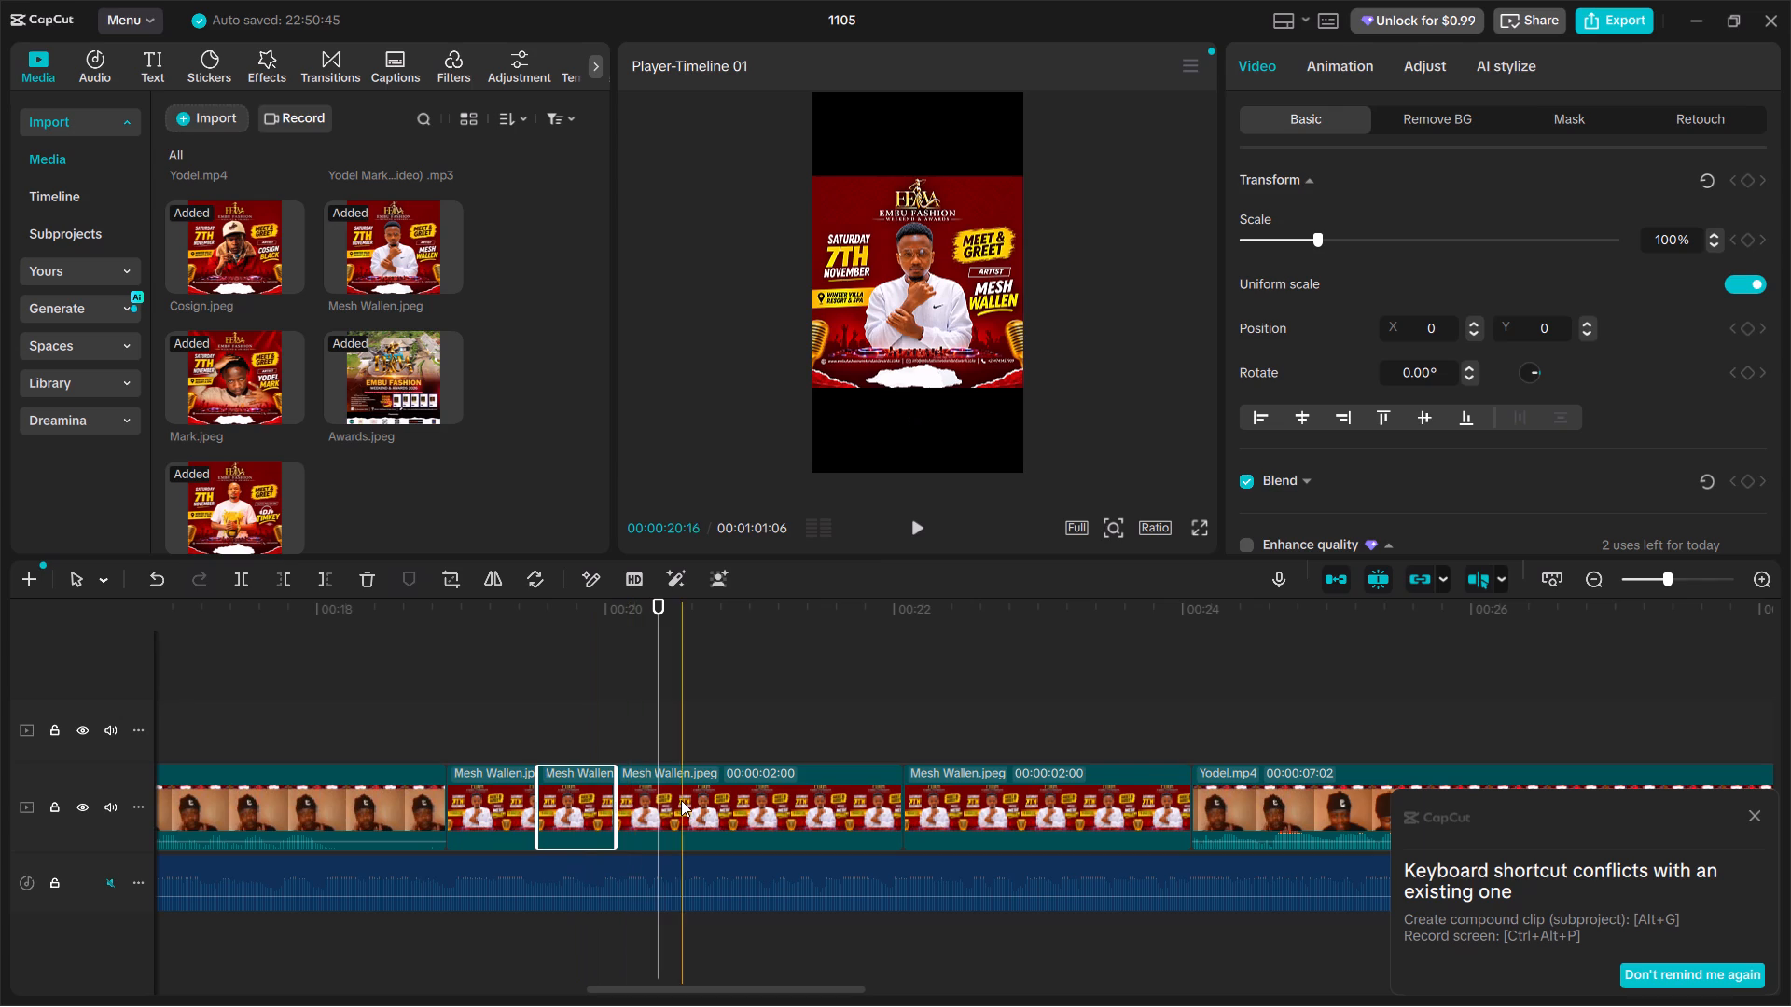
left_click_drag(900, 808, 815, 803)
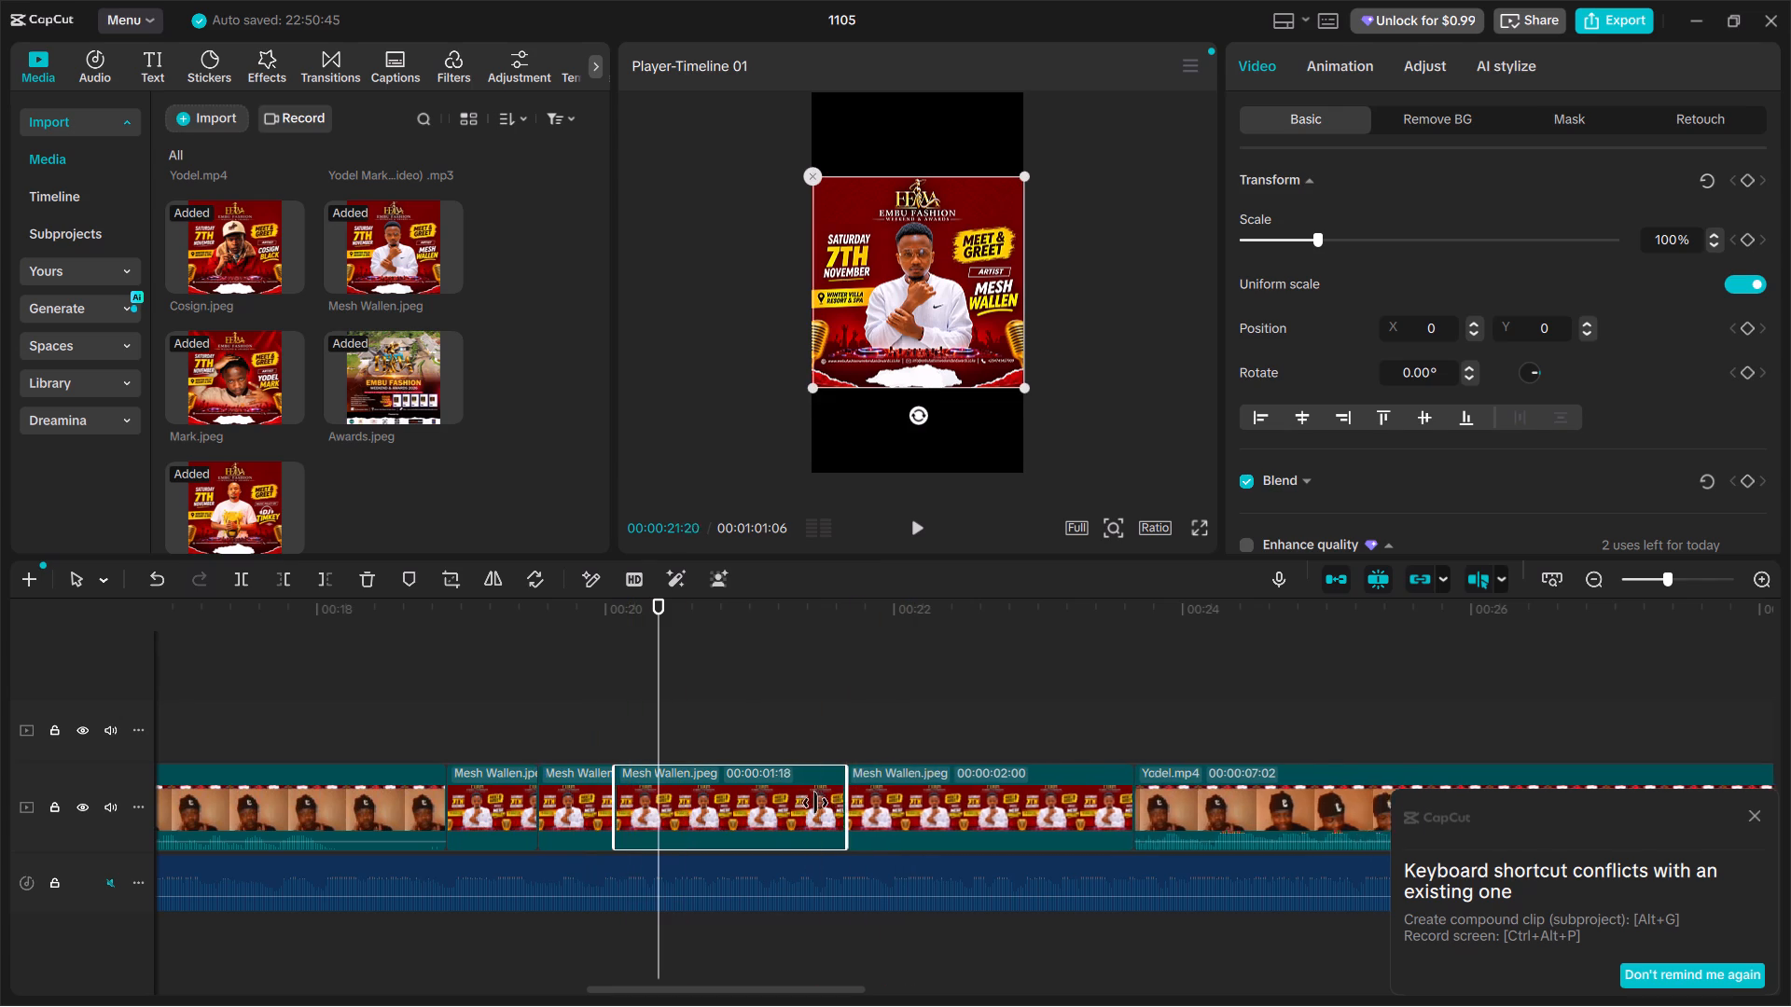
left_click_drag(815, 803, 695, 797)
left_click(790, 801)
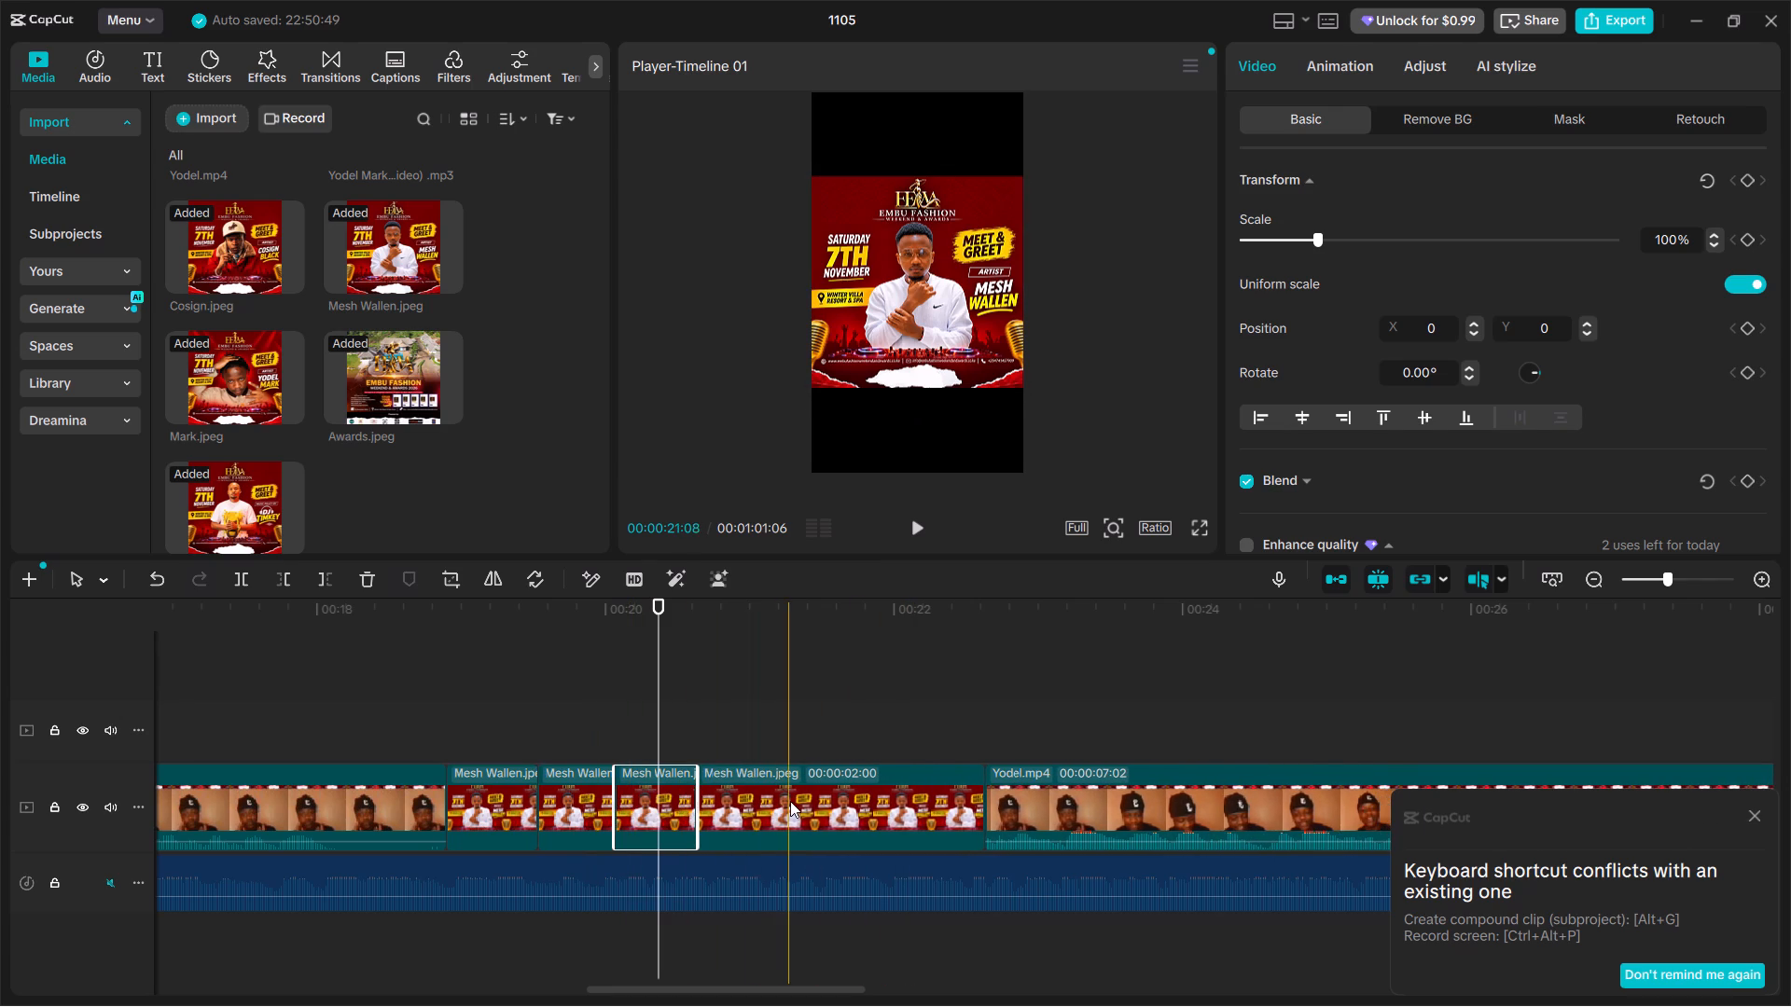
left_click_drag(982, 816, 931, 814)
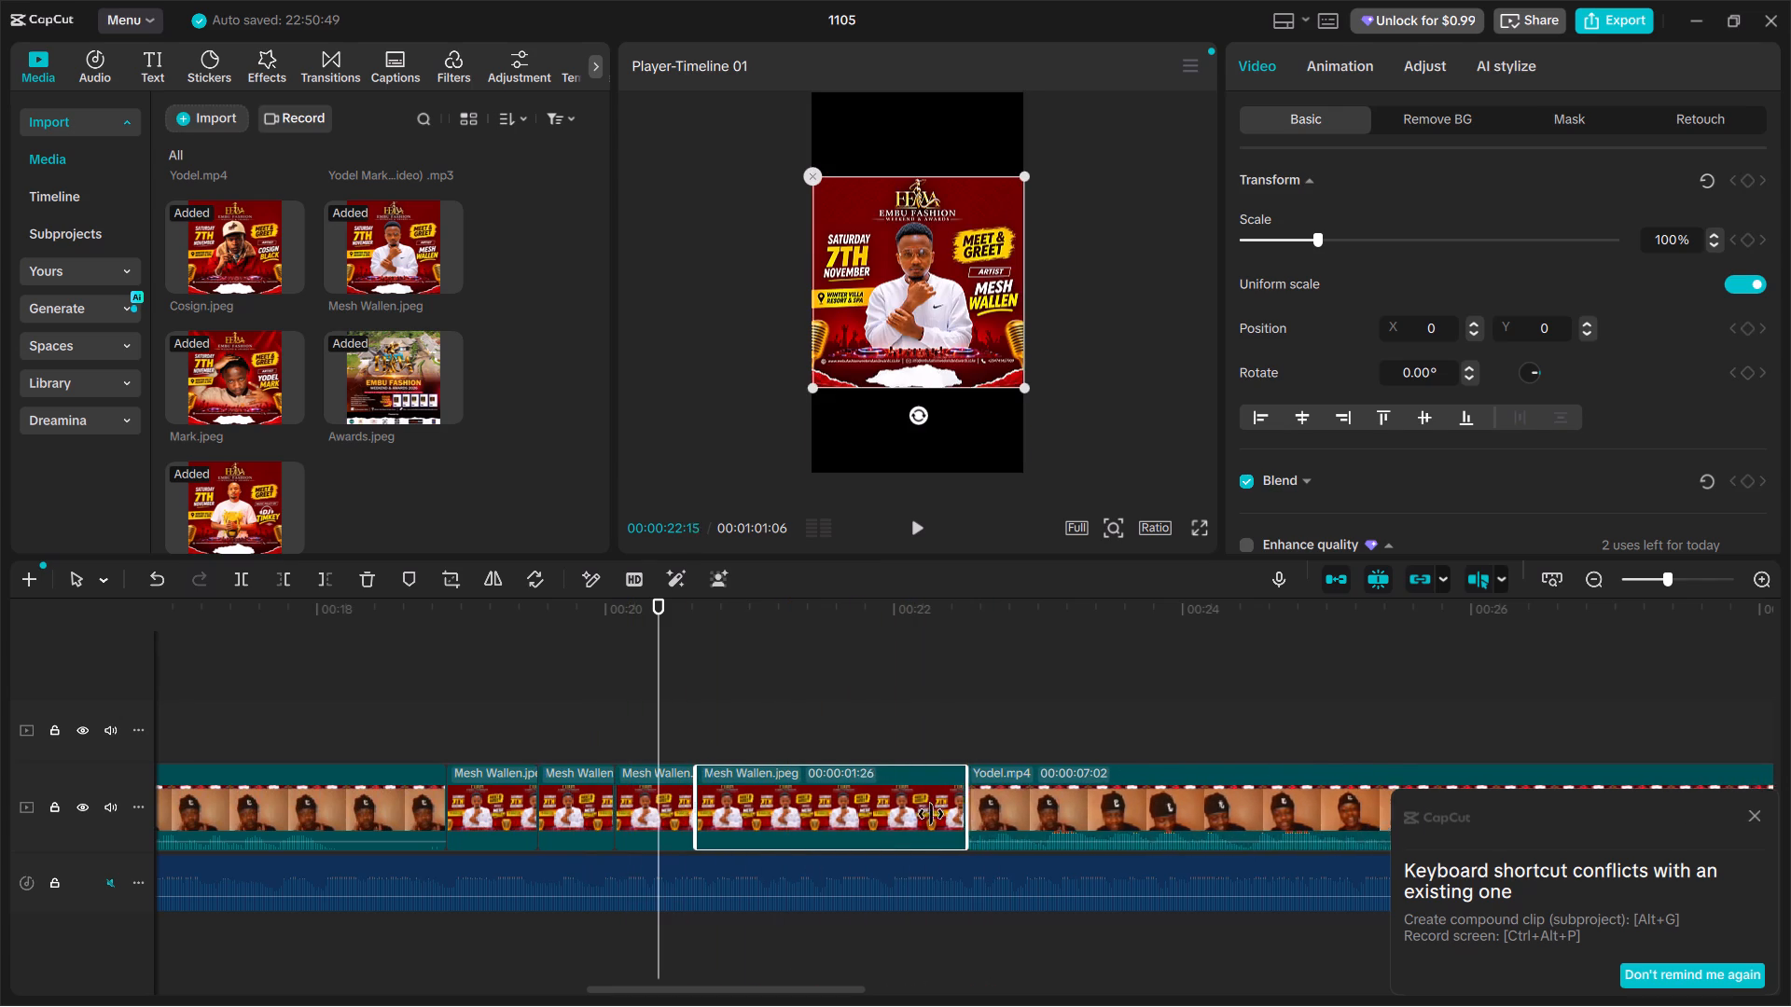
left_click_drag(931, 814, 805, 800)
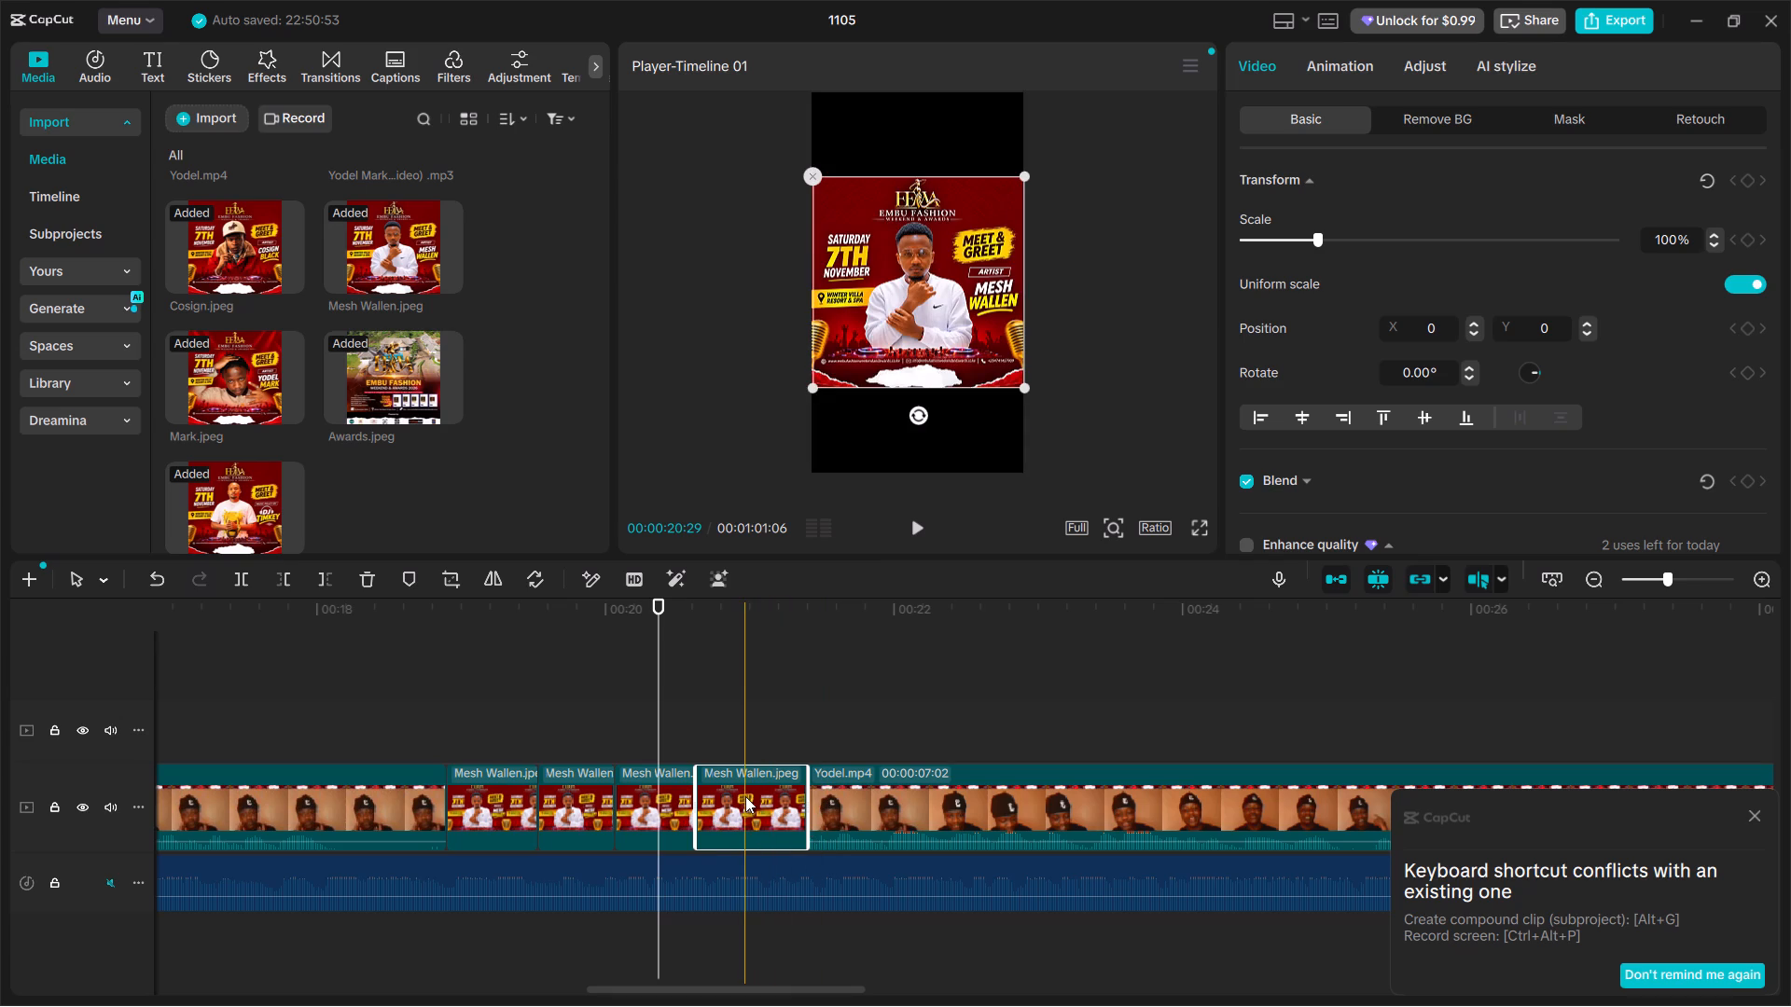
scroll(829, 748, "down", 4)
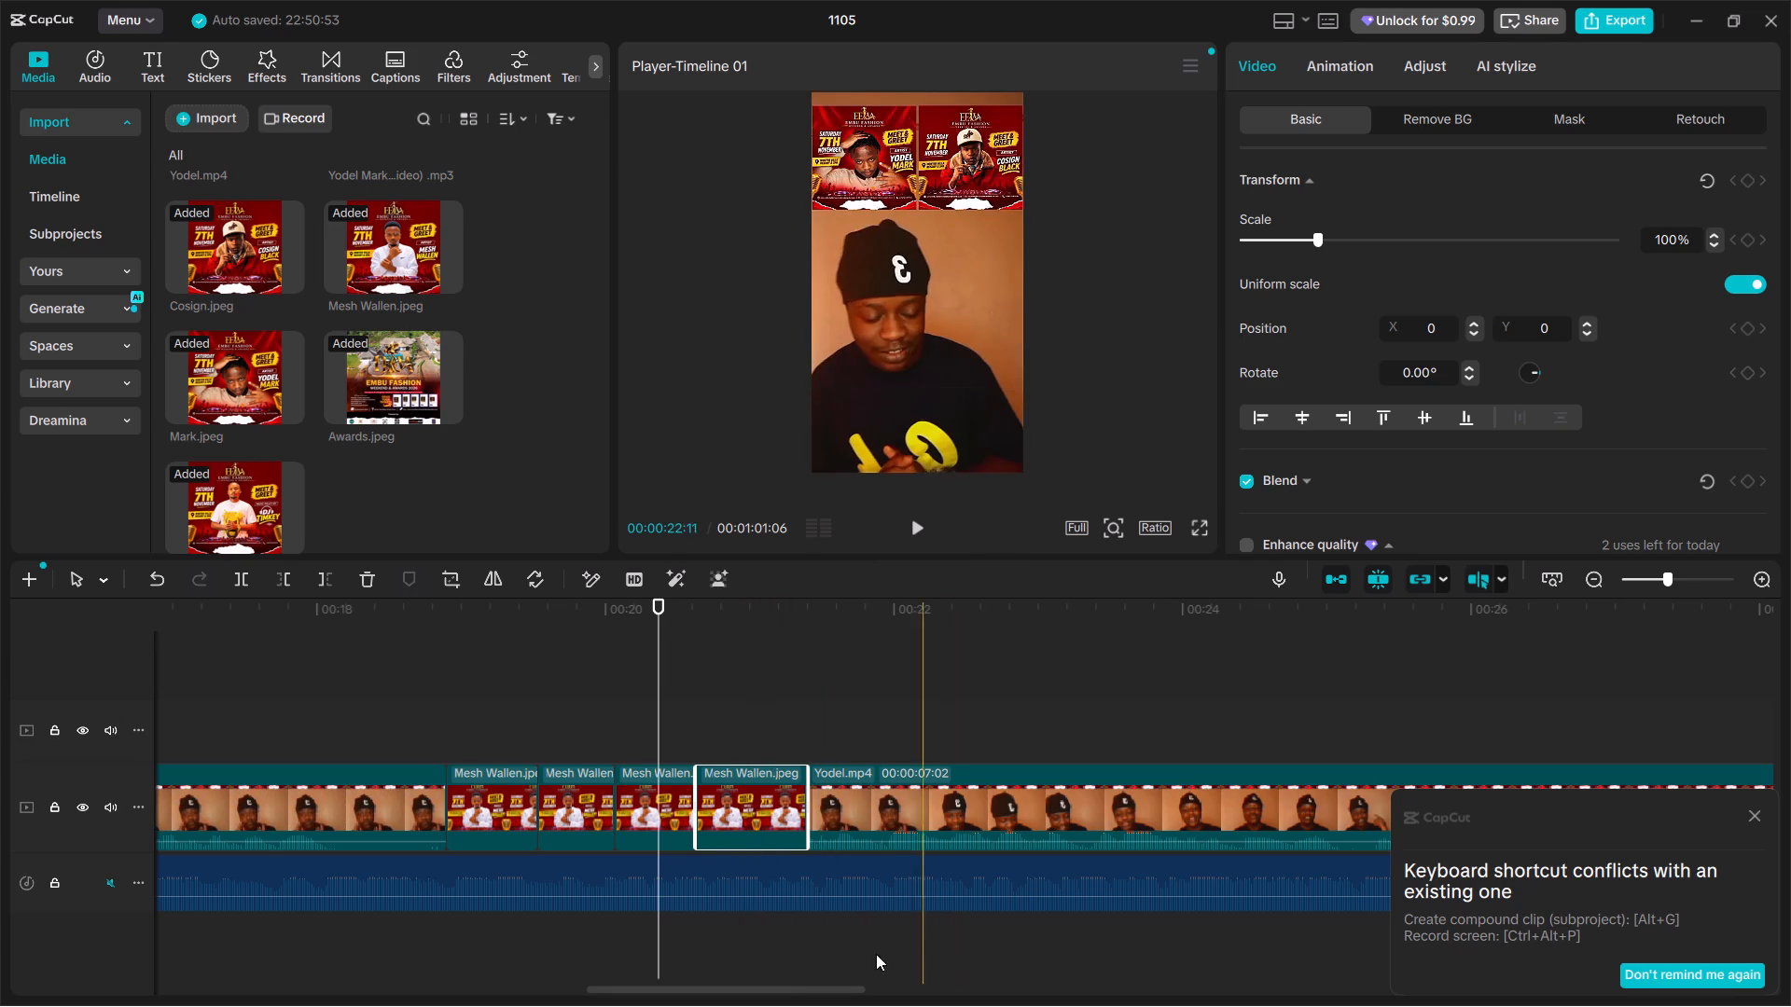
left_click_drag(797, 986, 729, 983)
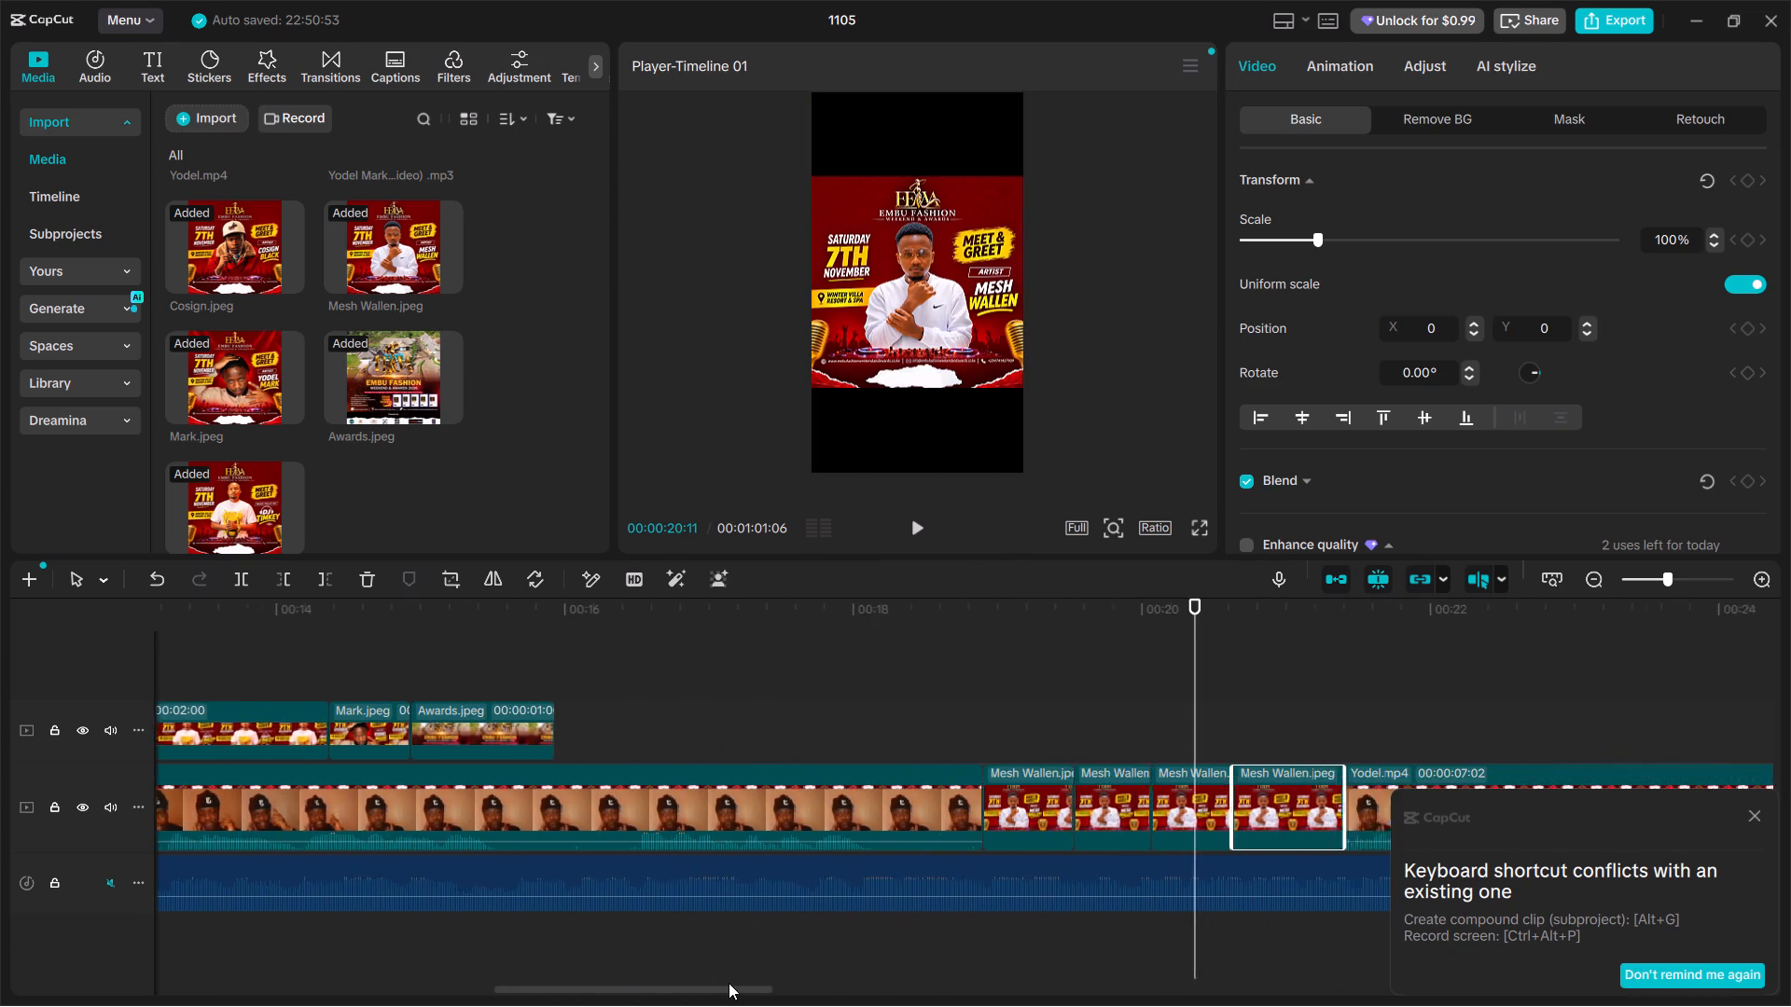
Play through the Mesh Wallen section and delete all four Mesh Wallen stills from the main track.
left_click_drag(729, 983, 735, 983)
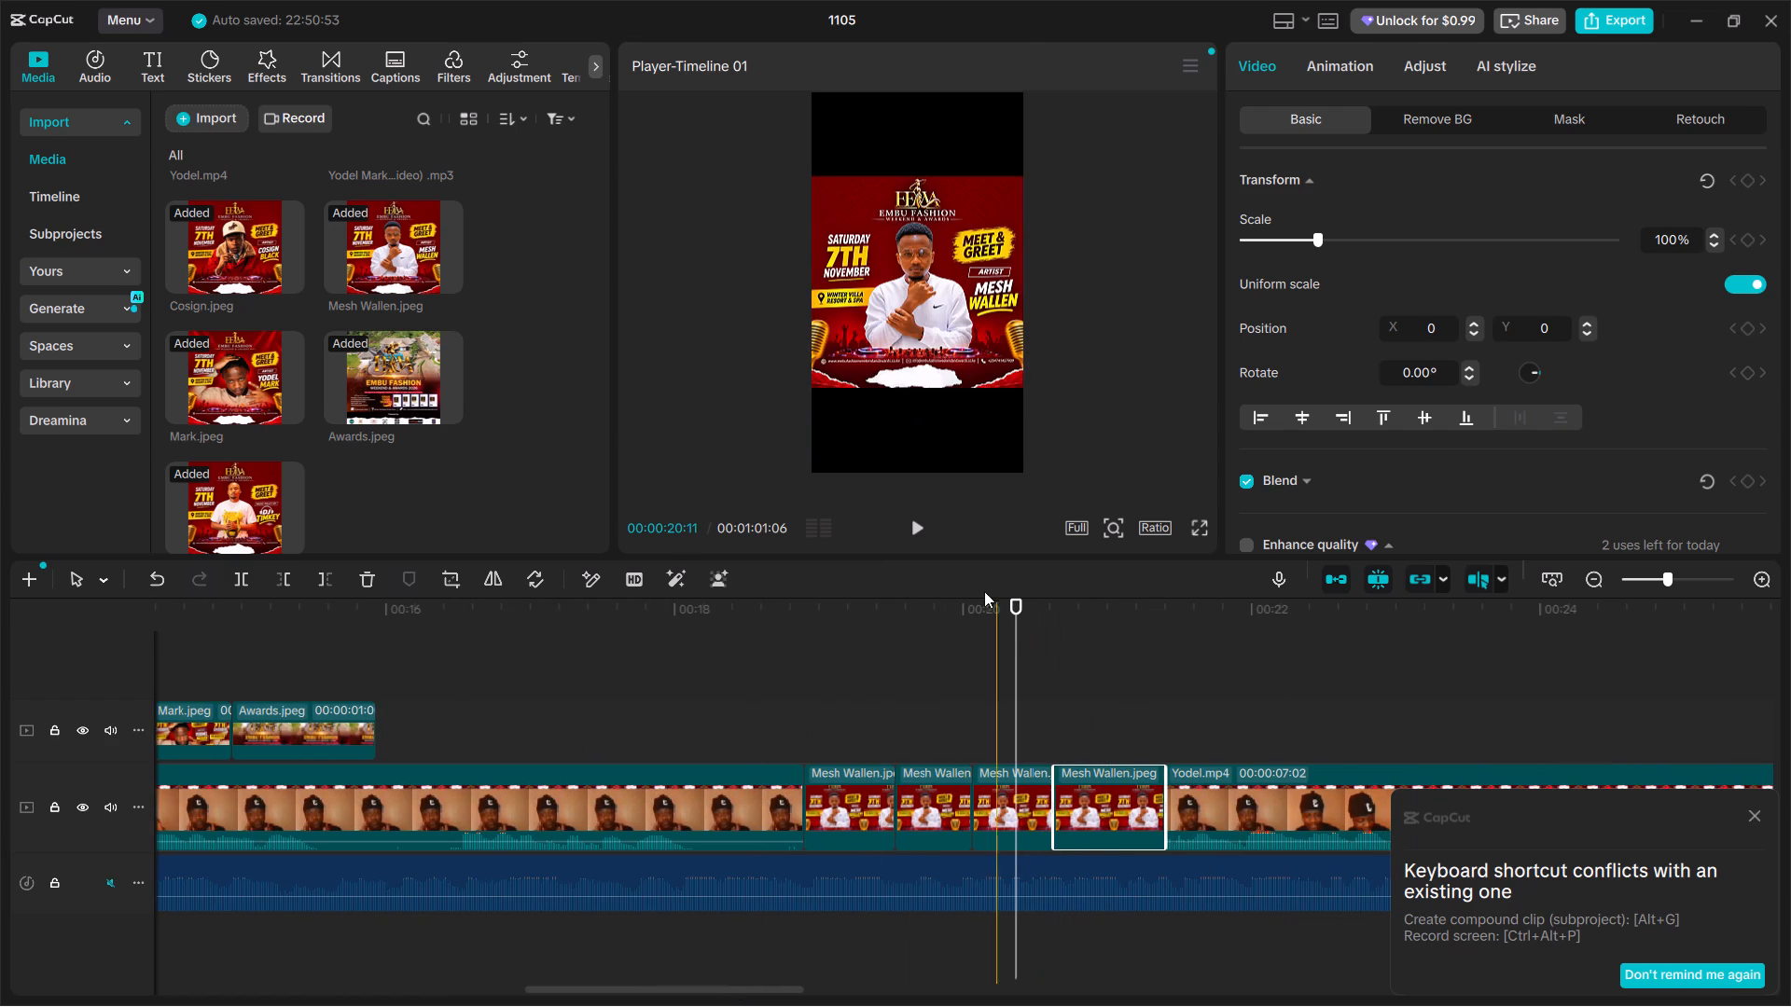
left_click(911, 533)
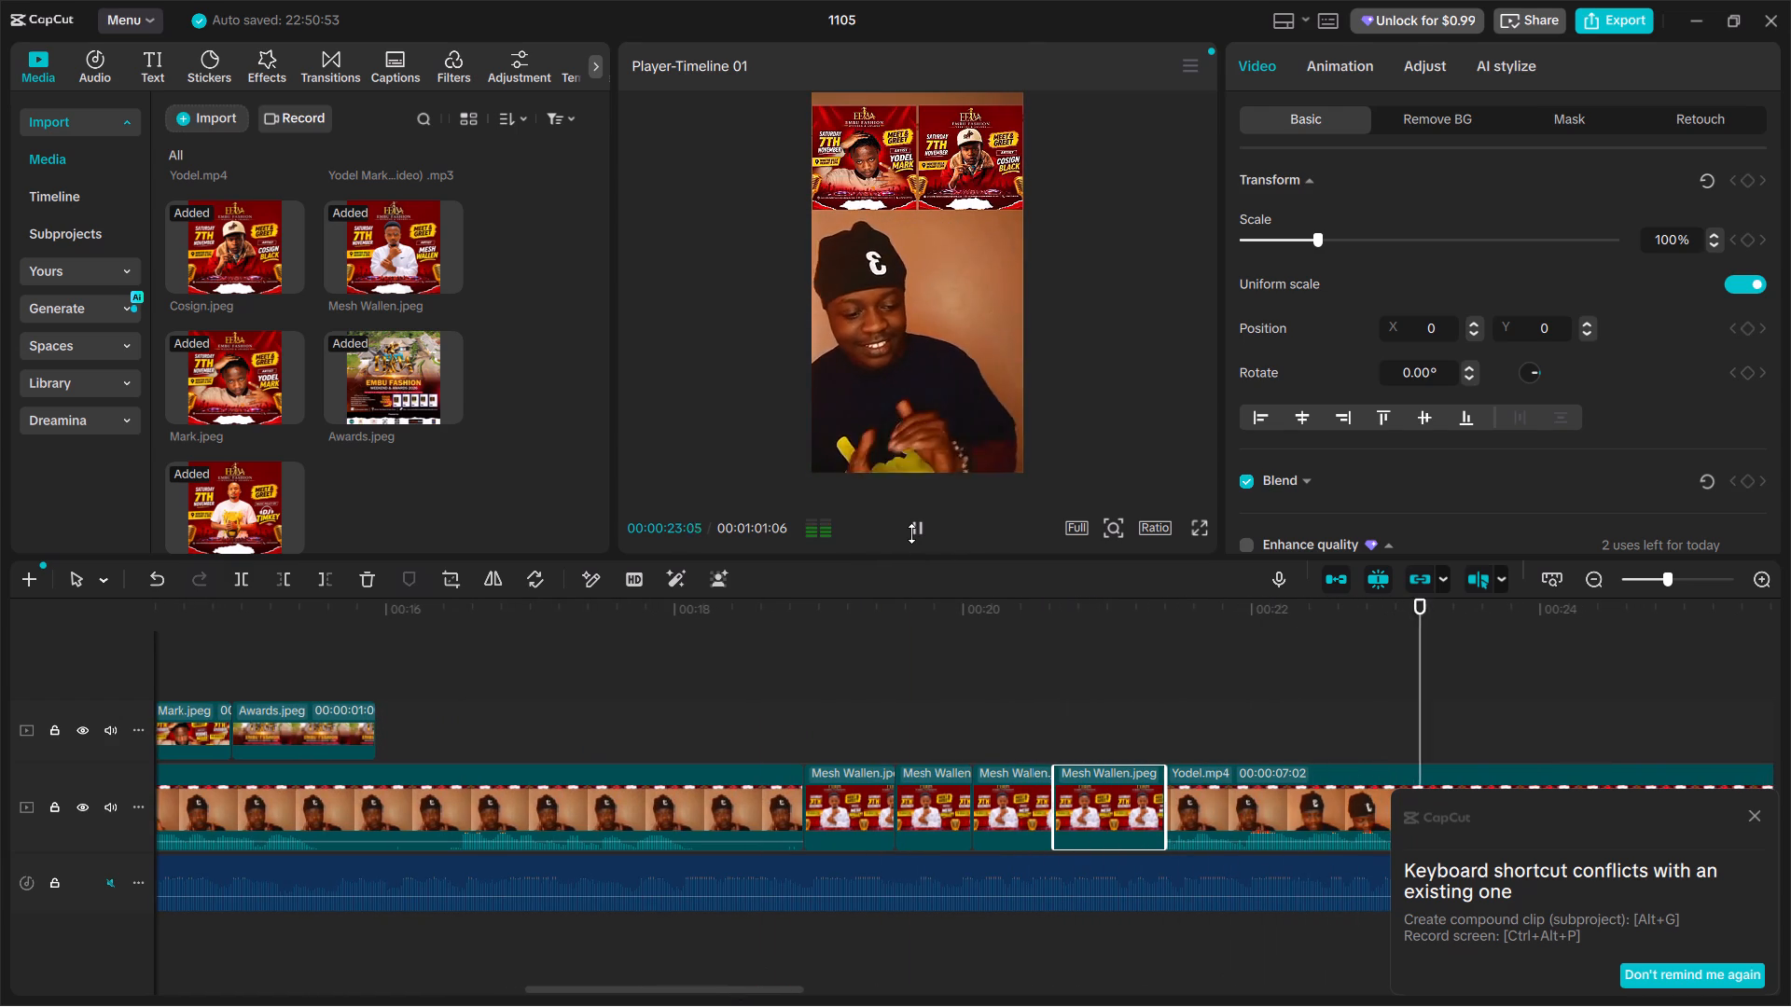
left_click(911, 533)
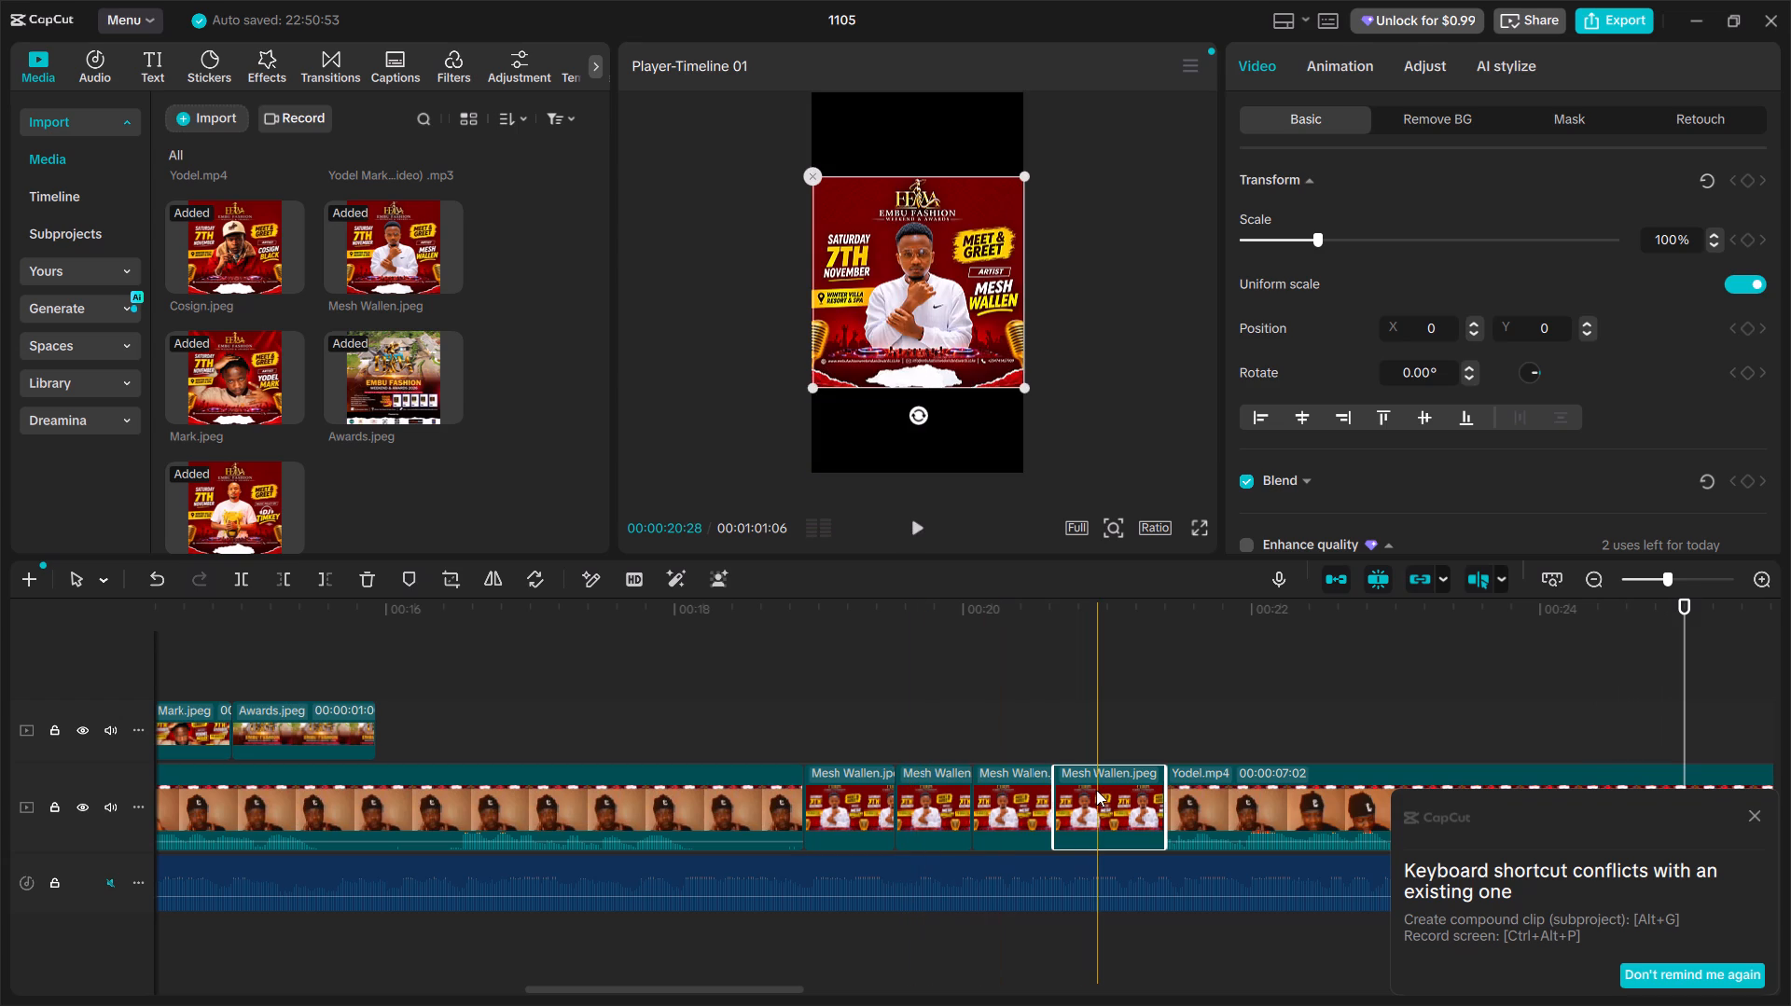
key("Delete")
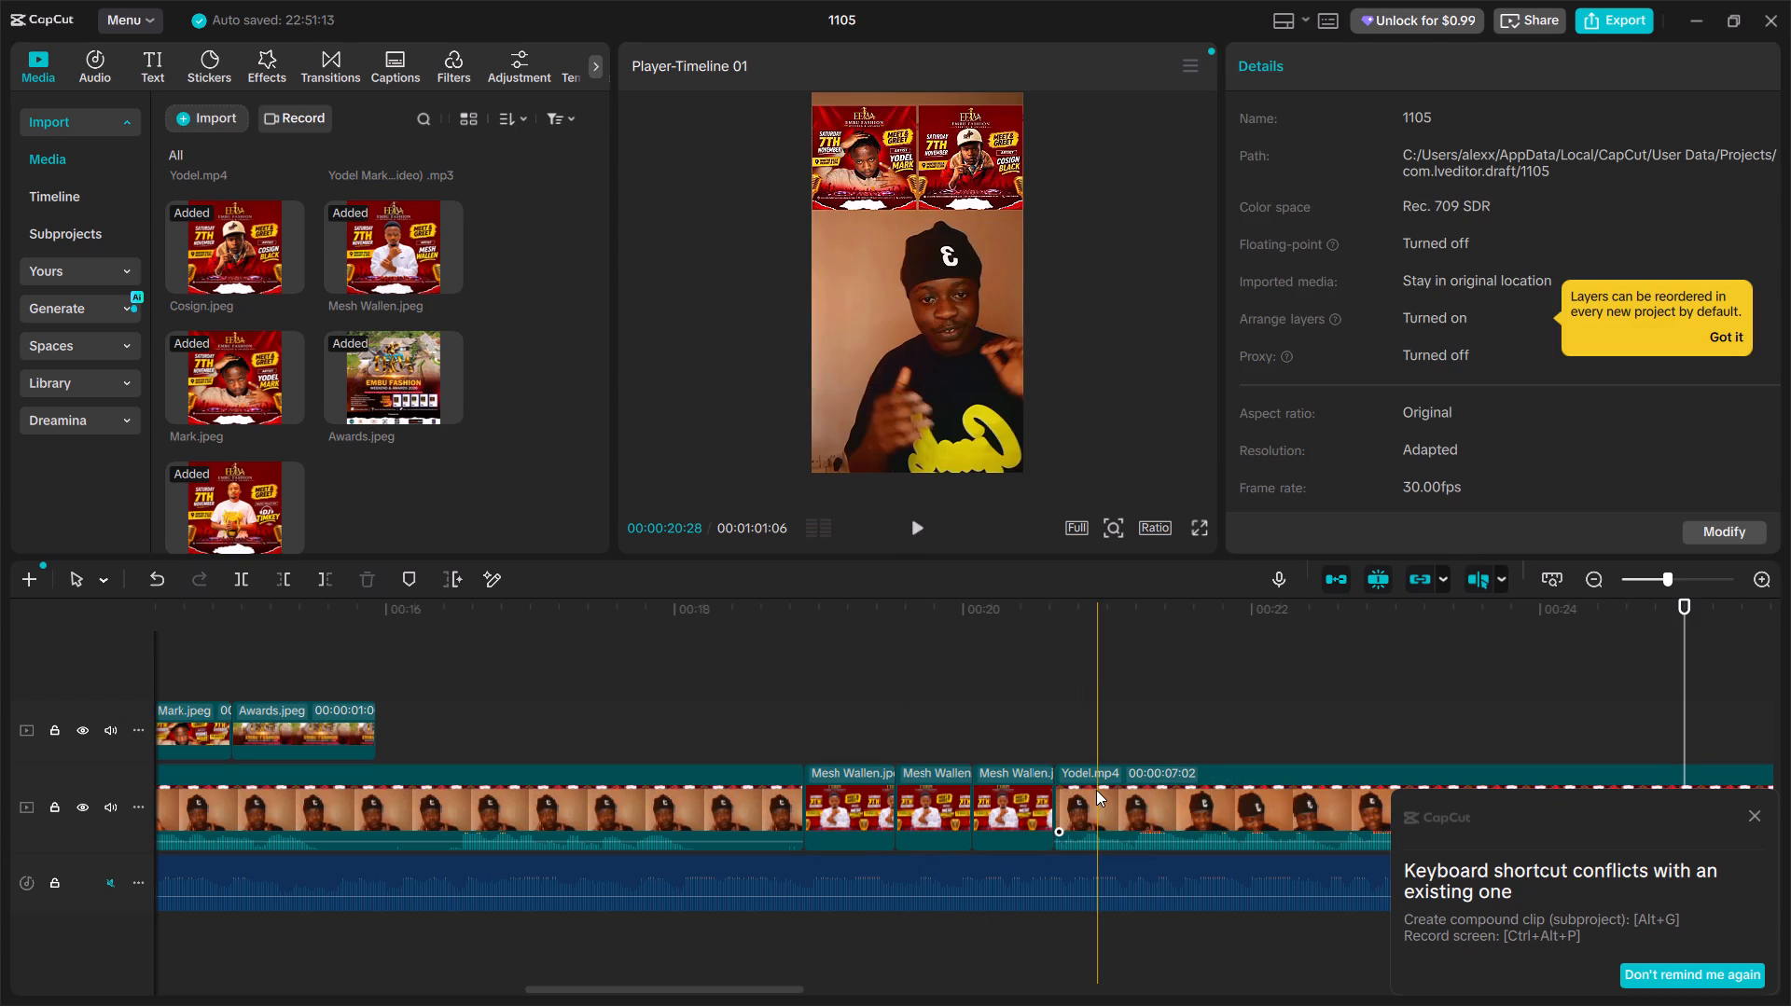
left_click(1016, 783)
key("Delete")
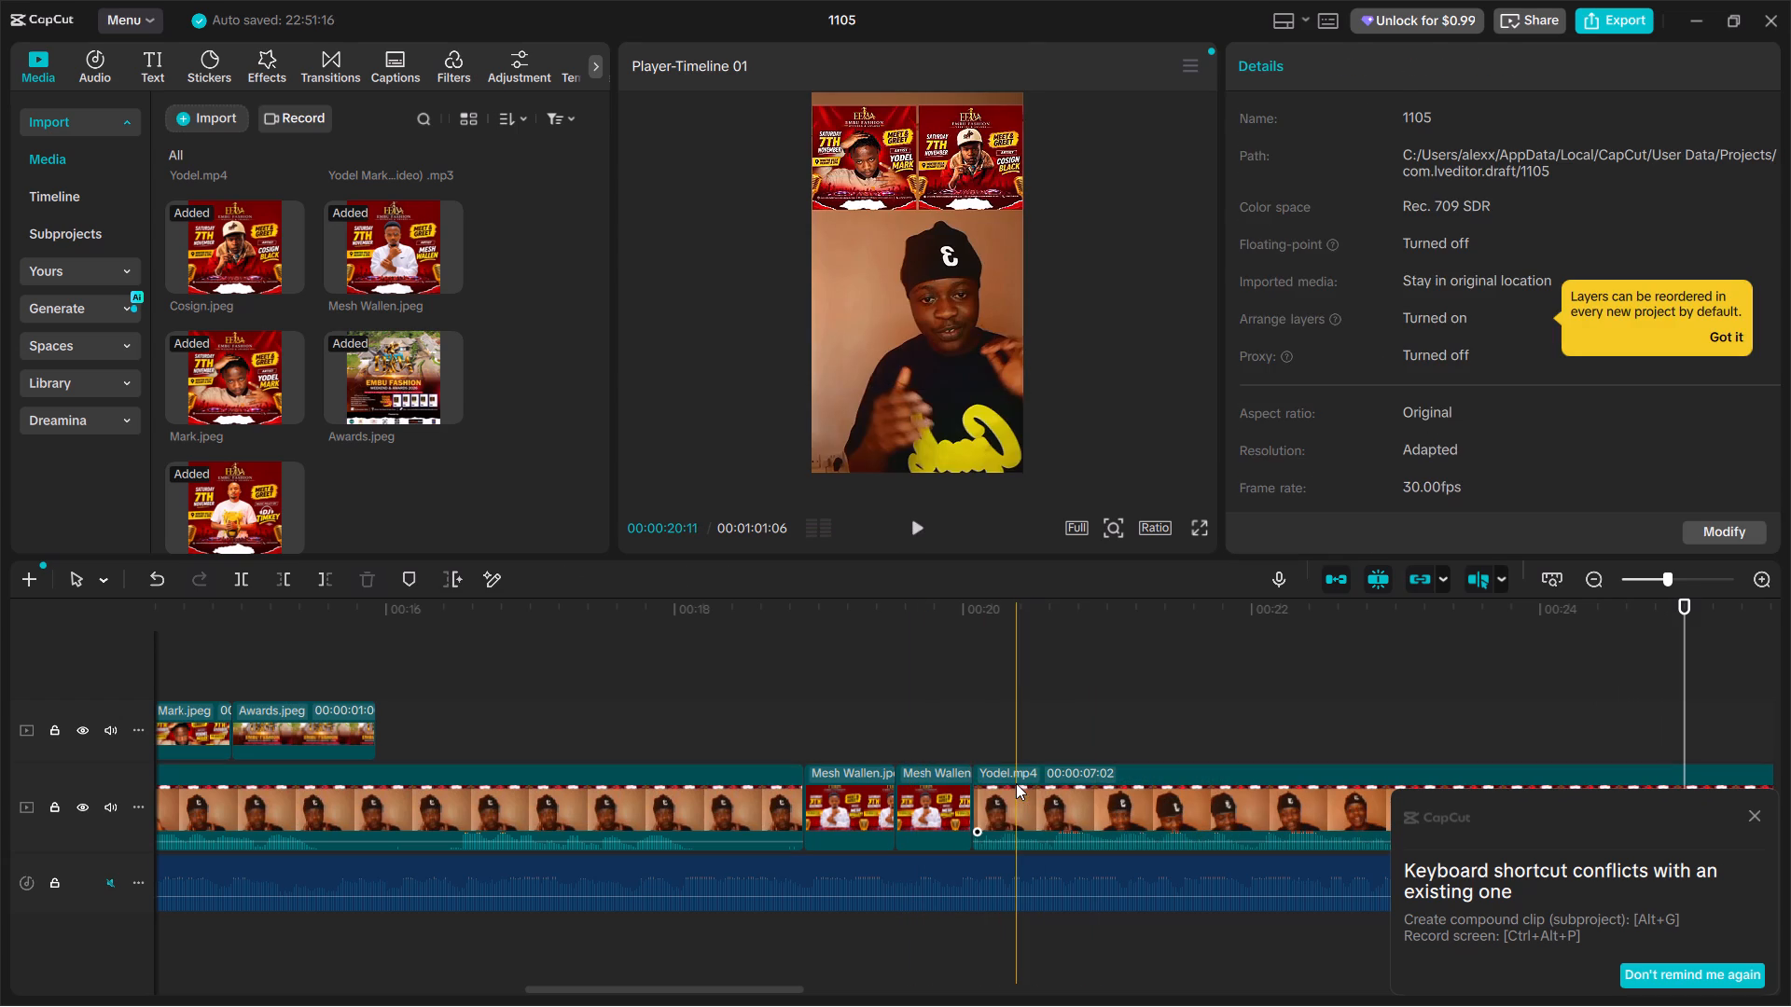
left_click(952, 783)
key("Delete")
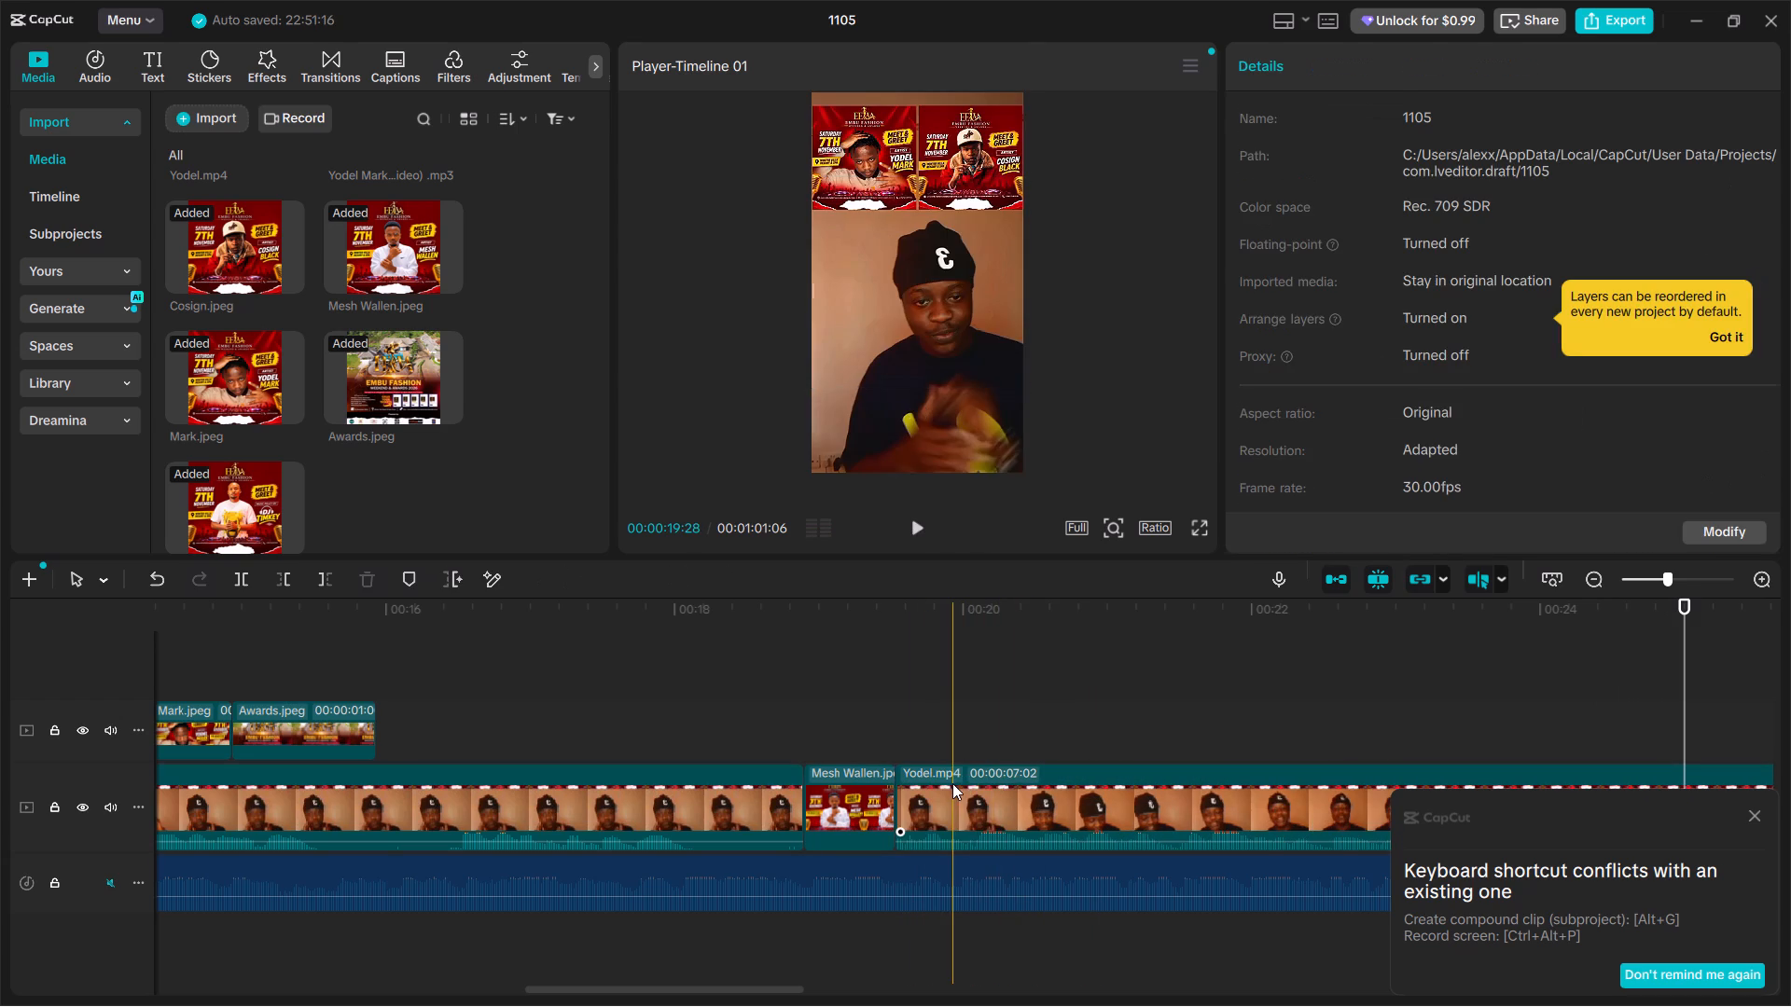
left_click(864, 798)
key("Delete")
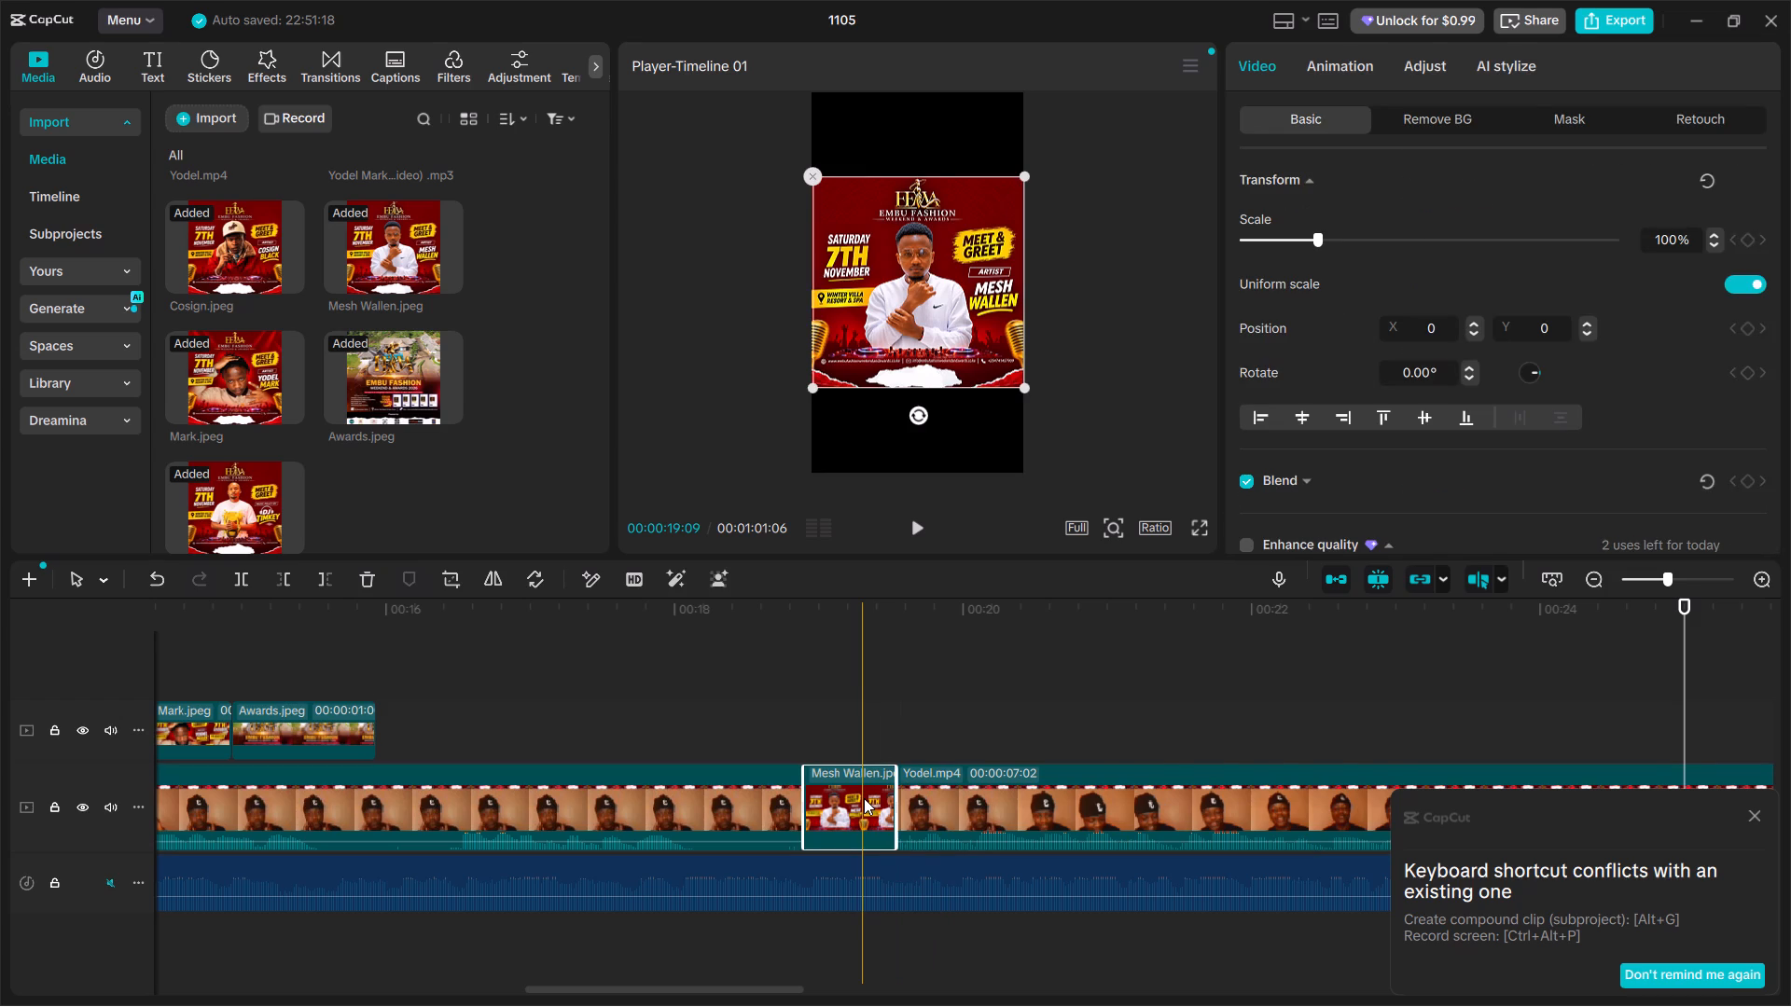
Play the main track from about 00:00:18:16 to check the closed-up cut, and set the playhead at 00:00:19:05.
left_click(750, 707)
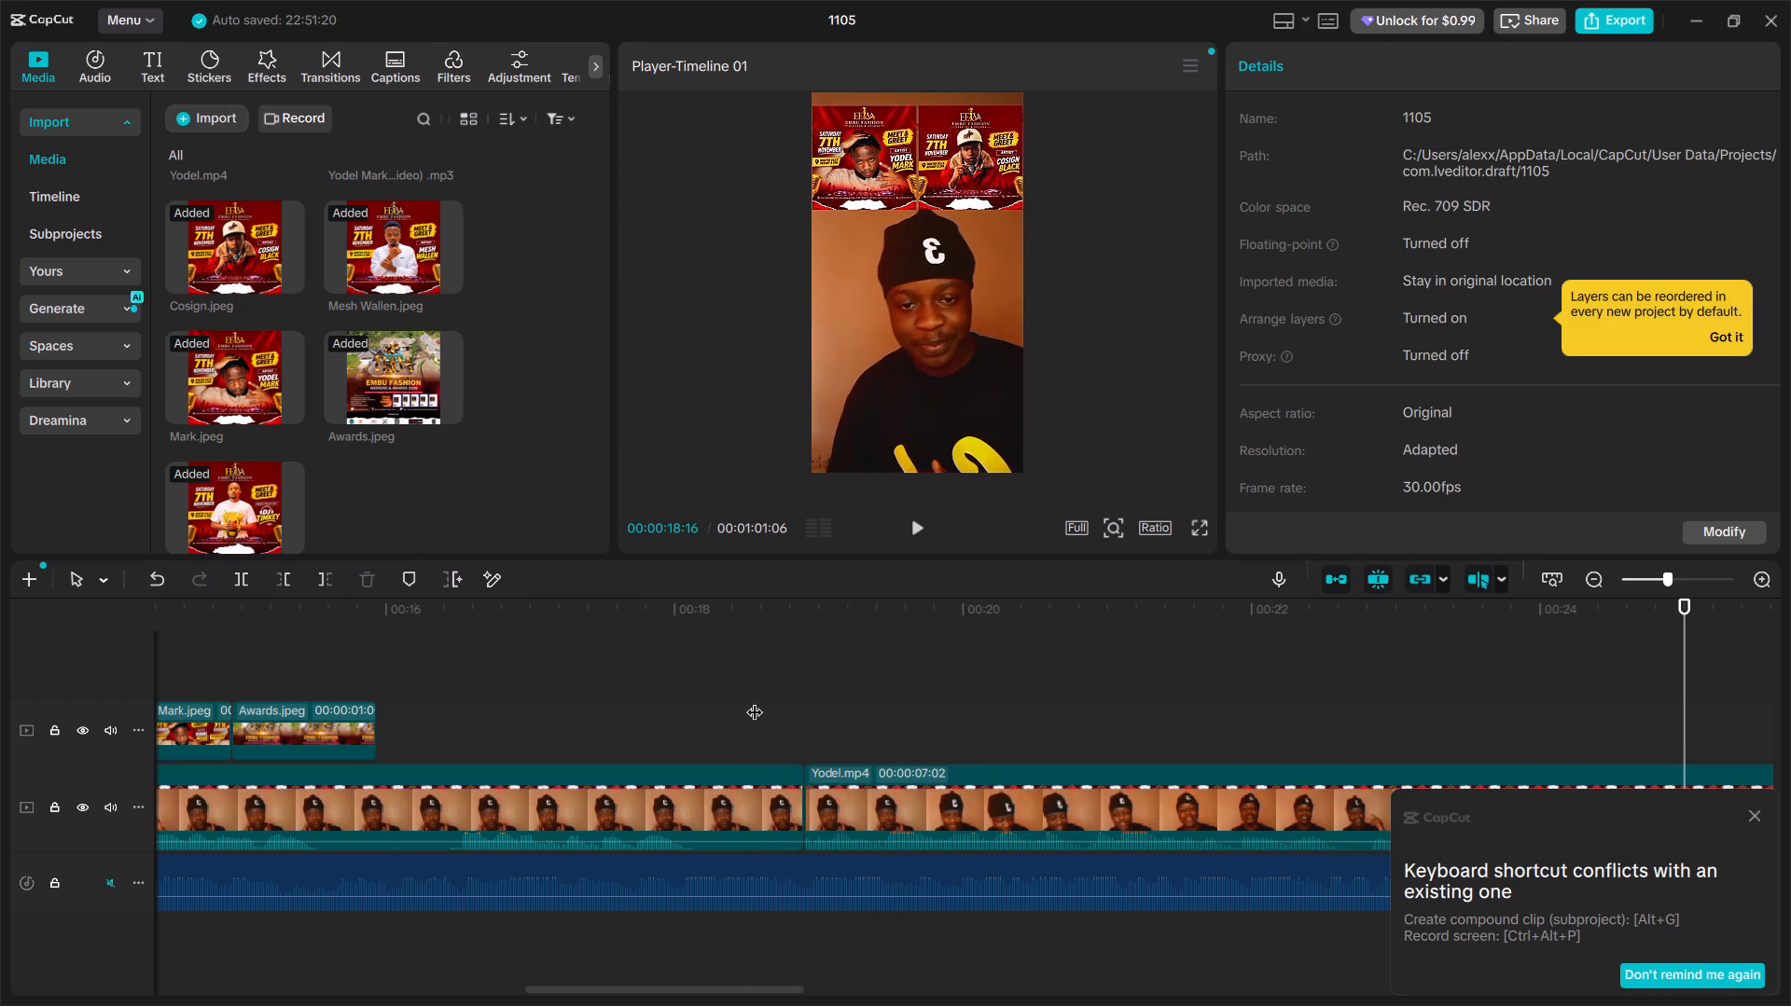
left_click(911, 529)
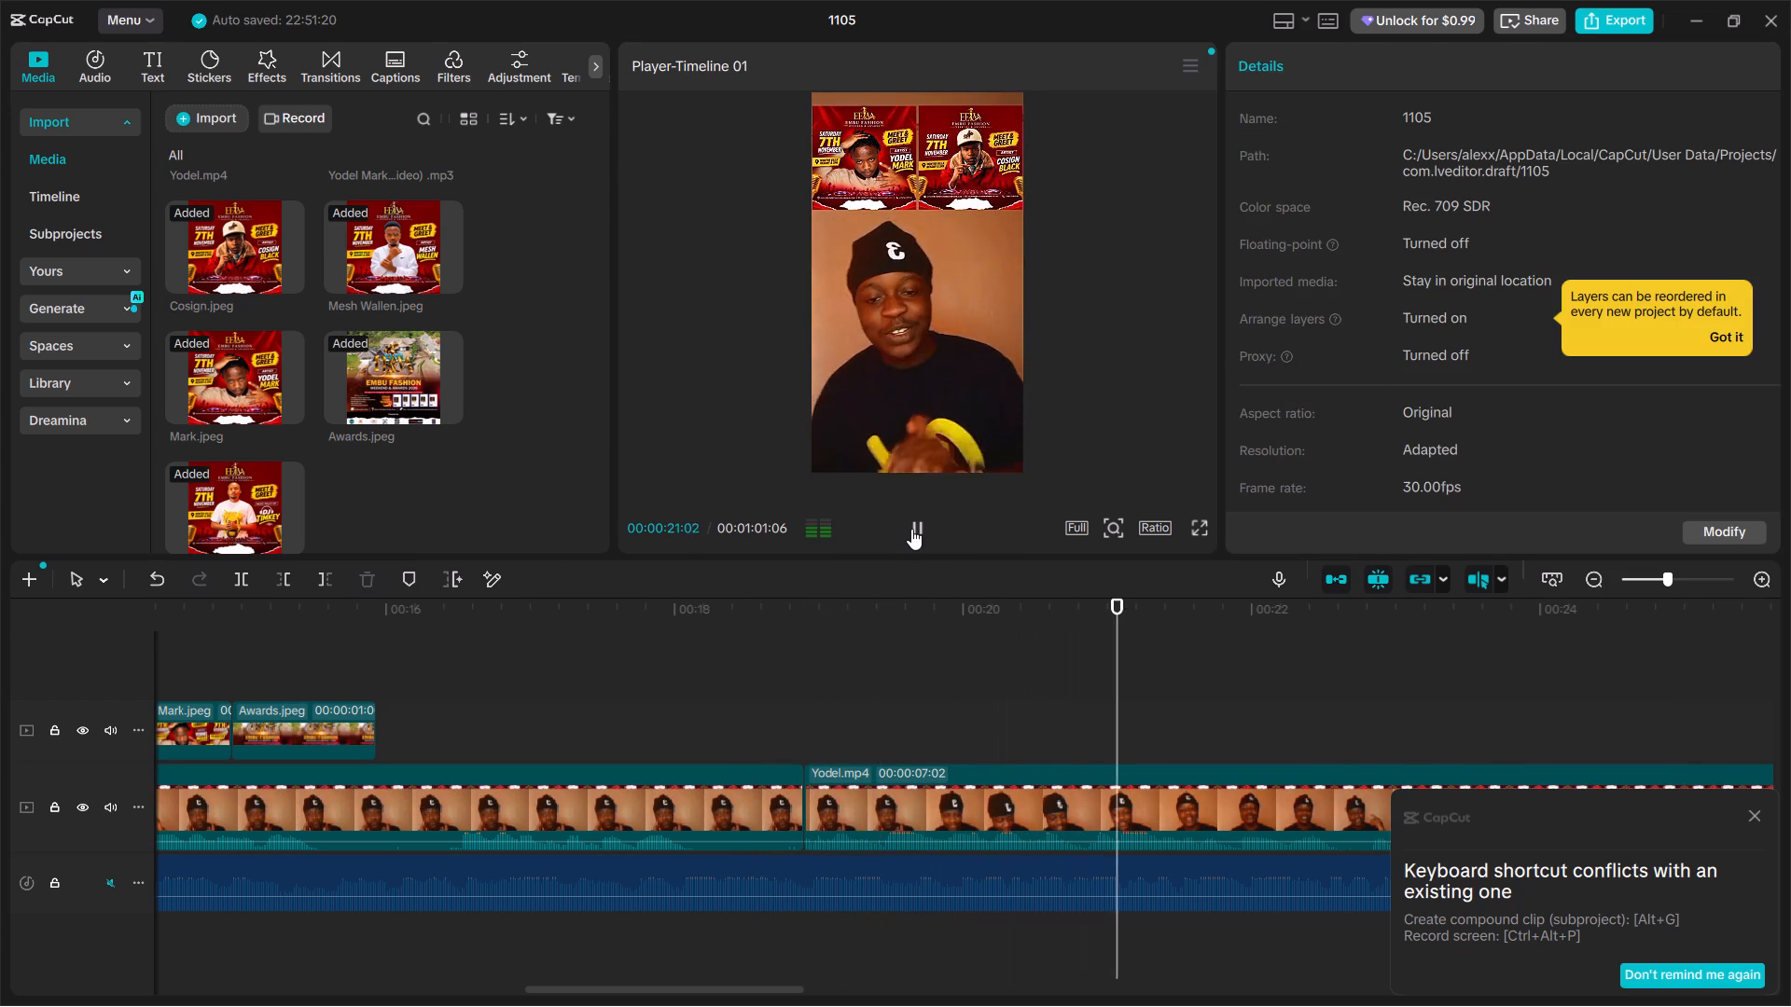
left_click(911, 529)
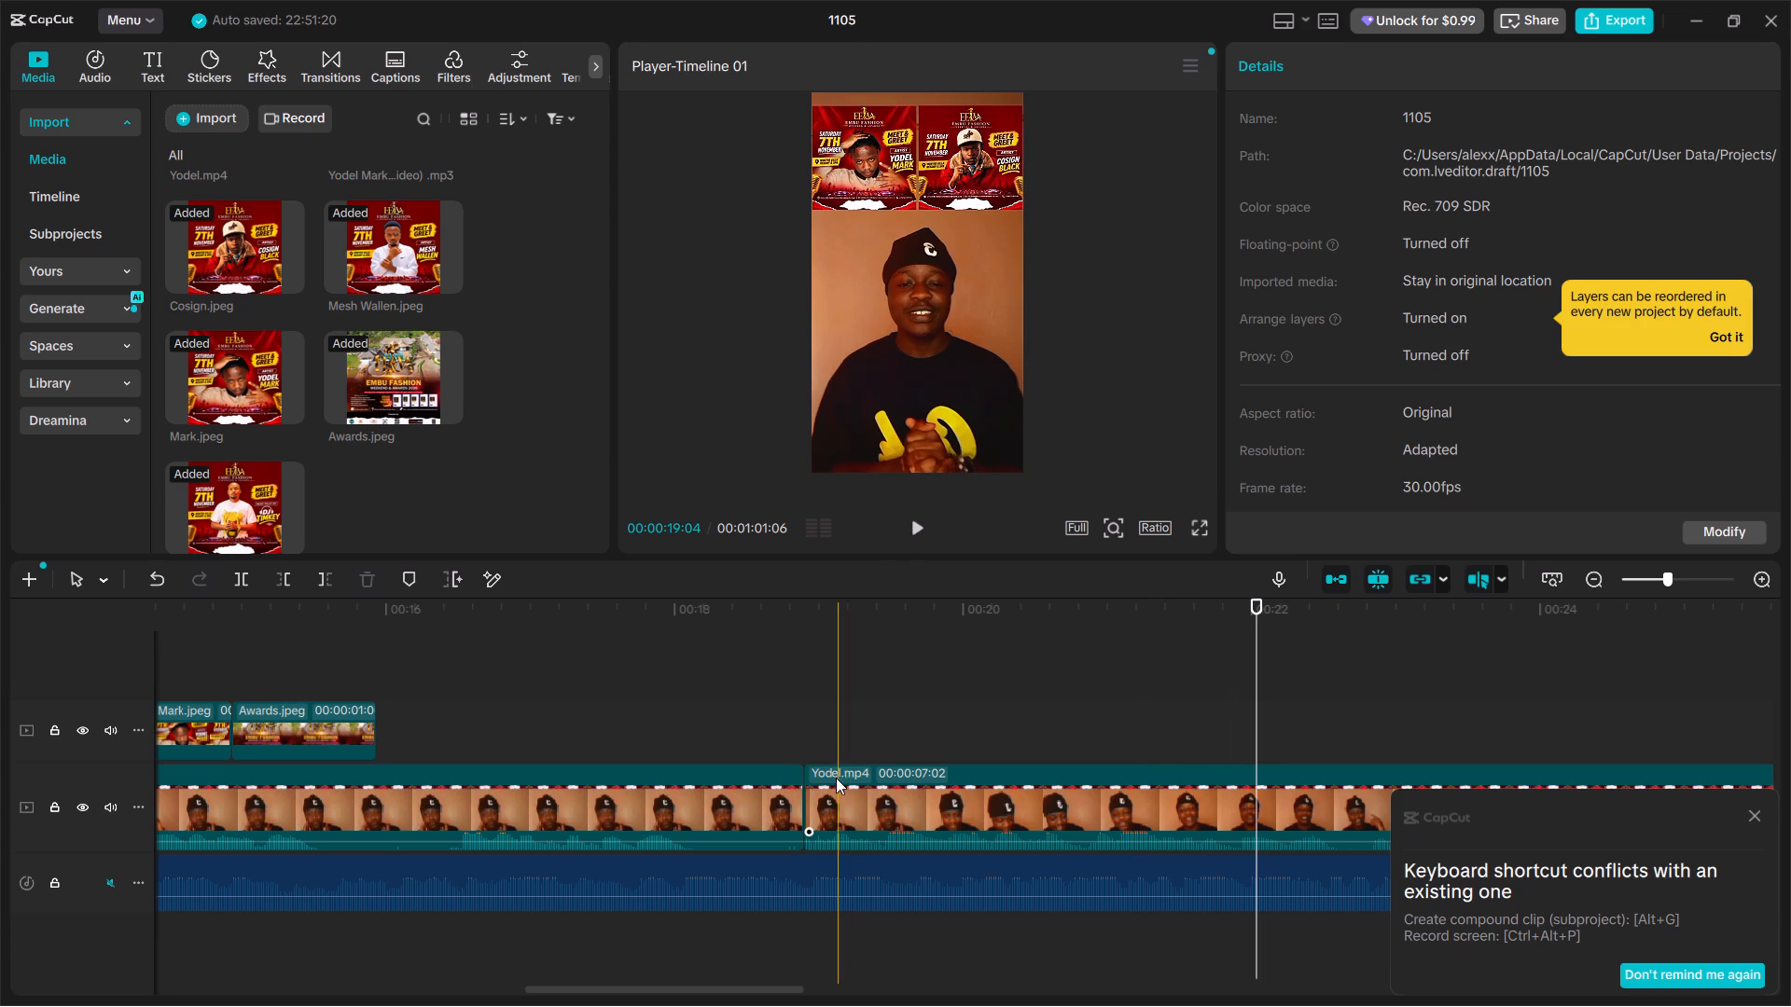
left_click(842, 727)
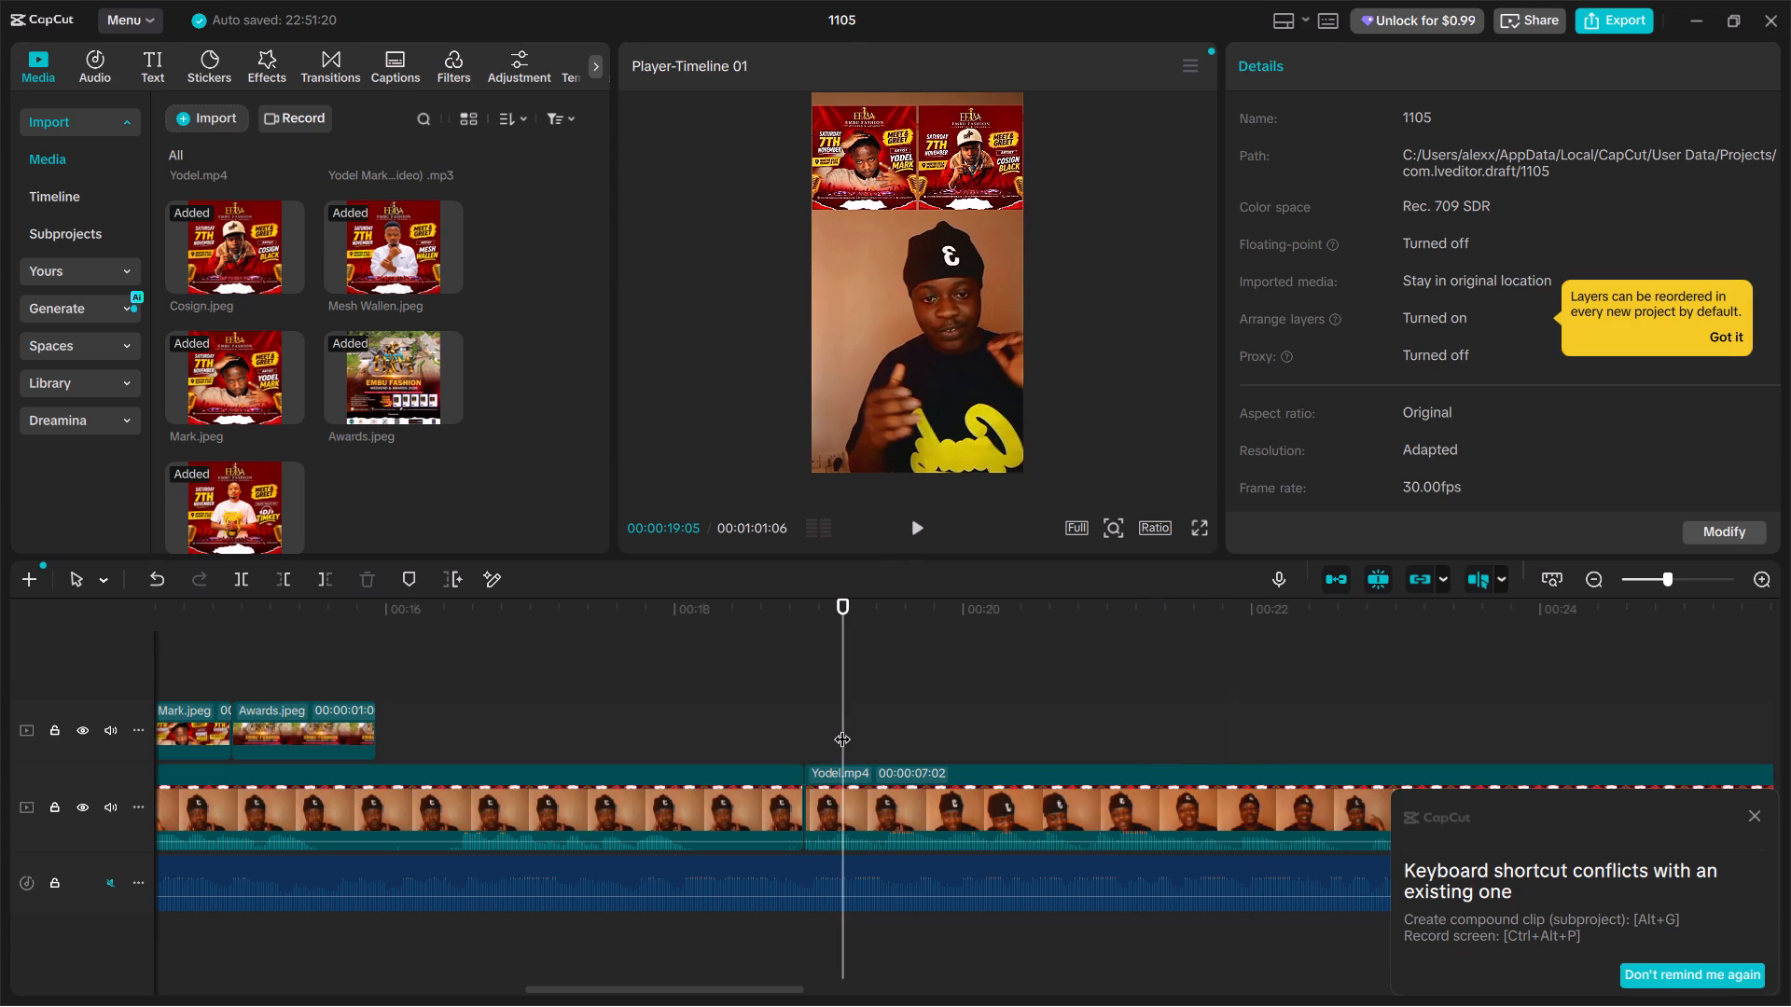
Start importing media from the device and look through the Downloads folder for footage to add.
left_click(190, 120)
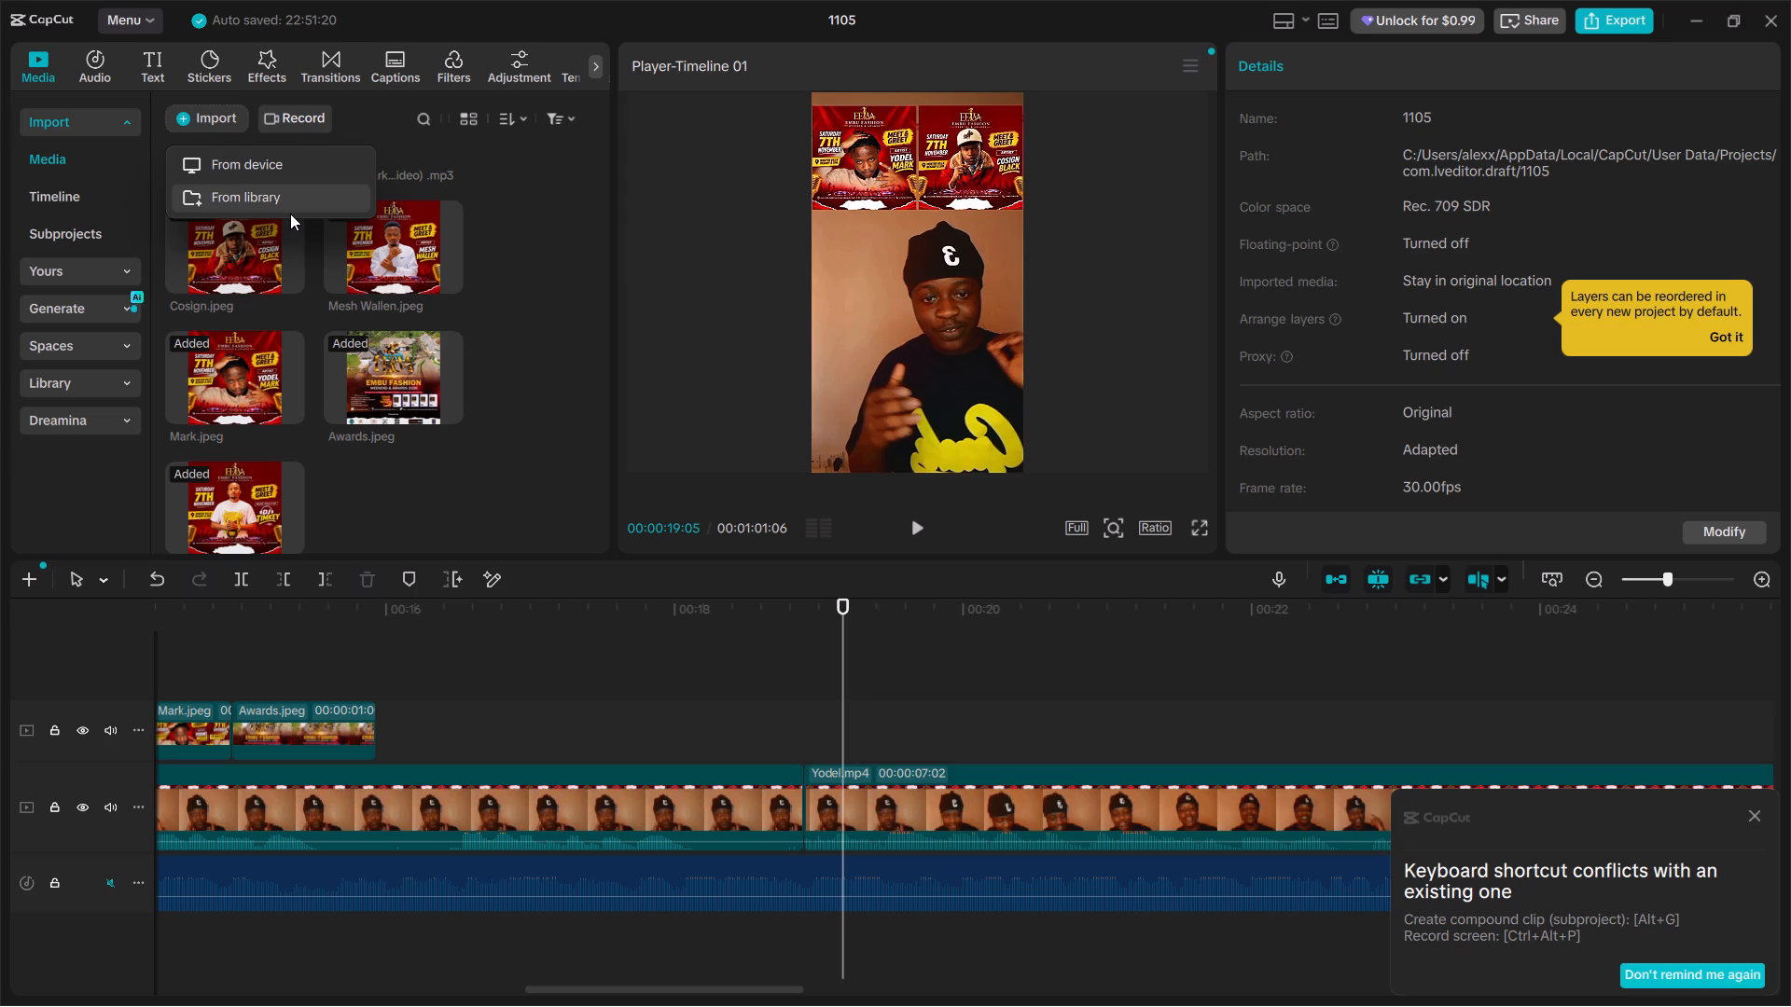
left_click(264, 165)
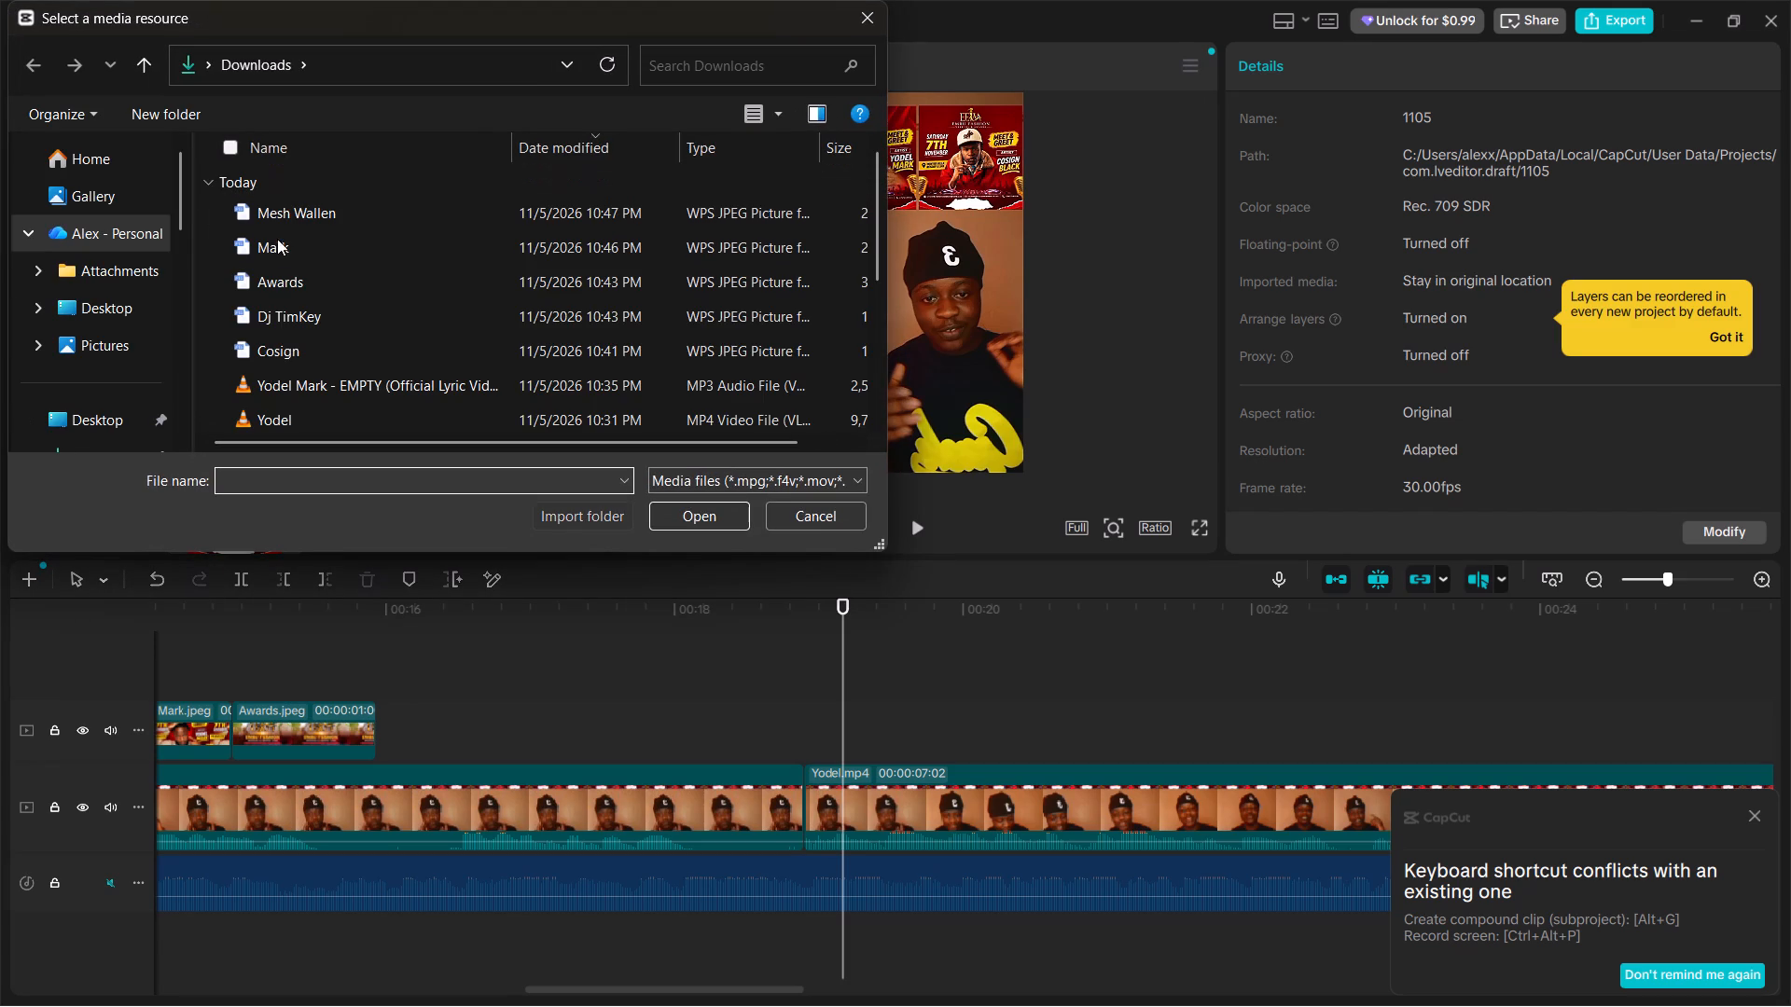
scroll(287, 259, "down", 1)
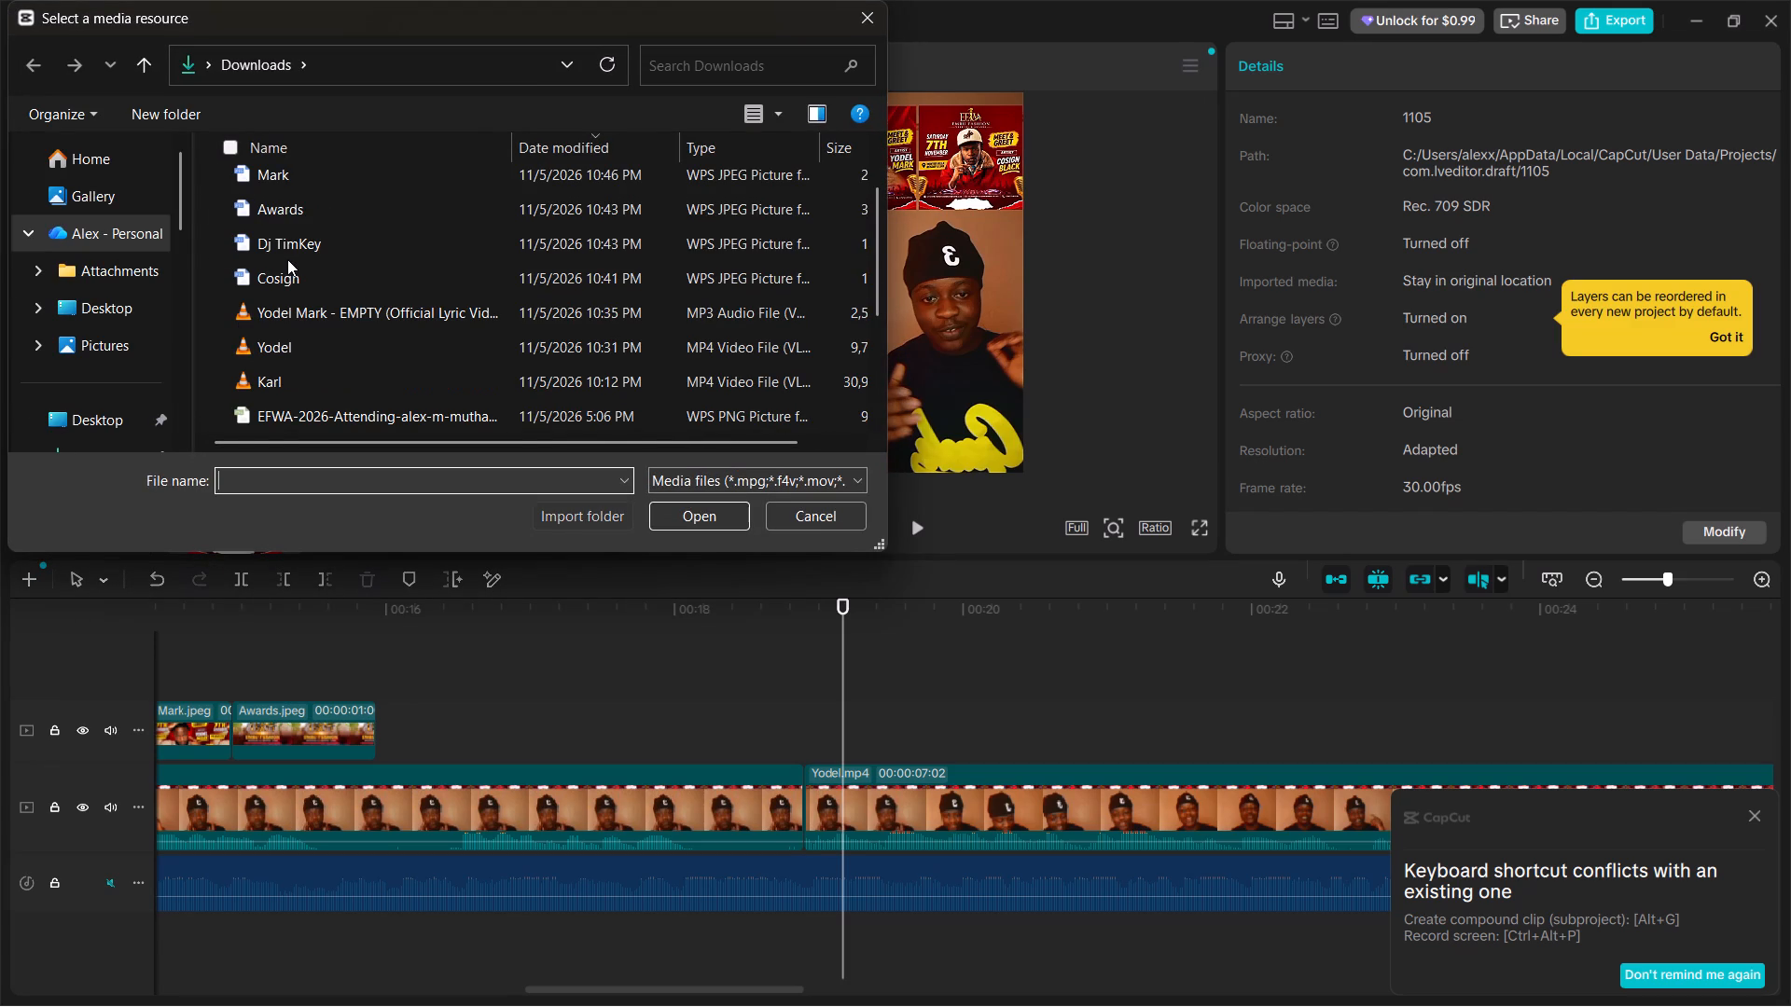
scroll(287, 259, "up", 2)
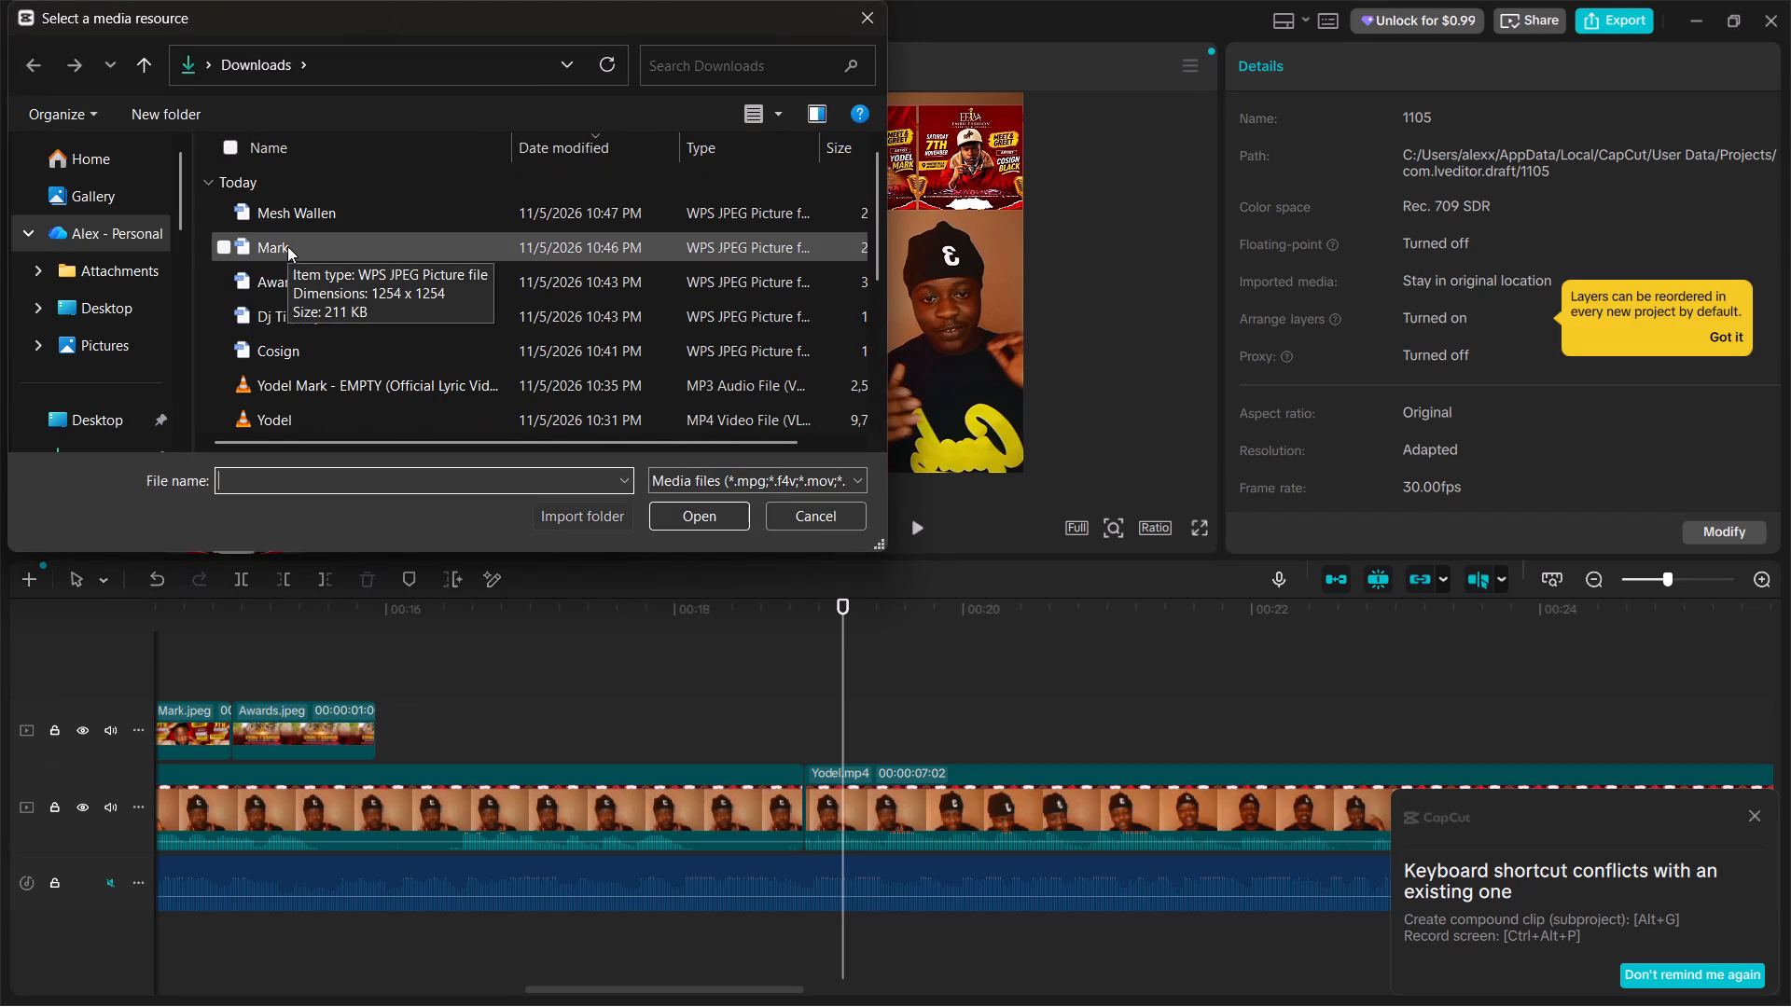
scroll(287, 246, "down", 1)
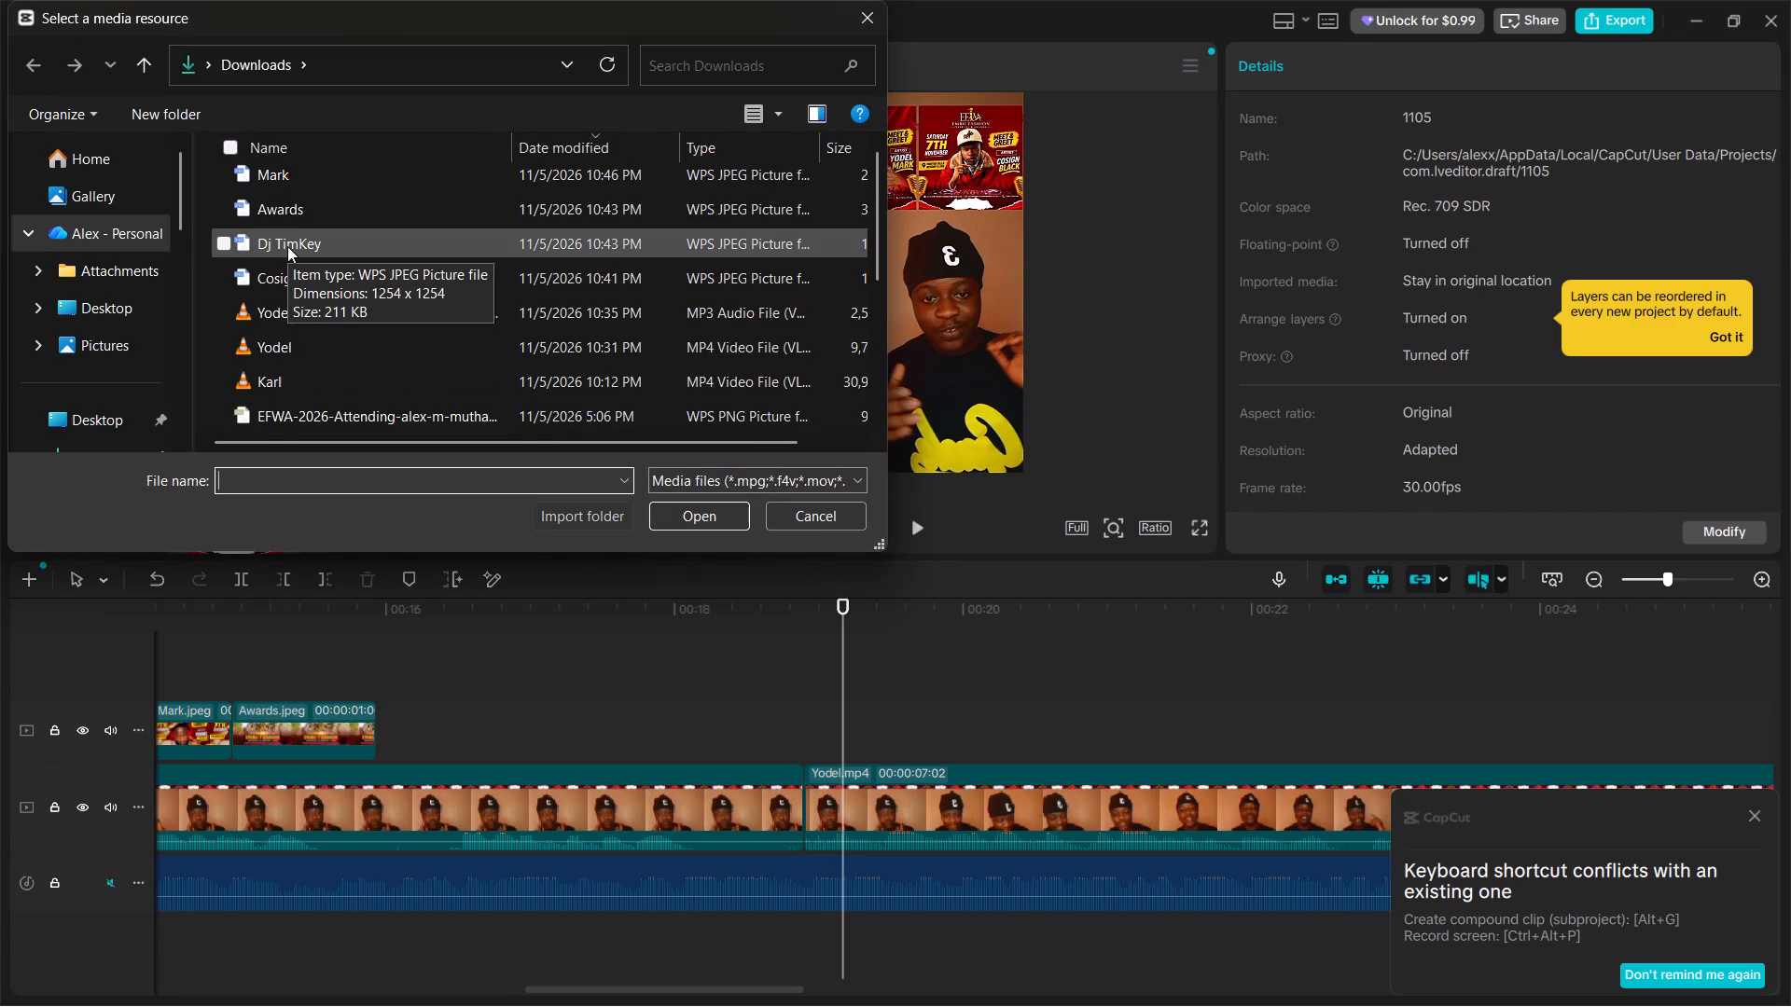
scroll(287, 246, "down", 3)
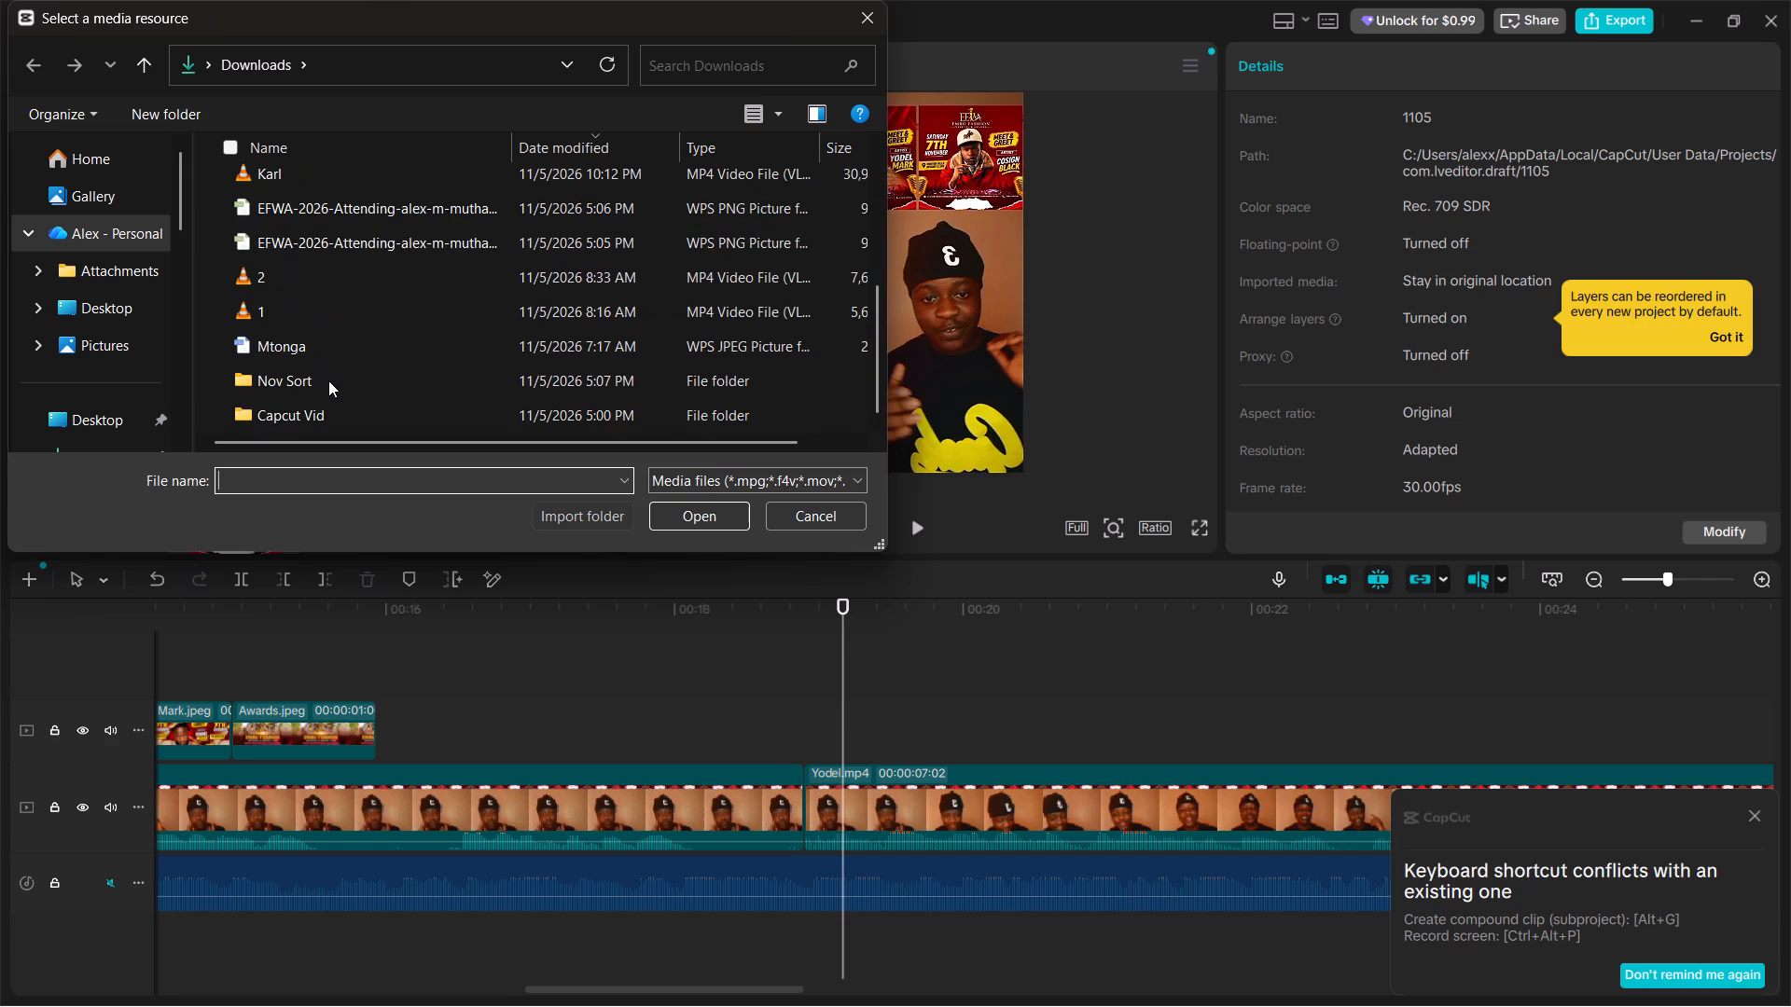
Open the Capcut Vid folder and look through its videos, images and subfolders for footage to import.
double_click(326, 413)
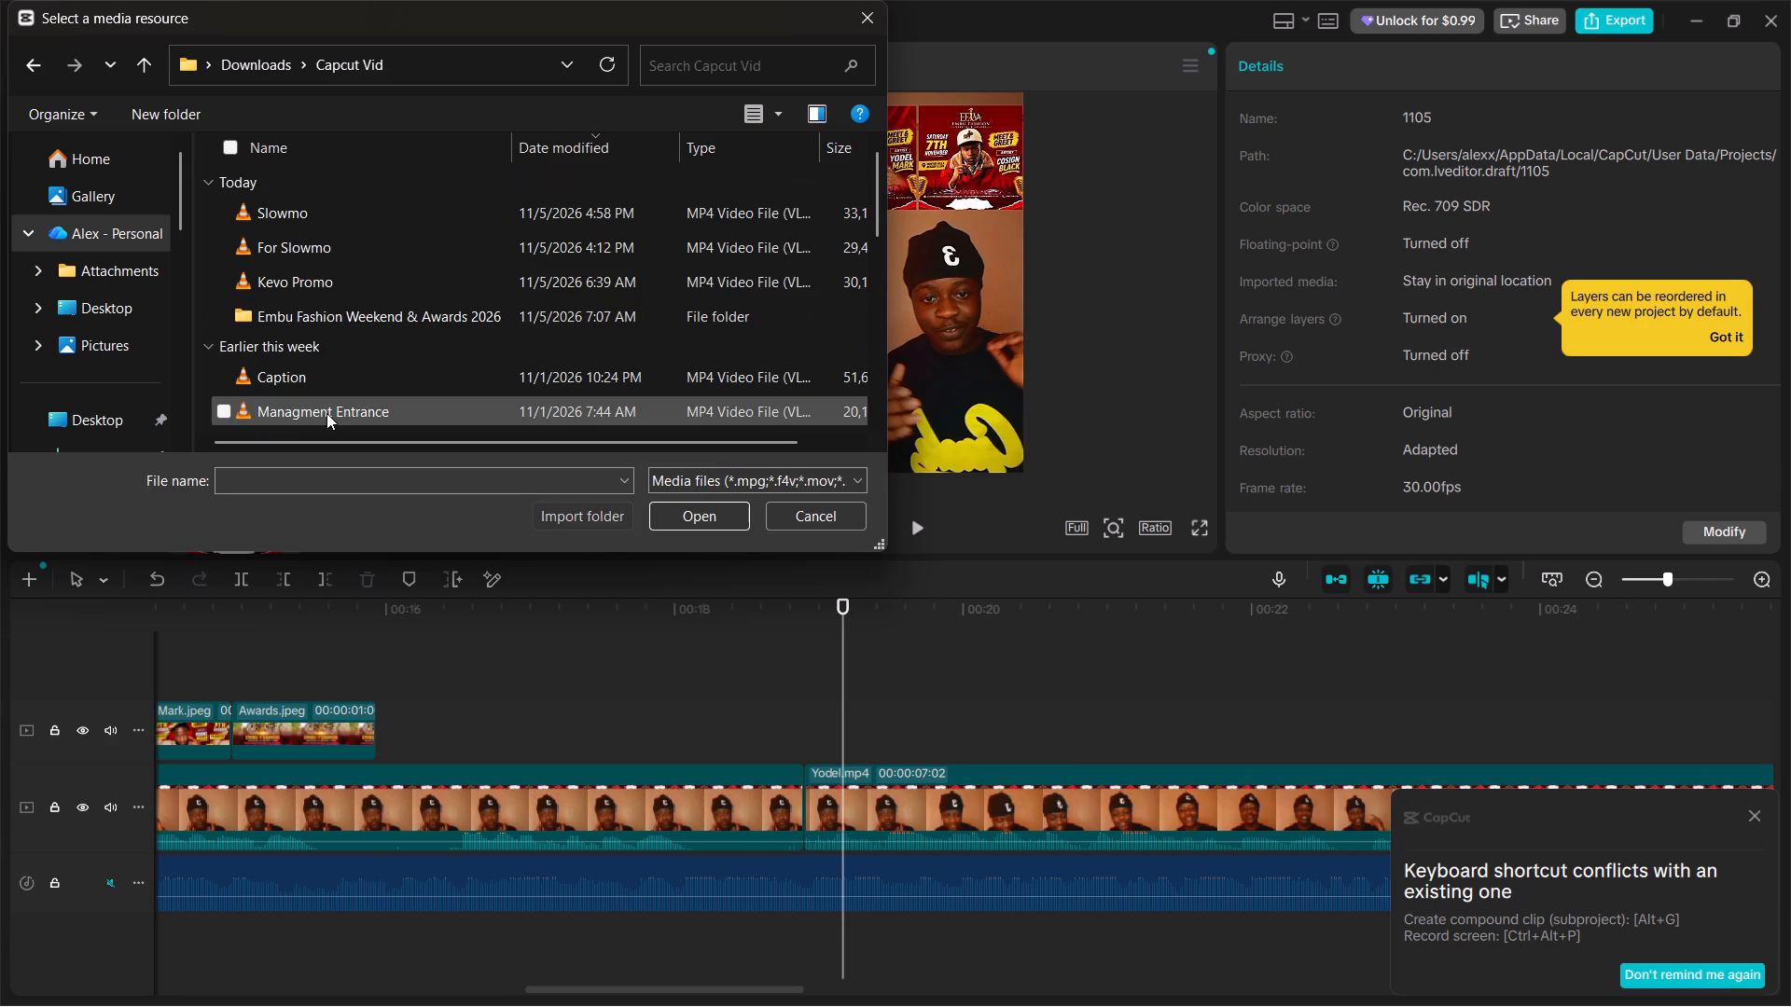
scroll(342, 322, "down", 2)
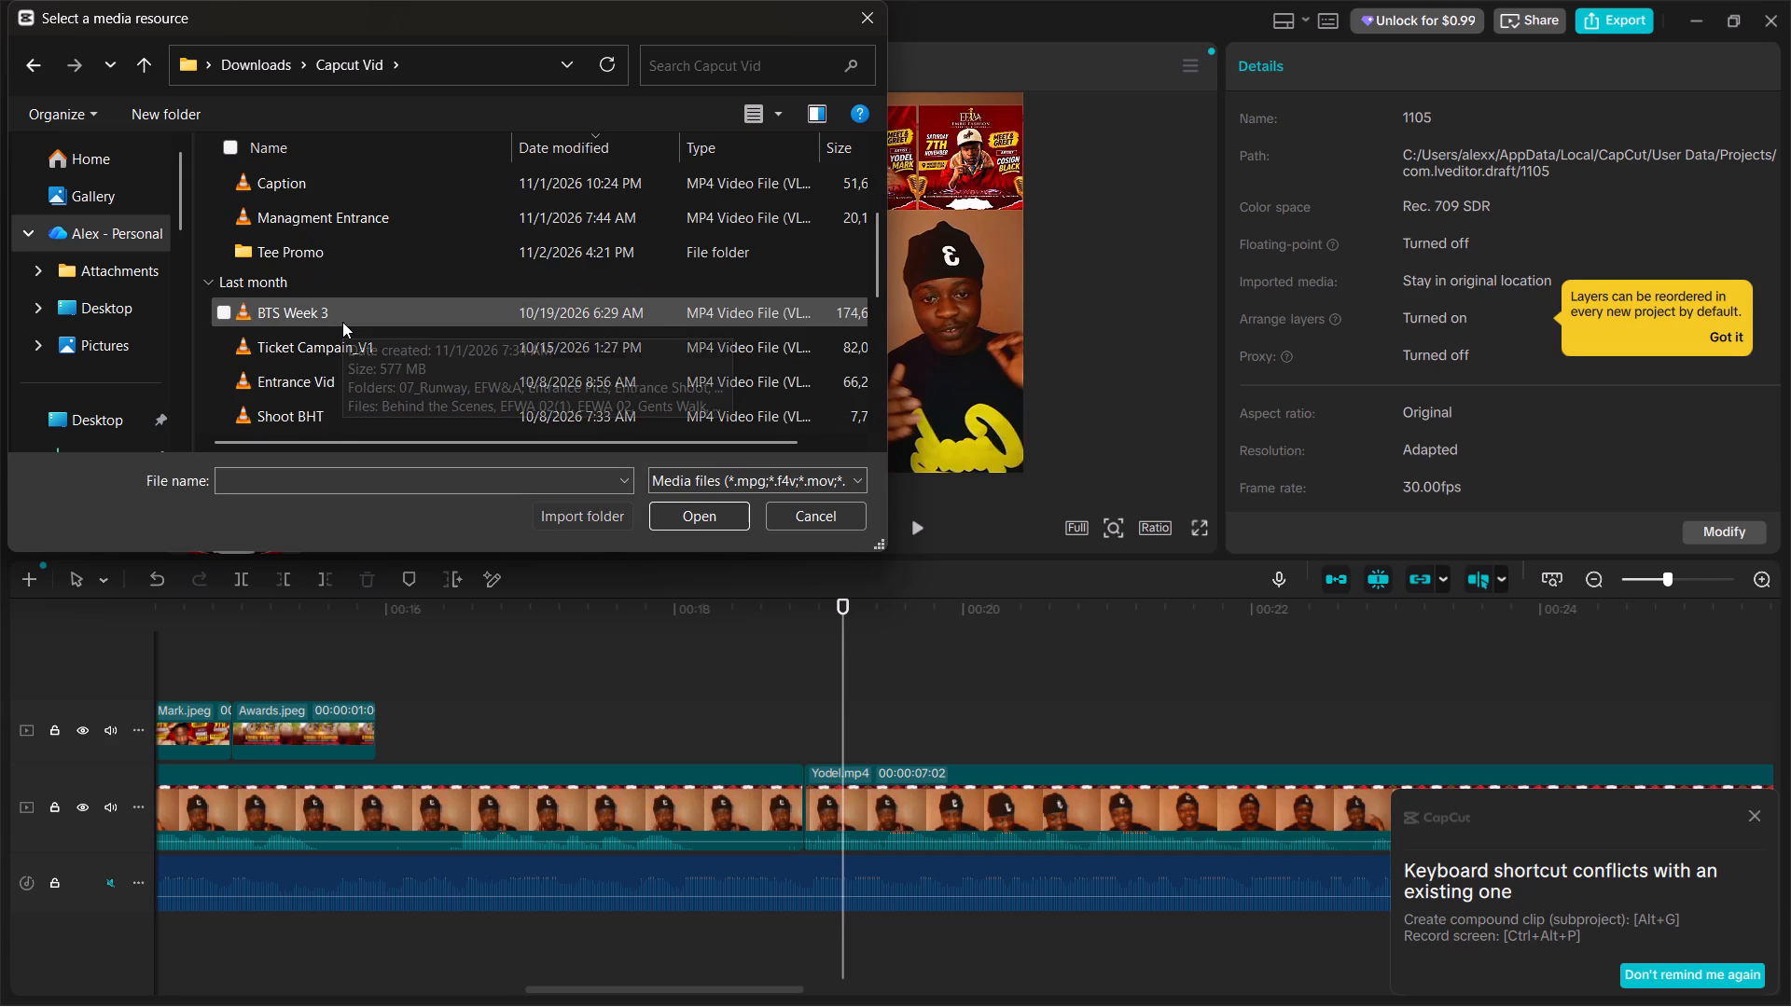
scroll(342, 322, "down", 3)
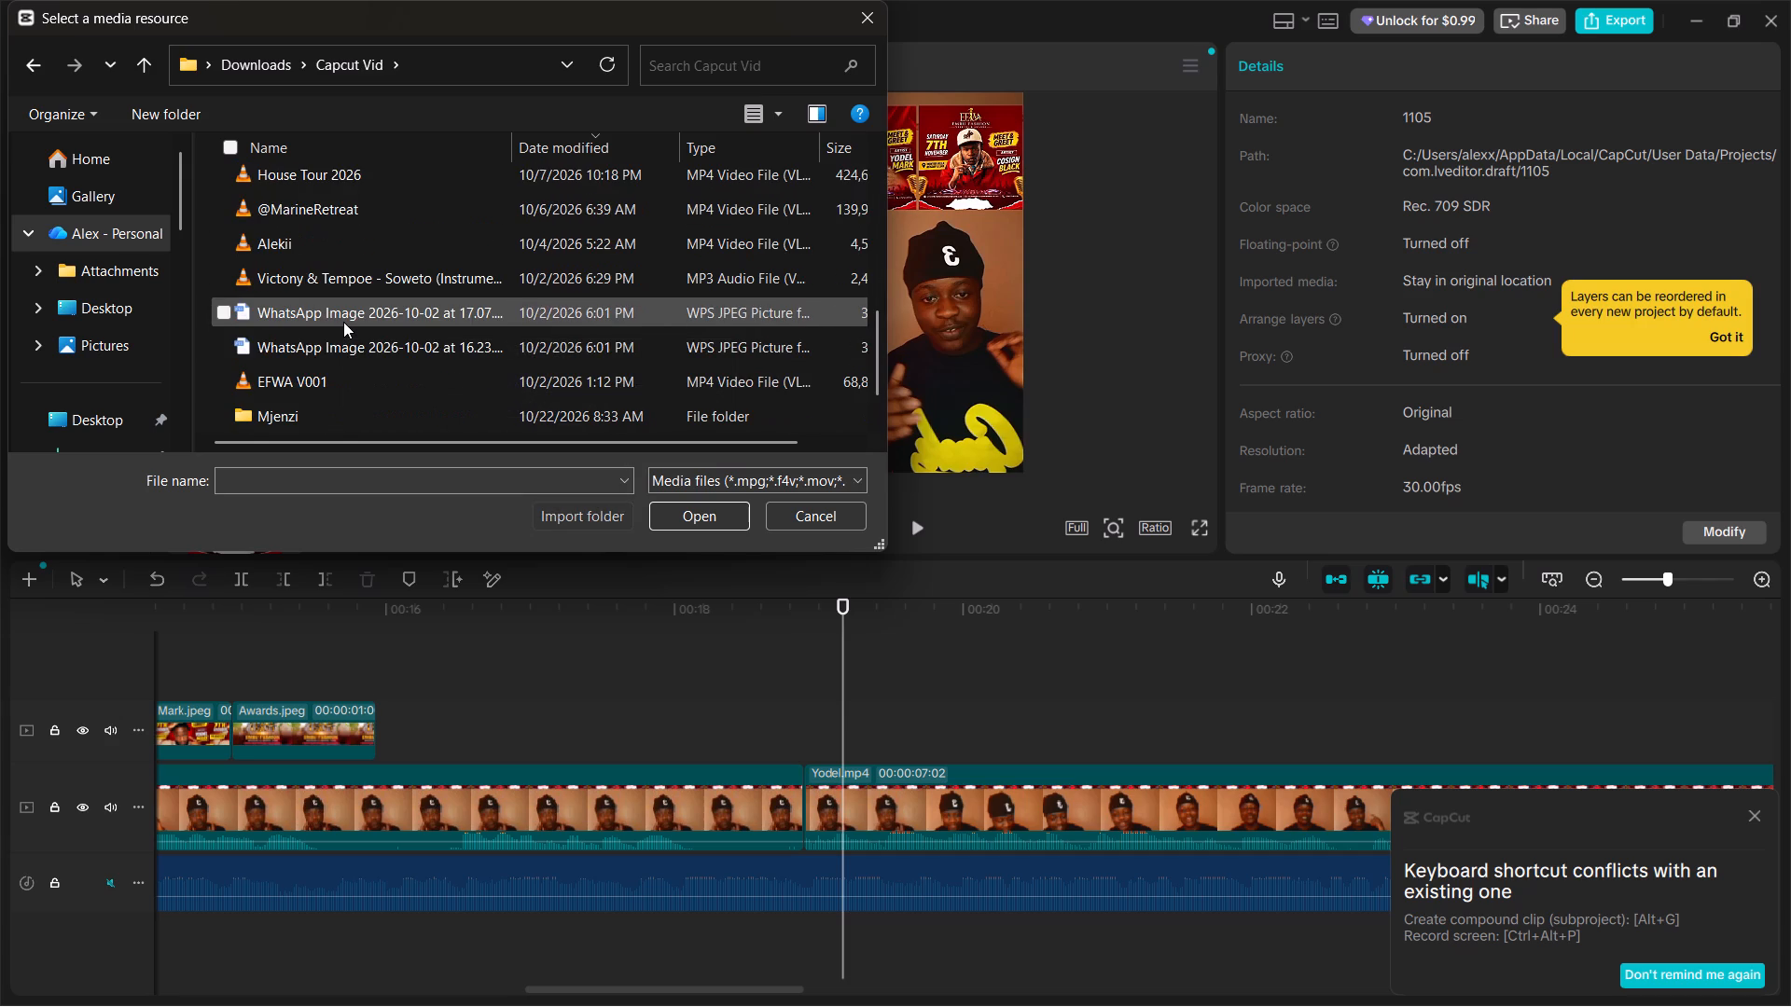
scroll(343, 322, "down", 3)
scroll(343, 322, "up", 1)
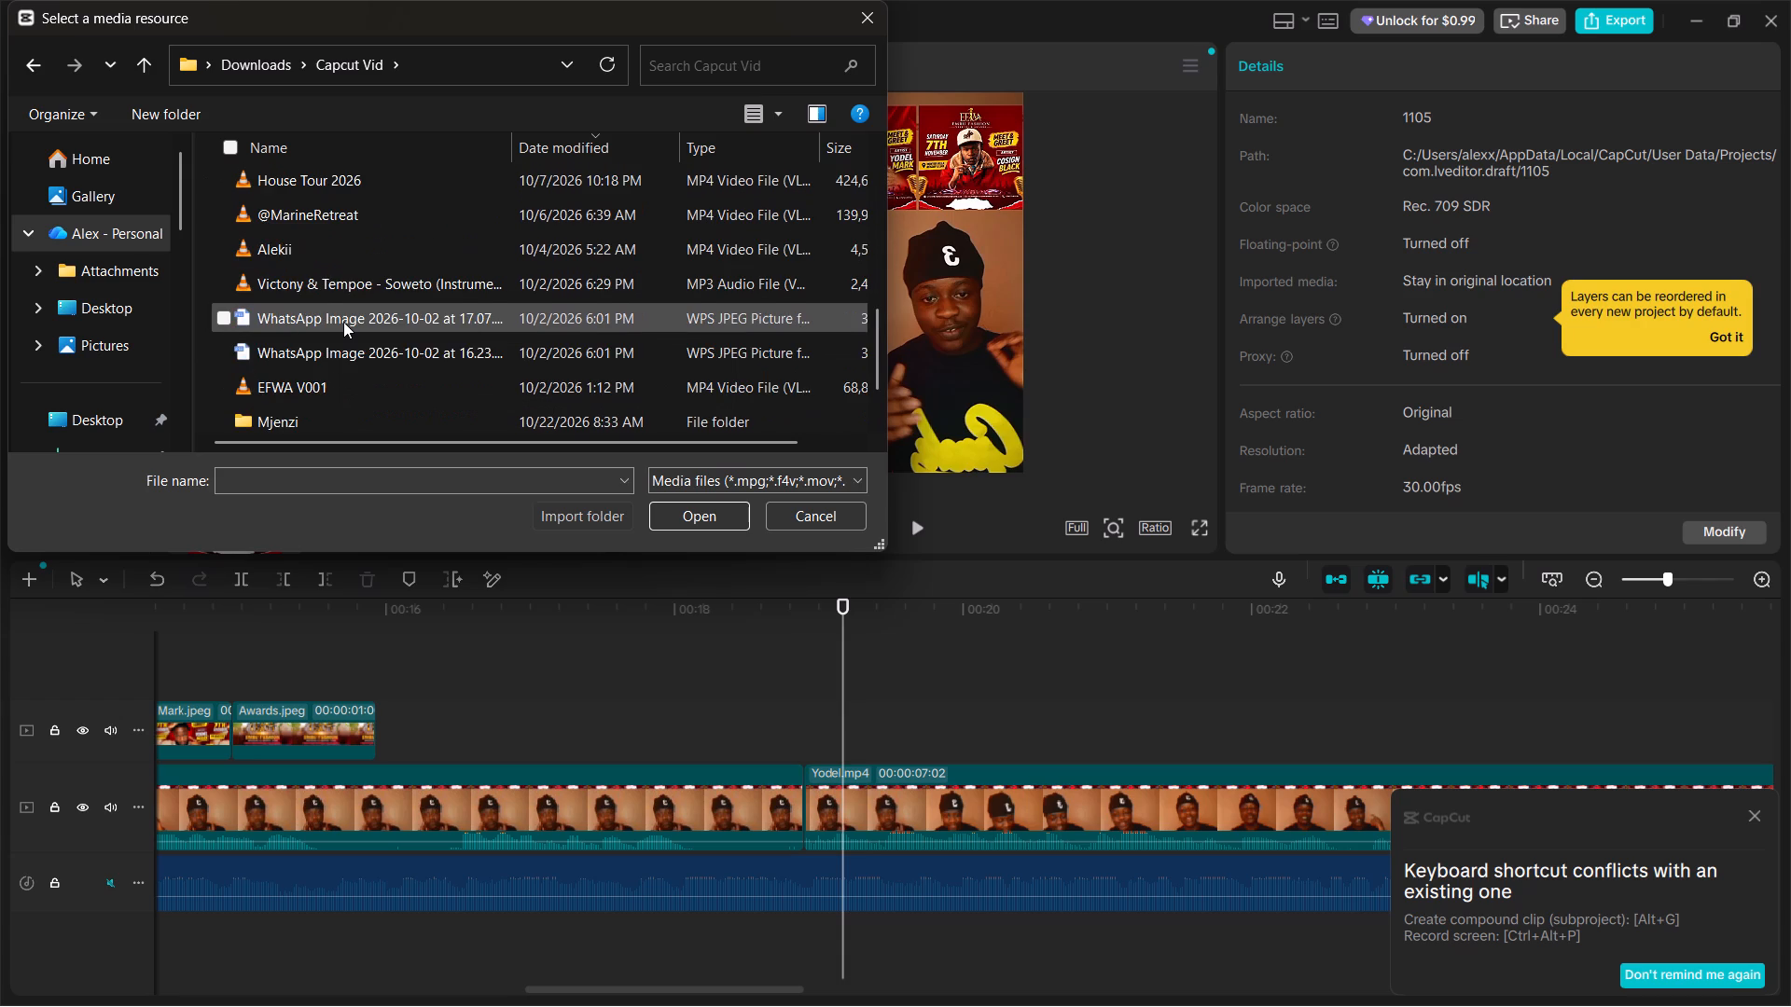
scroll(343, 322, "up", 5)
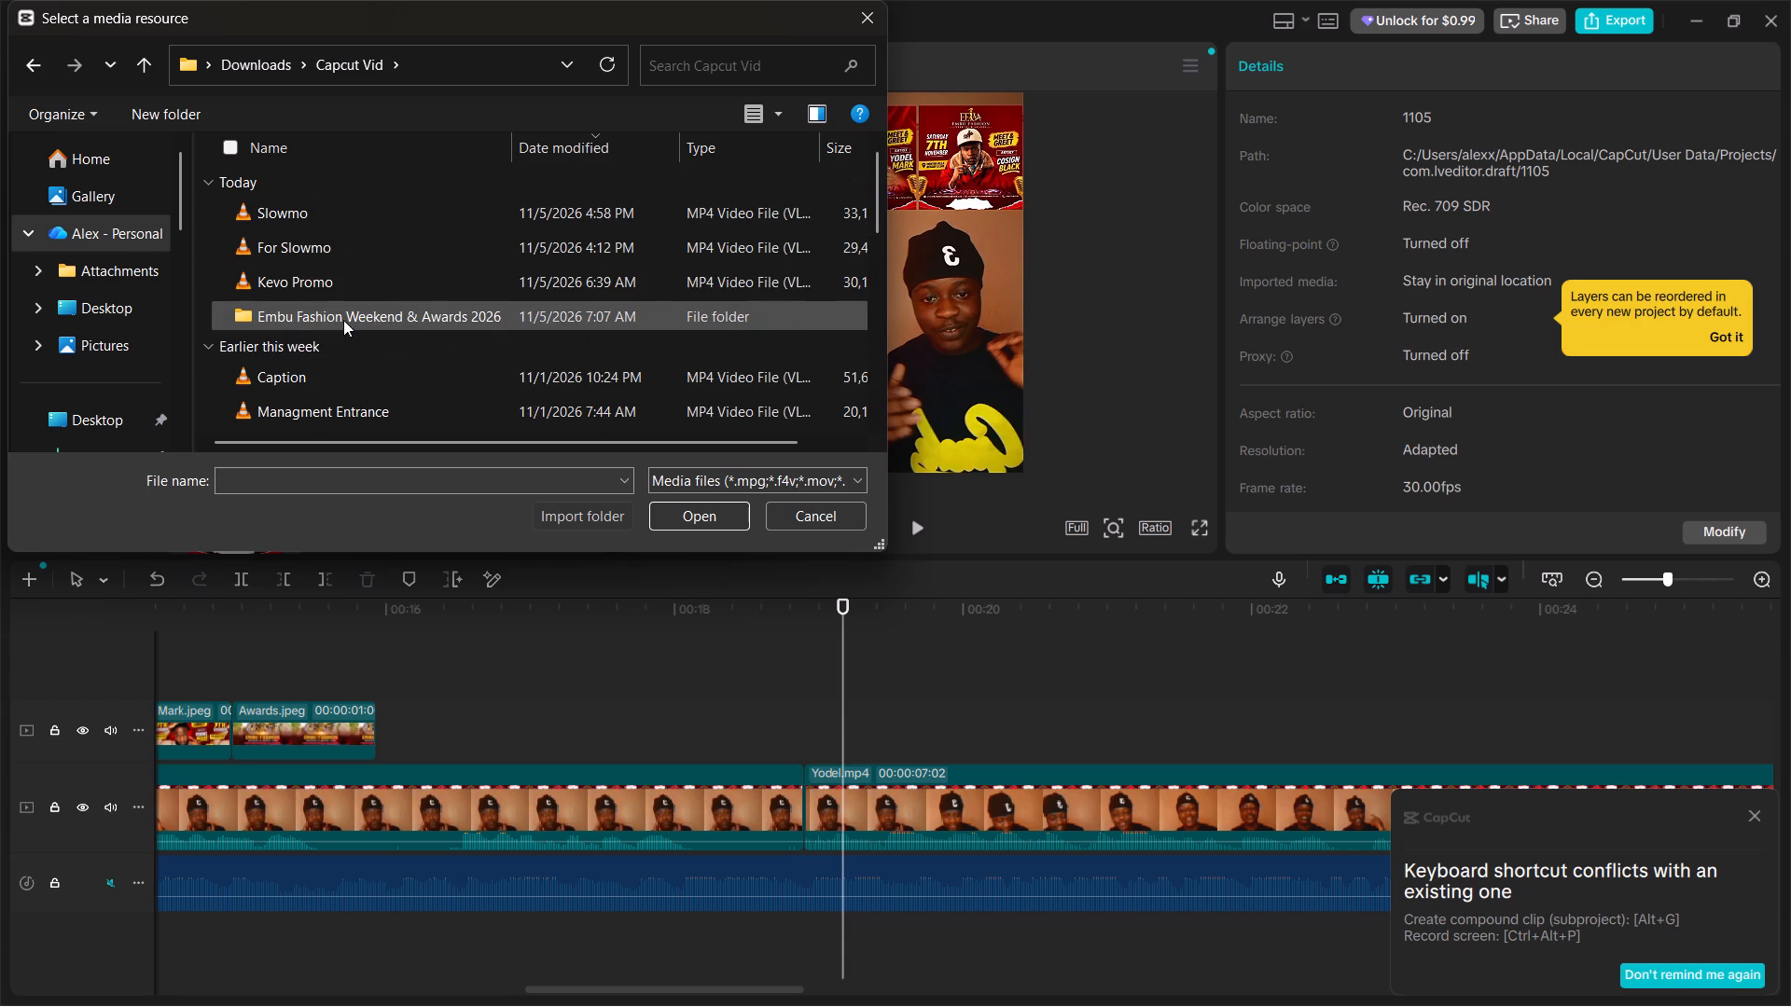
scroll(343, 320, "down", 5)
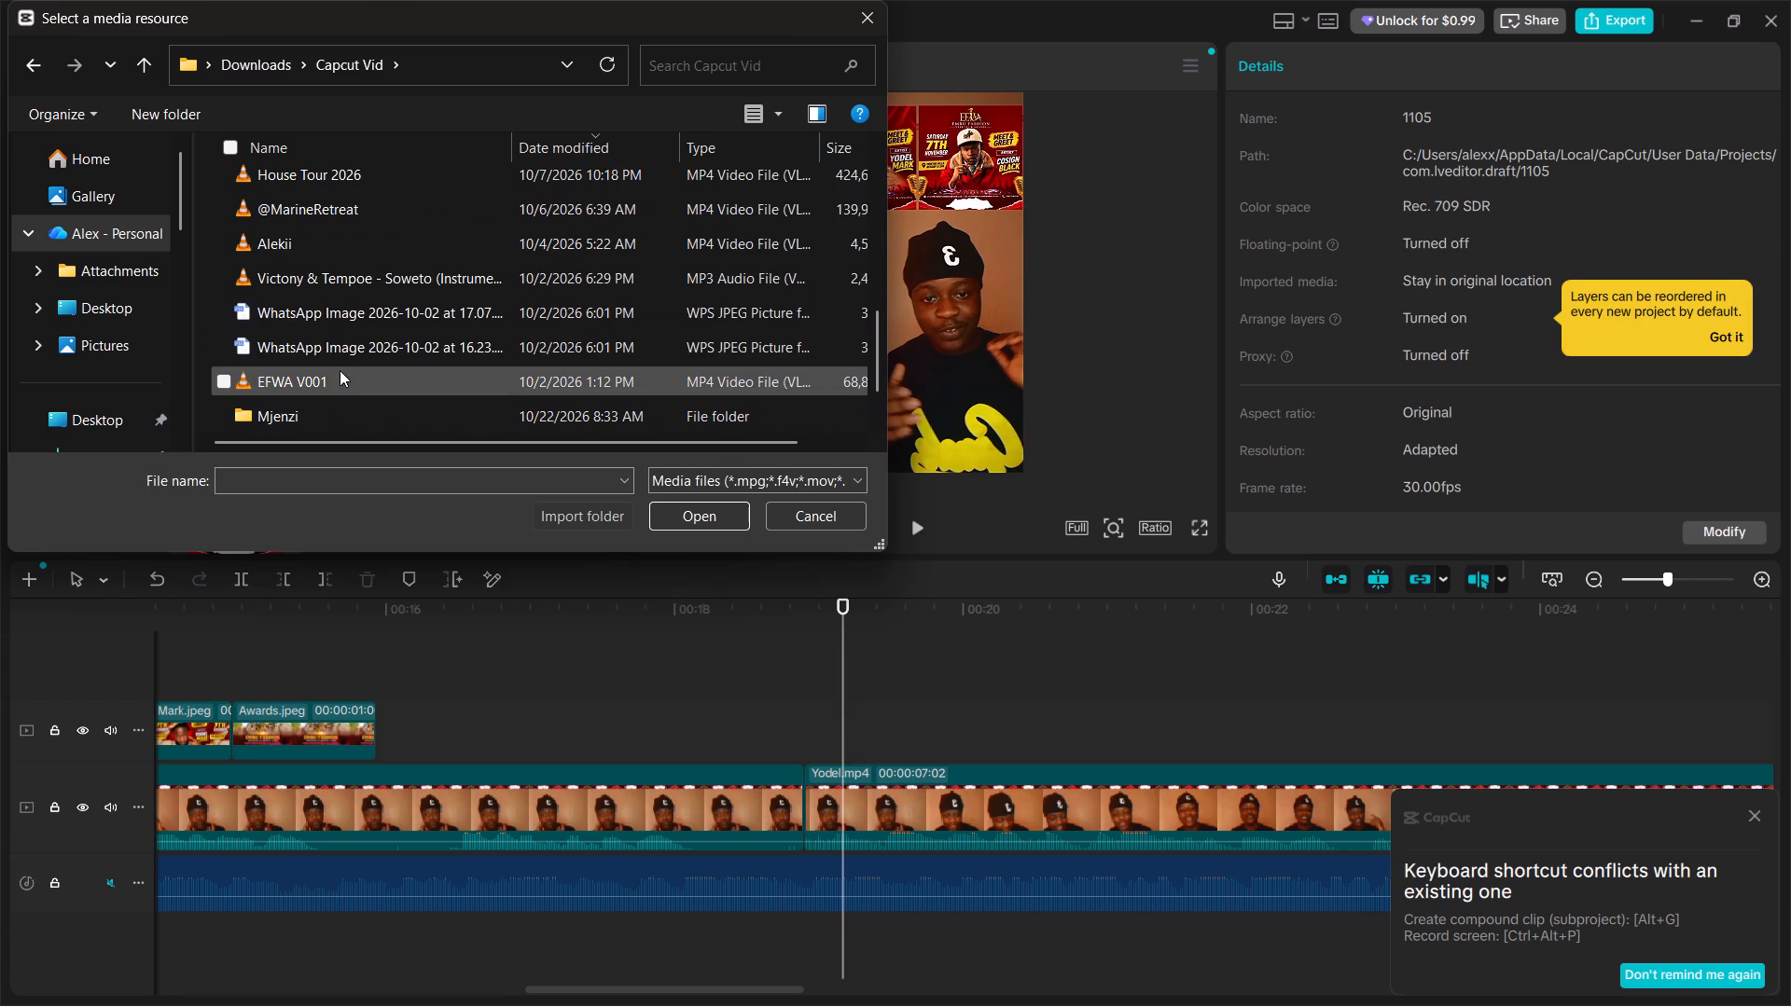
scroll(344, 356, "down", 5)
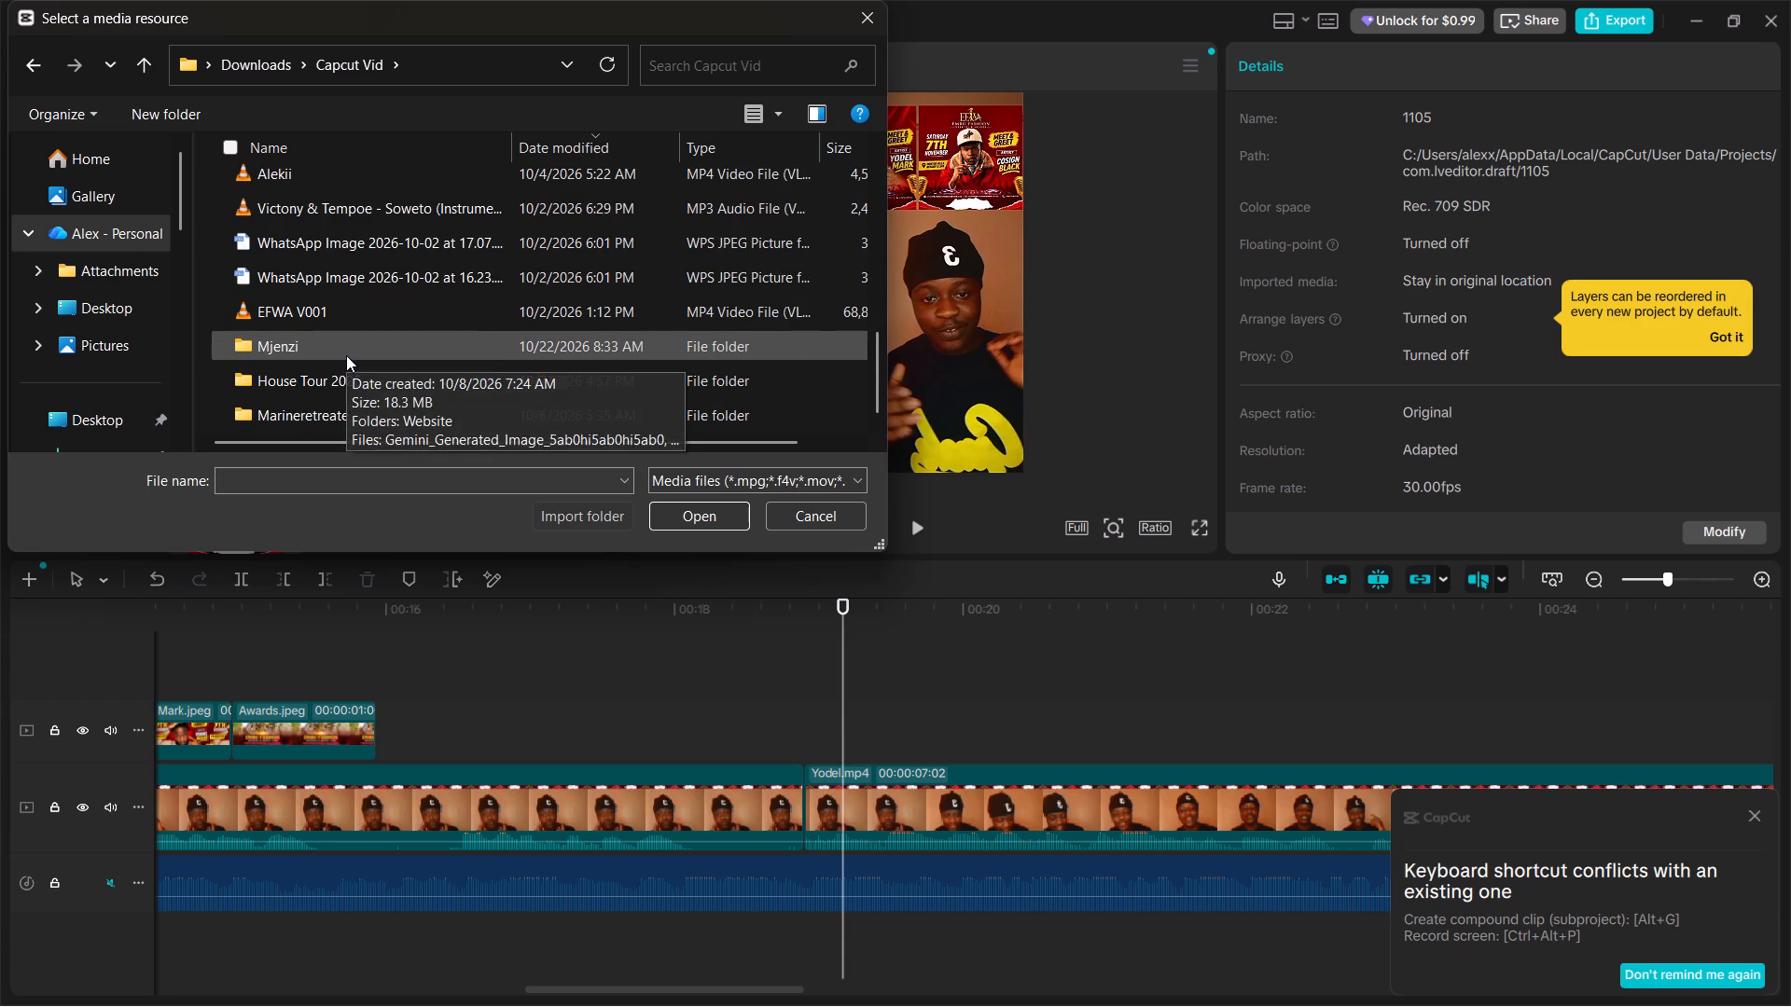
scroll(346, 355, "down", 1)
scroll(354, 381, "up", 1)
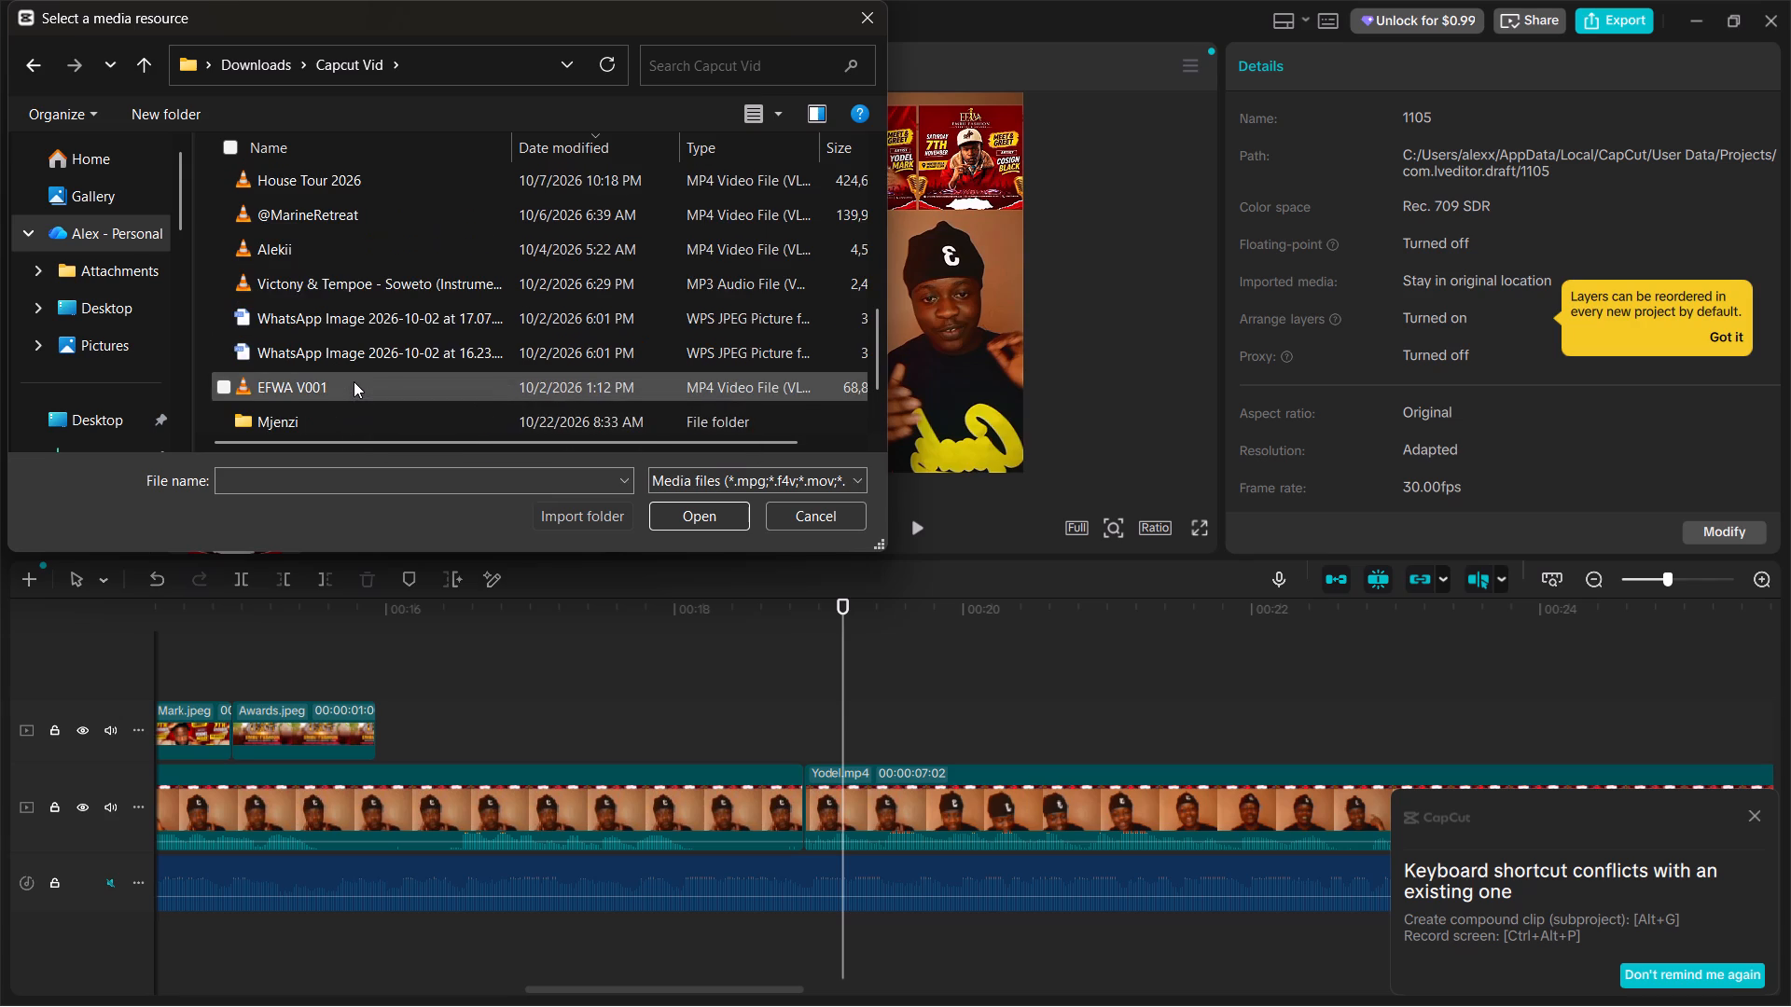
scroll(354, 381, "up", 6)
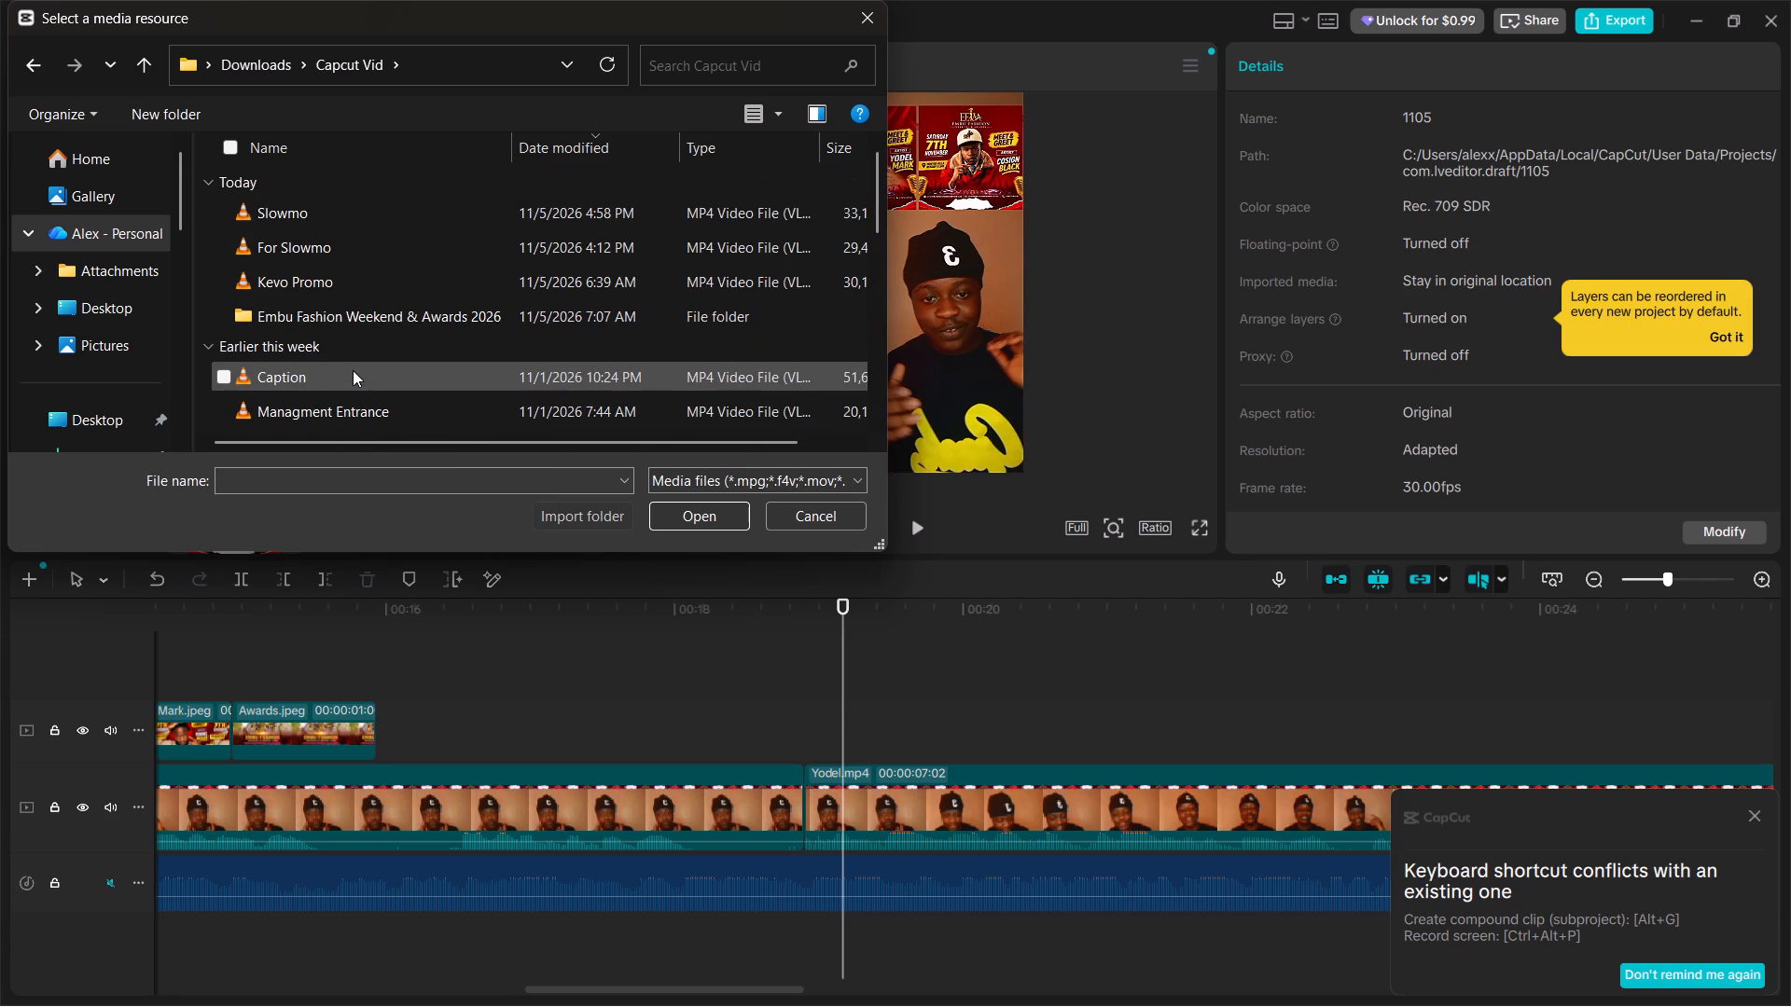
Return to Downloads, open the Nov Sort folder and look through its files for media to import.
left_click(265, 68)
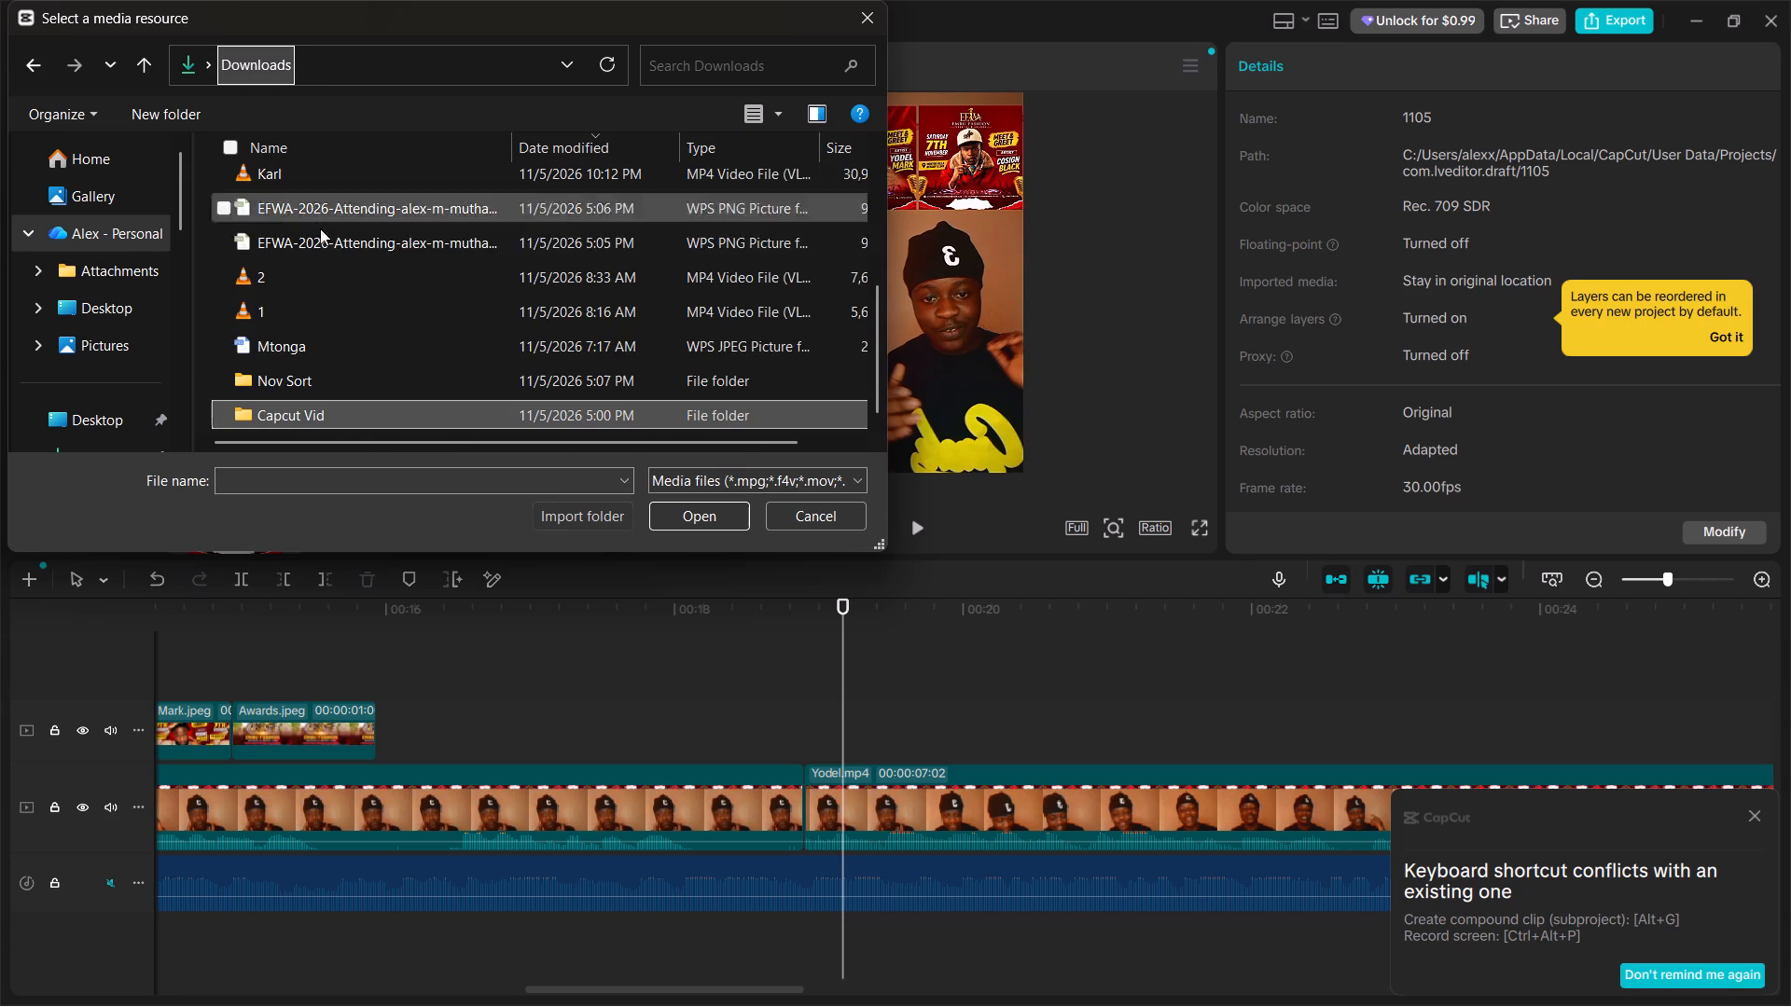
scroll(447, 326, "down", 4)
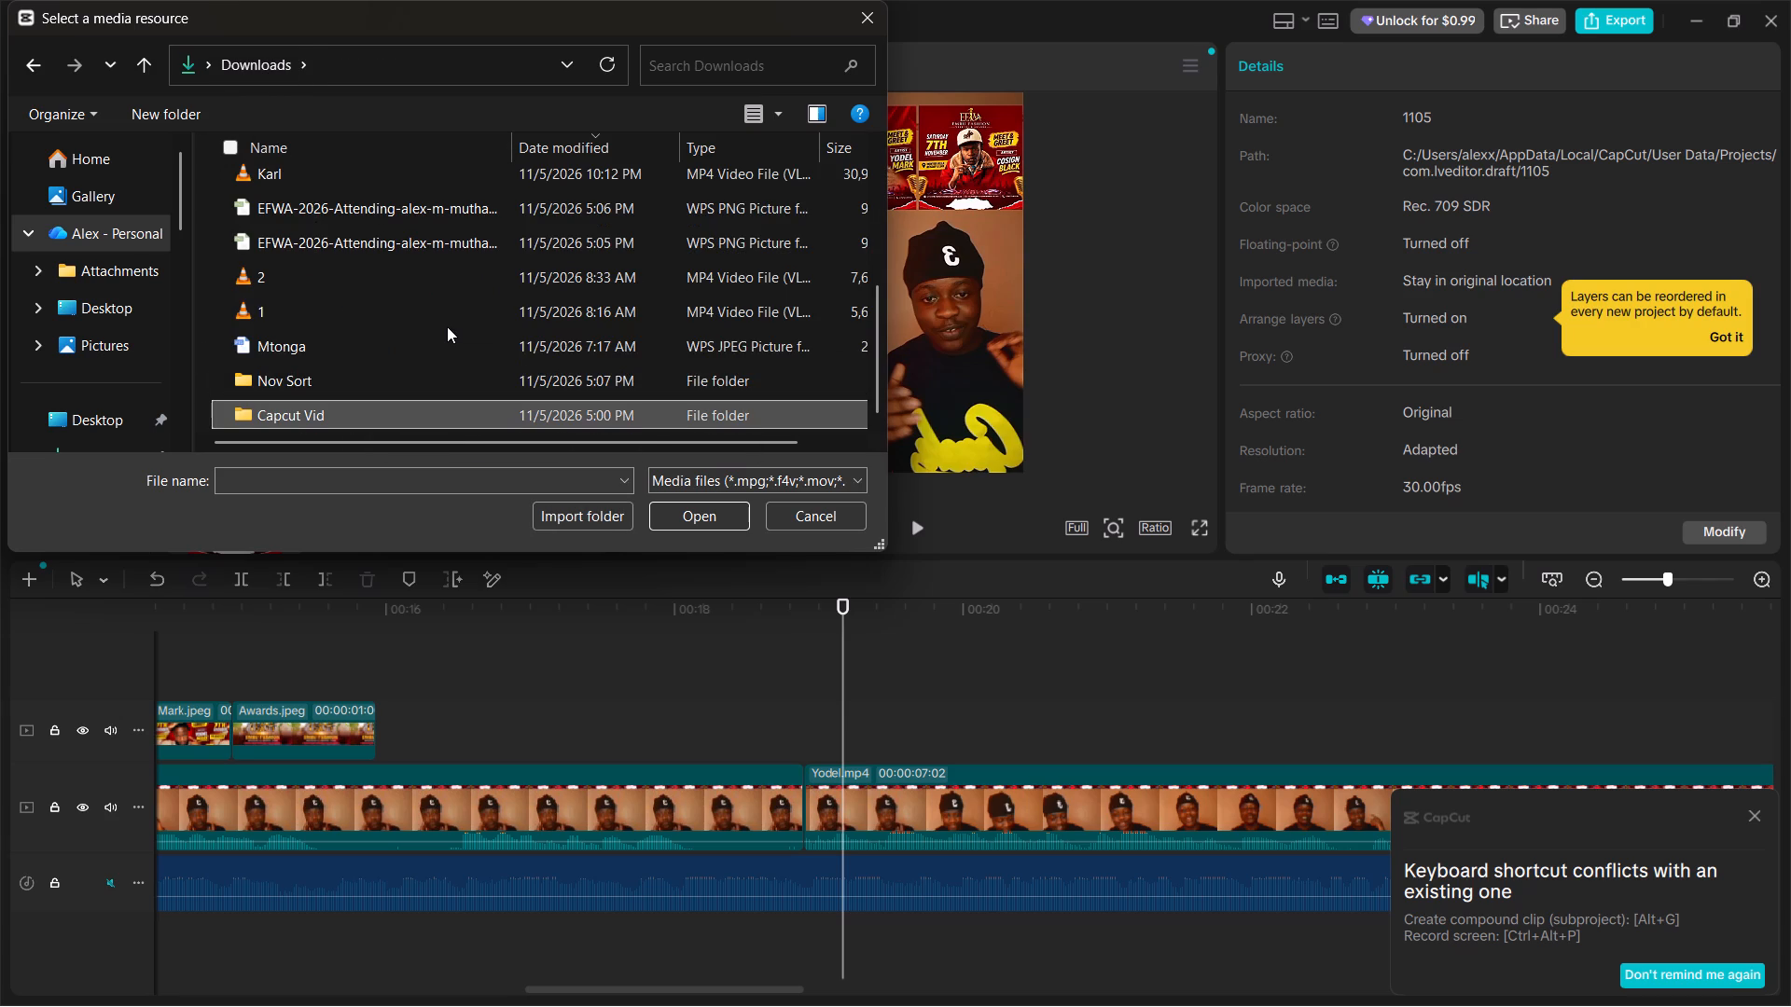
double_click(320, 385)
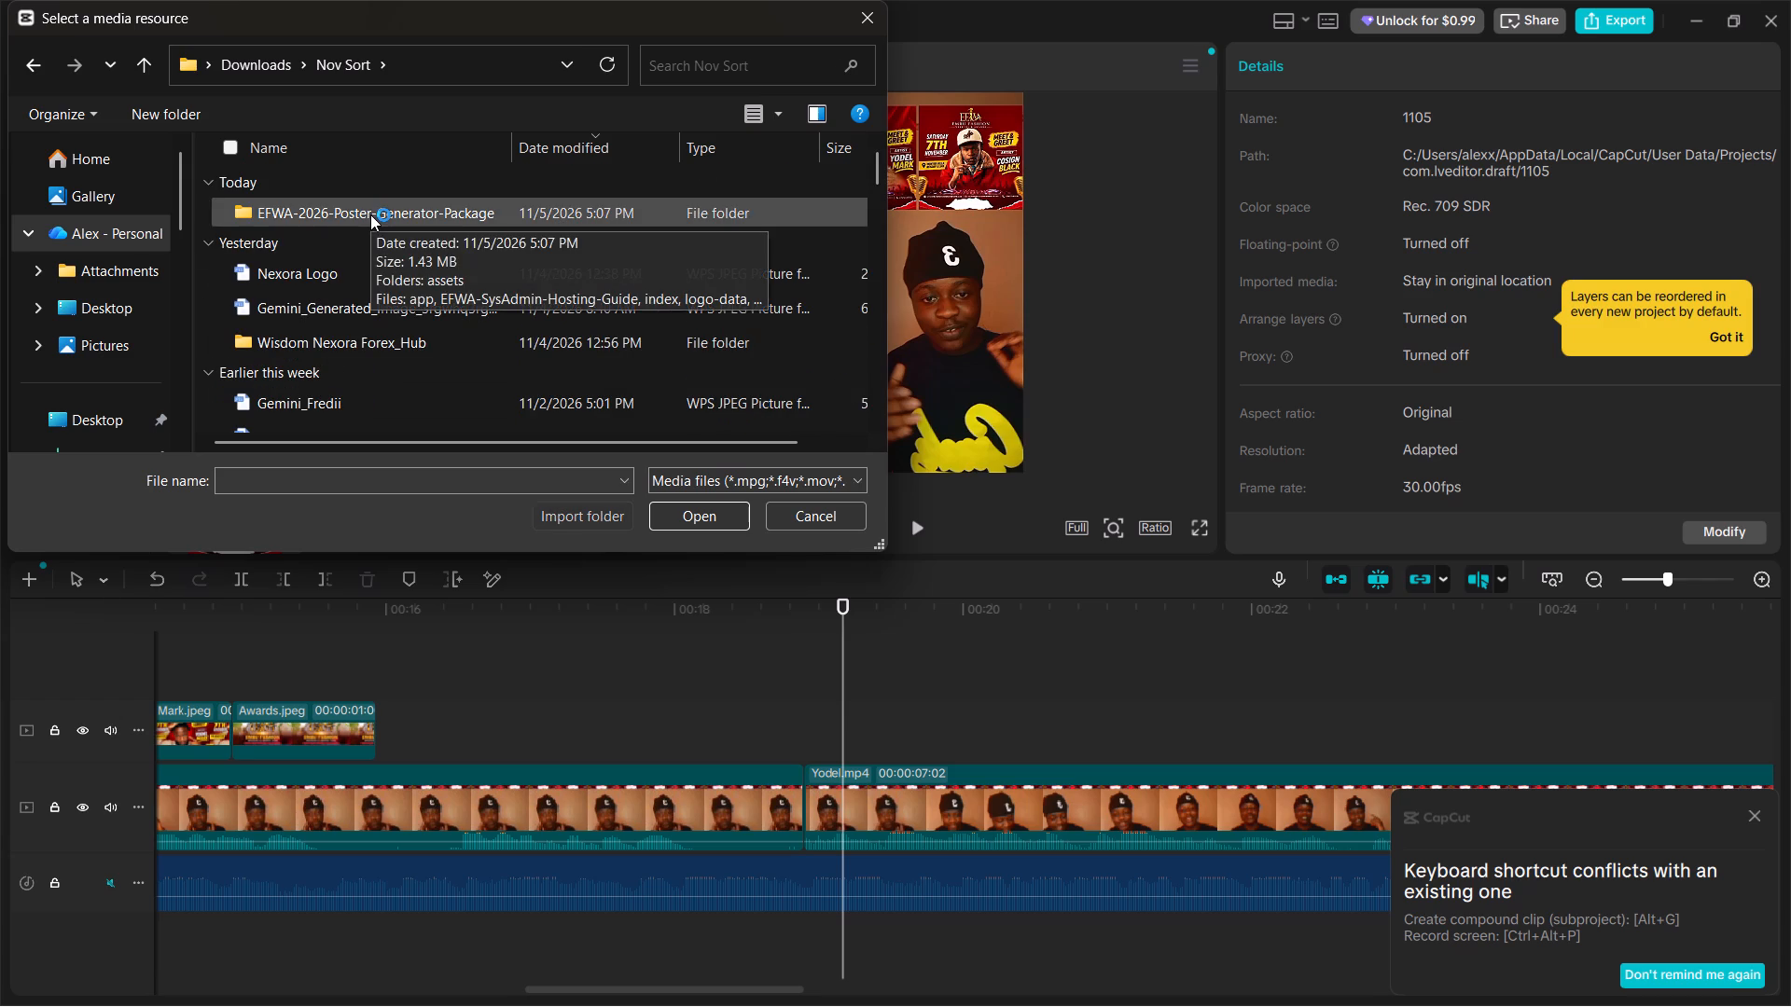
scroll(368, 343, "down", 1)
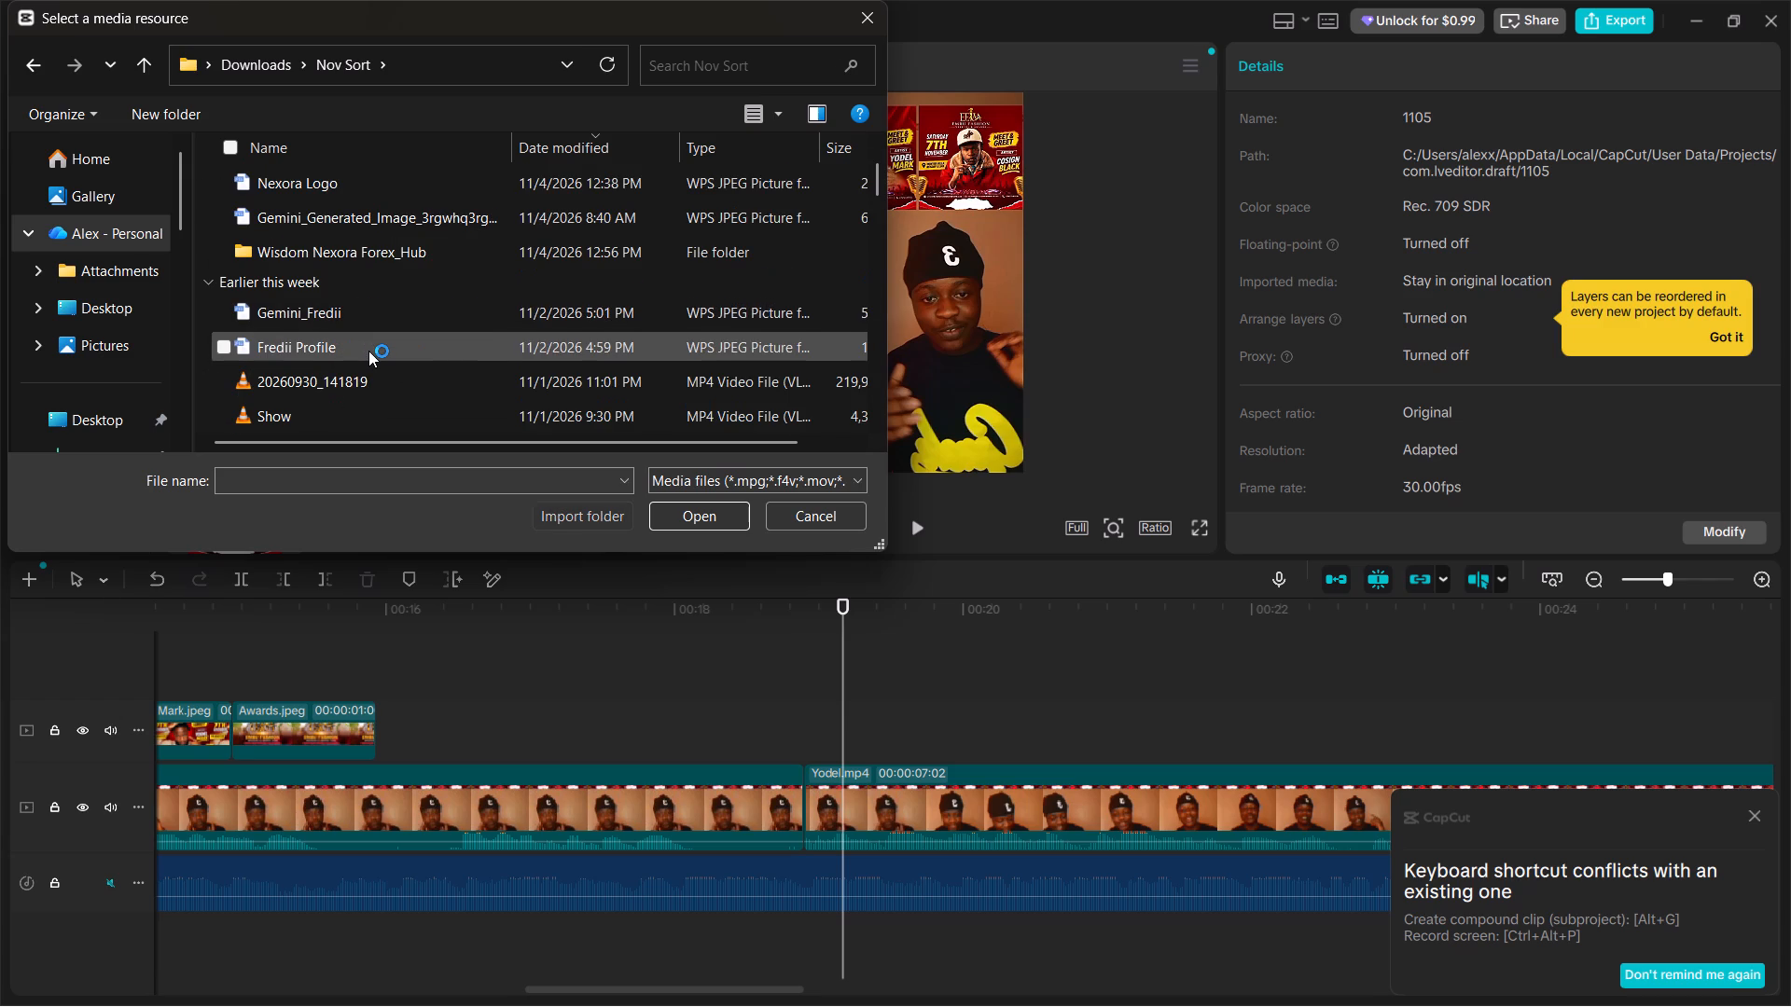
scroll(368, 345, "down", 3)
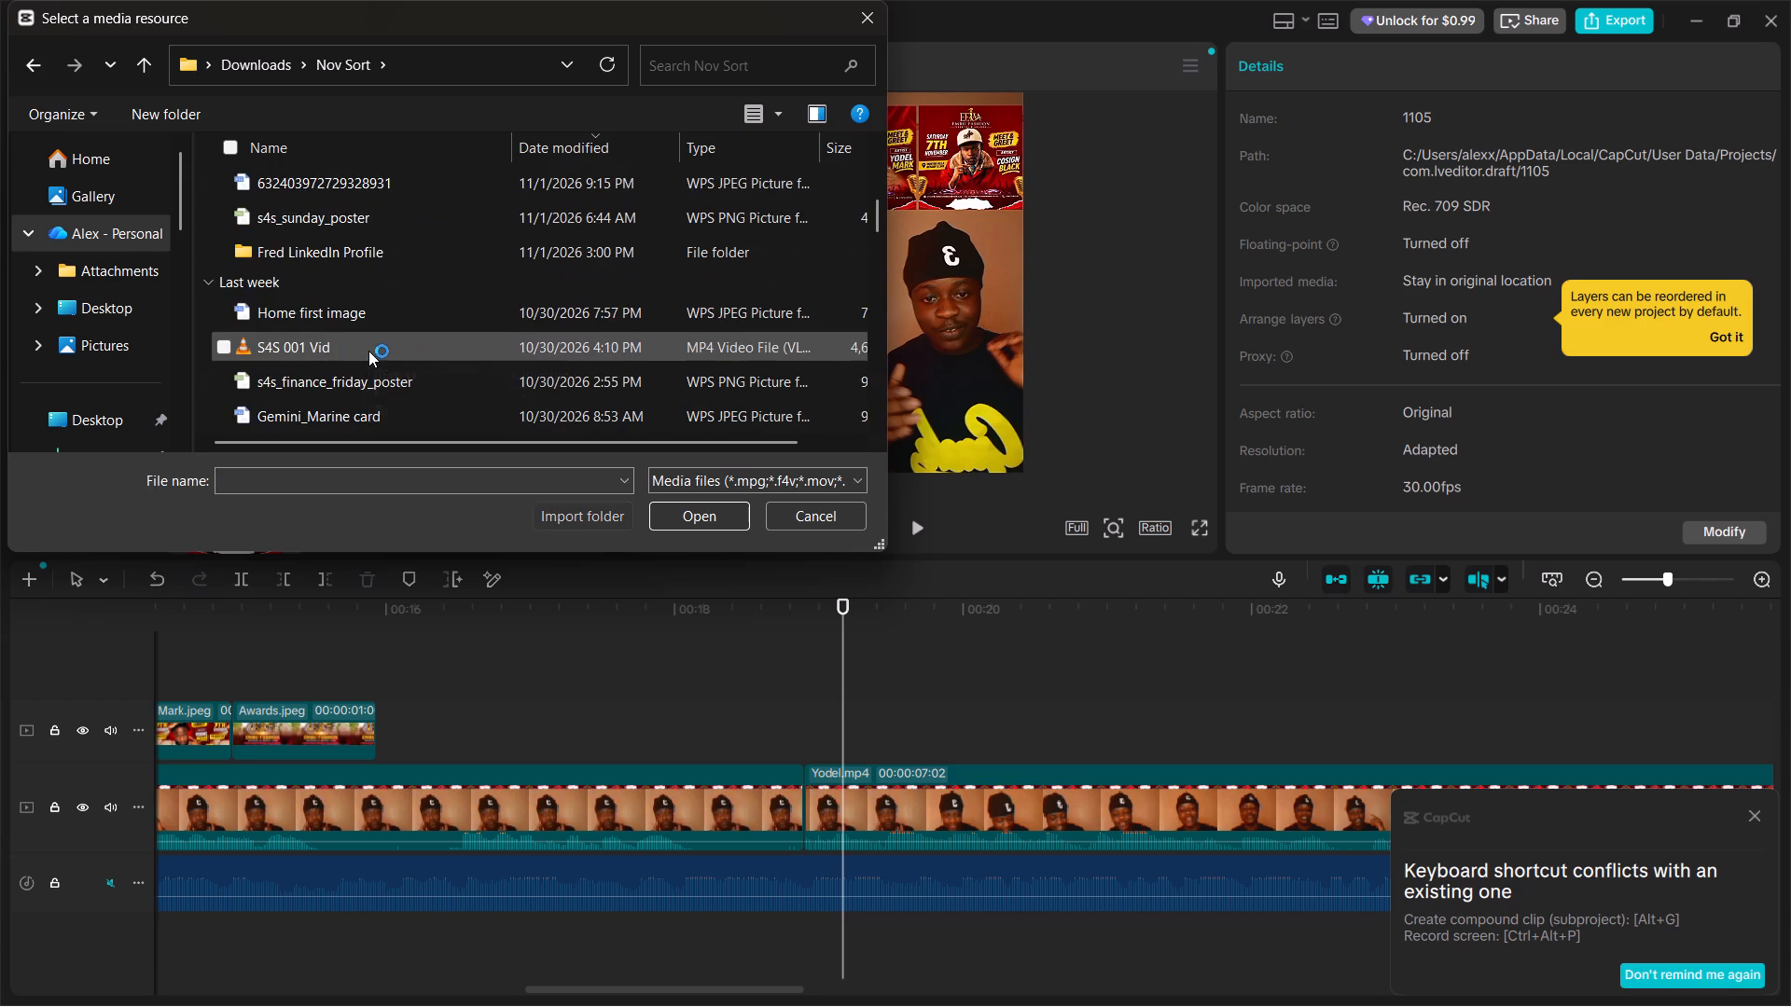
scroll(368, 343, "down", 2)
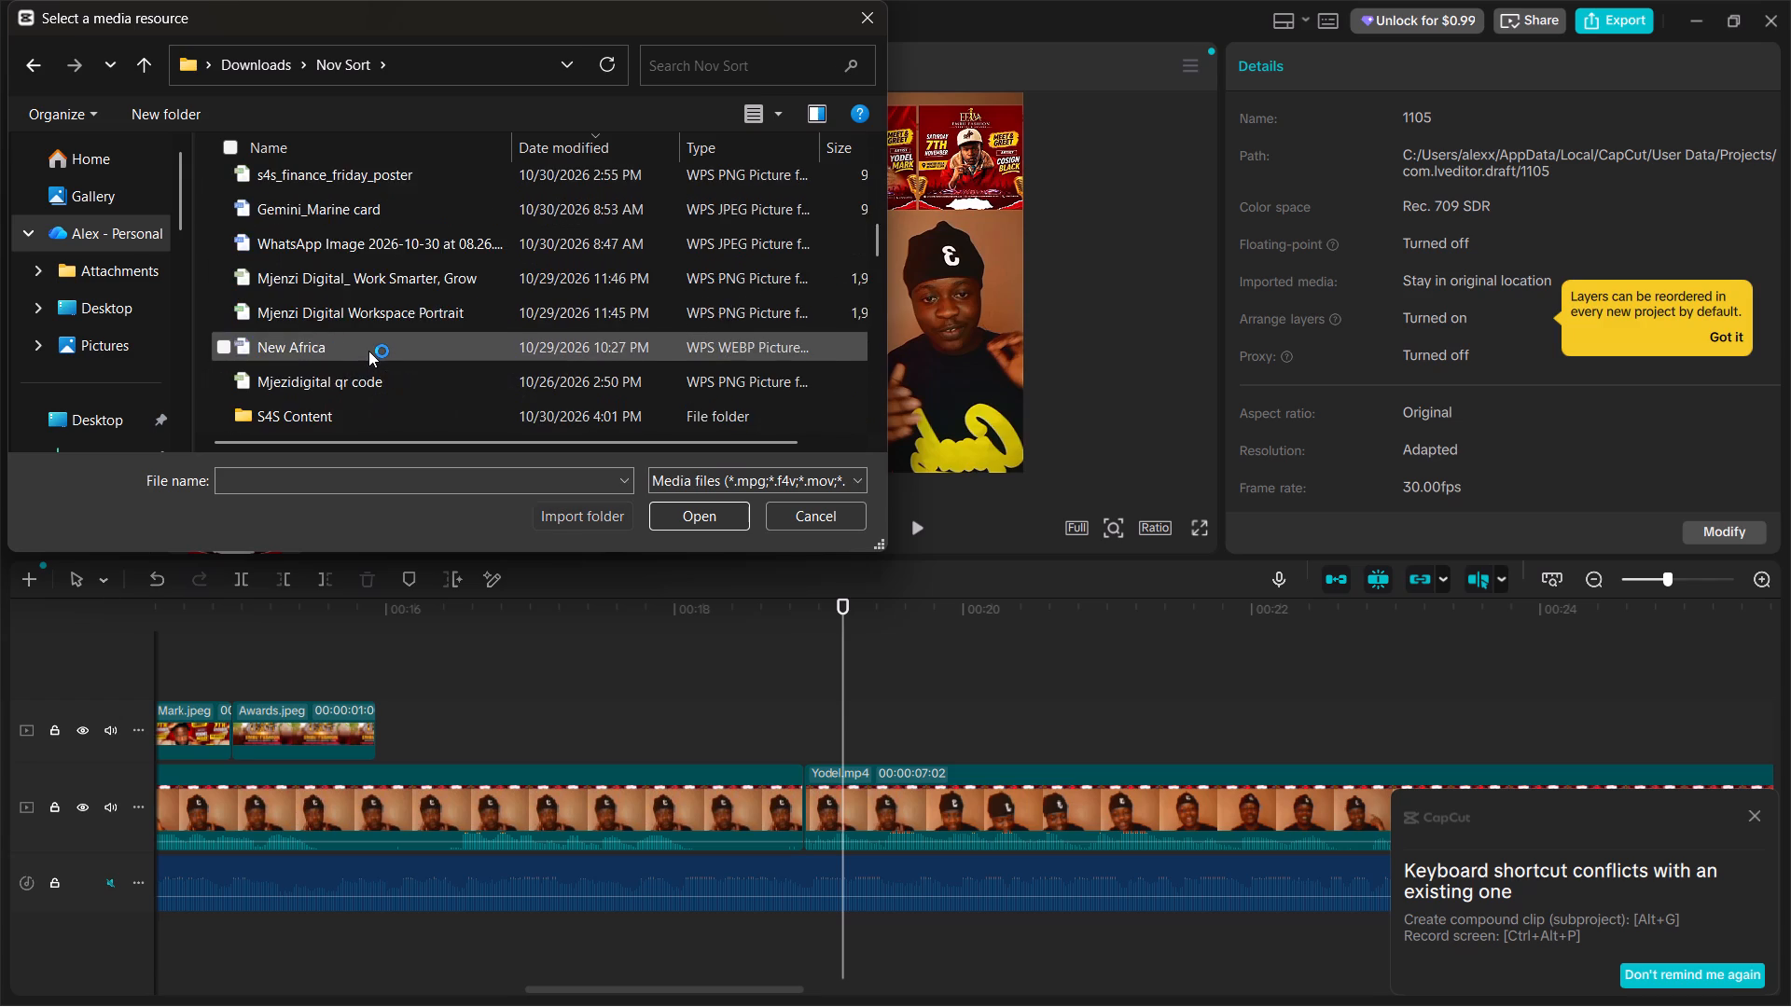
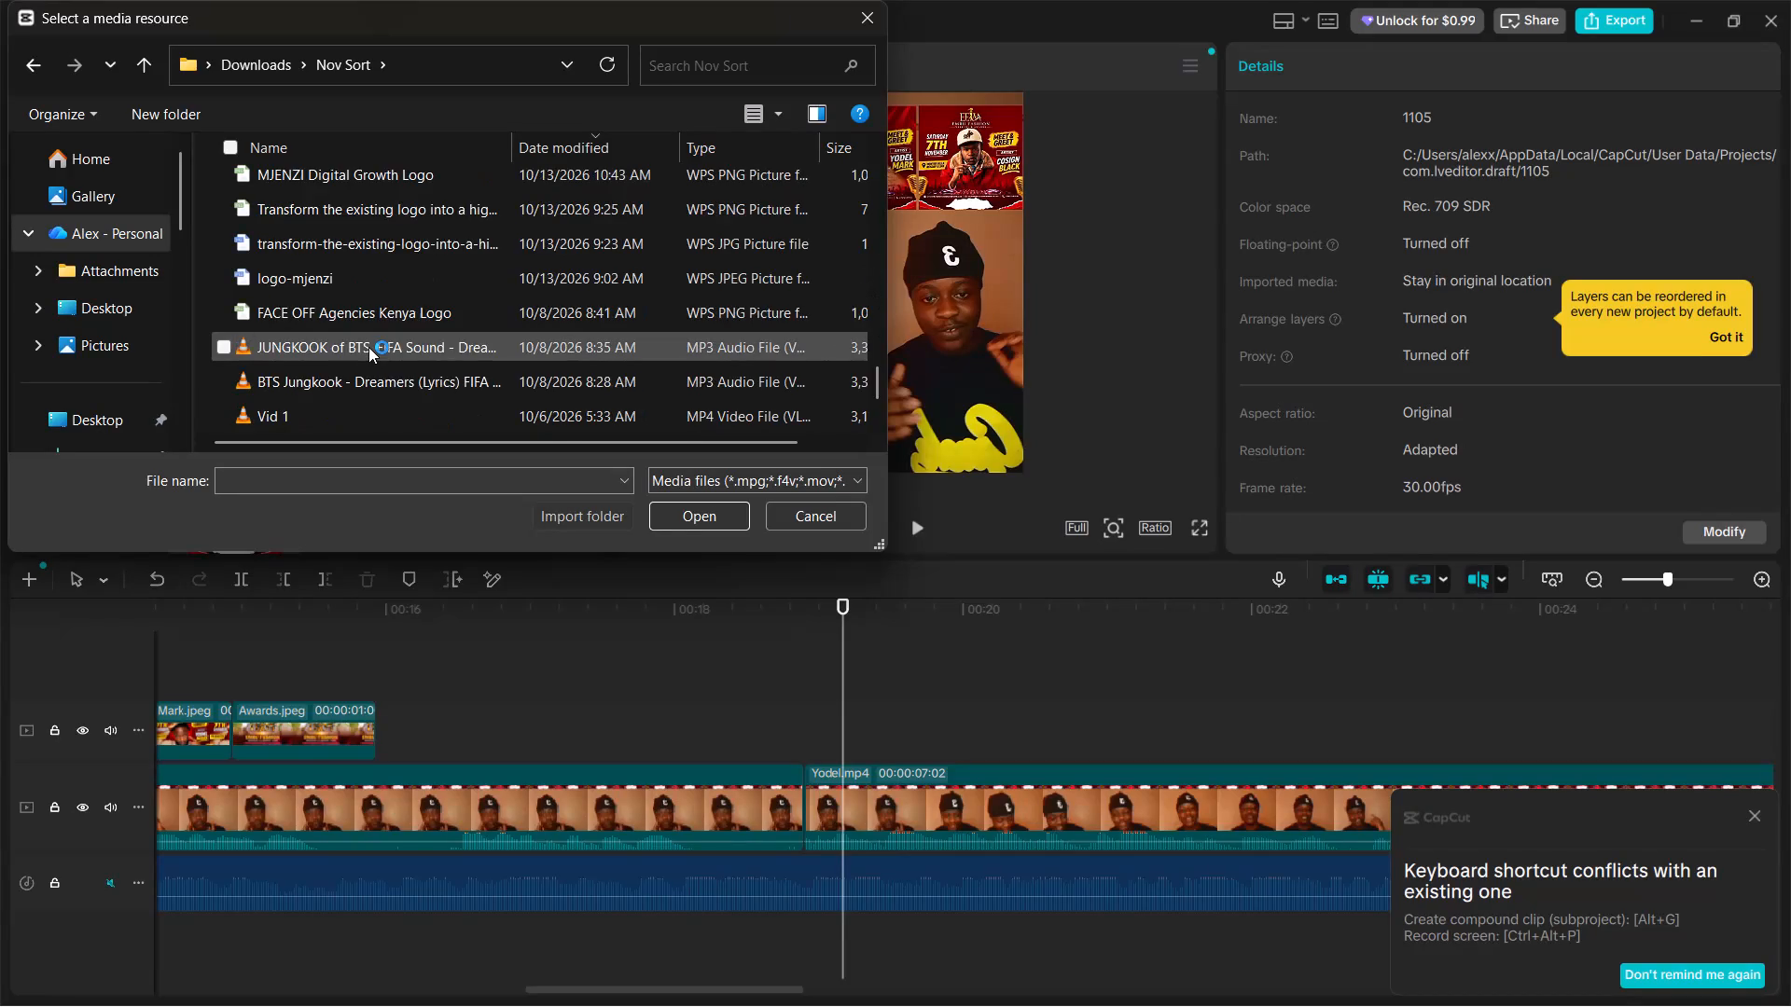
Finish checking the Nov Sort files, and return to the Downloads folder to look for other footage.
scroll(368, 339, "down", 8)
scroll(368, 339, "up", 3)
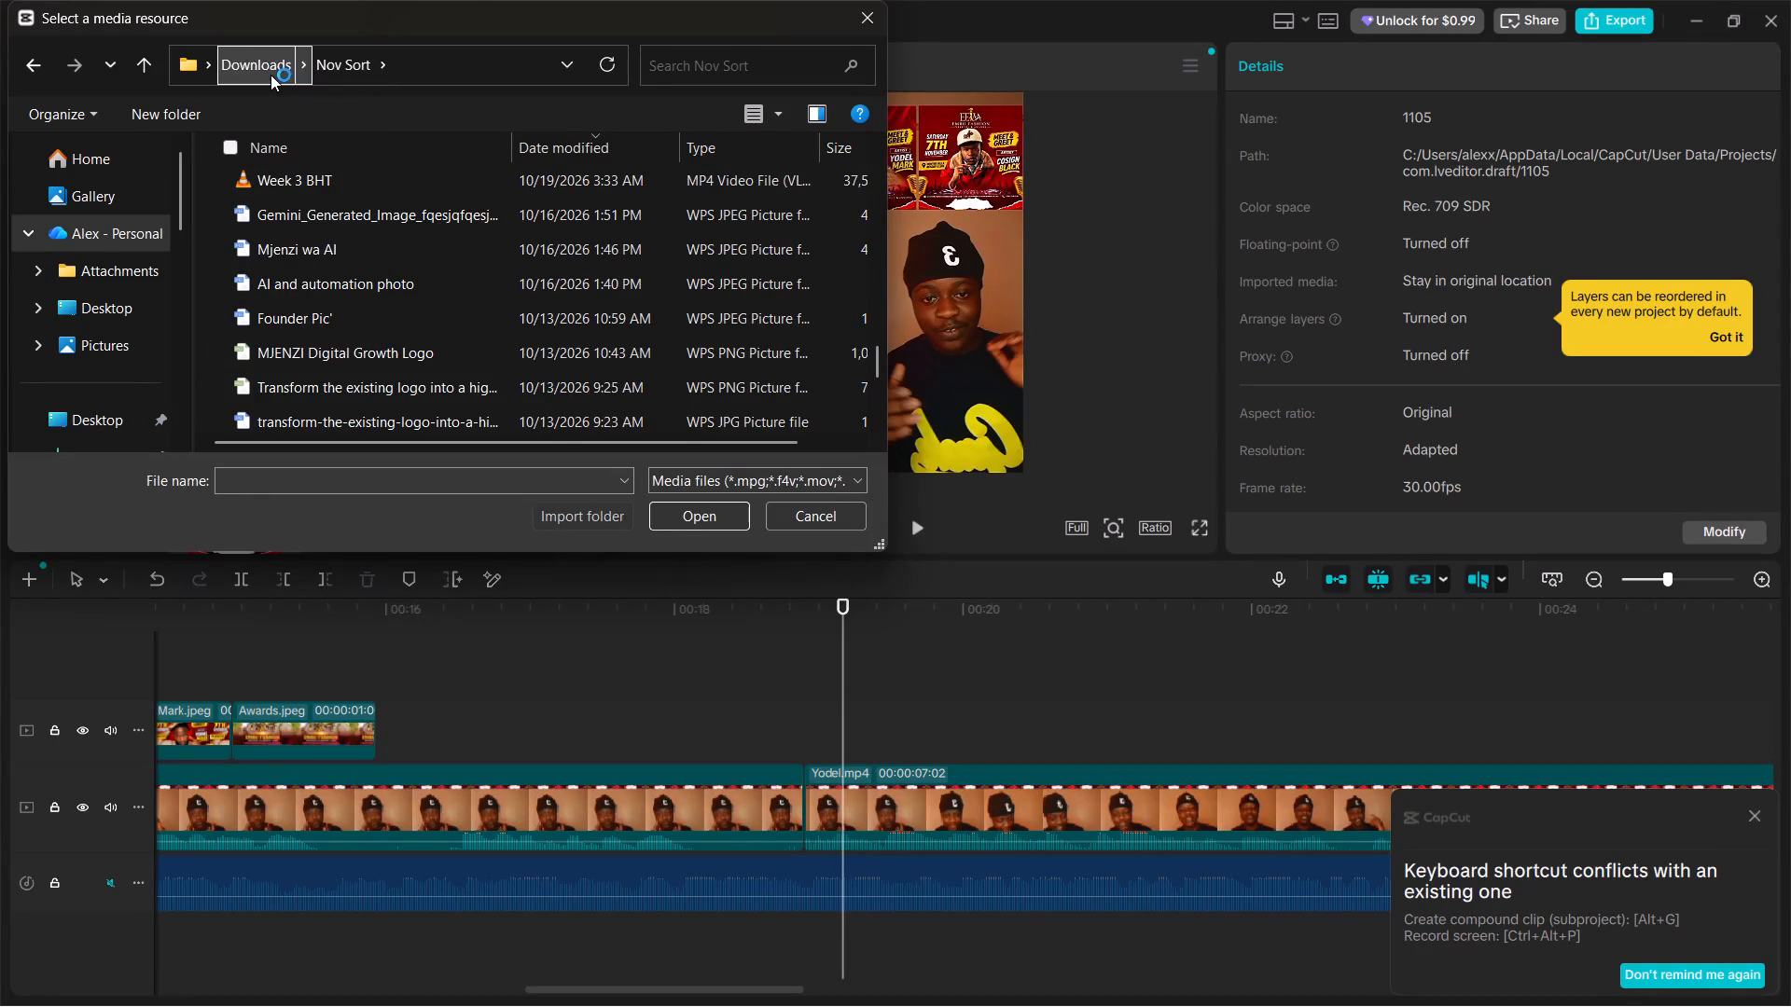
left_click(271, 67)
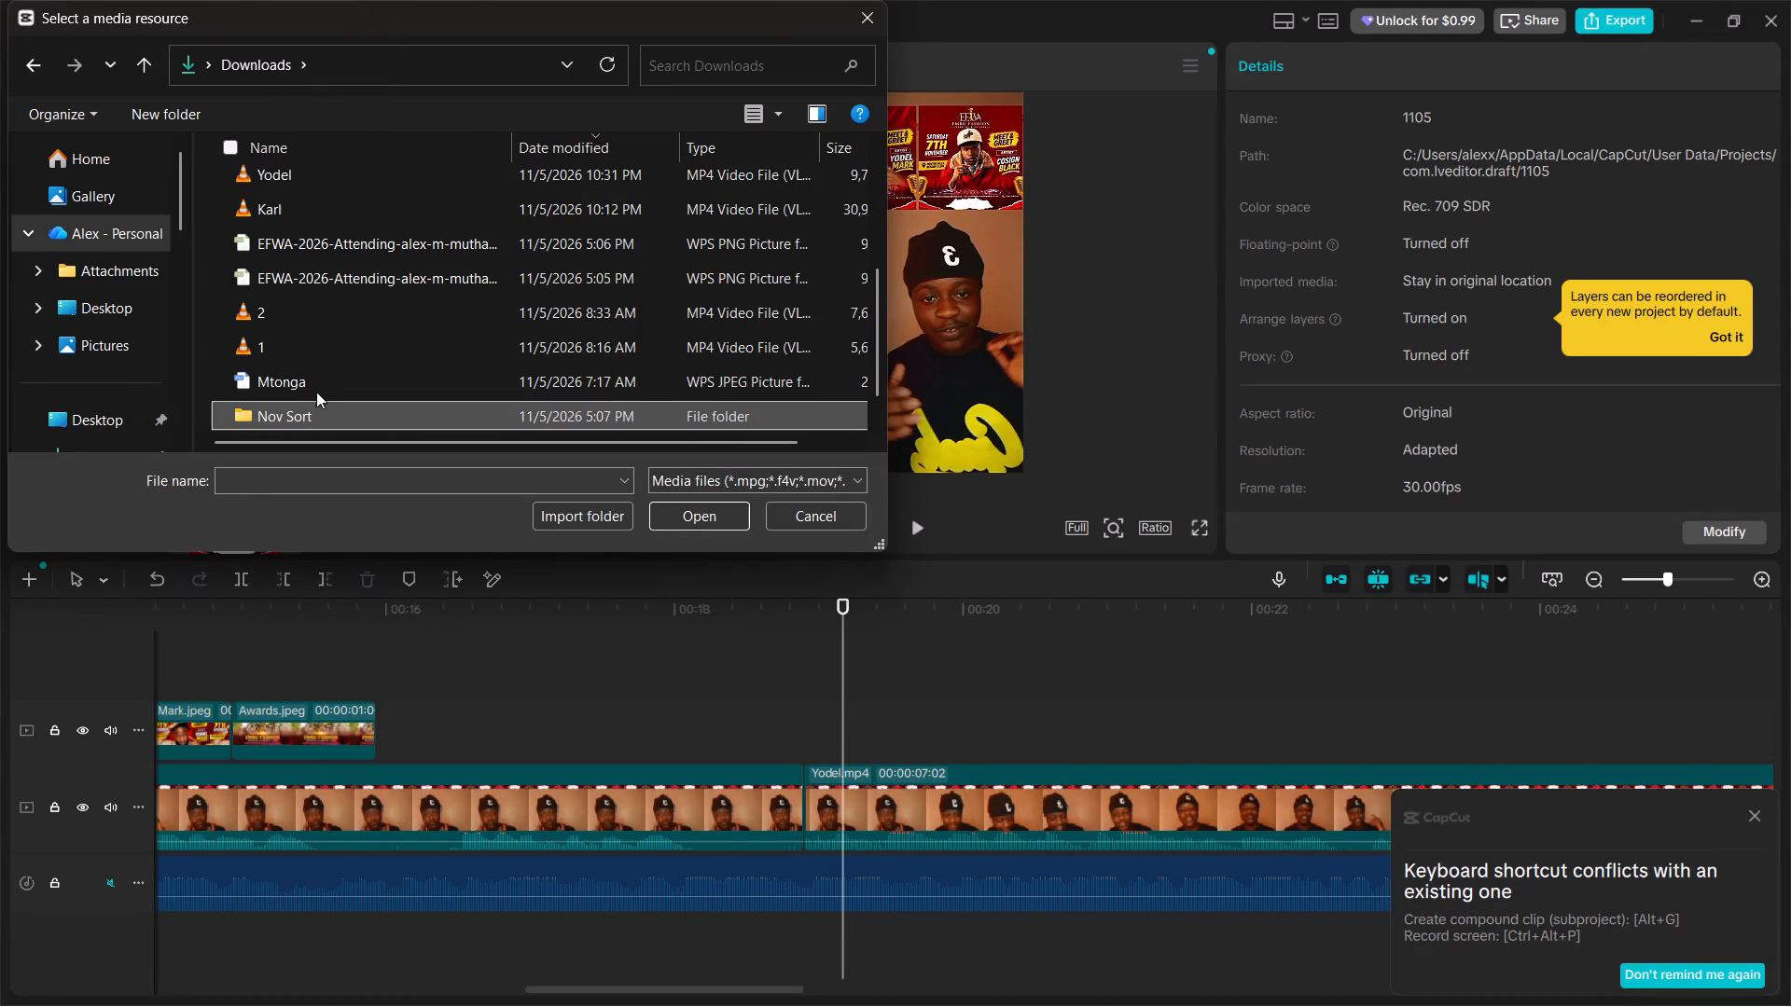
scroll(312, 373, "up", 7)
scroll(314, 302, "down", 5)
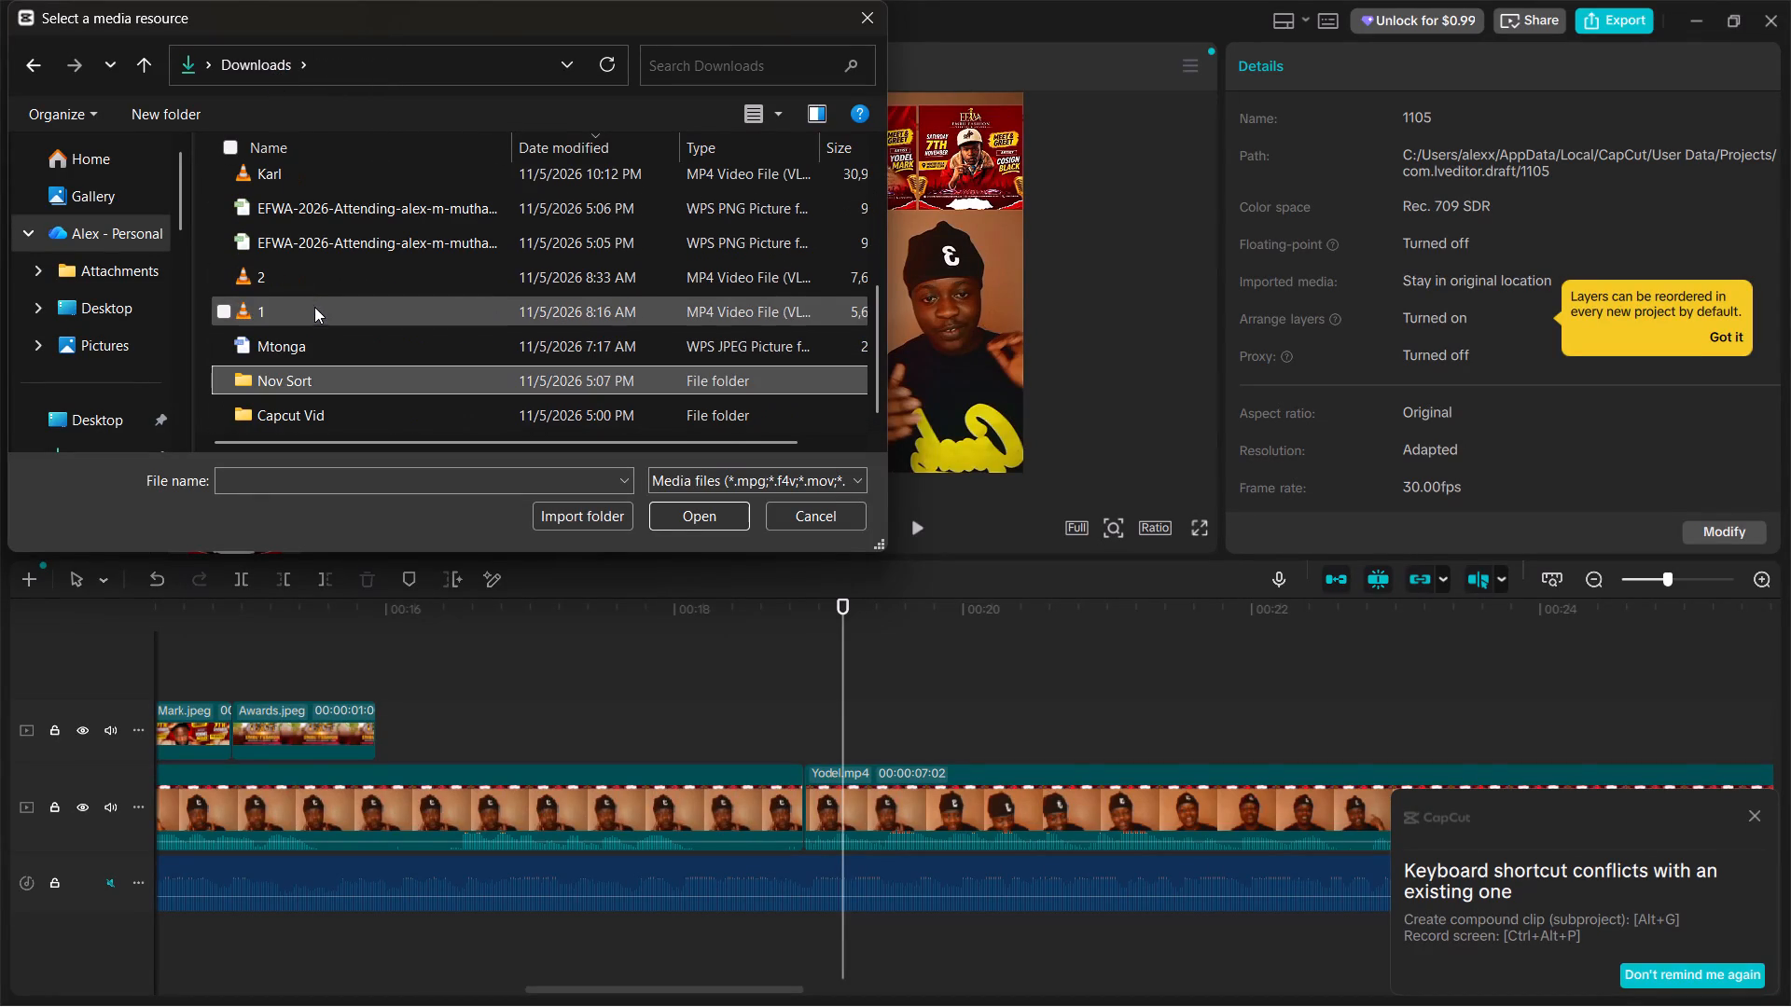
Reopen the Capcut Vid folder and look through its videos, images and subfolders for event footage to import.
double_click(304, 428)
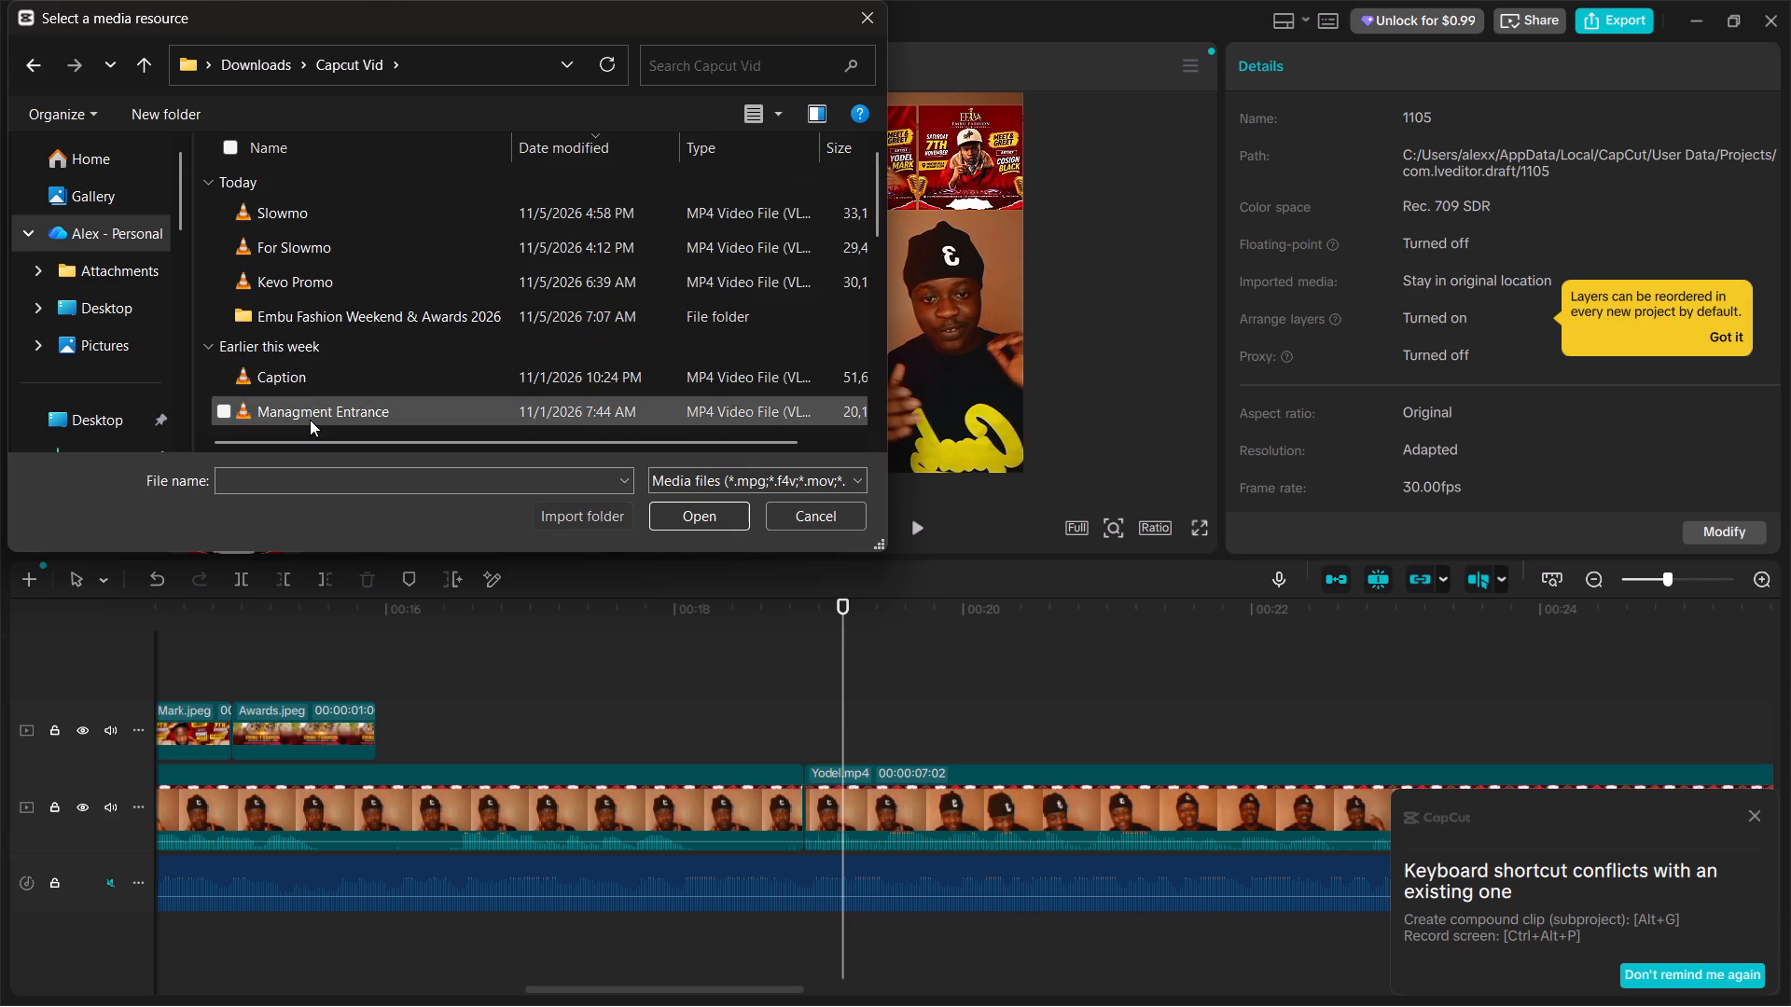
scroll(312, 234, "down", 3)
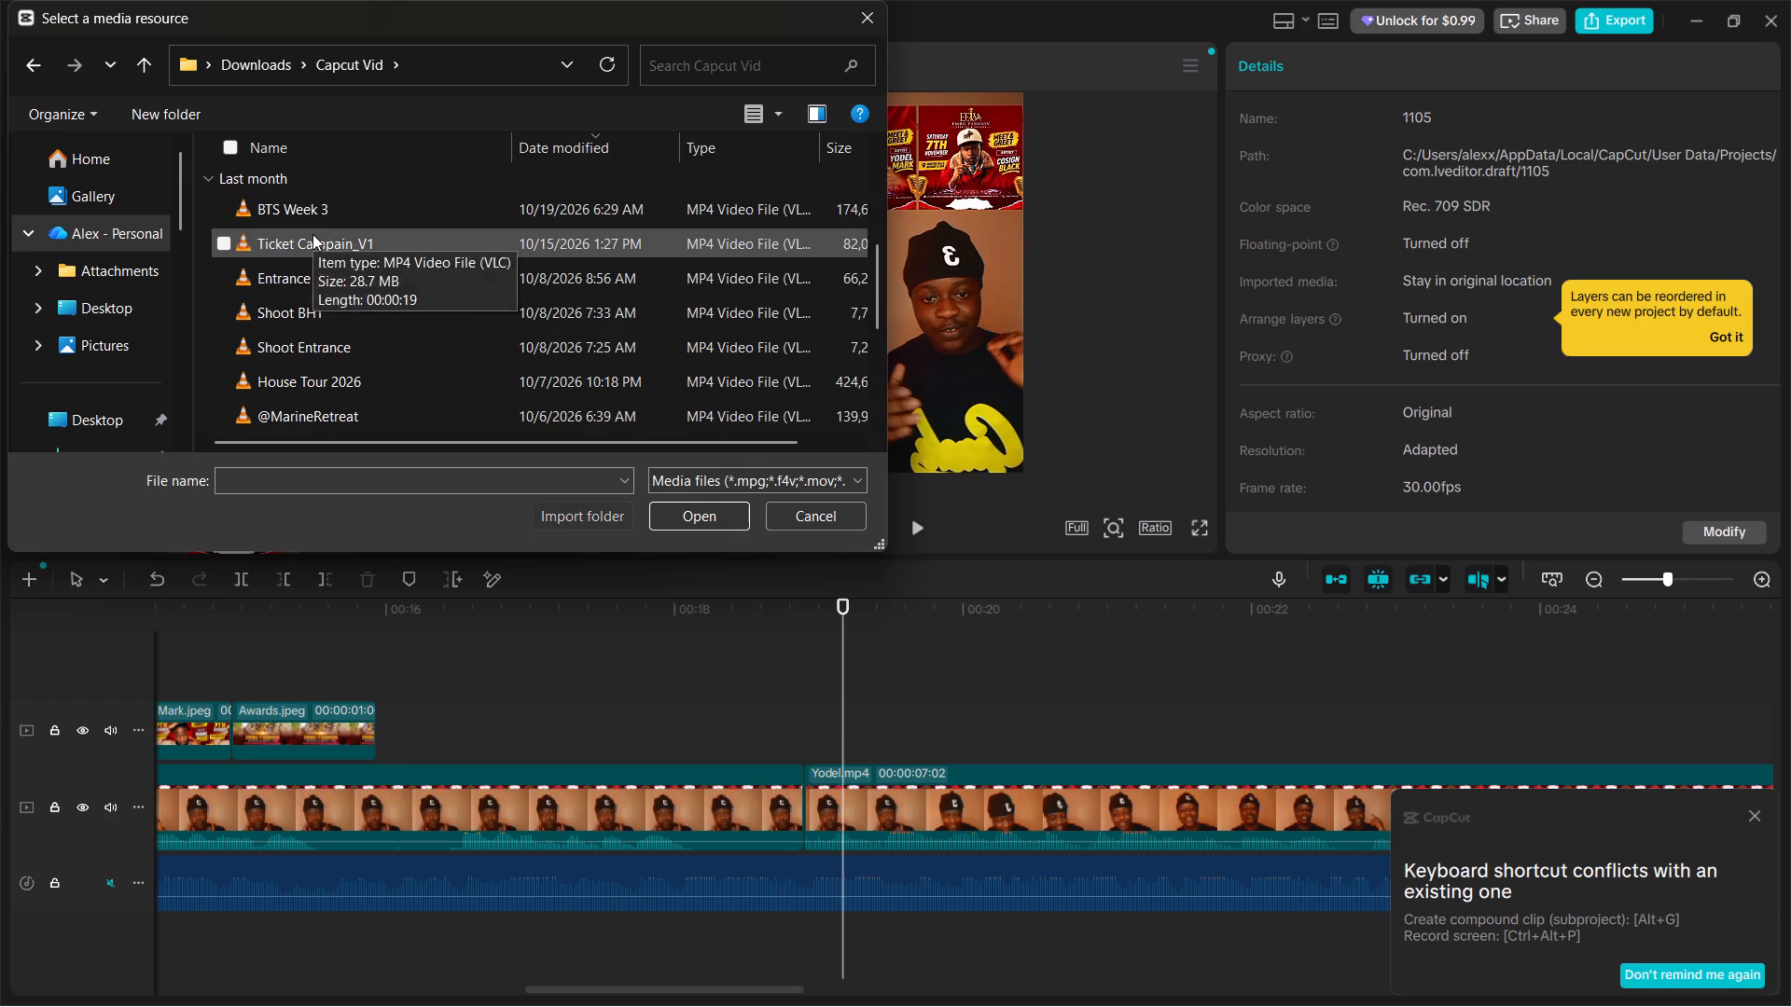
scroll(312, 234, "down", 3)
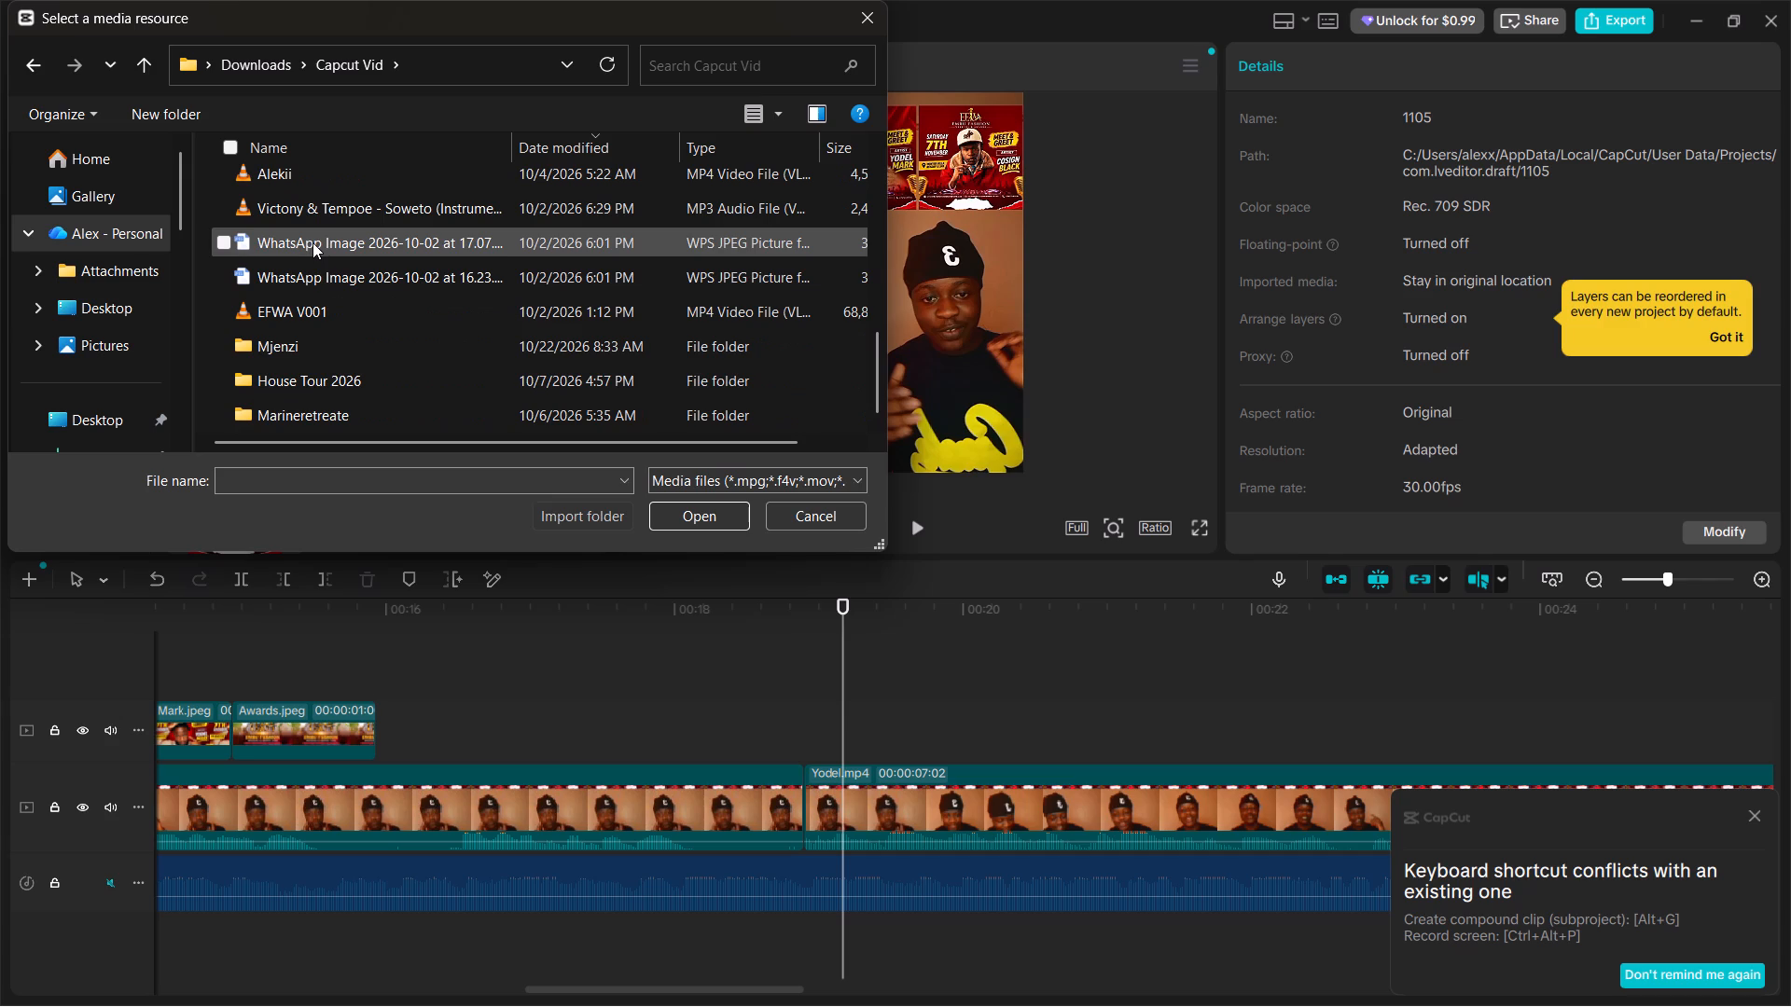
scroll(312, 249, "down", 3)
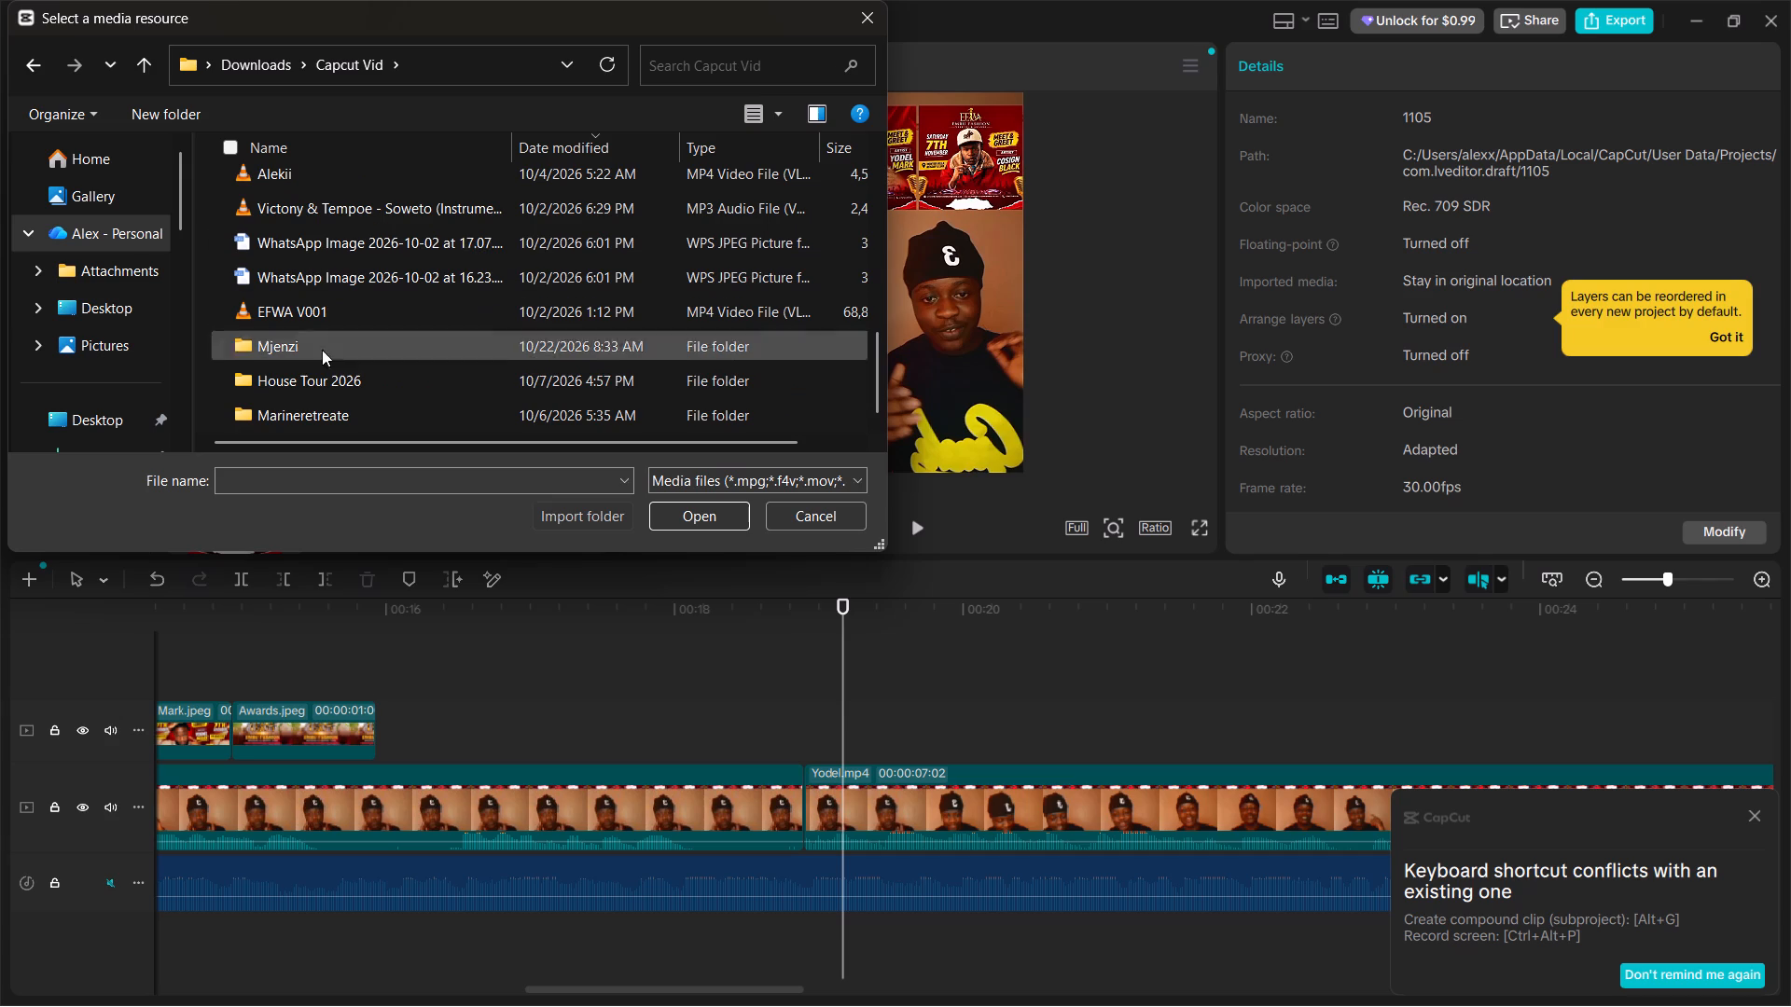
scroll(326, 376, "up", 3)
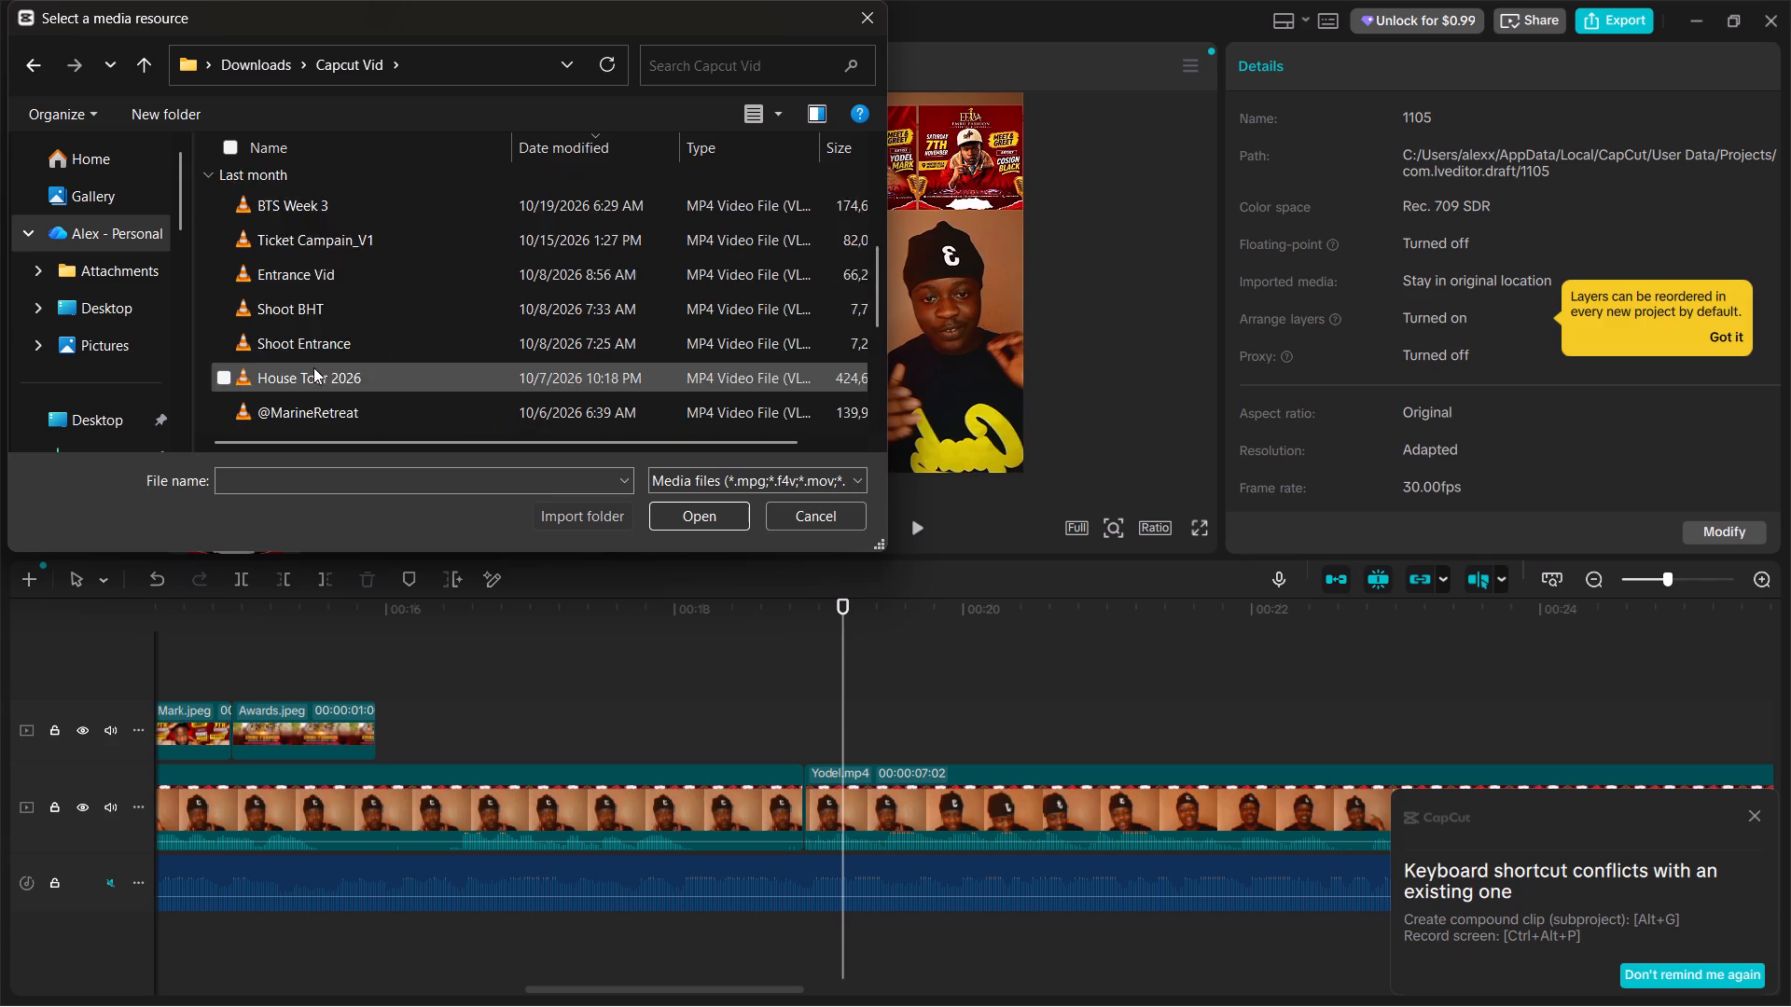
scroll(313, 367, "up", 1)
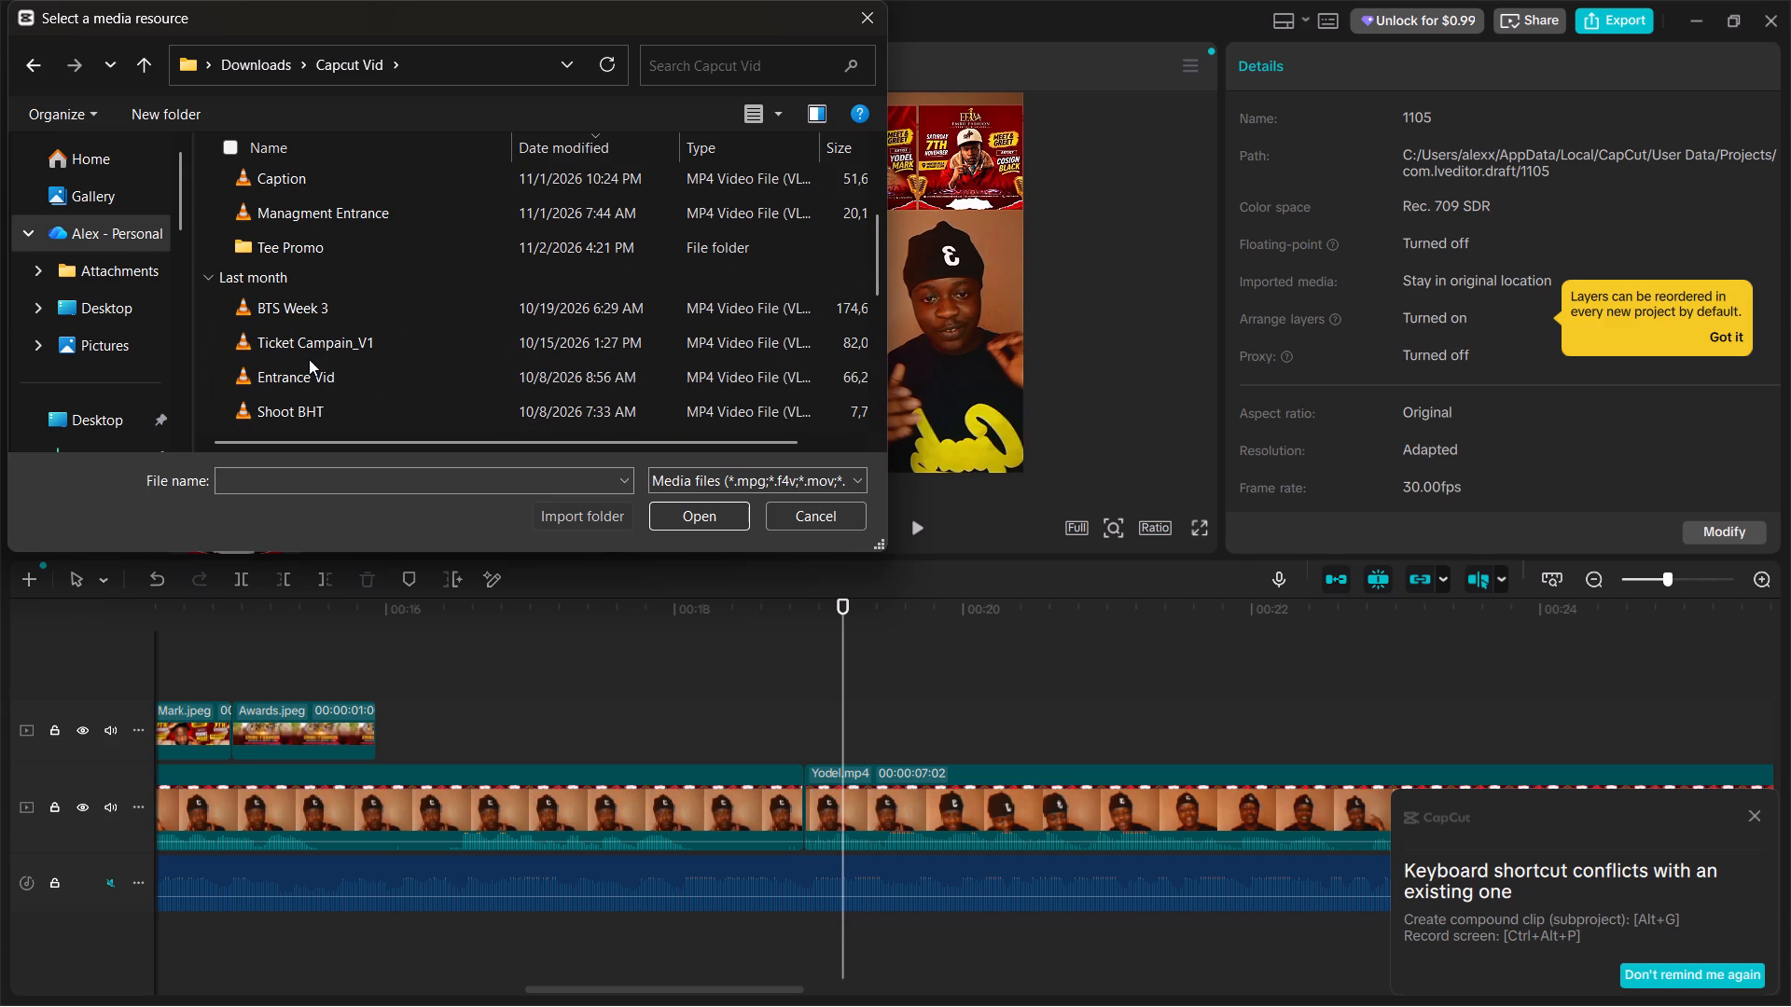
scroll(309, 359, "up", 4)
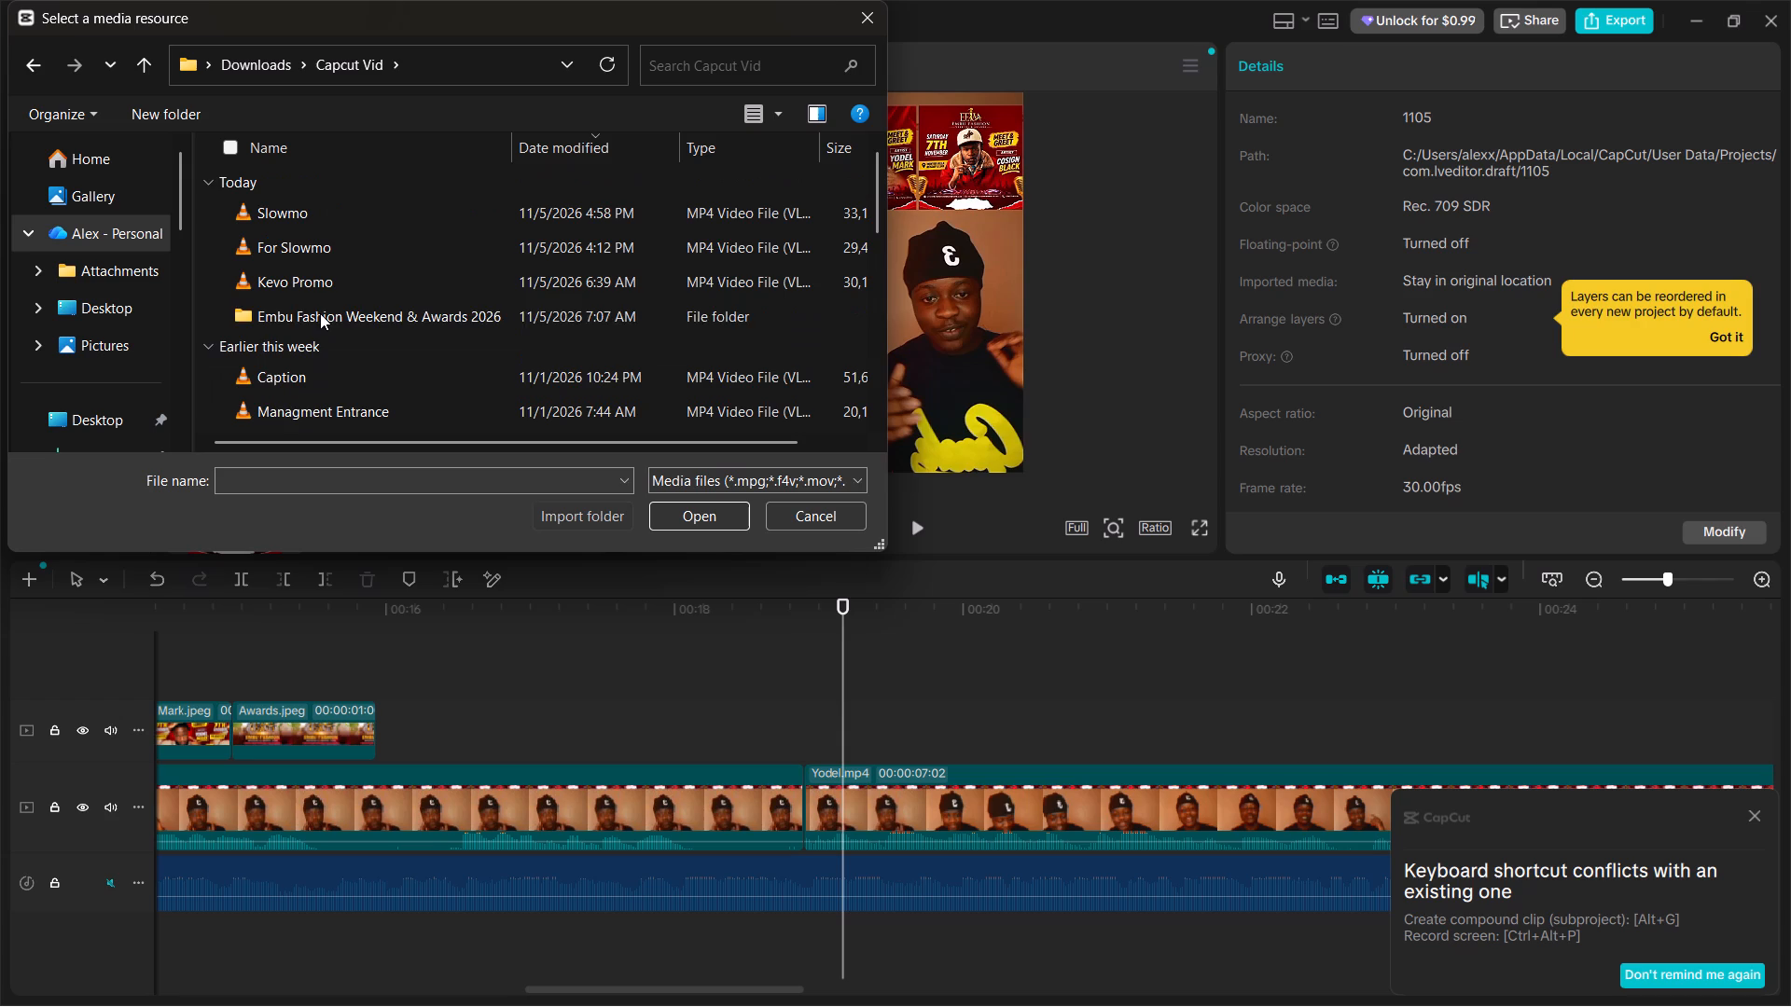
Open the Embu Fashion Weekend & Awards 2026 folder, look through its contents for footage, and select the EFW&A subfolder.
double_click(320, 313)
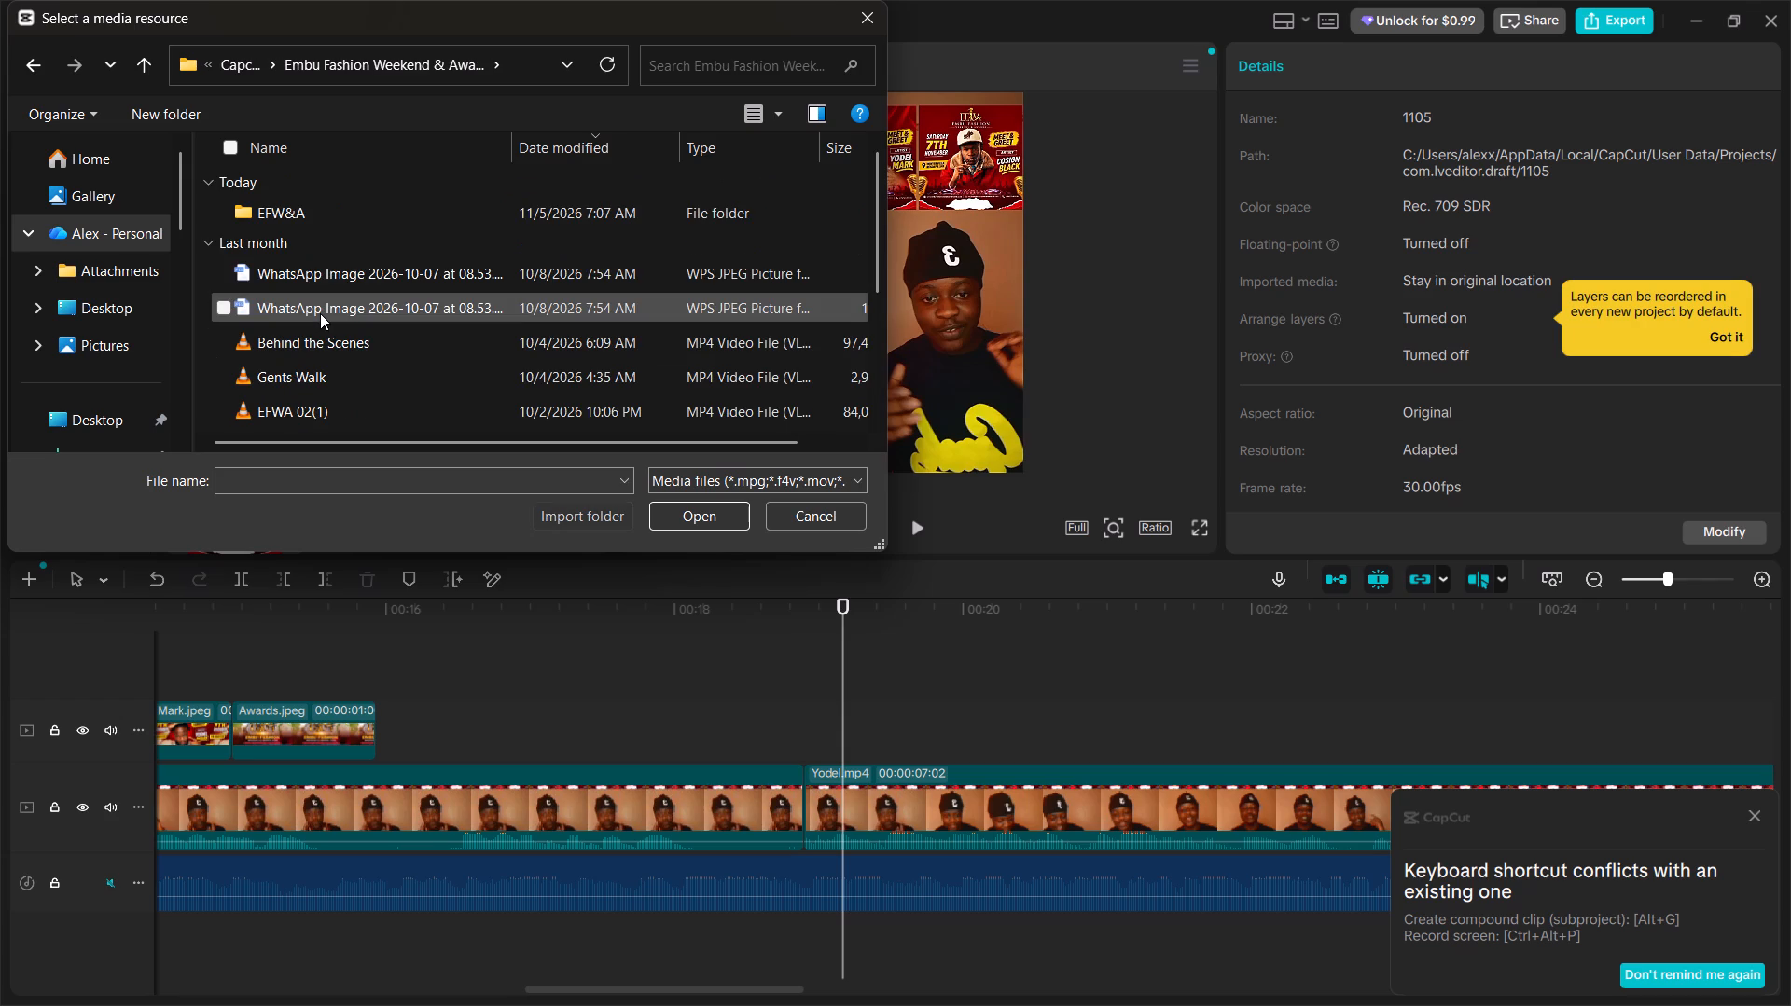
scroll(320, 313, "down", 2)
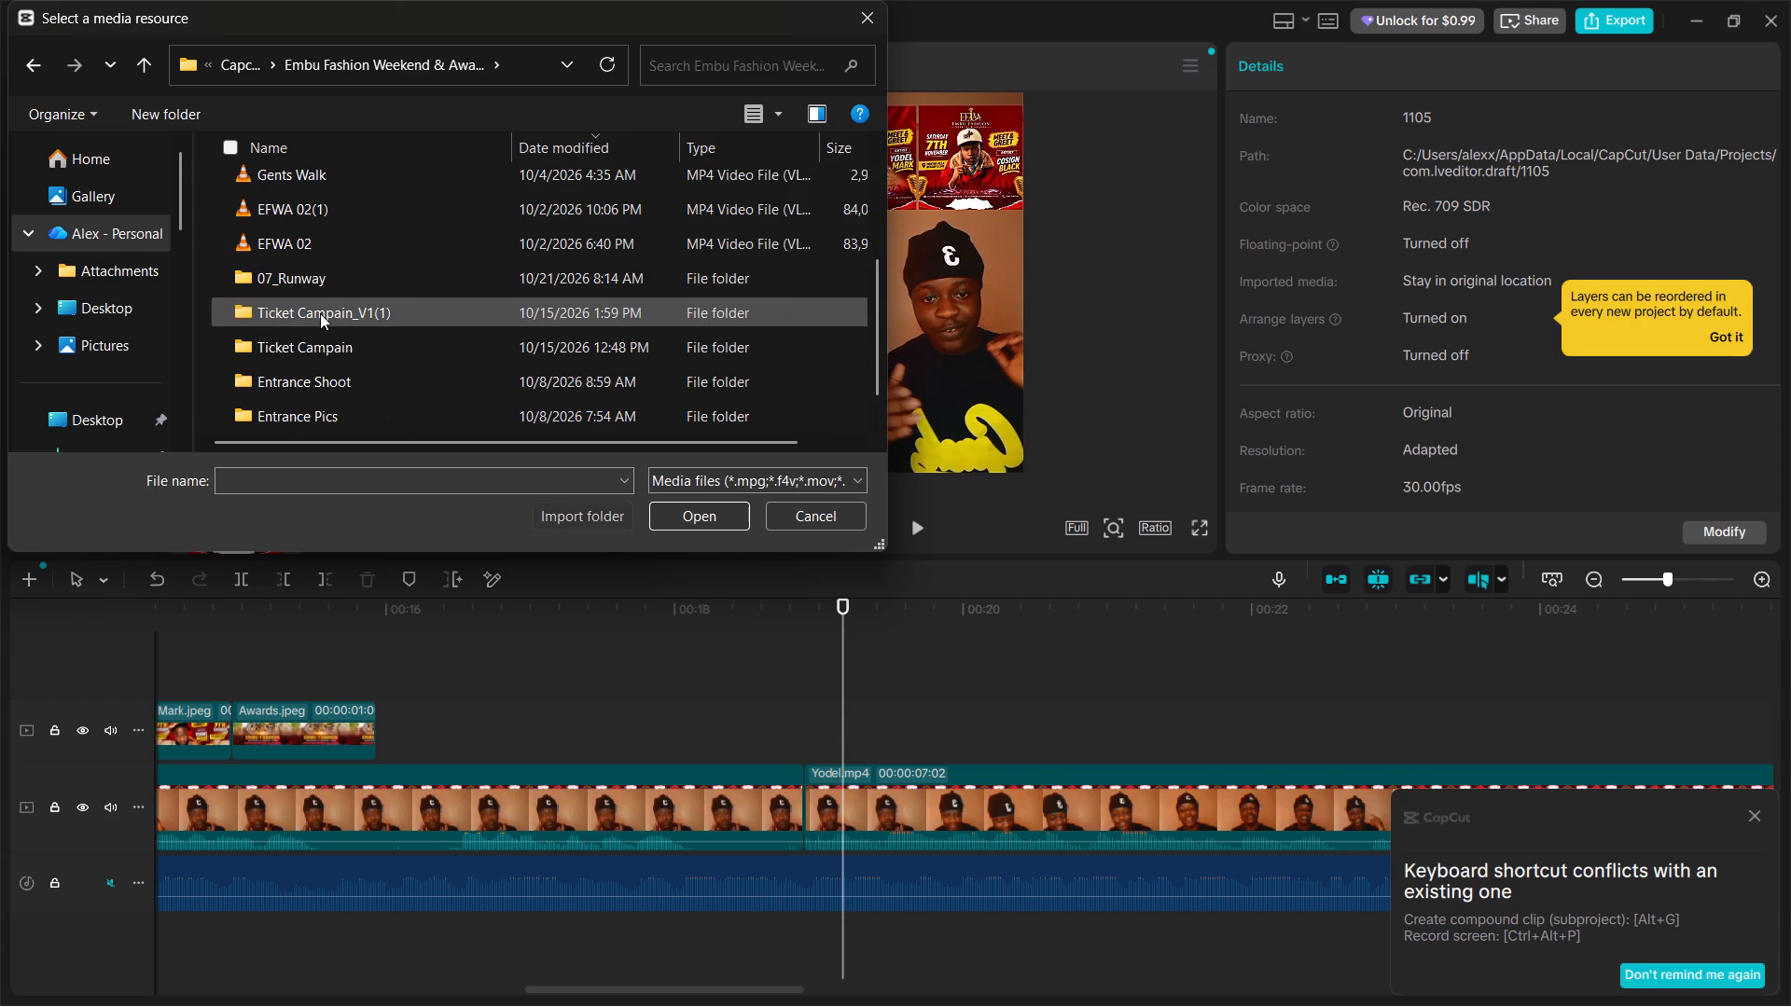
scroll(320, 313, "down", 5)
scroll(320, 313, "up", 1)
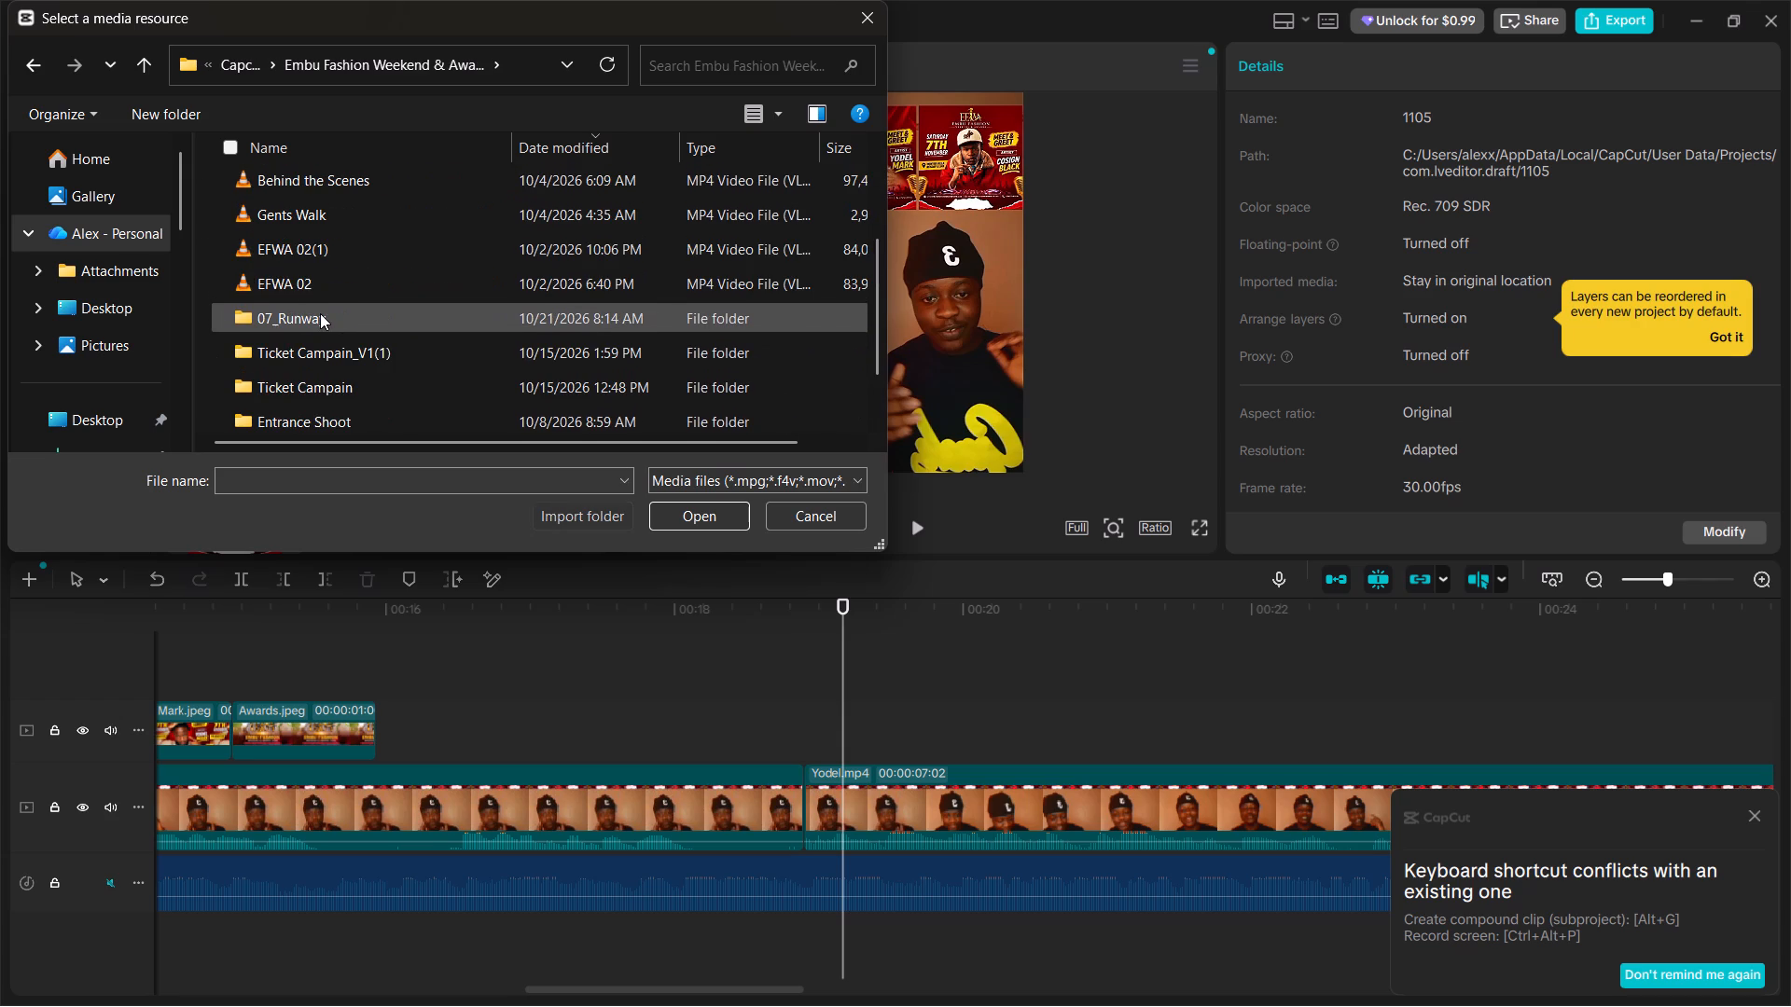
scroll(320, 313, "down", 2)
scroll(320, 313, "up", 4)
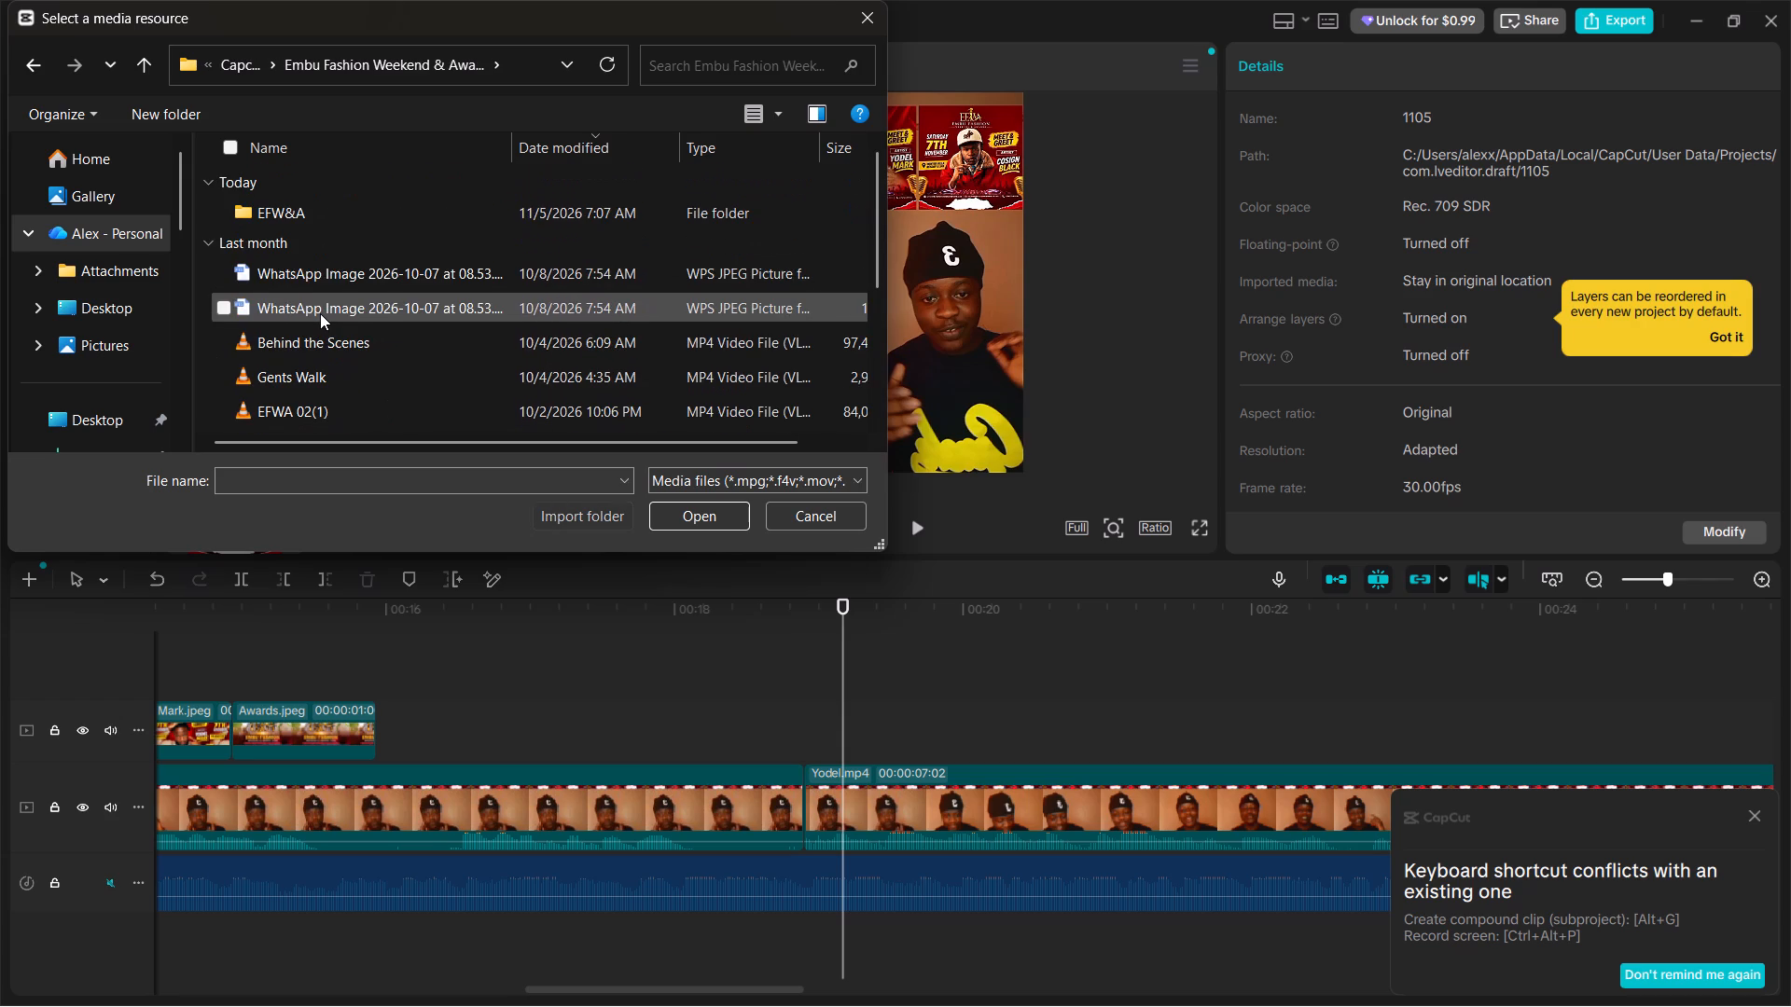
left_click(303, 204)
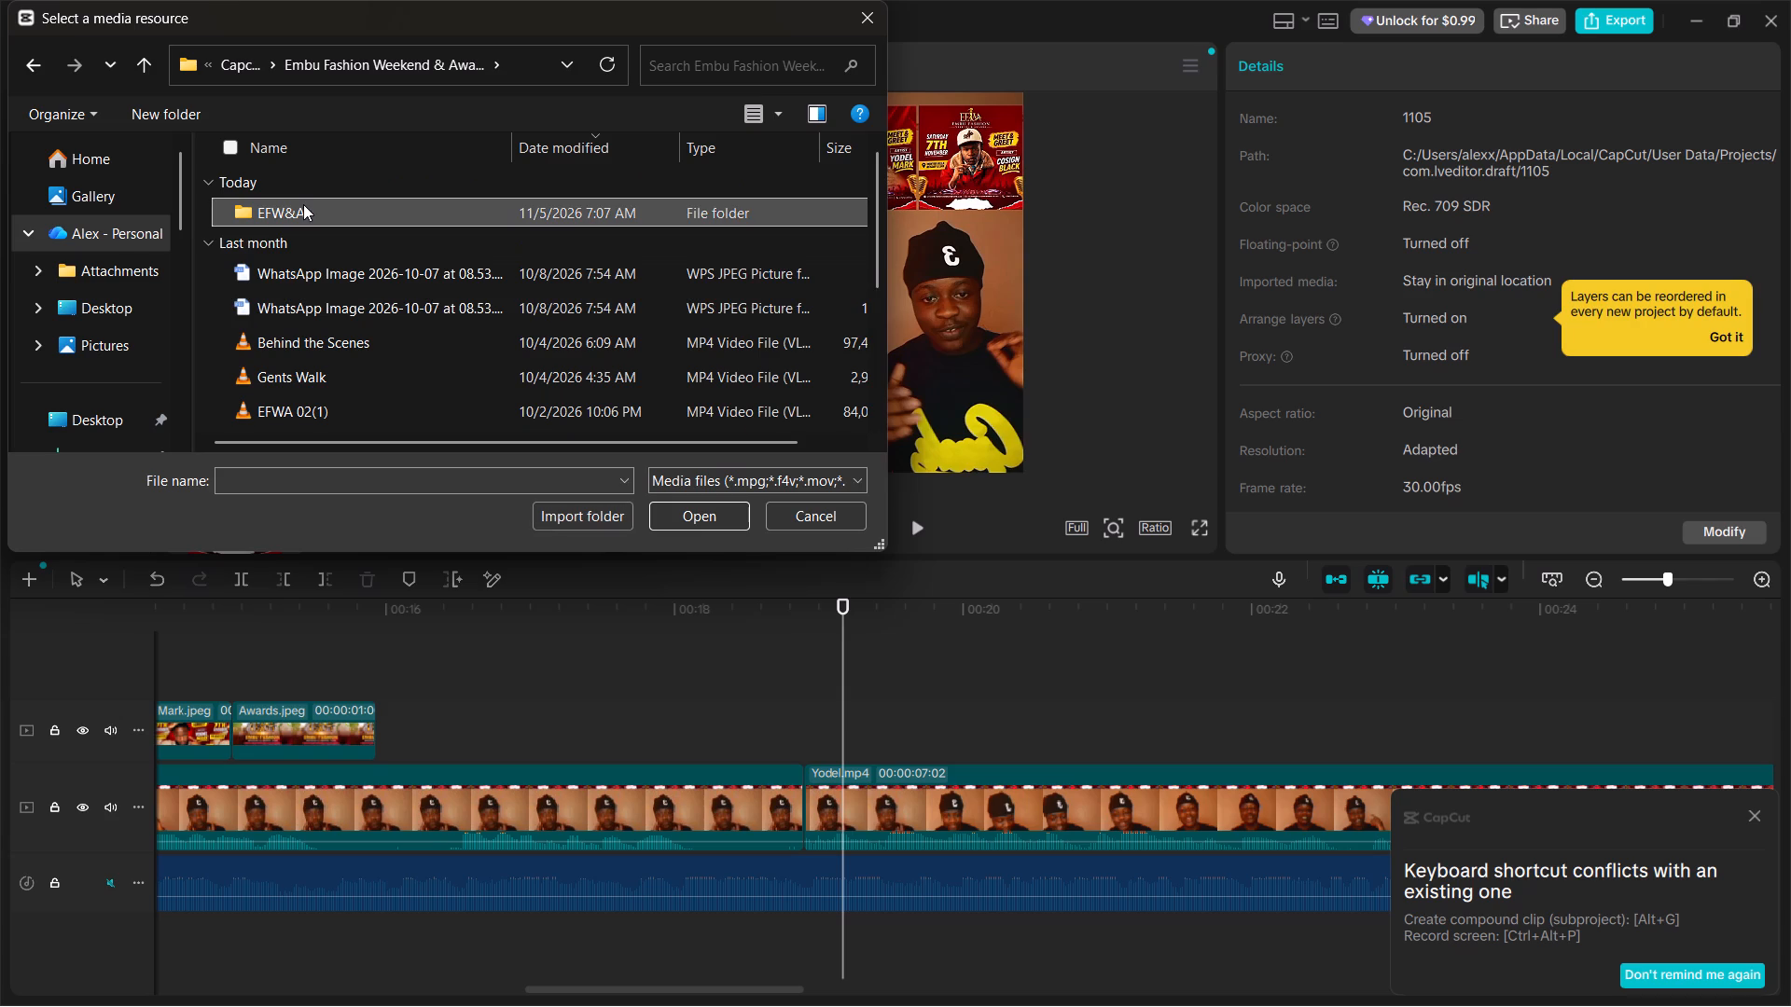
Open the EFW&A subfolder and import the qrc image into the project media.
double_click(303, 204)
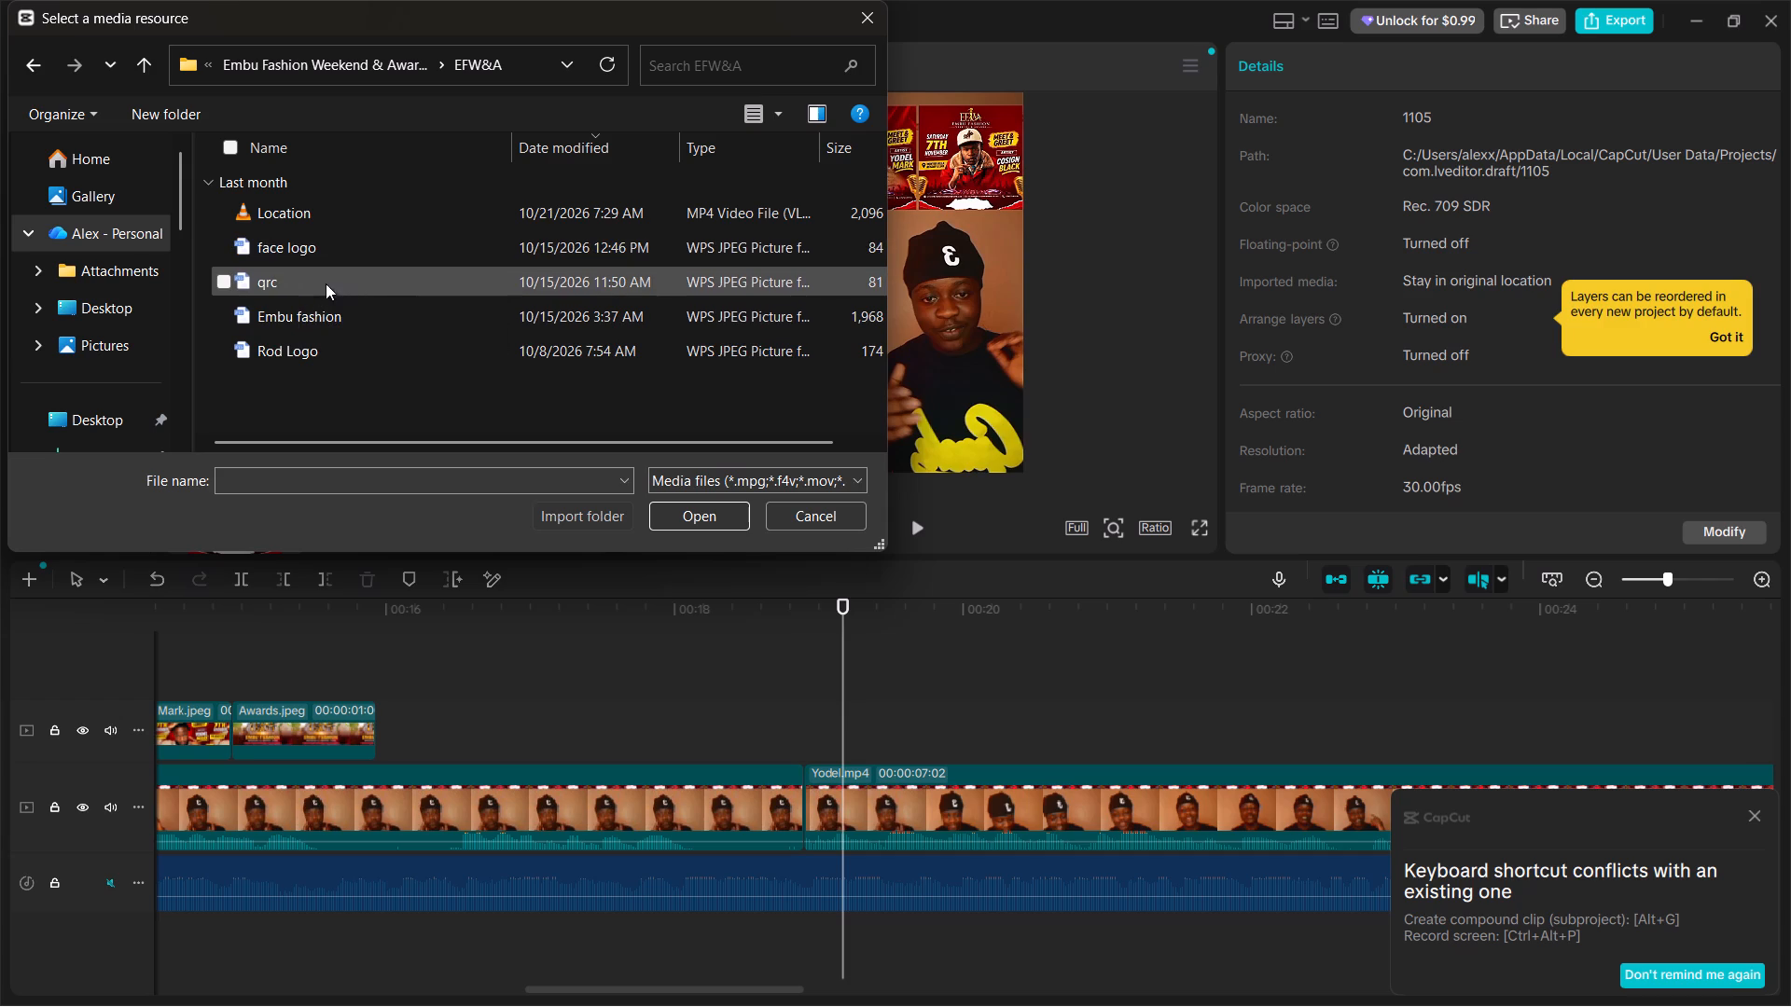
left_click(324, 280)
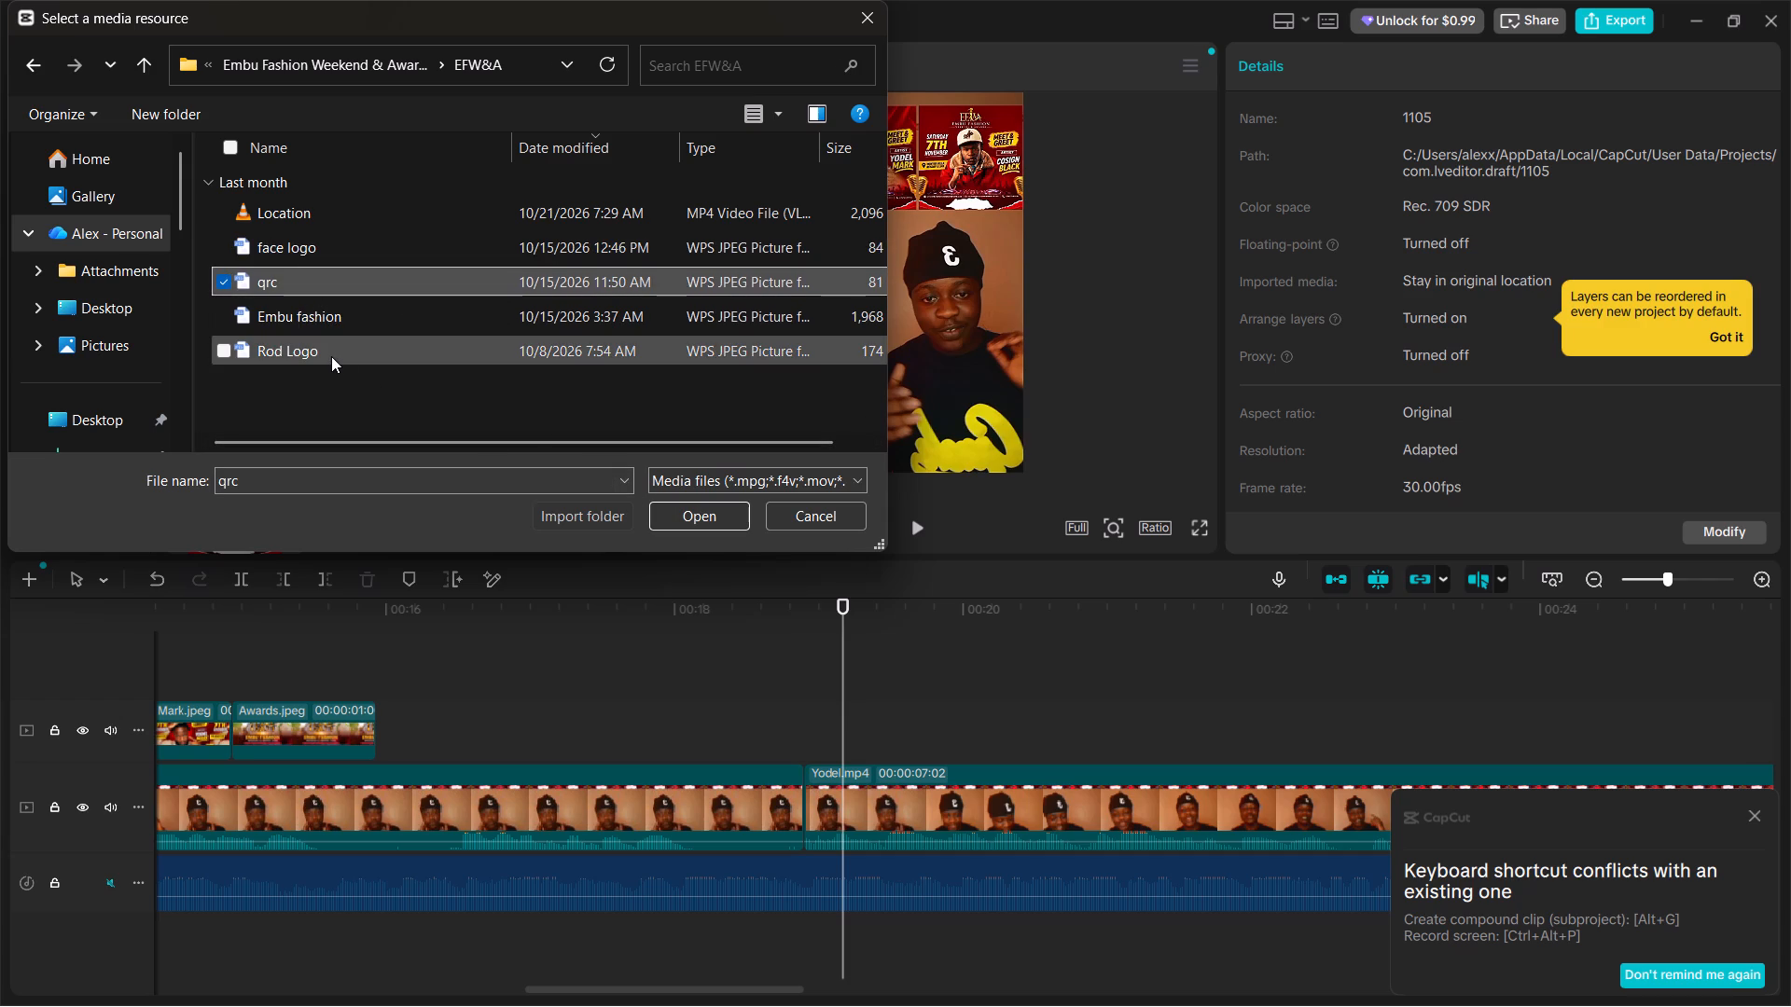
left_click(701, 518)
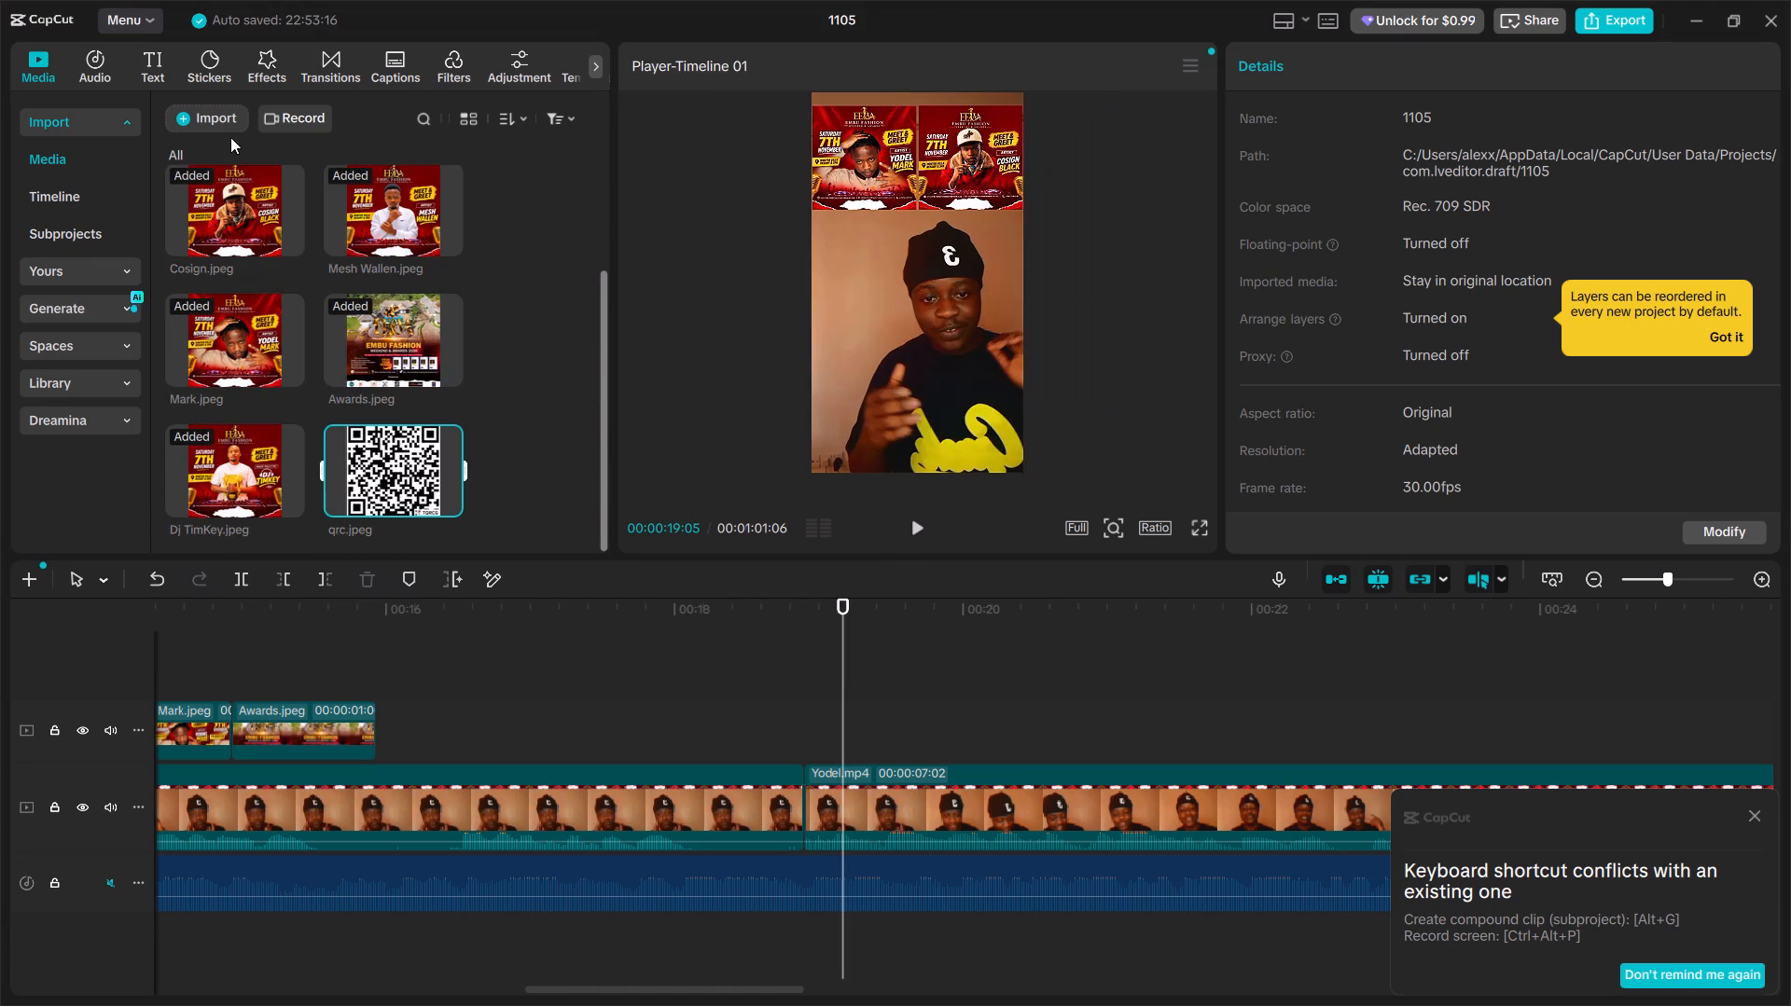
Start another device import and check the Embu Fashion Weekend folder's Ticket Campain_V1(1) and 07_Runway subfolders for usable footage.
left_click(211, 112)
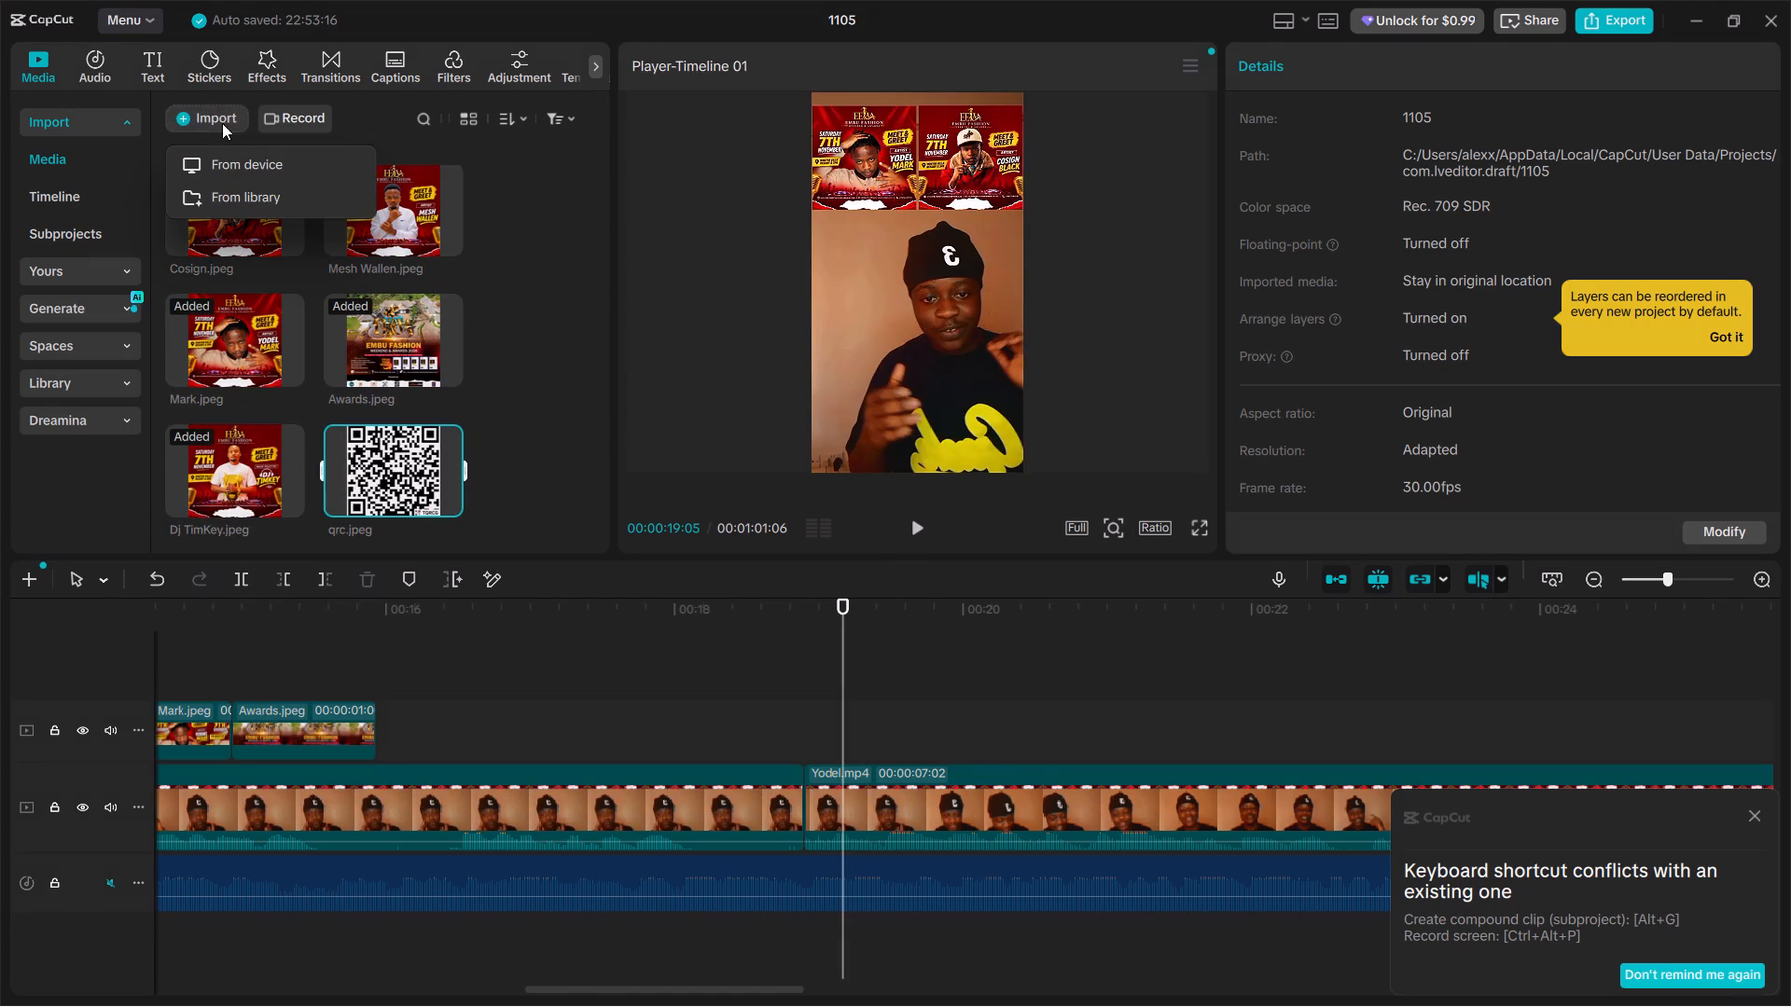
left_click(249, 159)
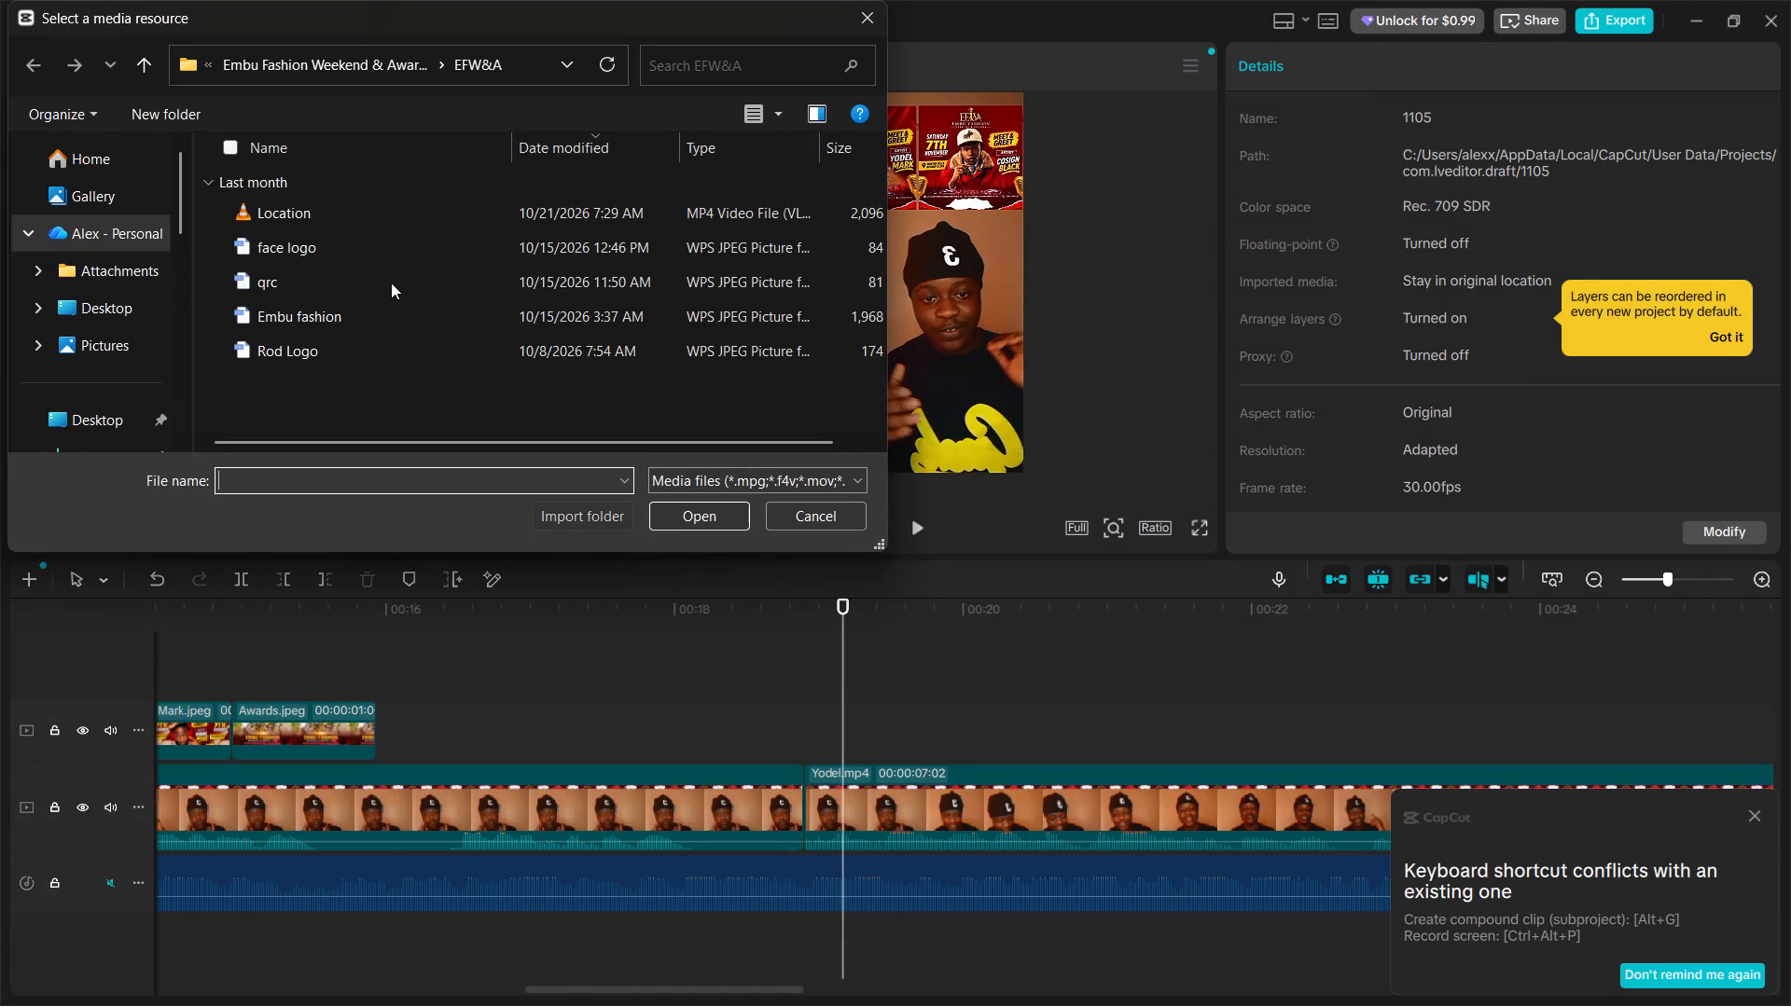
left_click(380, 73)
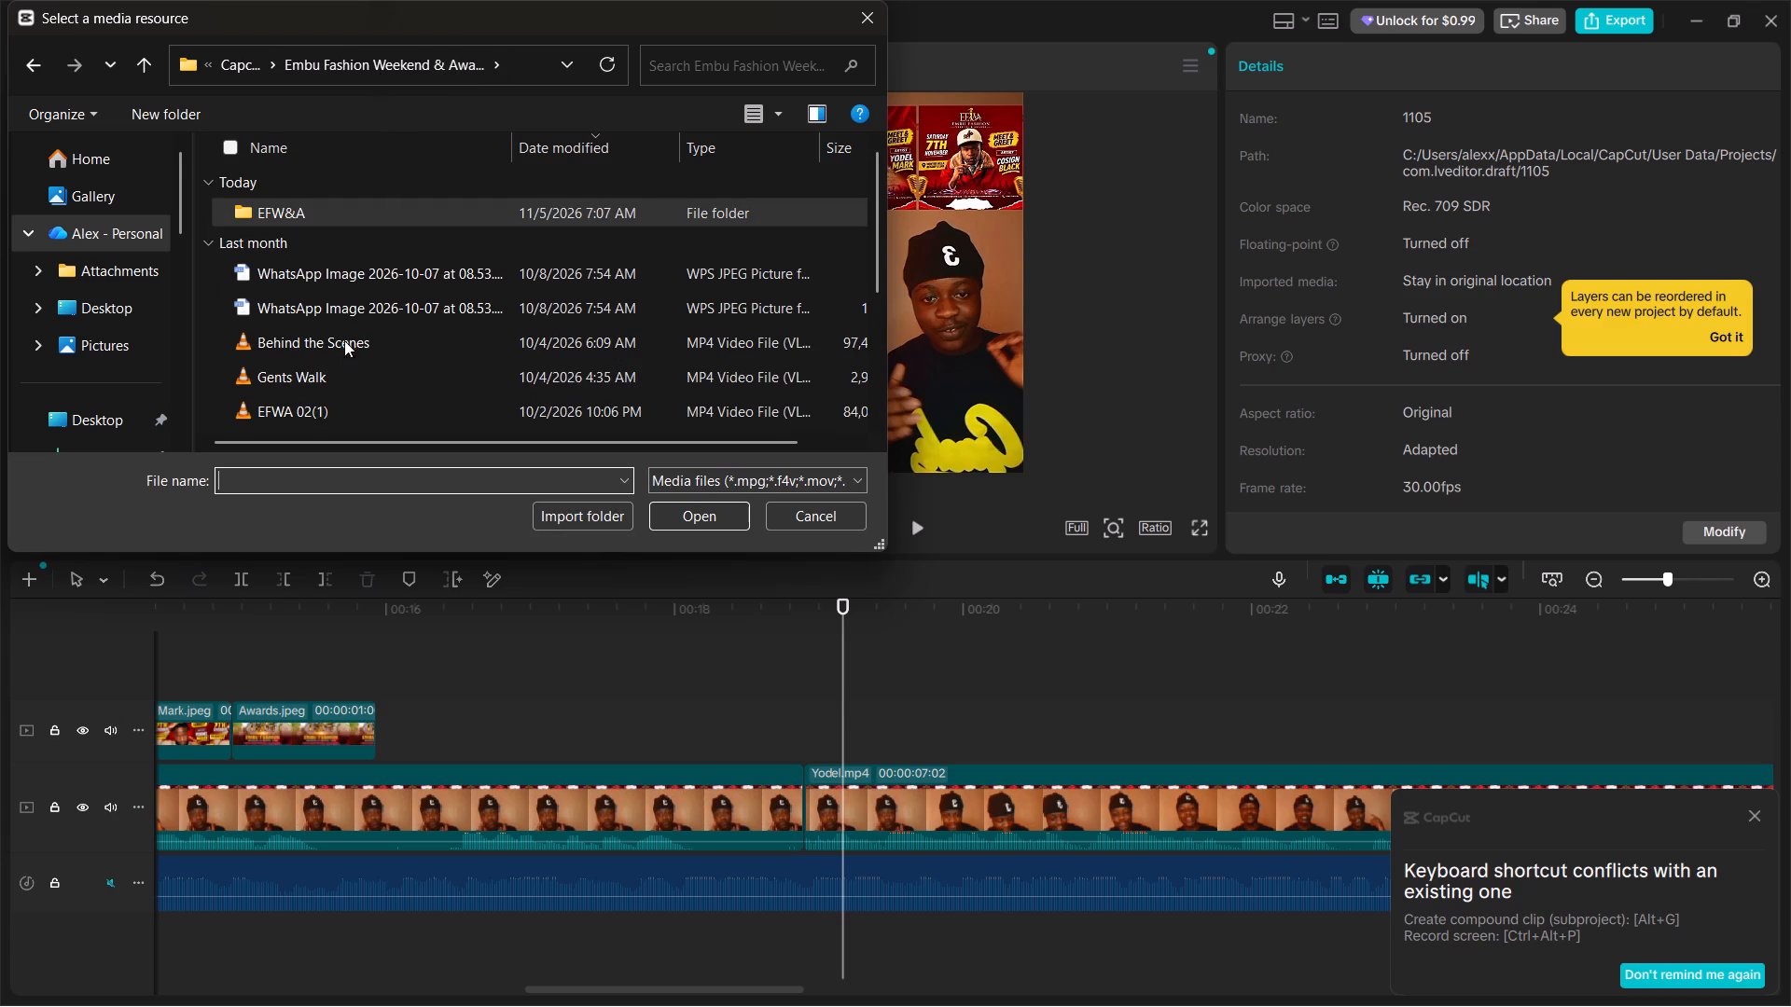
scroll(349, 324, "down", 2)
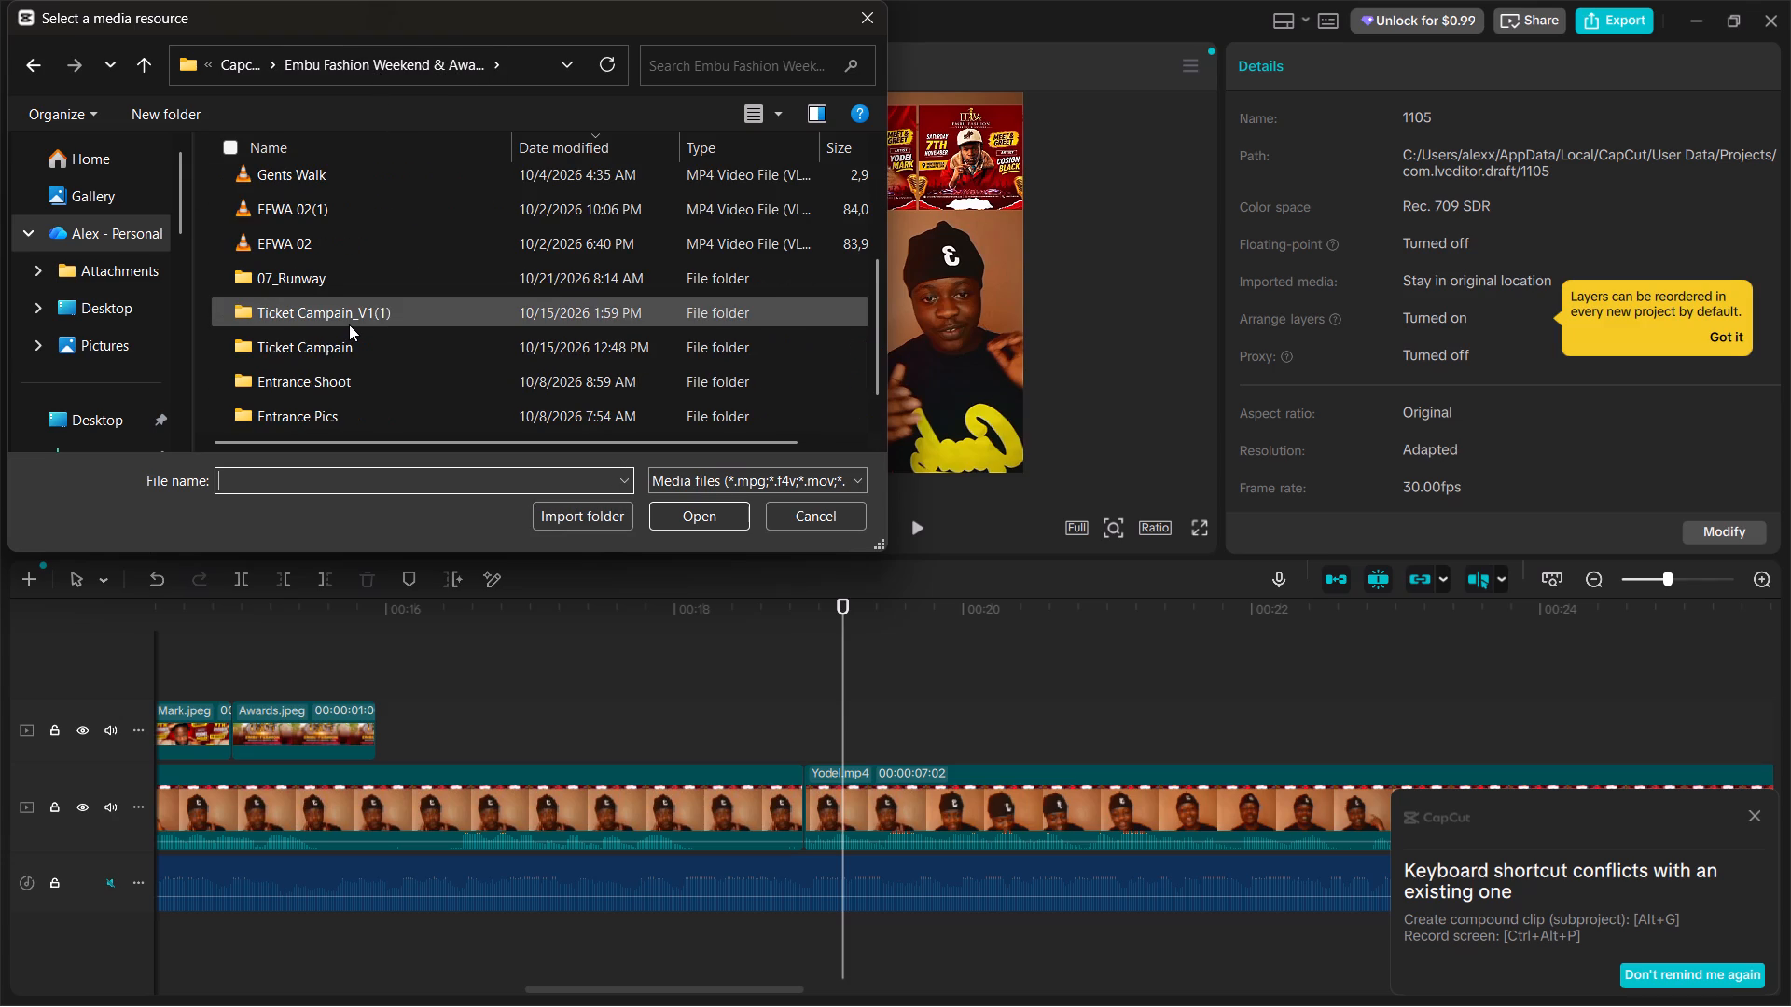
scroll(349, 324, "down", 4)
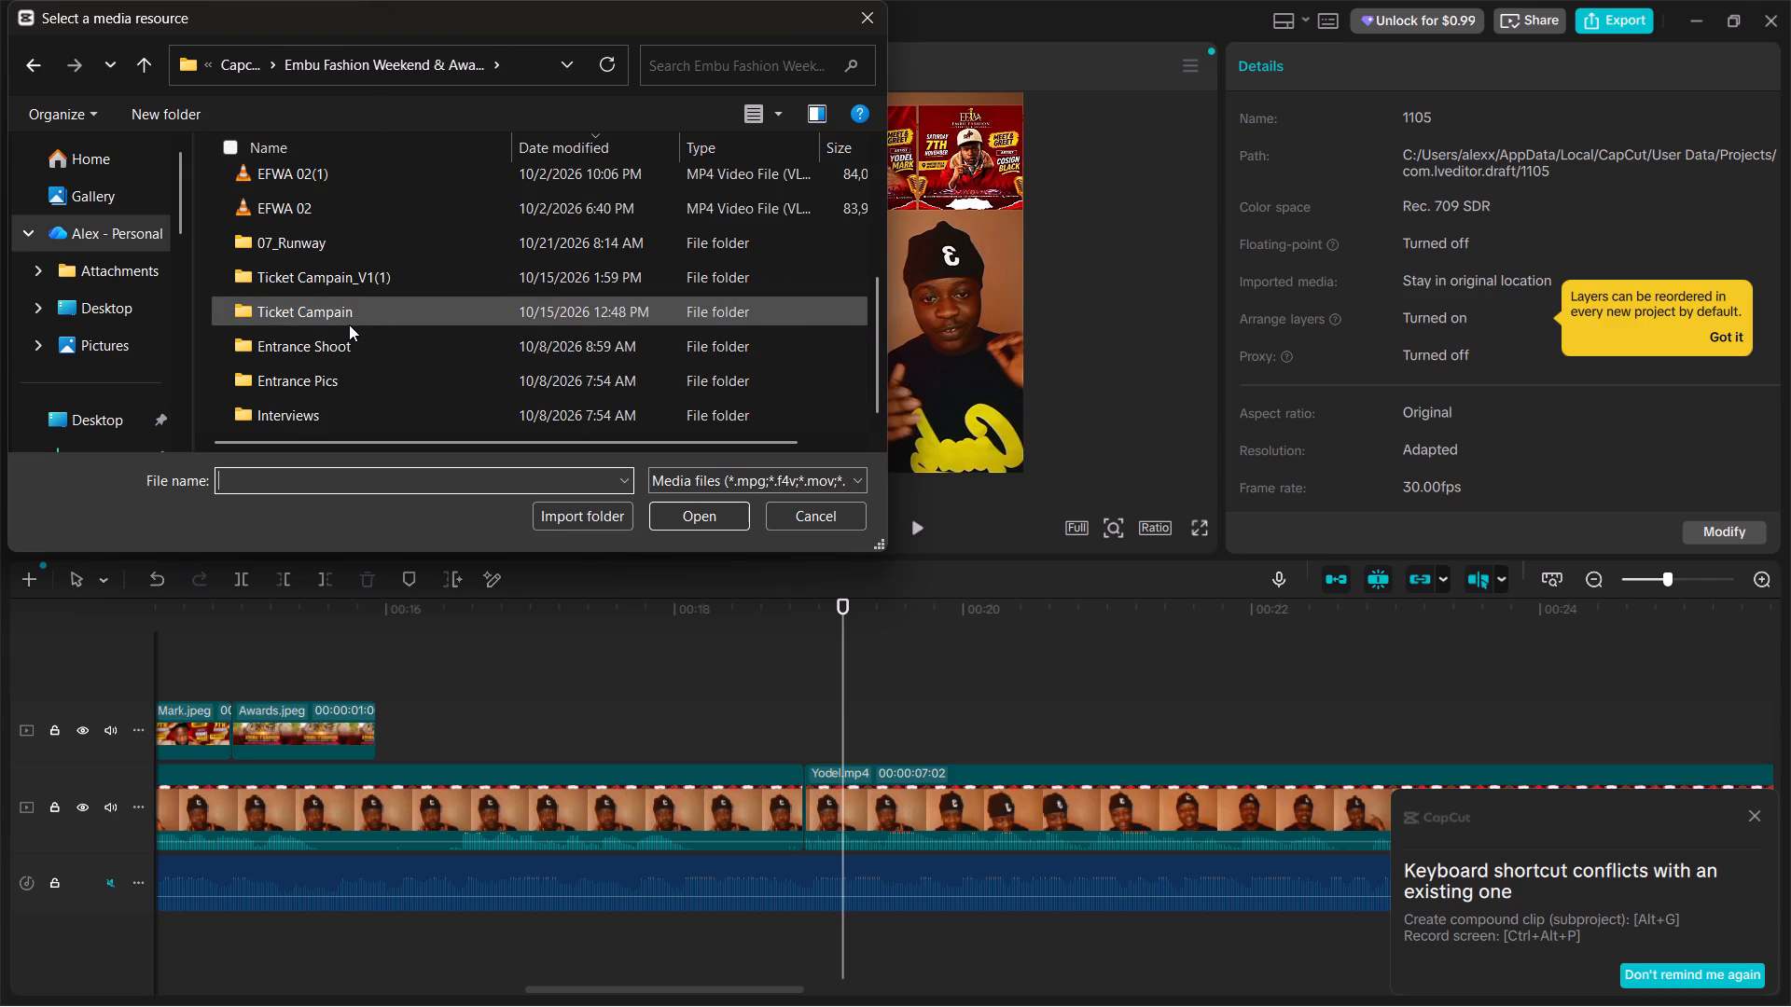
double_click(396, 283)
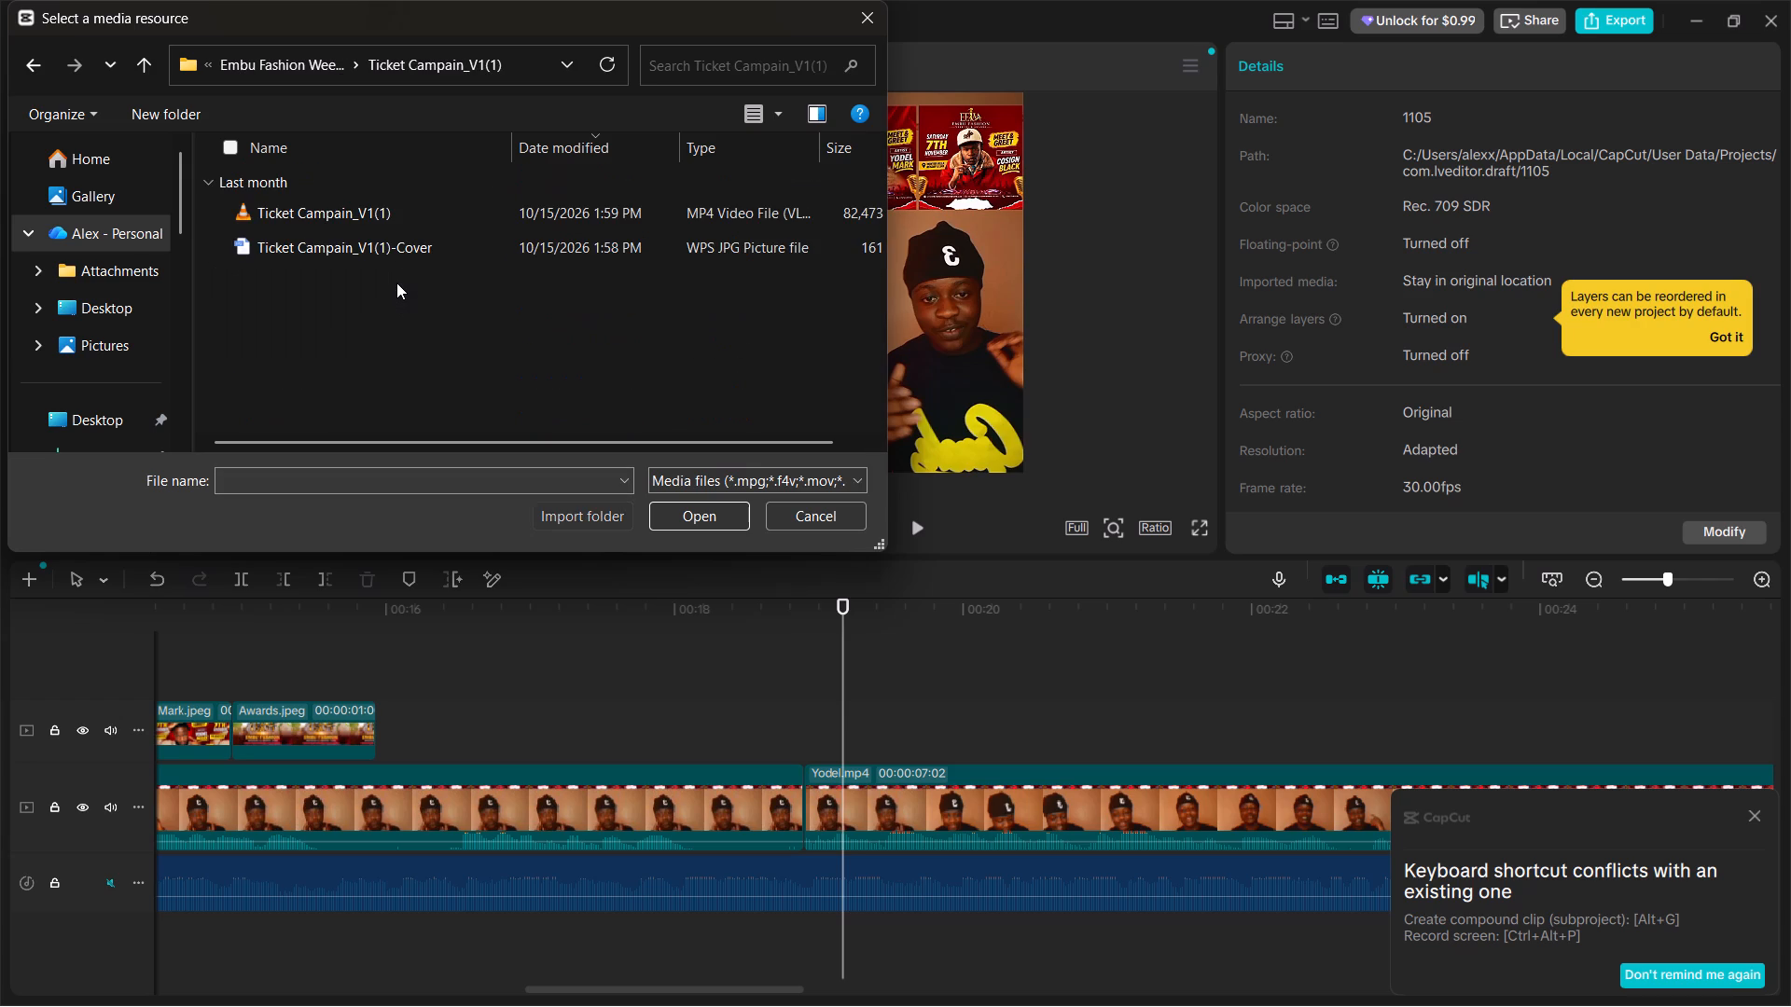
left_click(327, 64)
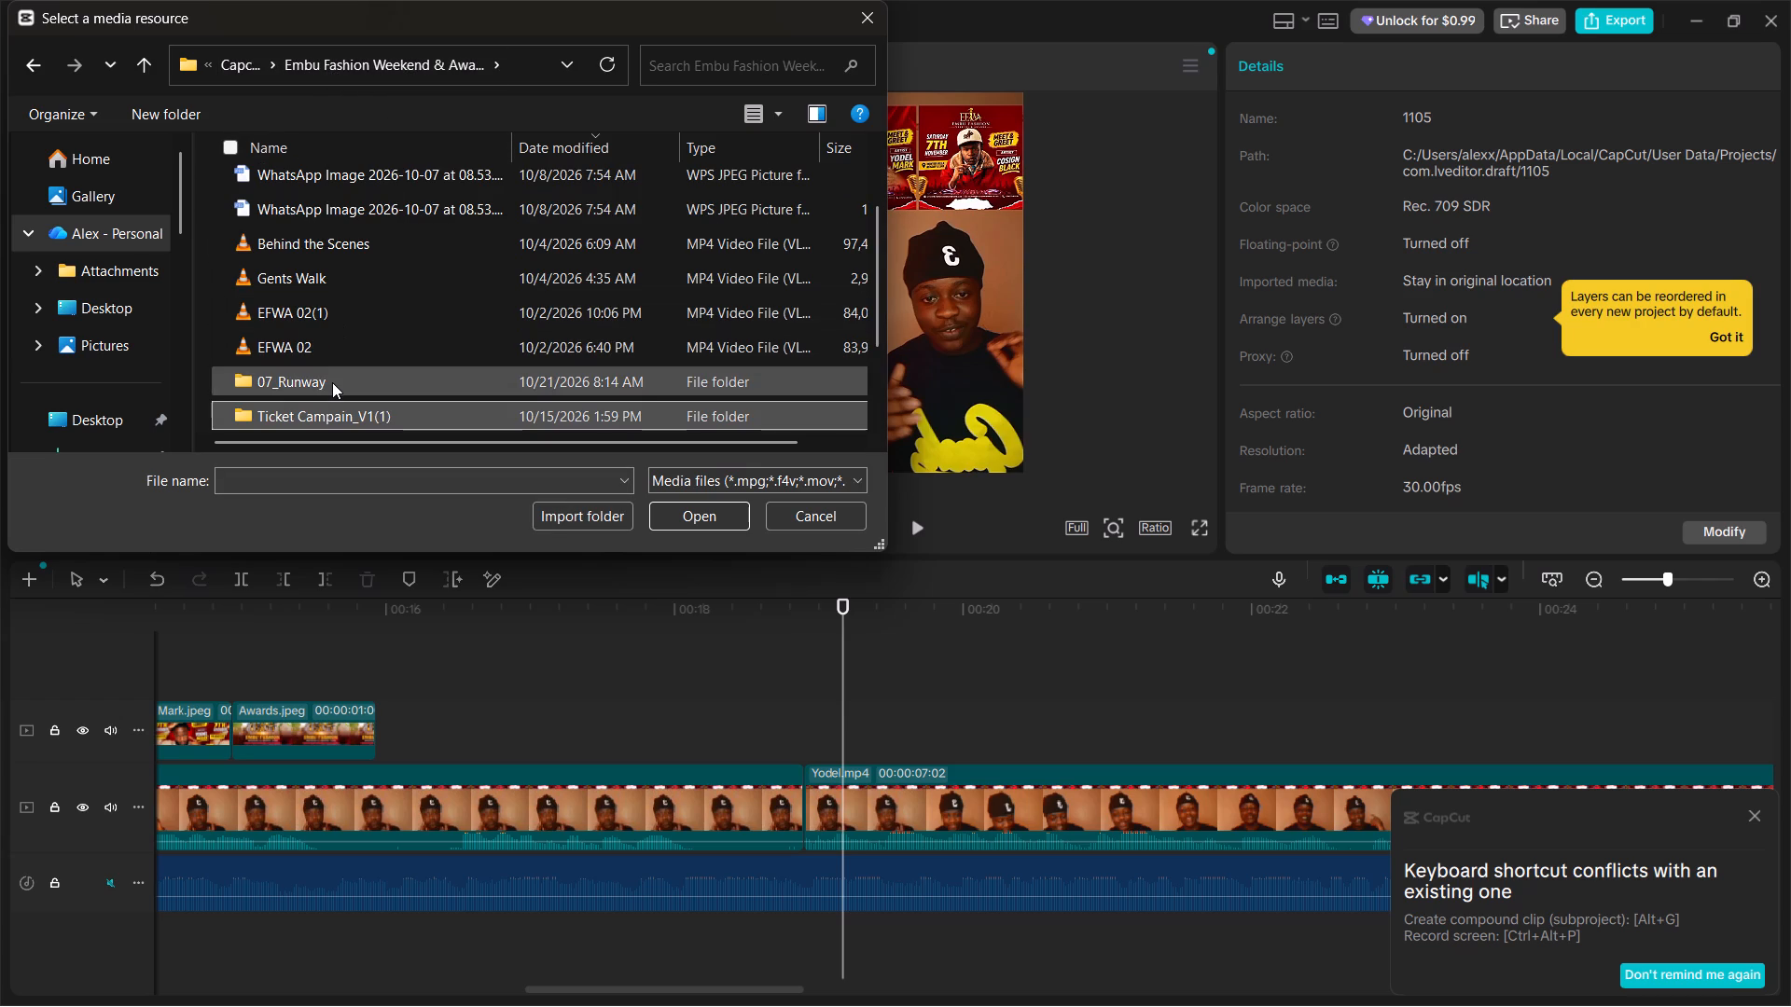
double_click(332, 382)
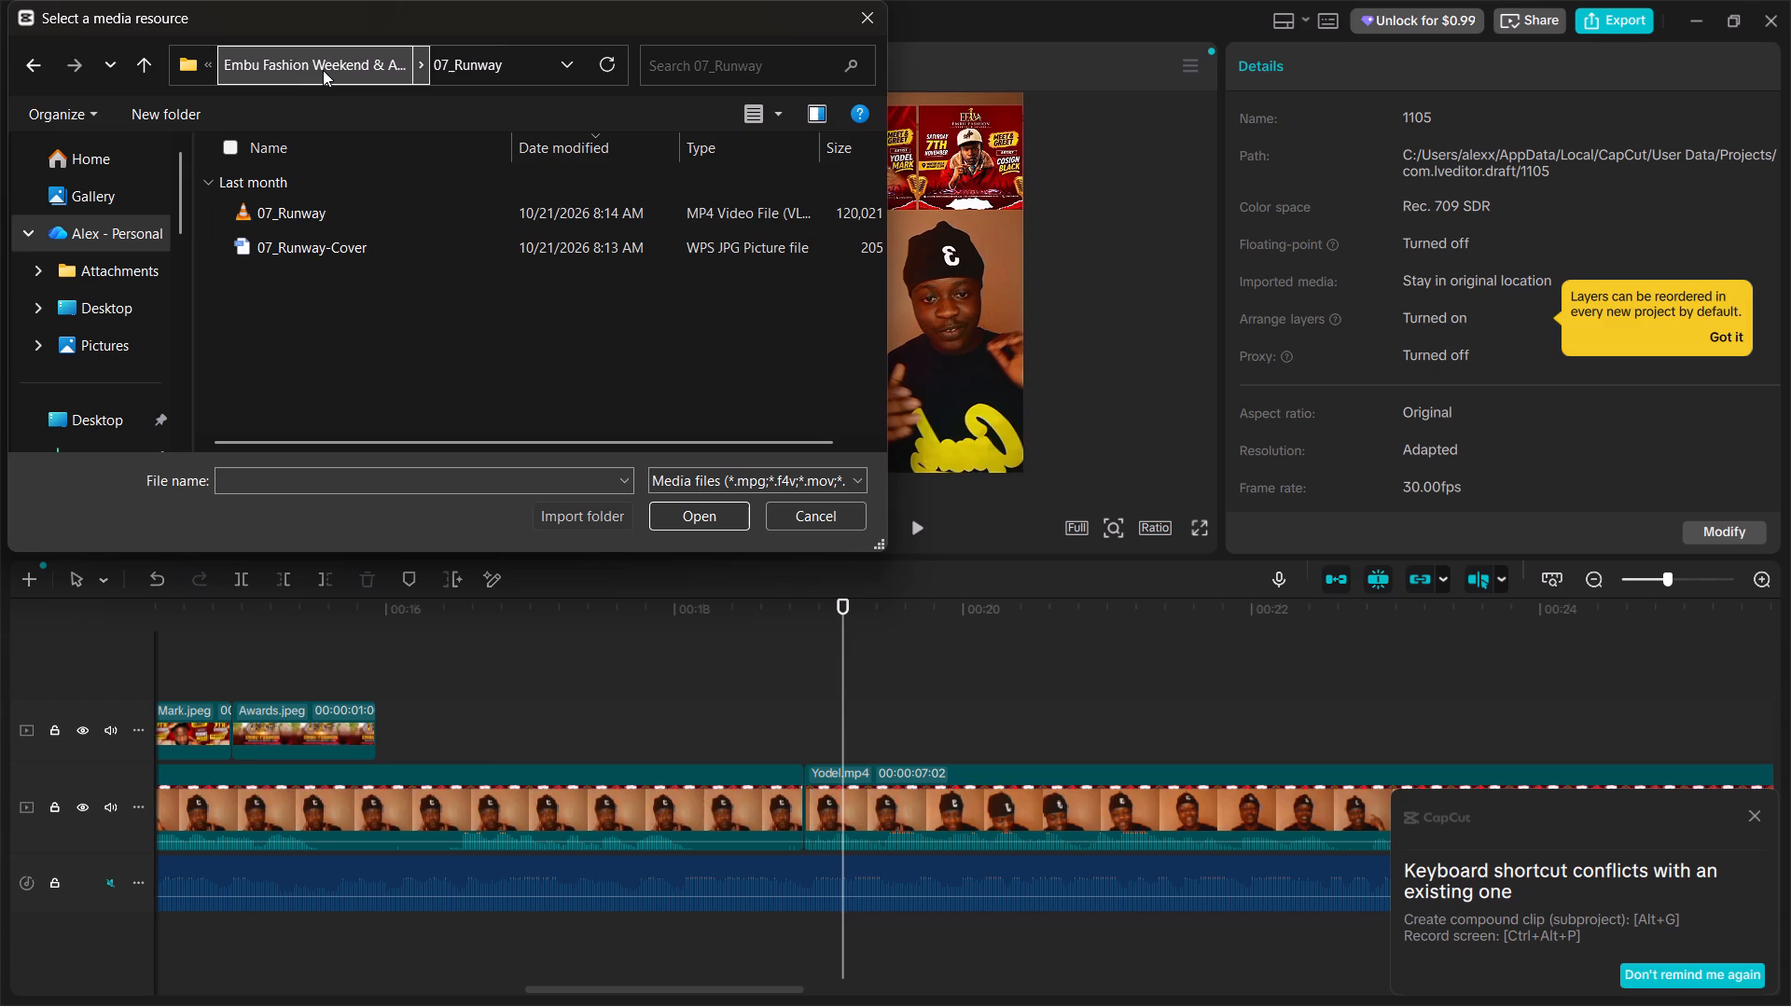
left_click(323, 70)
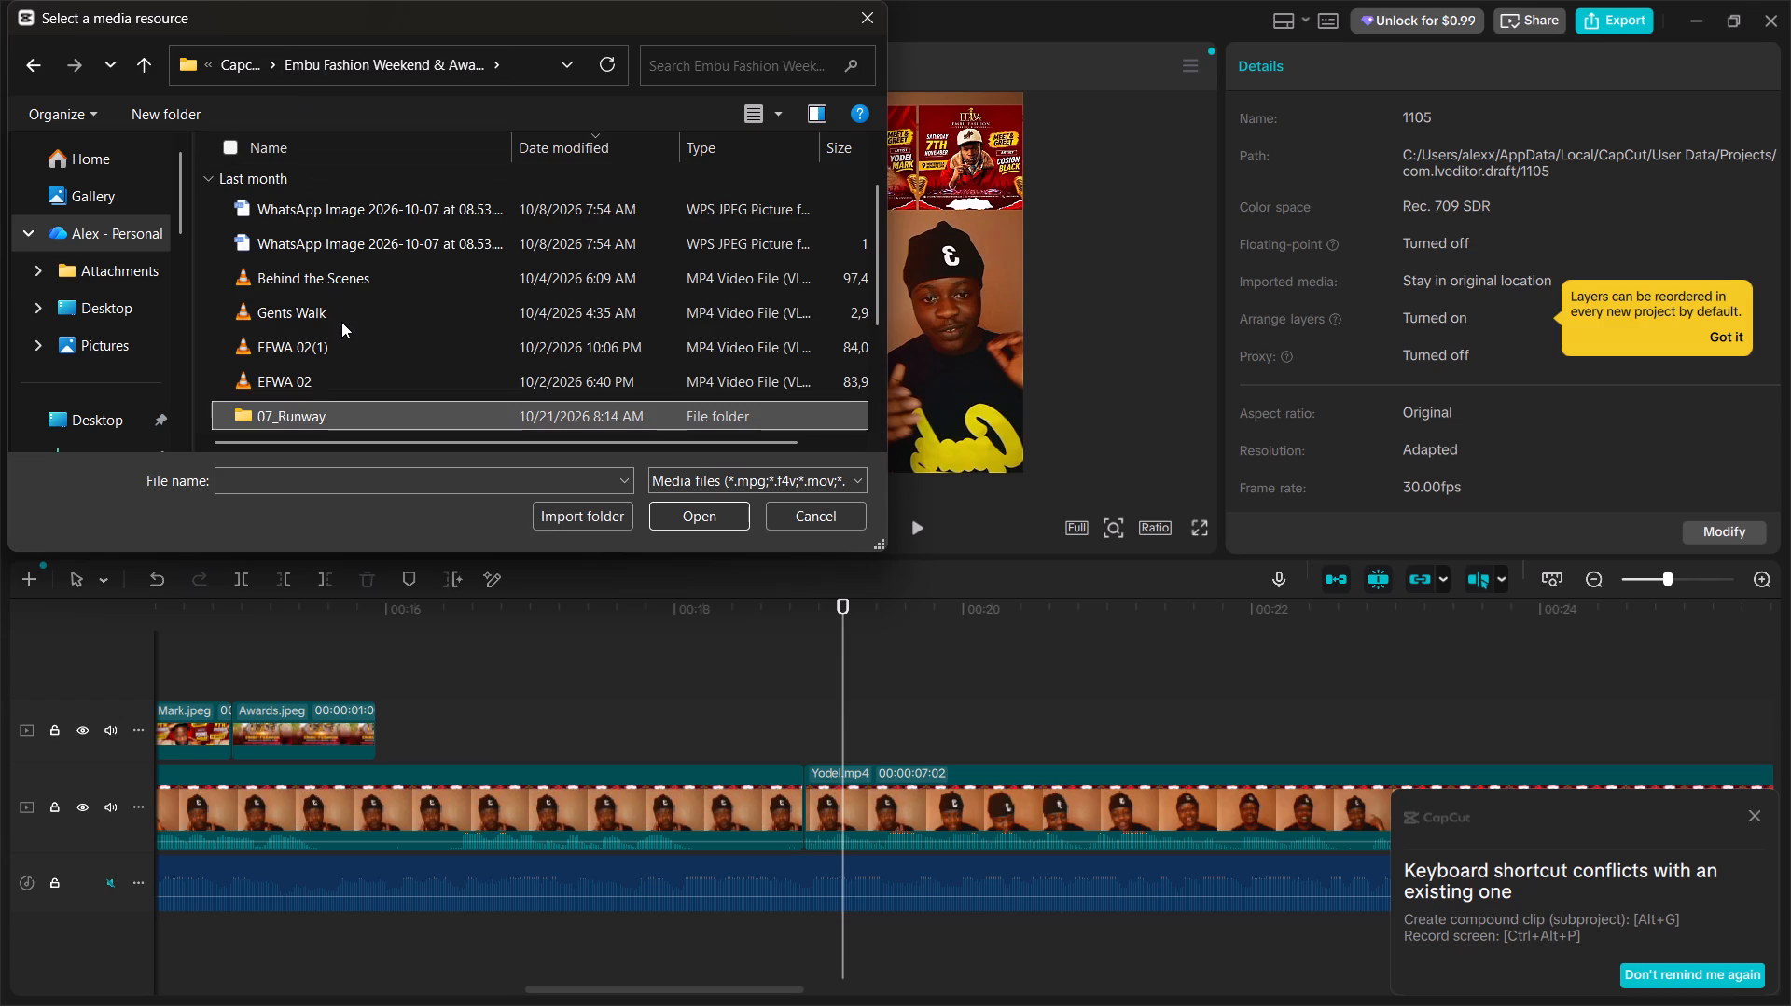
Look through the rest of the Embu Fashion Weekend folder's videos, images and subfolders for media to import.
scroll(341, 322, "down", 2)
scroll(517, 362, "down", 2)
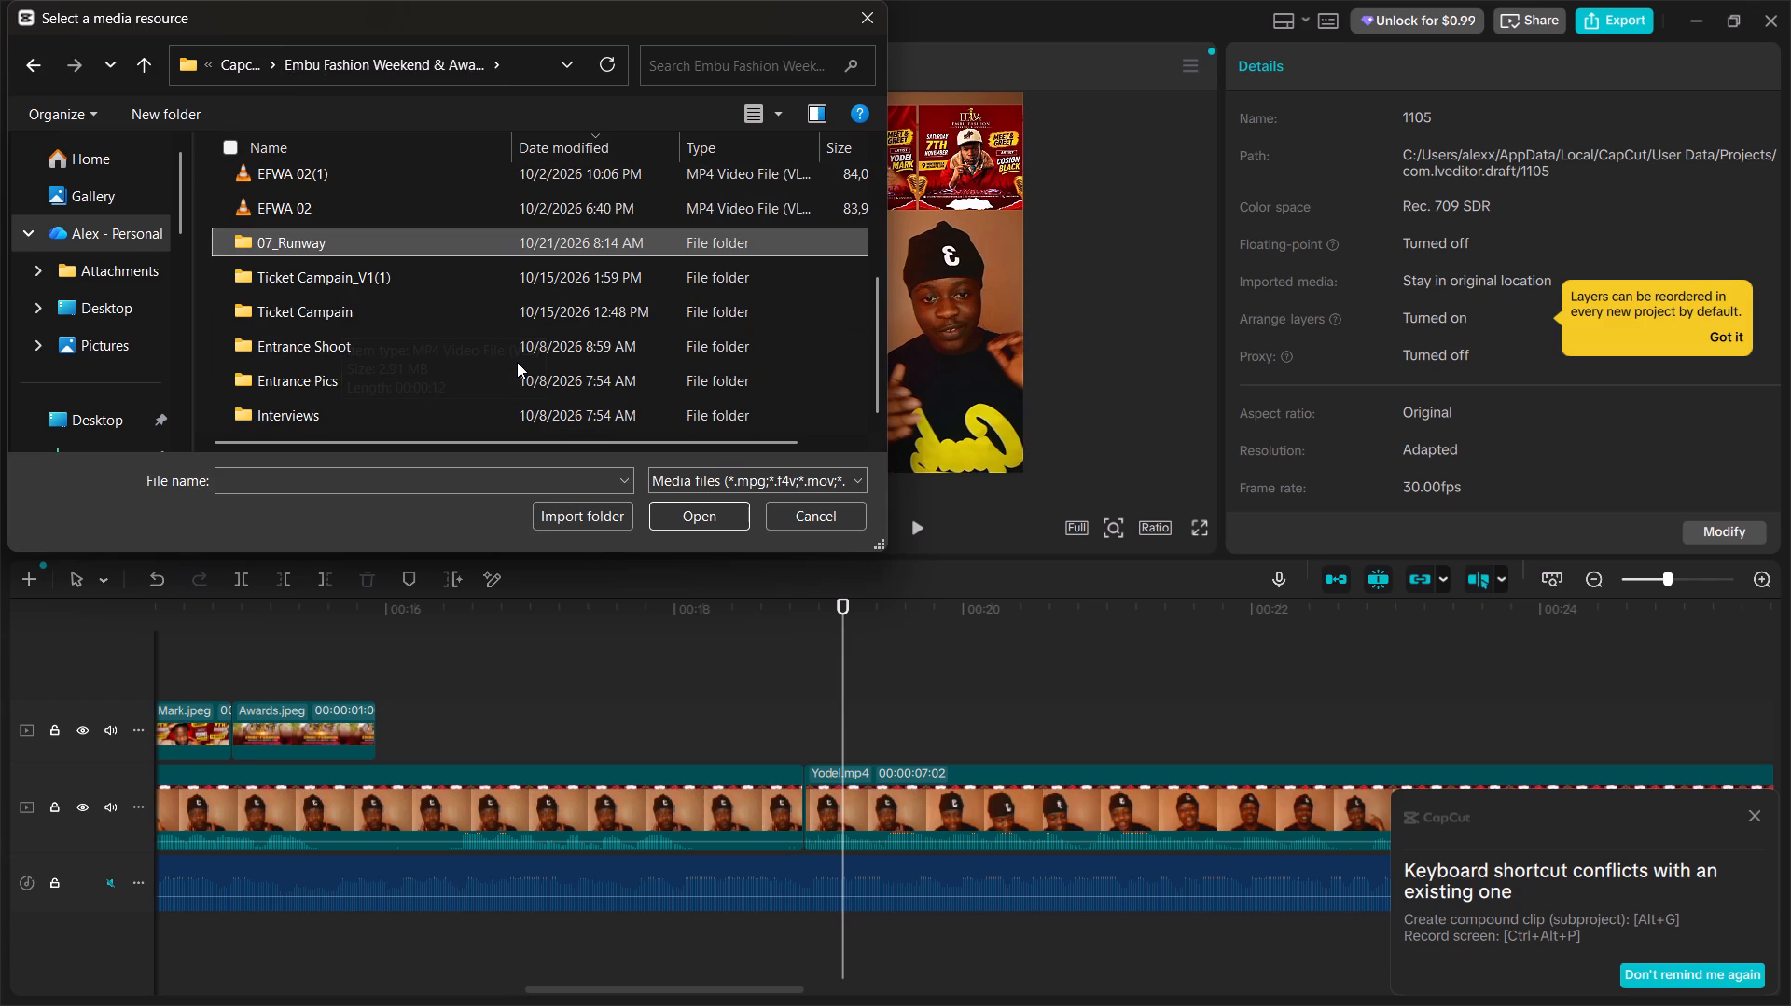
scroll(517, 361, "up", 2)
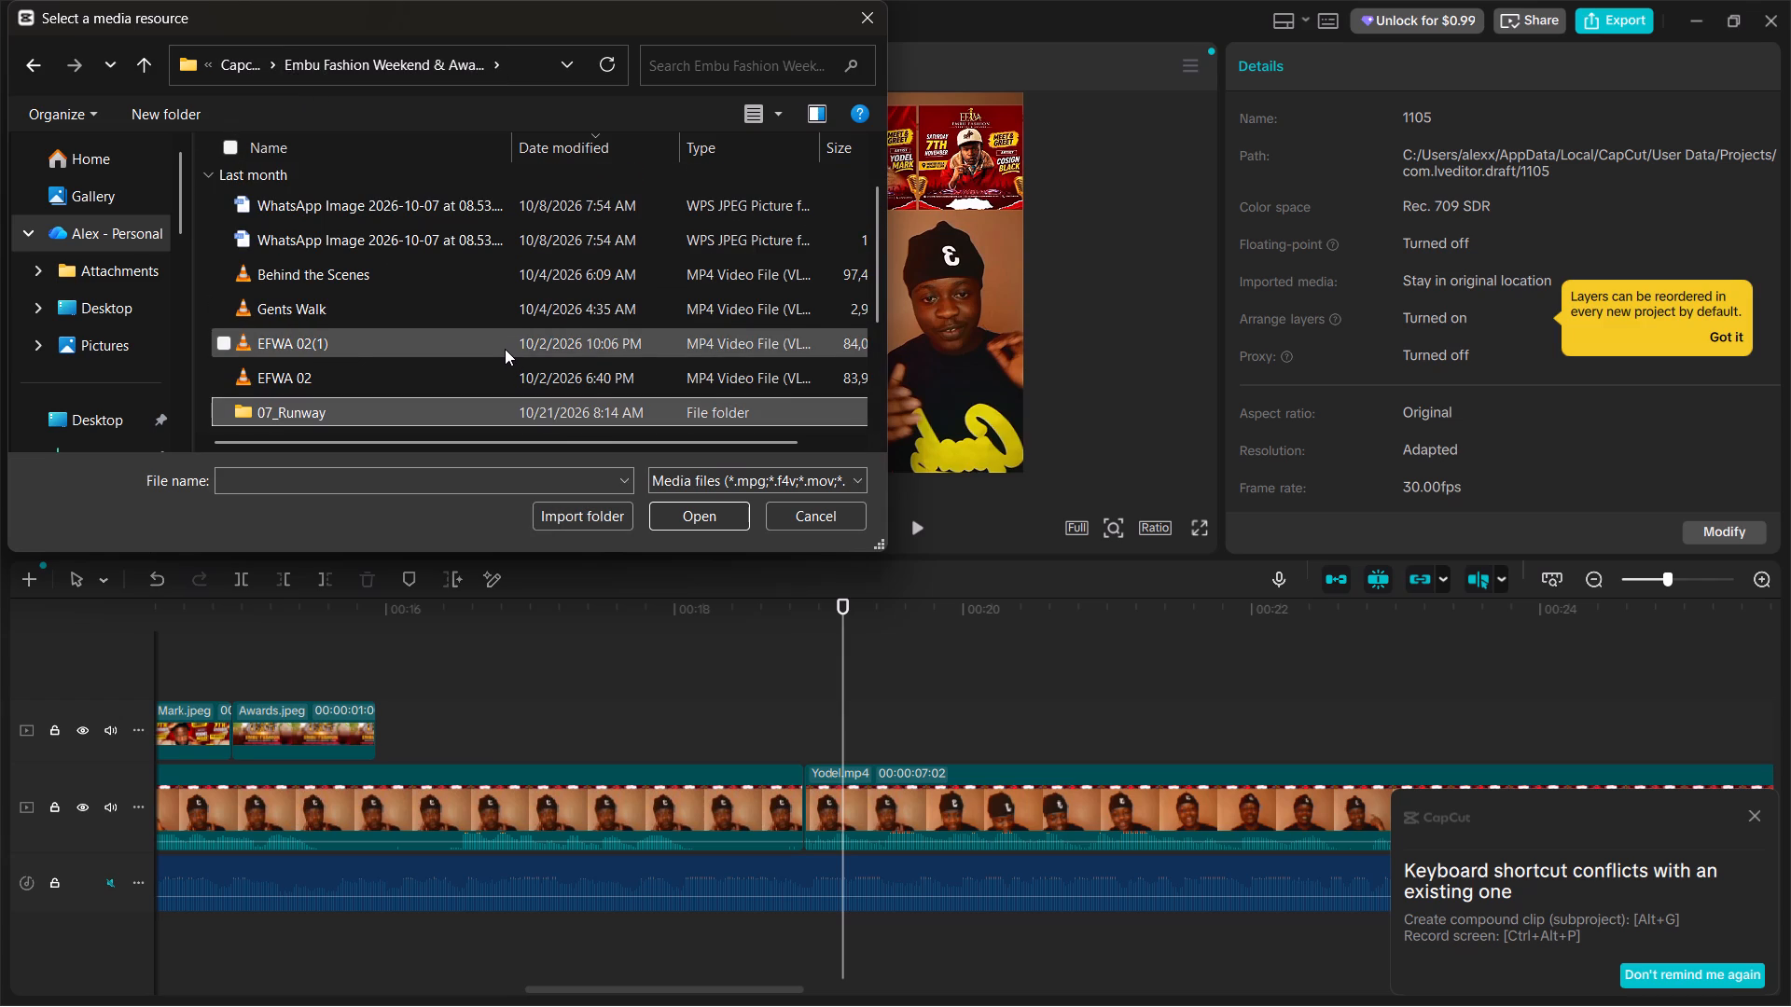
scroll(505, 349, "up", 2)
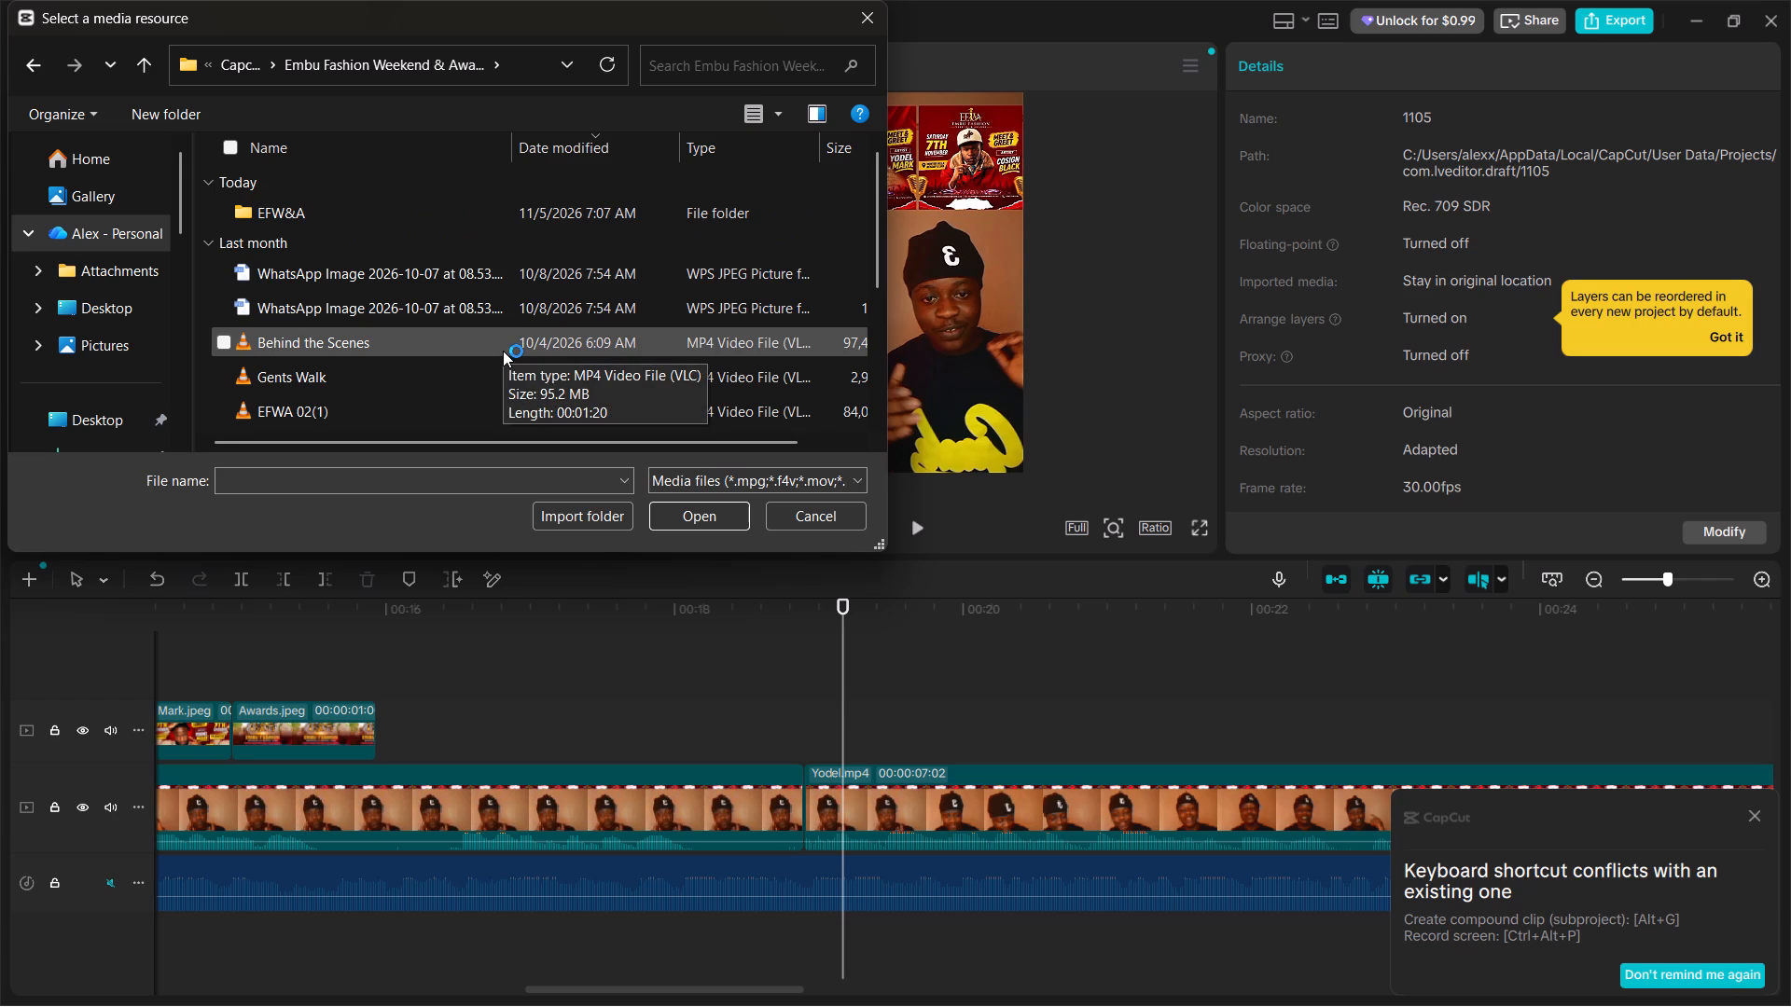
double_click(344, 222)
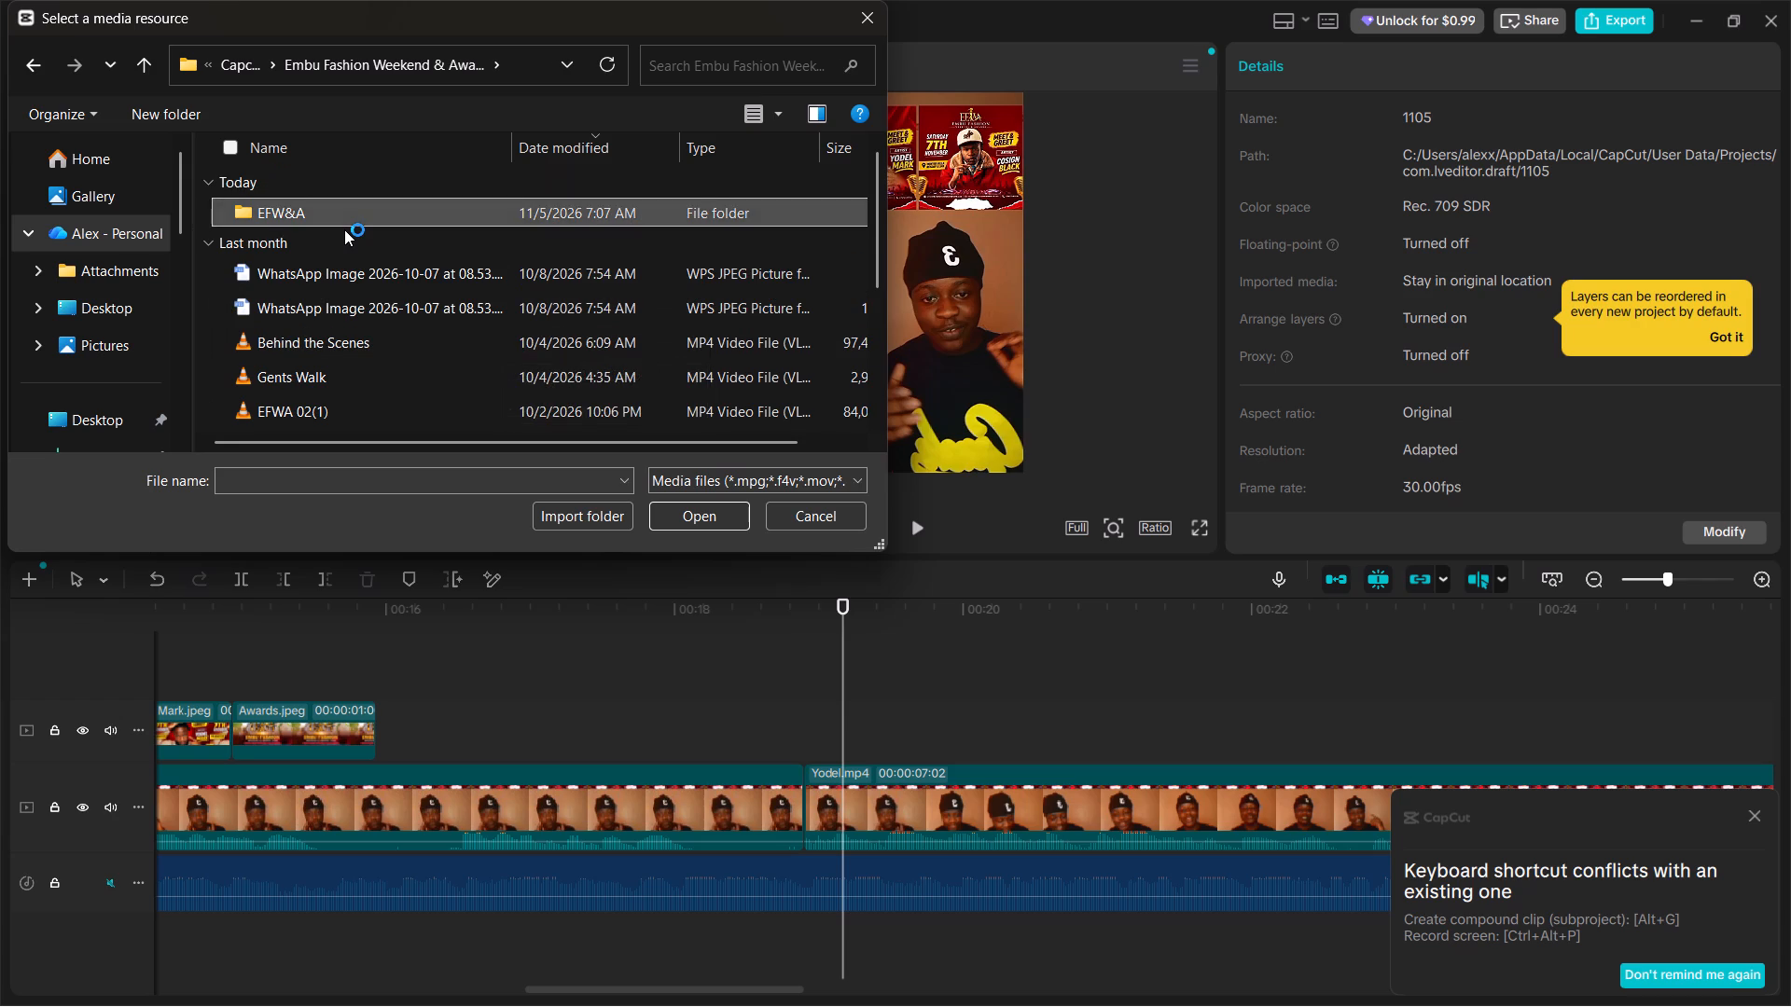
left_click(377, 71)
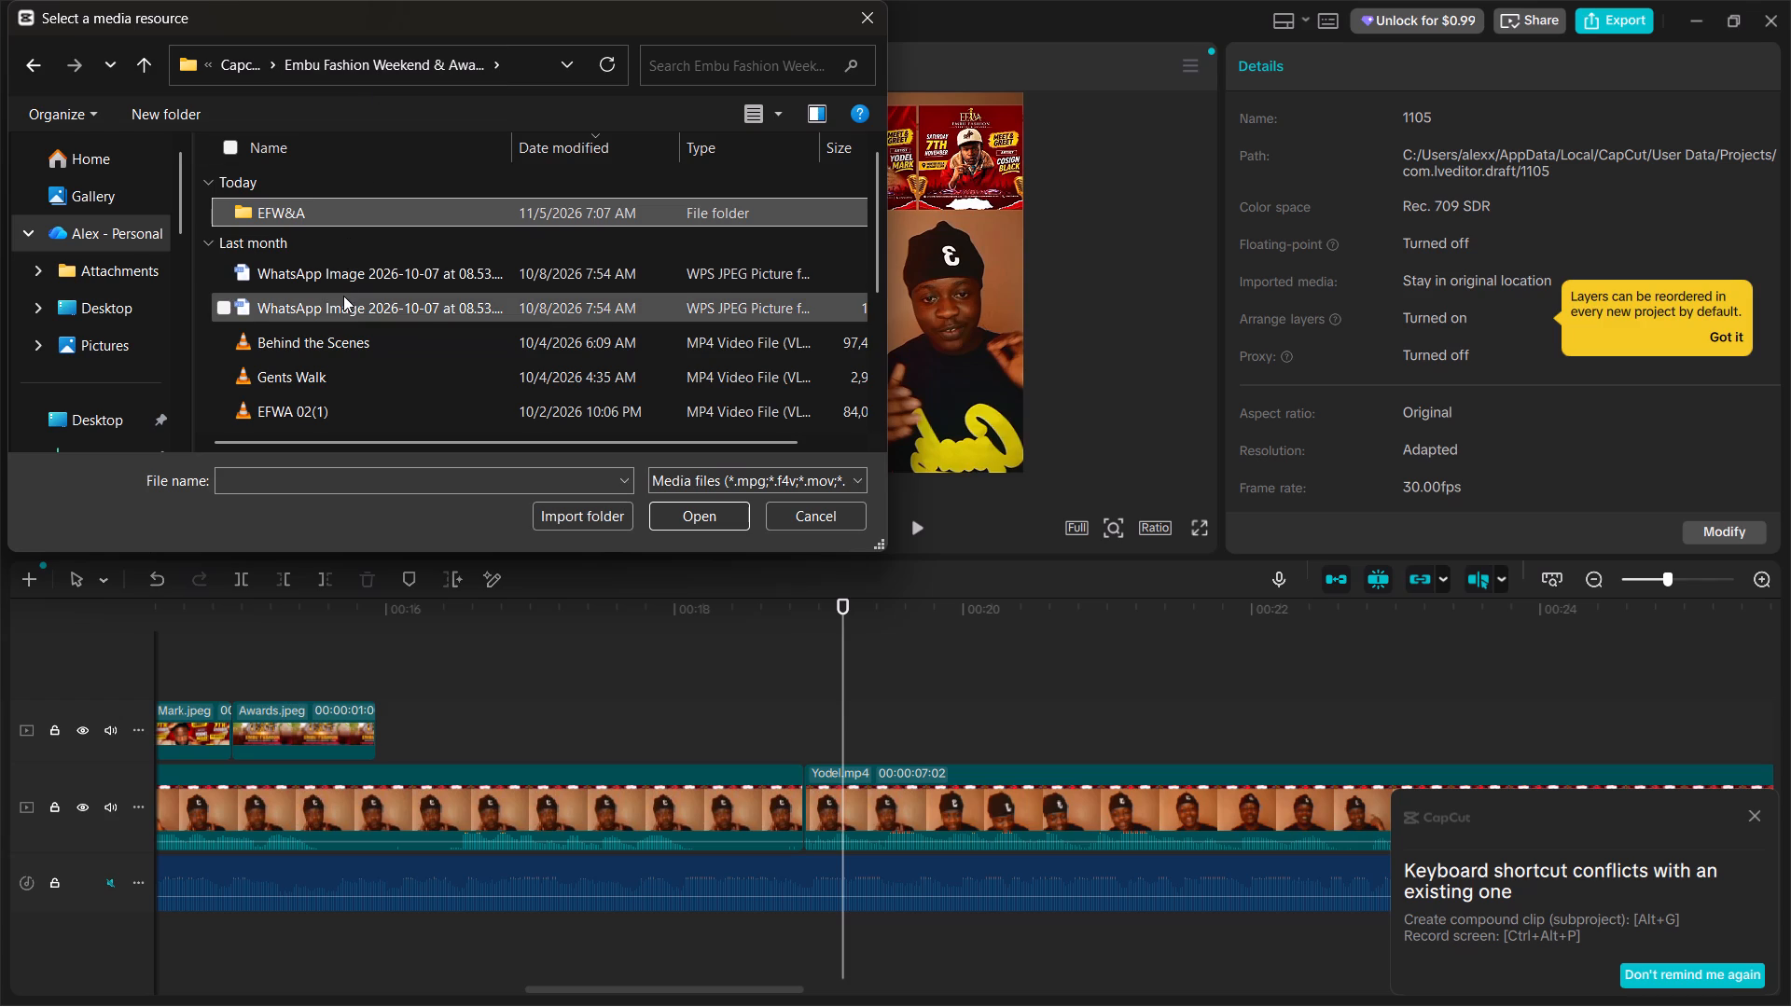
scroll(343, 296, "down", 1)
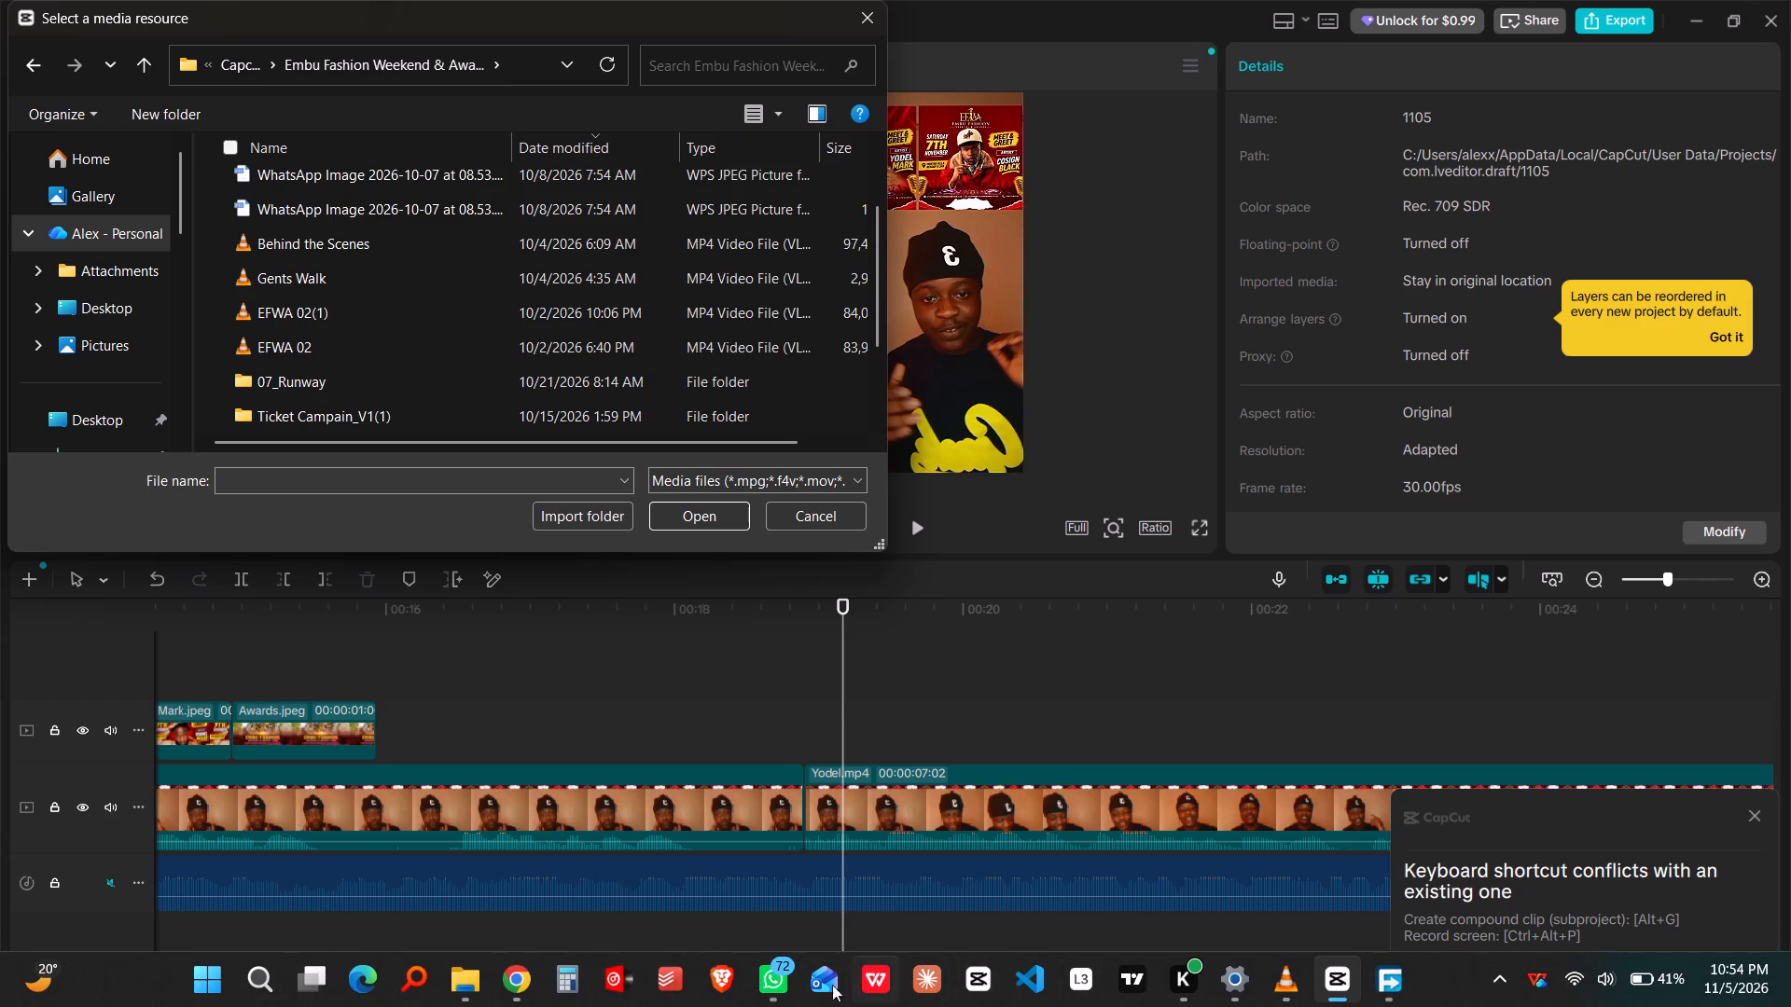
Switch to Chrome, open Pinterest in a new tab and search for "fun".
left_click(506, 976)
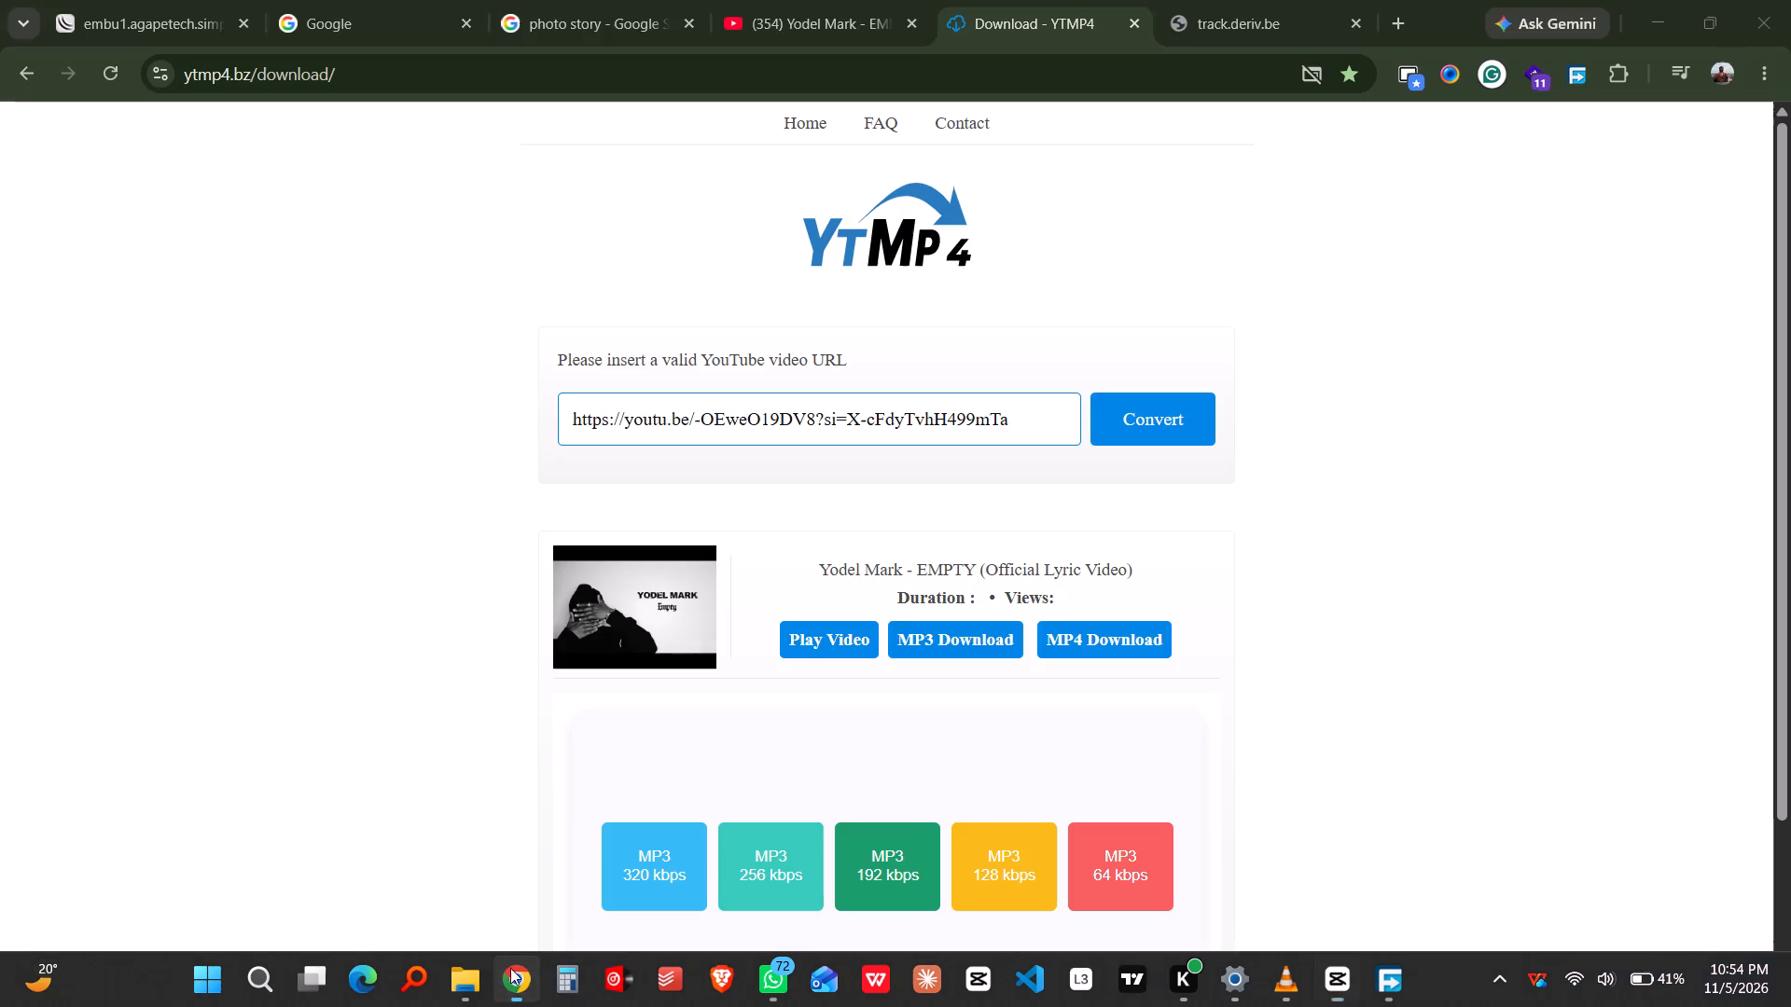
left_click(1400, 30)
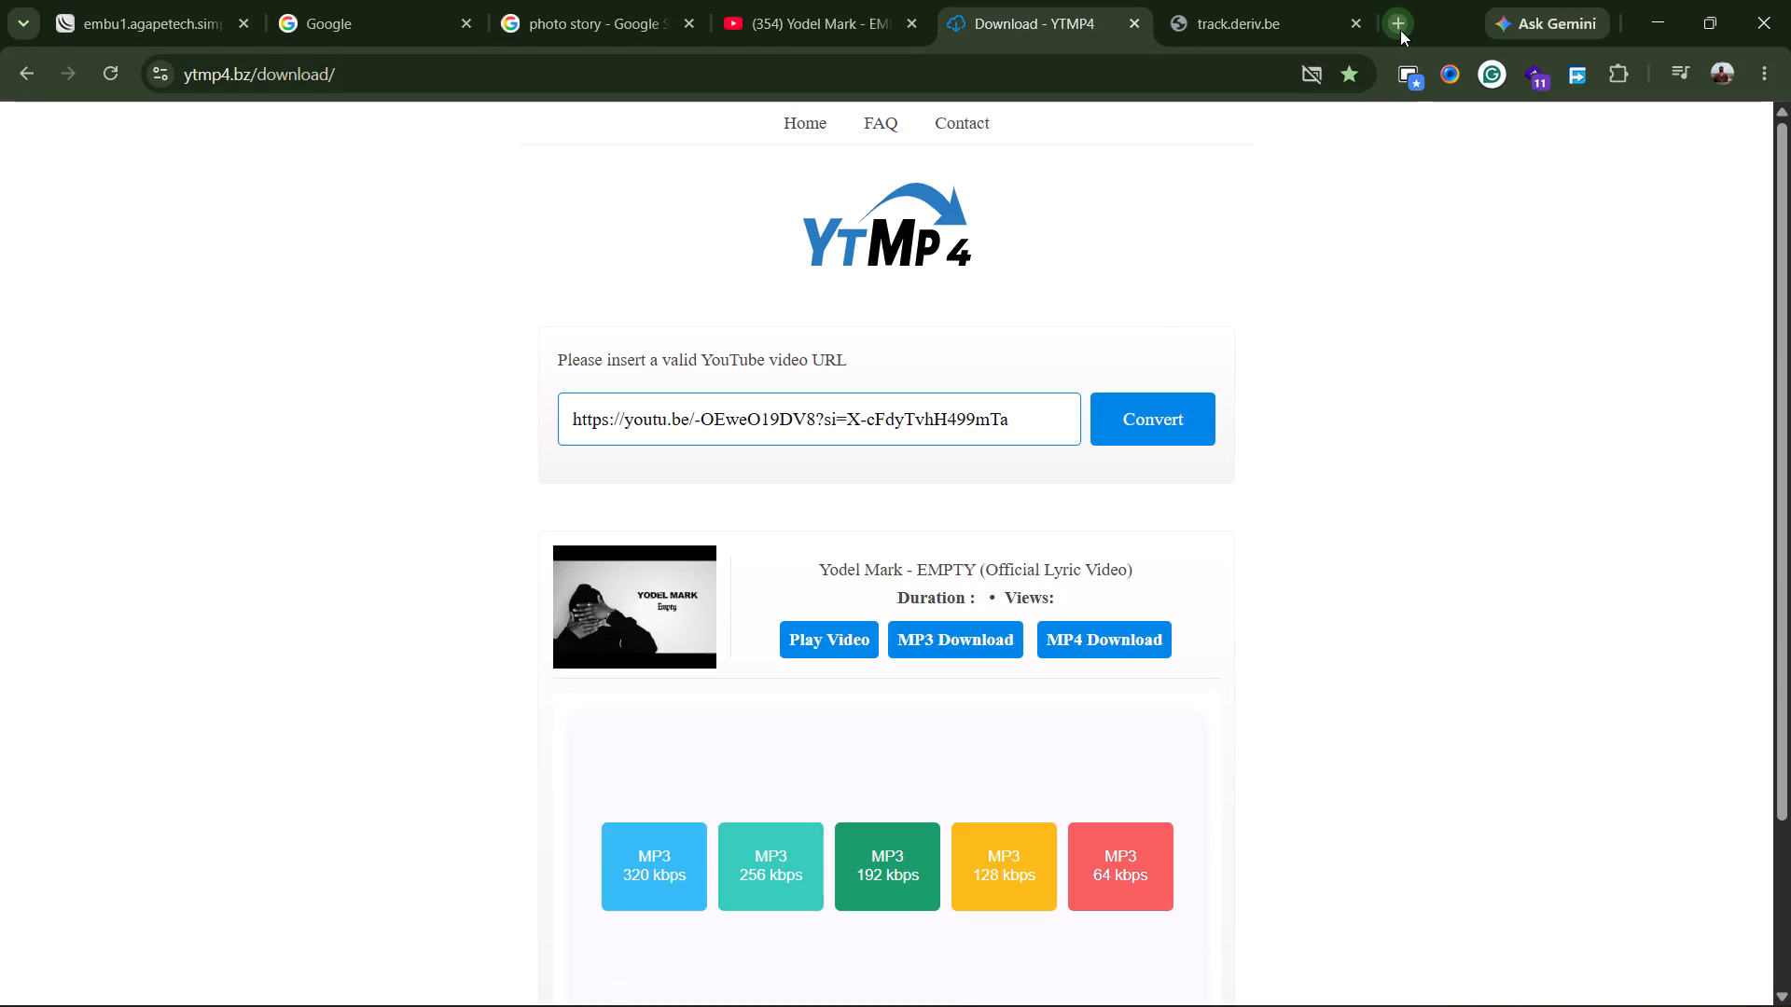
type("pin")
key("Return")
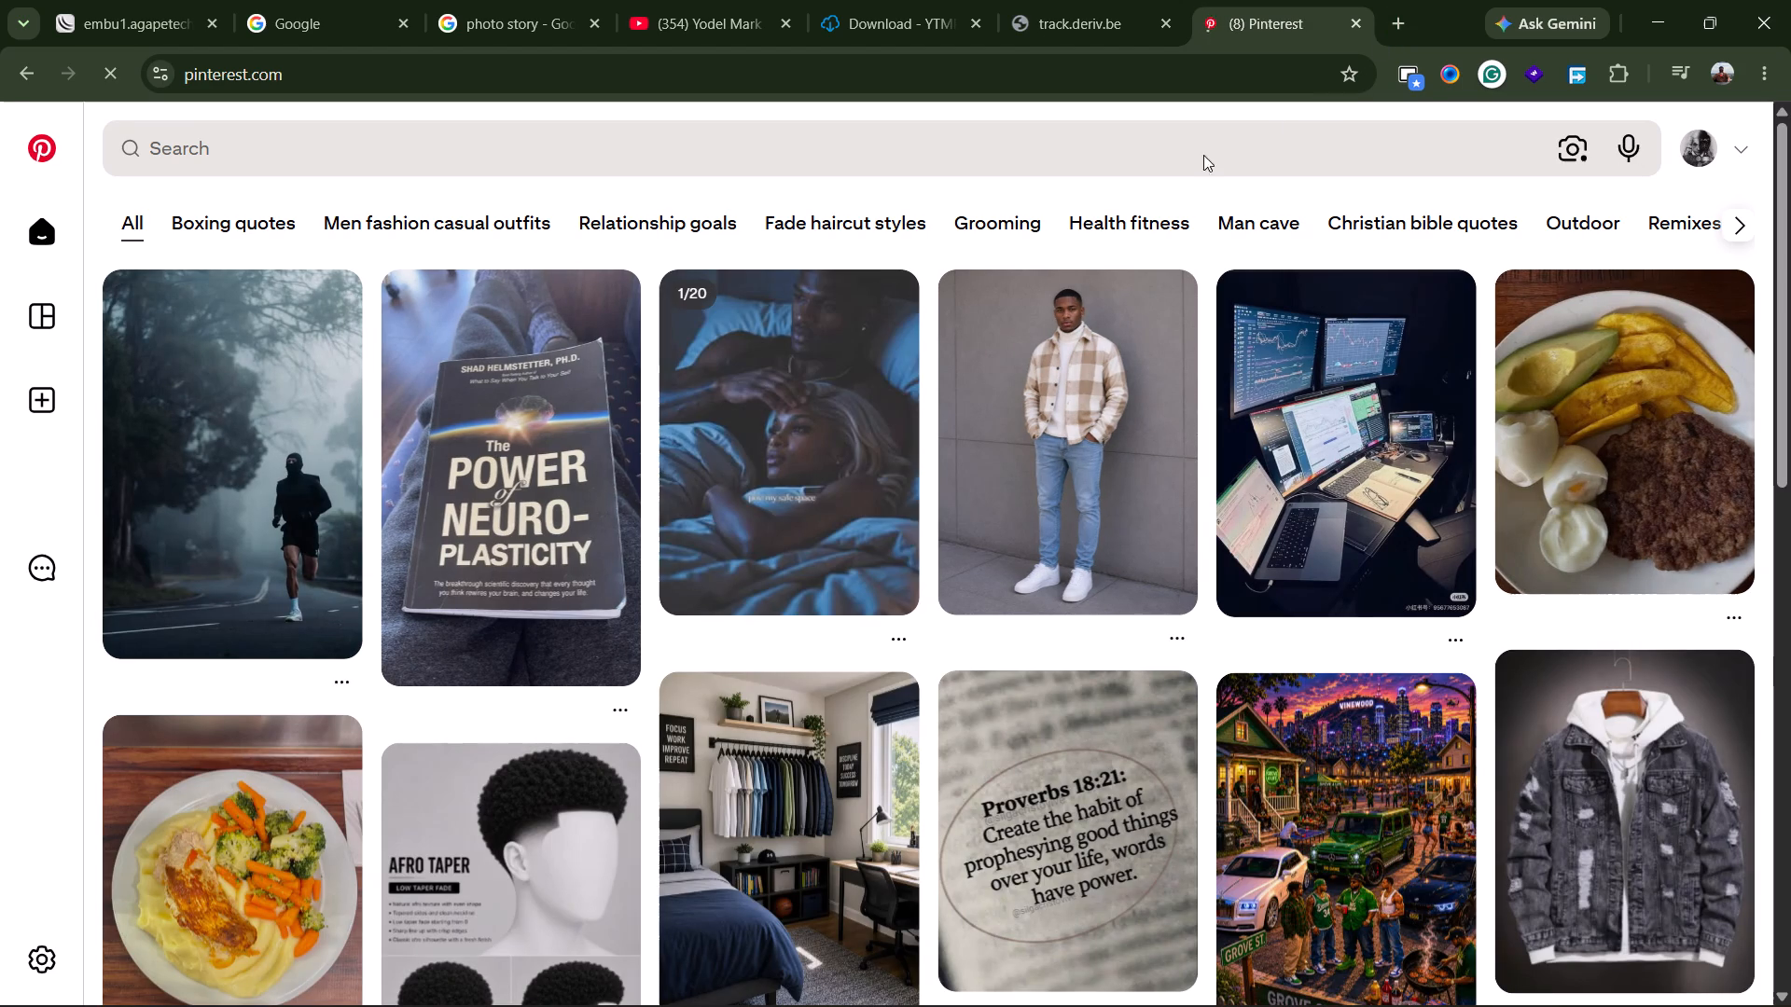
left_click(522, 151)
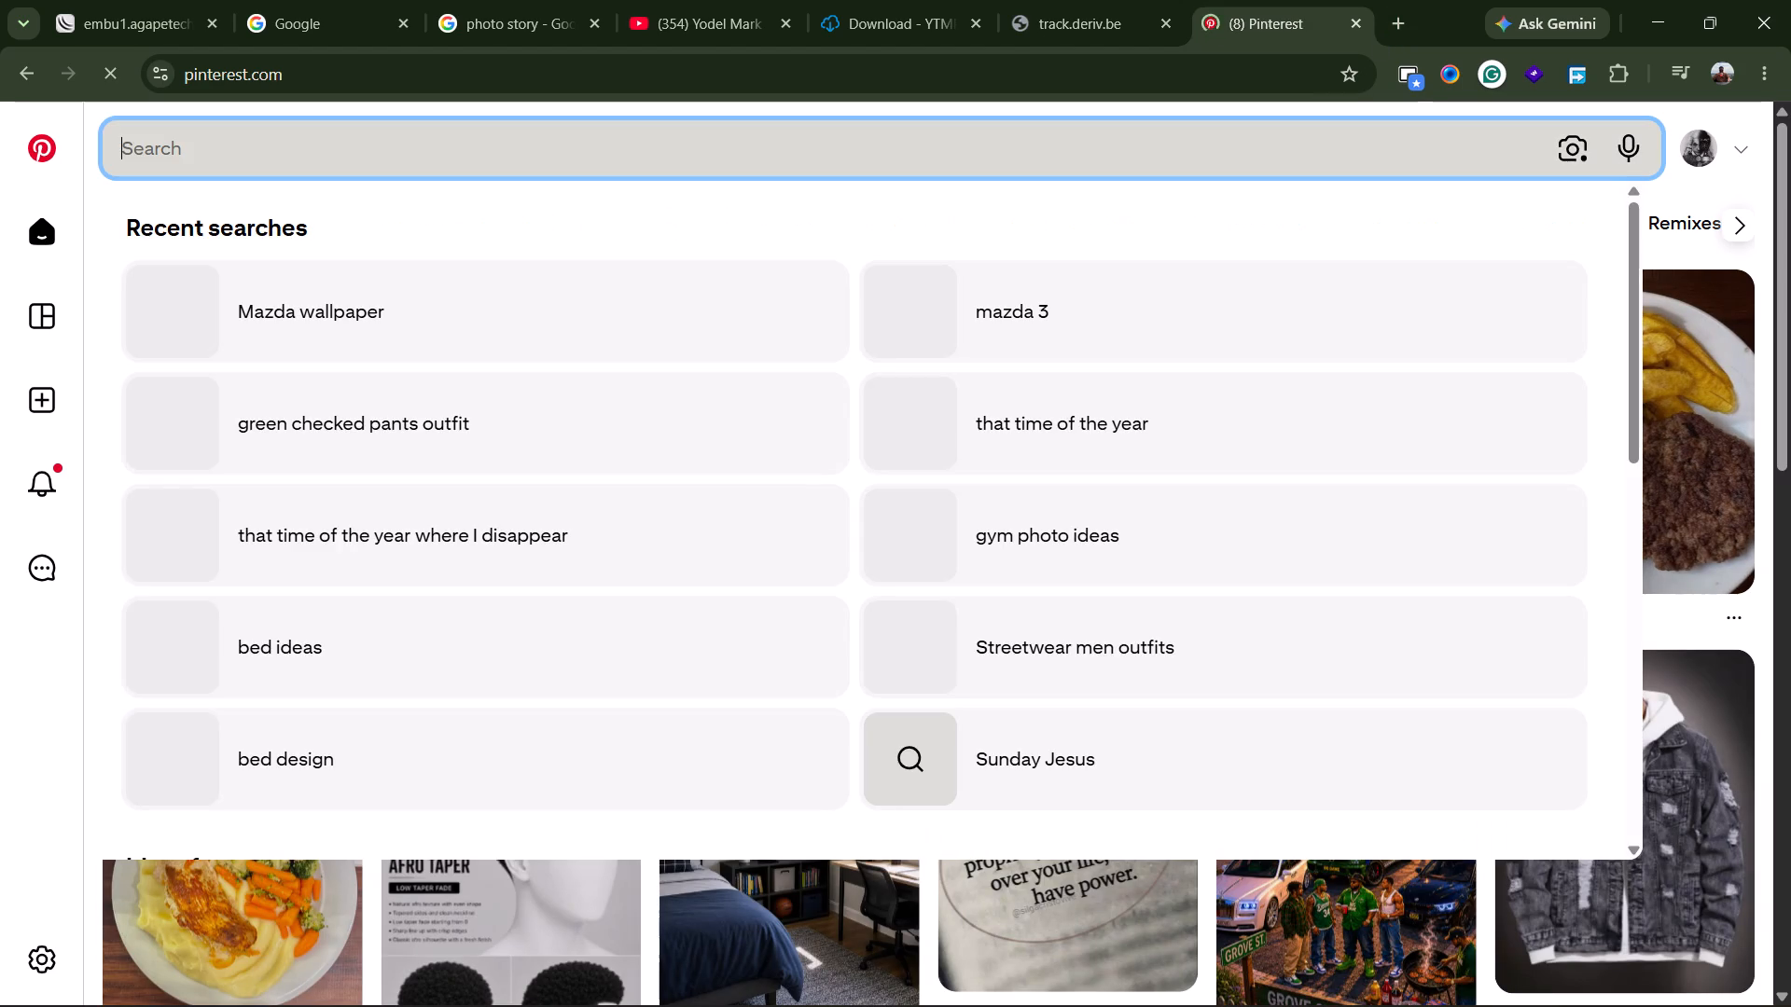
type("fun")
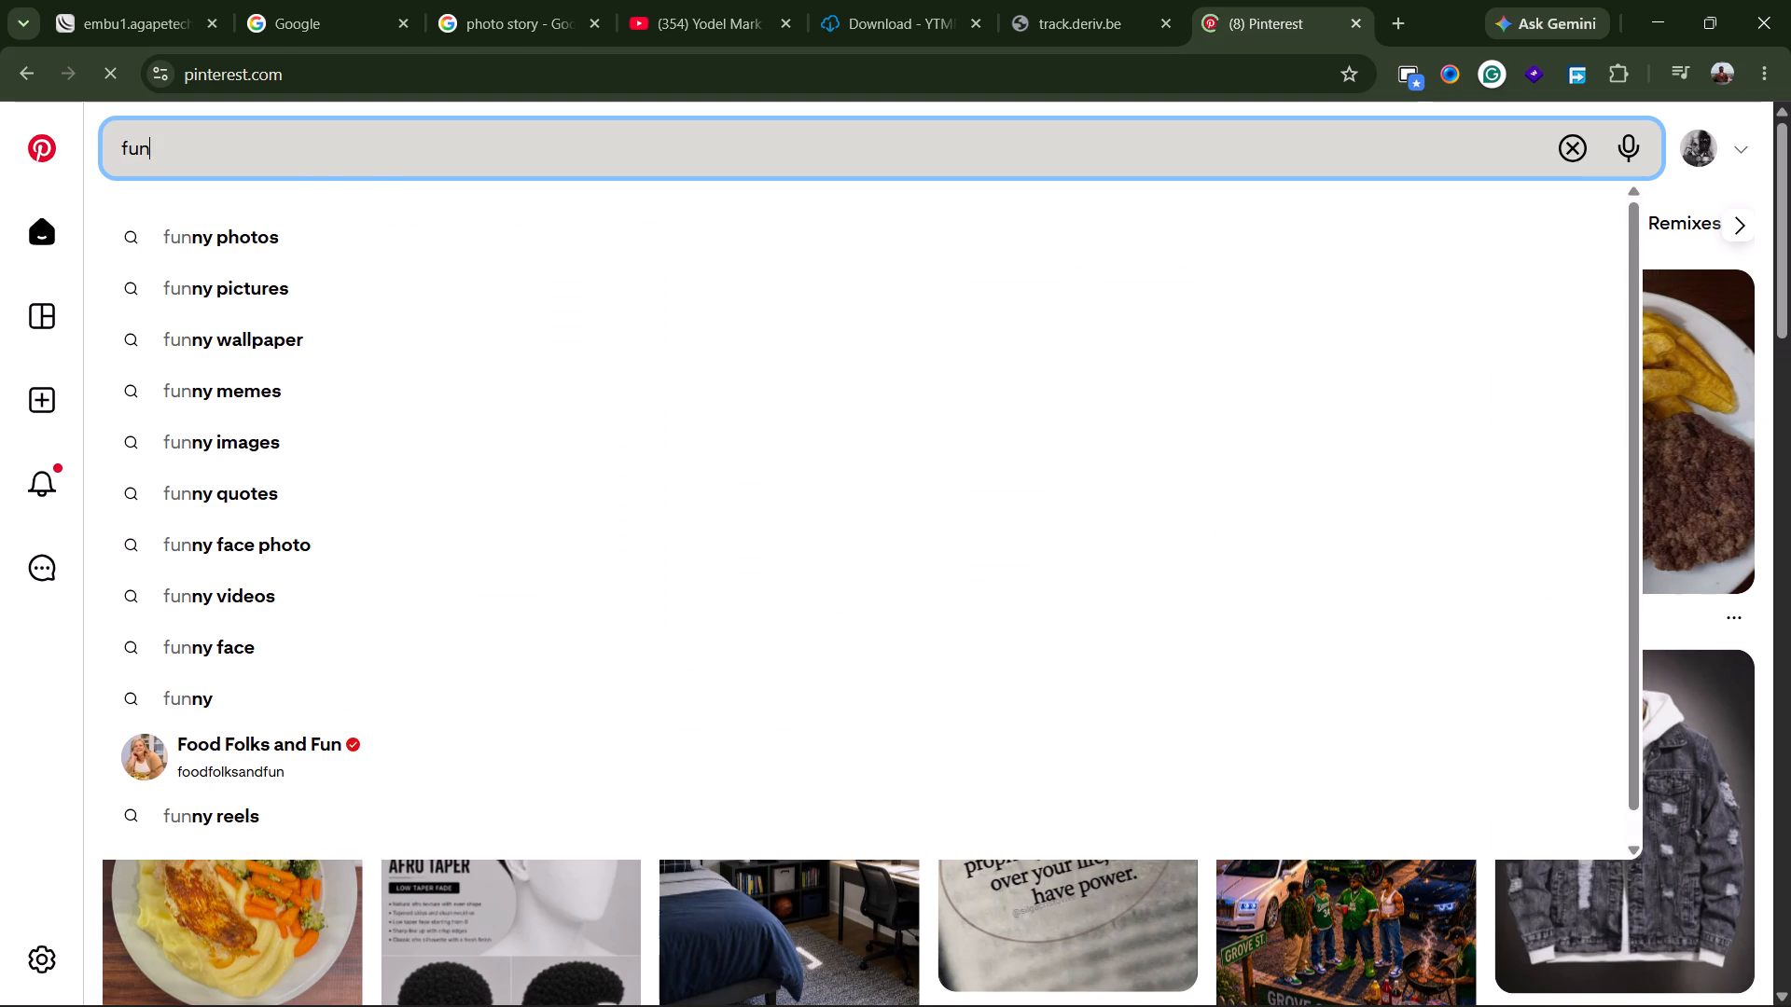
key("Return")
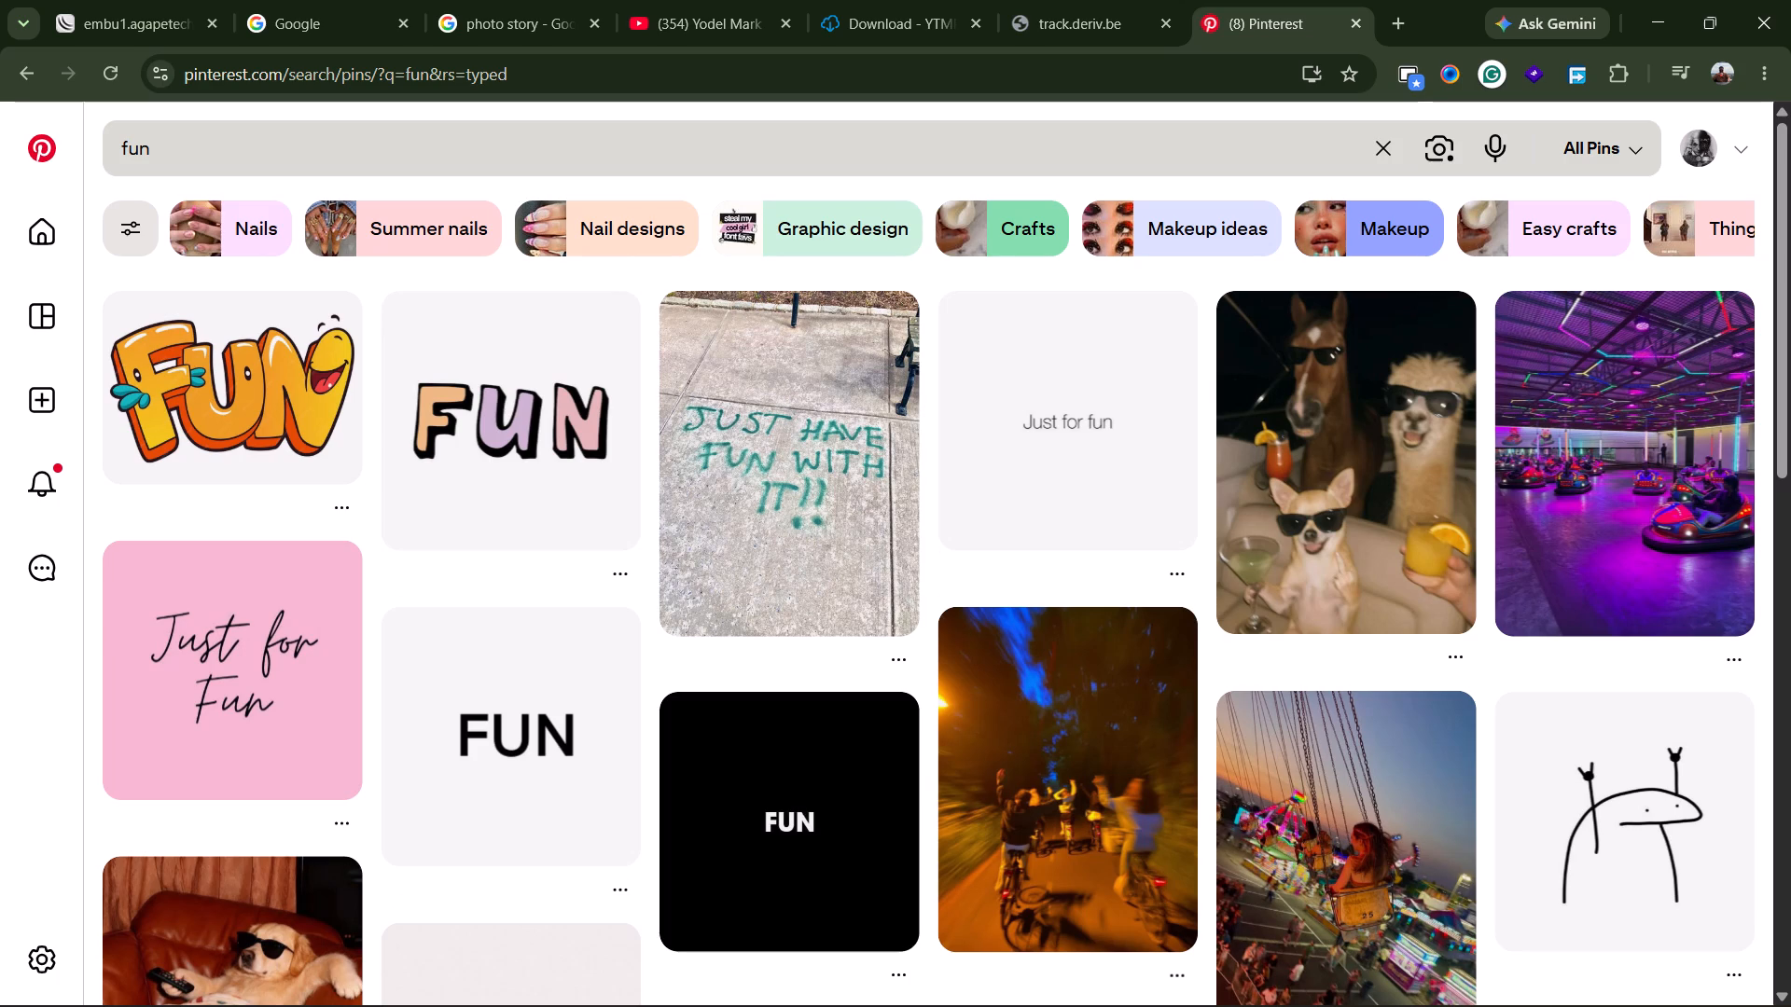
Replace the Pinterest search with "fashion aesthetic" and look through the resulting images.
left_click(232, 132)
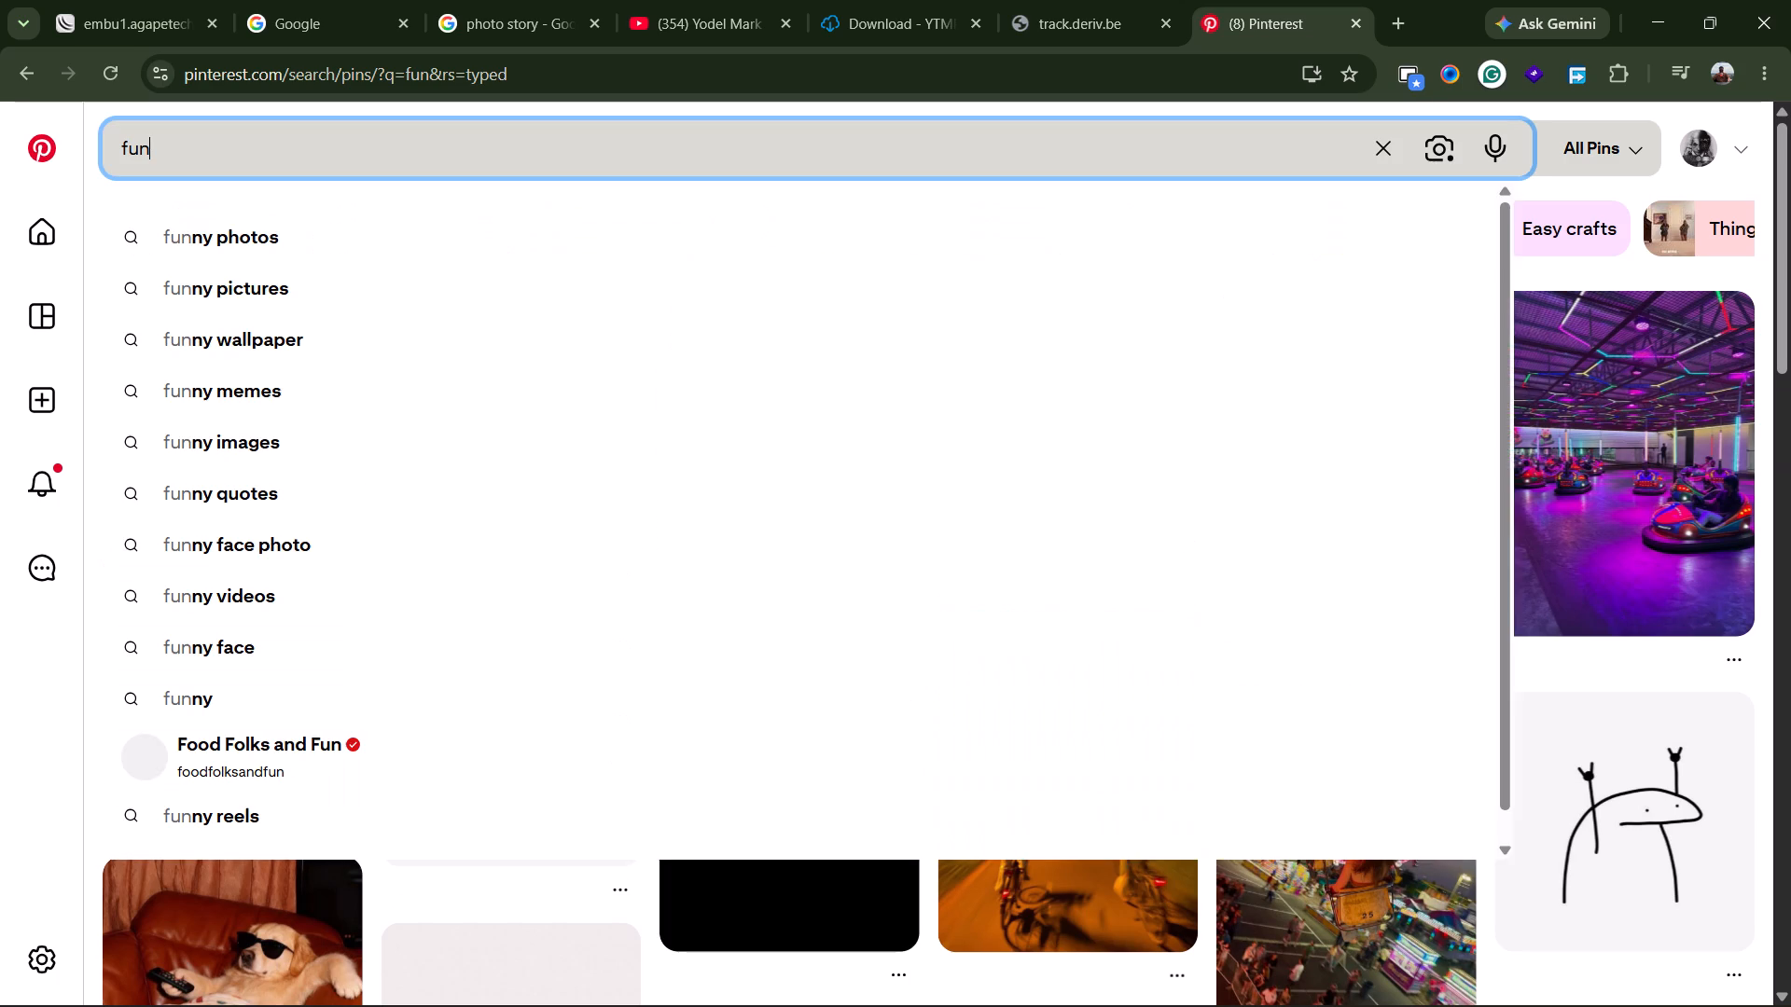
key("BackSpace")
key("BackSpace")
key("BackSpace")
key("BackSpace")
key("BackSpace")
key("BackSpace")
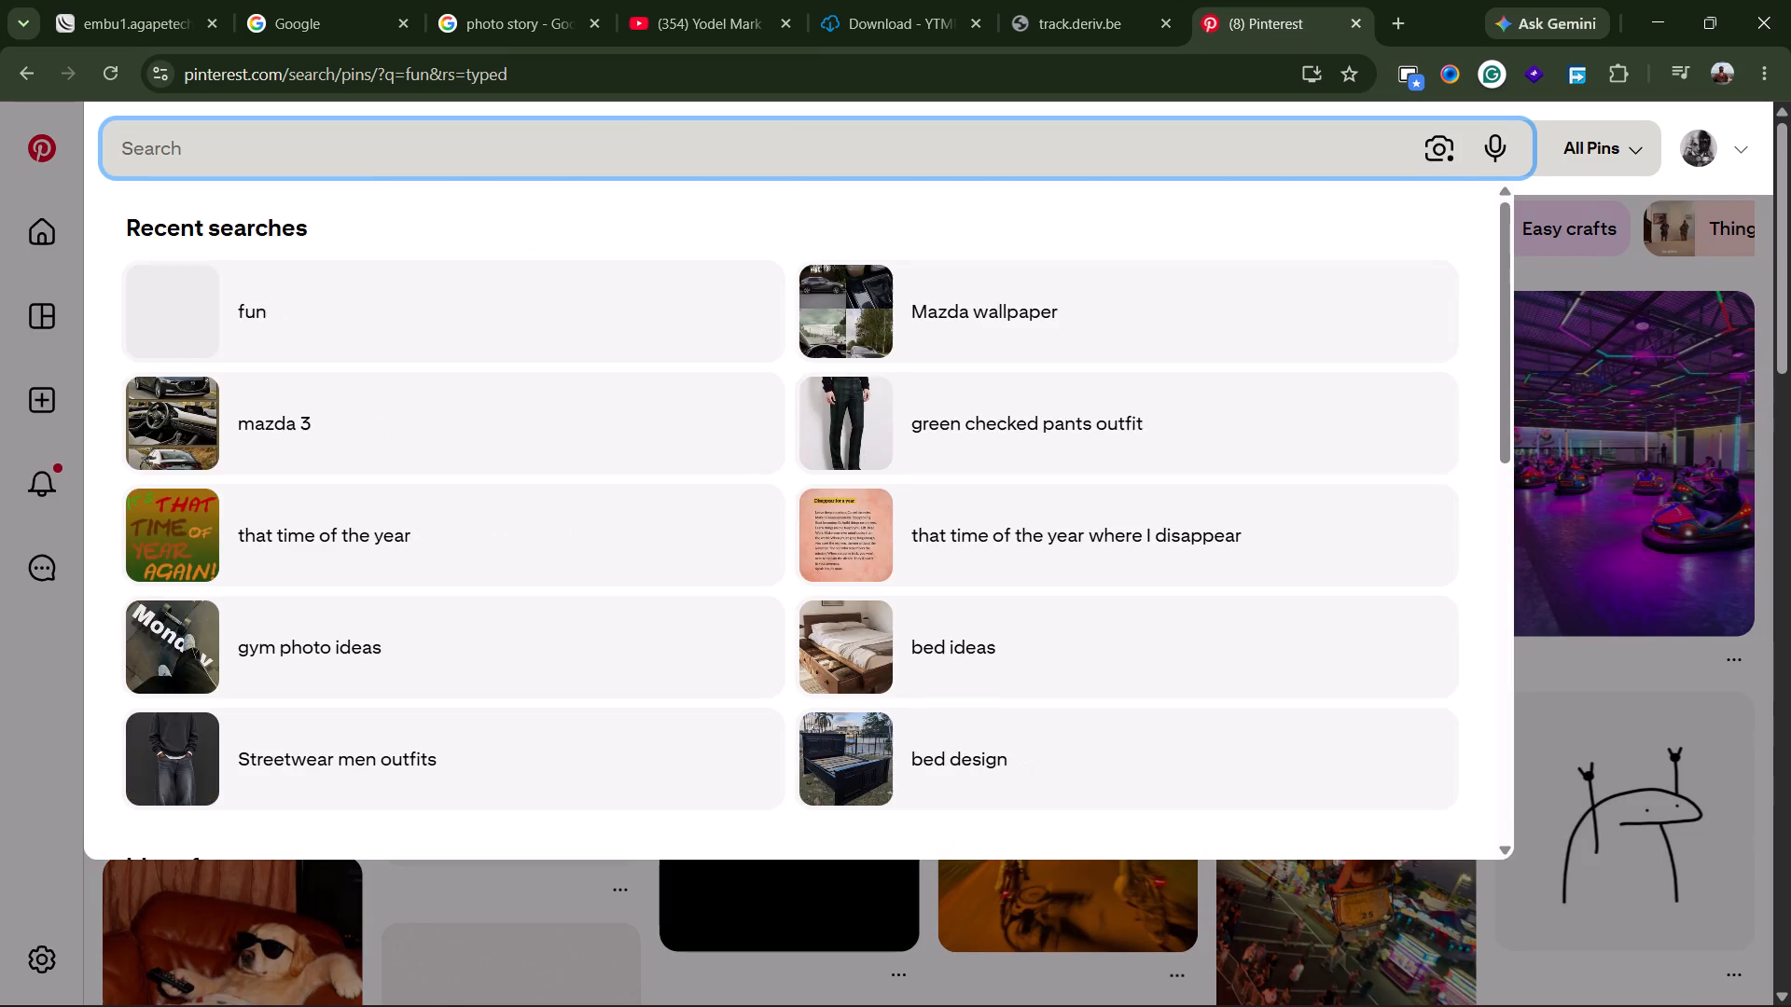
type("fashion")
key("space")
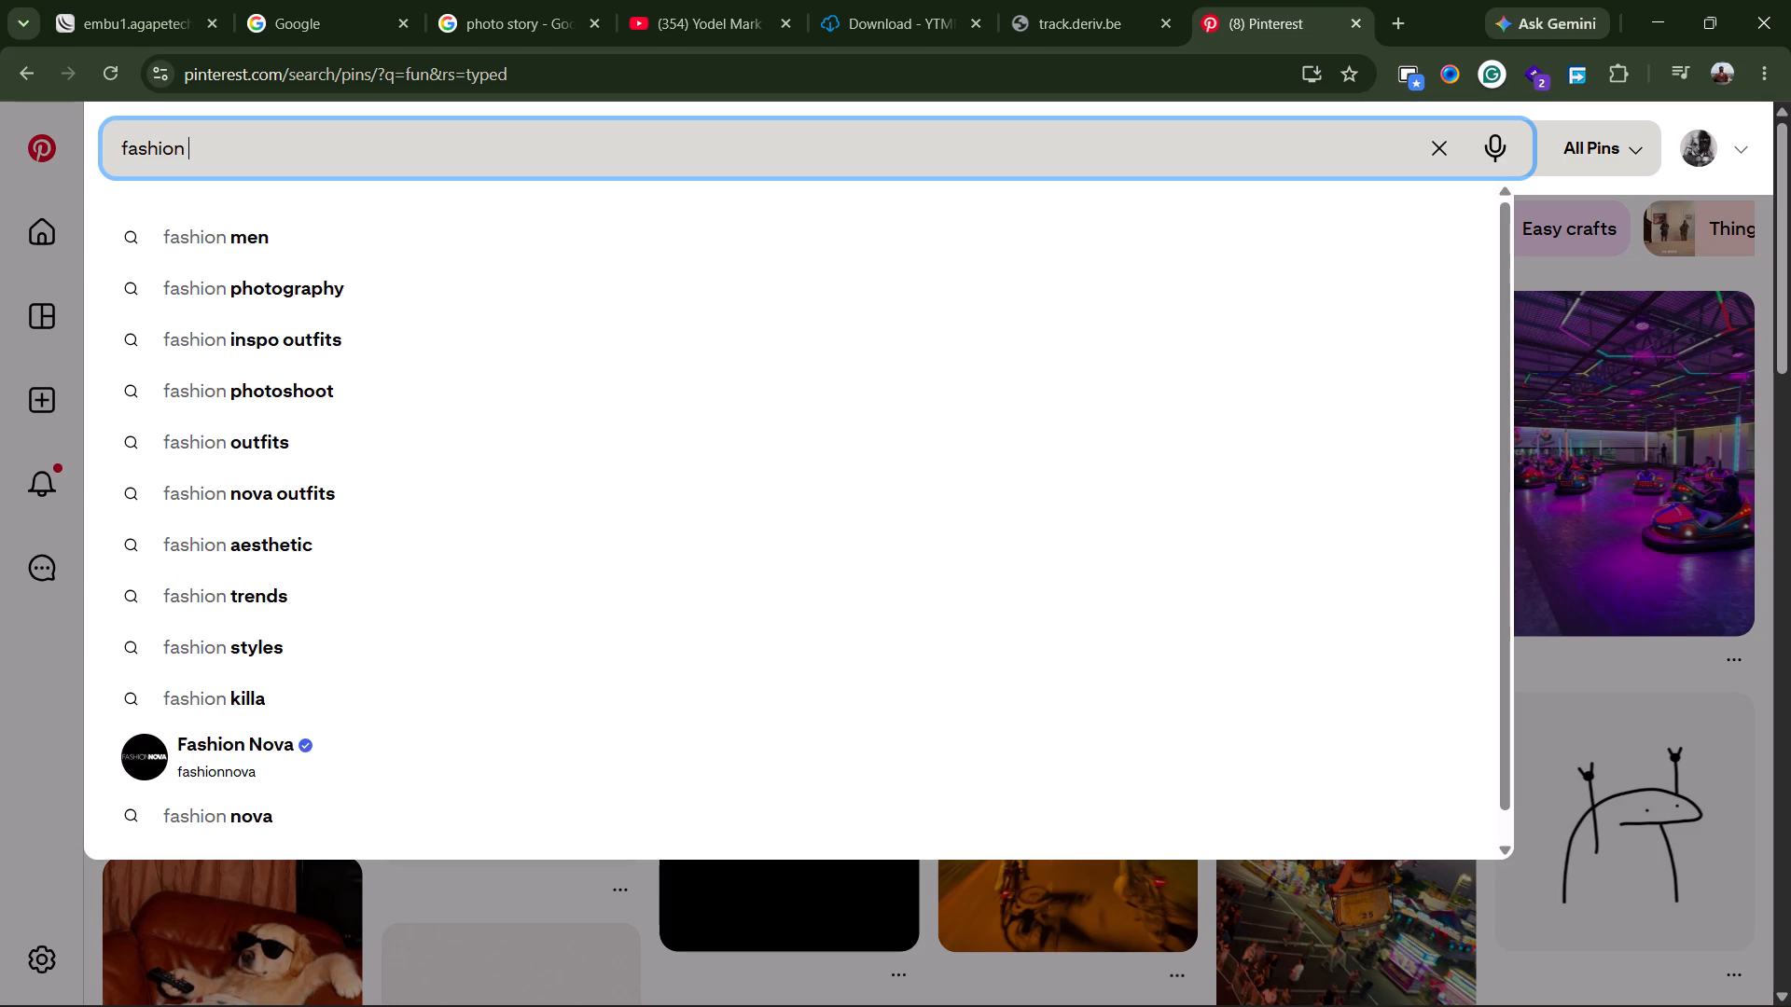
left_click(231, 543)
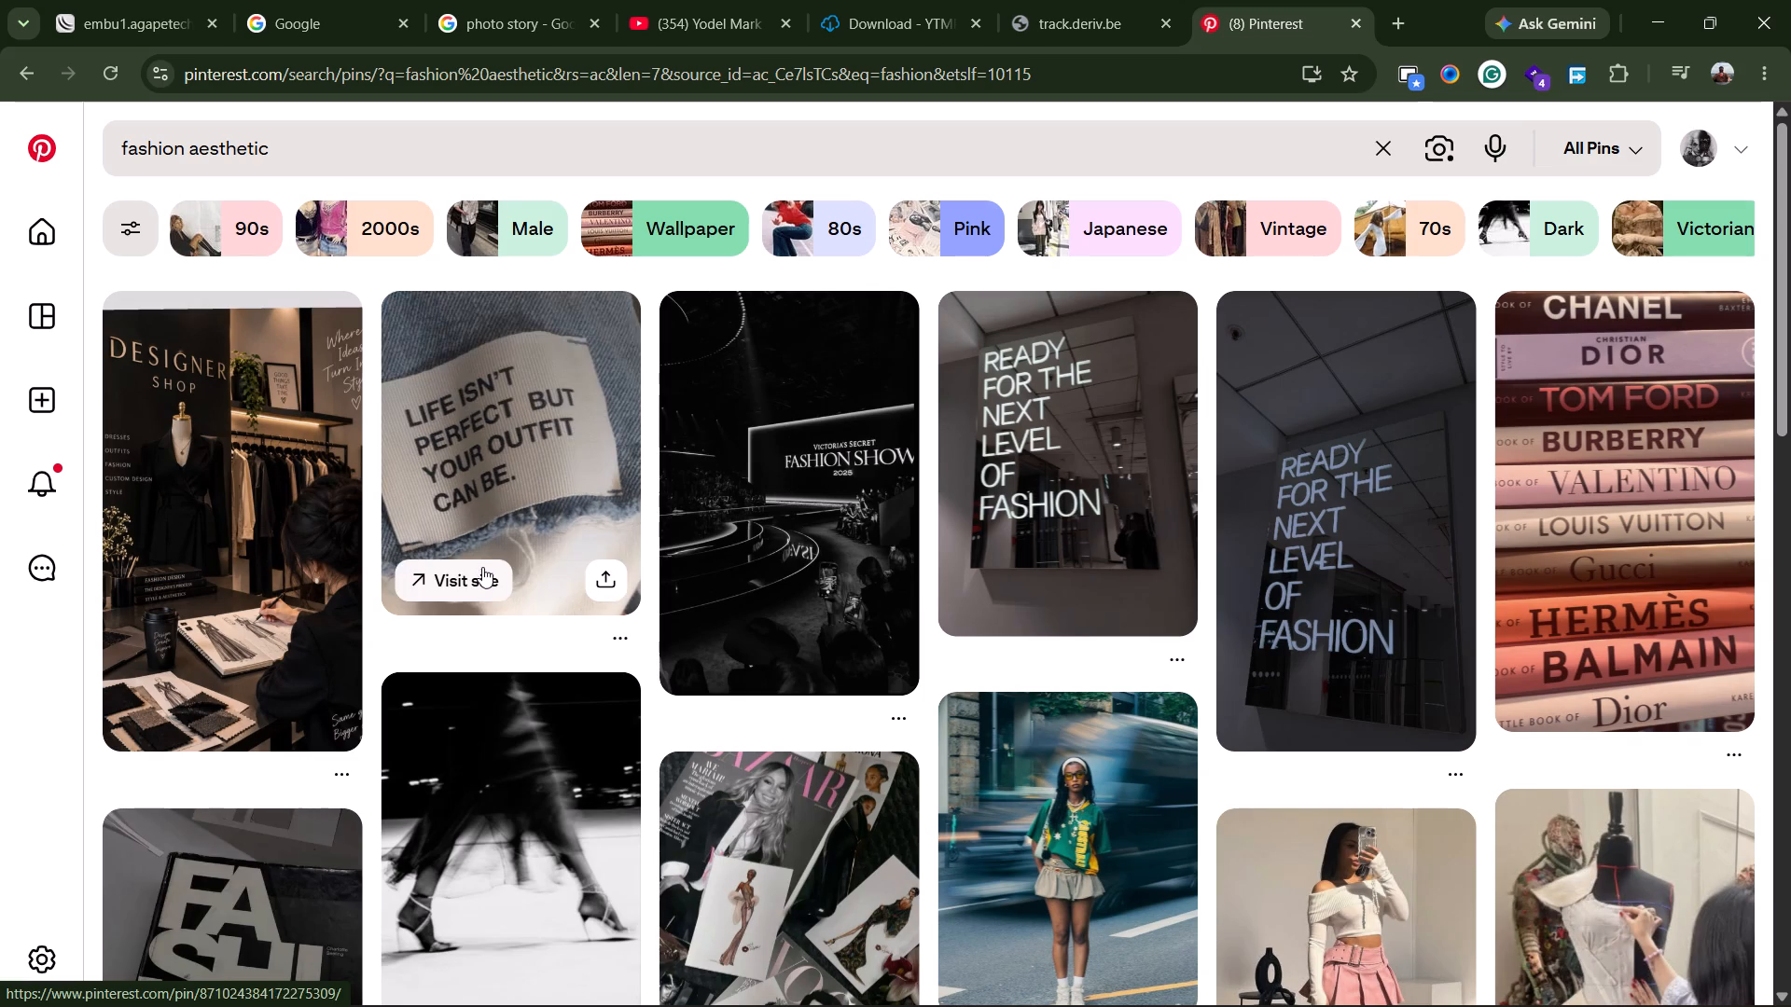
scroll(483, 571, "down", 6)
scroll(486, 571, "up", 4)
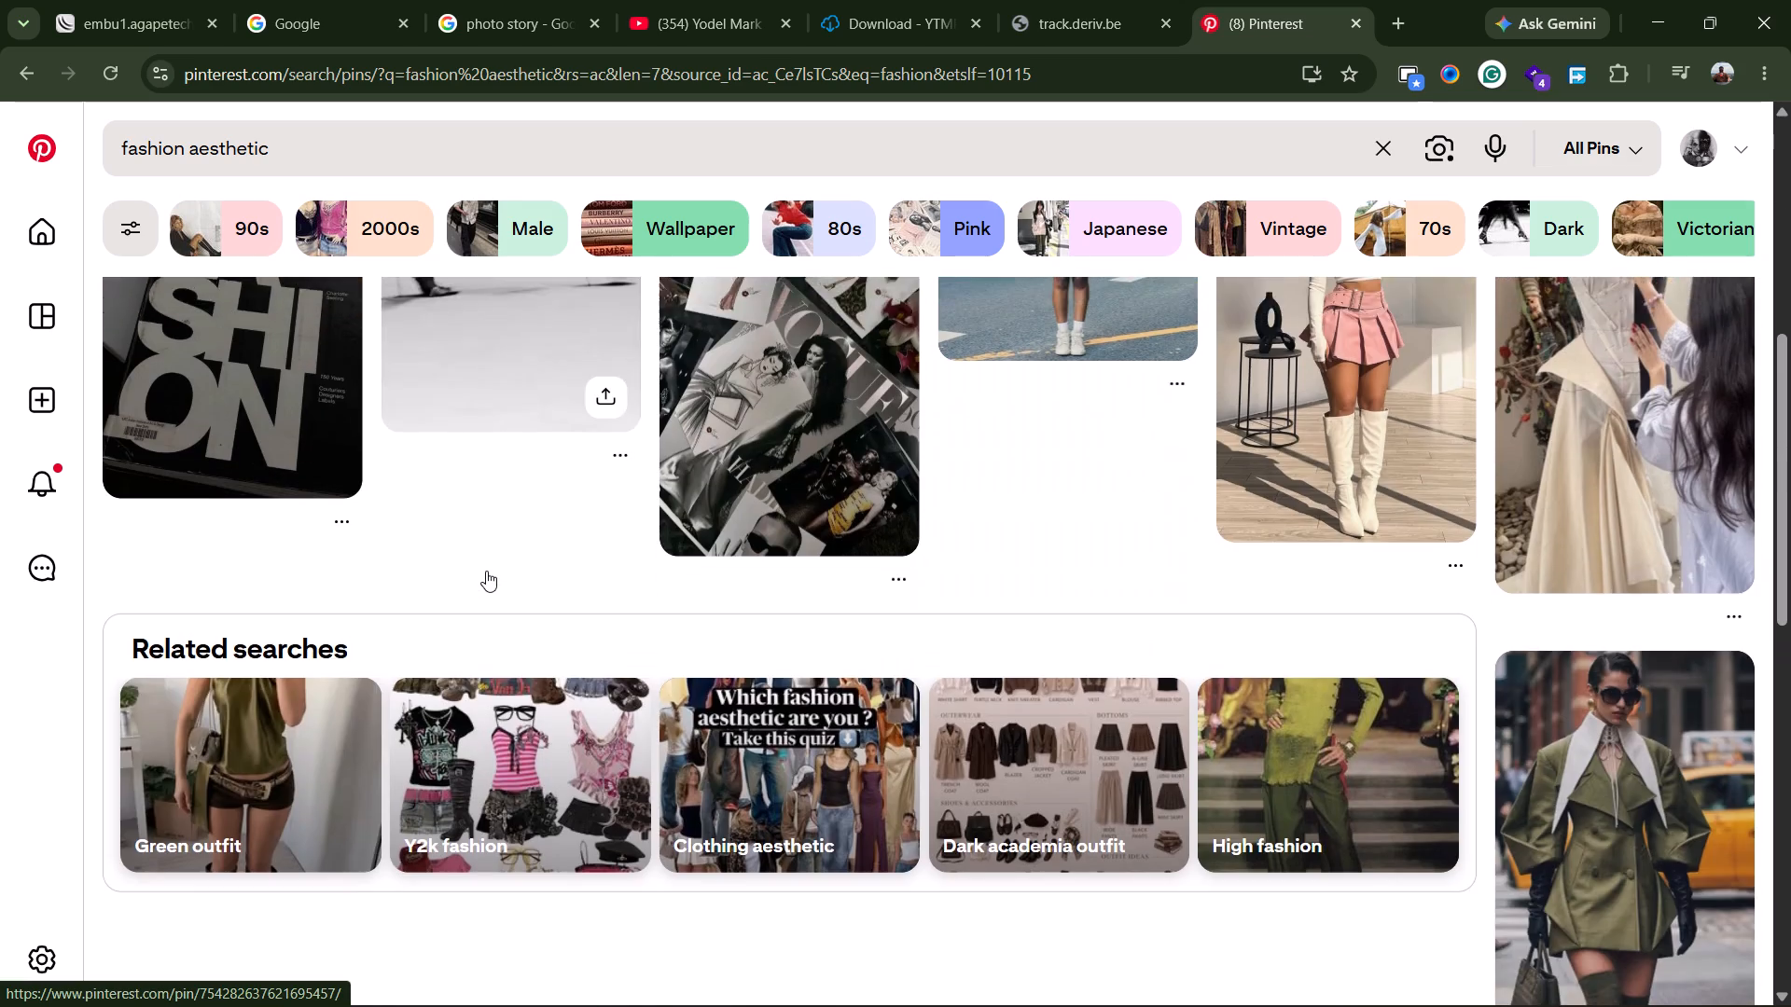
scroll(486, 571, "up", 1)
Search Pinterest for "drinks aesthetic", look through the images and open the pin of colourful fruit-topped drinks on a tray.
left_click_drag(319, 163, 97, 152)
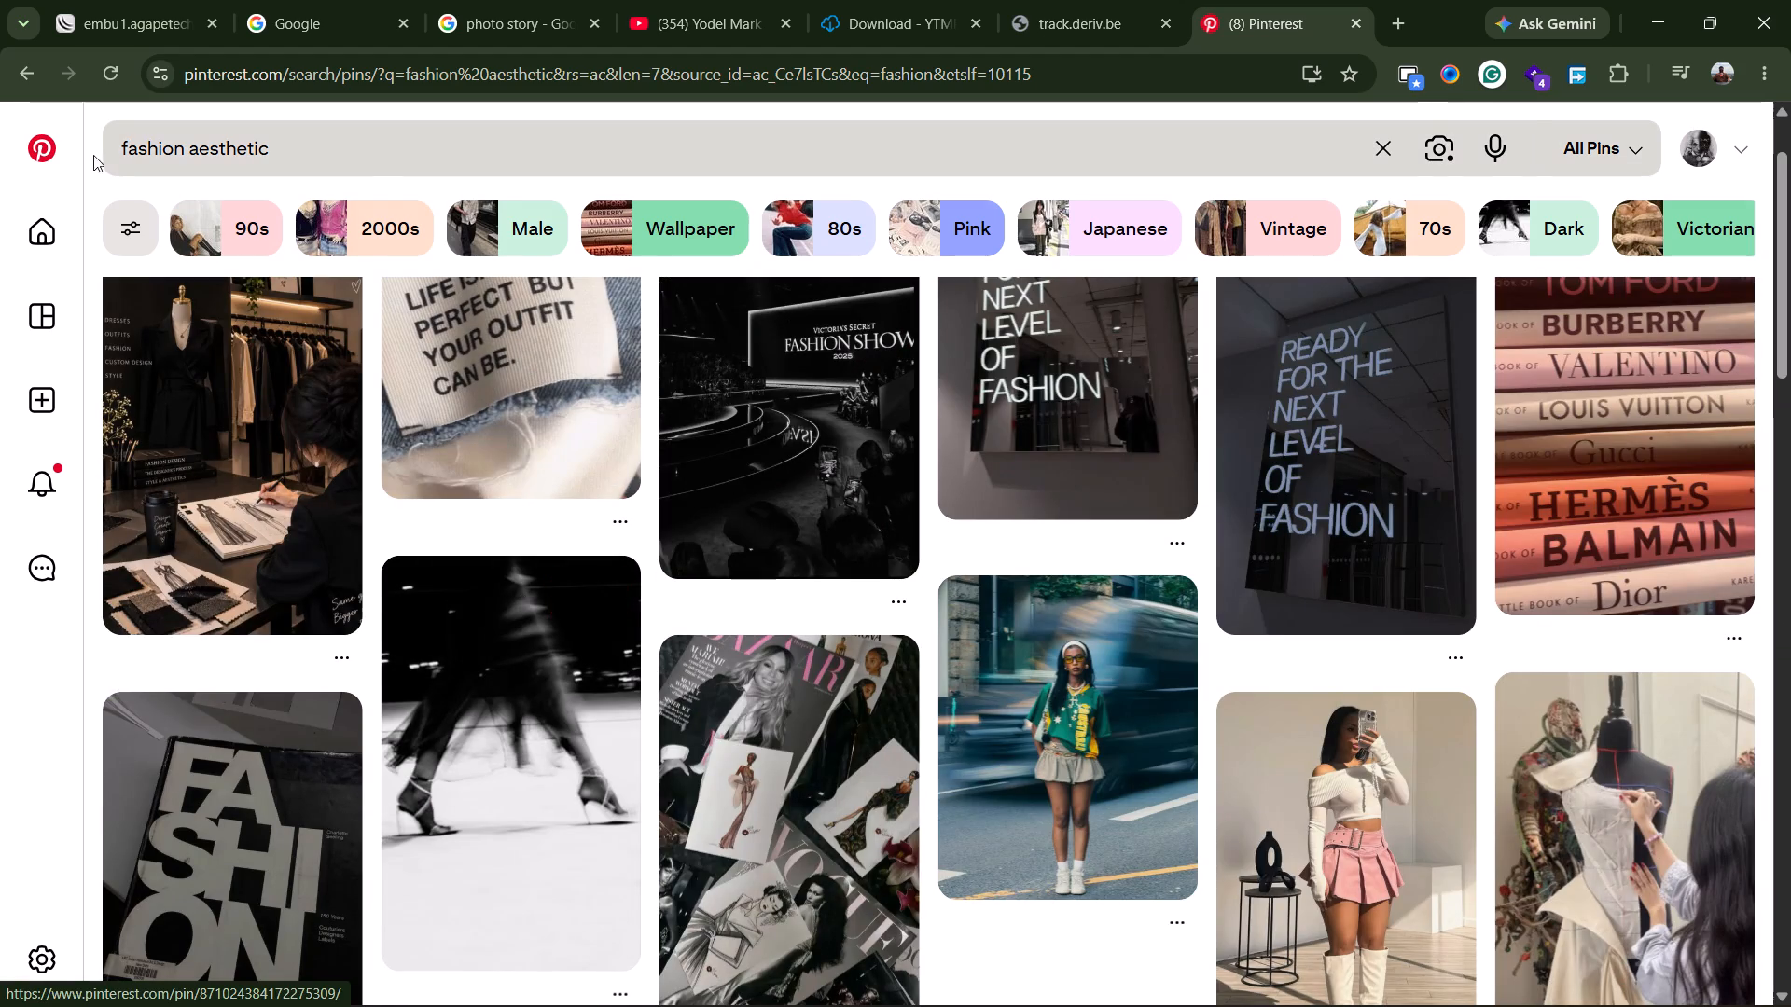
key("BackSpace")
type("drinks")
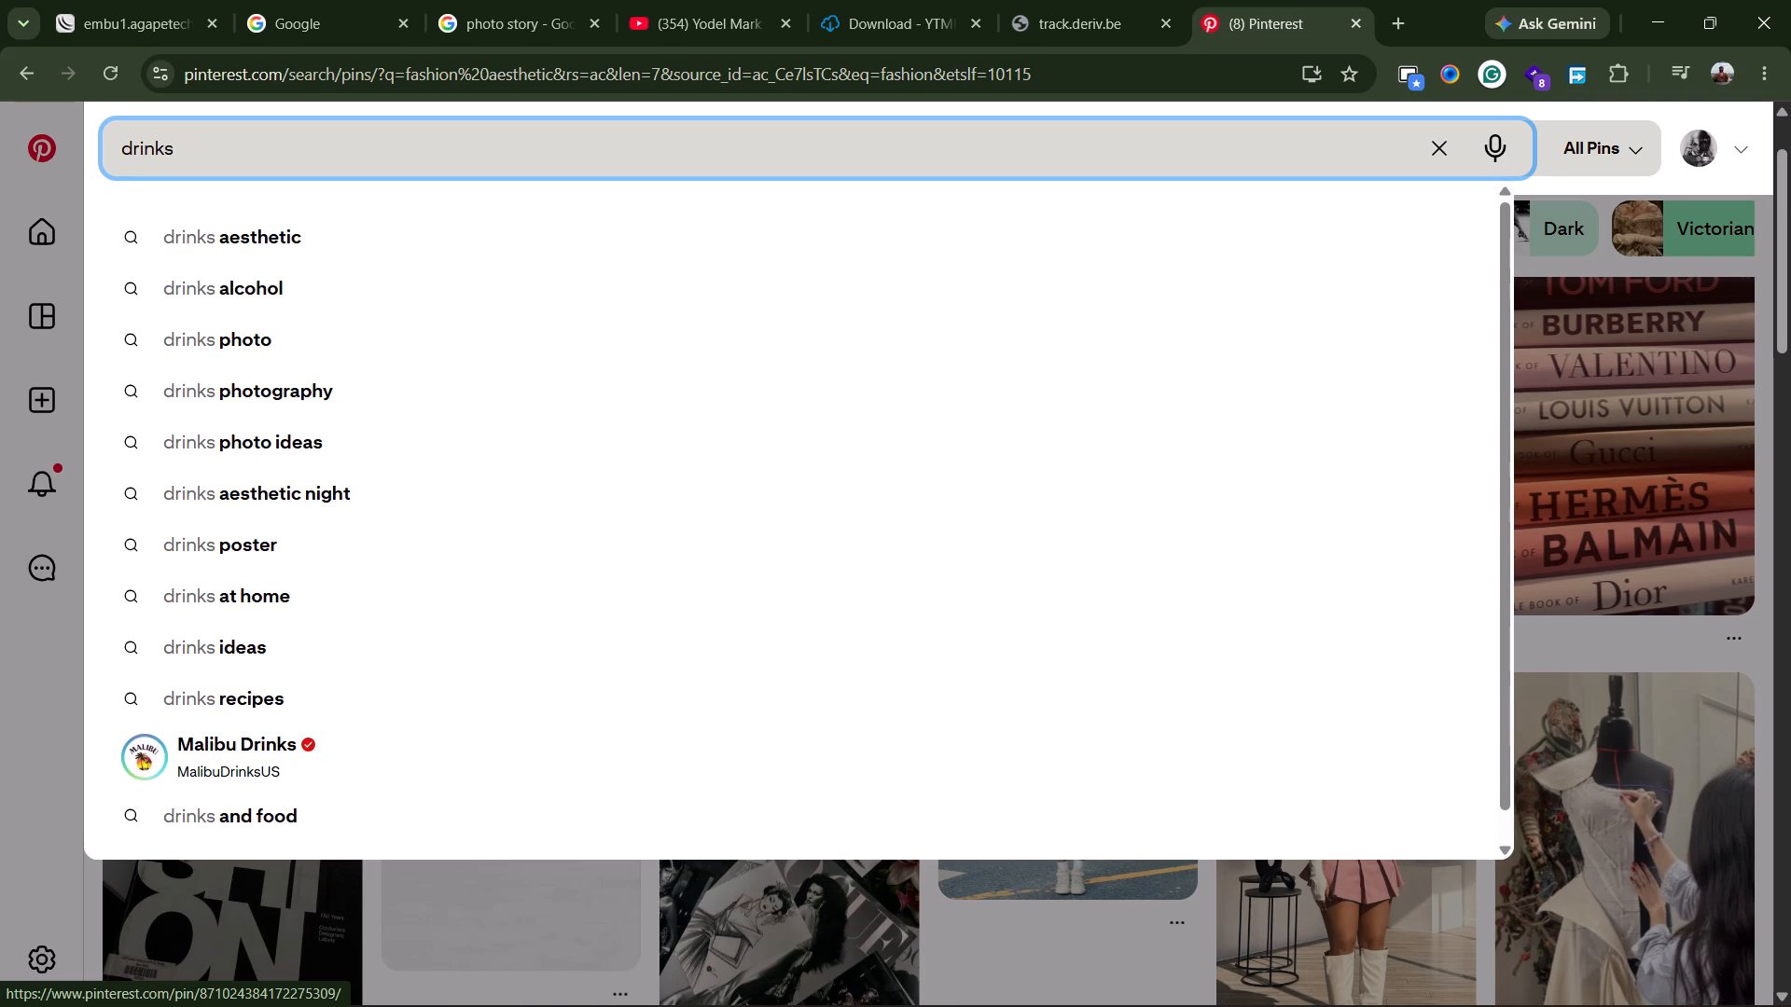
left_click(290, 241)
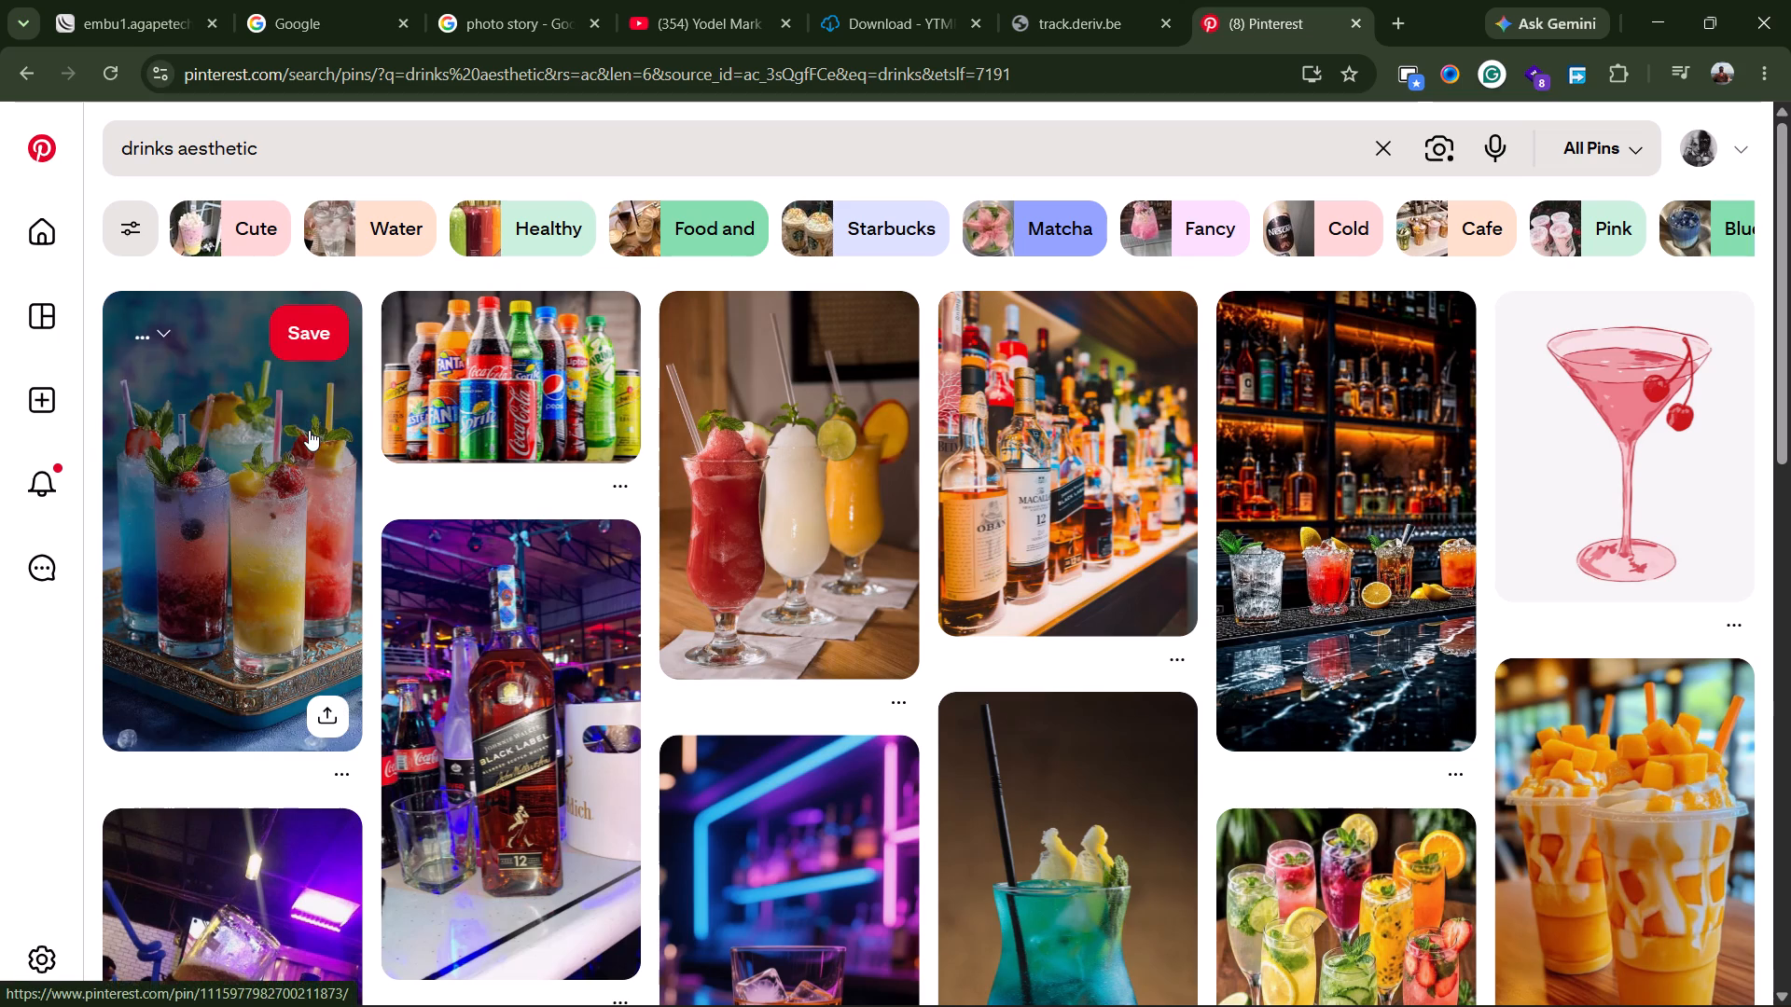
scroll(309, 430, "down", 4)
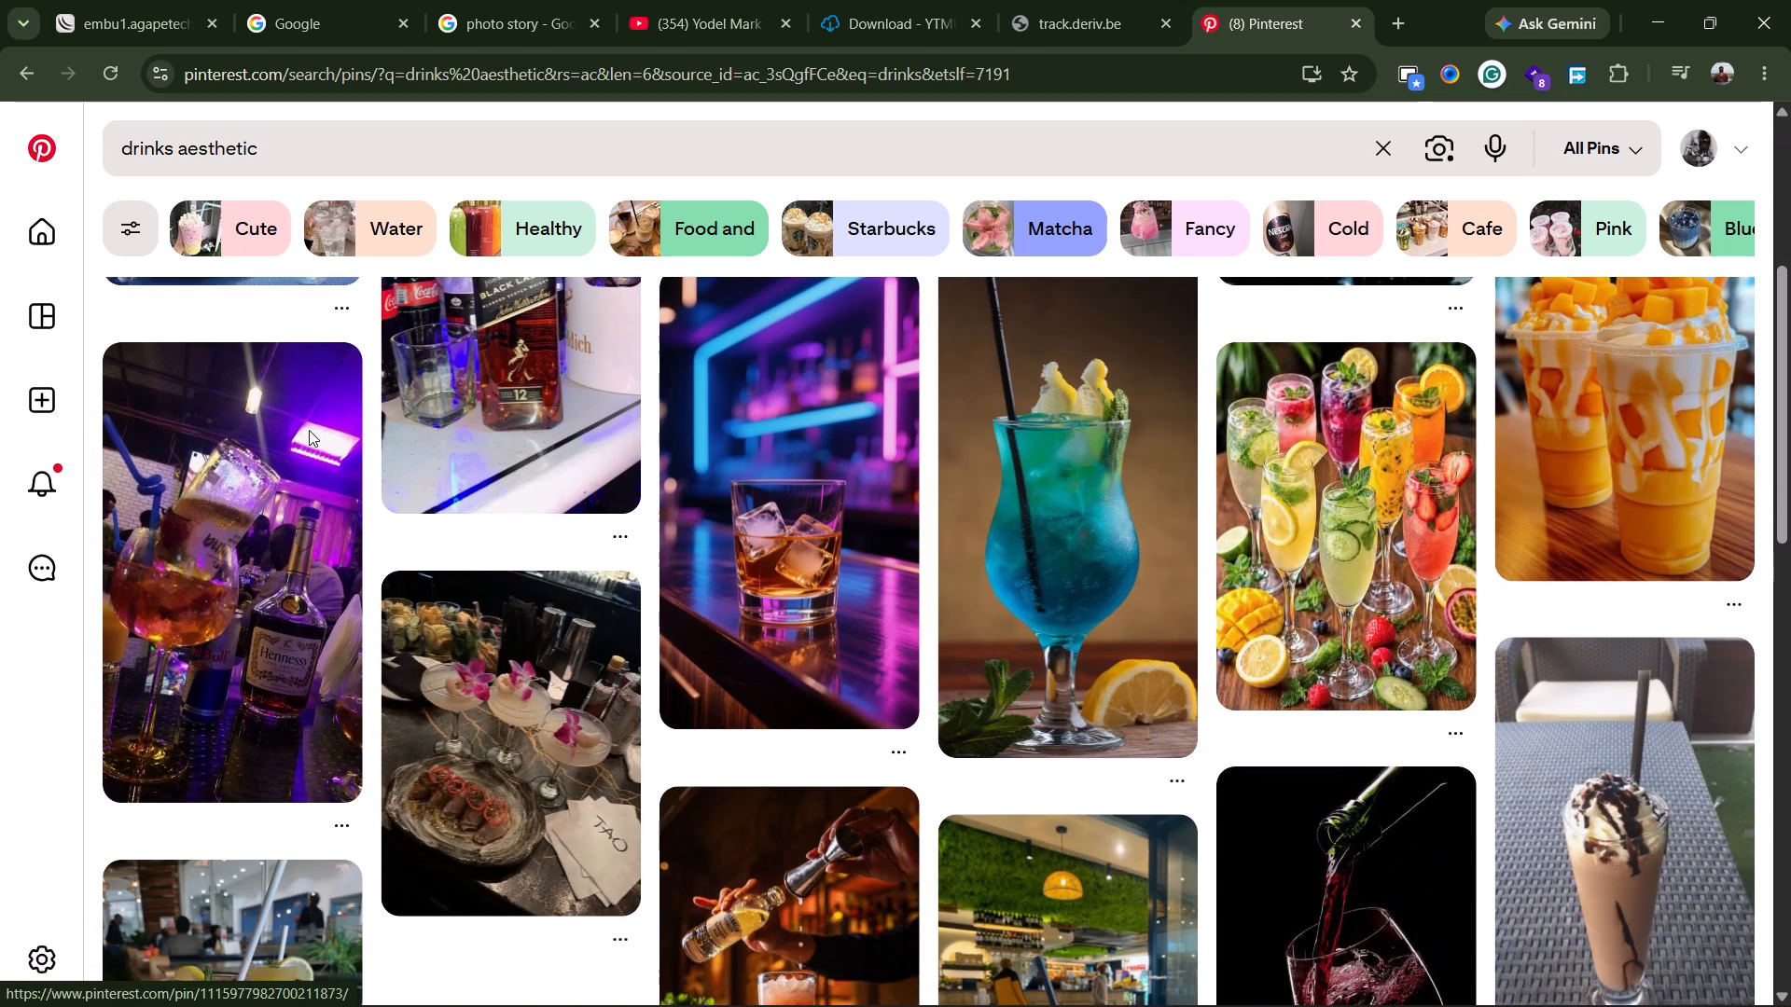
scroll(309, 430, "up", 4)
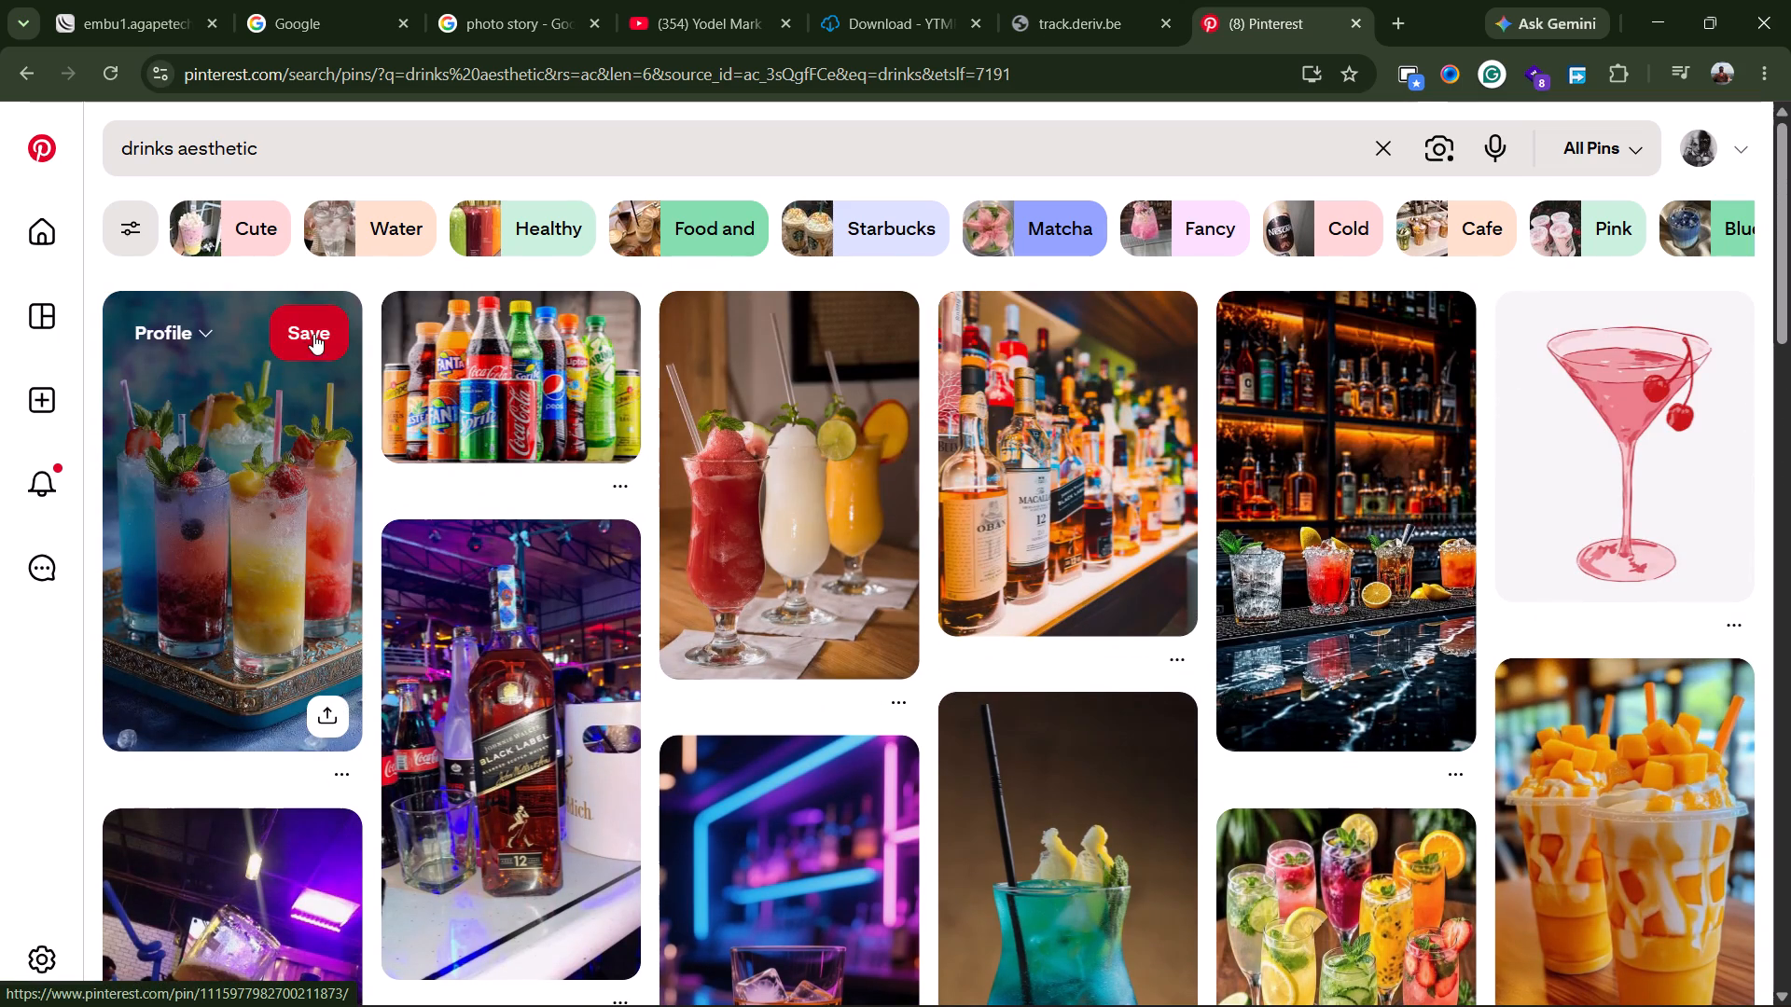
left_click(219, 440)
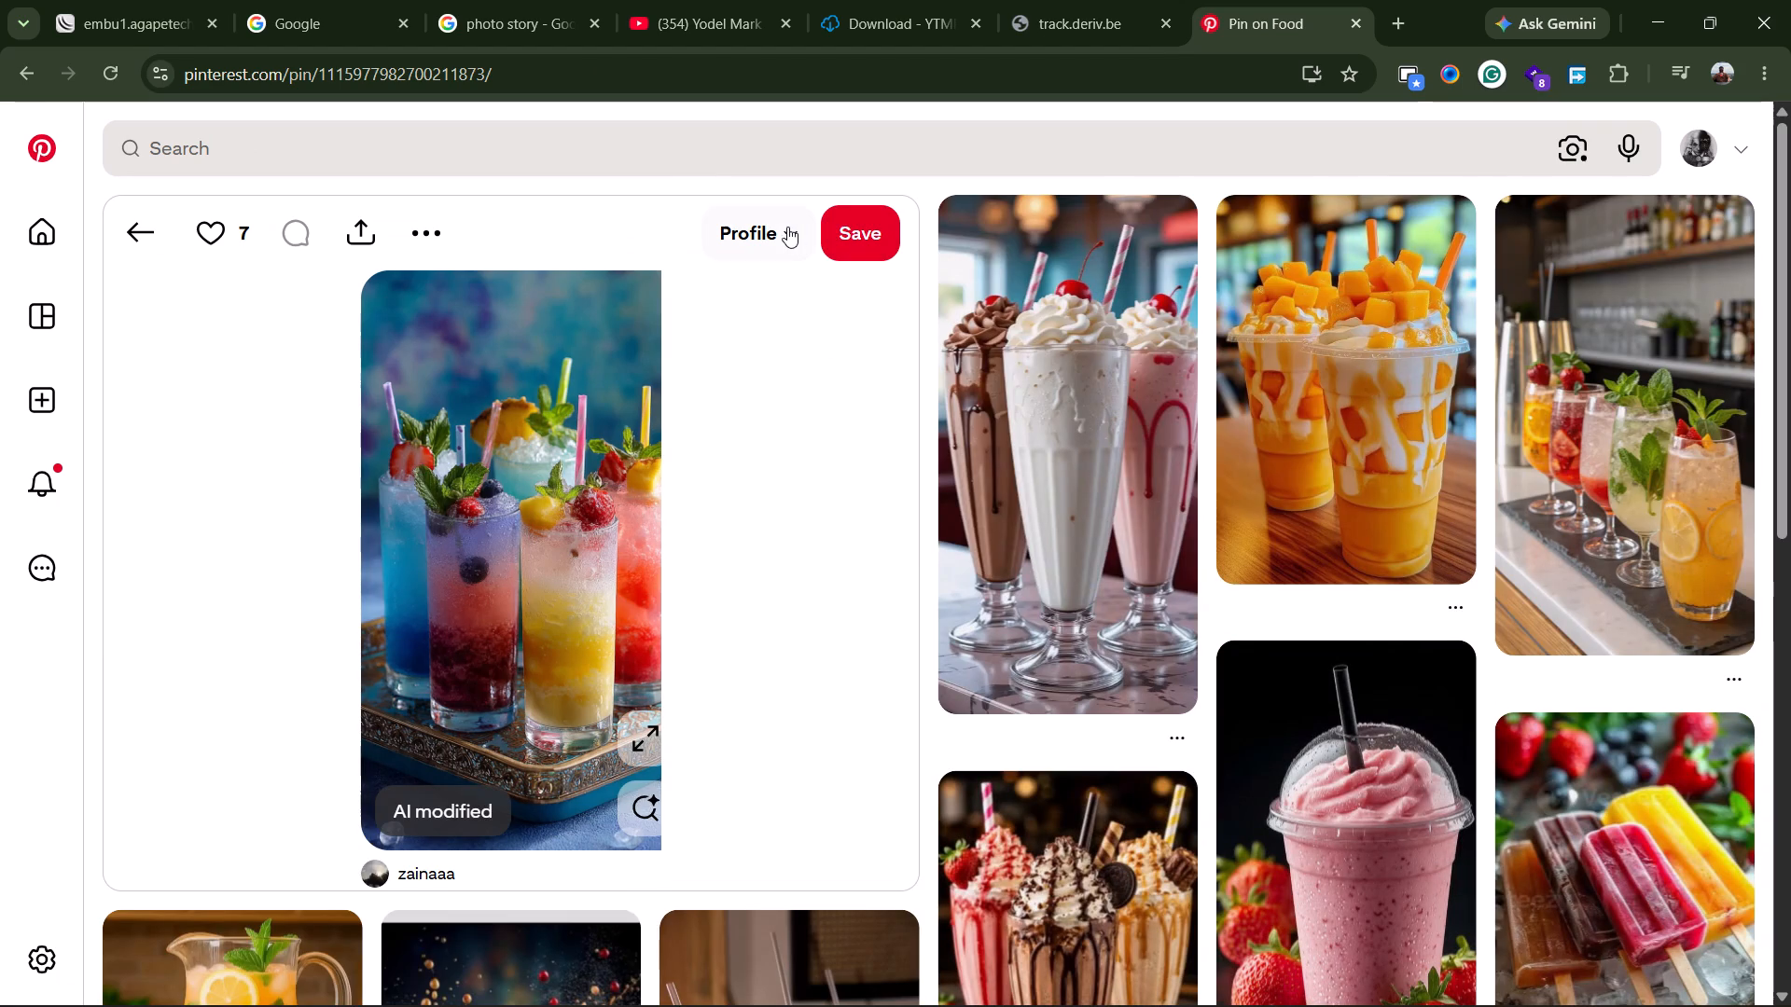
Save the pin of colourful fruit-topped drinks to the Pinterest profile.
left_click(780, 233)
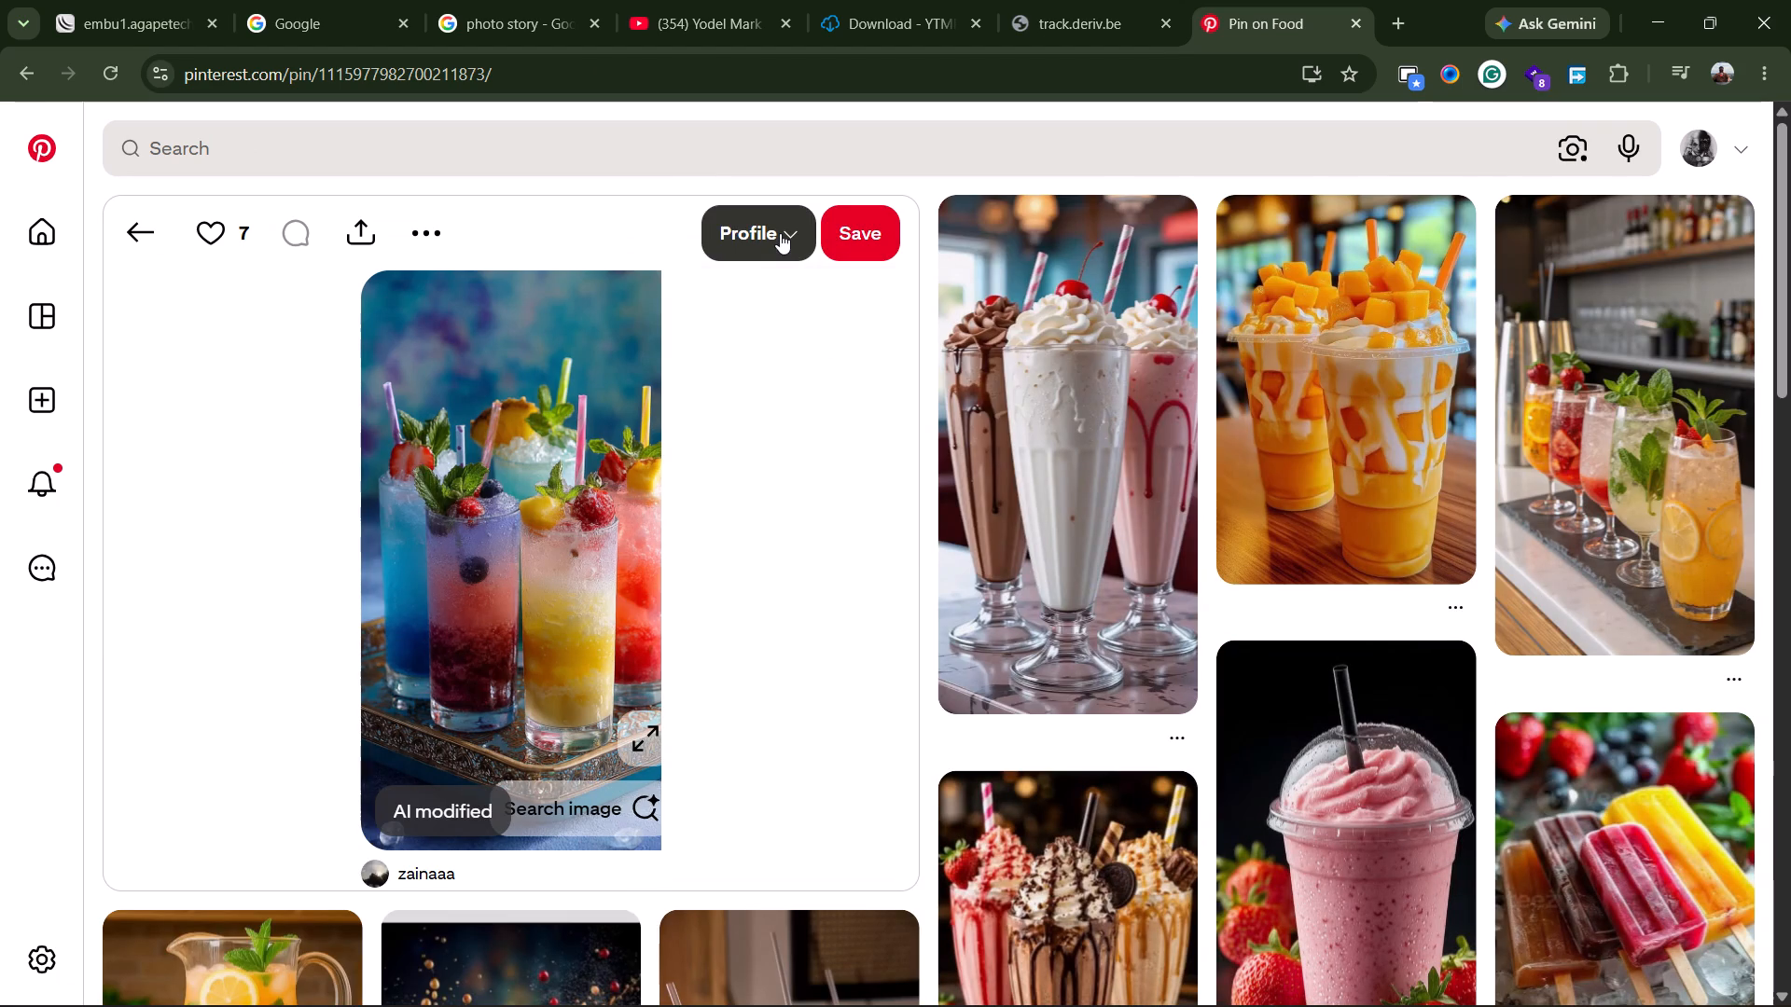
left_click(873, 233)
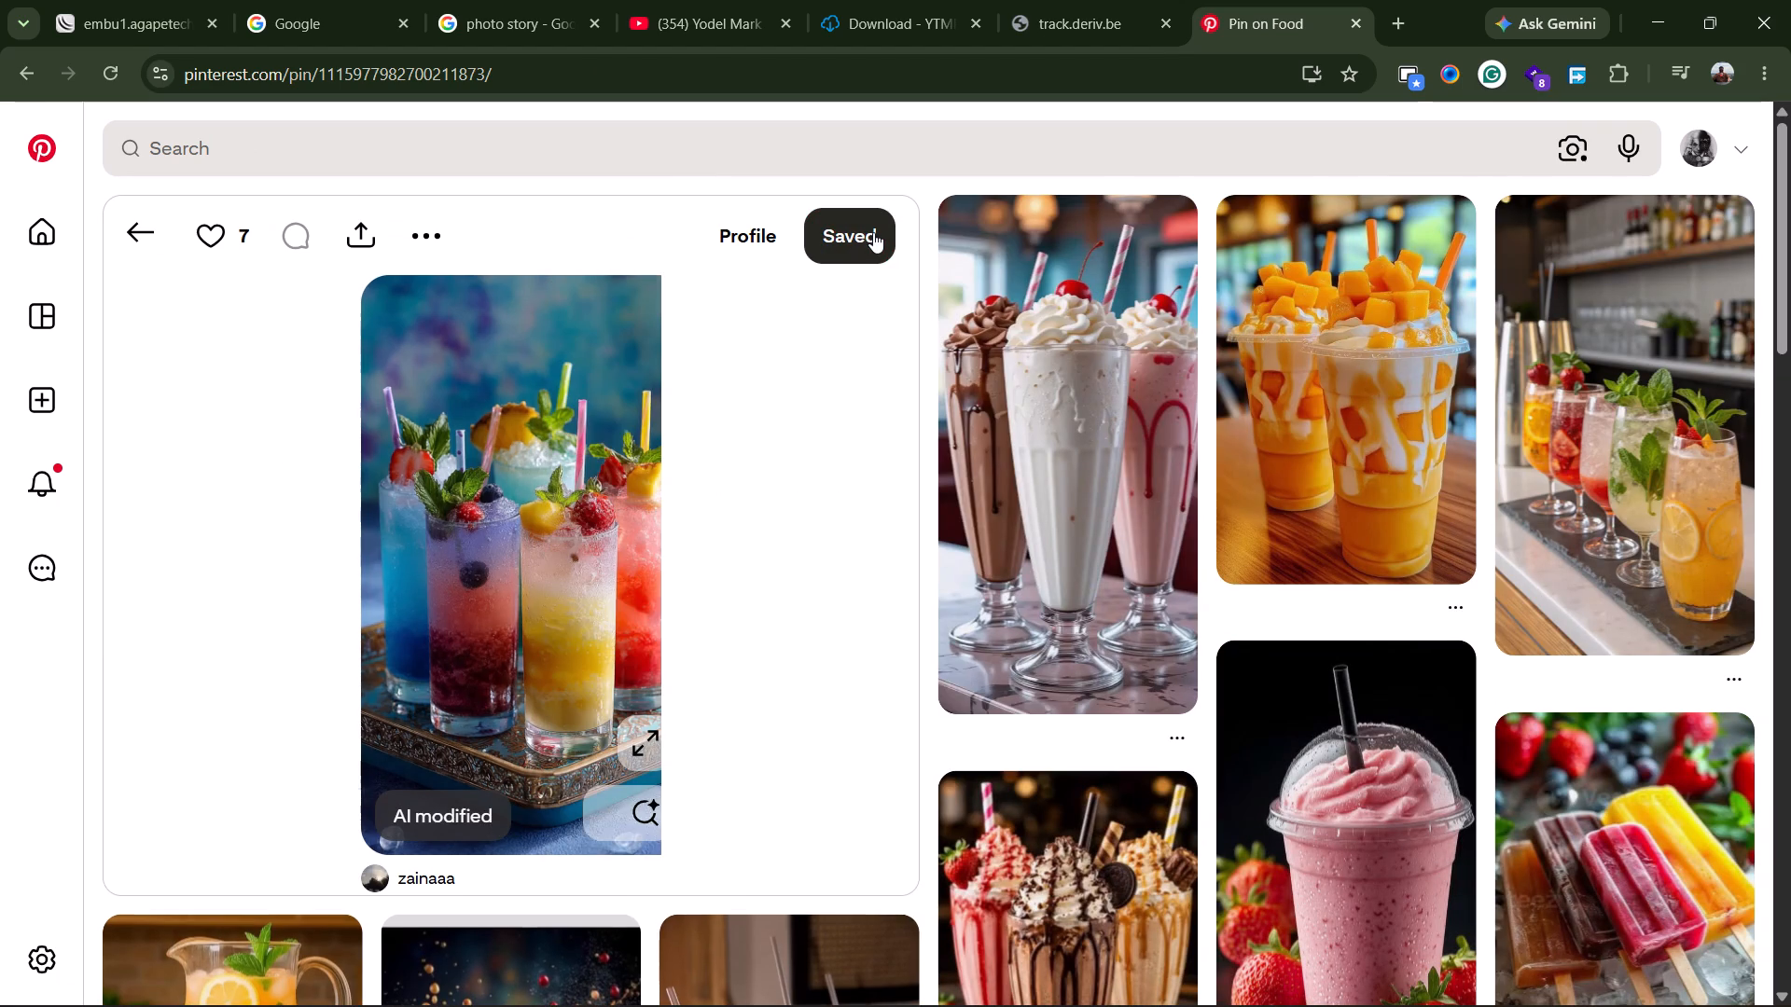
left_click(536, 407)
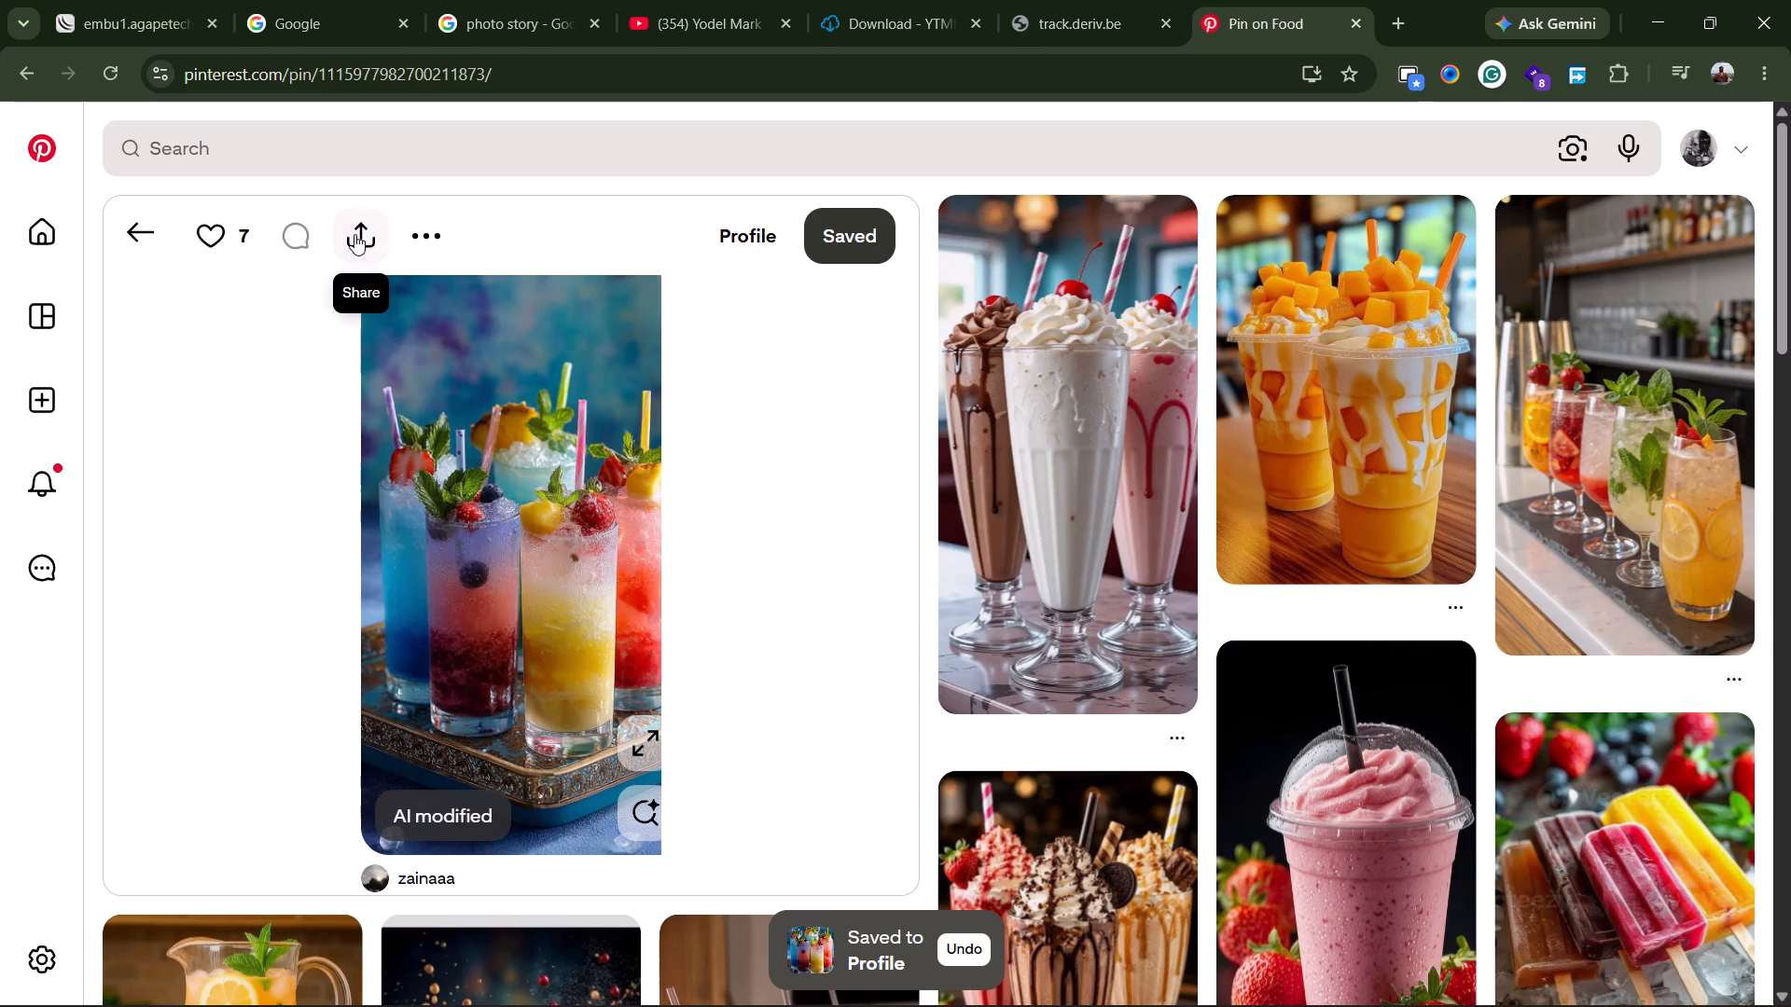
Look through the related food and drink pins below the saved image.
scroll(458, 398, "down", 8)
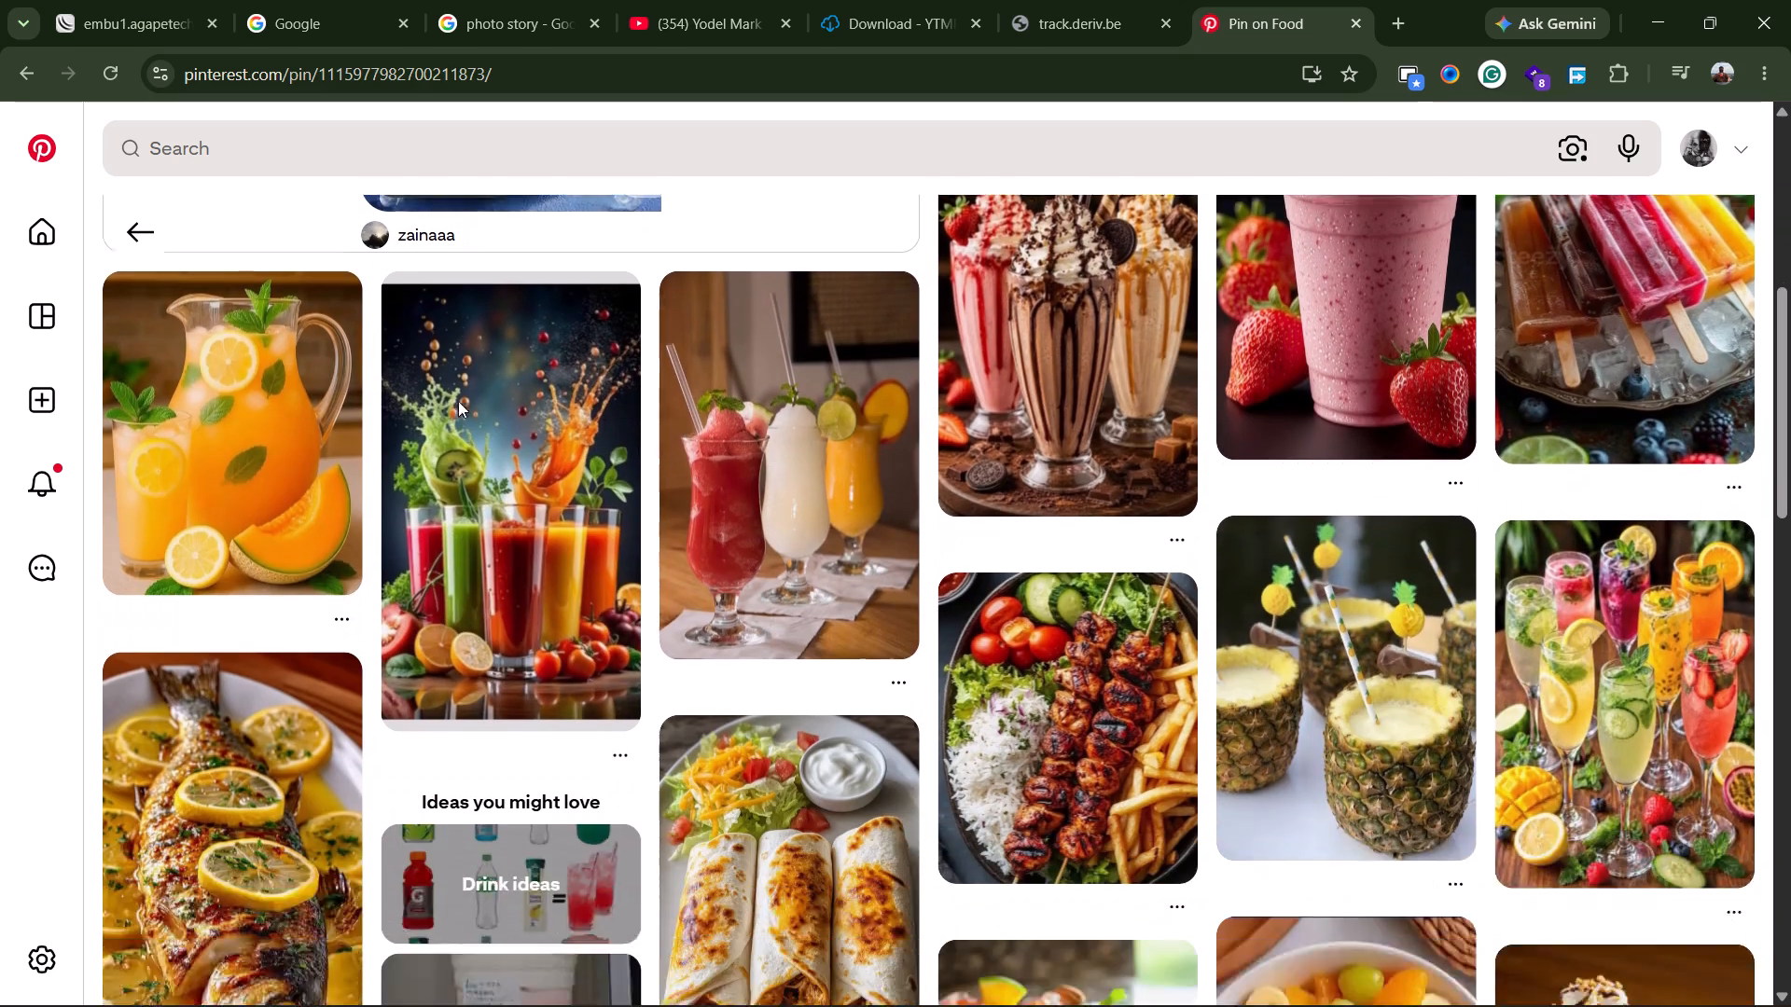
scroll(458, 401, "down", 4)
scroll(458, 399, "up", 4)
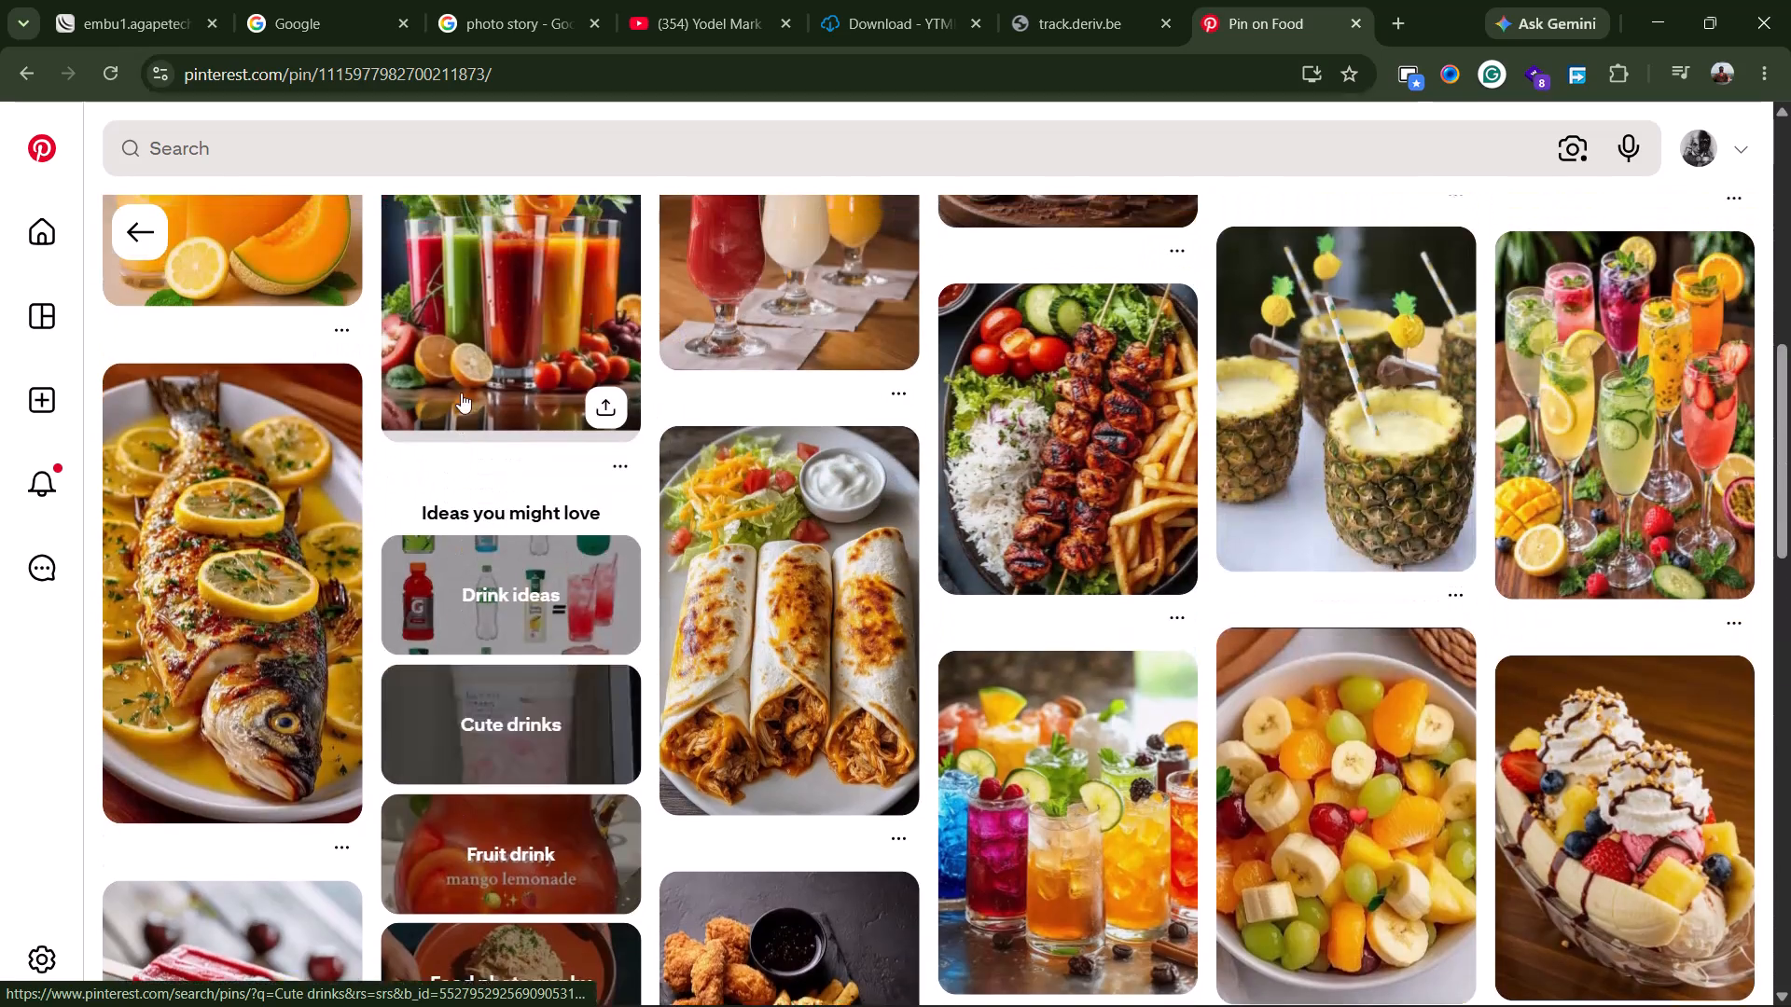
Switch back to CapCut and close the media import dialog without importing anything.
key("alt+Tab")
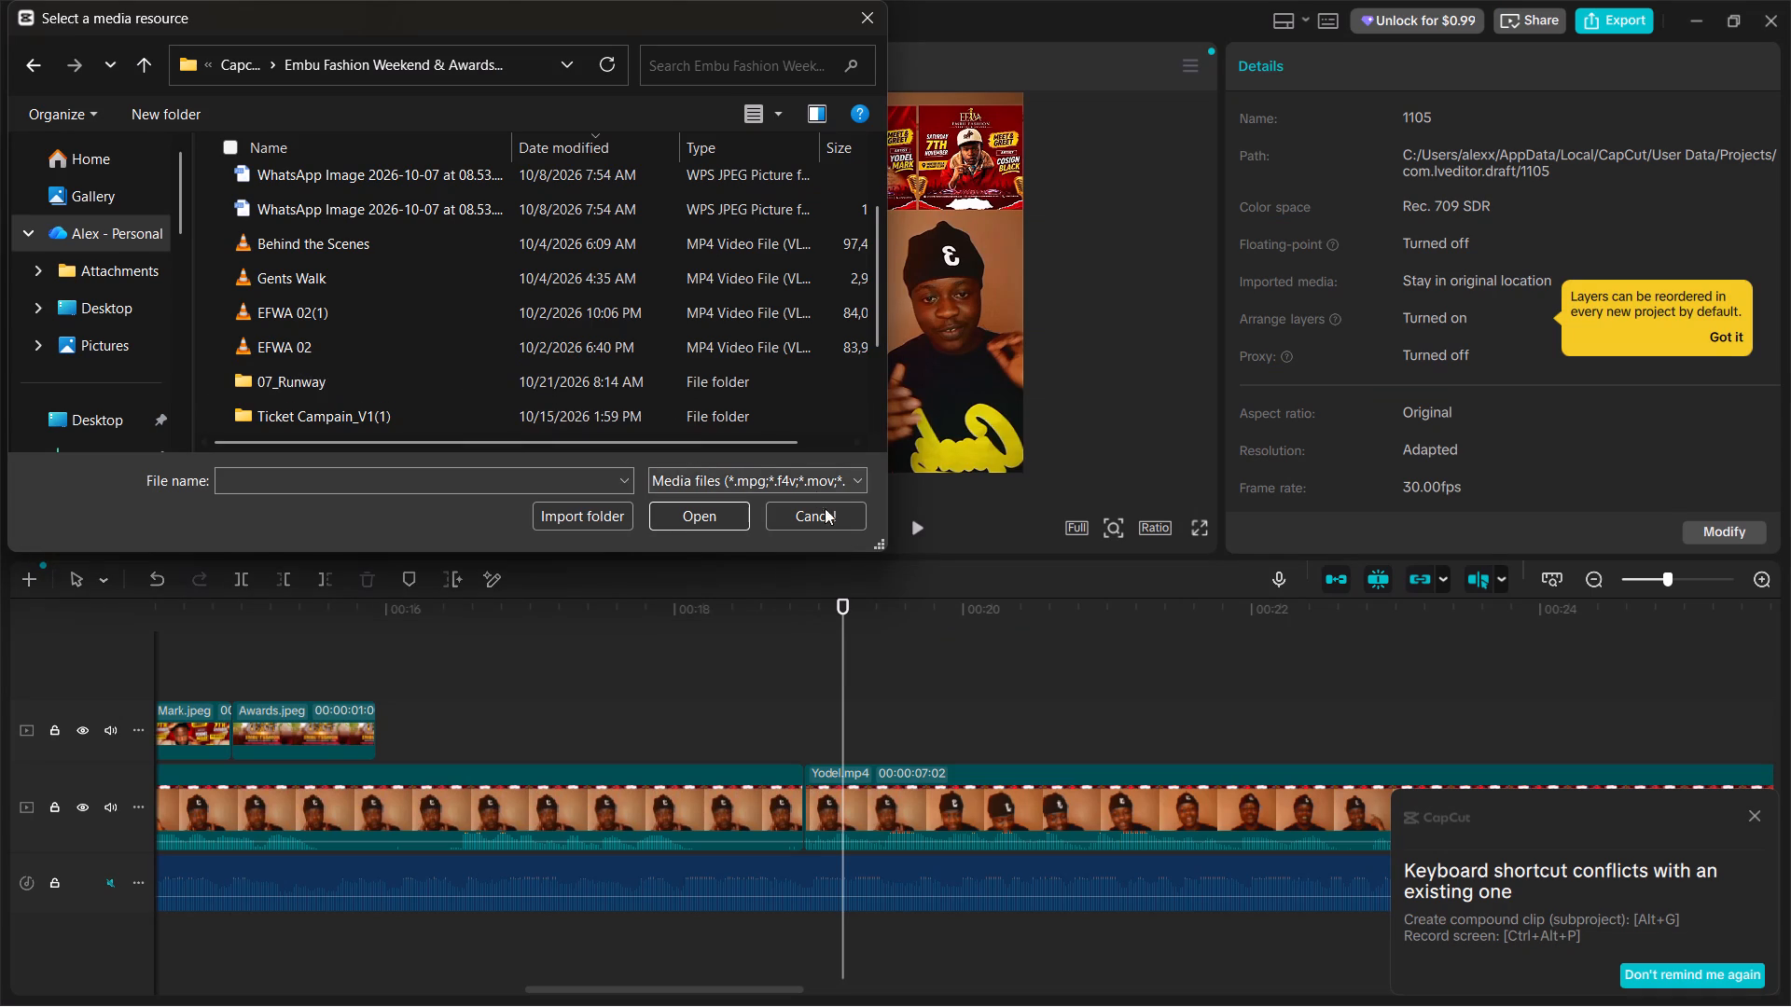
left_click(828, 516)
key("alt+Tab")
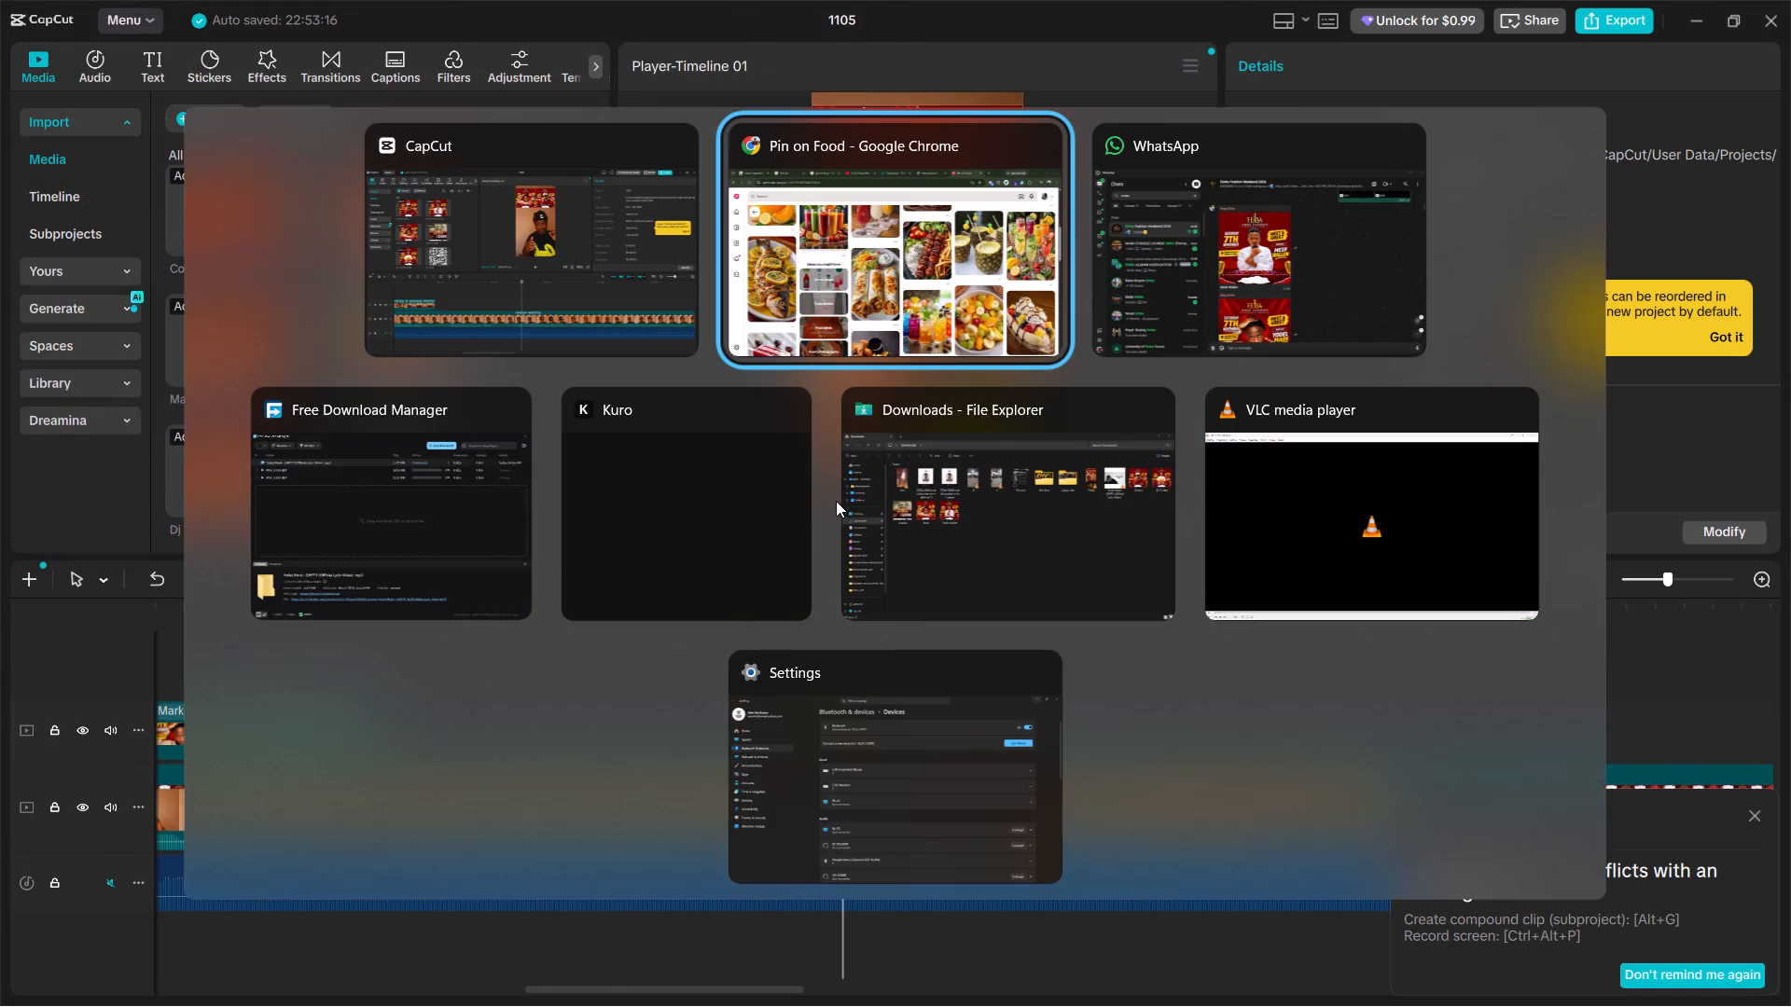
key("alt+Tab")
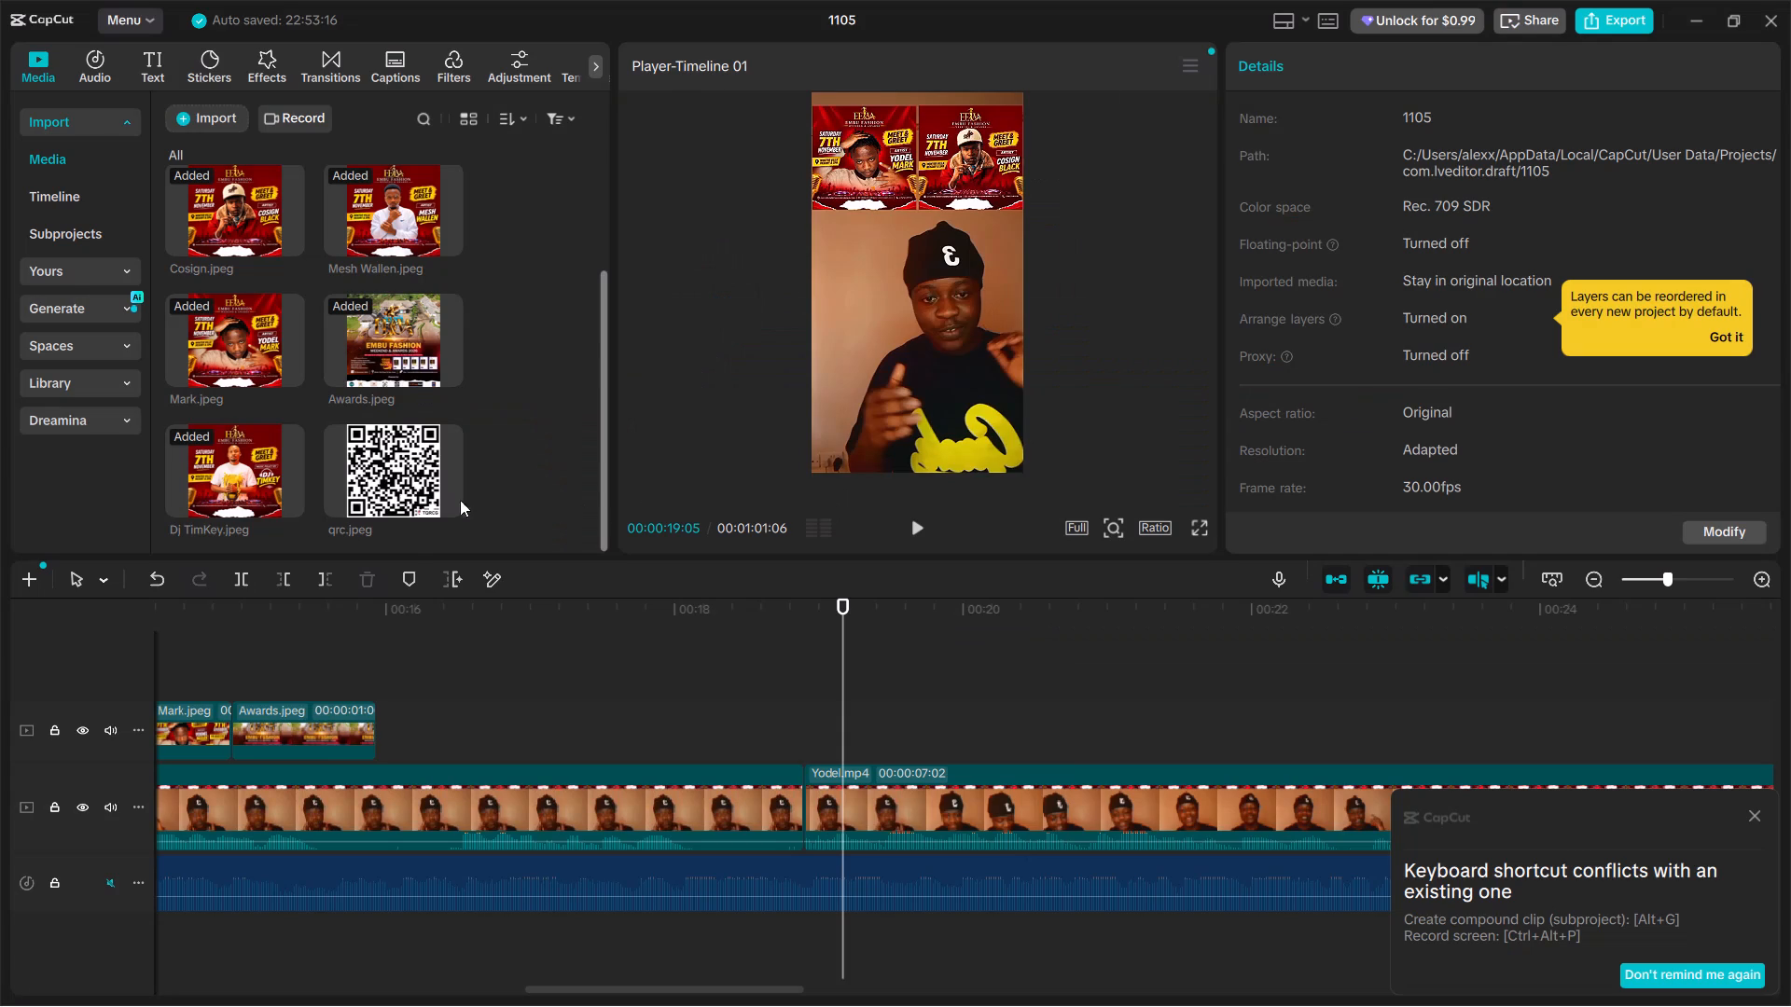
Add qrc.jpeg to the main track before the 7-second Yodel.mp4 clip and move the image in the frame to about X -3731, Y -3965.
left_click(446, 503)
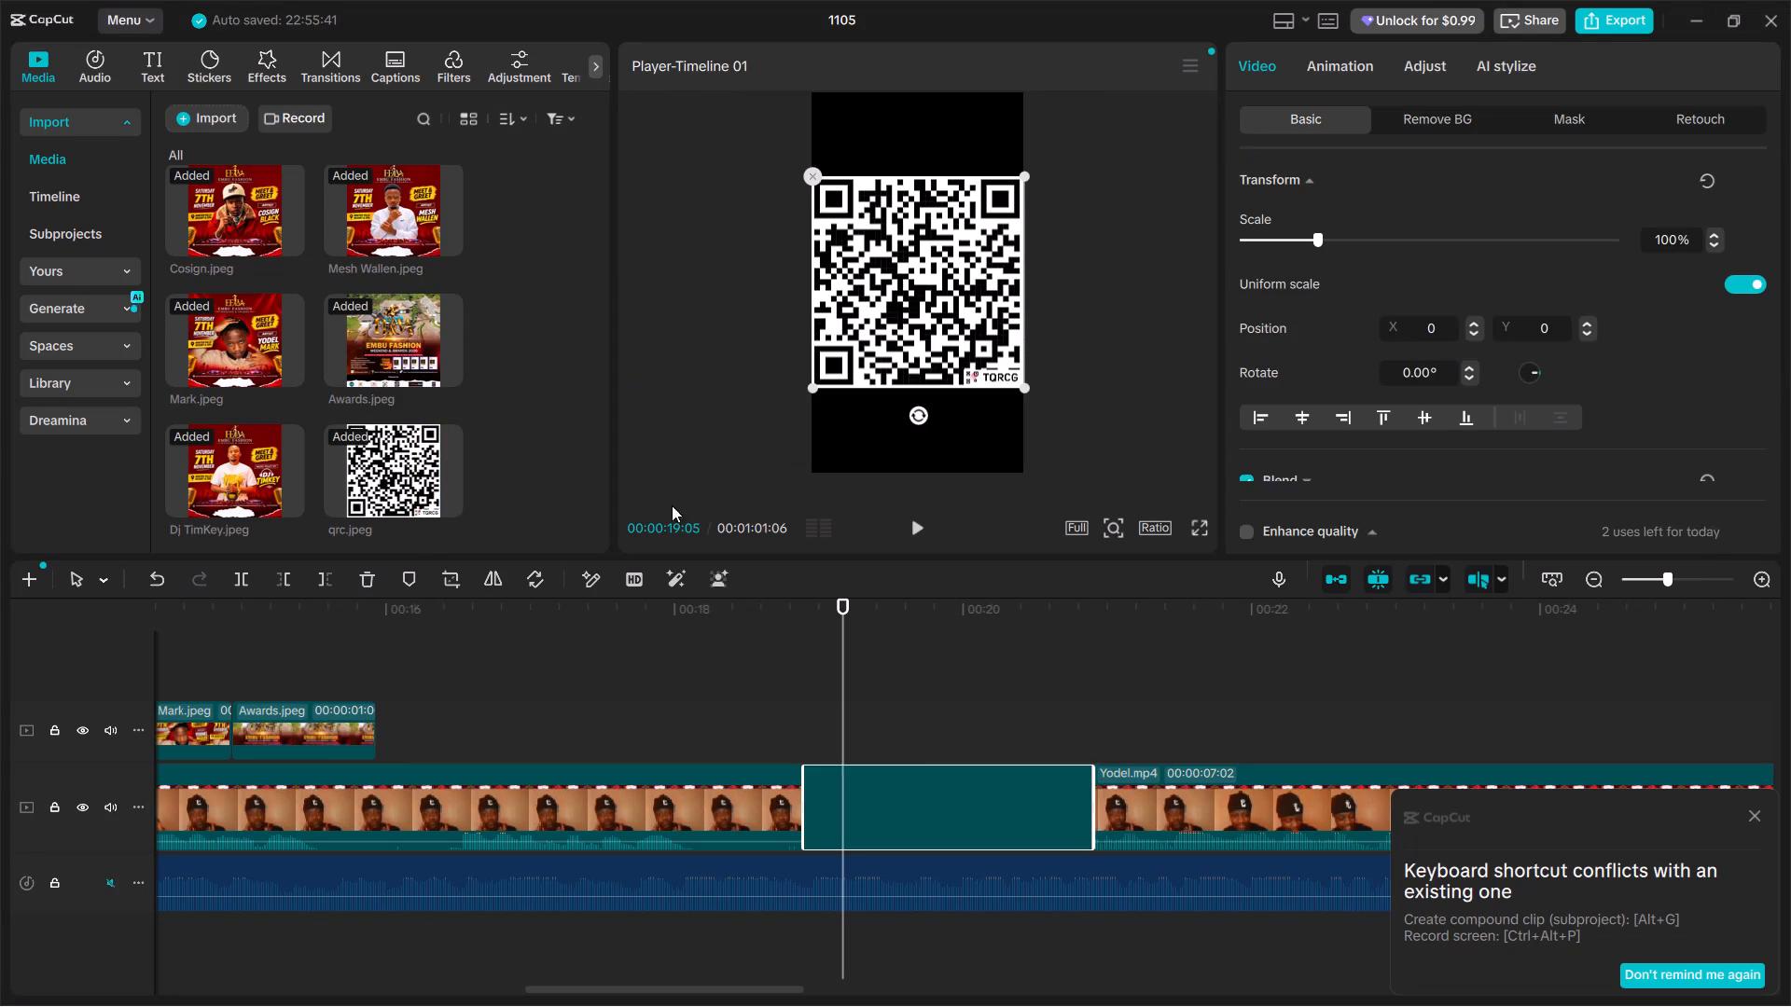
left_click_drag(930, 297, 559, 689)
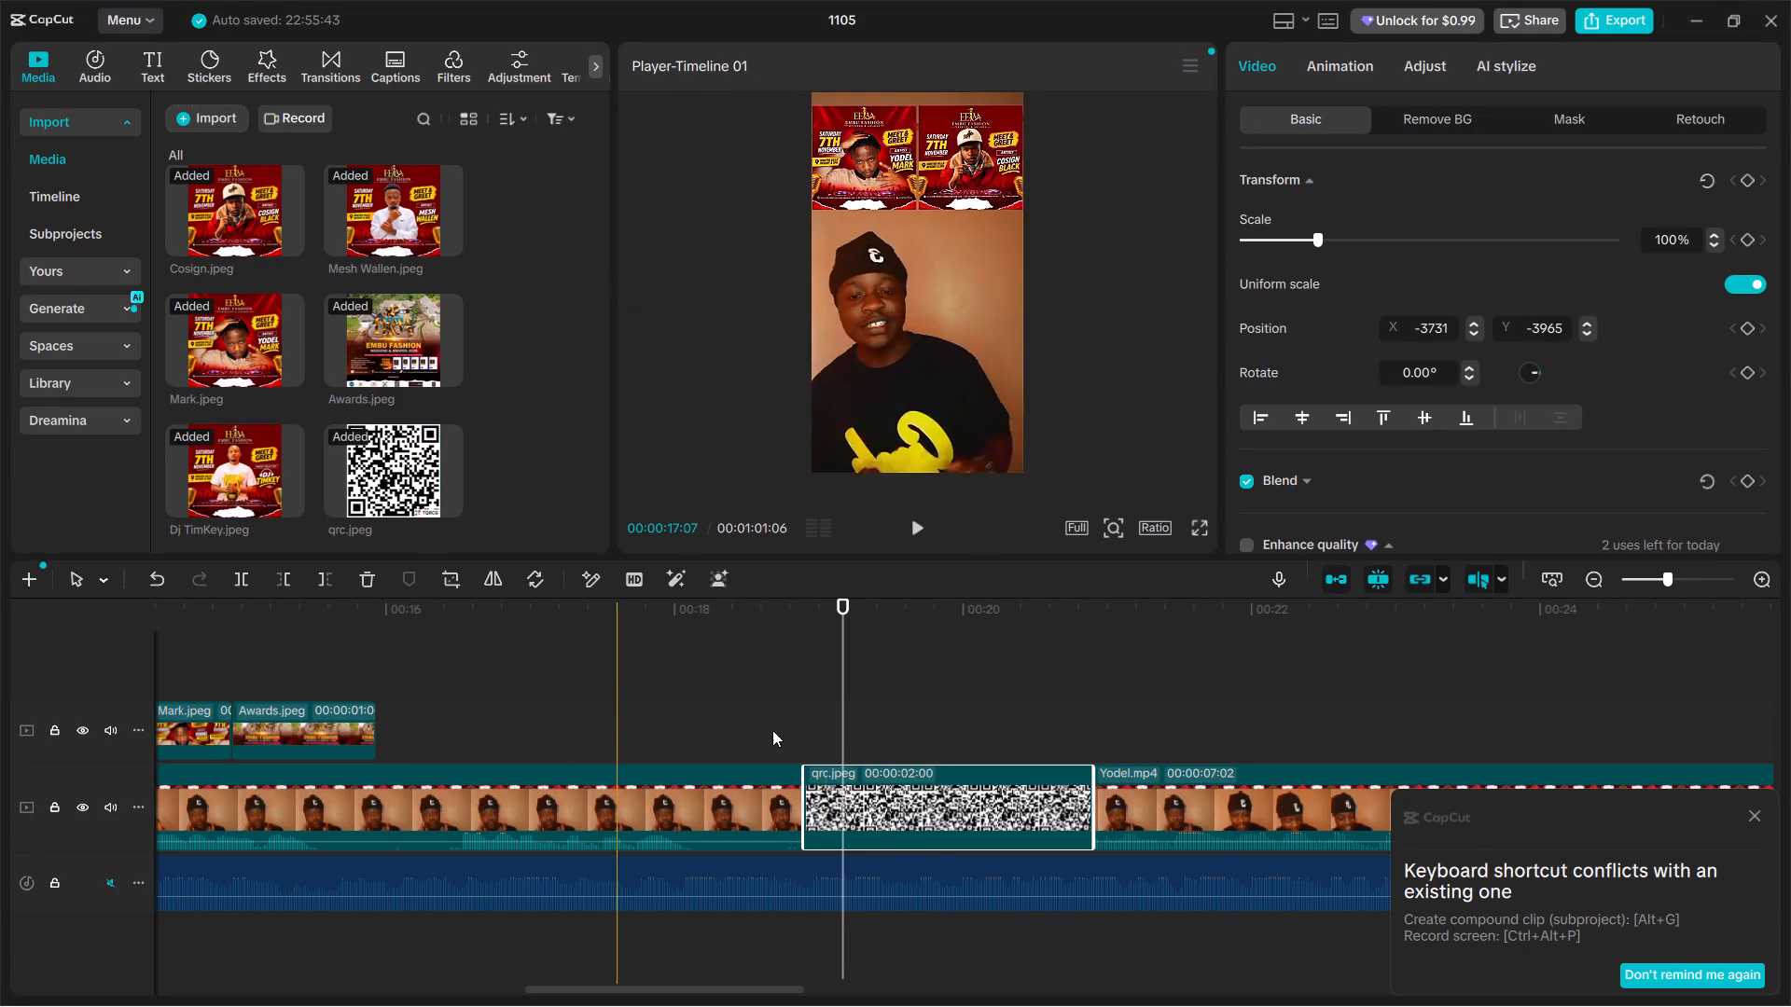
Move the qrc.jpeg clip from the main track onto a new track above the posters, starting at about 16.4 seconds.
left_click_drag(909, 780, 879, 686)
left_click_drag(894, 692, 854, 693)
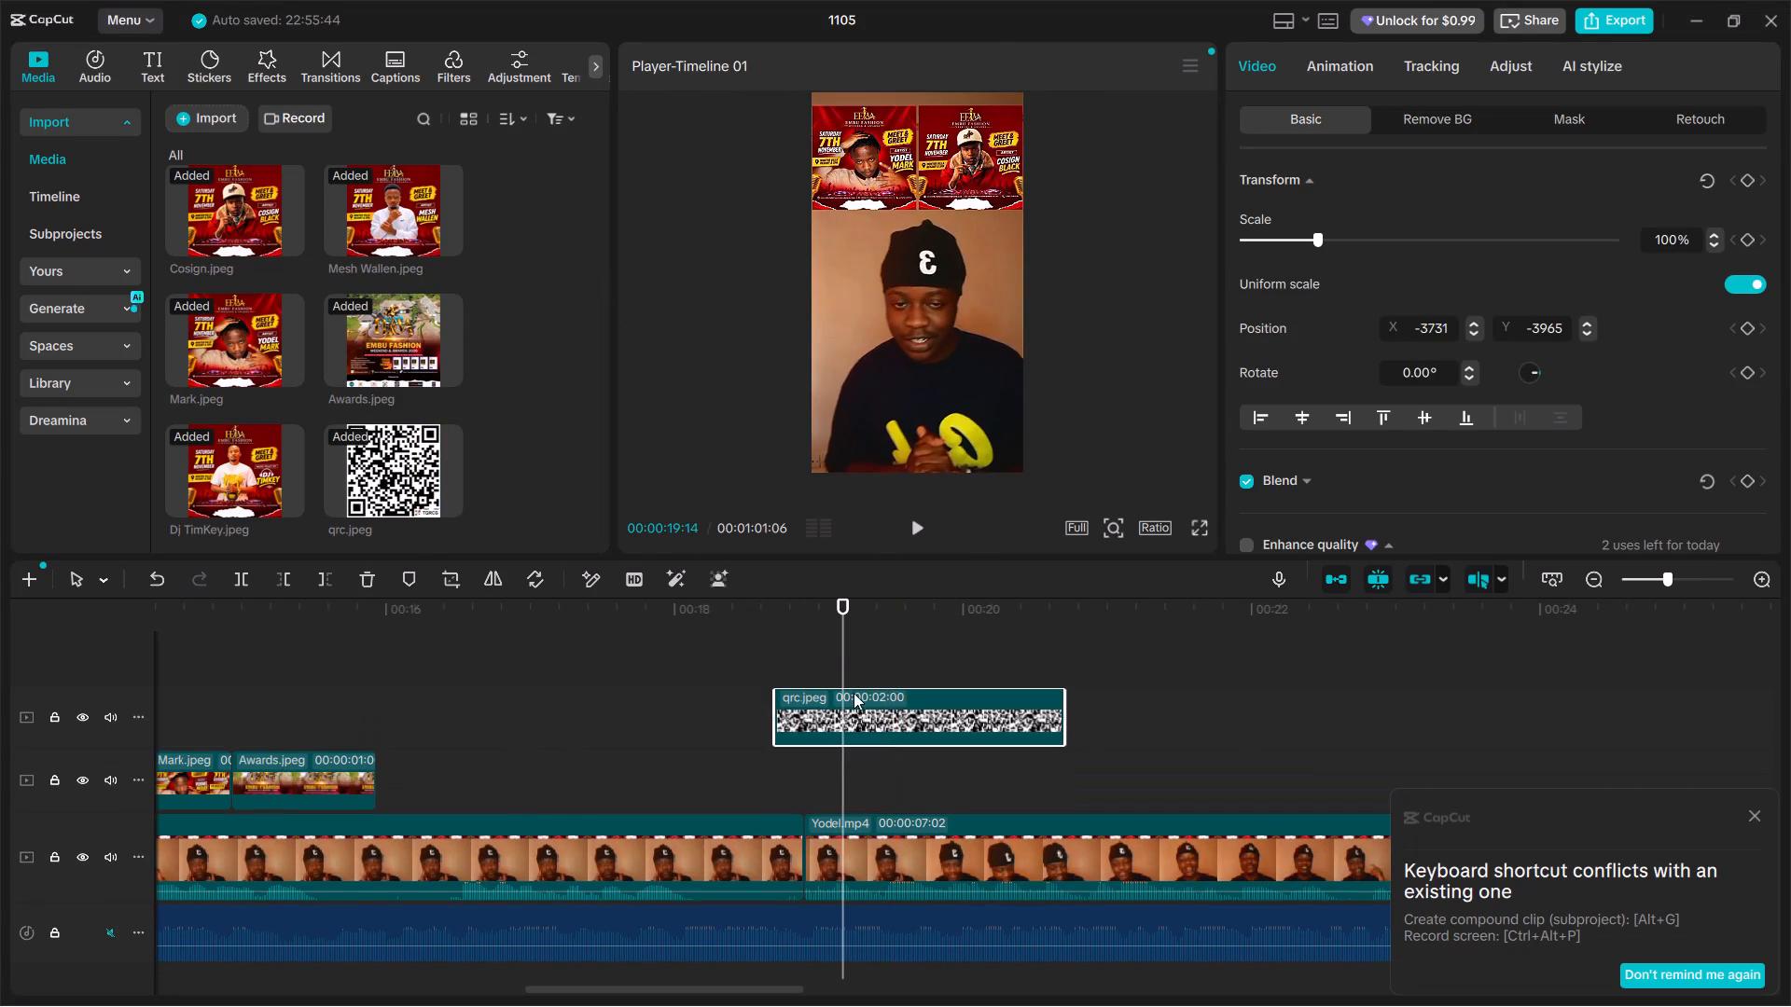
left_click_drag(854, 693, 568, 741)
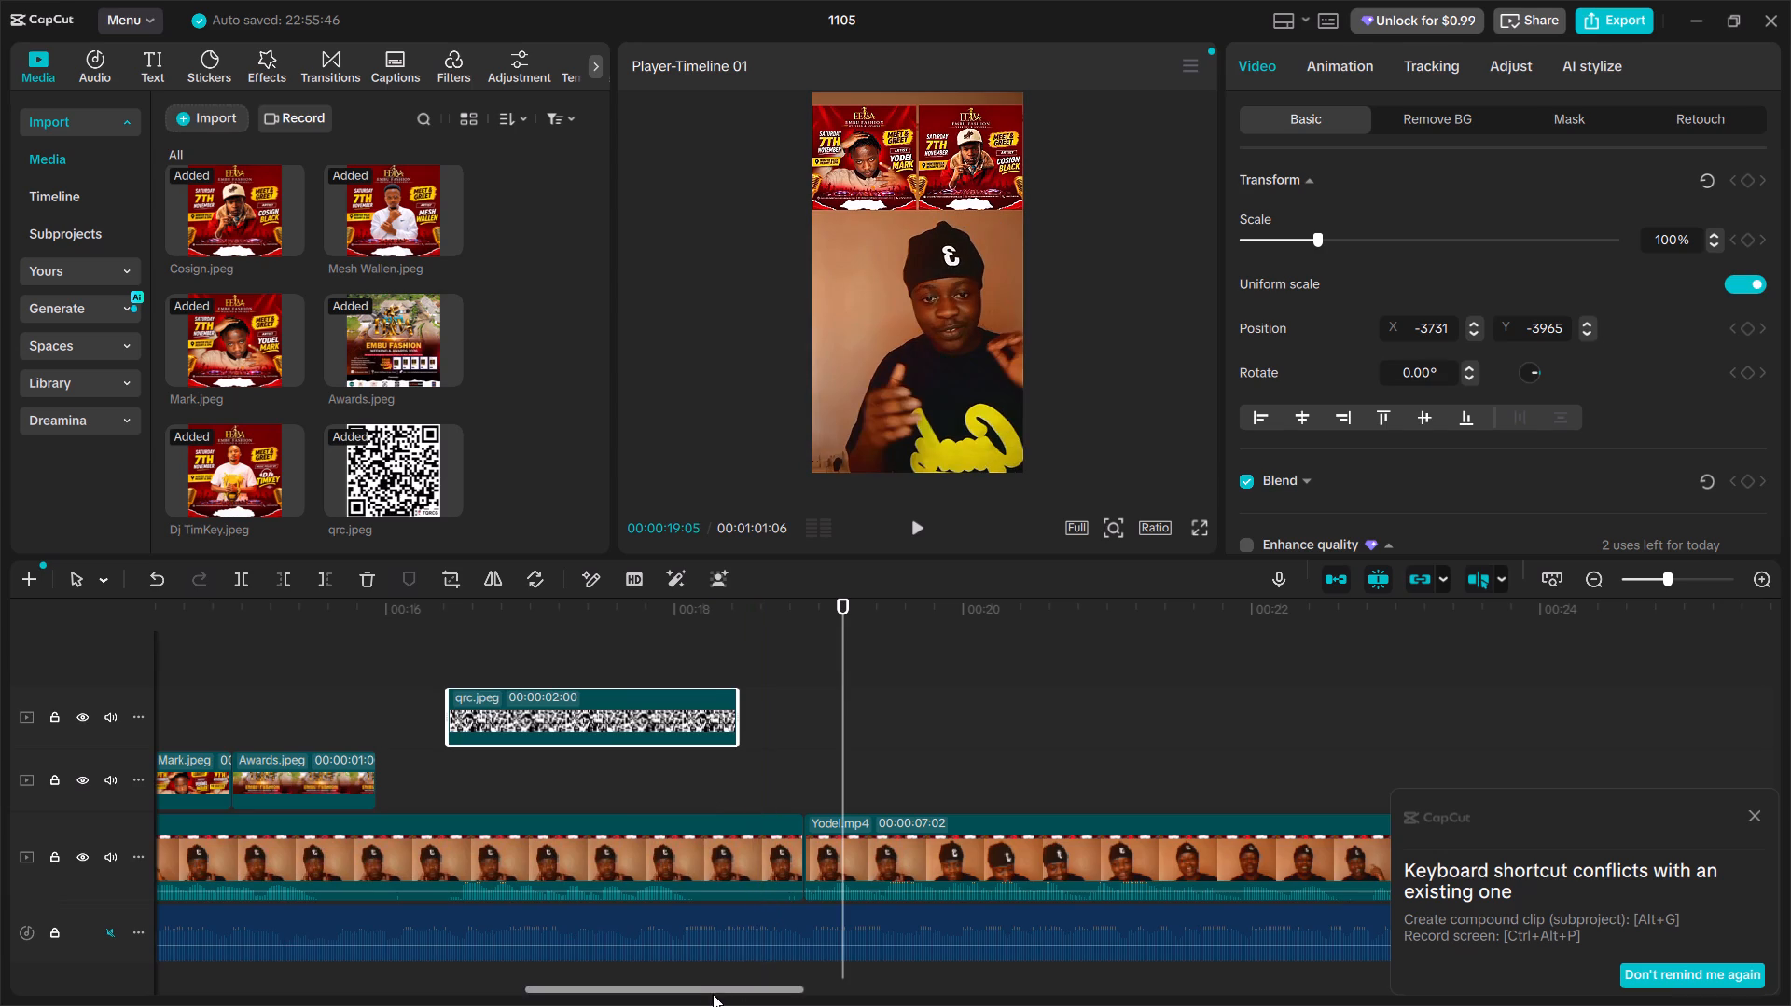
Move the qrc.jpeg clip onto the posters' track ahead of Cosign.jpeg, starting at about 8 seconds.
left_click_drag(703, 994, 454, 967)
left_click_drag(478, 966, 544, 975)
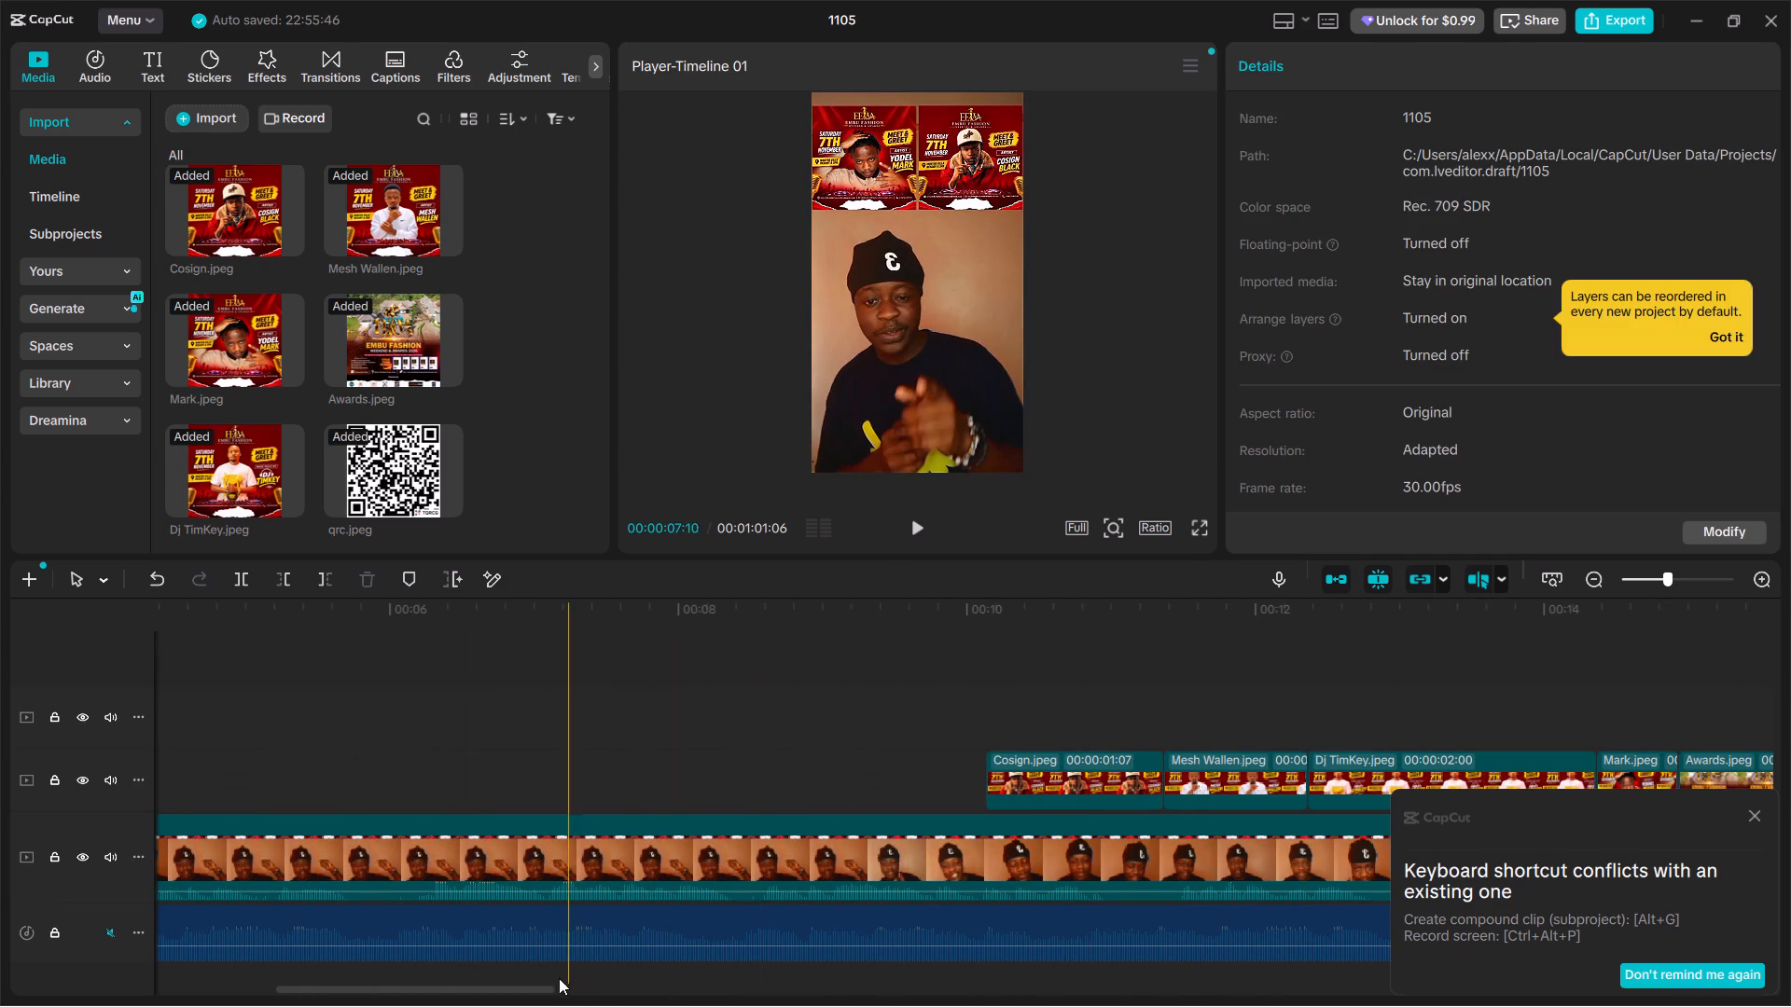
left_click_drag(534, 990, 756, 993)
left_click_drag(774, 718, 754, 715)
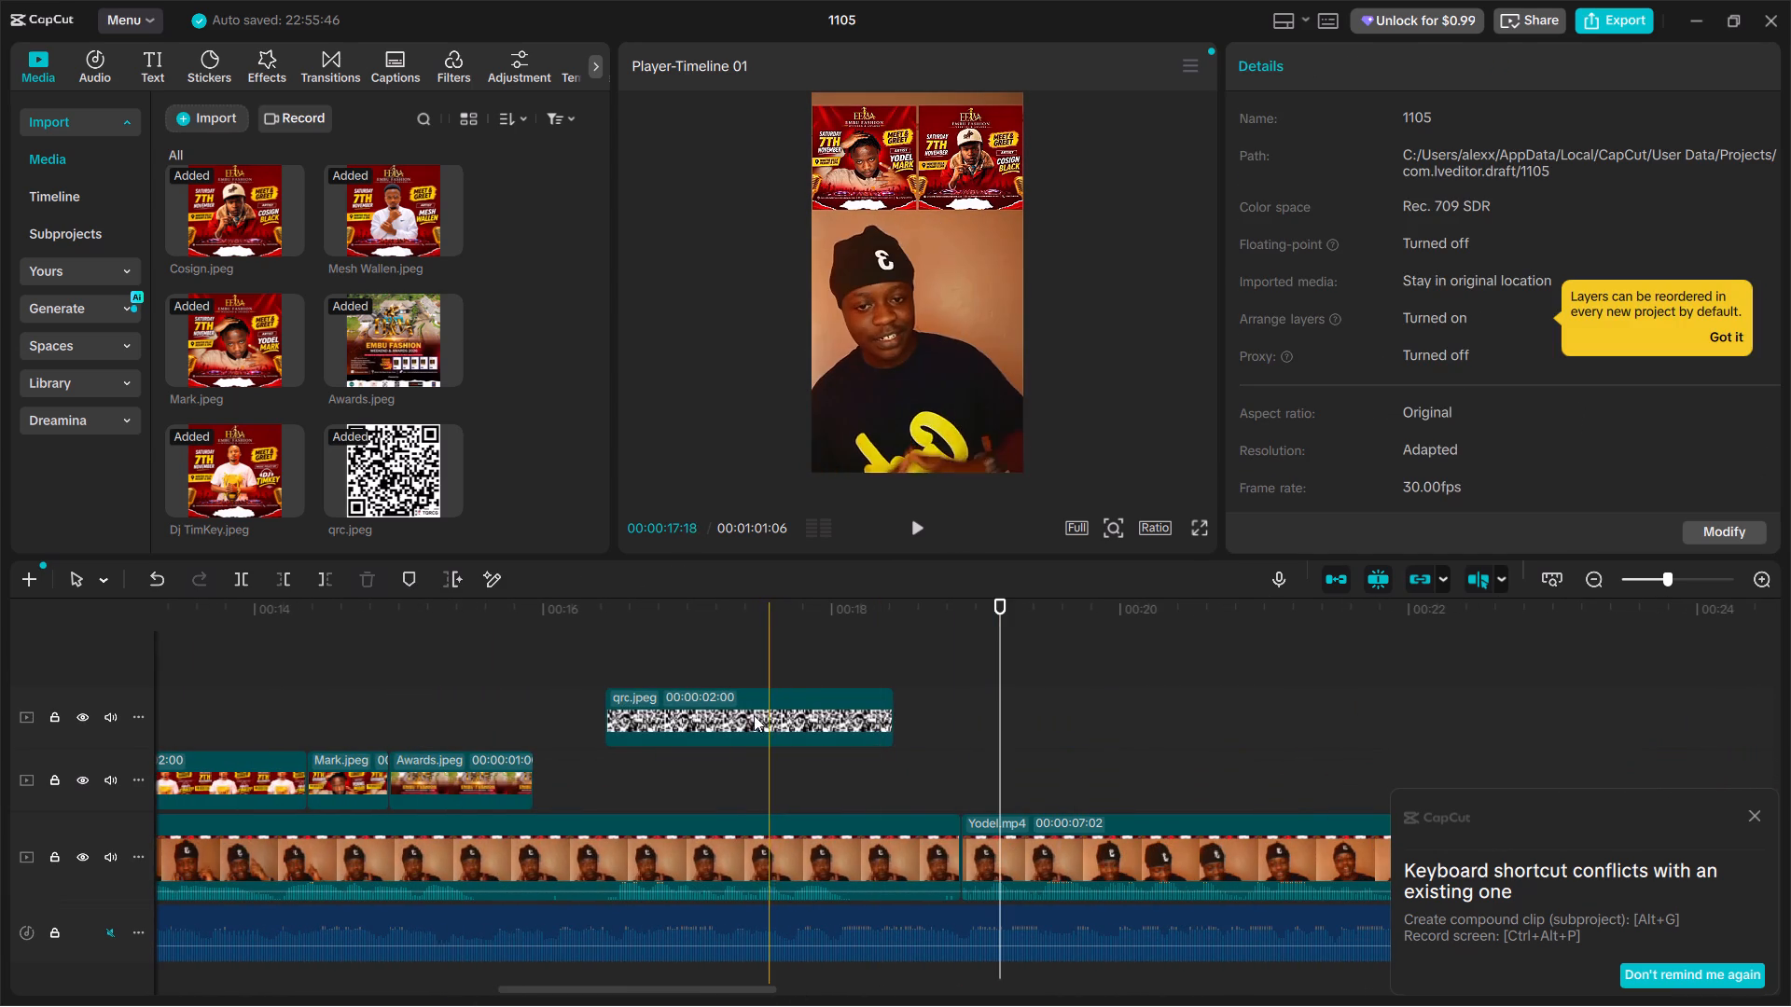
left_click_drag(754, 715, 194, 775)
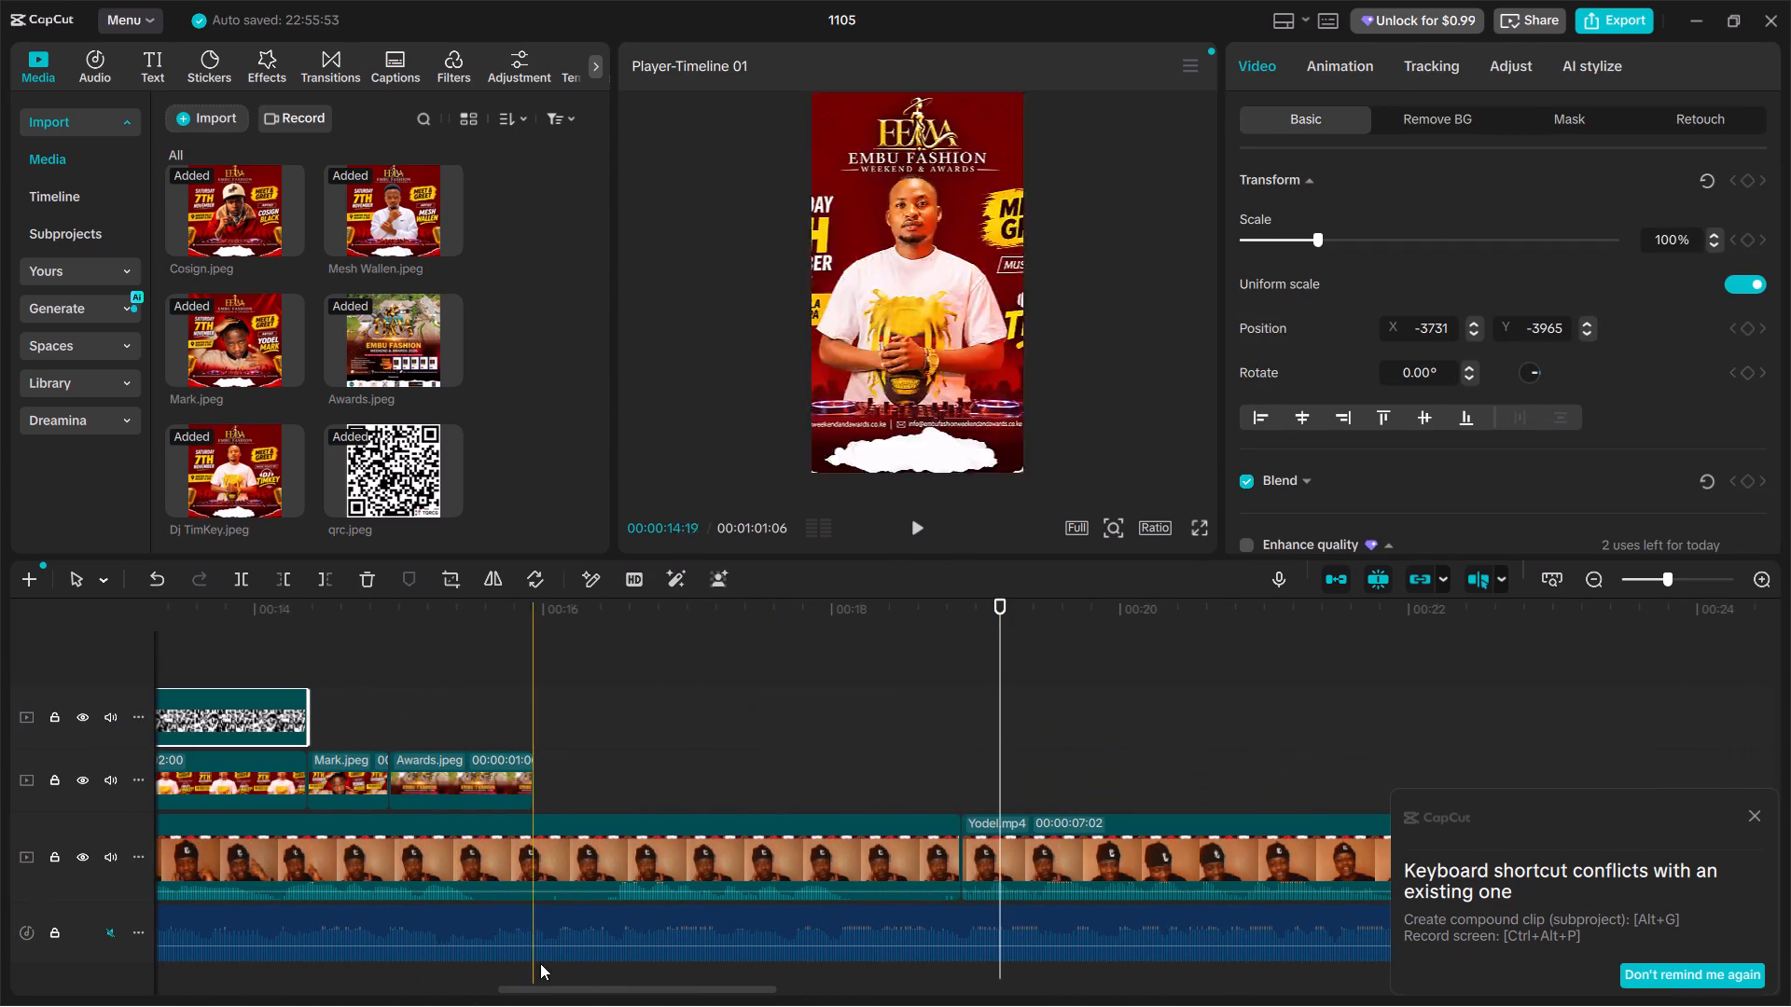
left_click_drag(604, 985, 521, 980)
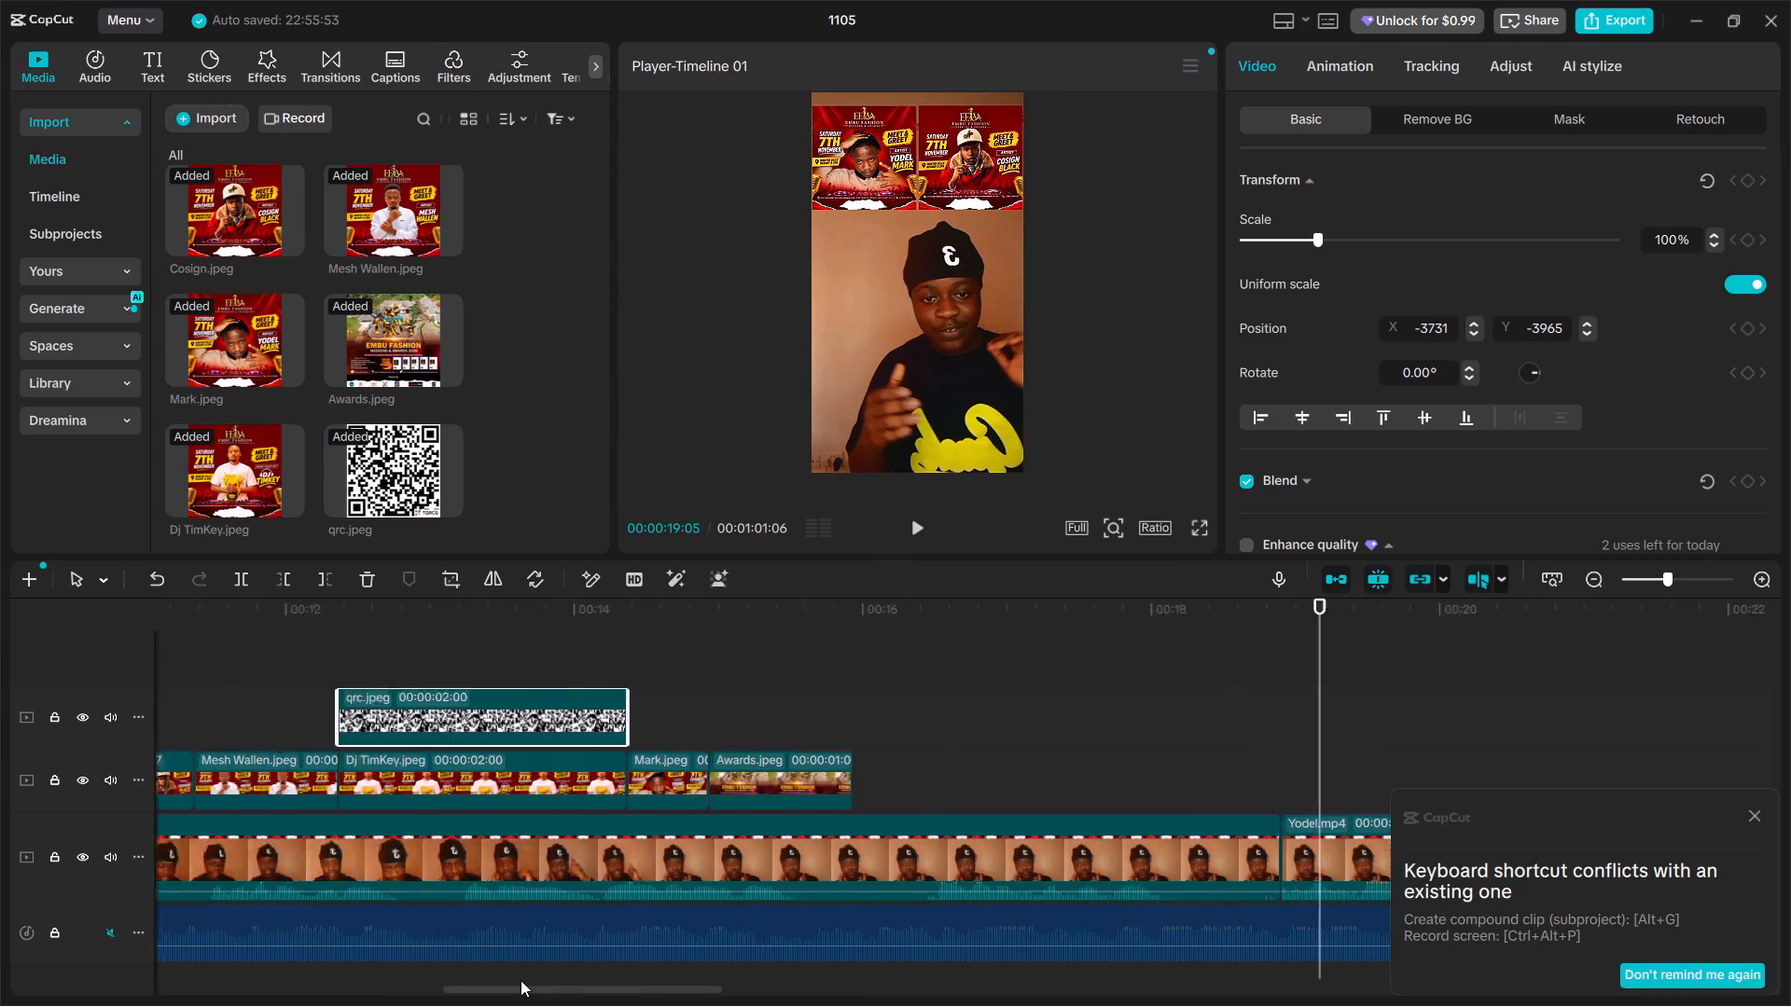
left_click_drag(521, 980, 456, 979)
left_click_drag(922, 705, 304, 779)
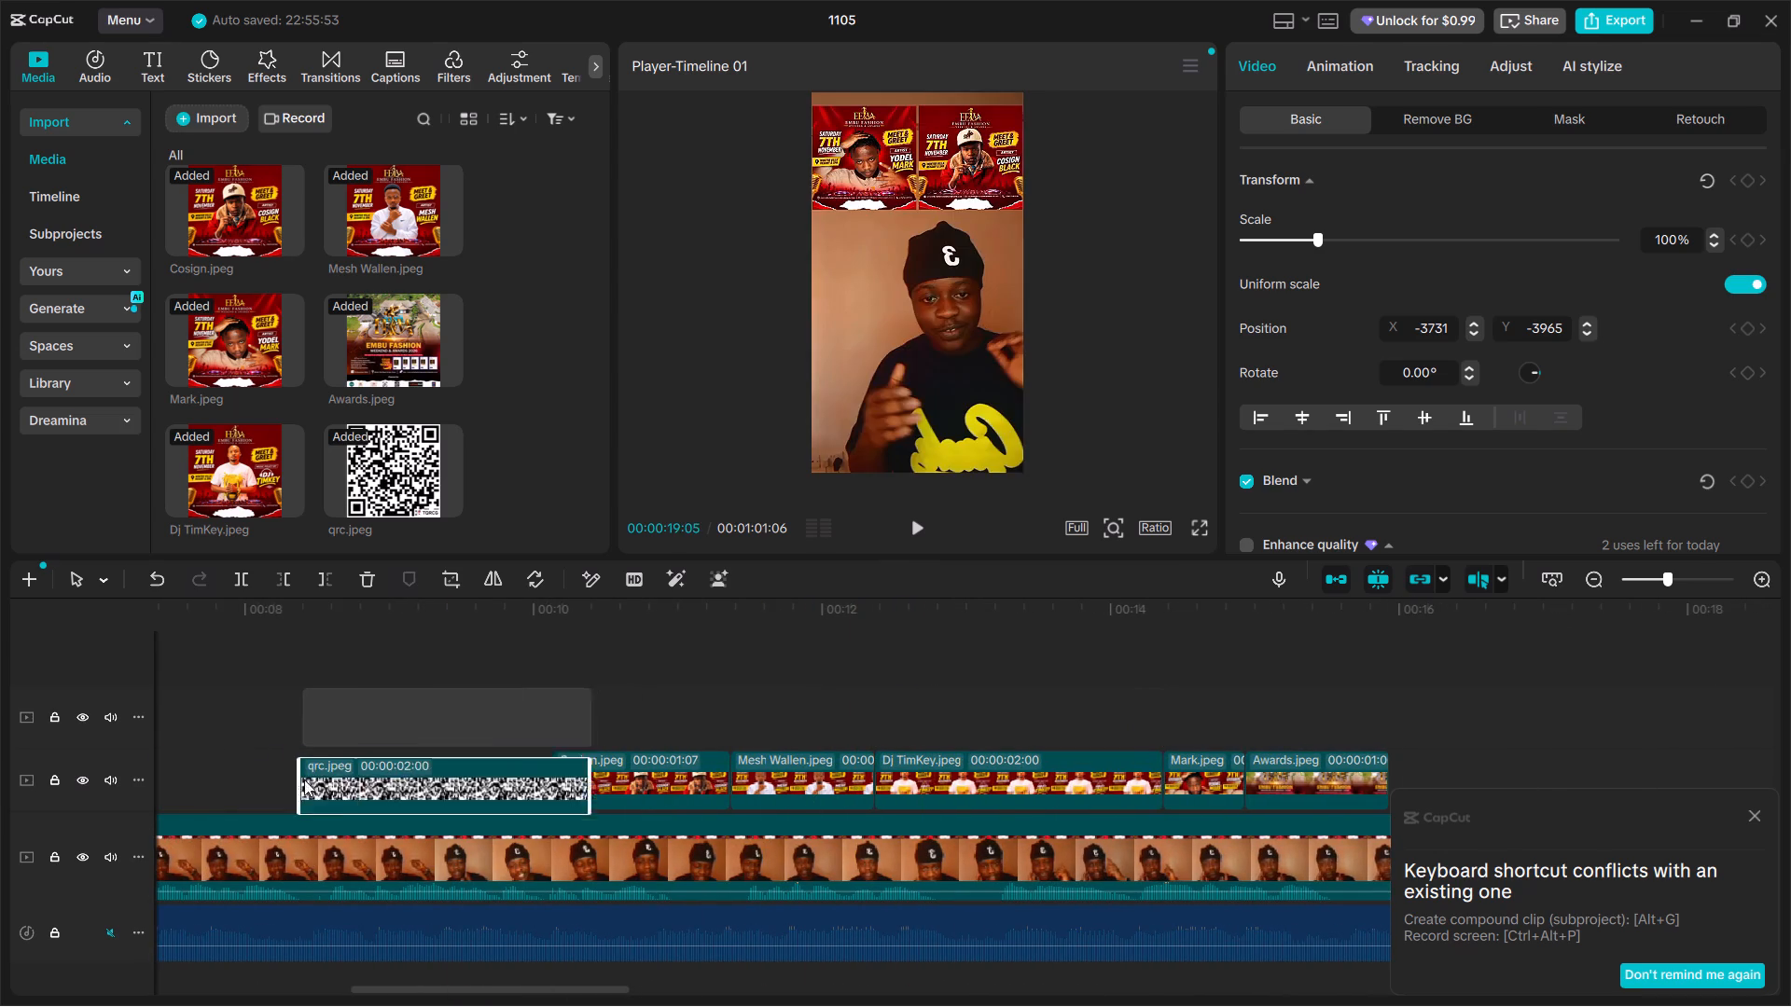
left_click_drag(304, 779, 302, 780)
Move the qrc.jpeg clip along the posters' track to just after the start of the timeline, above the first Yodel.mp4 clip.
left_click_drag(589, 980, 1016, 966)
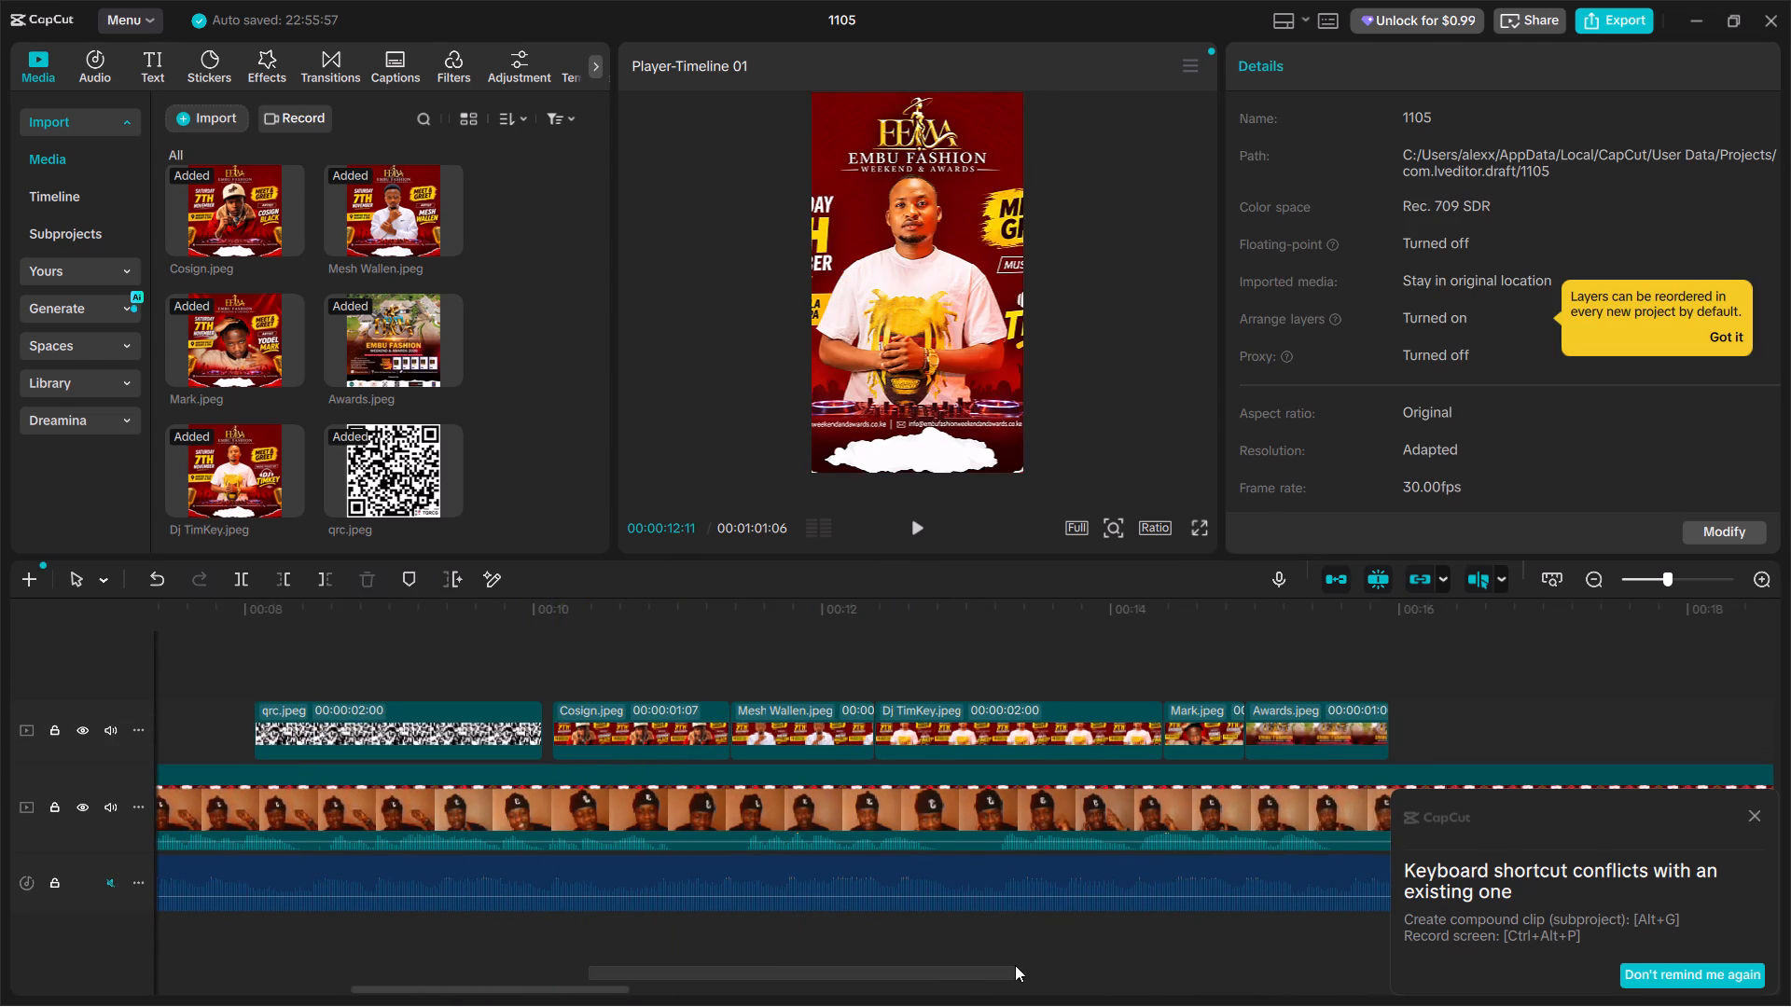
left_click_drag(618, 988, 493, 979)
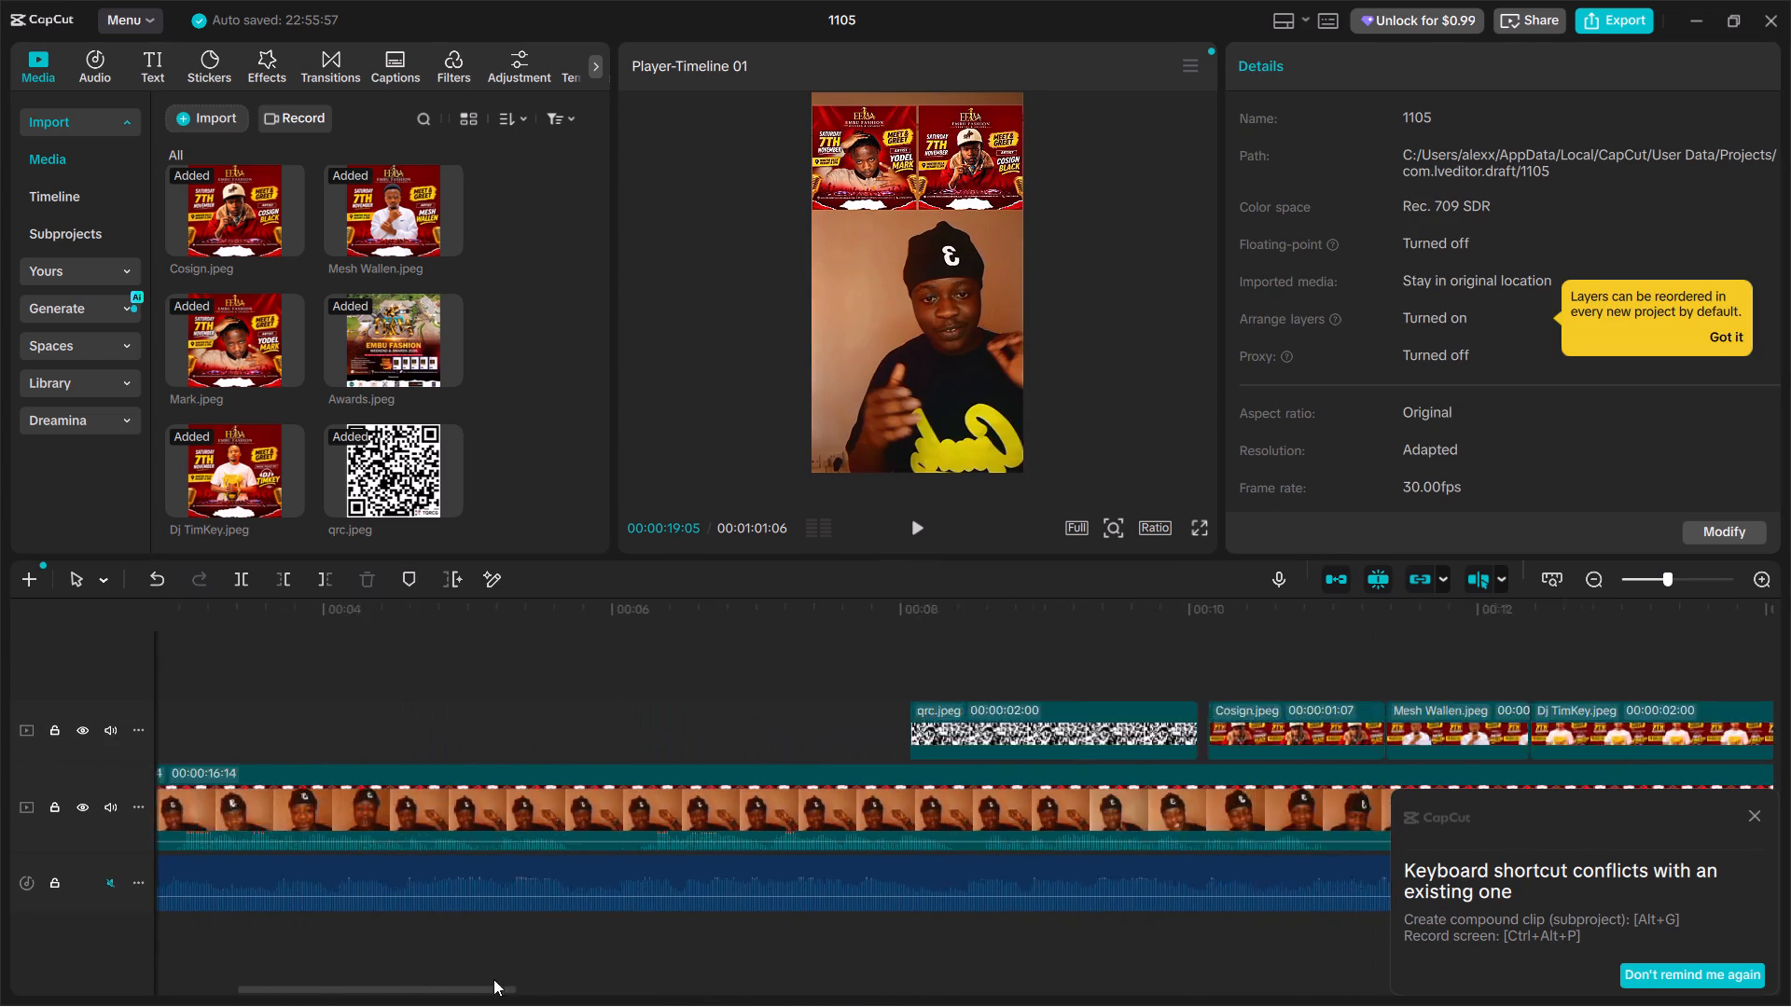
left_click_drag(493, 979, 450, 975)
left_click_drag(1284, 732, 639, 742)
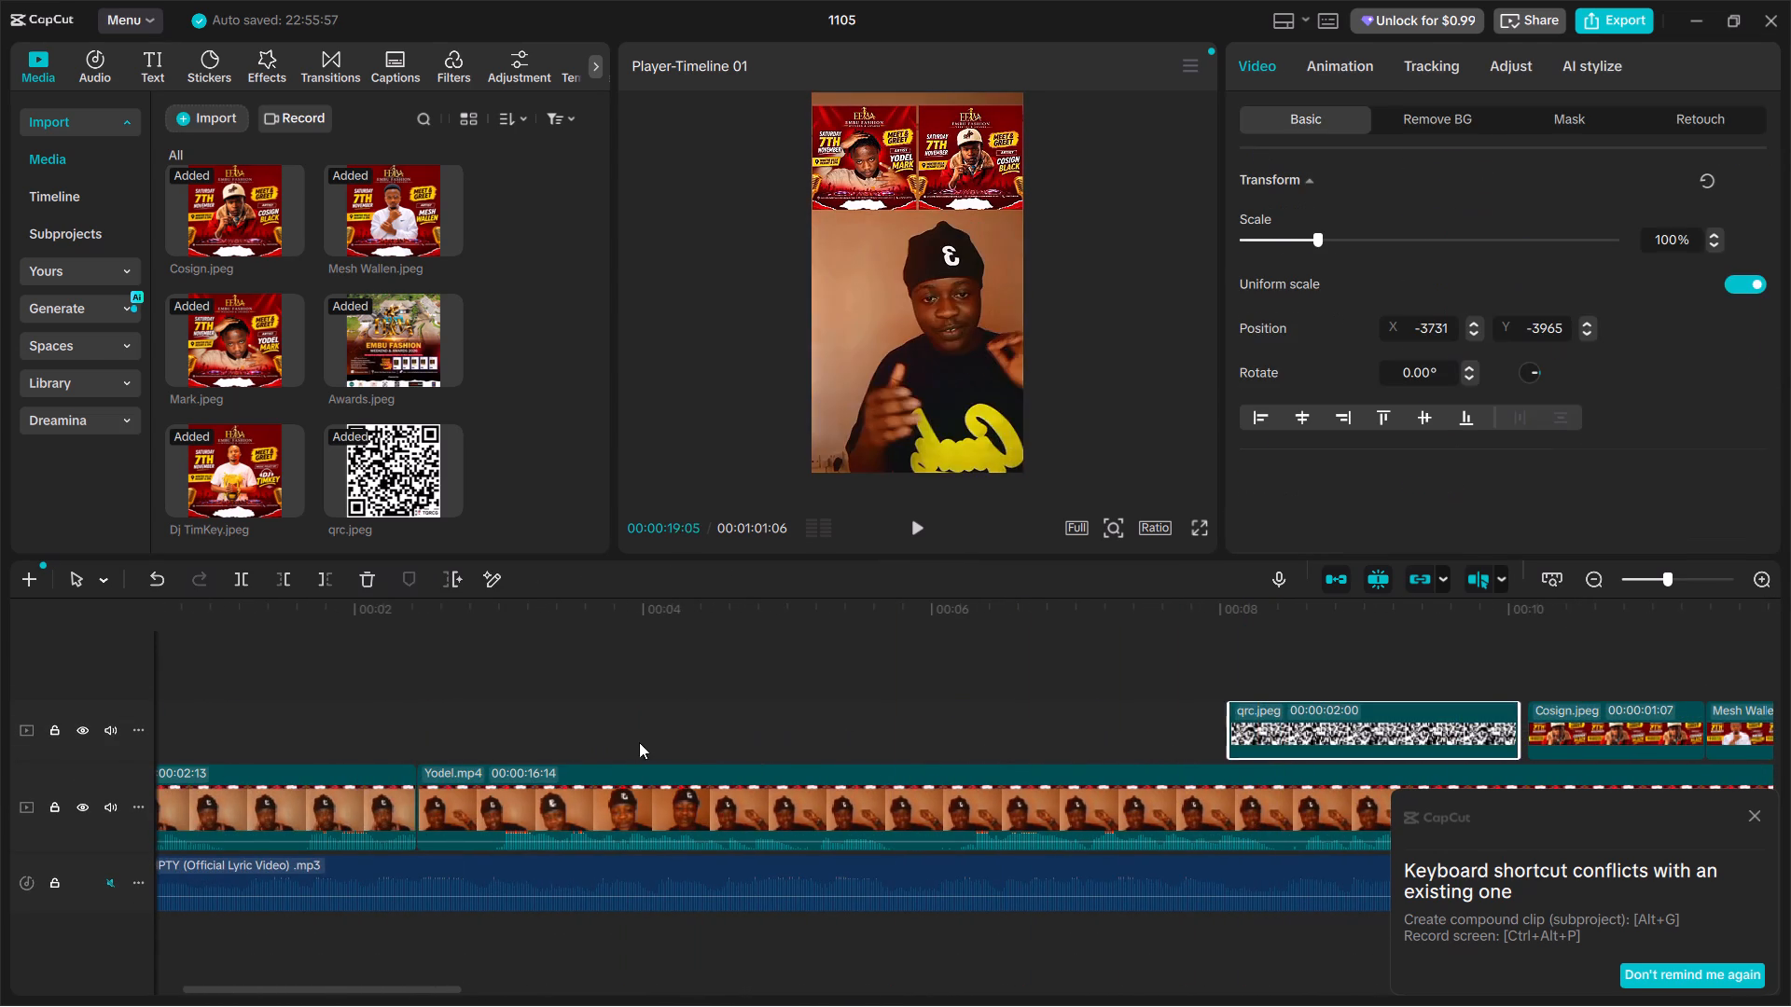
left_click_drag(639, 742, 611, 747)
left_click_drag(799, 734, 540, 736)
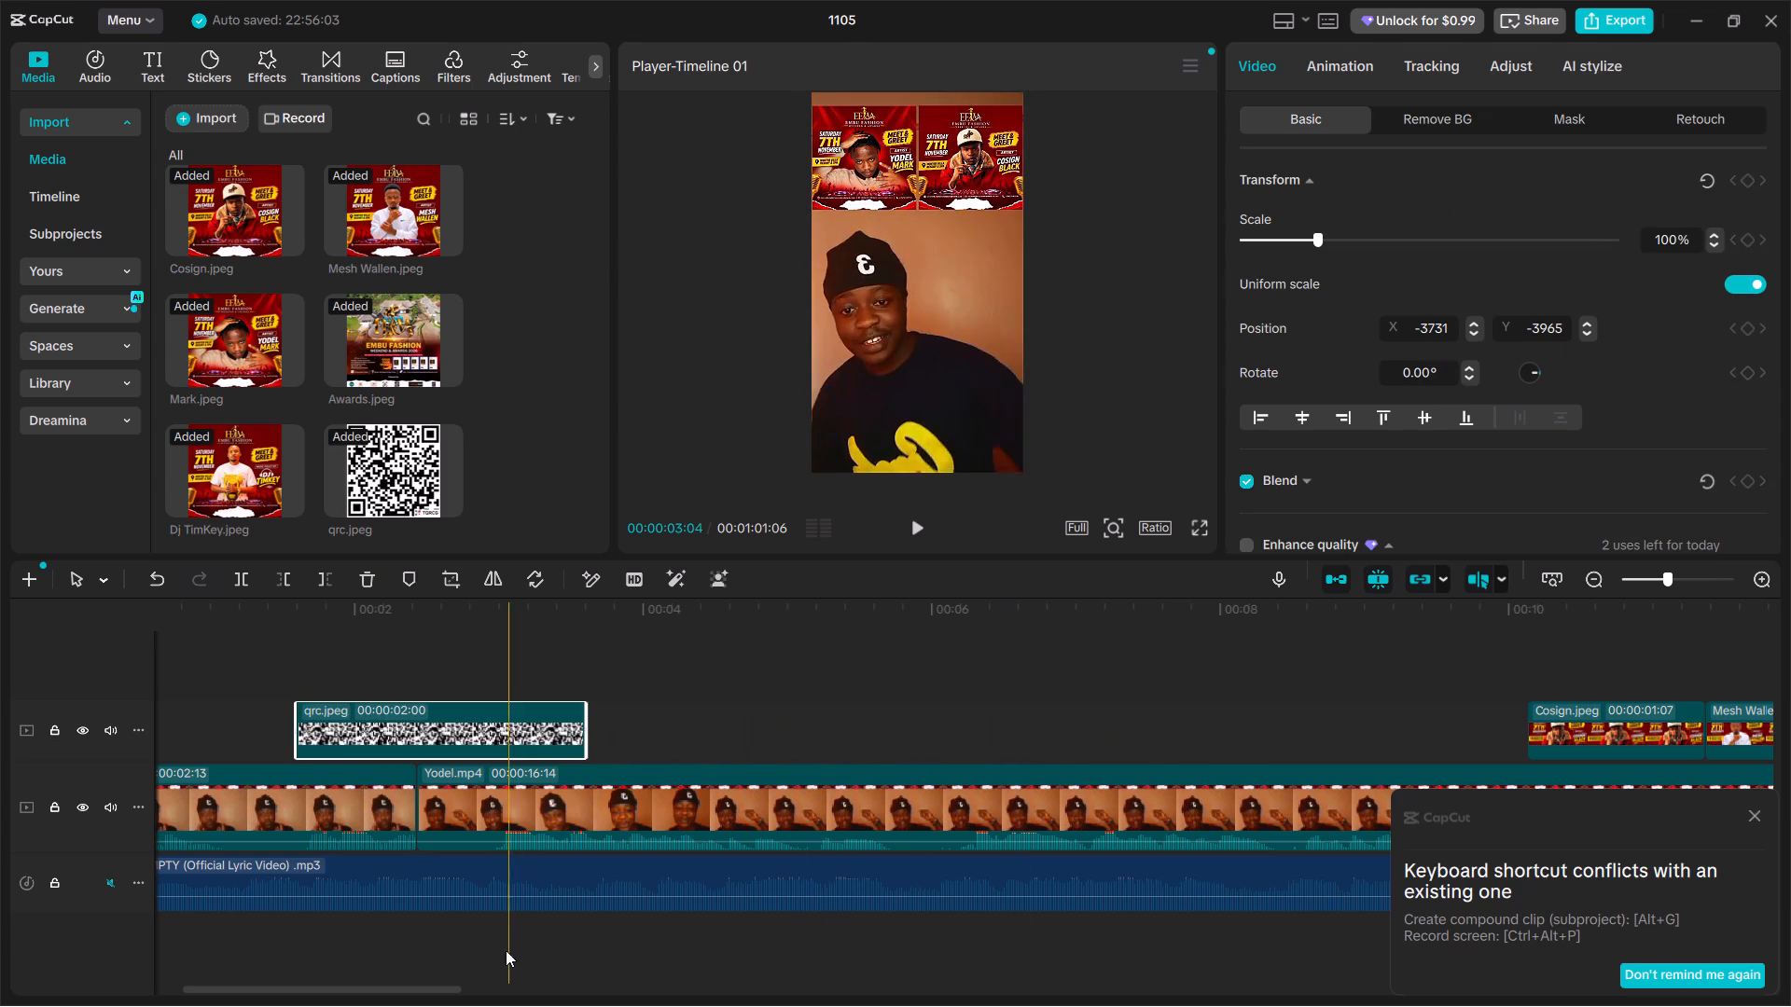
left_click_drag(442, 986, 381, 952)
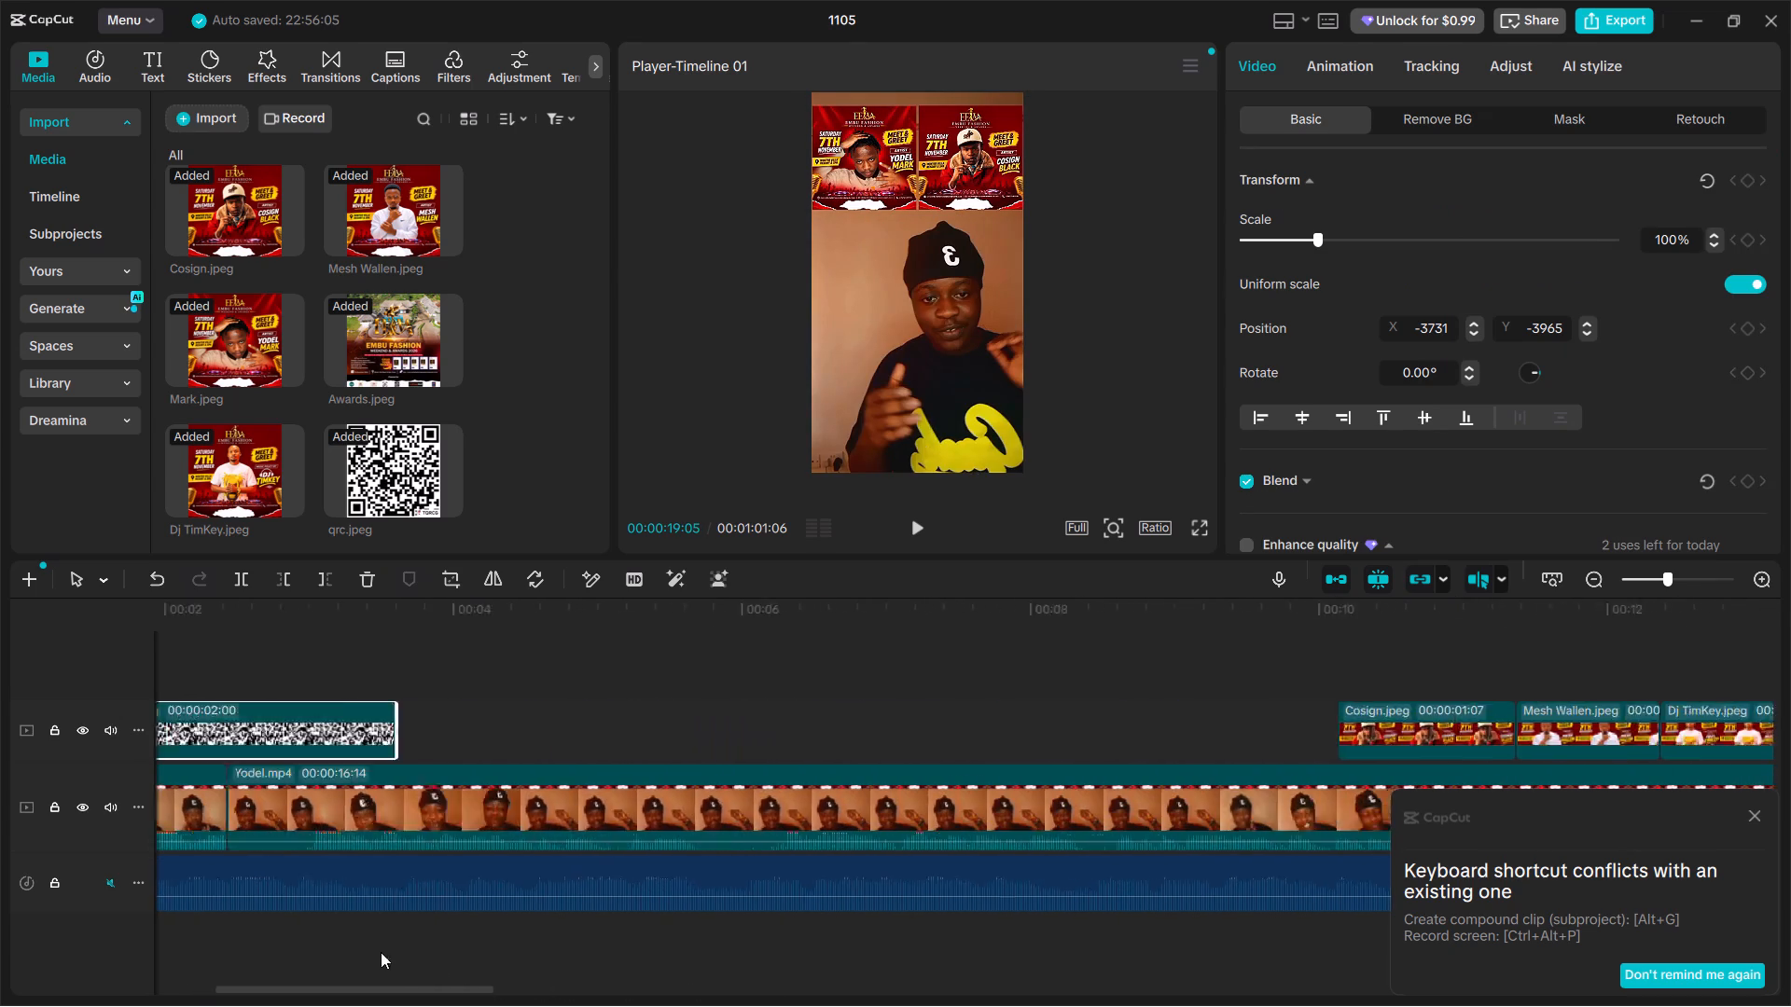
left_click_drag(381, 952, 285, 941)
left_click_drag(519, 722, 305, 733)
left_click(328, 738)
left_click_drag(332, 738, 328, 738)
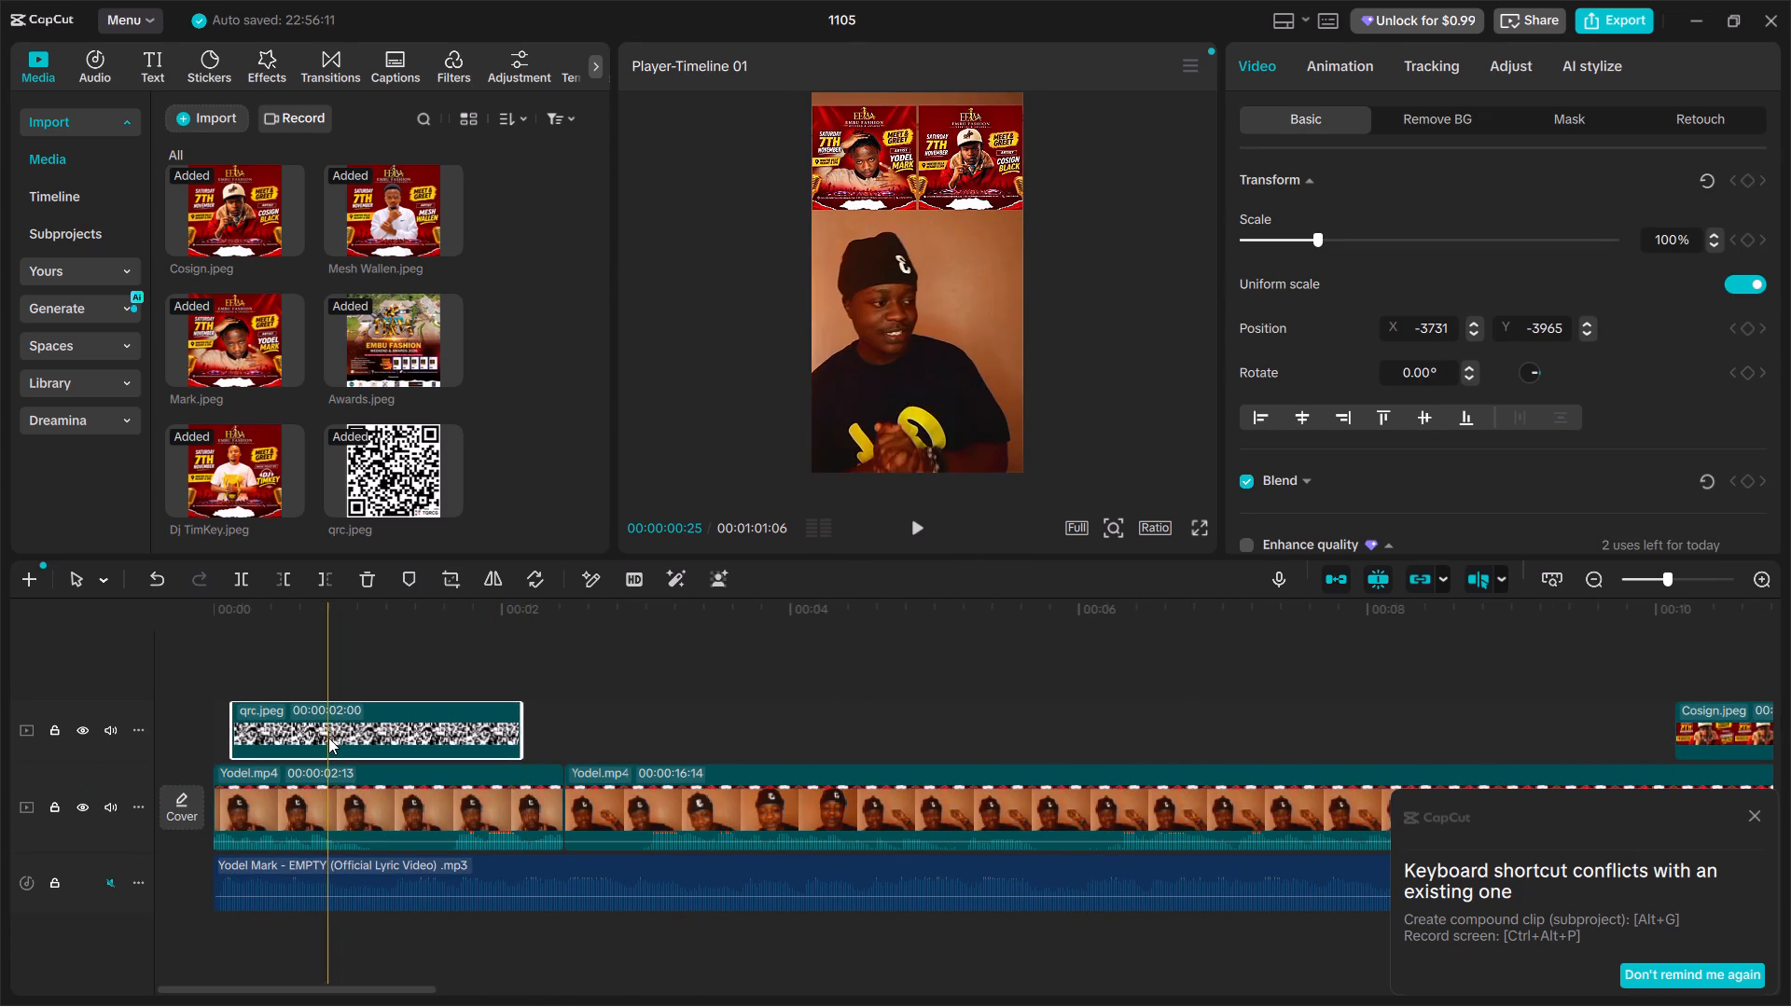
left_click_drag(328, 738, 324, 738)
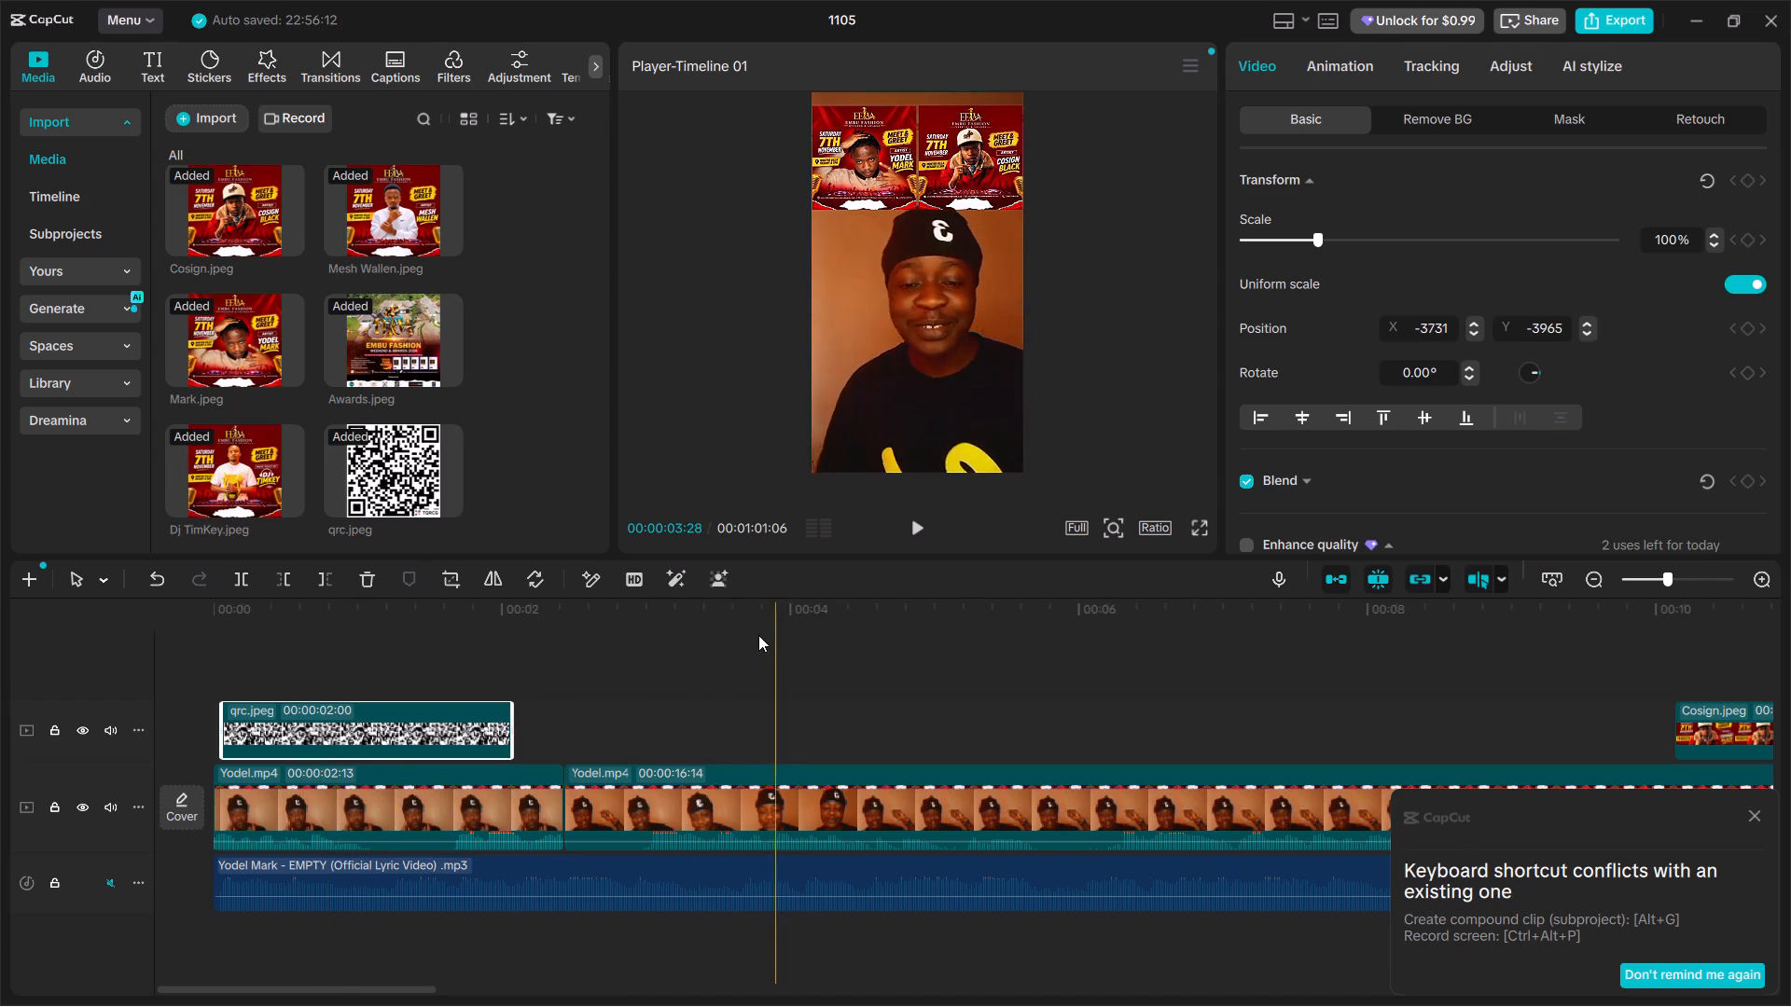
Play the opening second of the video from the start to check the QR code's display.
left_click(262, 665)
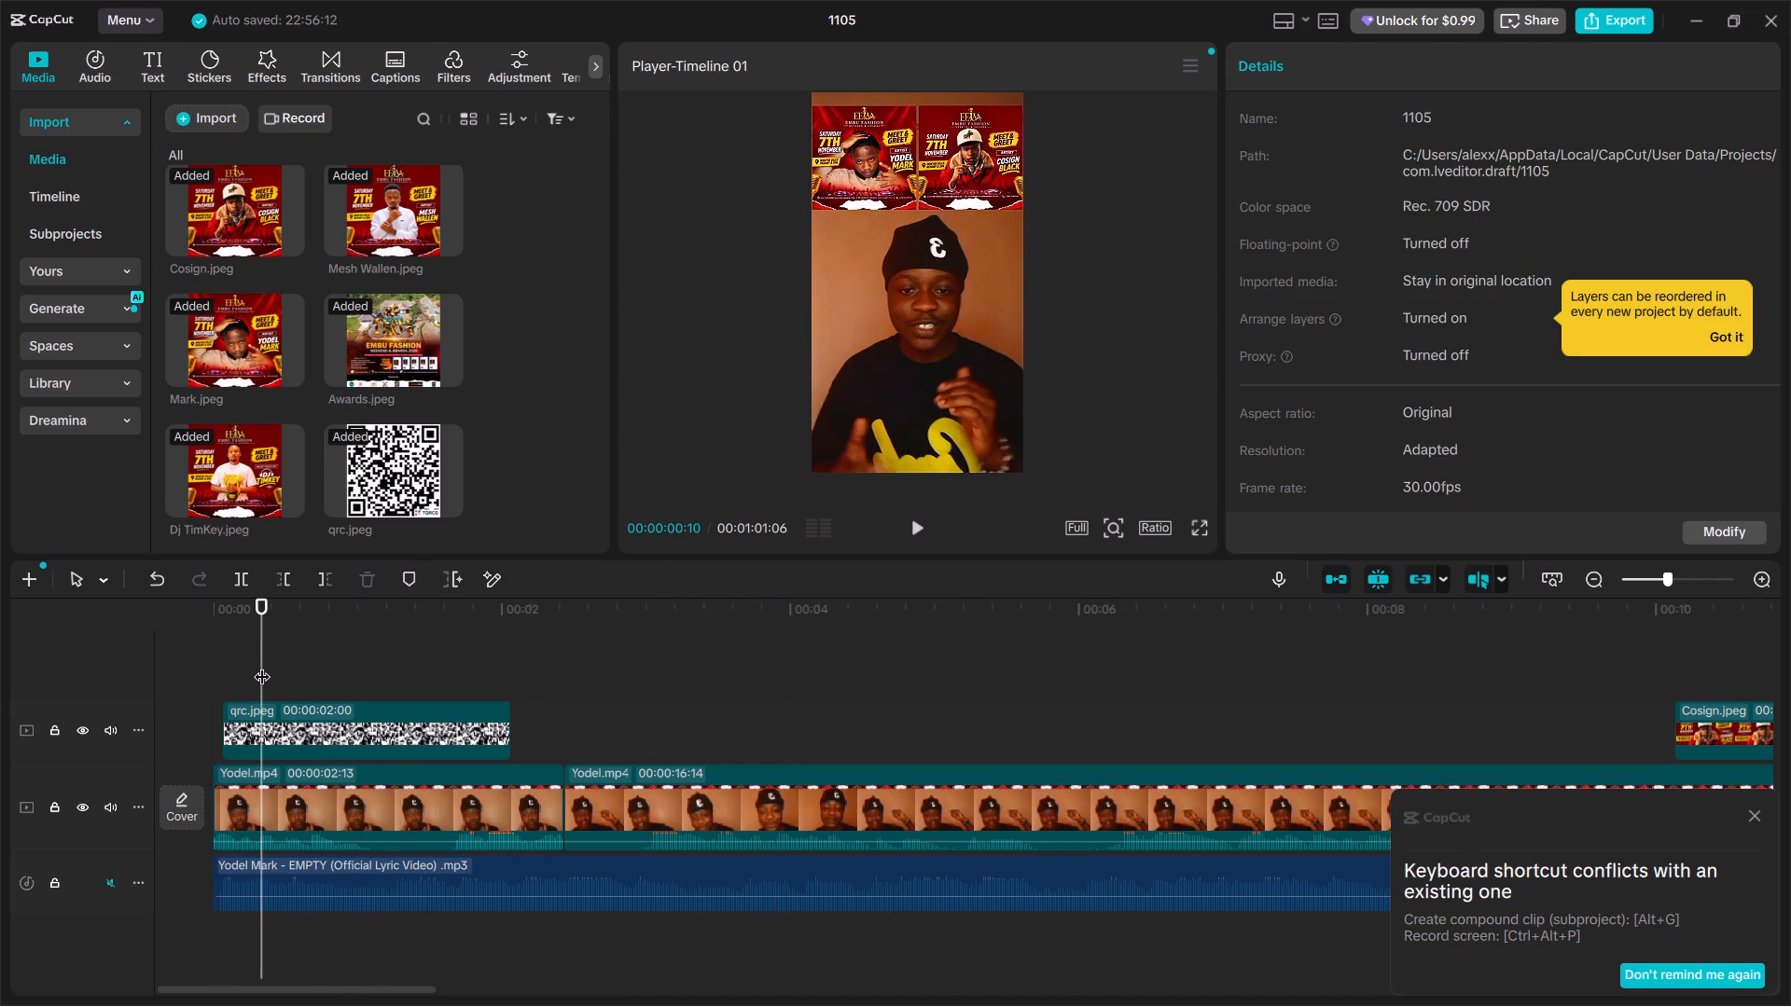
left_click_drag(260, 600, 188, 613)
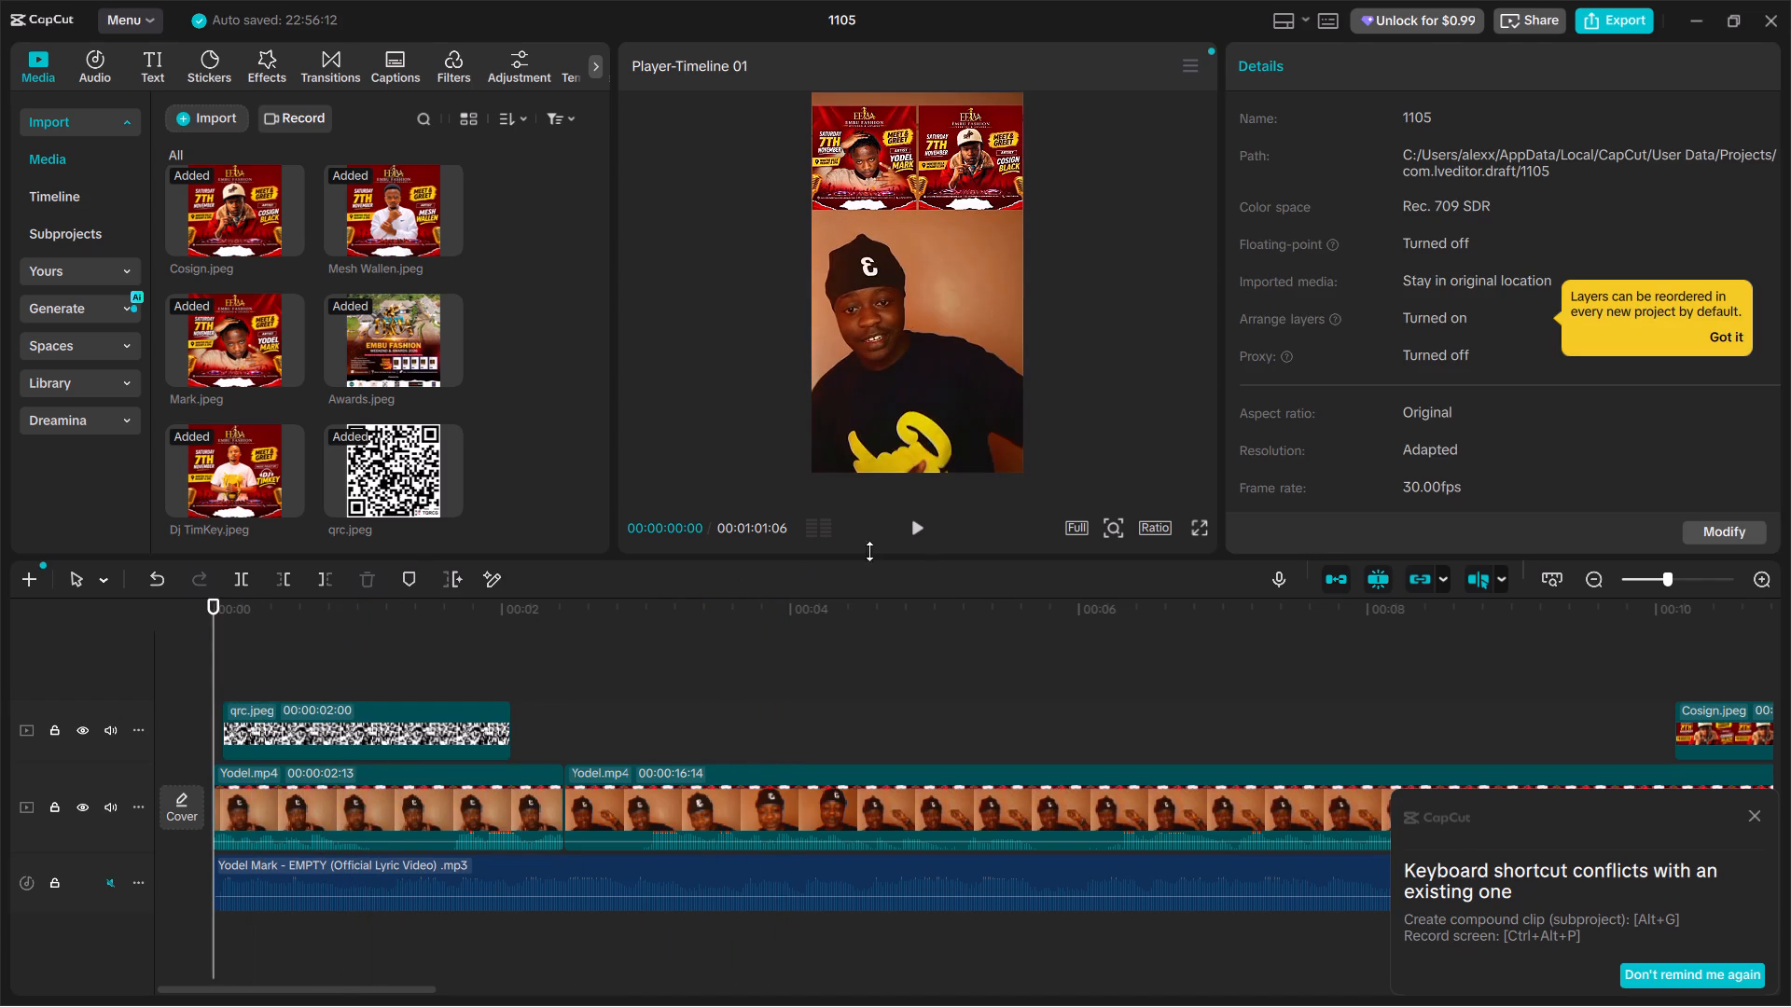
left_click(921, 518)
left_click(921, 518)
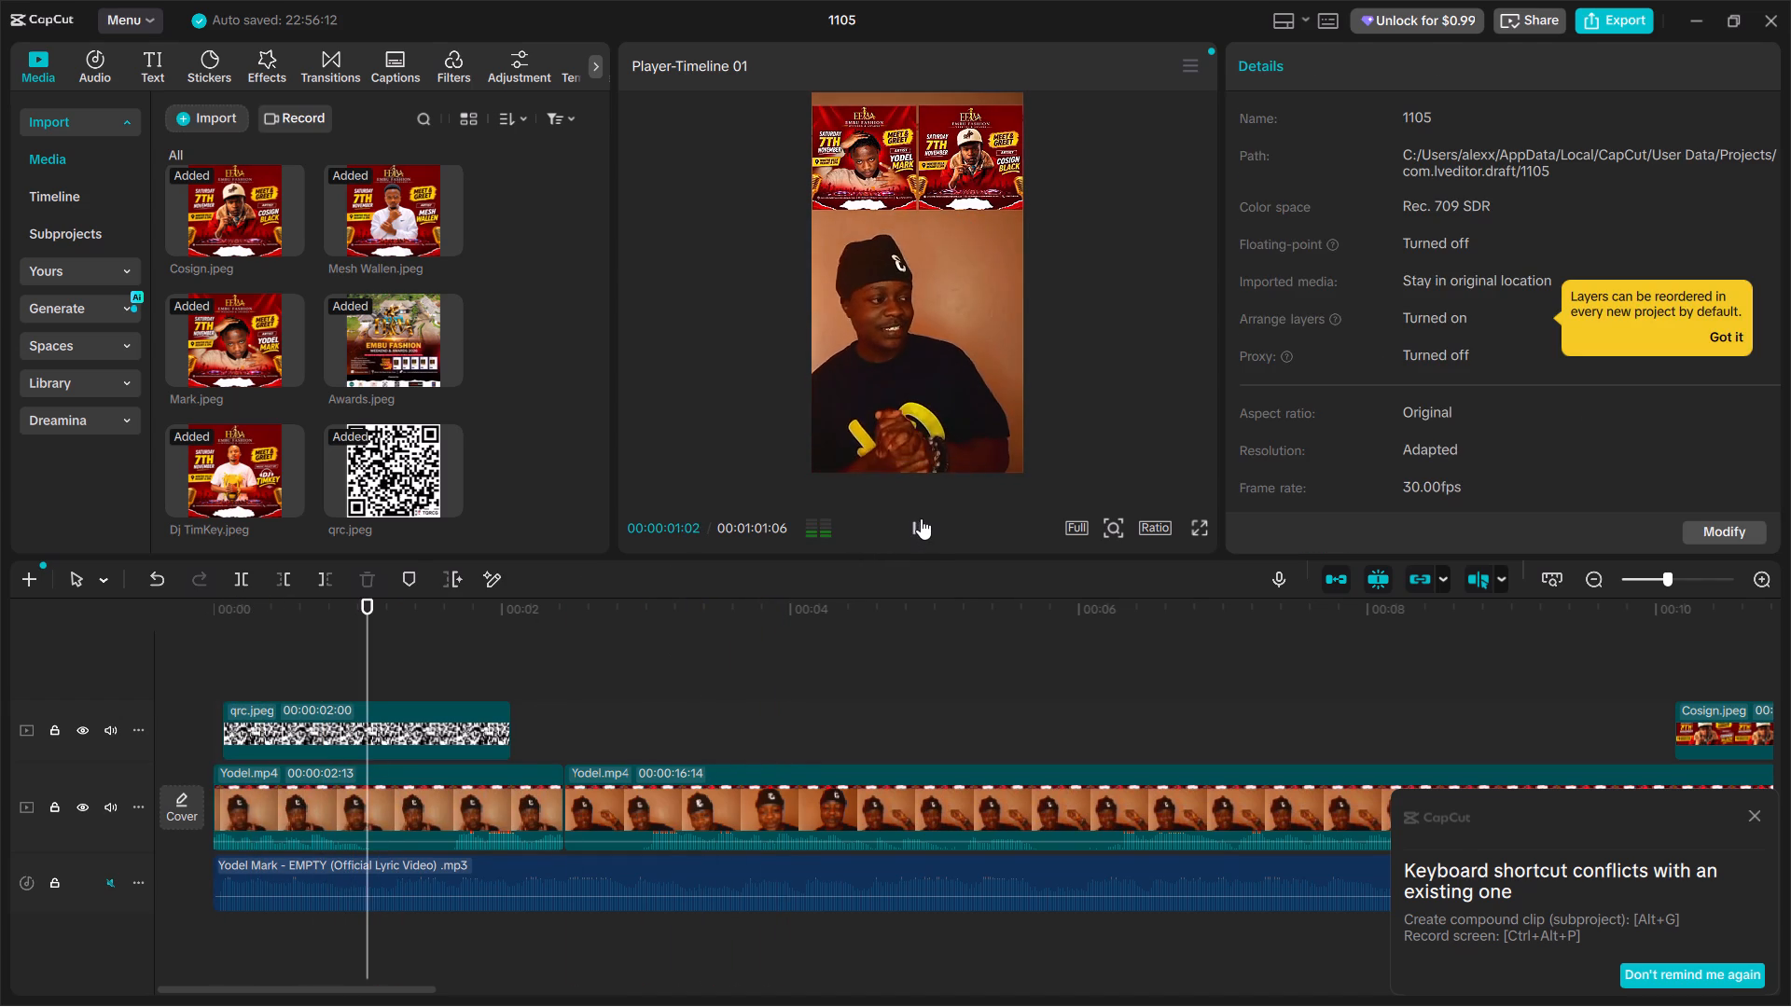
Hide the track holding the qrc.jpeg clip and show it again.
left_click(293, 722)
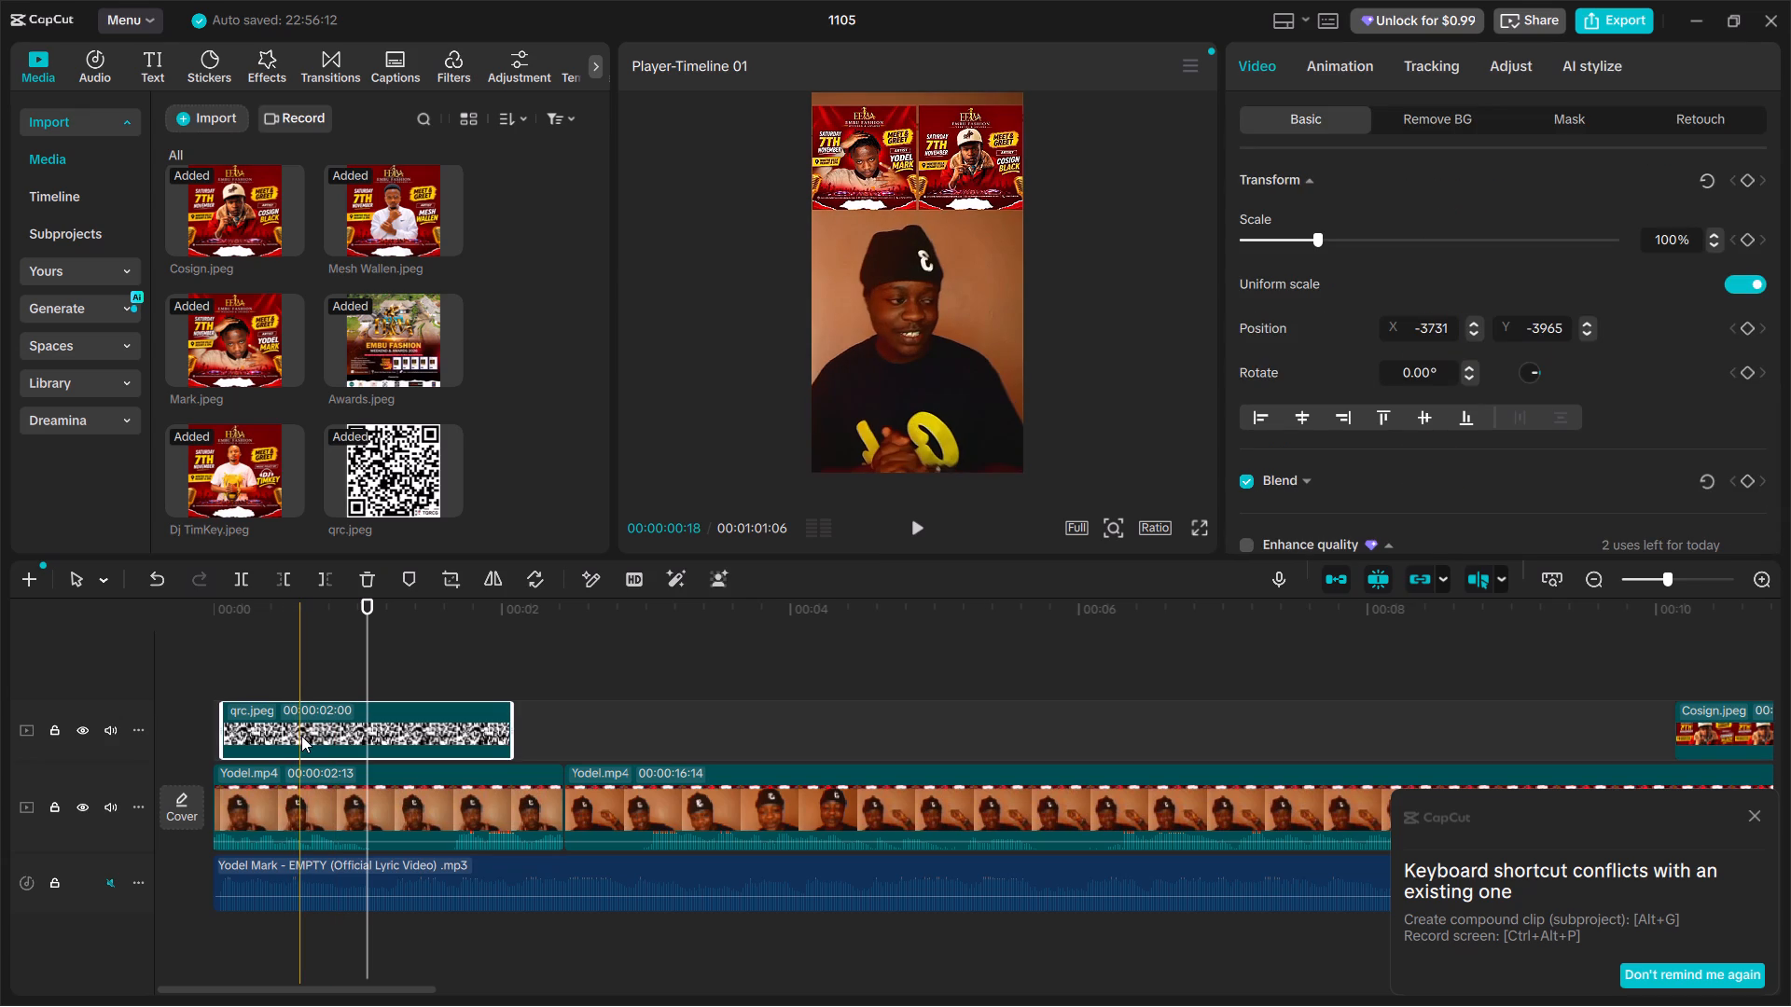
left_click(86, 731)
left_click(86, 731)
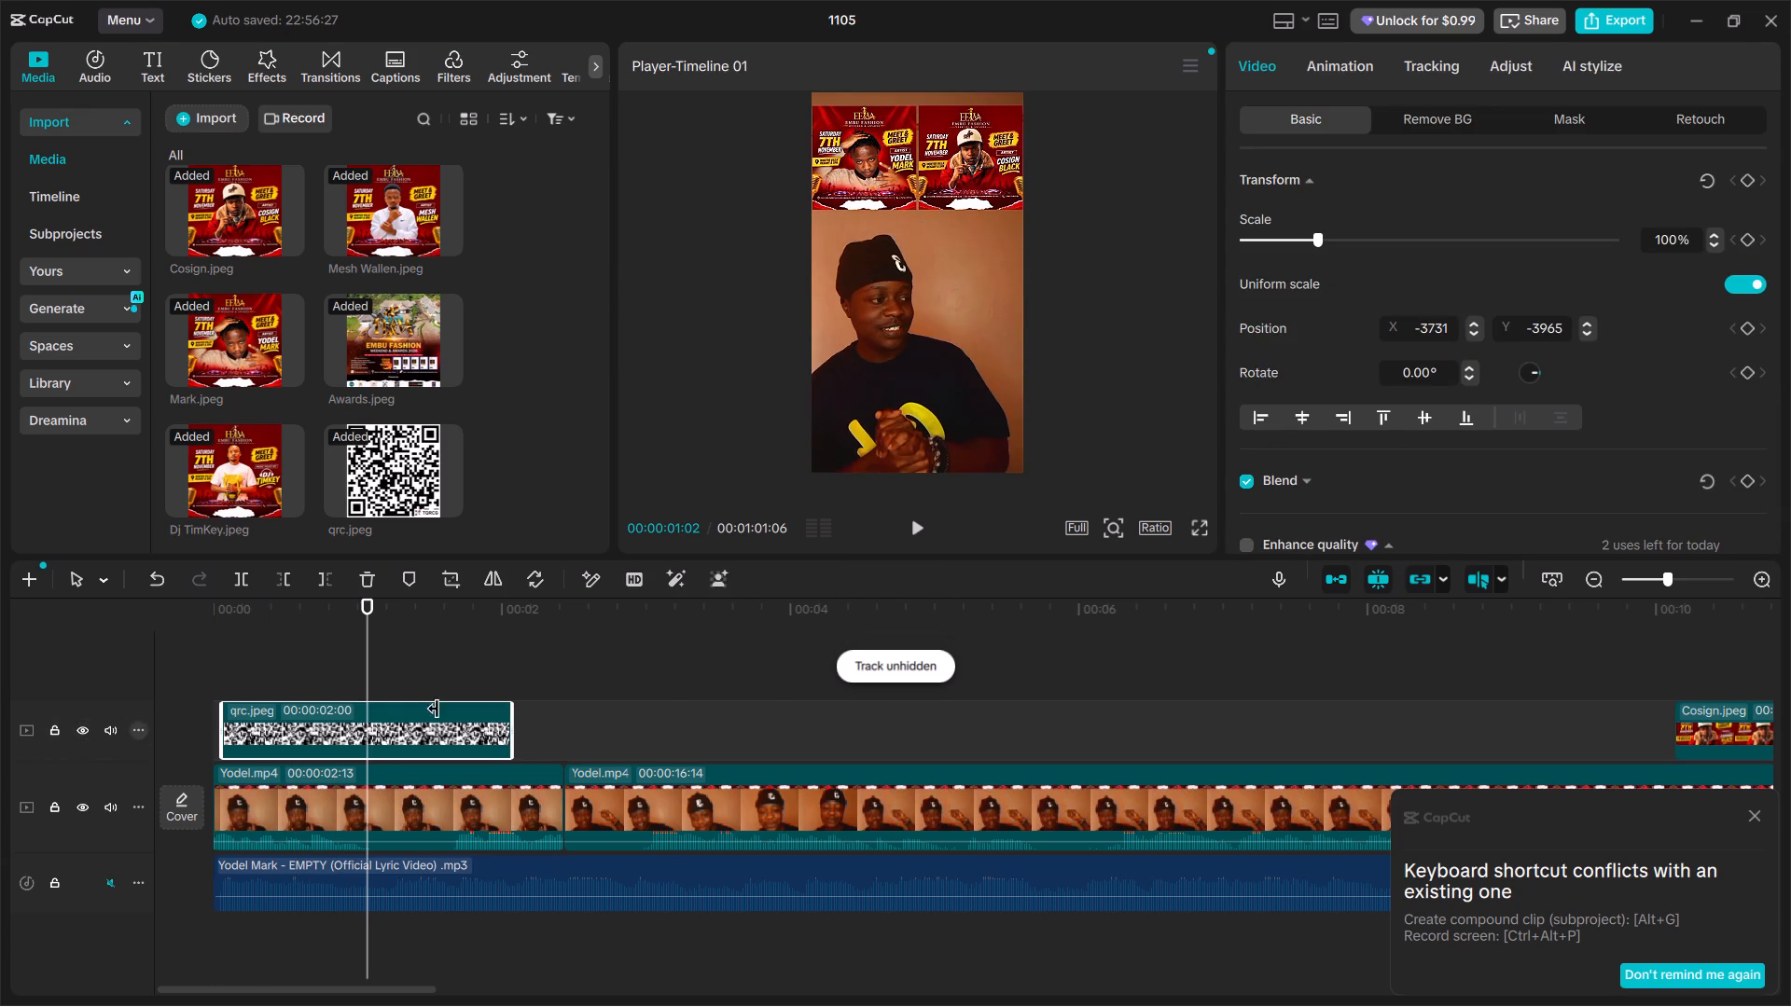
Align the qrc.jpeg clip's start with 00:00, flush with the beginning of the first Yodel.mp4 clip.
left_click(306, 716)
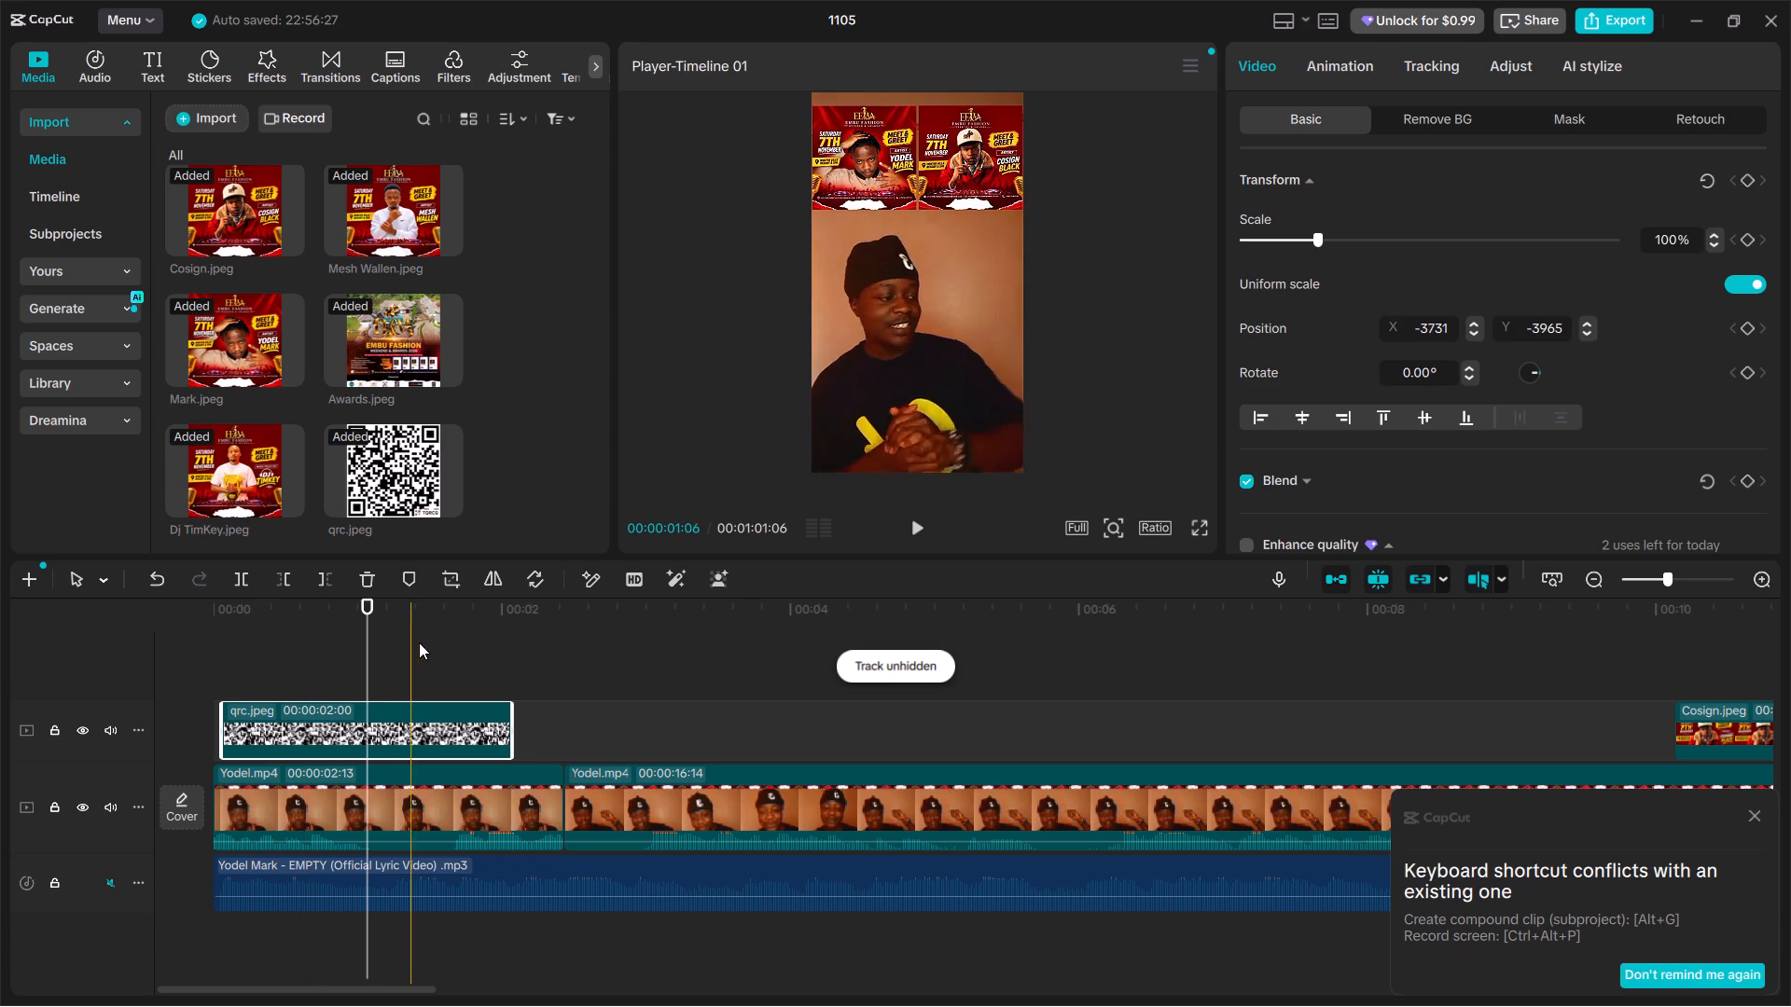
left_click_drag(351, 611, 309, 625)
left_click_drag(329, 727, 333, 727)
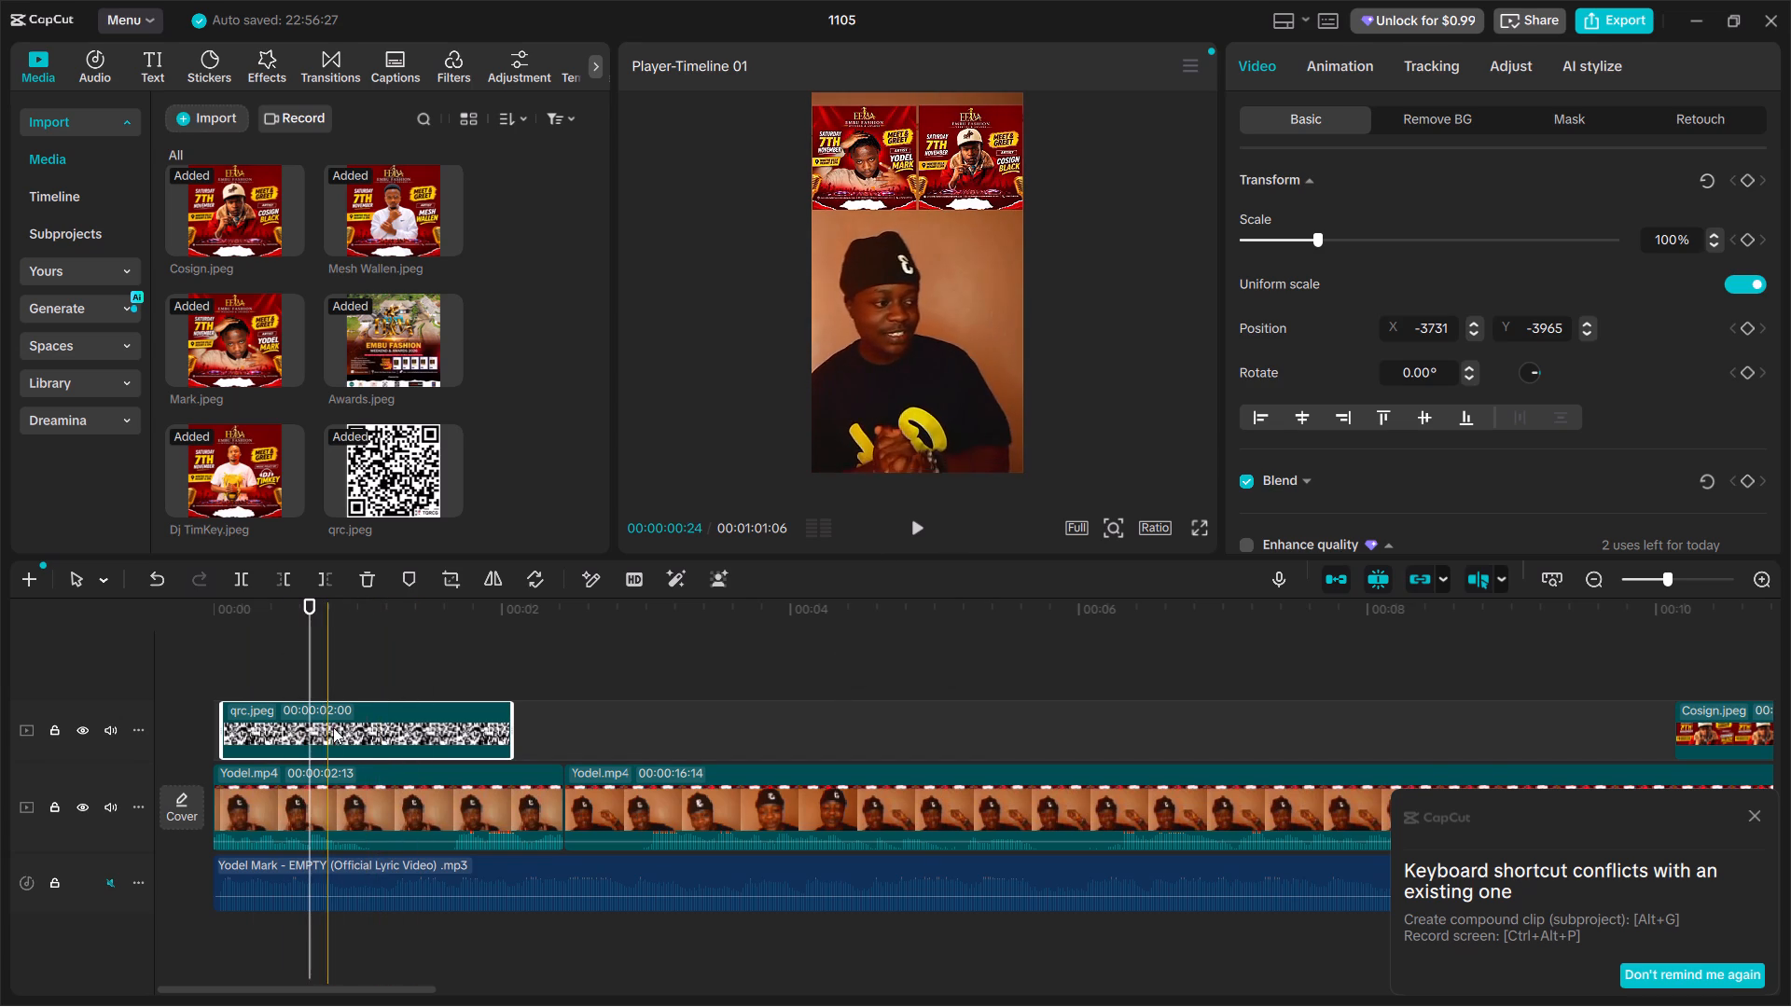
left_click_drag(333, 727, 549, 728)
left_click_drag(548, 728, 360, 727)
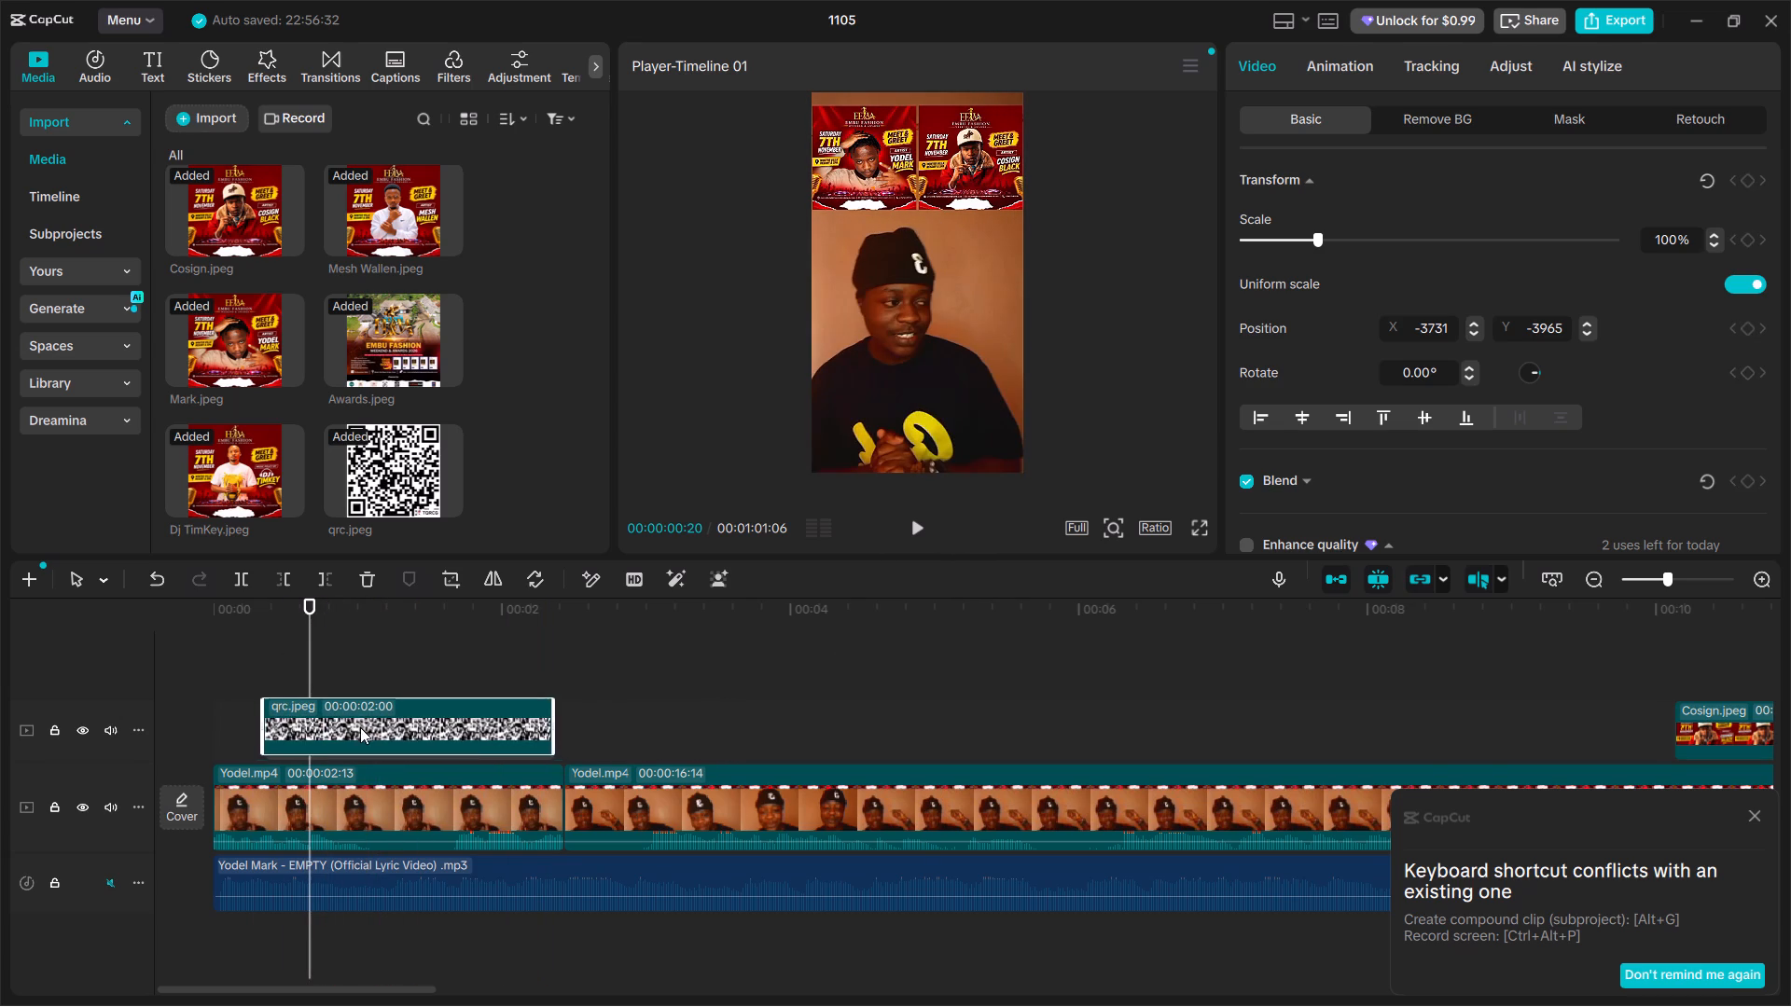
left_click_drag(360, 727, 305, 739)
left_click(324, 734)
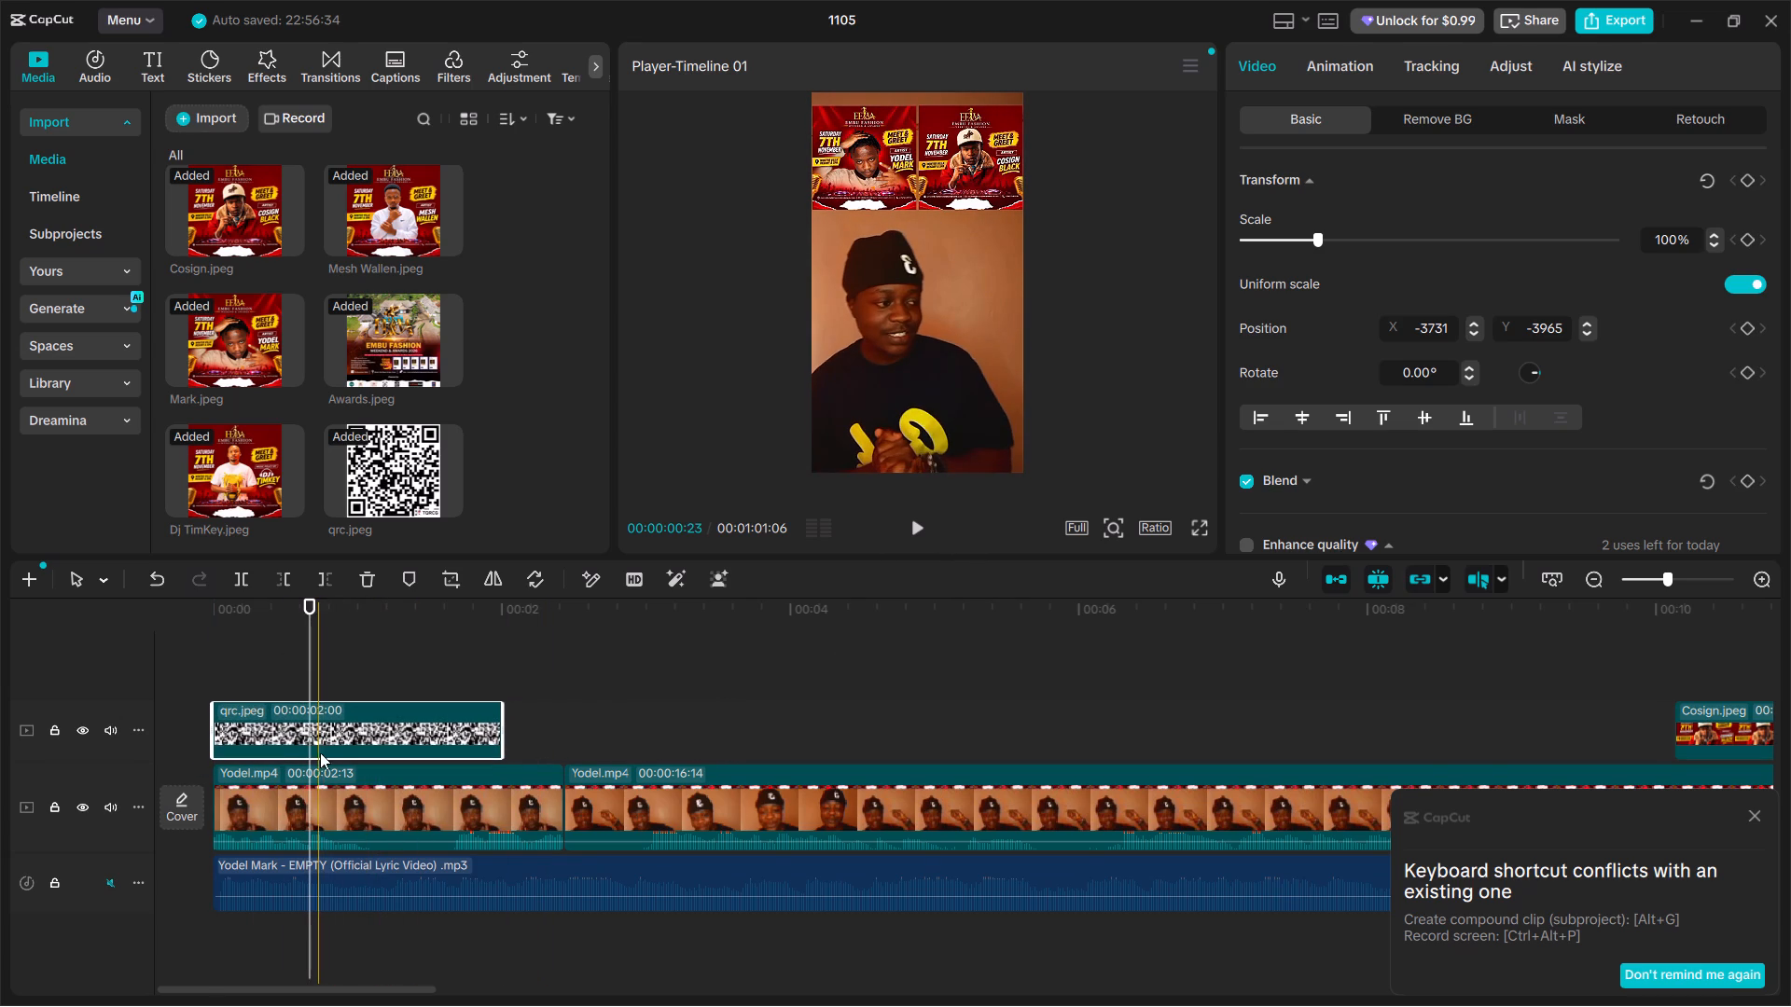
Put the qrc.jpeg clip first on the main track and the opening Yodel.mp4 clip on the track directly above it.
left_click_drag(303, 798, 460, 796)
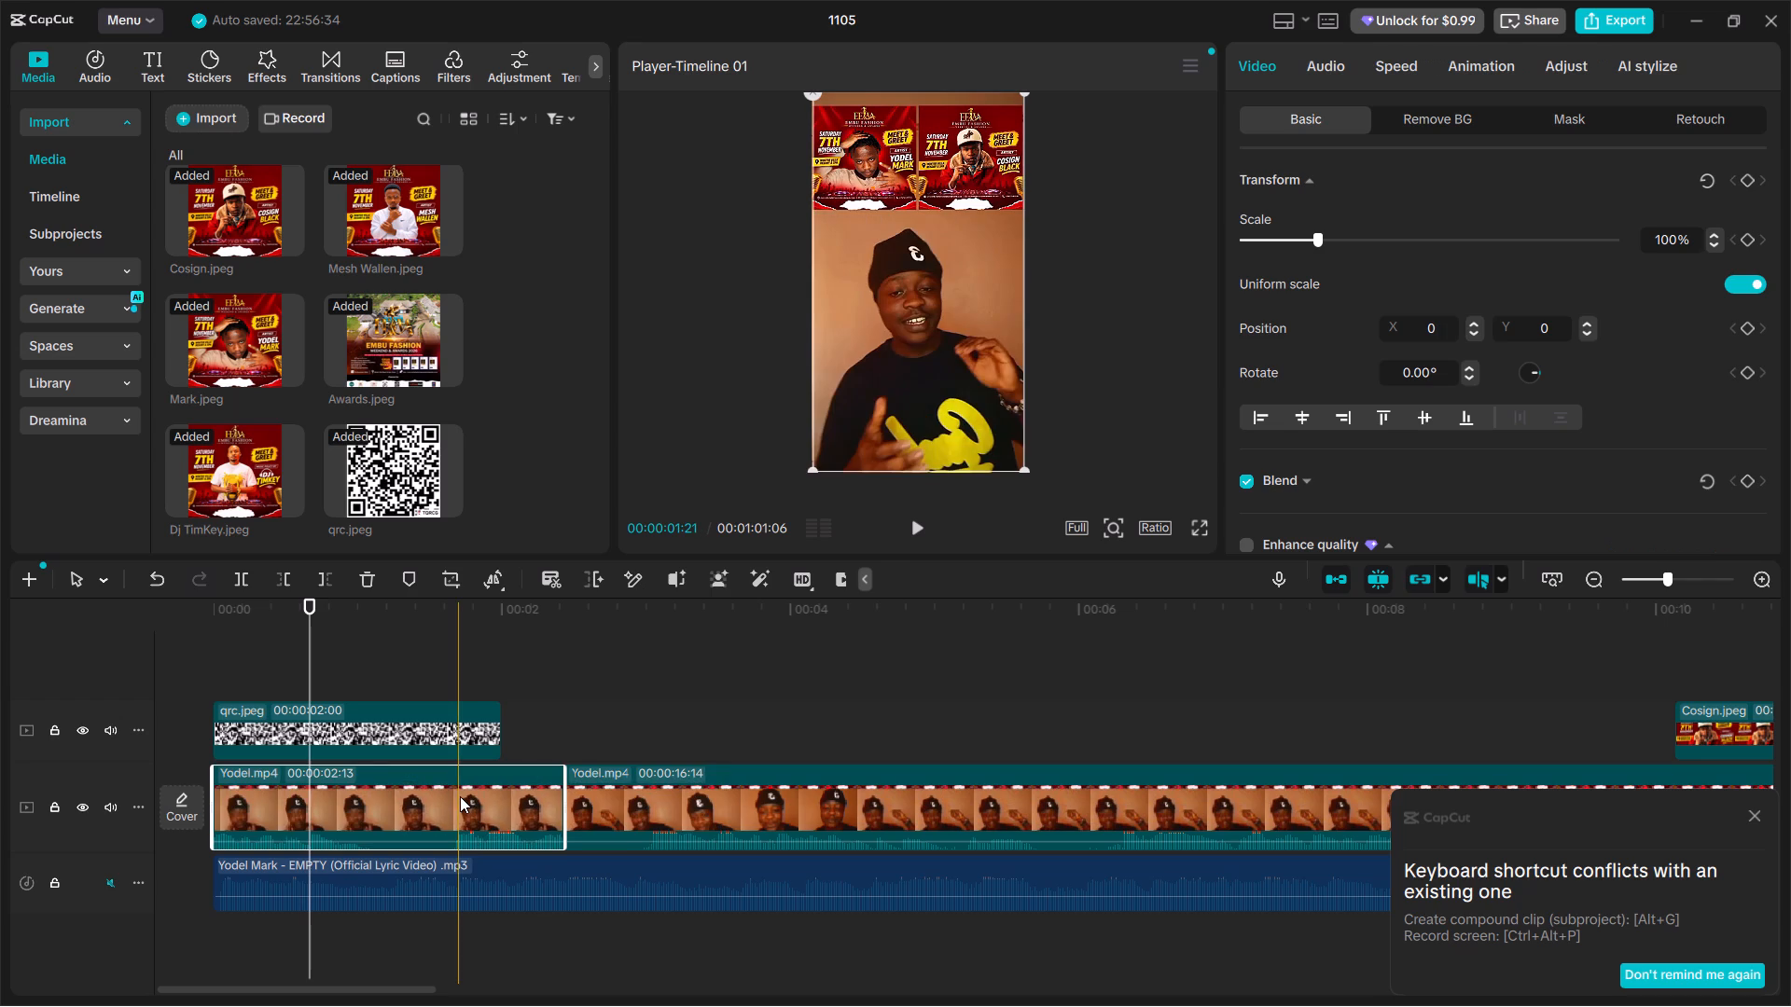
left_click_drag(417, 730, 341, 821)
left_click_drag(340, 822, 343, 884)
left_click_drag(377, 846, 376, 846)
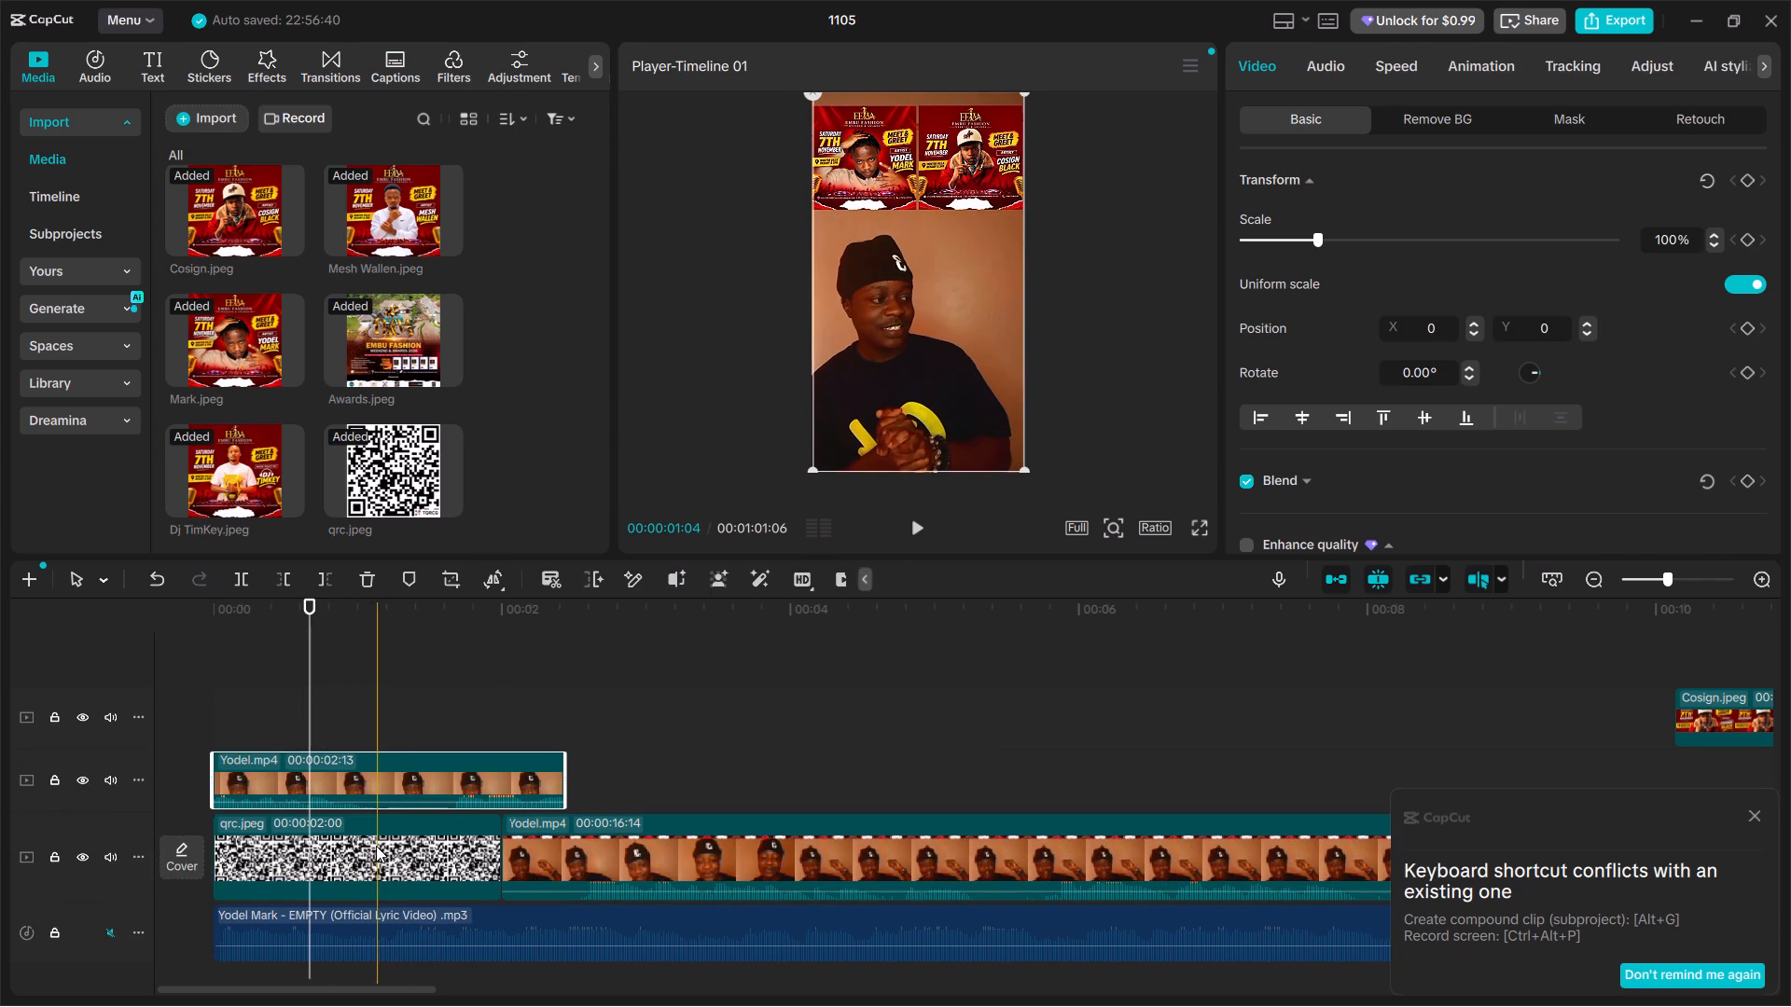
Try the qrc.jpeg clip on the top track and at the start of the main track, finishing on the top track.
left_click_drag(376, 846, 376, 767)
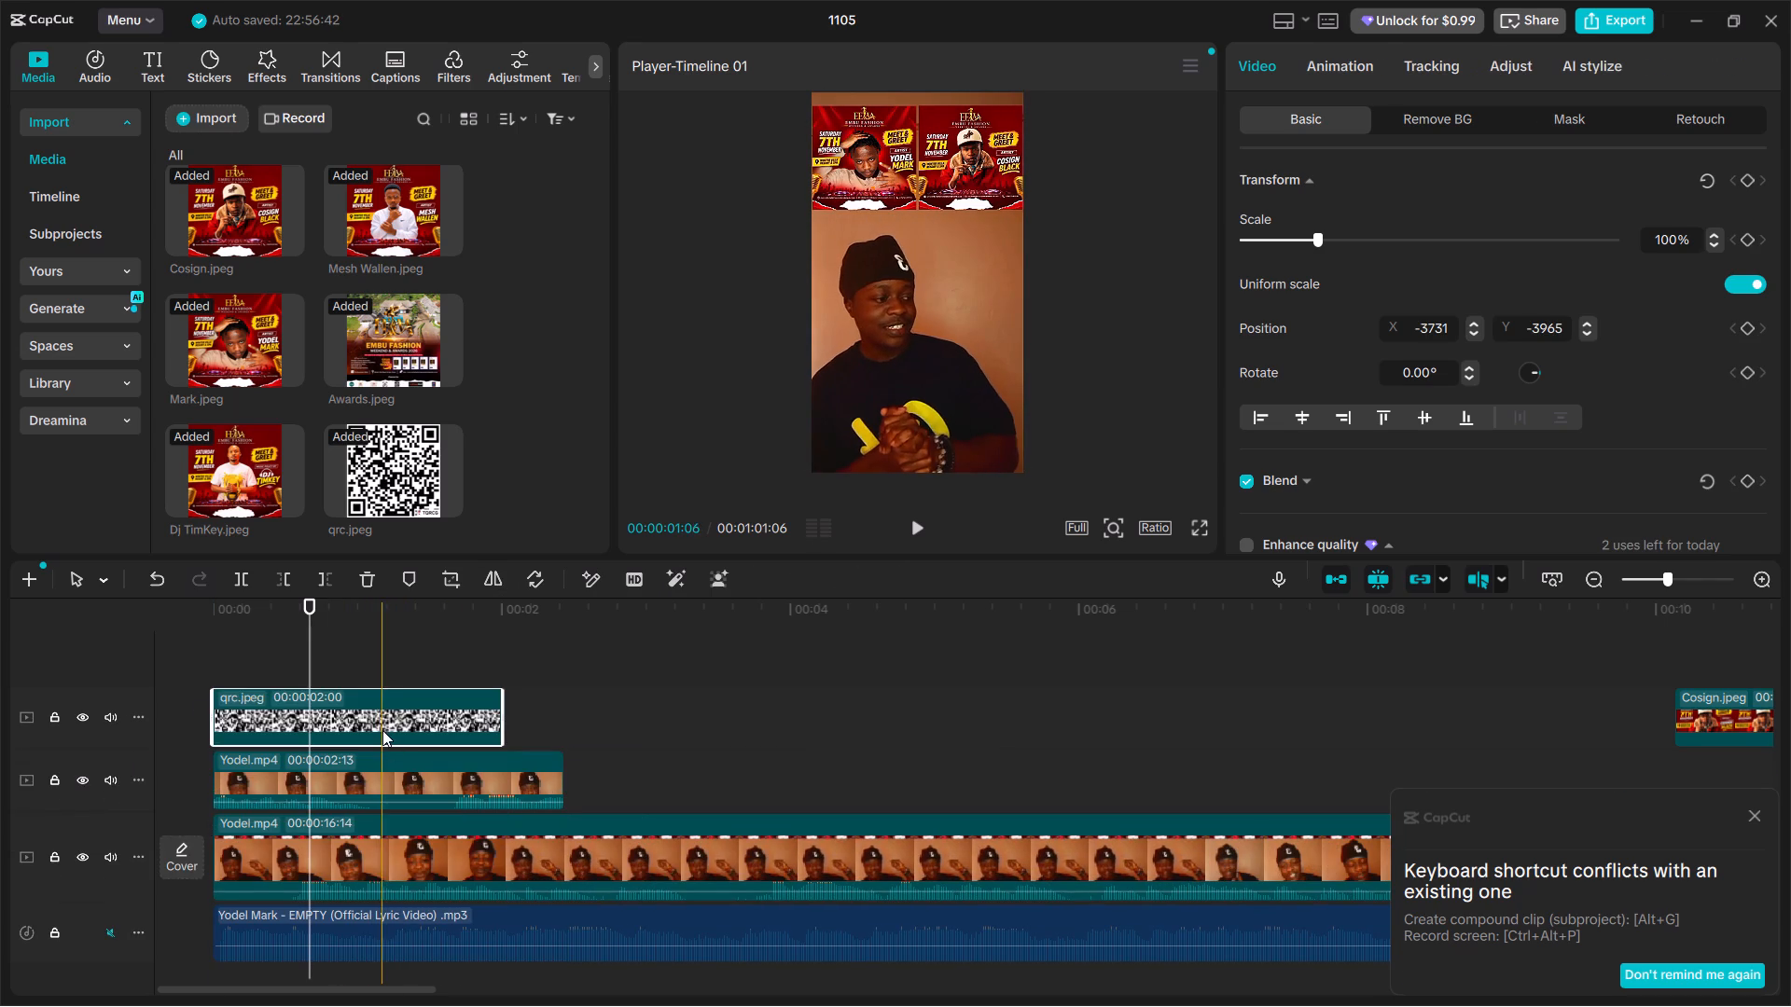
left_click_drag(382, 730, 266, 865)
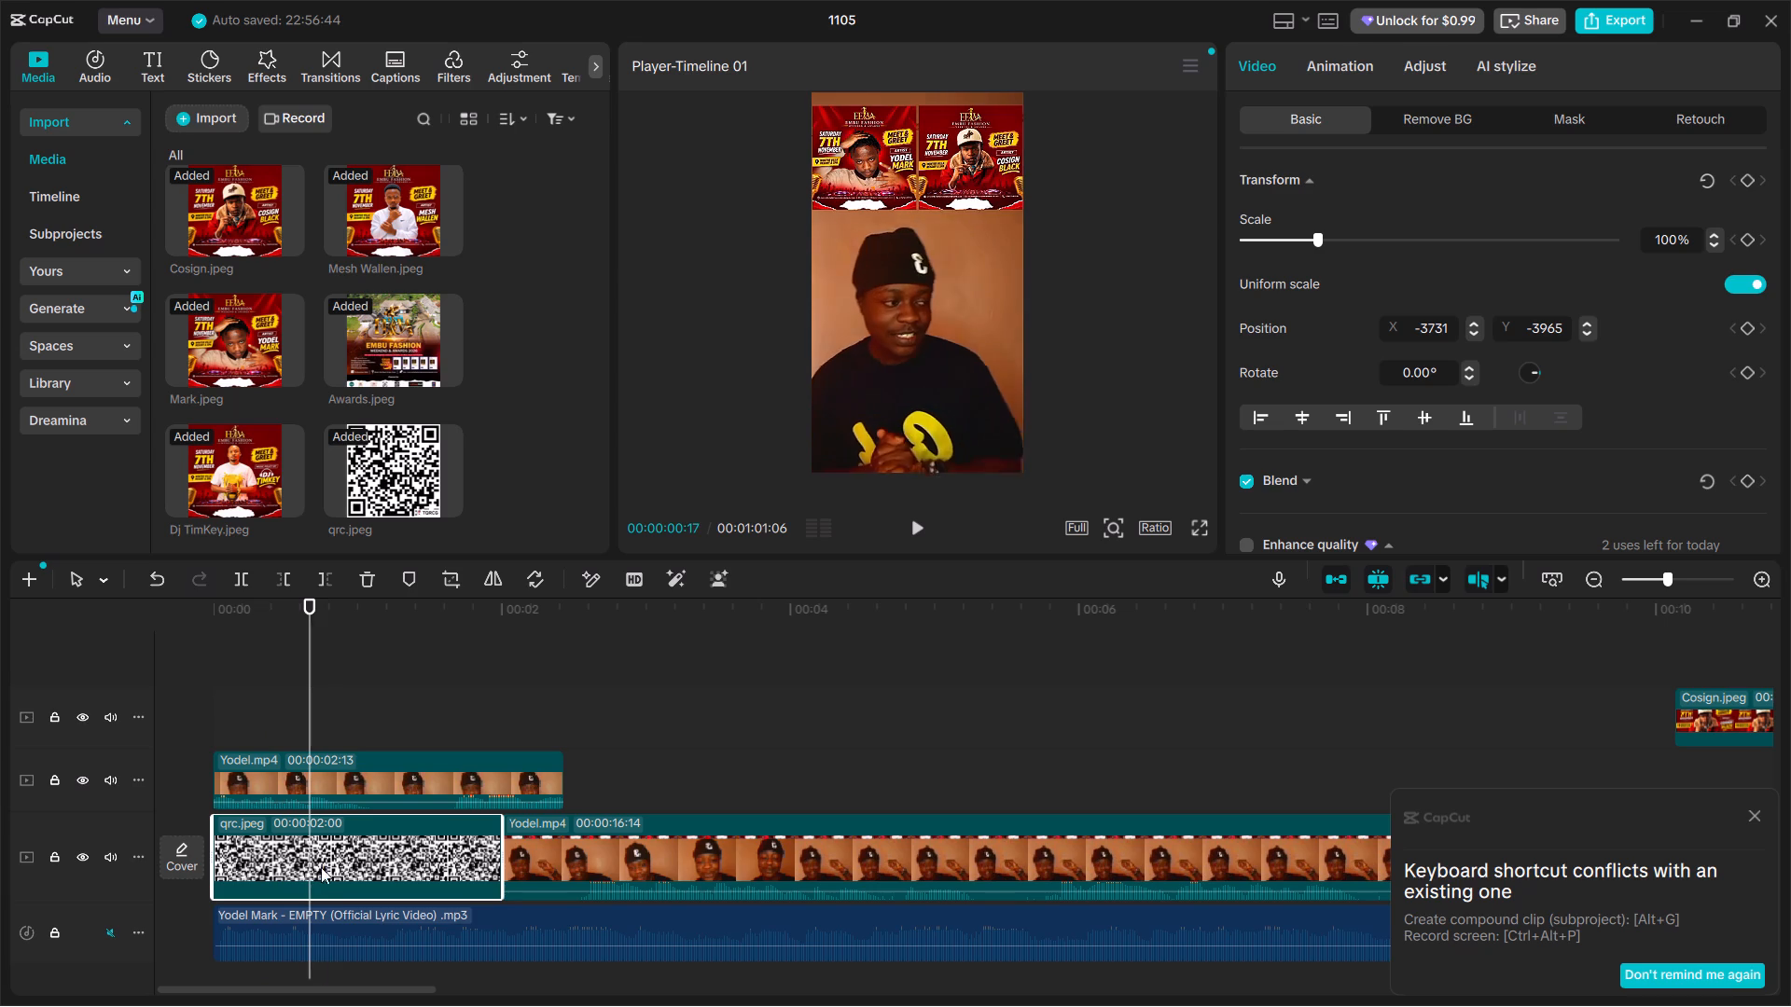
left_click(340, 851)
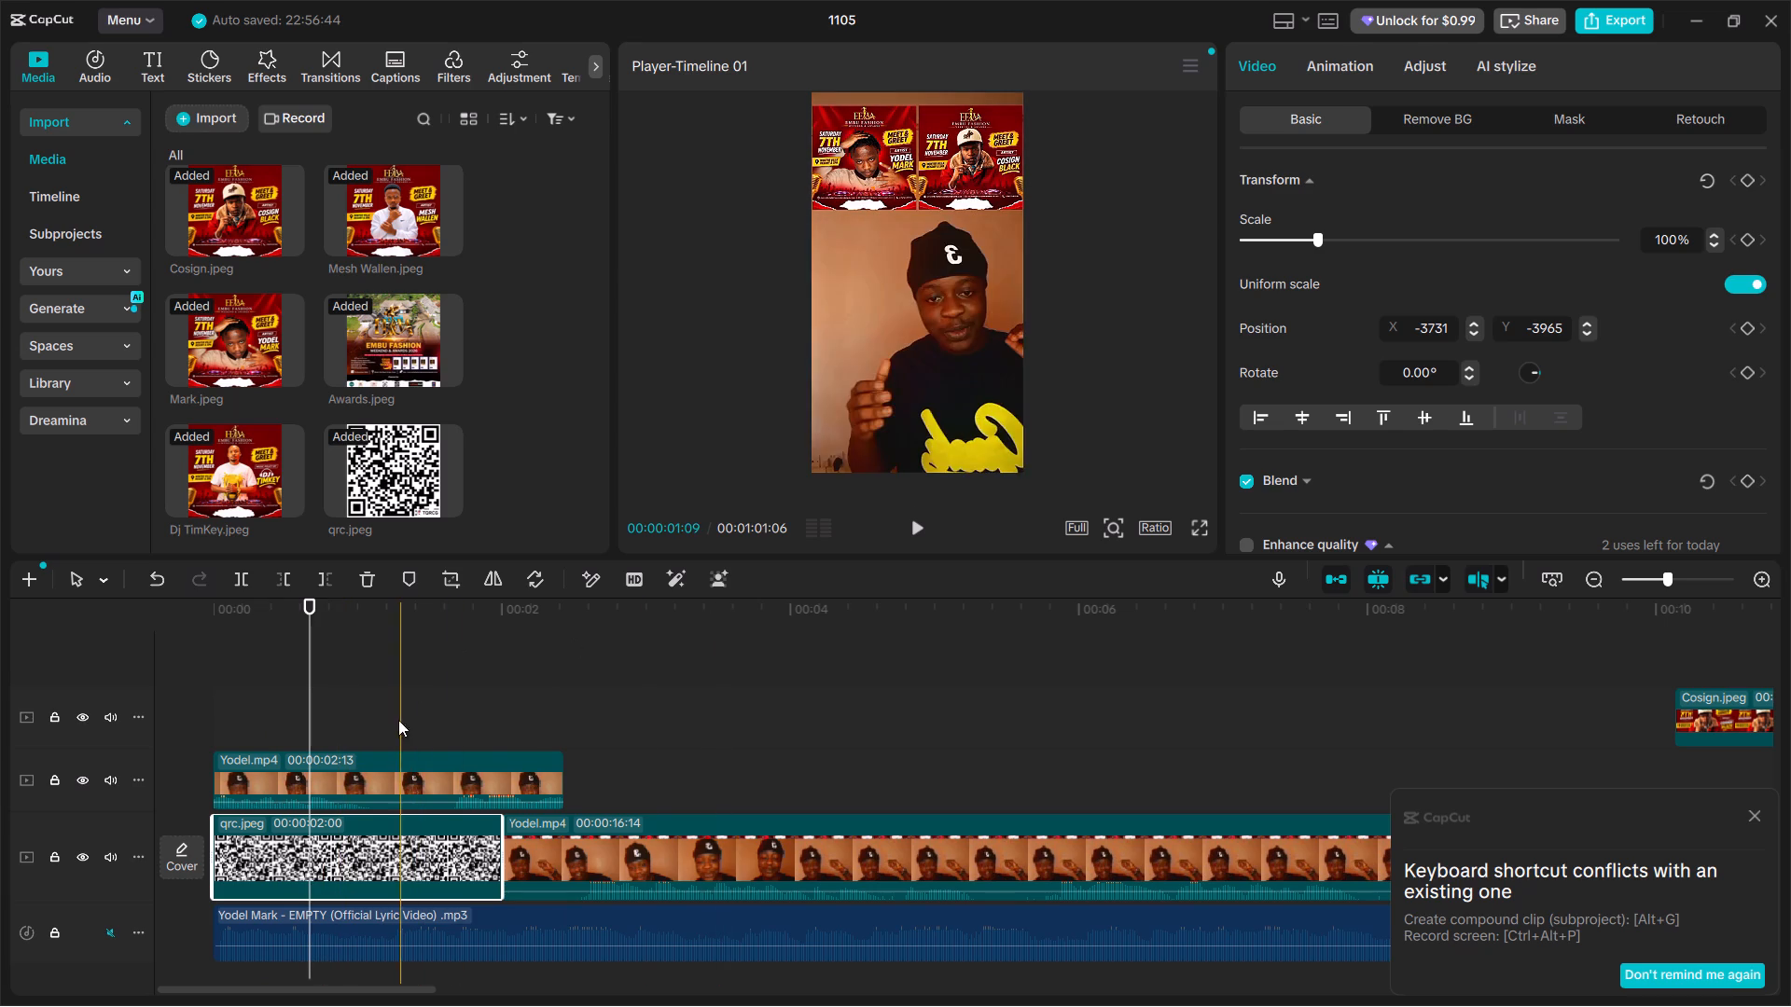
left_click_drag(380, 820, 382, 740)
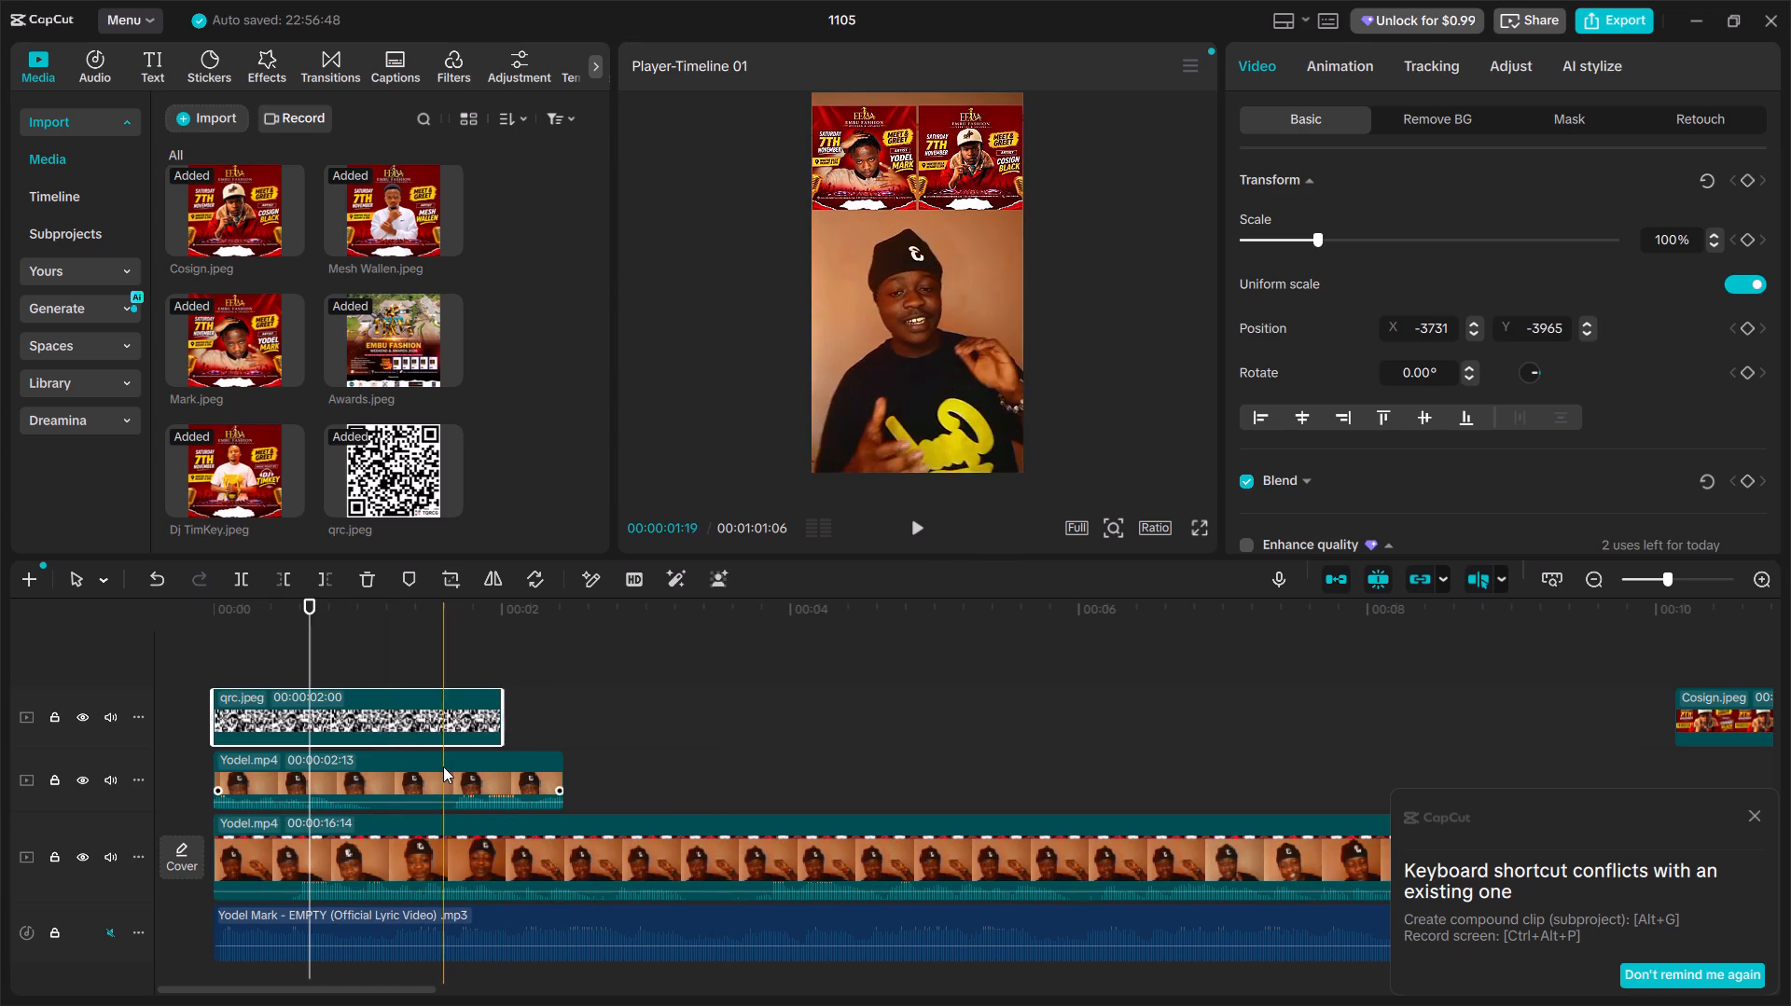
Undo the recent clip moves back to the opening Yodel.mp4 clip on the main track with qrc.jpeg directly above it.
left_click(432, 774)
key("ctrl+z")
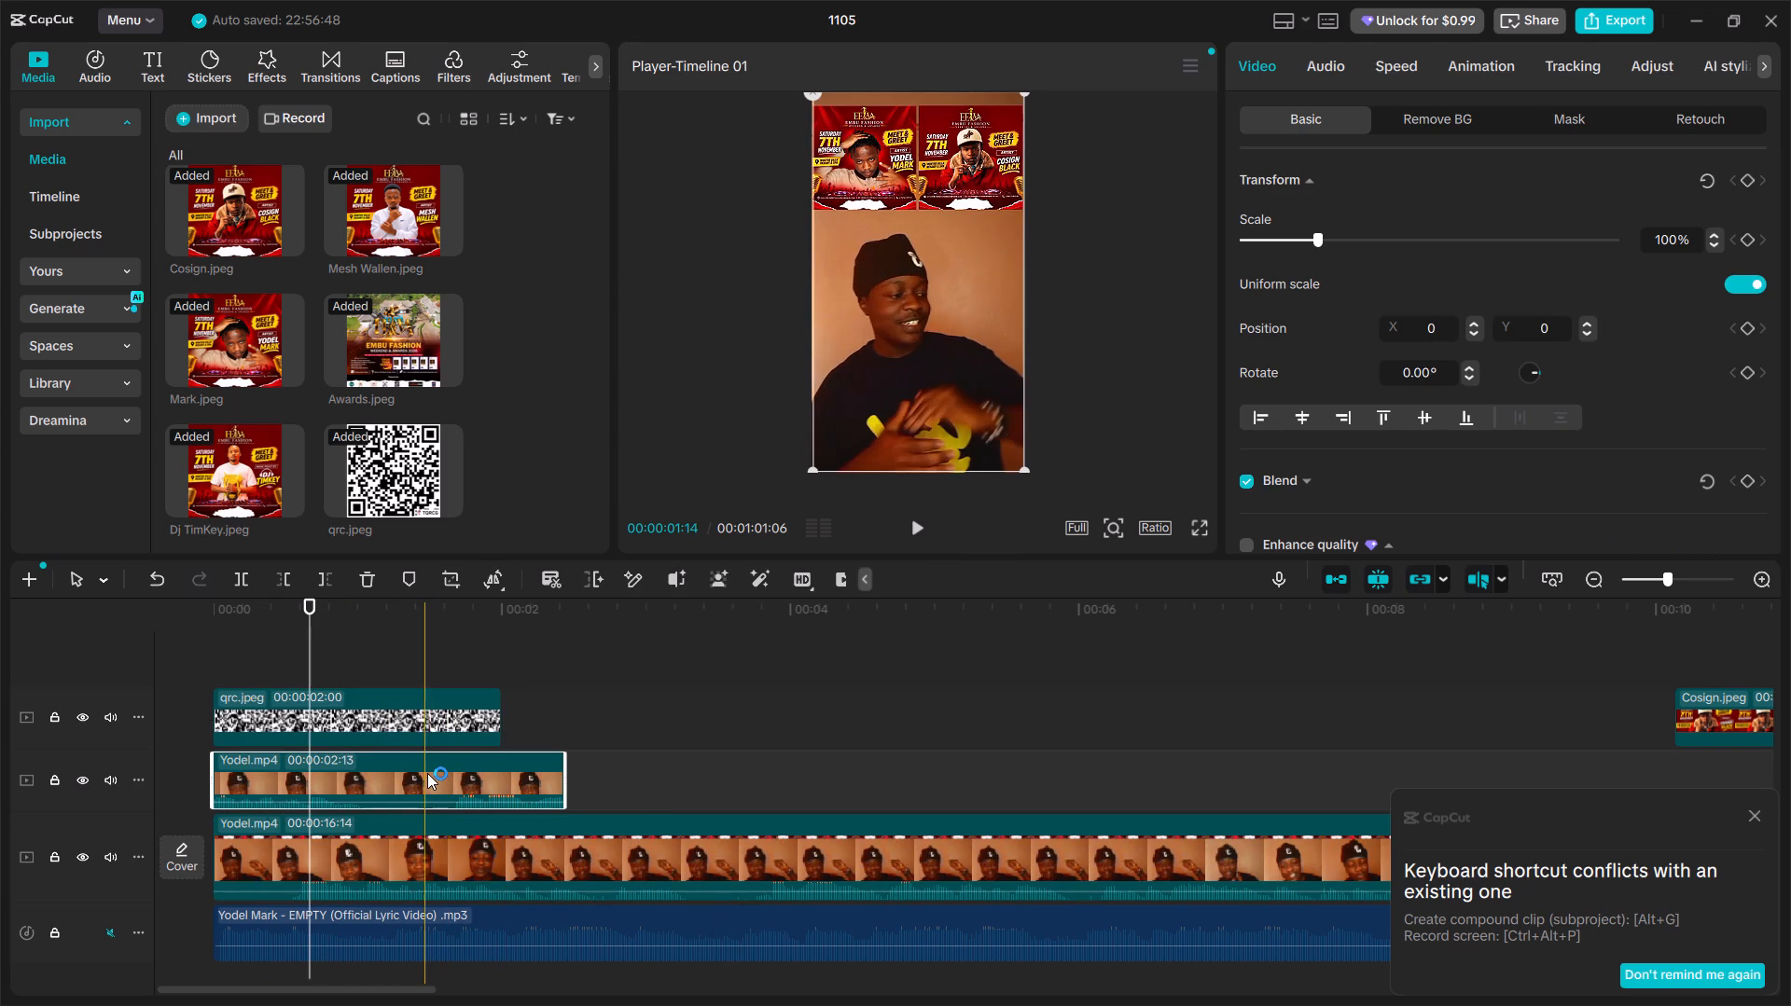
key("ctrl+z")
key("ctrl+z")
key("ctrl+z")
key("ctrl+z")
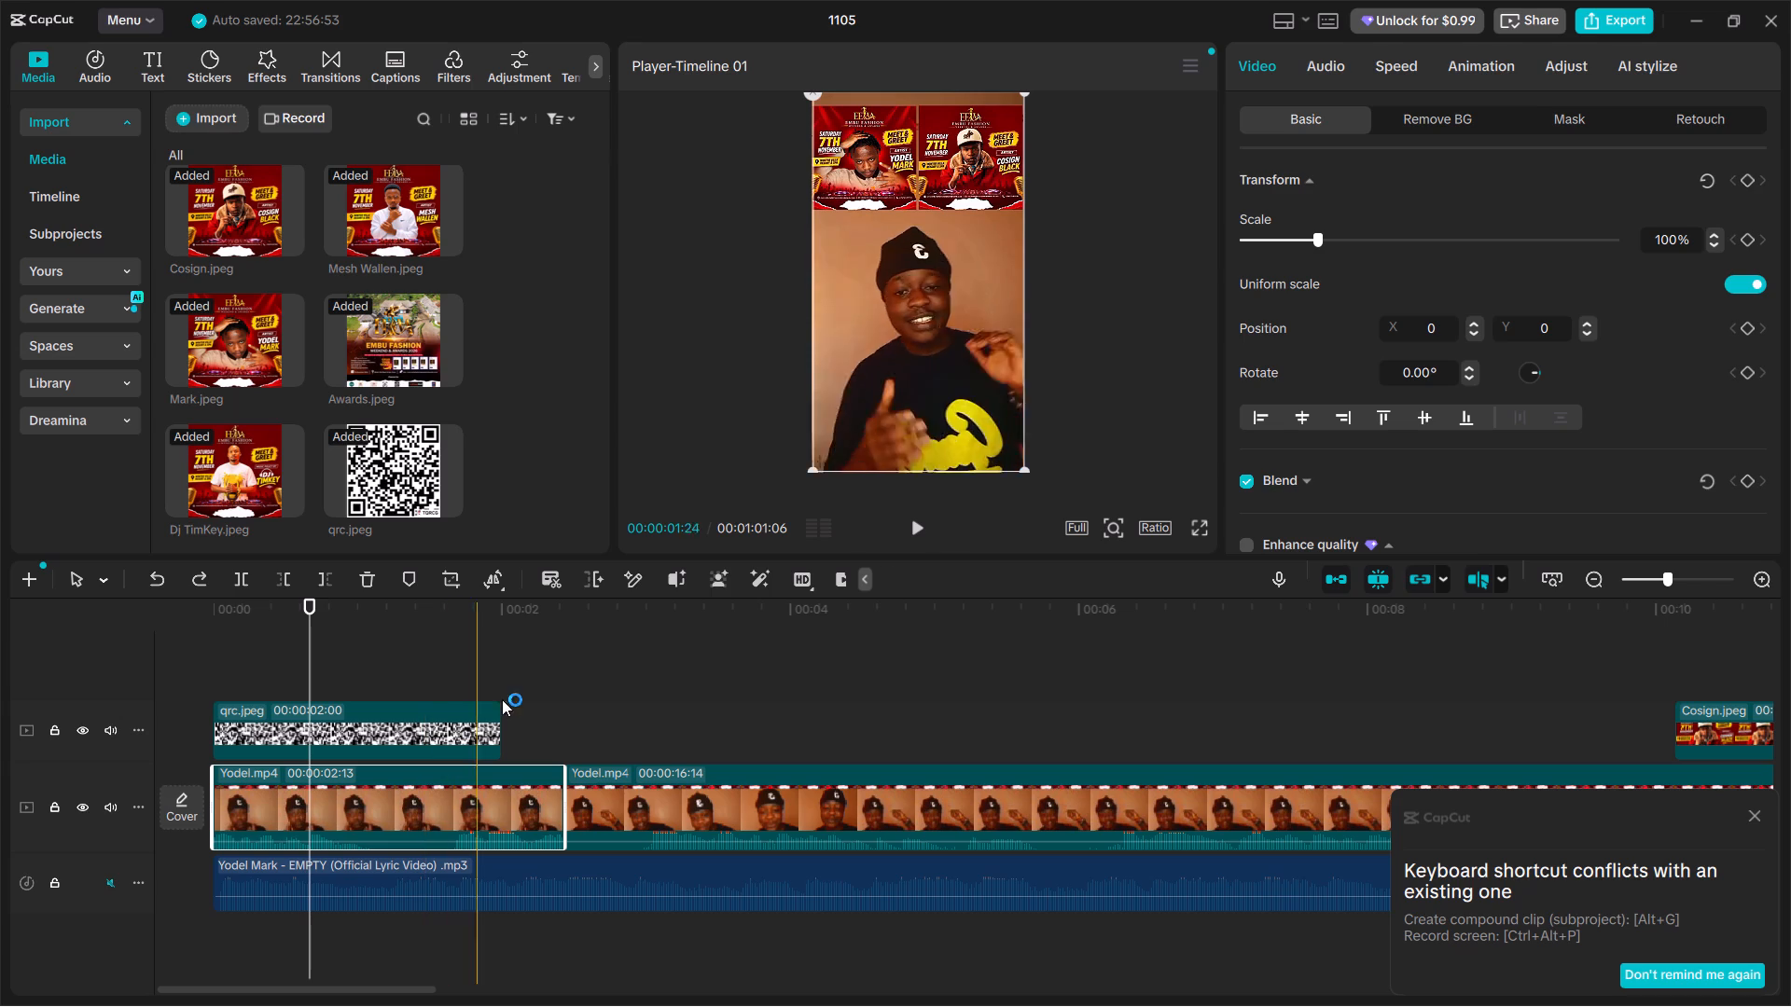
Play the video from 00:00 to review the opening.
left_click_drag(312, 602, 253, 616)
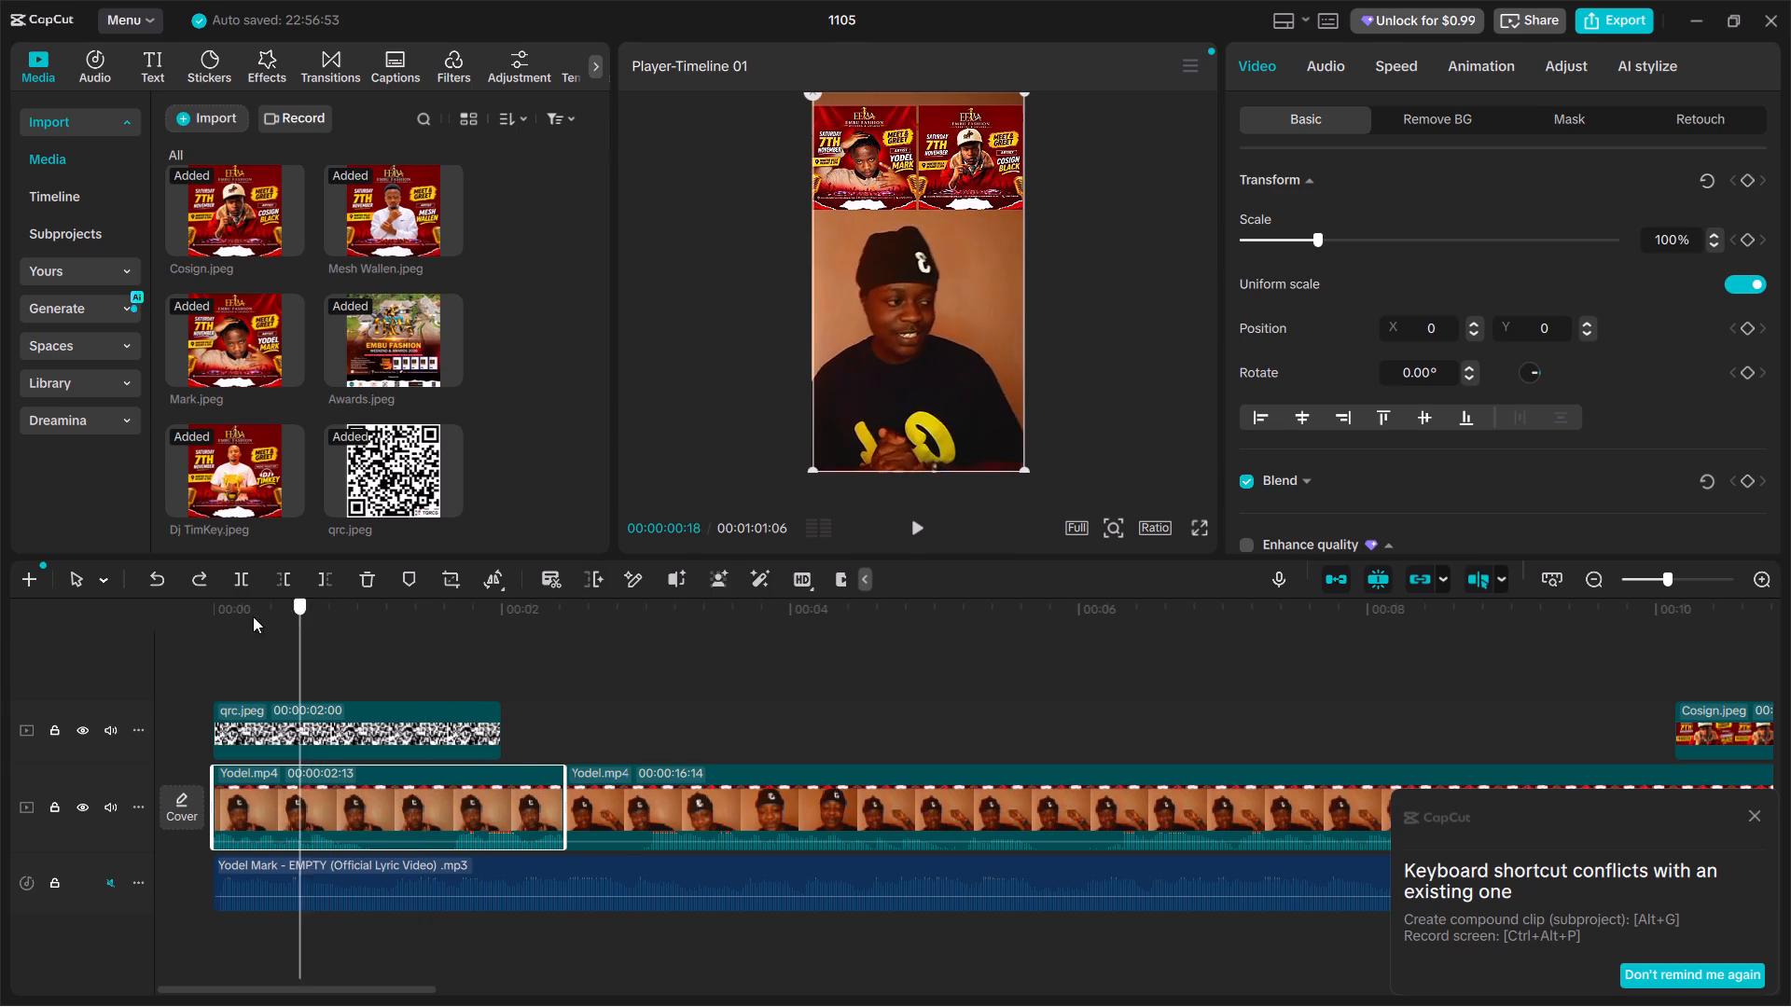
left_click_drag(253, 616, 214, 630)
left_click(211, 631)
left_click(914, 532)
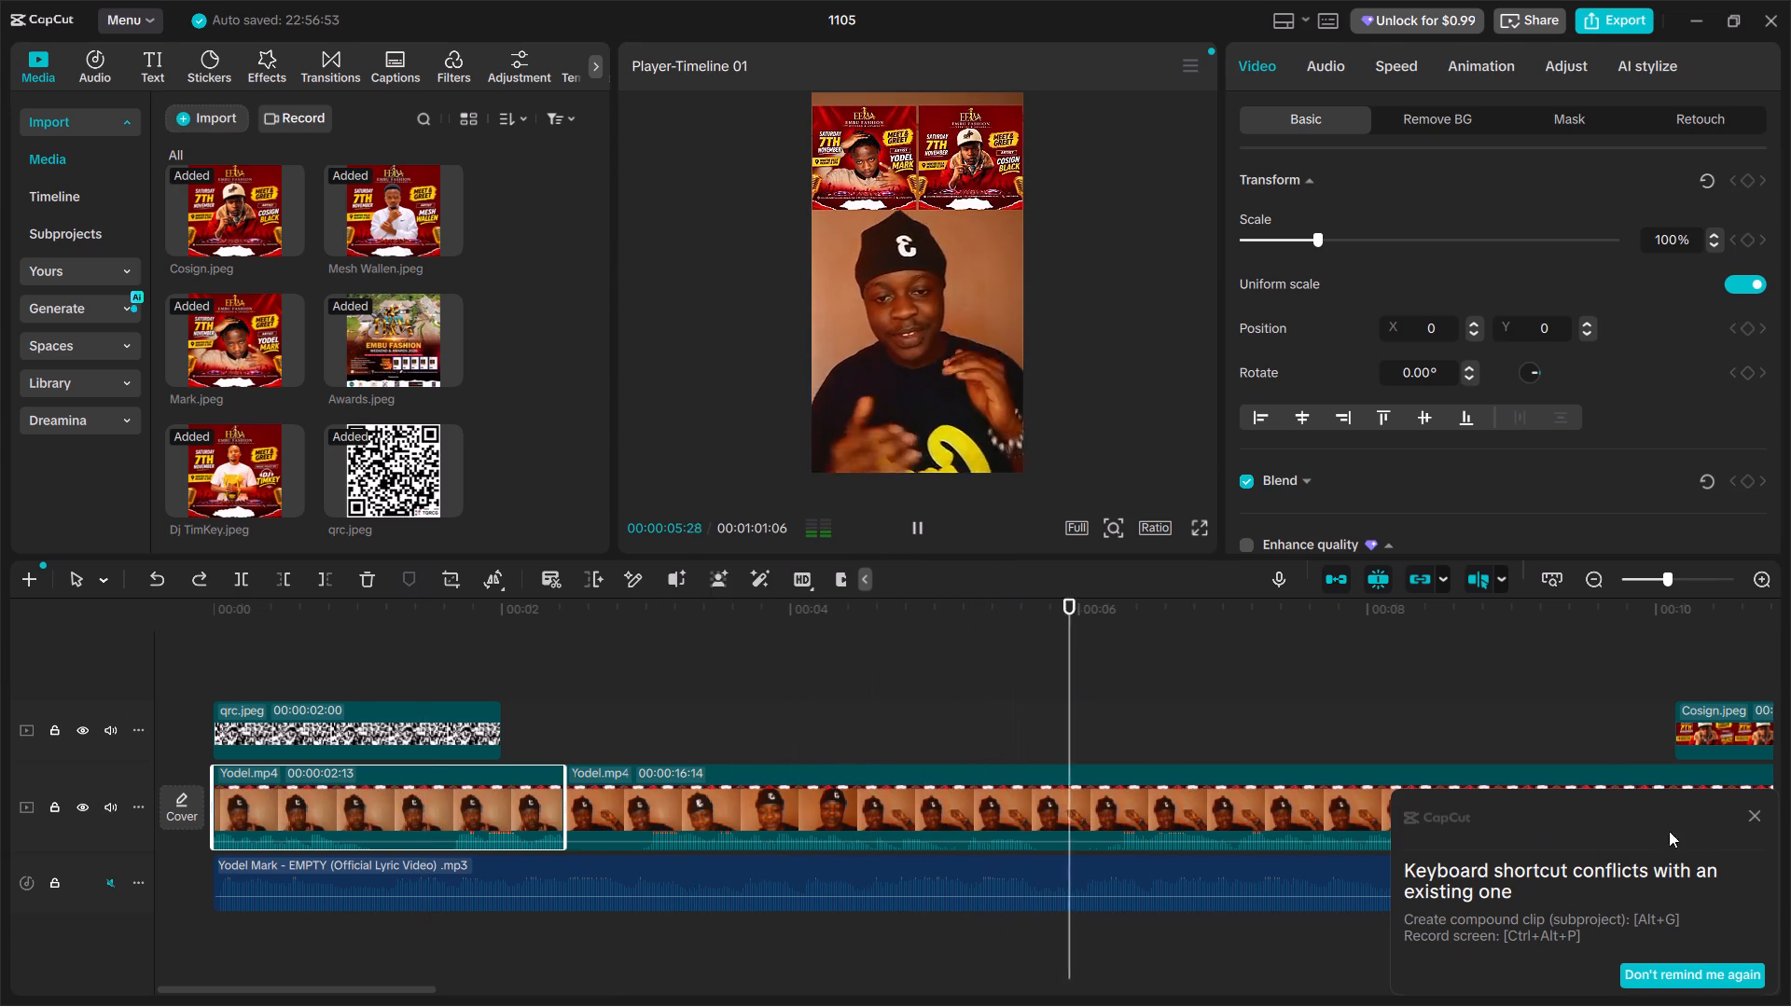
Dismiss the shortcut-conflict notification and unmute the "EMPTY" music track.
left_click(1751, 812)
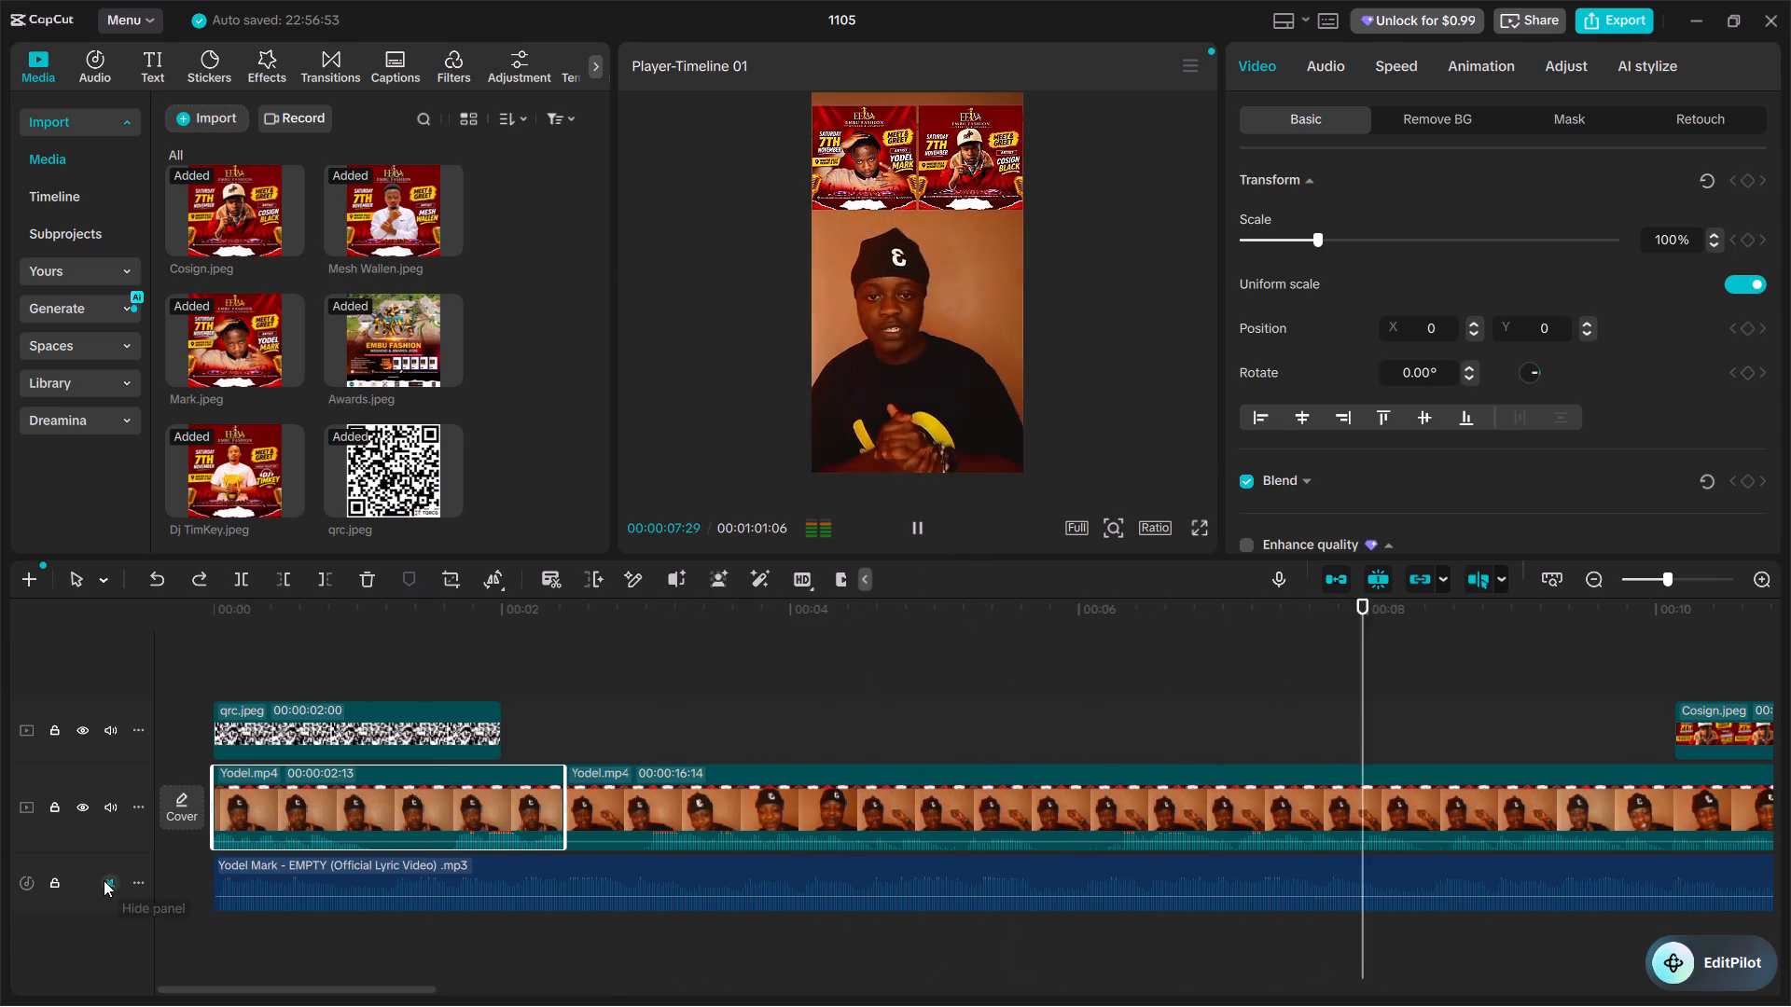
left_click(104, 880)
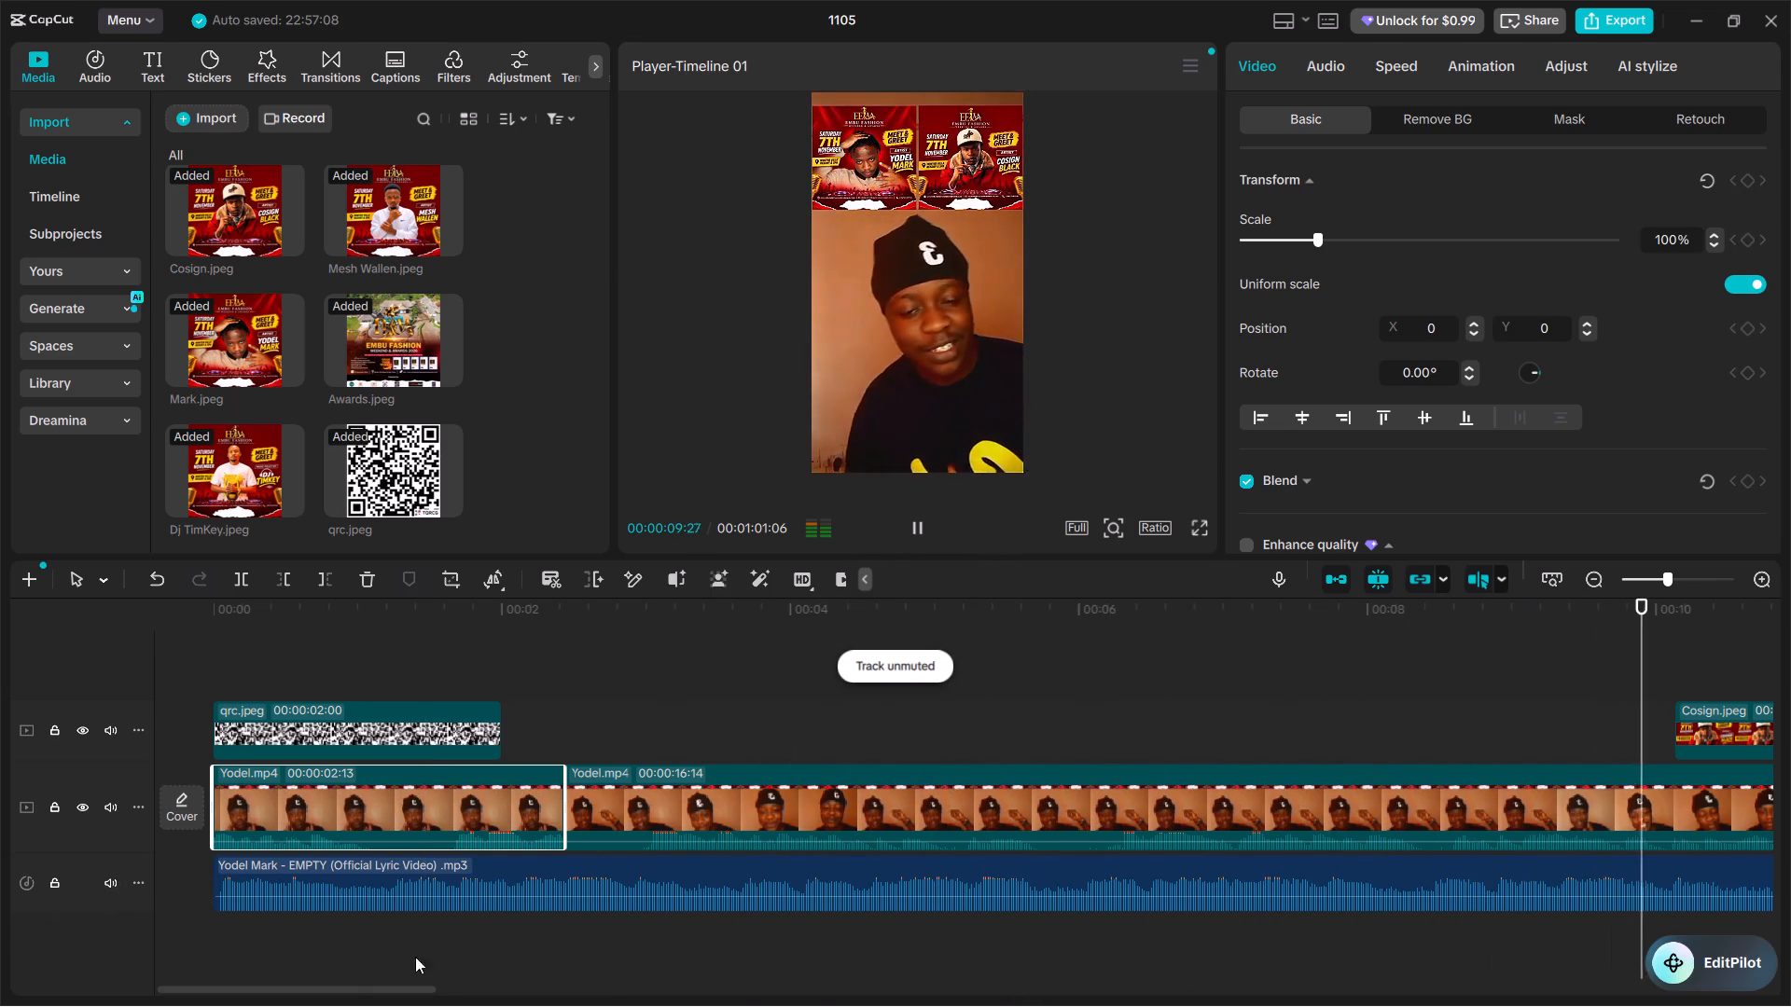
Lower the volume of the opening Yodel.mp4 clip to -9.4 dB.
left_click_drag(391, 990, 539, 988)
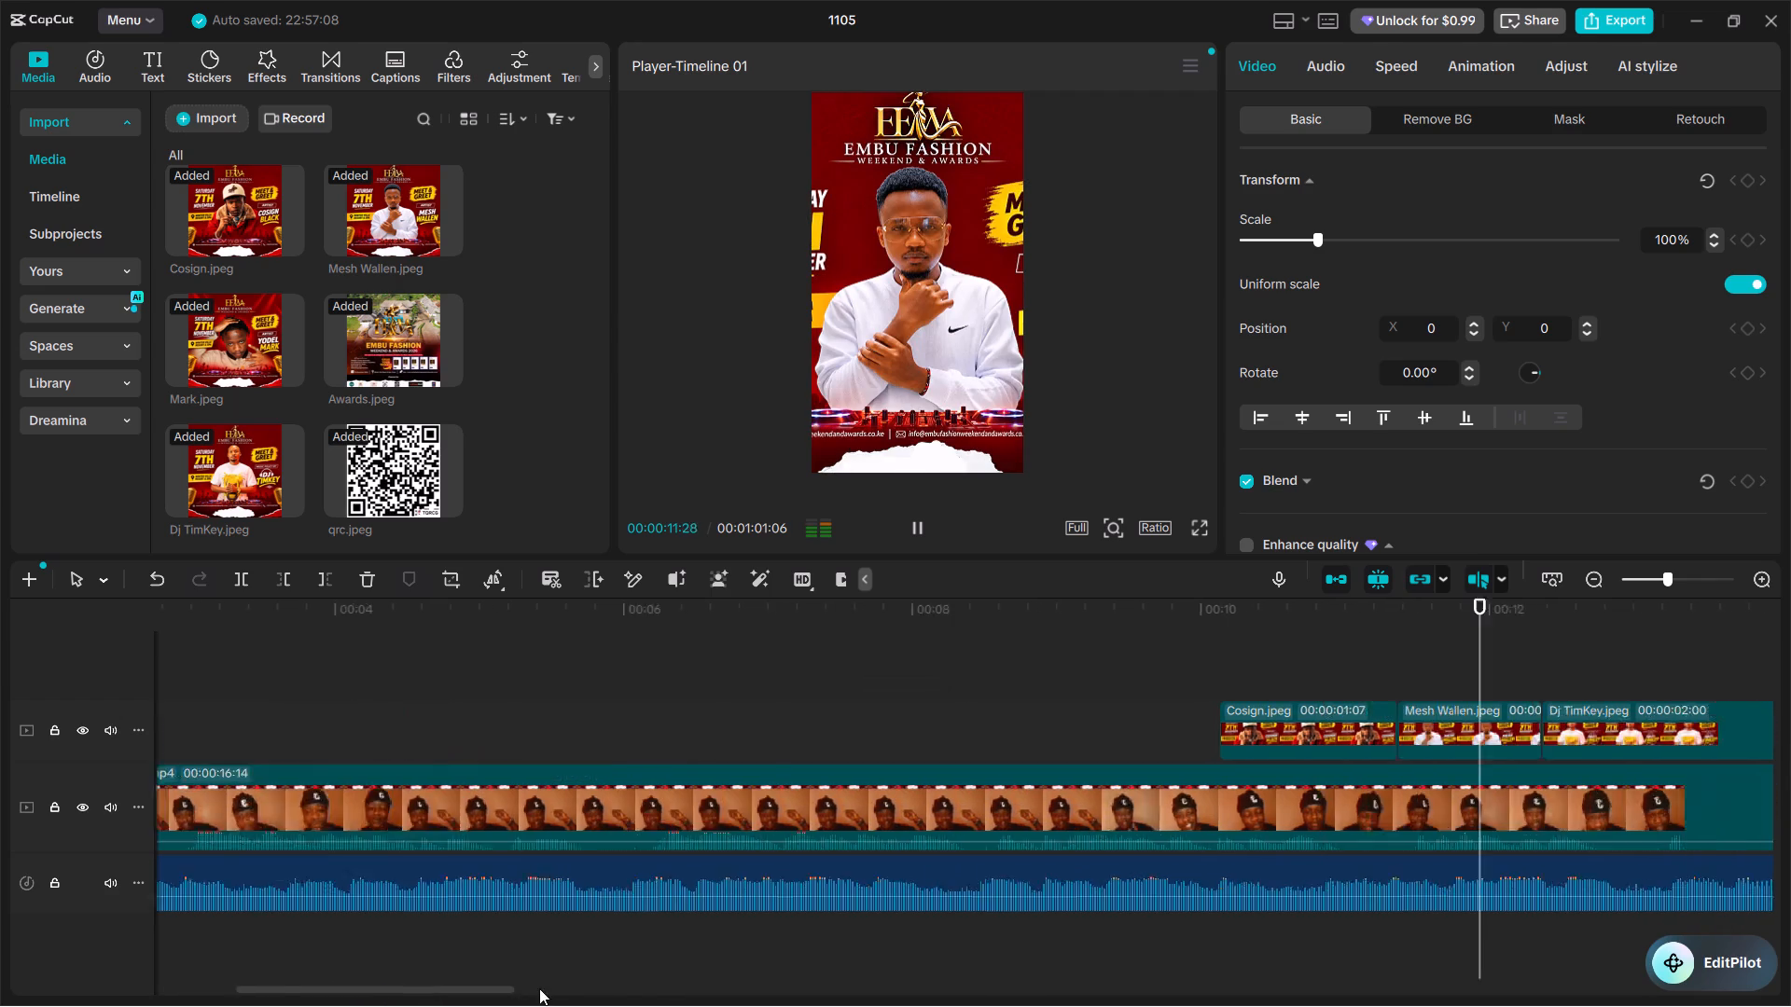
left_click_drag(539, 988, 632, 984)
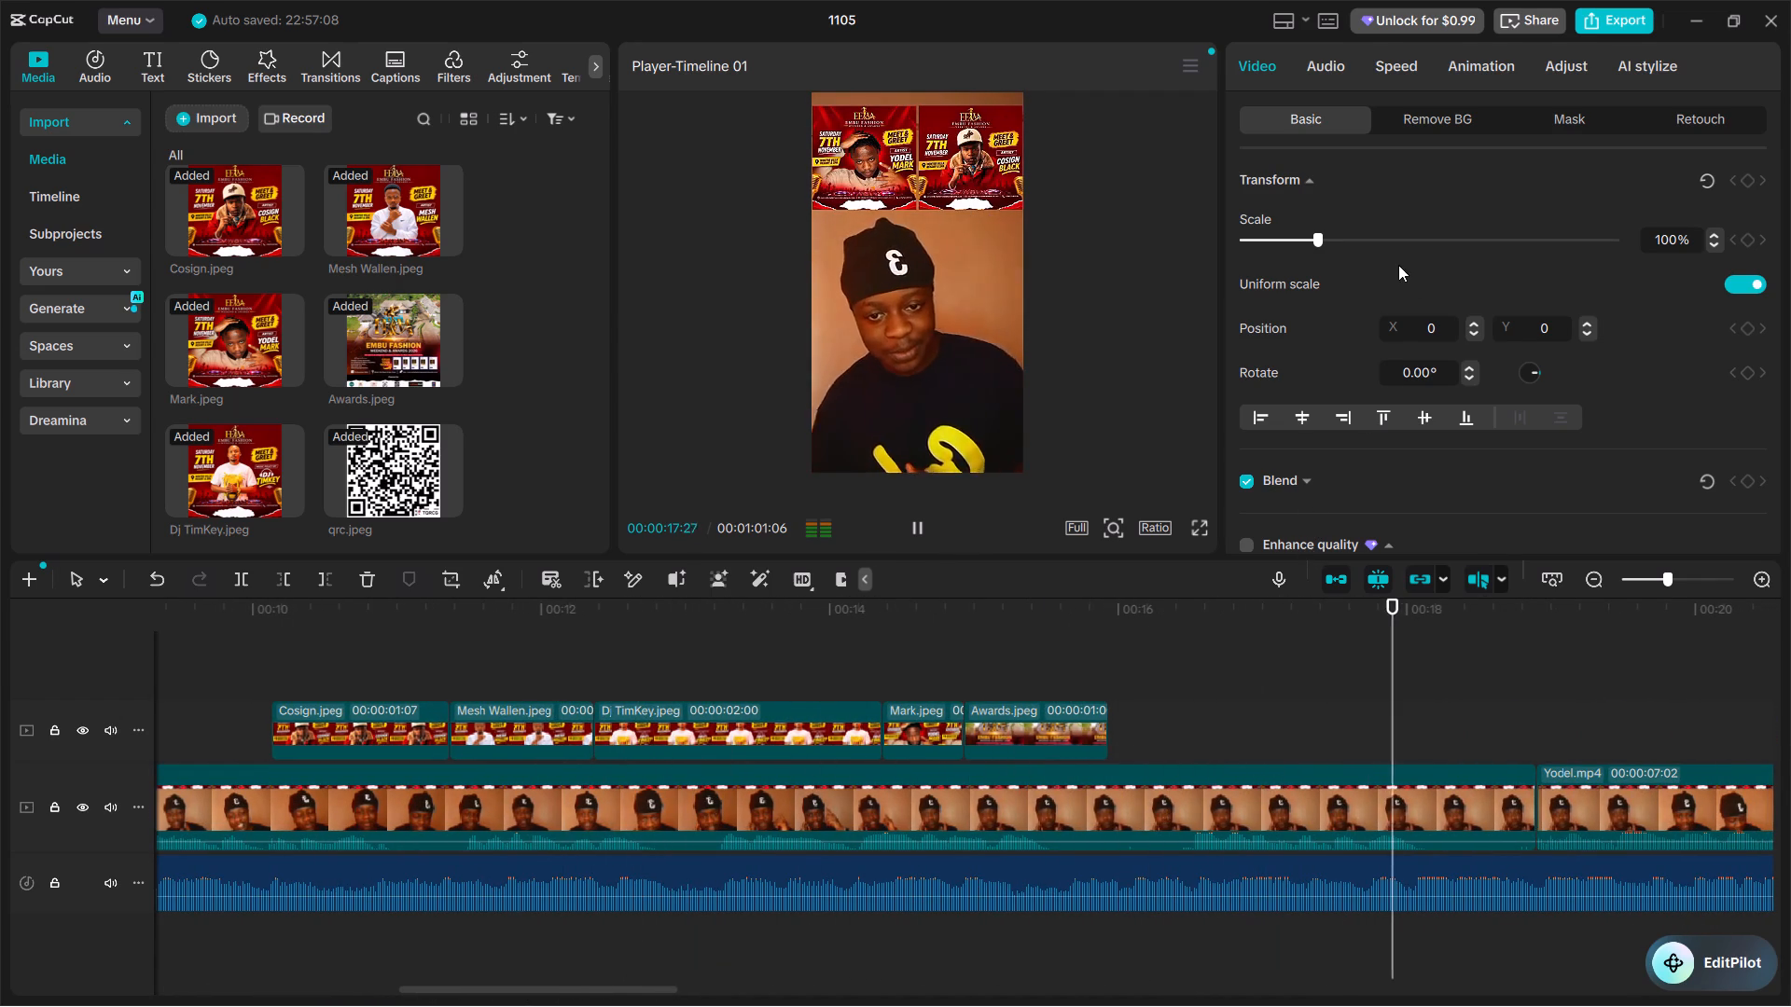
left_click(1314, 241)
left_click(1322, 61)
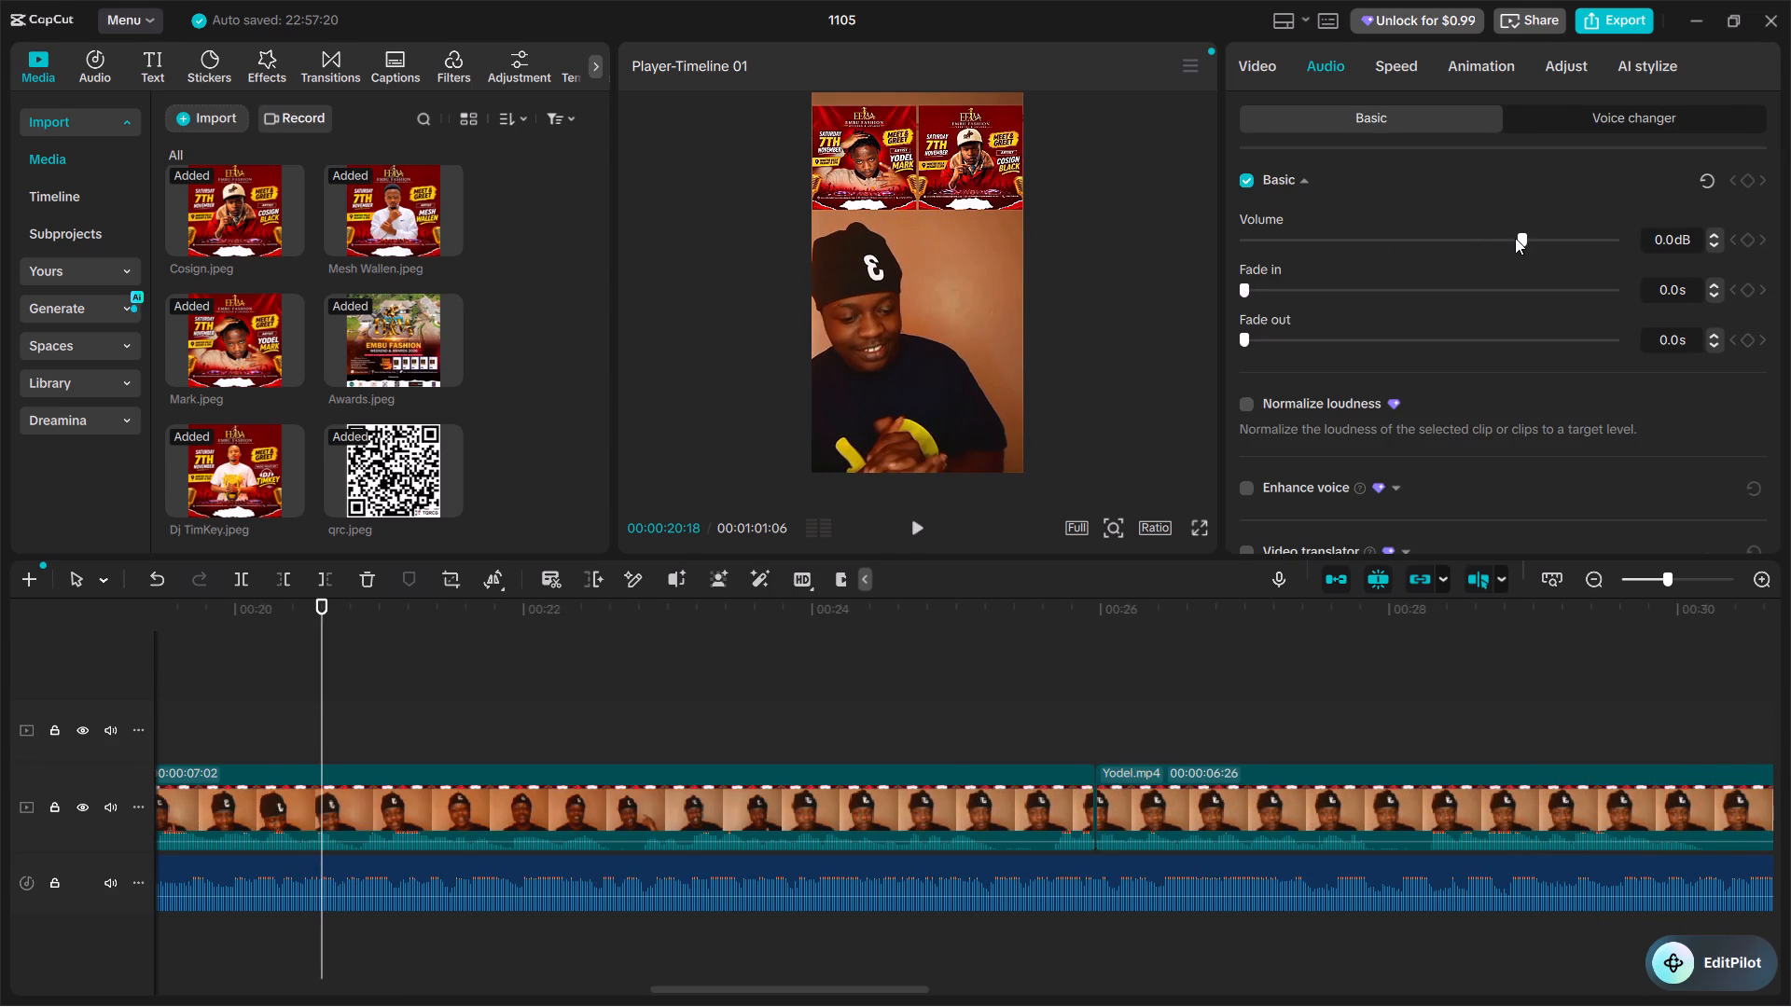
left_click_drag(1516, 238, 1474, 238)
Play the section from about 00:20 to check the sound balance.
left_click(918, 532)
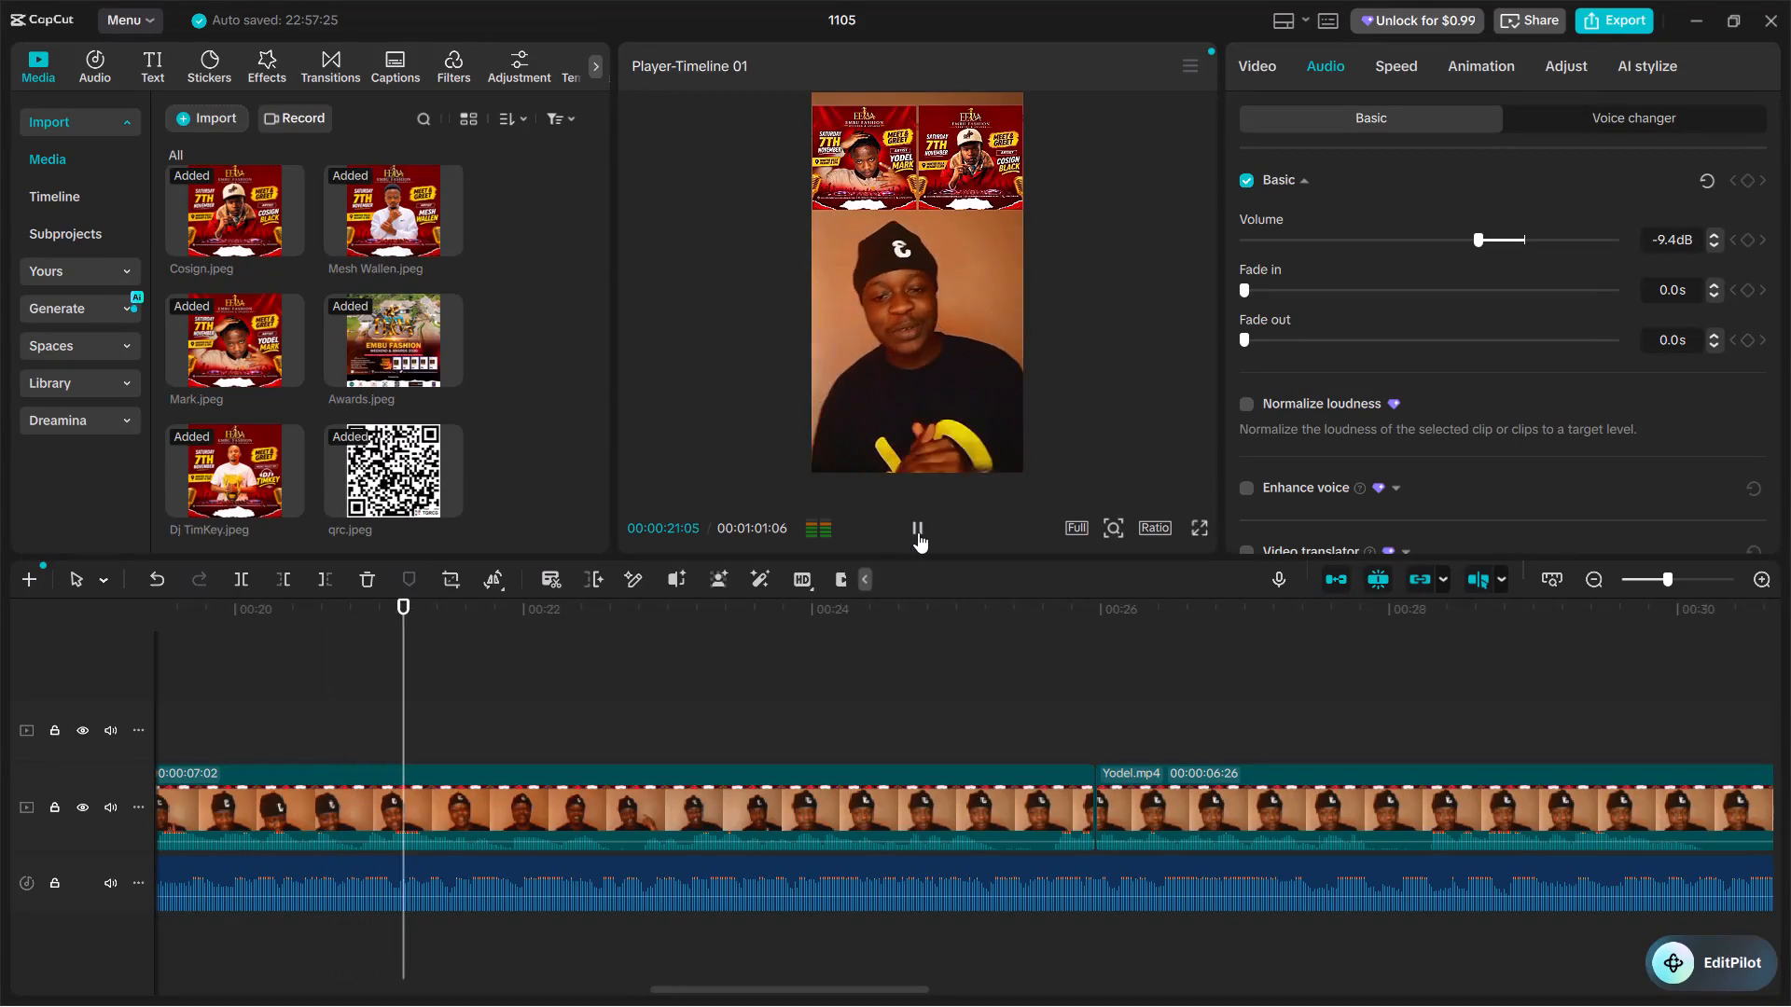
left_click(918, 532)
left_click_drag(479, 604, 463, 607)
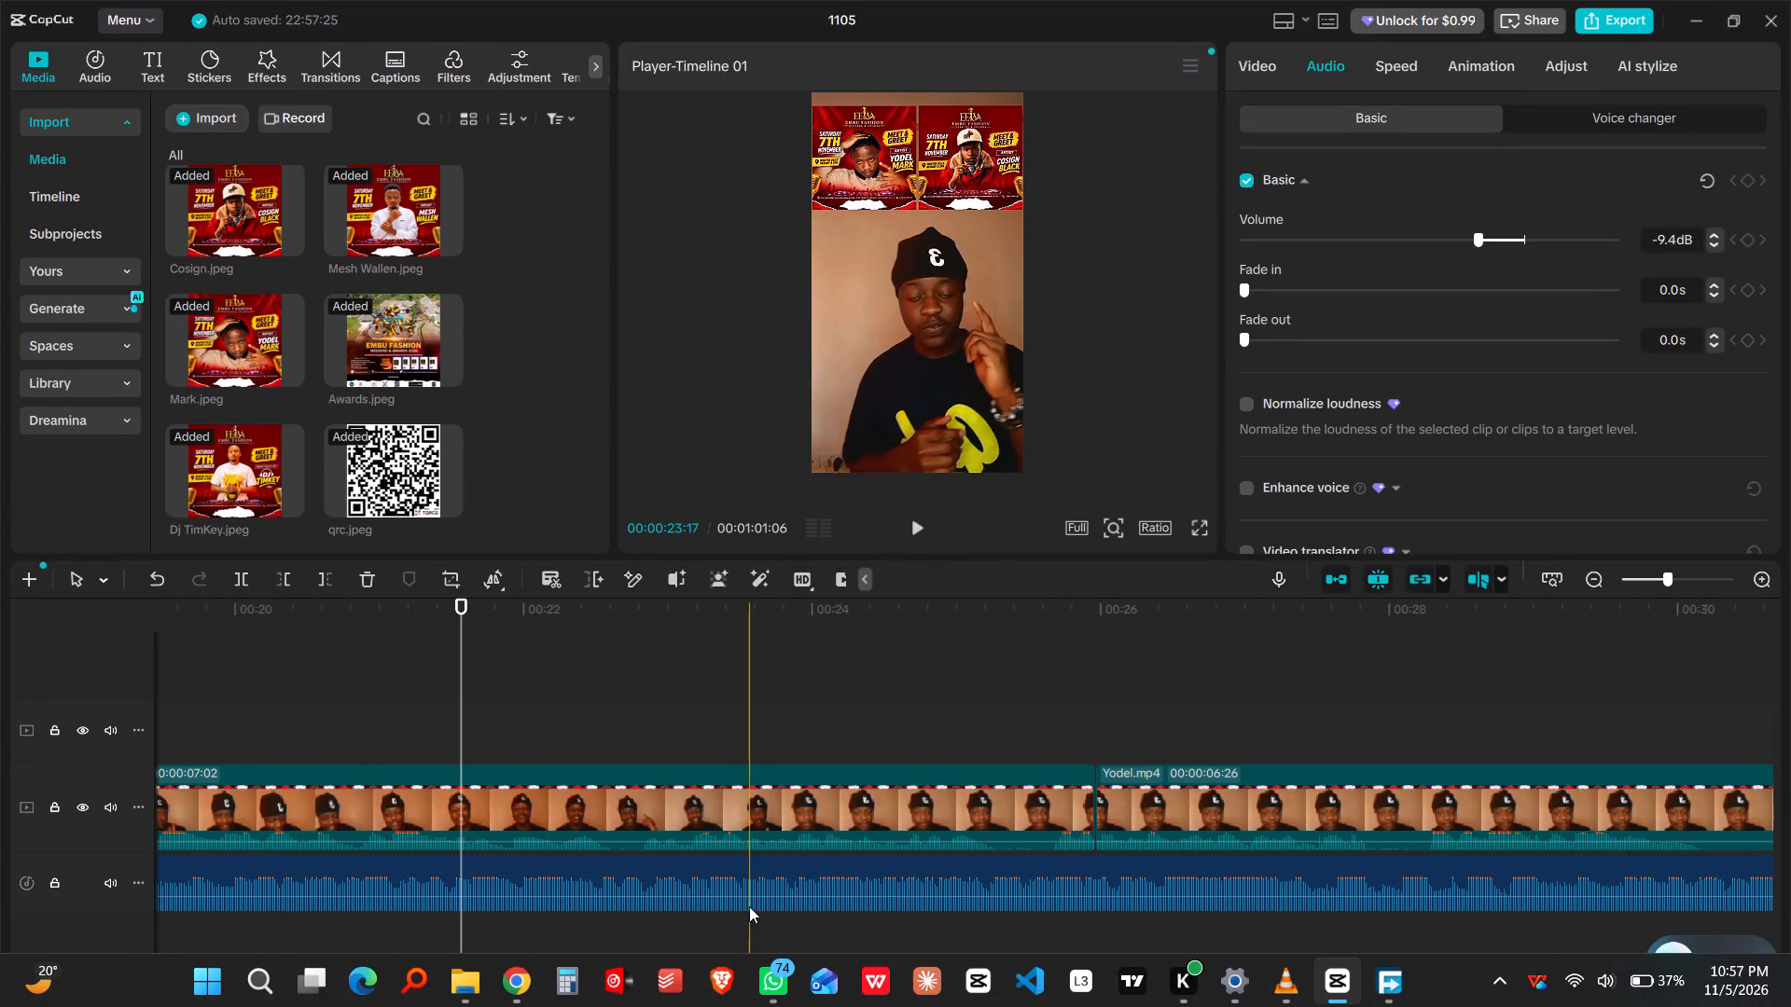
Play the video from 00:00 to the Dj TimKey.jpeg poster at about 00:13 to check voice against music.
left_click_drag(722, 986, 541, 973)
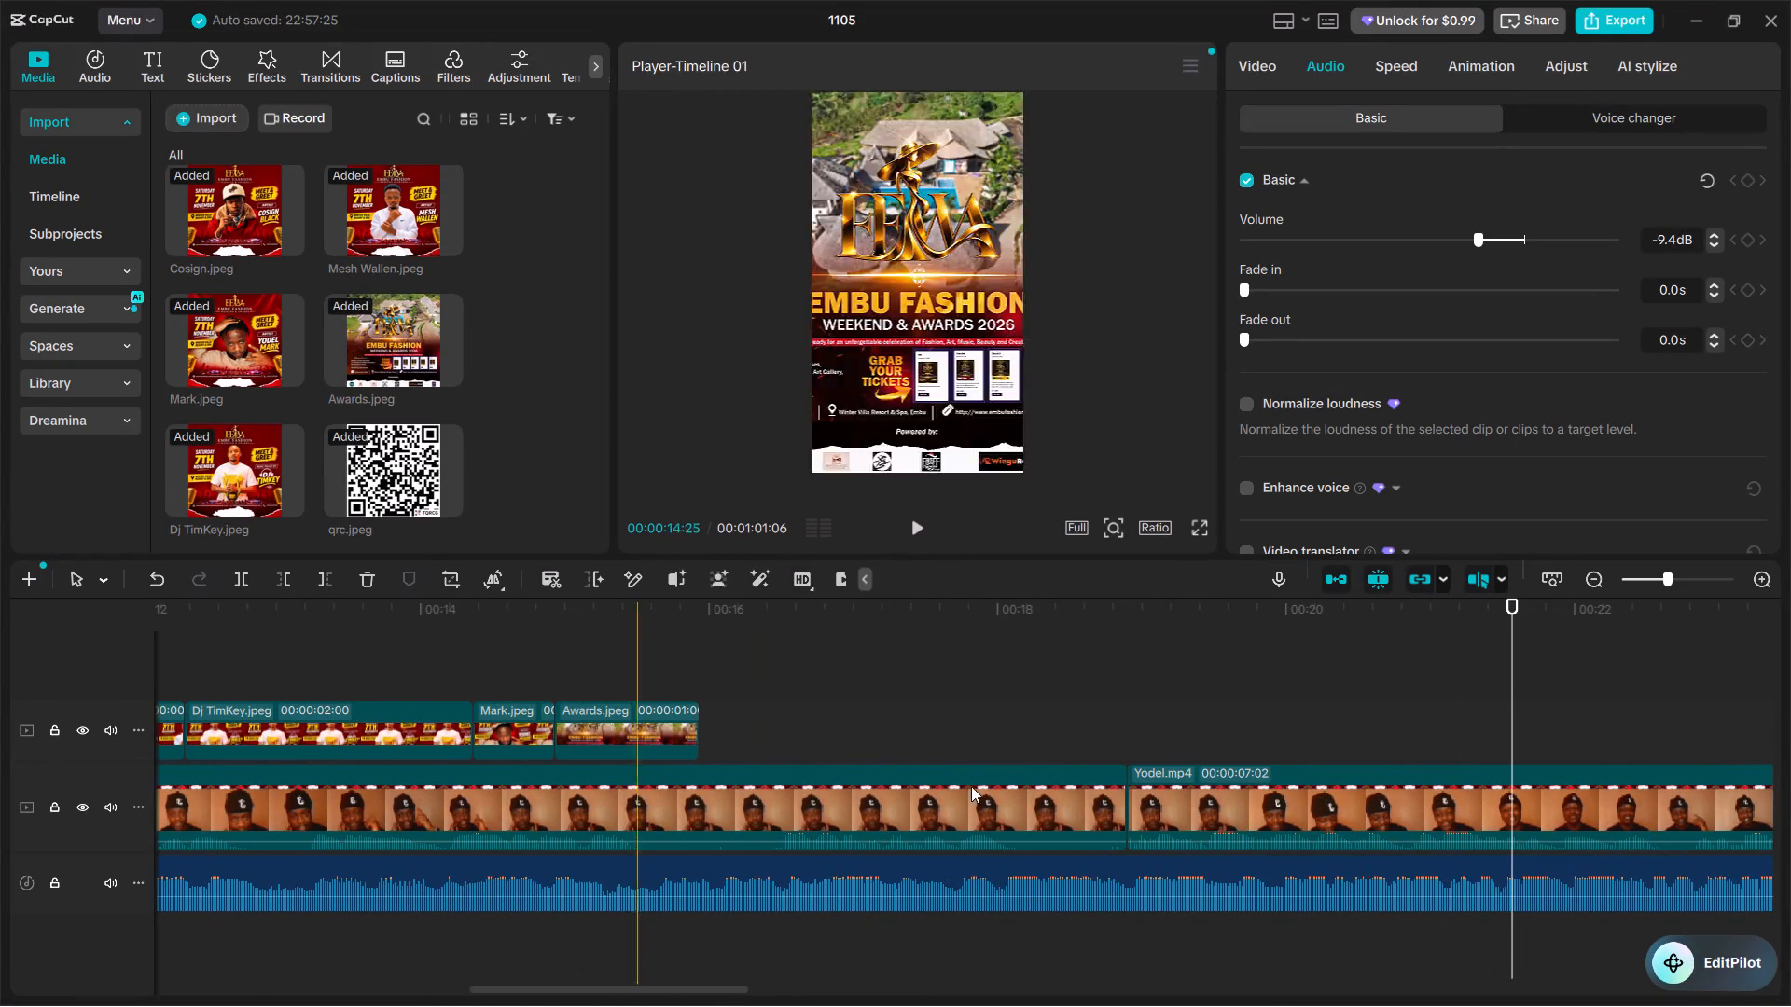
left_click_drag(1511, 602, 624, 743)
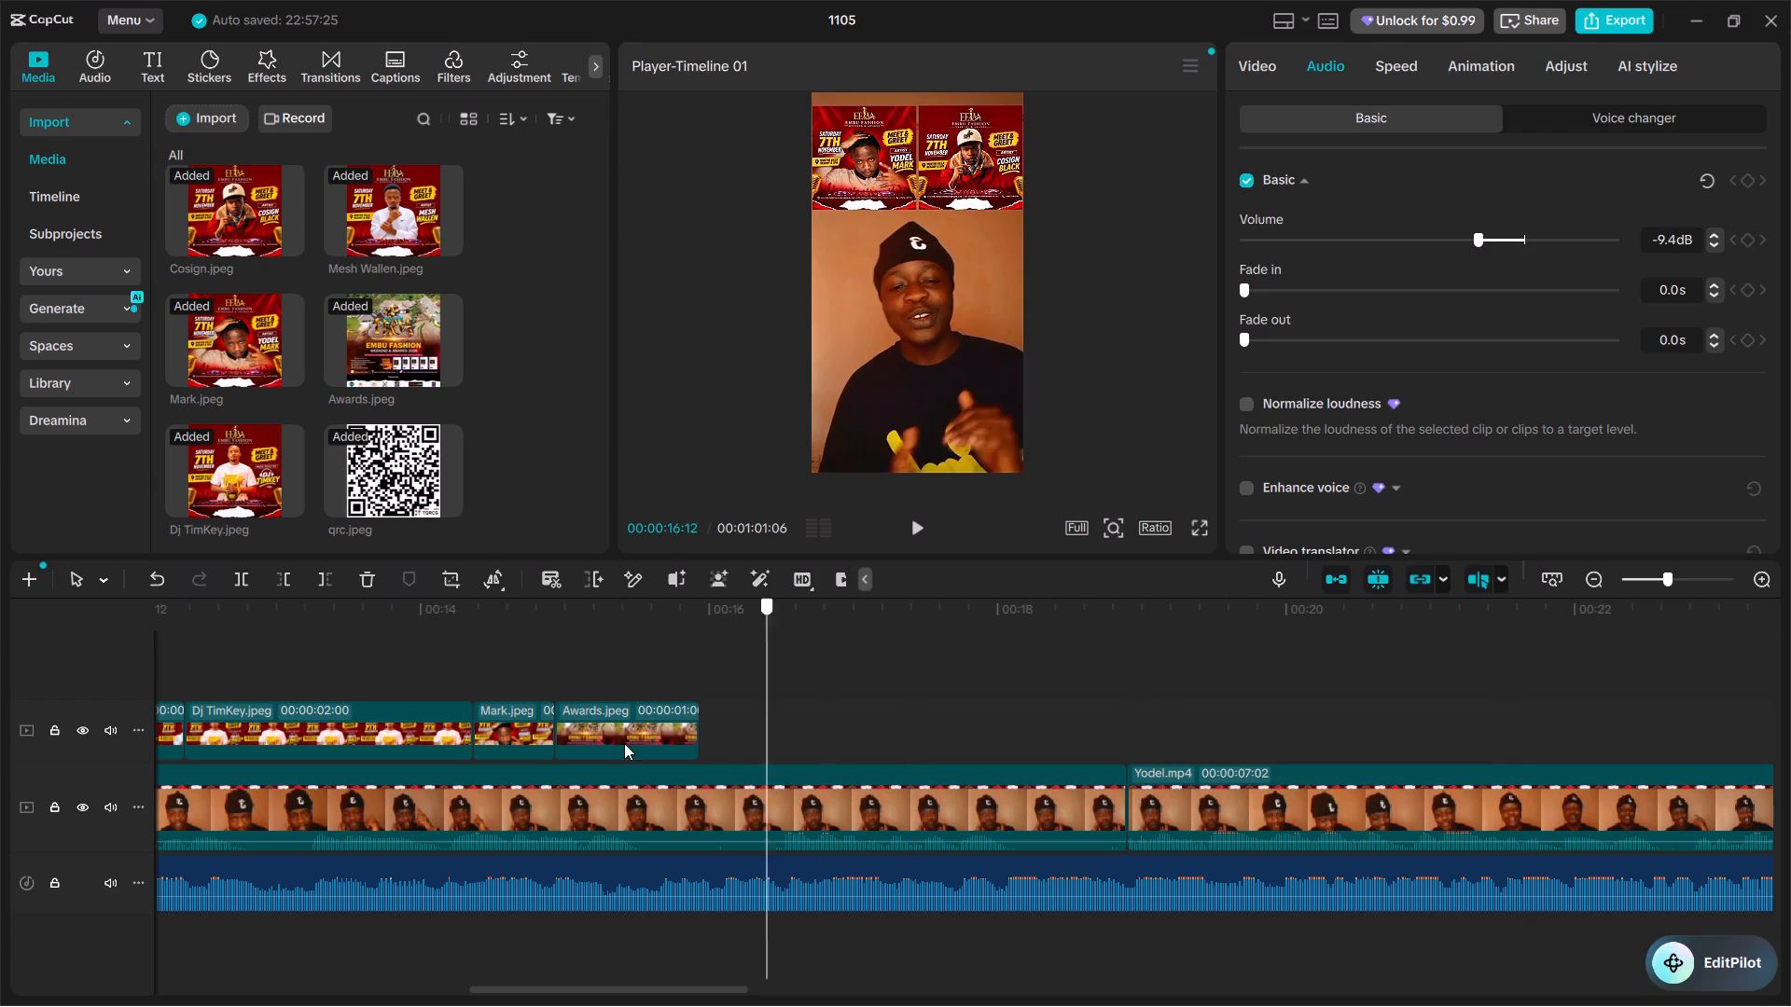
left_click_drag(624, 743, 291, 743)
left_click_drag(65, 740, 18, 730)
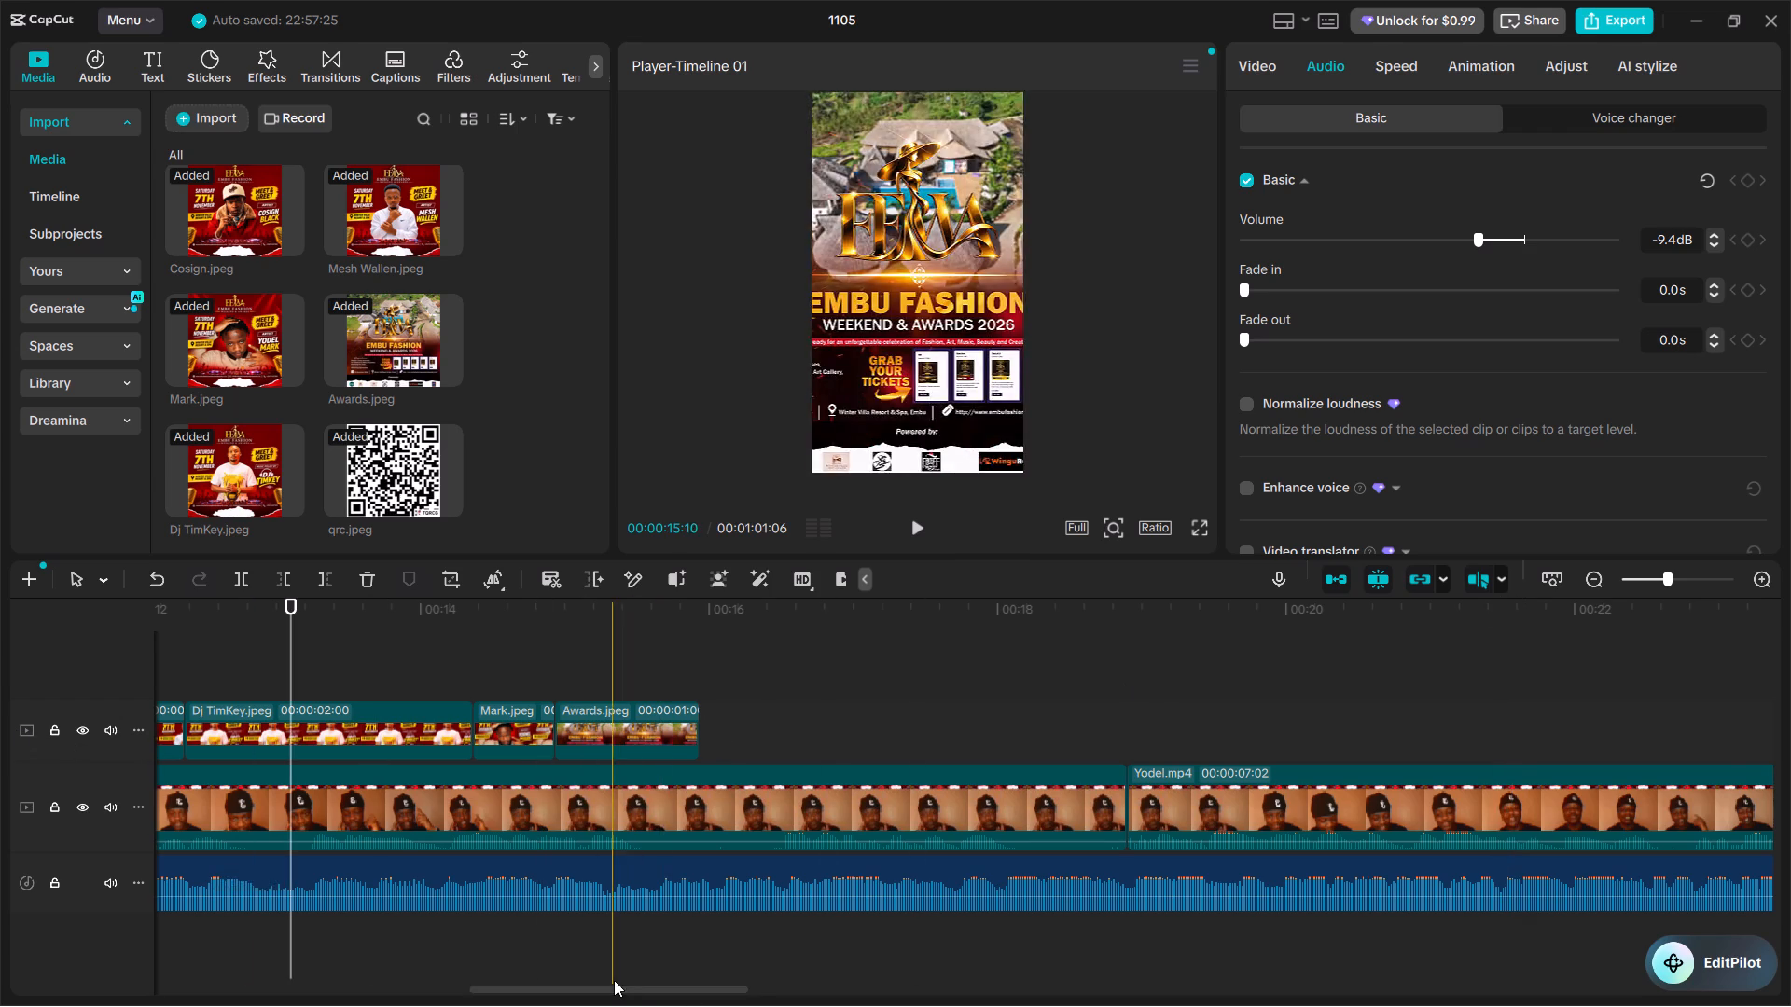
left_click_drag(583, 987, 196, 987)
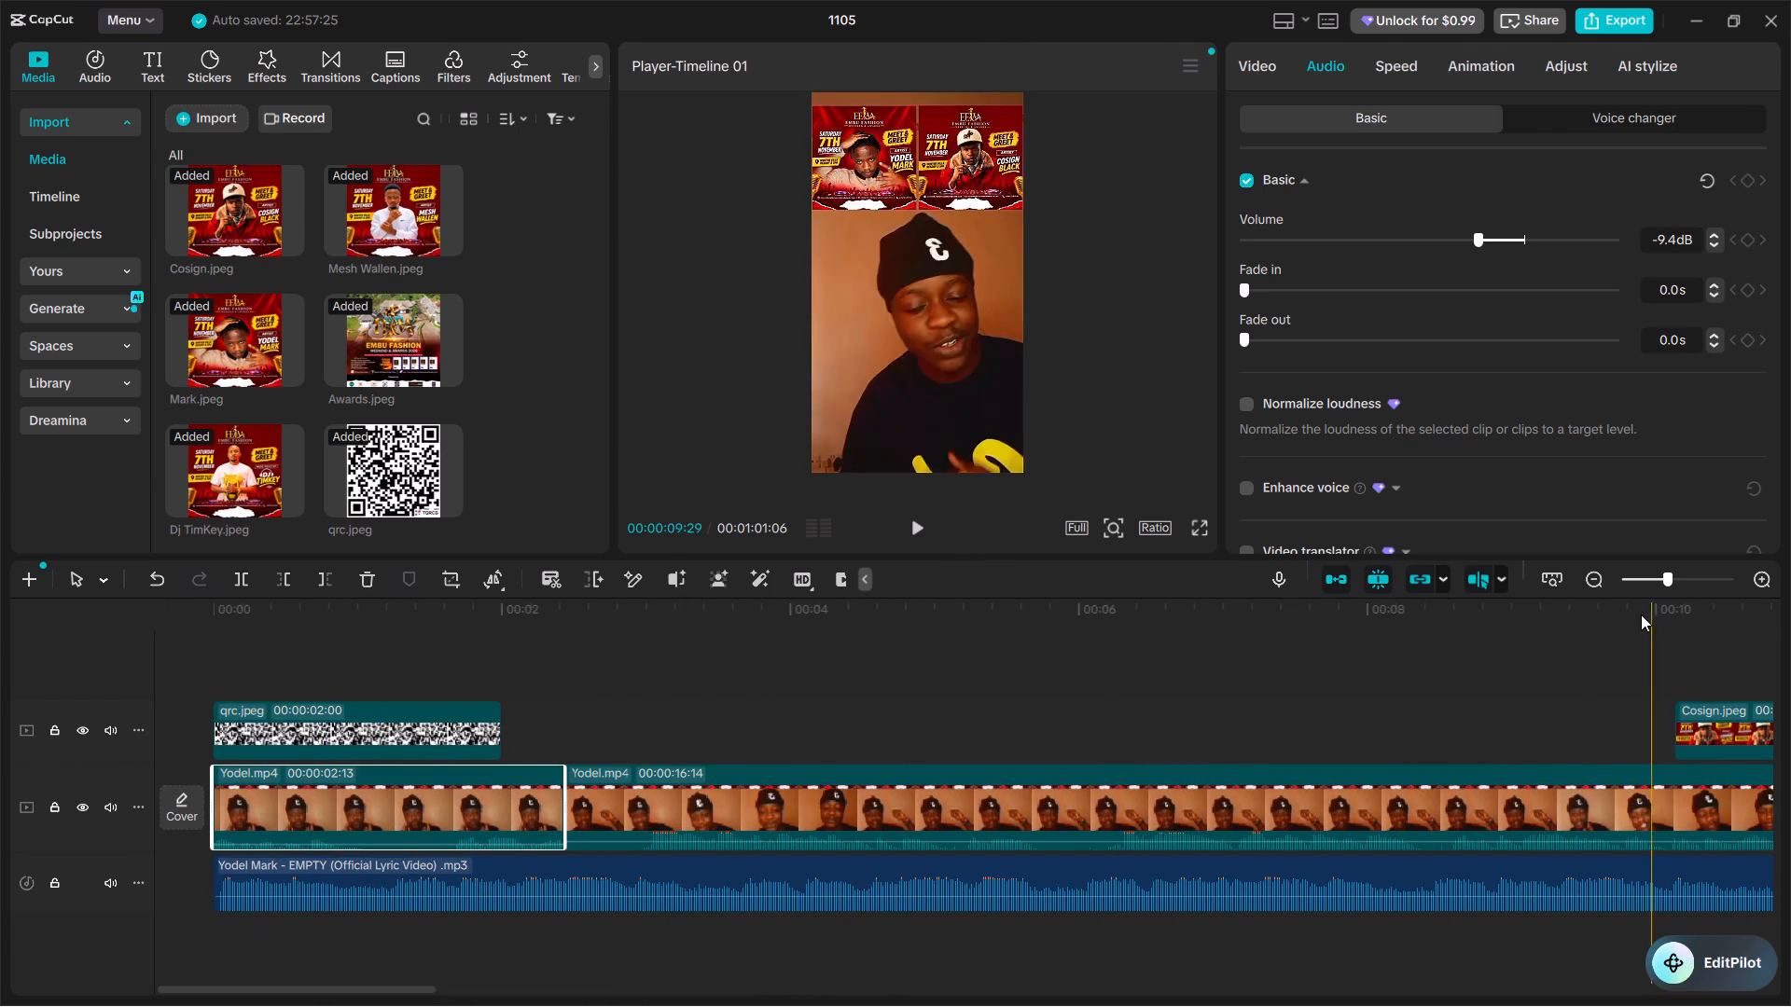
triple_click(1595, 578)
left_click(1595, 578)
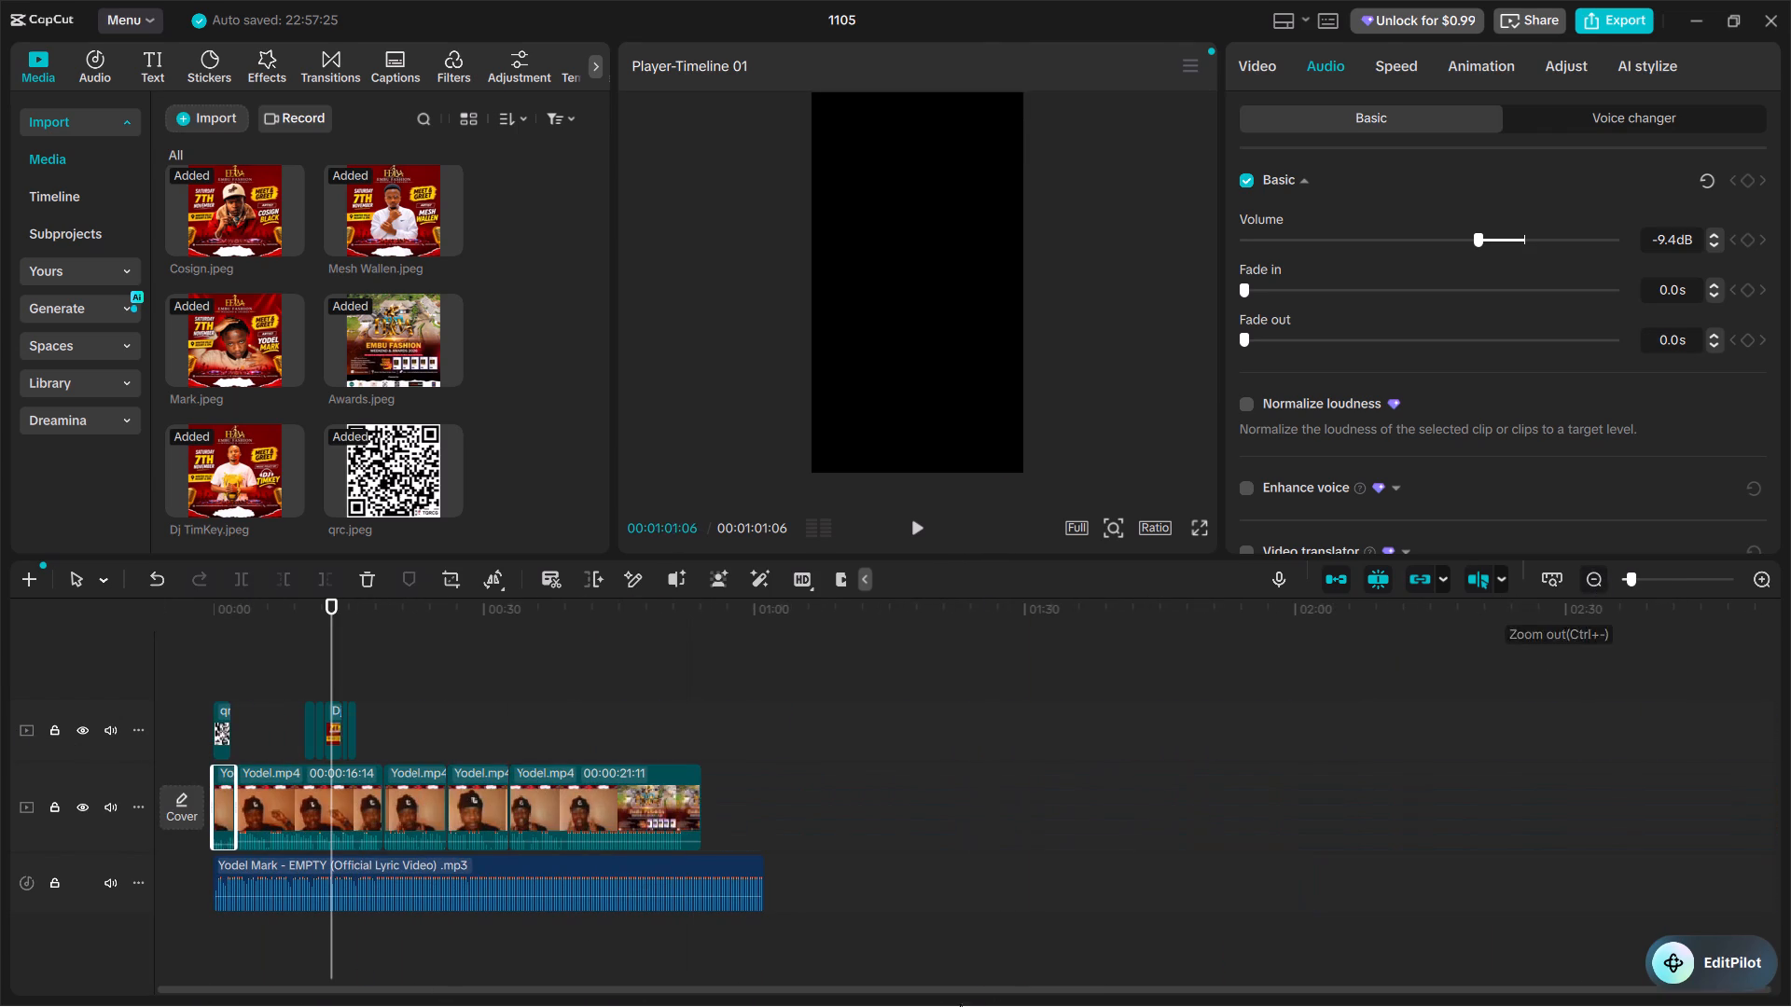
left_click_drag(906, 985, 591, 985)
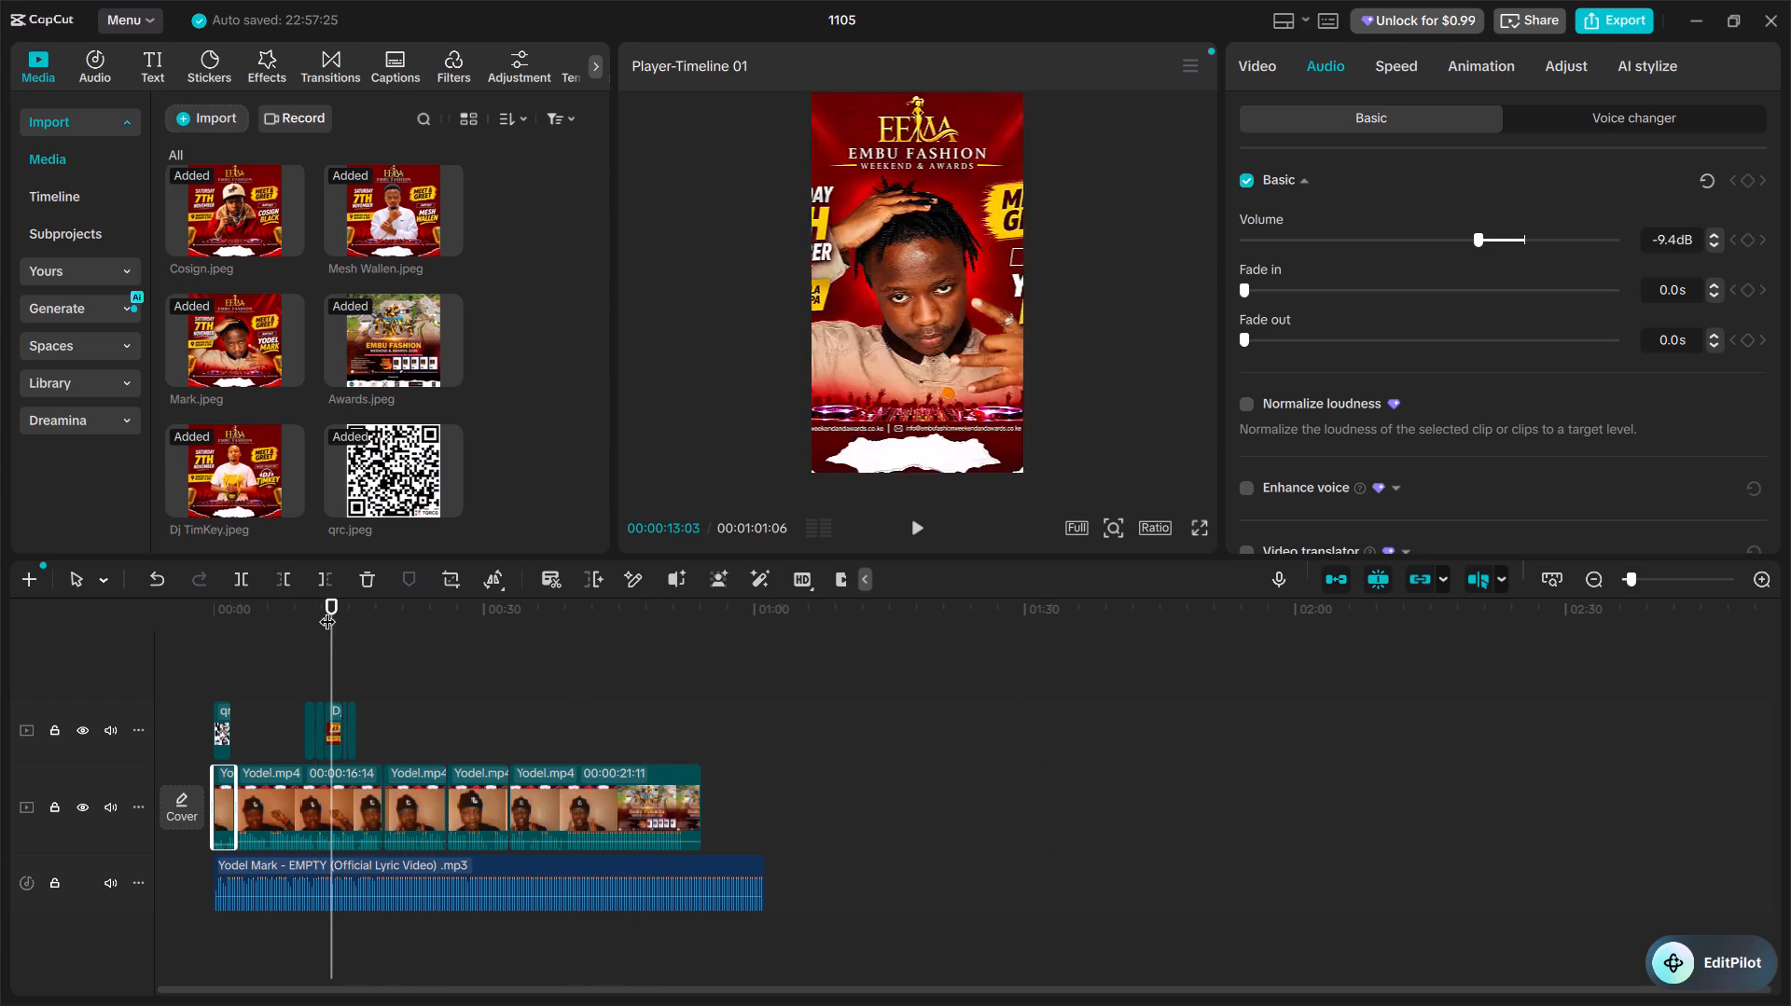
left_click_drag(330, 600, 170, 624)
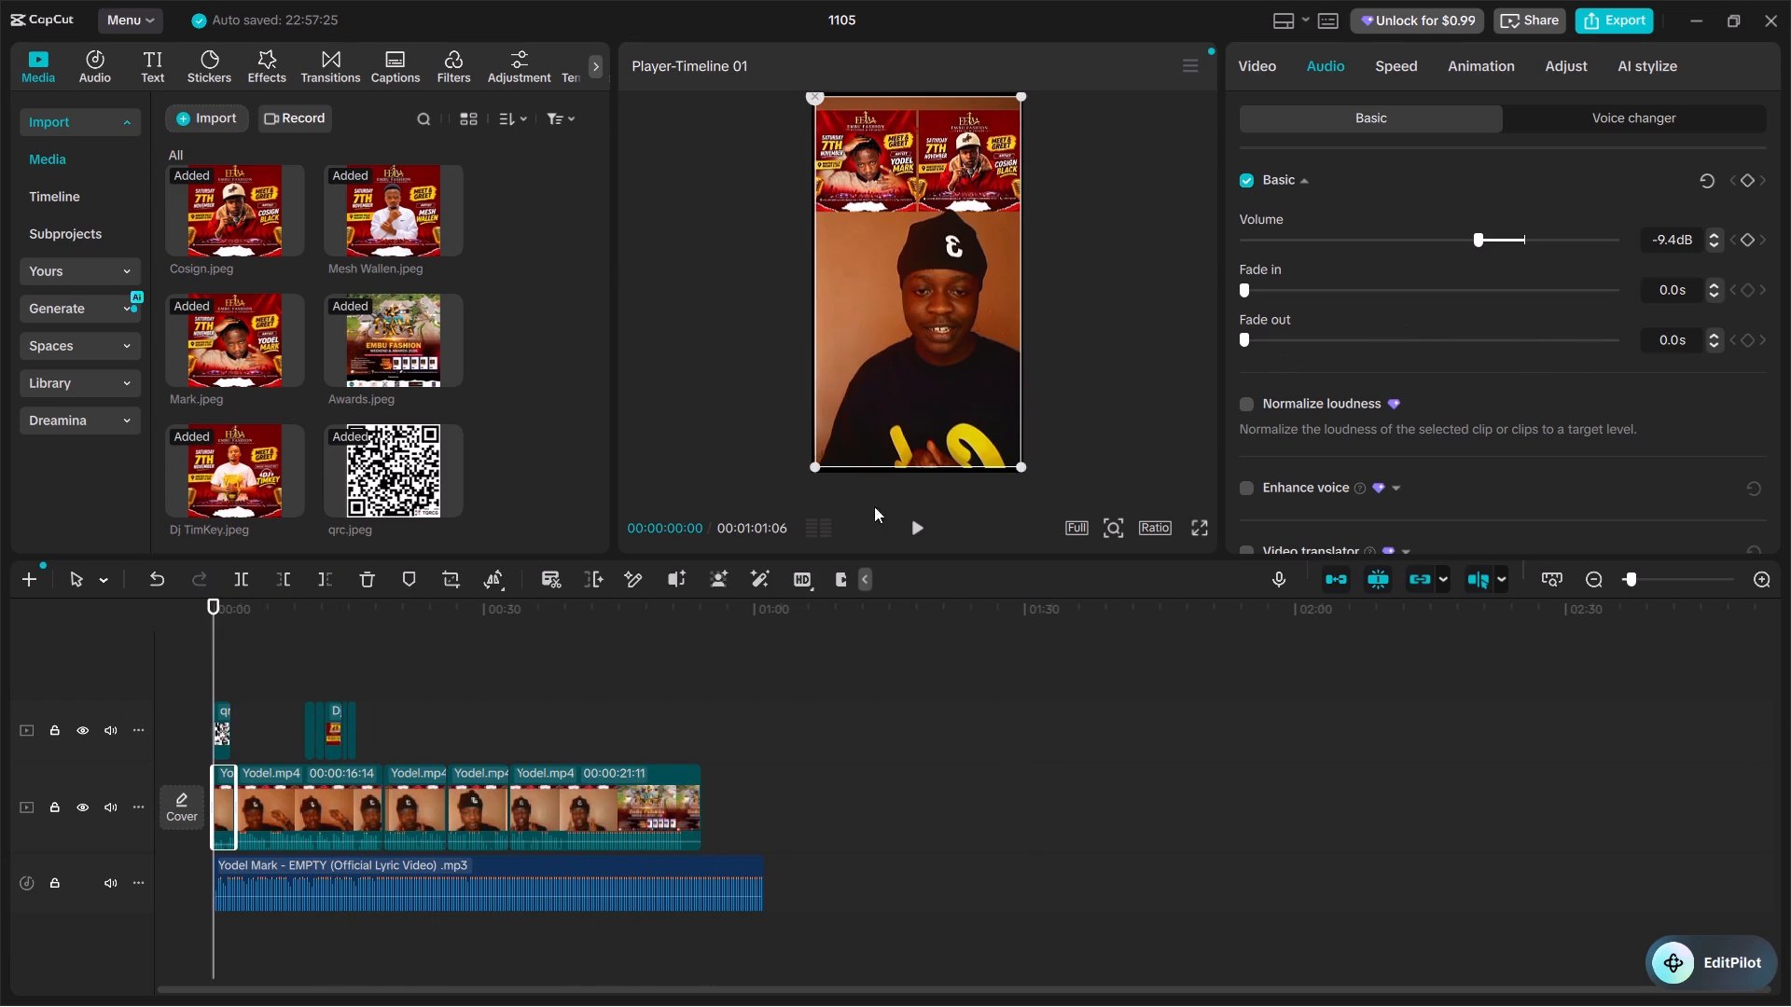
double_click(1765, 581)
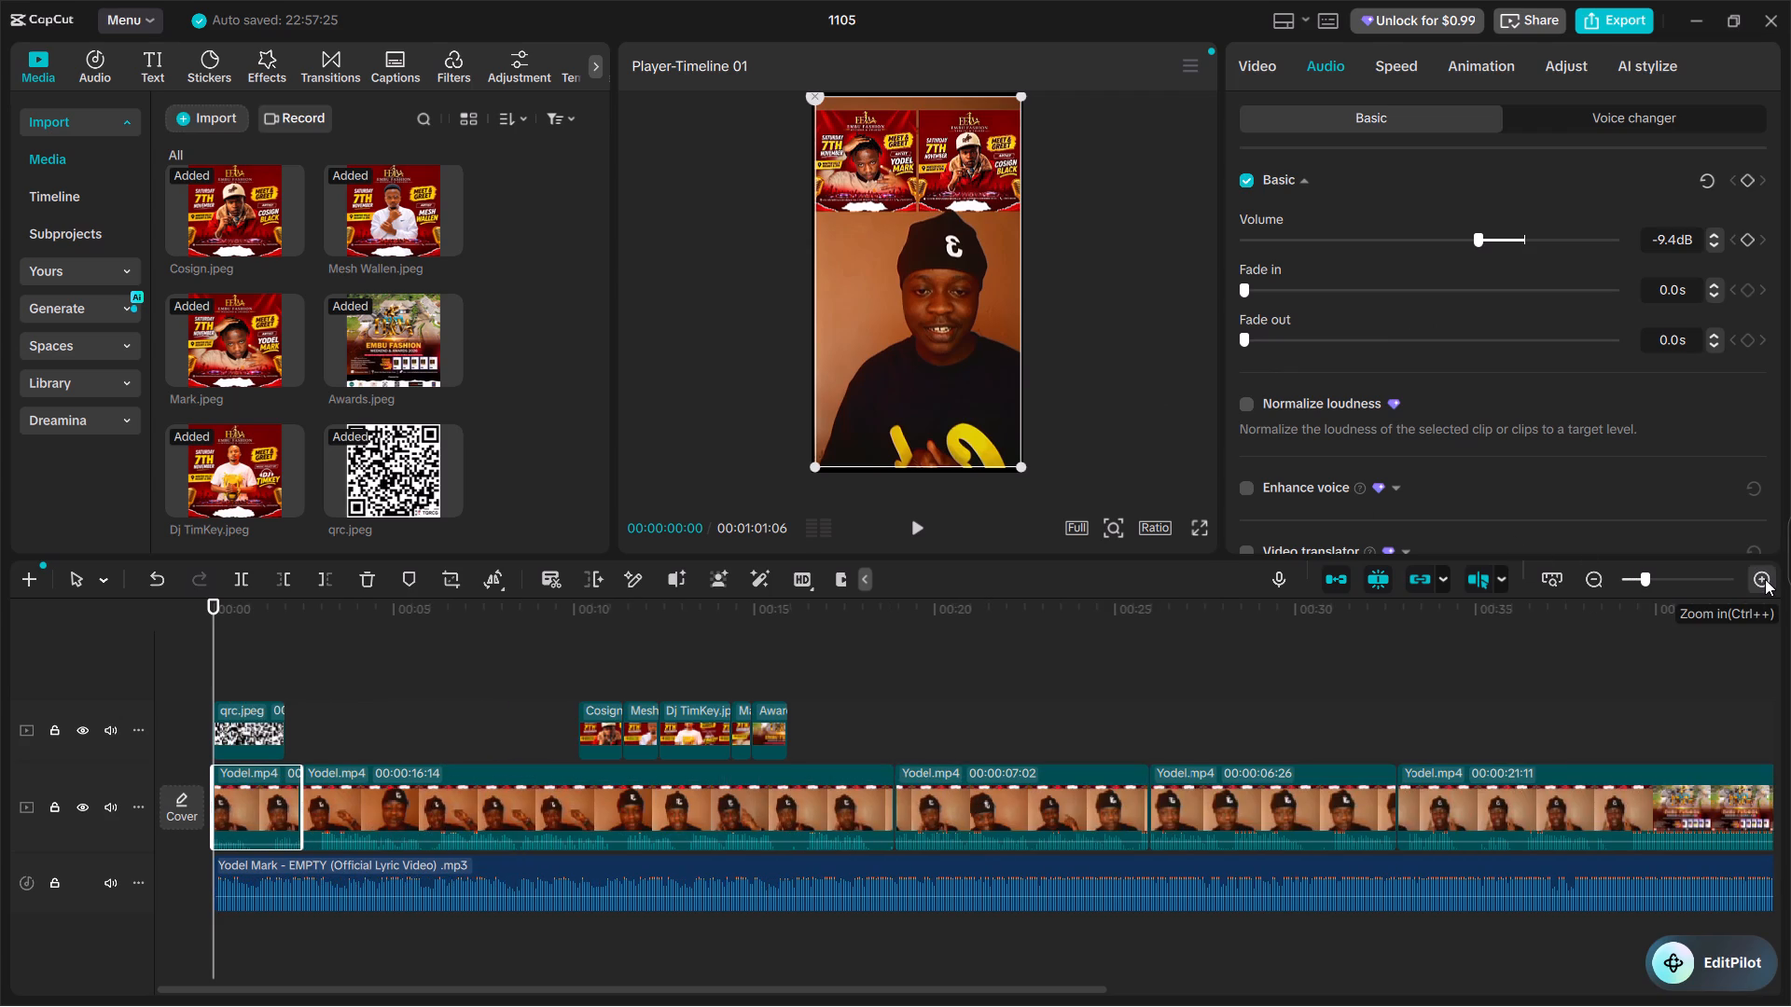
left_click(916, 520)
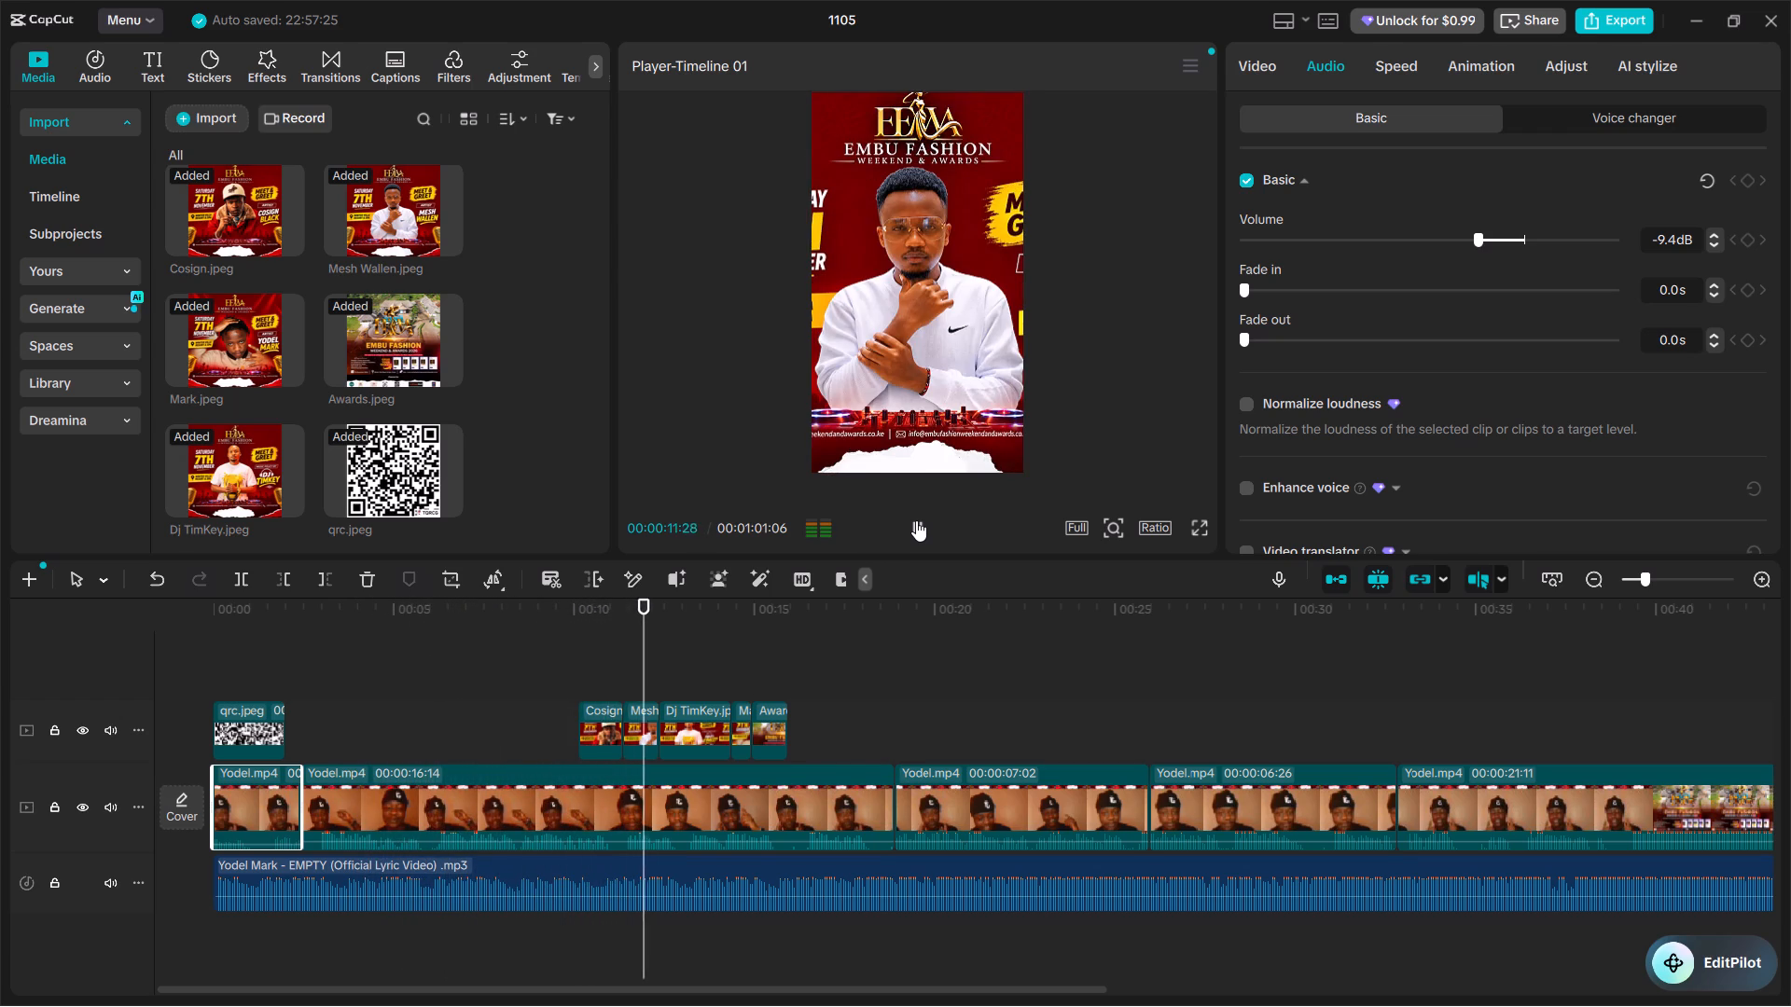
left_click(916, 520)
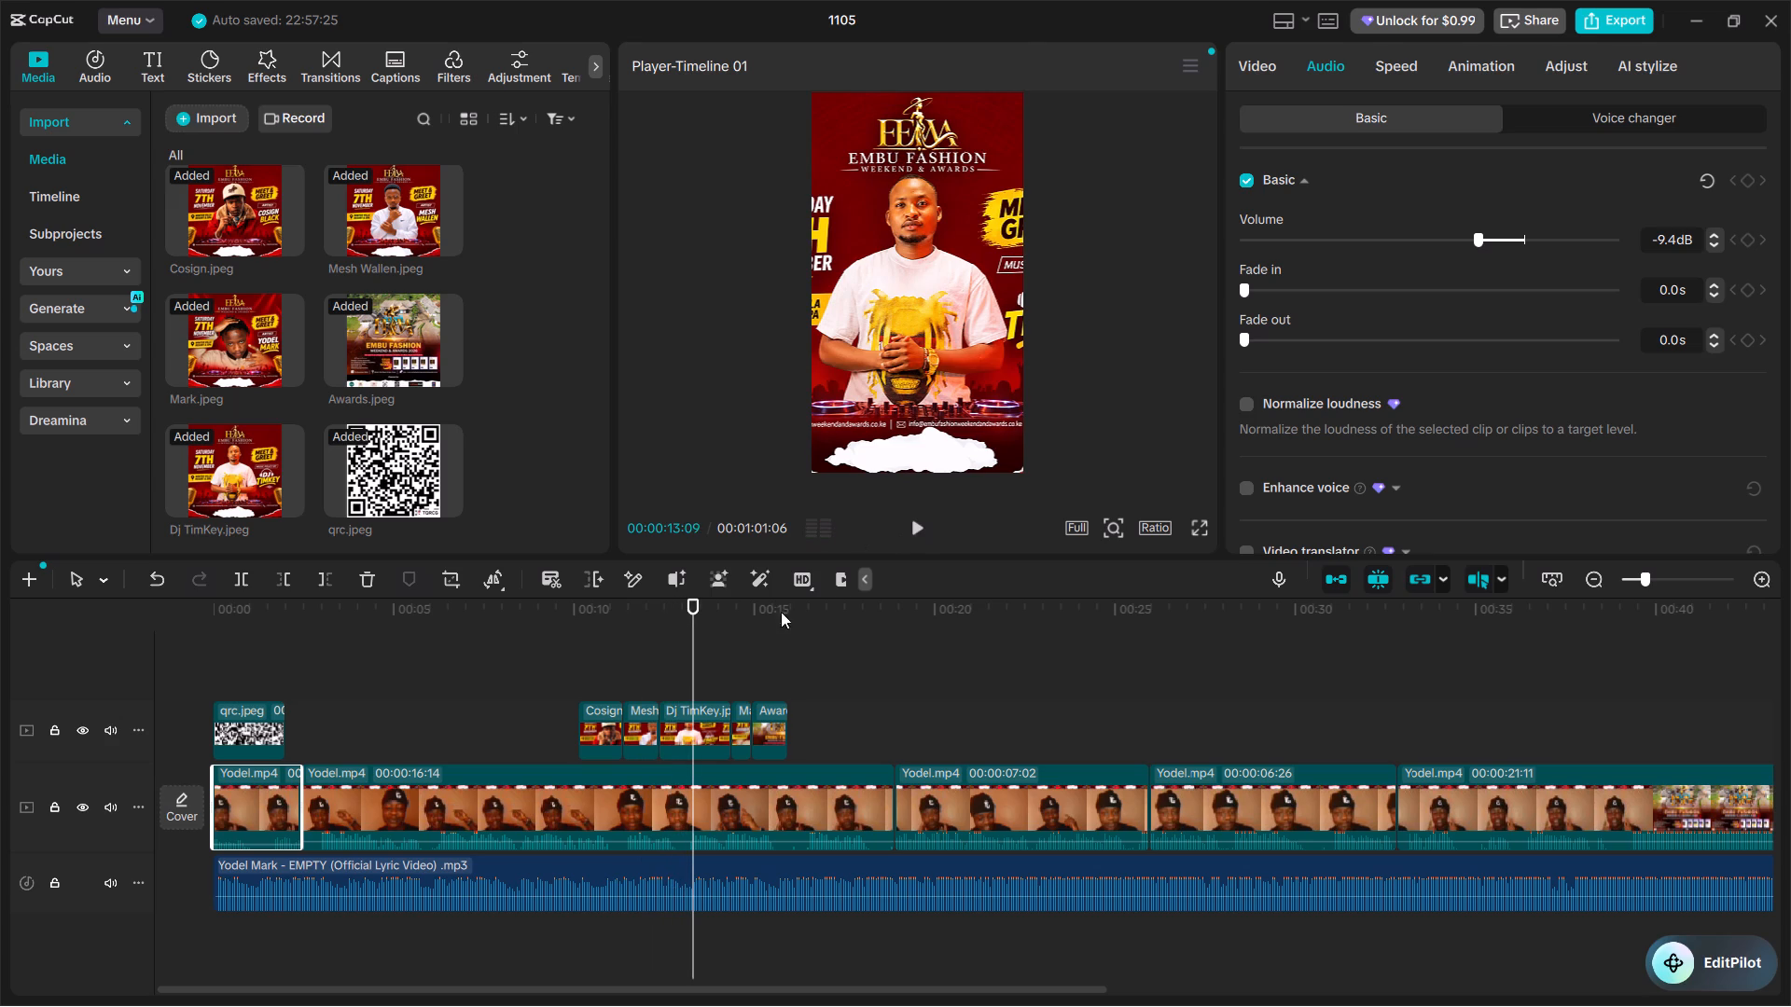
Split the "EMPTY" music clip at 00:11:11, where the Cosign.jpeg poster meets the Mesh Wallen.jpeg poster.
left_click_drag(692, 600, 624, 610)
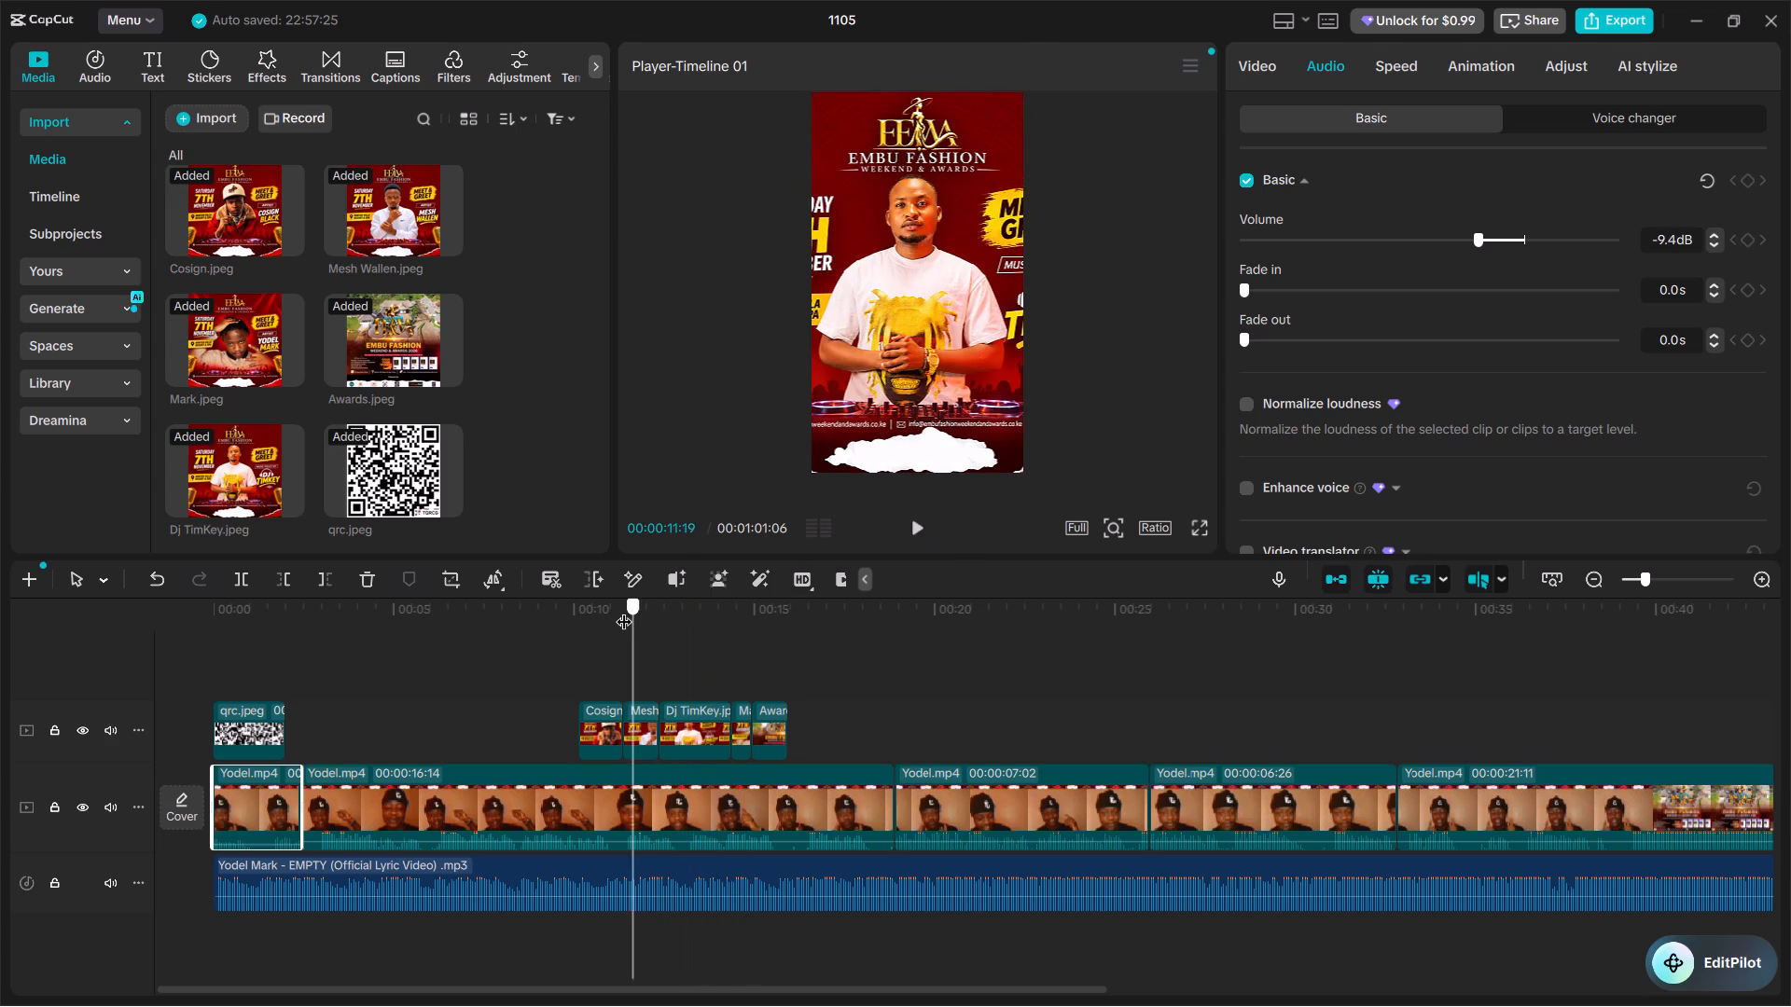
left_click_drag(624, 610, 623, 610)
left_click(616, 888)
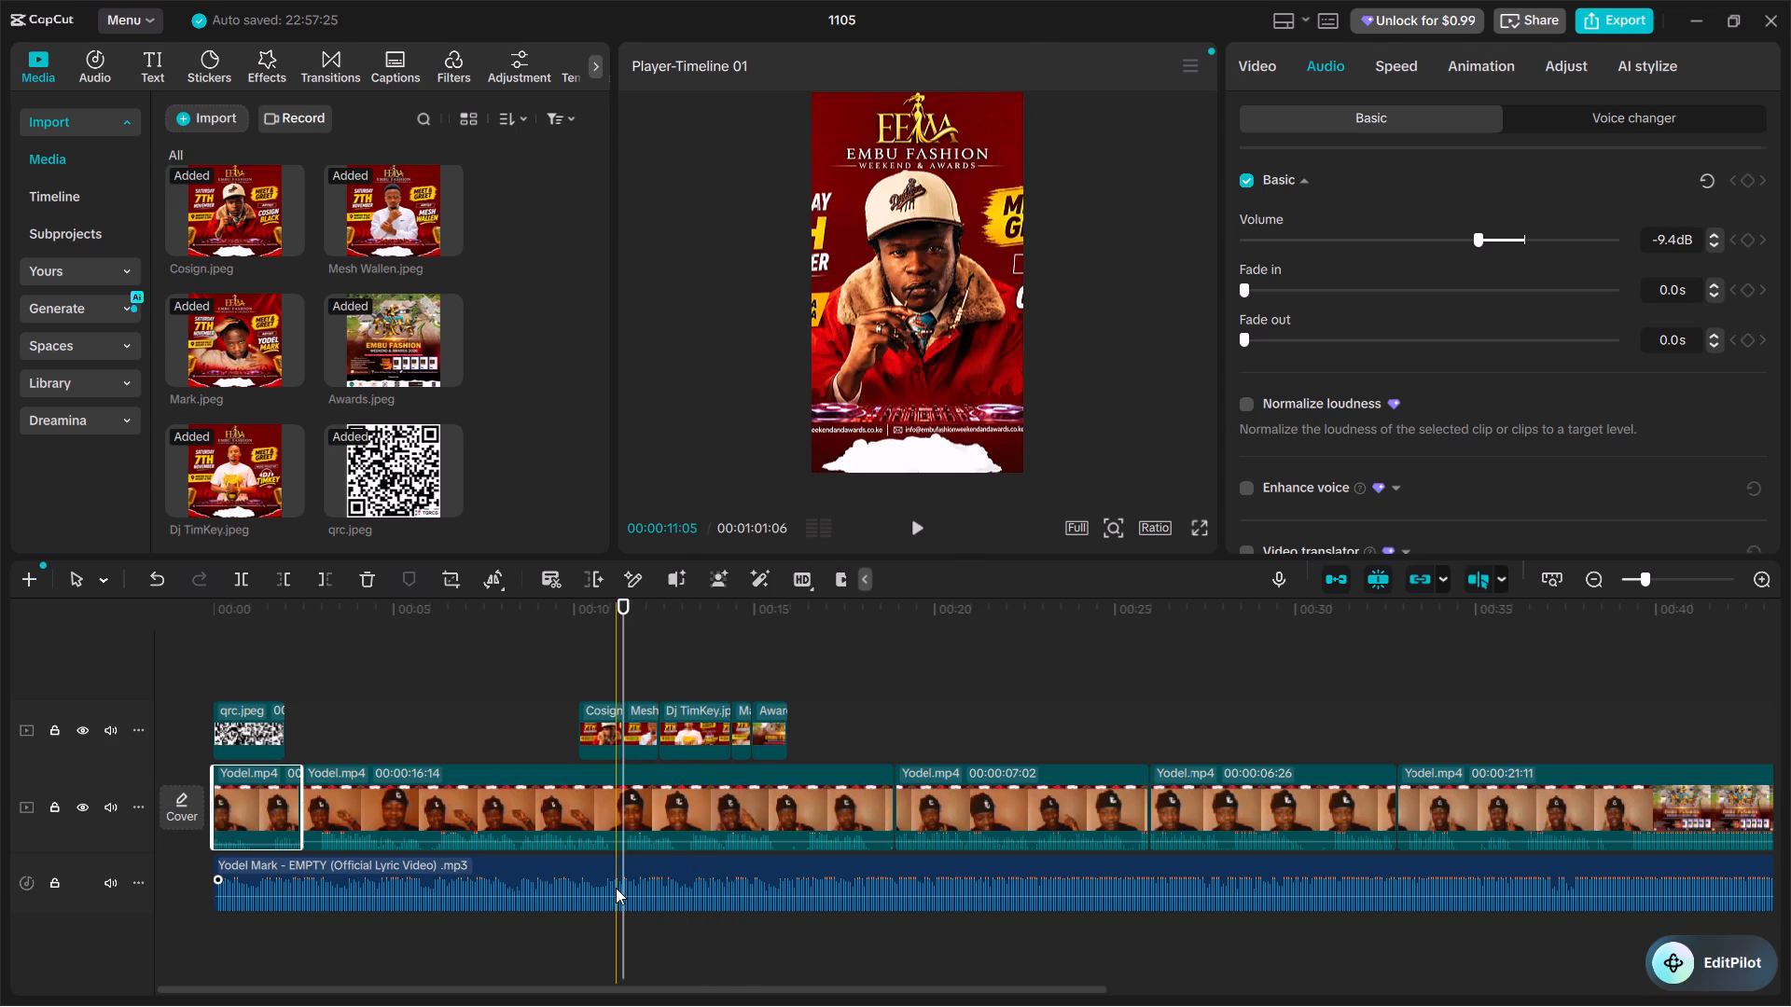
key("ctrl+b")
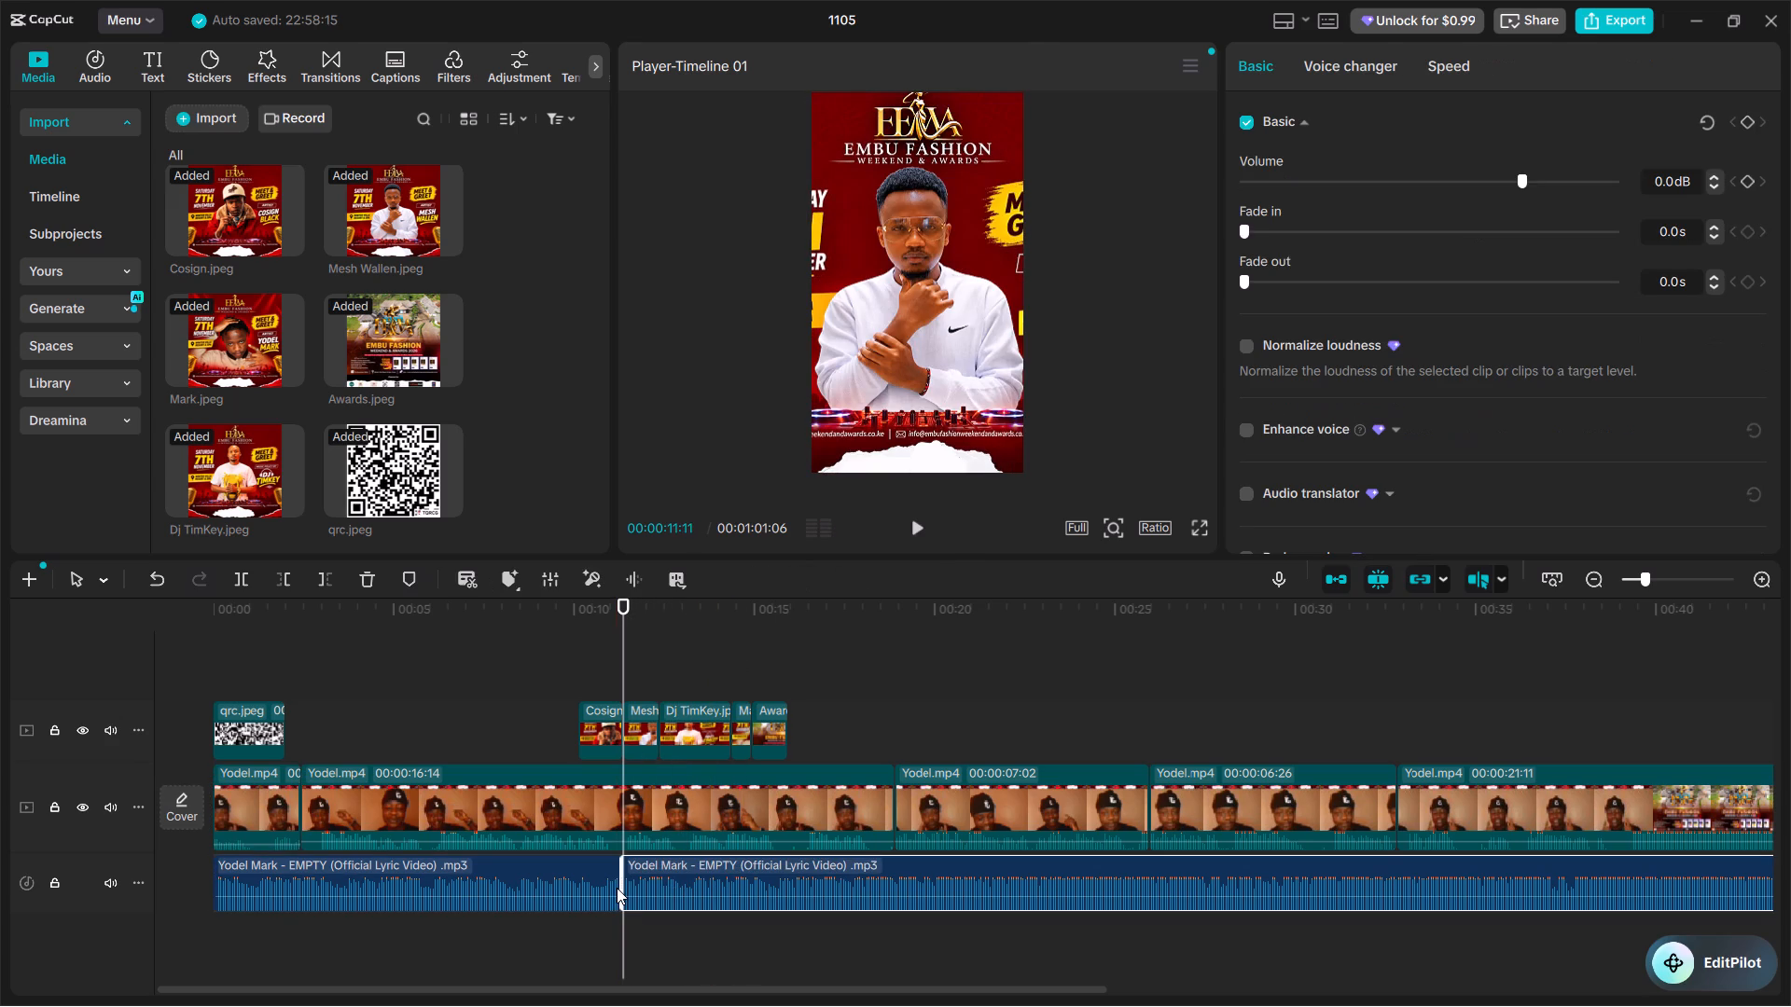
Lower the volume of the second part of the split "EMPTY" music to -15.7 dB.
left_click(742, 862)
left_click_drag(1520, 176, 1456, 201)
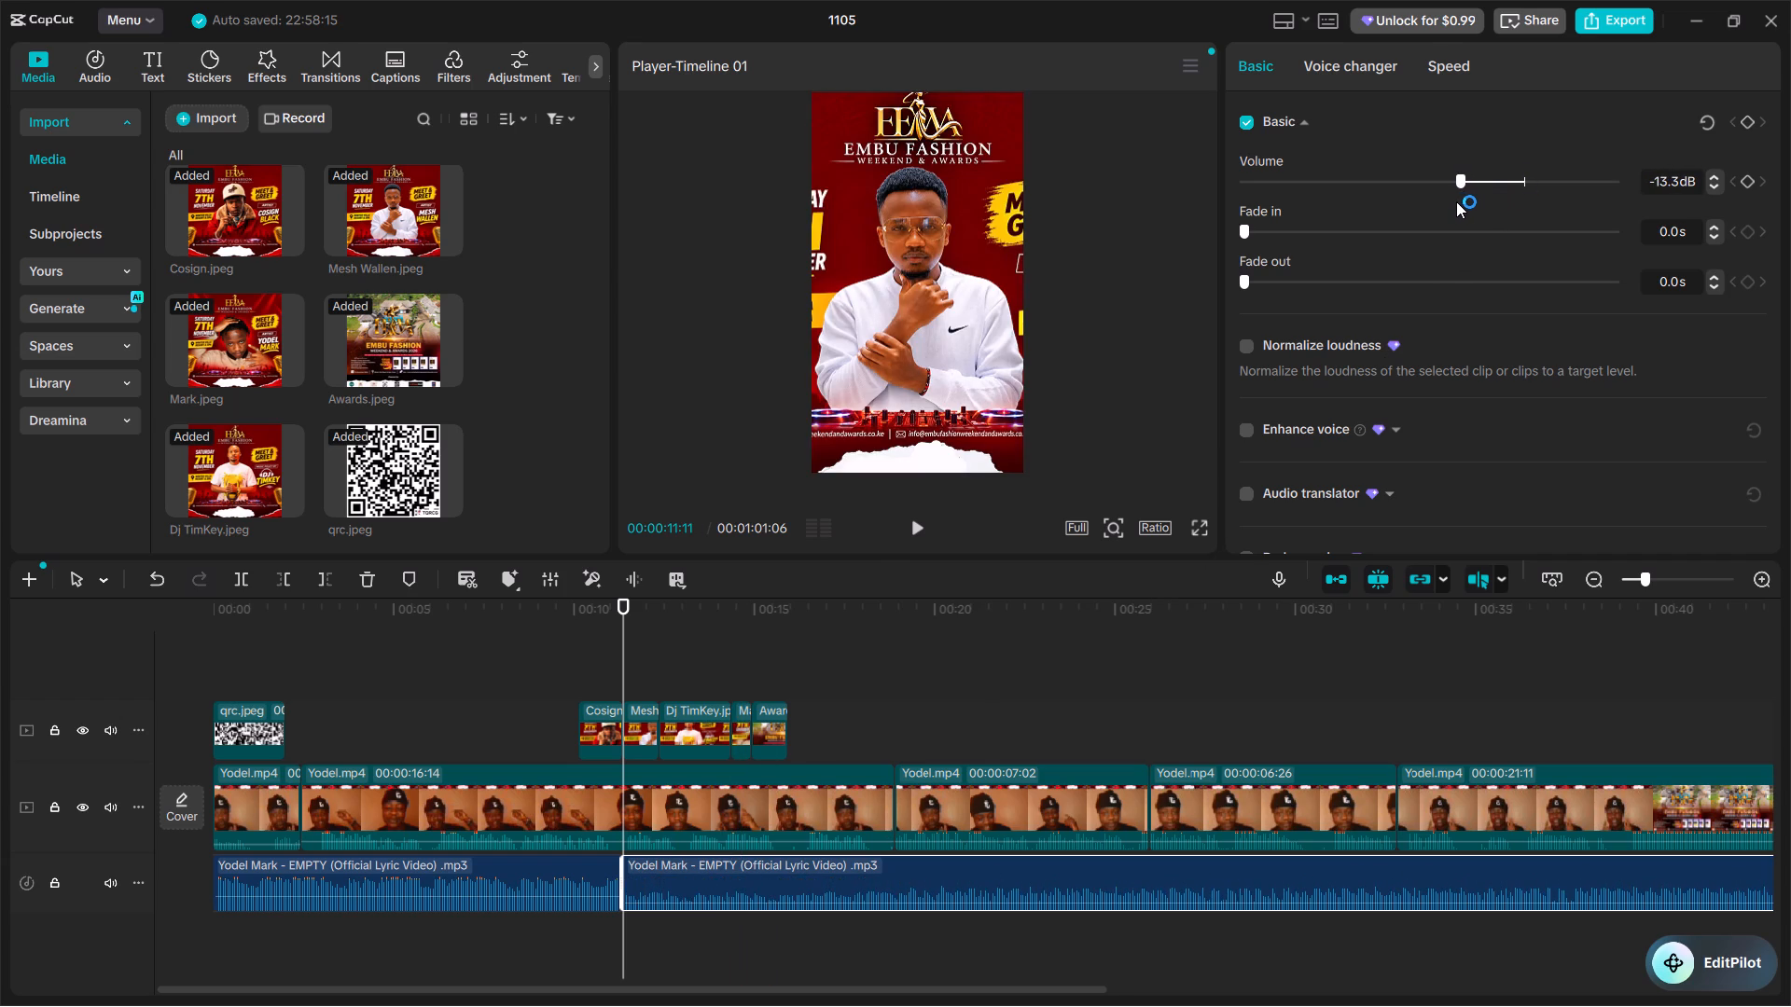
left_click_drag(1456, 201, 1455, 201)
left_click_drag(1455, 201, 1445, 200)
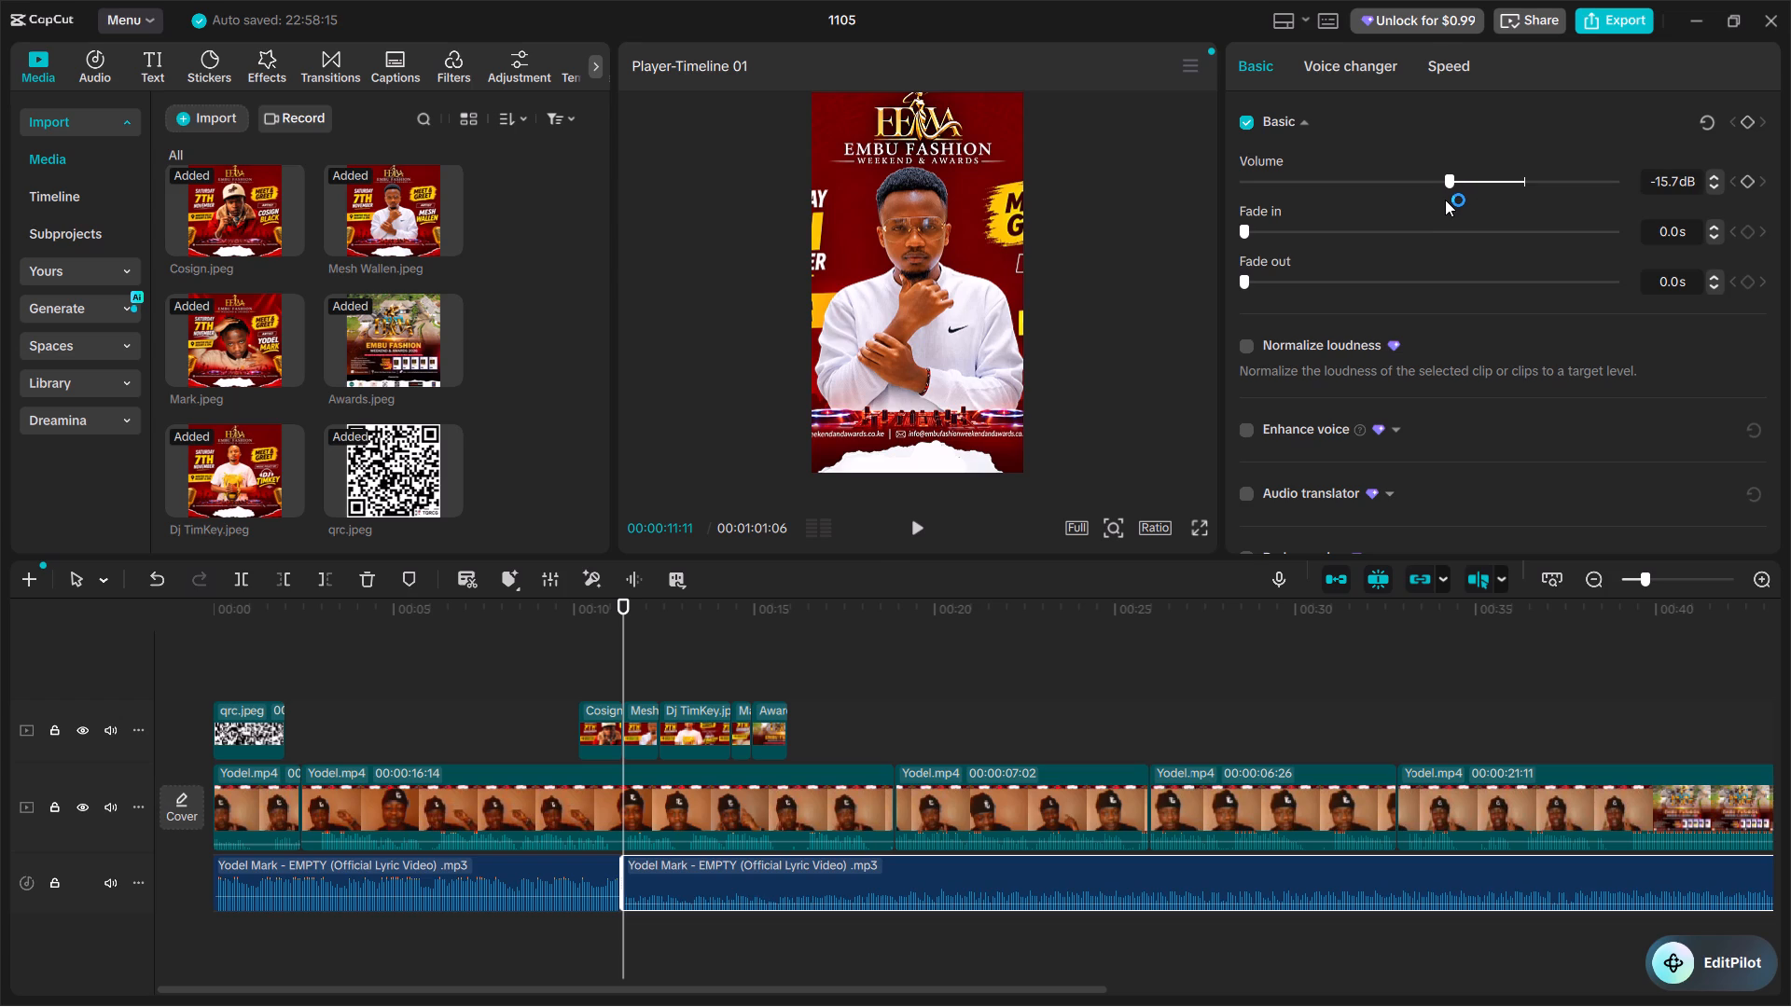
left_click_drag(1445, 200, 1445, 192)
Play the video across the music split near 00:11, starting again from before it, to check the volume change.
left_click(909, 517)
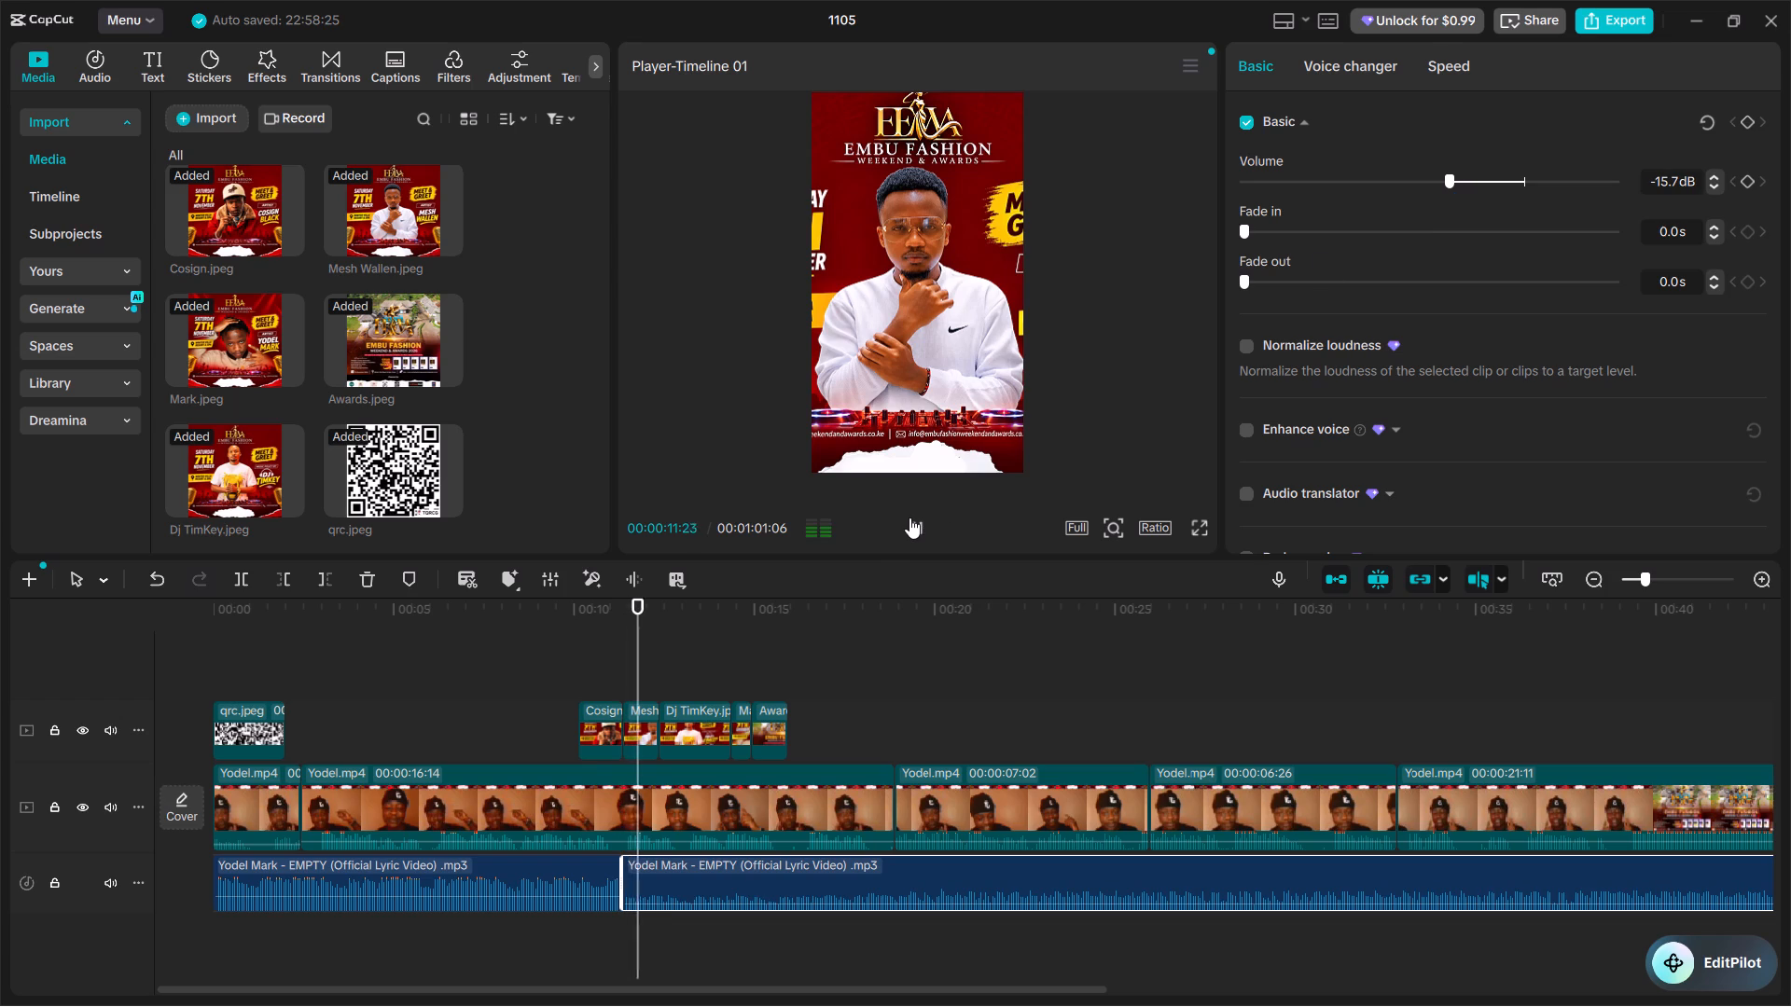
left_click_drag(689, 600, 593, 611)
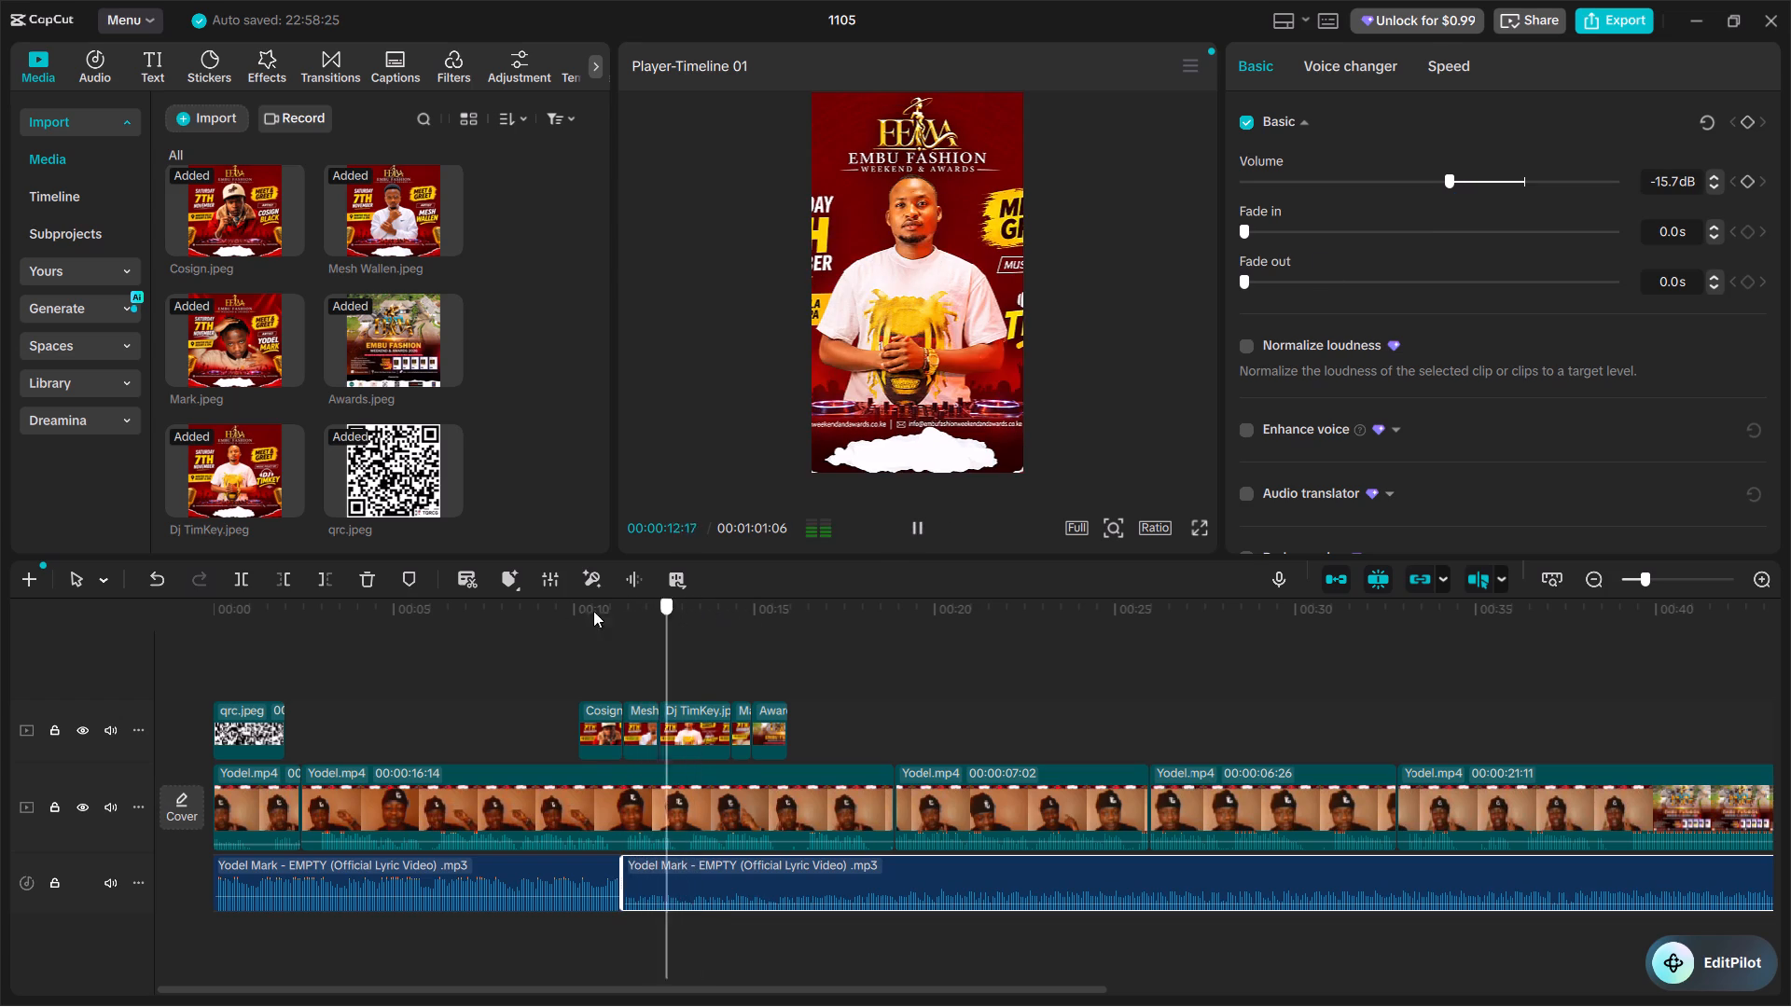
left_click_drag(593, 611, 495, 629)
left_click(912, 528)
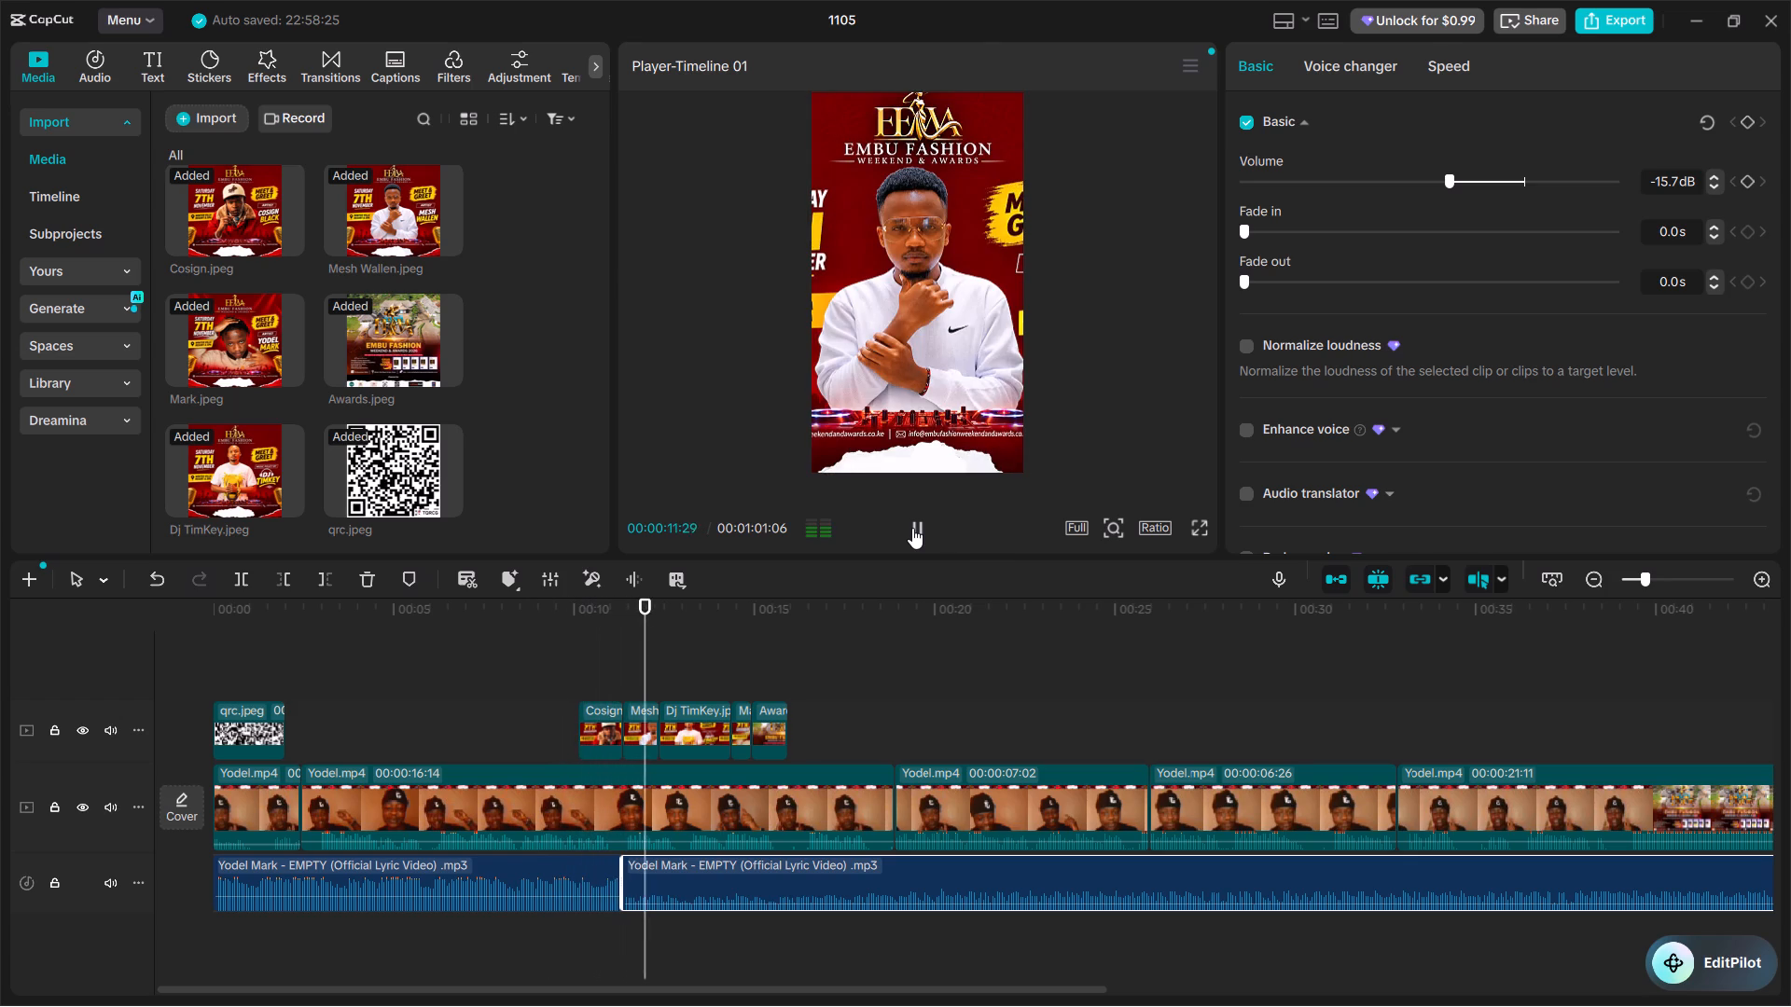
Add a 2.4 s fade-out to the first part of the "EMPTY" music, ending at the 00:11:11 split.
left_click(912, 528)
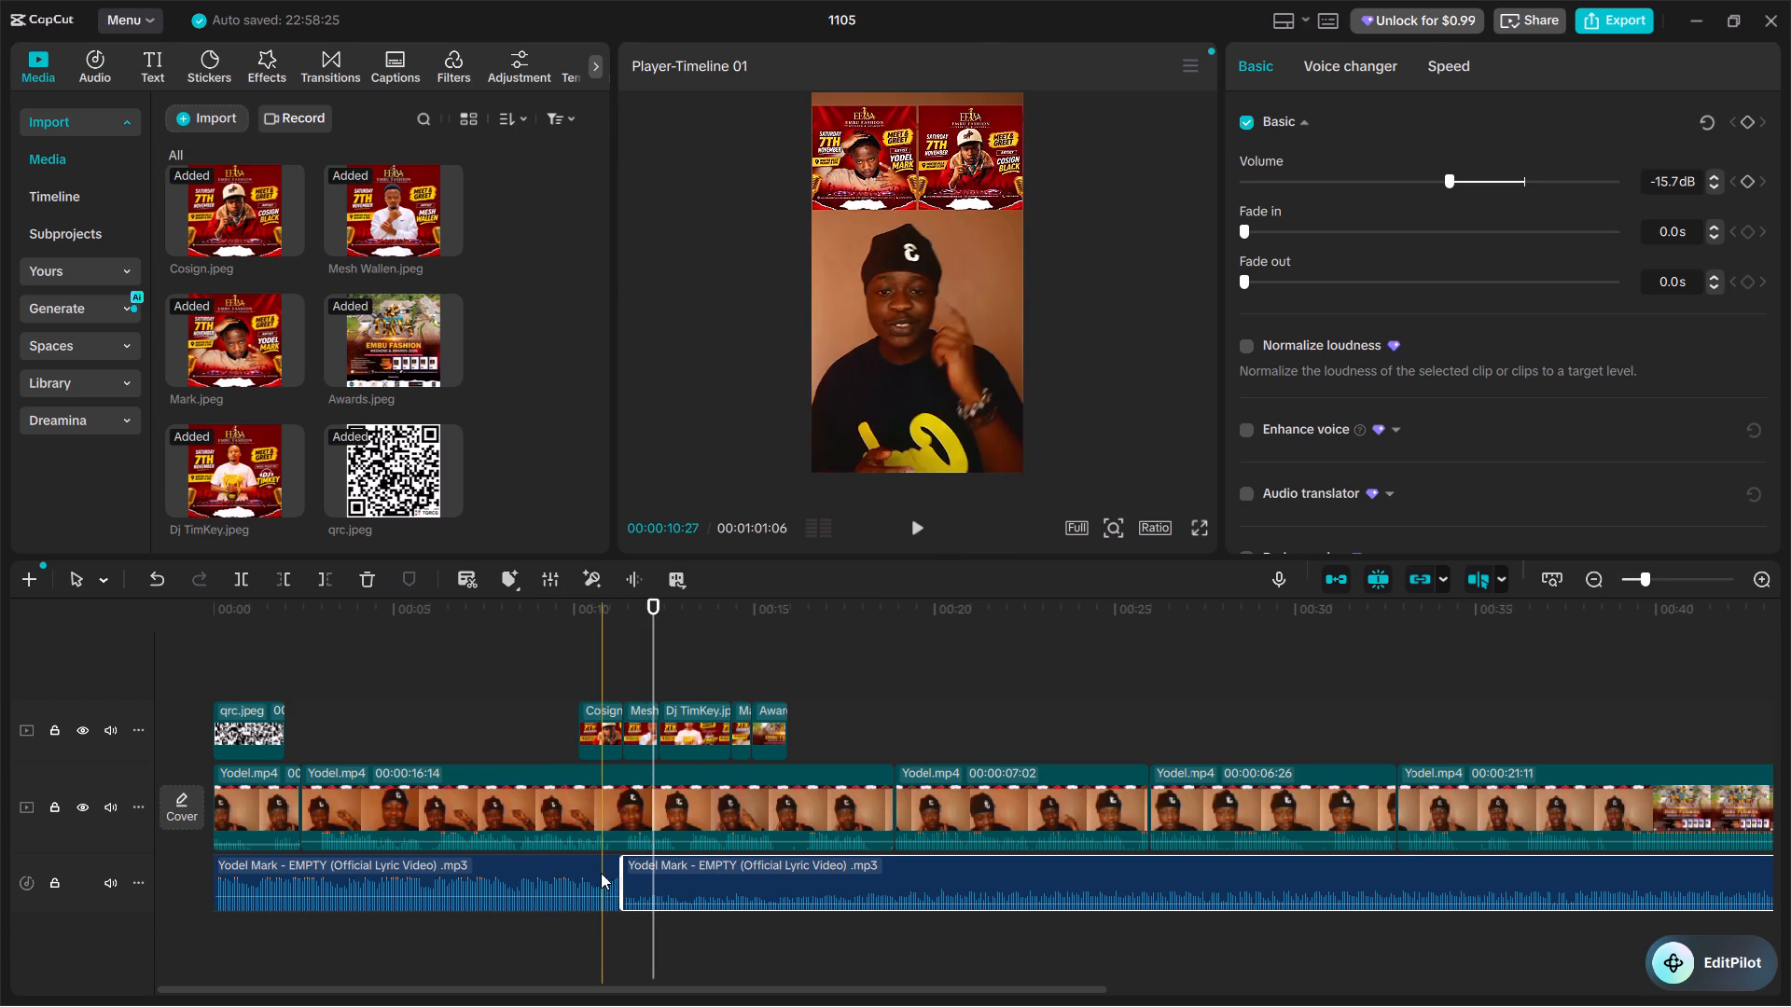
left_click(596, 874)
left_click_drag(618, 877, 531, 837)
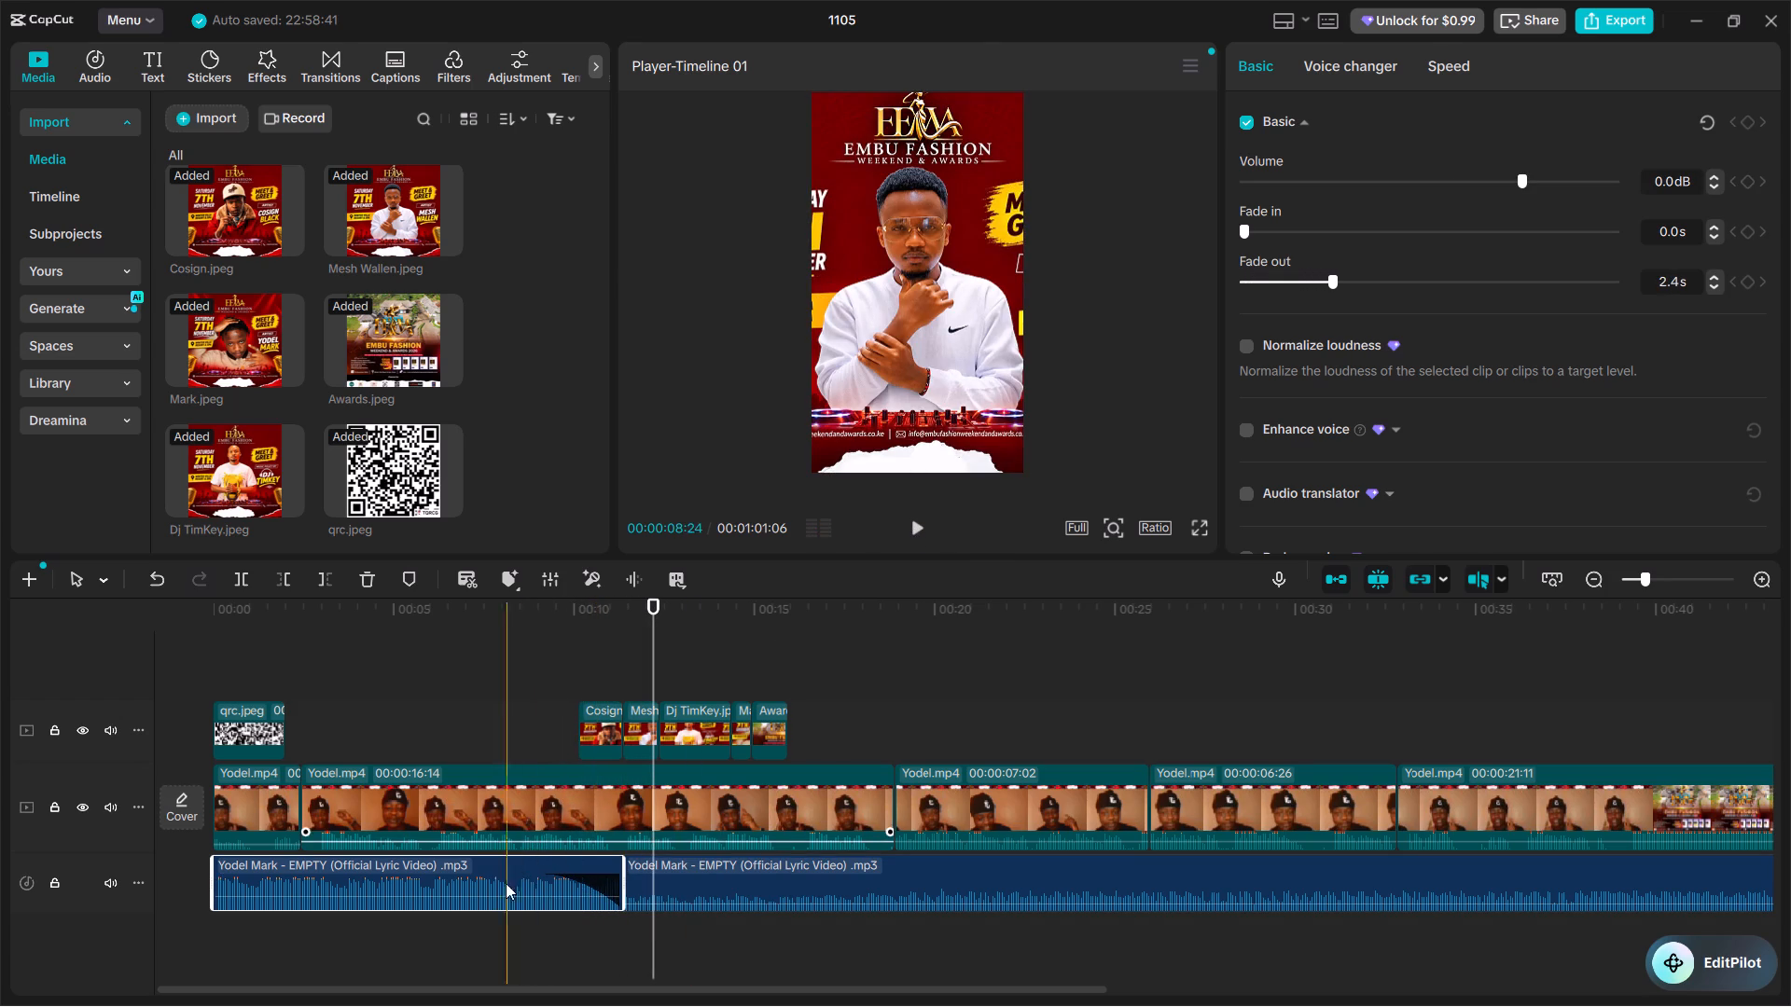
left_click_drag(648, 985, 539, 984)
Lower the volume of the first part of the "EMPTY" music to -6.8 dB.
left_click(474, 869)
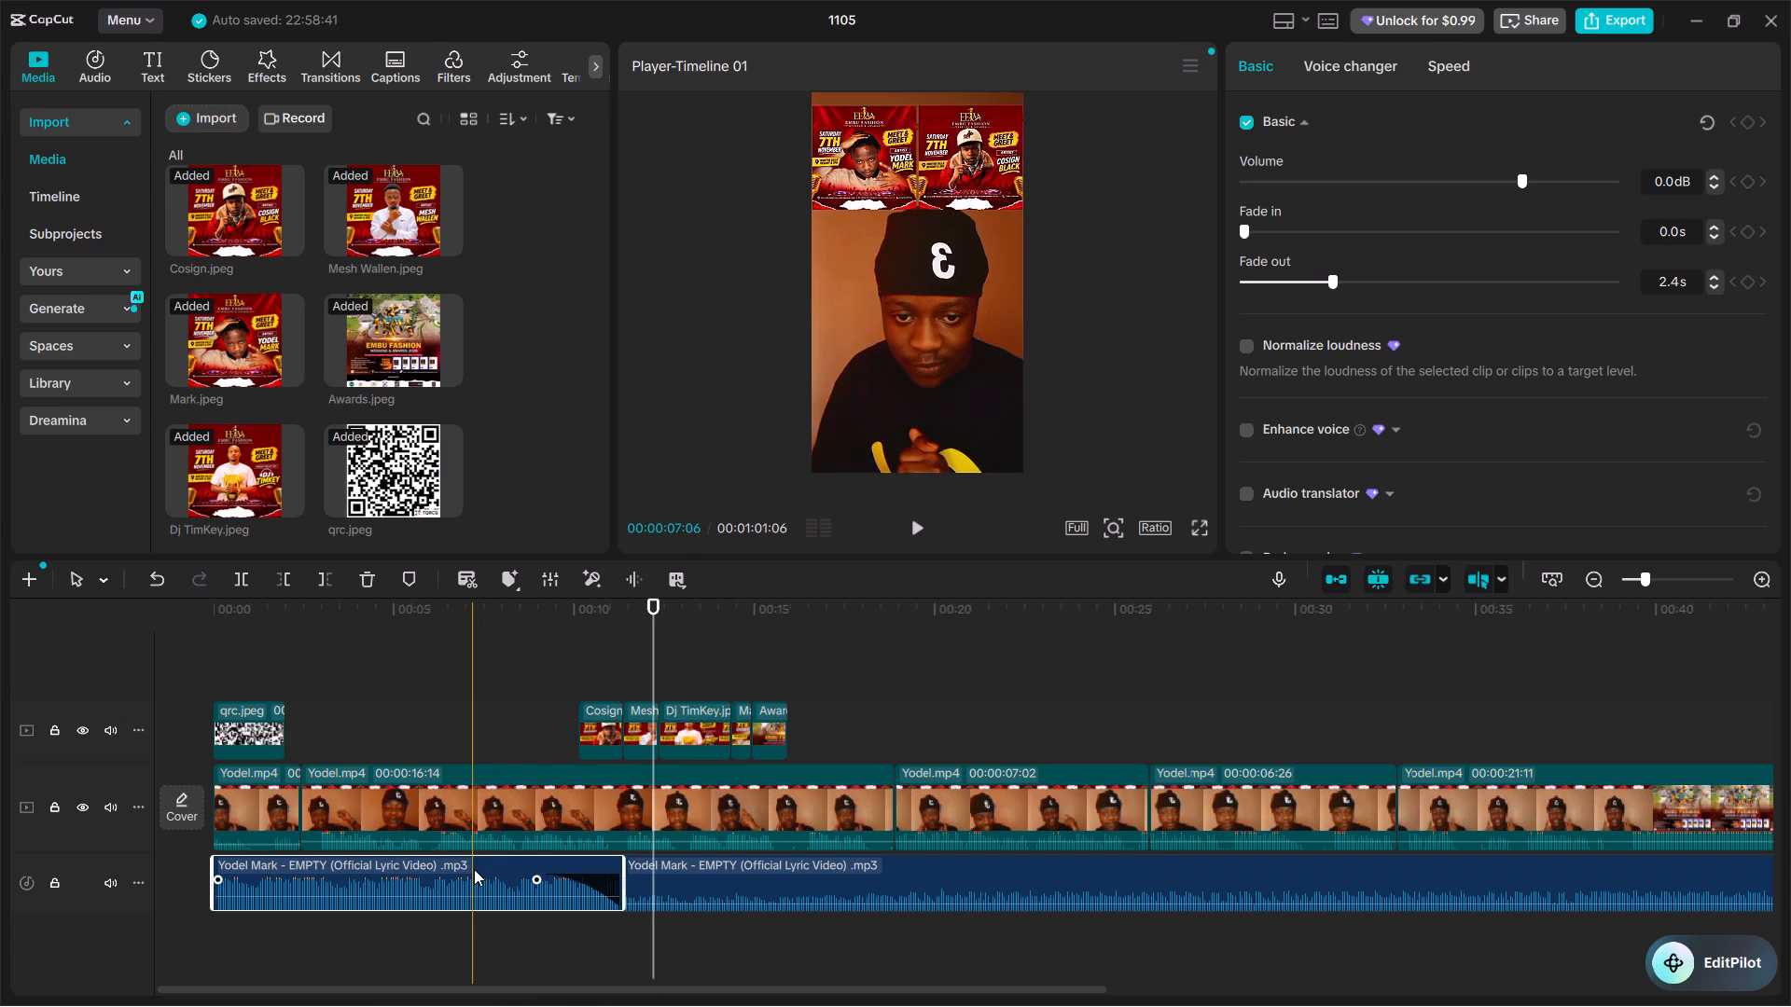
left_click_drag(1515, 180, 1514, 180)
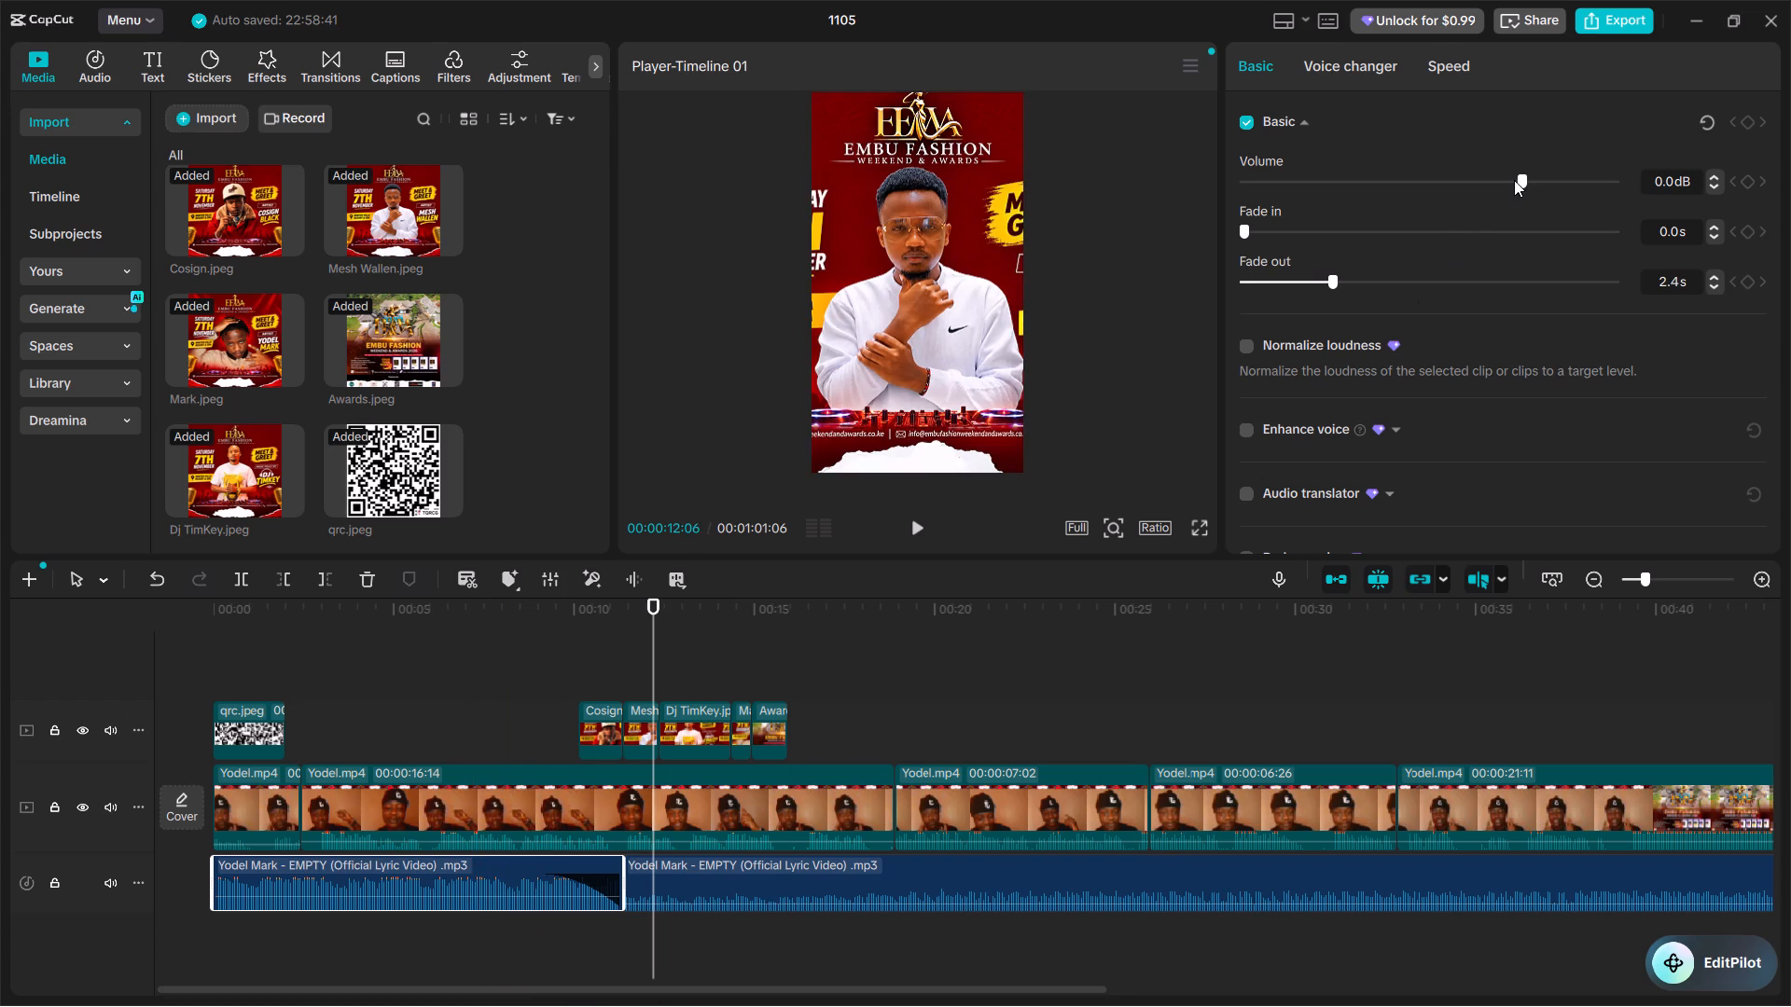
left_click_drag(1514, 180, 1504, 180)
left_click_drag(1517, 178, 1506, 177)
left_click_drag(1516, 182, 1496, 182)
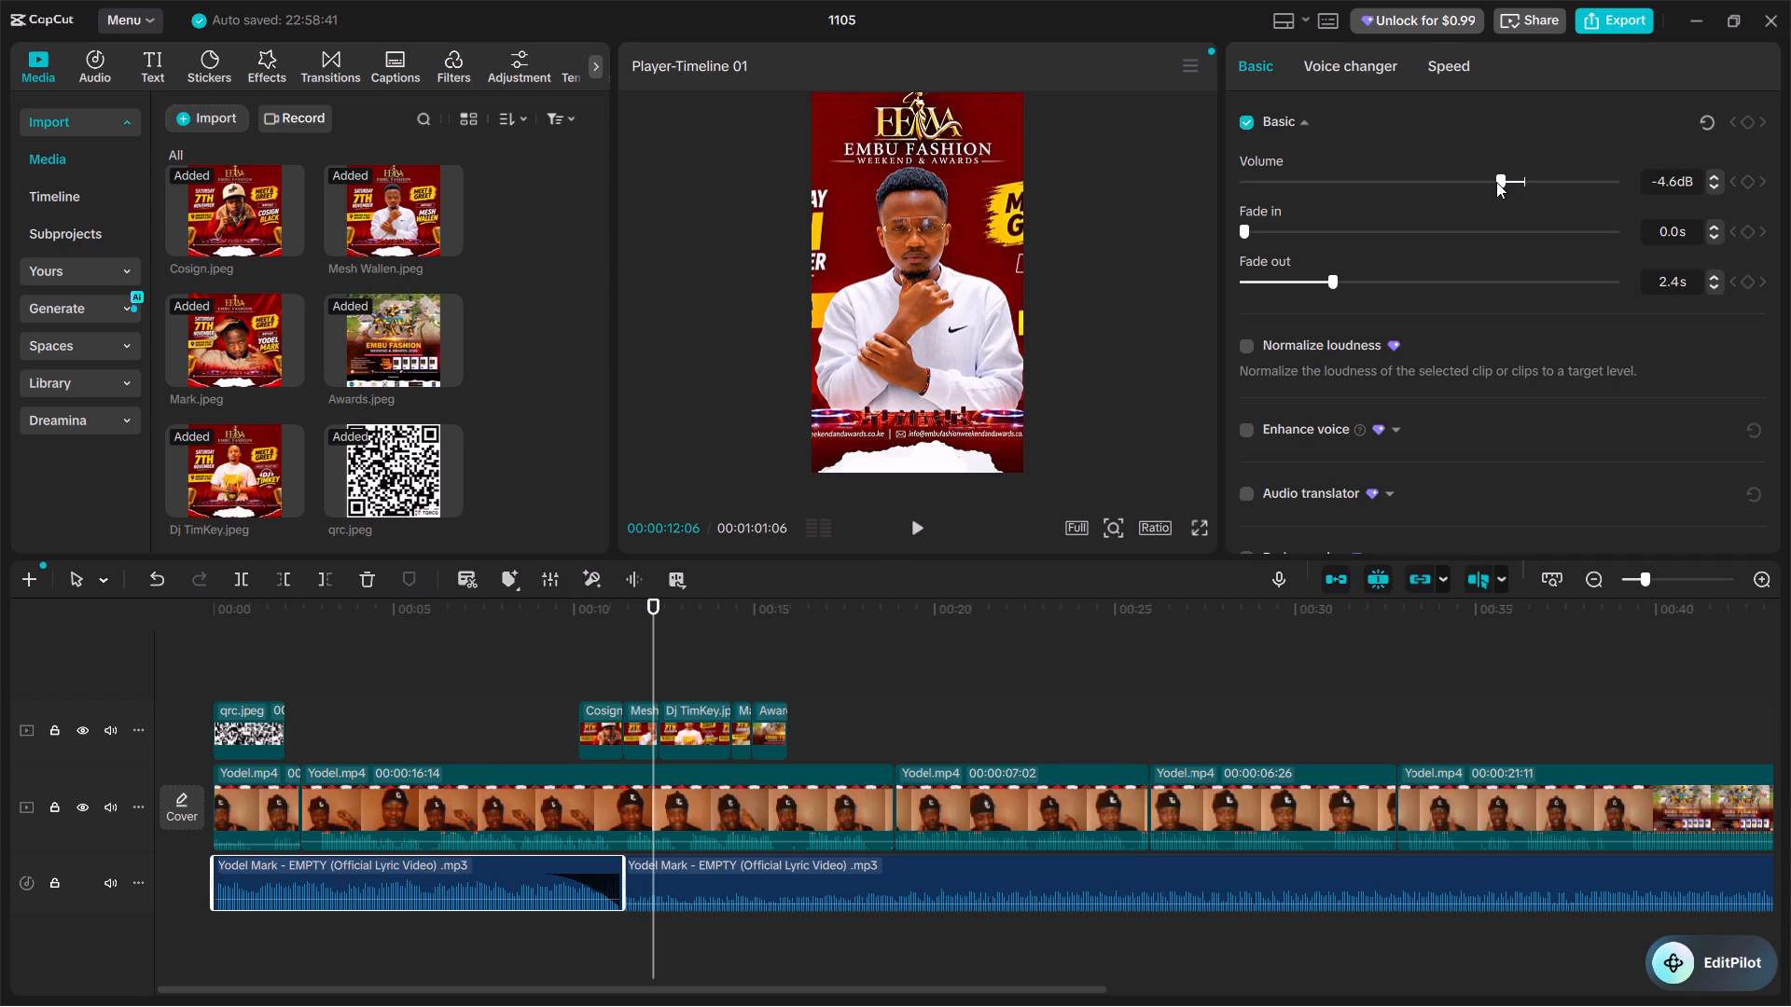
left_click_drag(1496, 182, 1492, 182)
left_click_drag(1496, 177, 1487, 177)
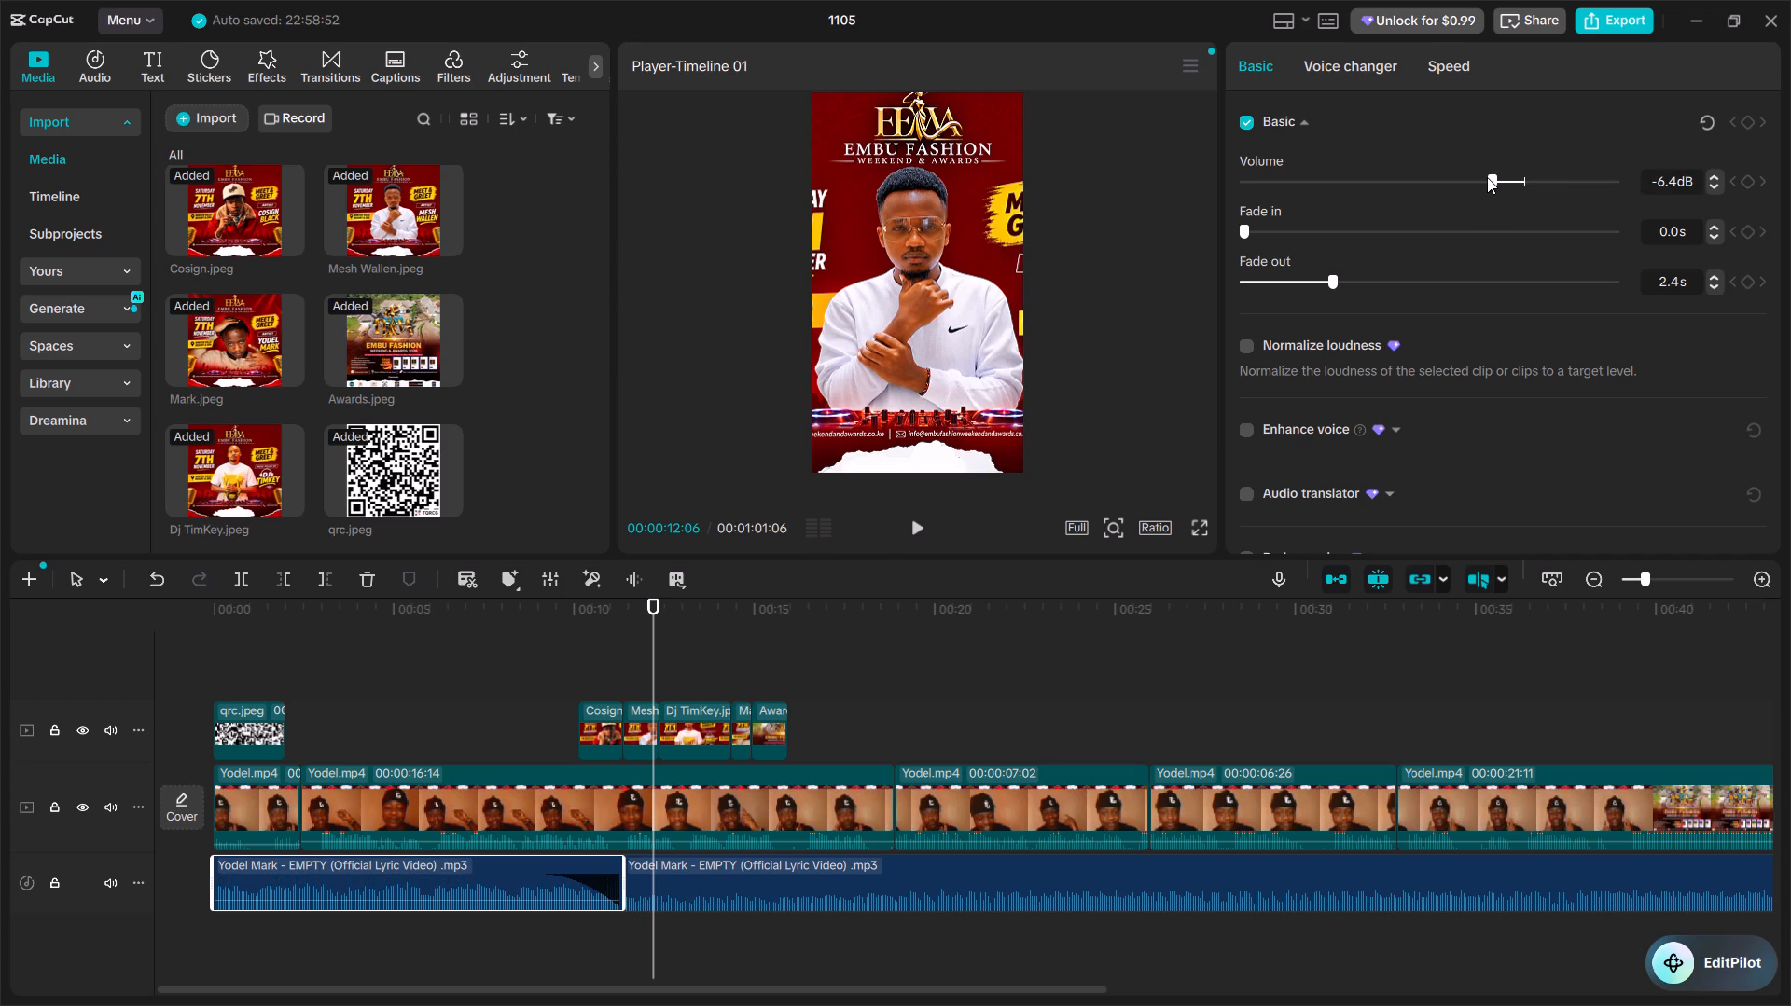
left_click_drag(1487, 177, 1486, 177)
Play the video from 00:12:06 to about 00:21 to check the quieter music under the speech.
left_click(914, 522)
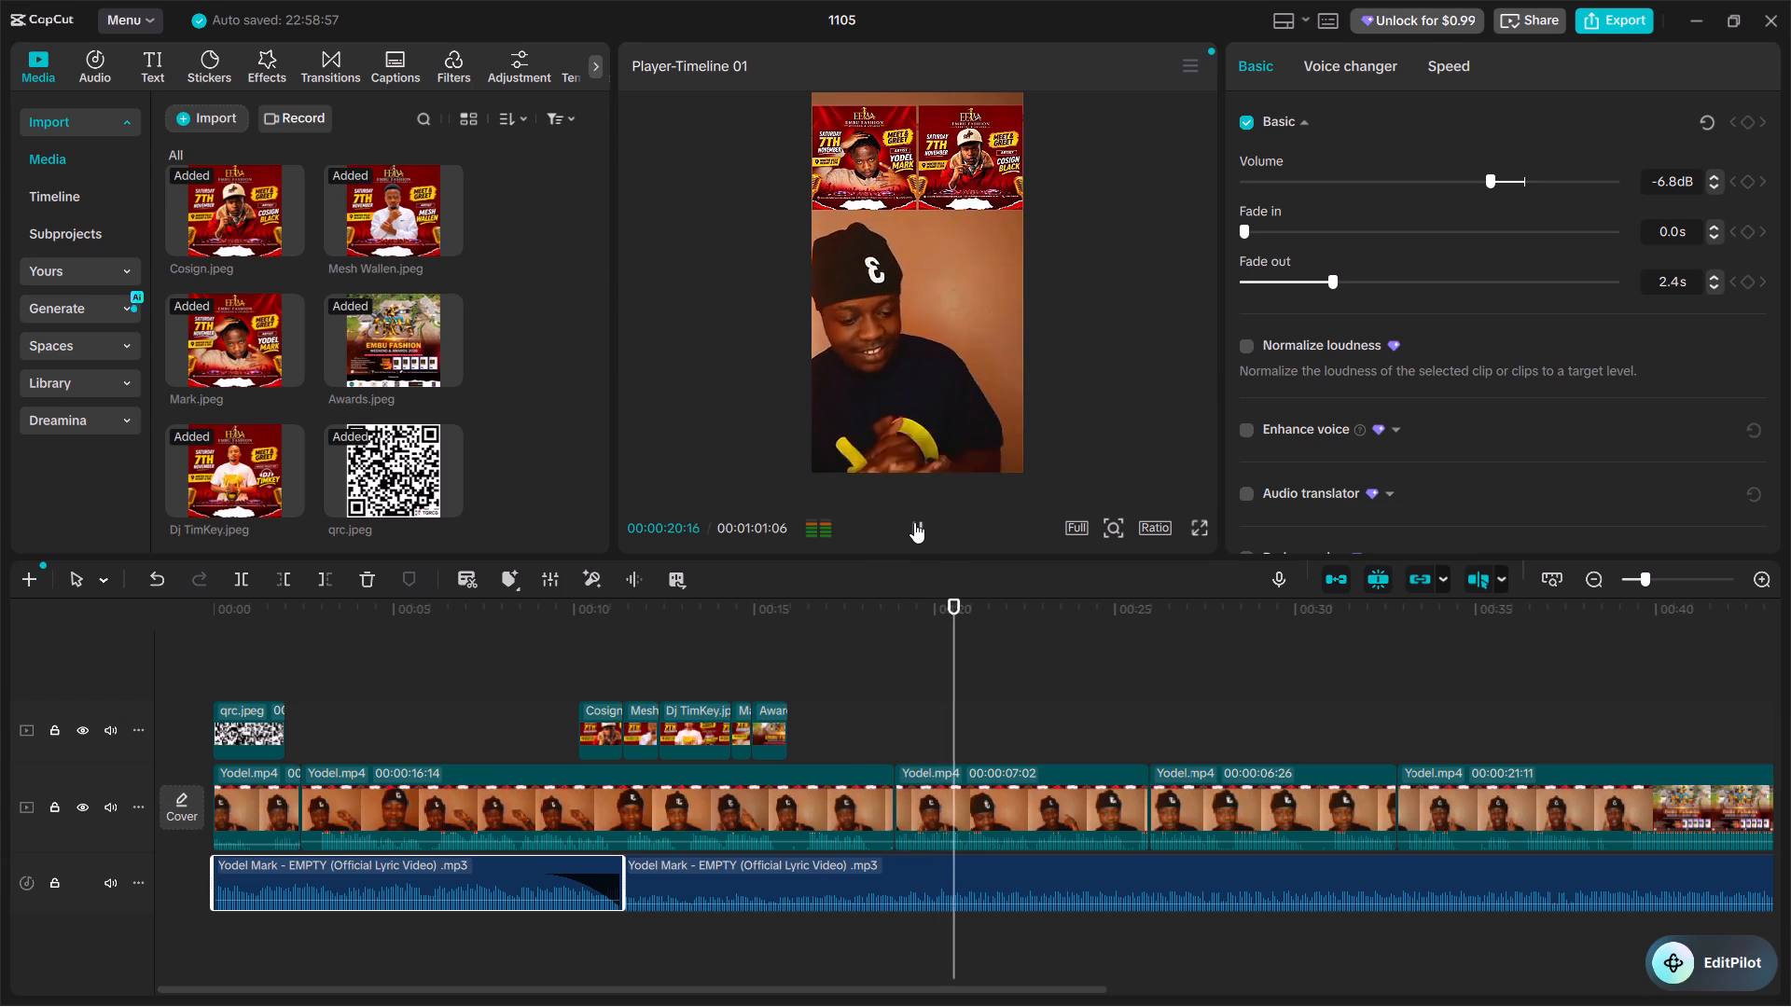
left_click(914, 522)
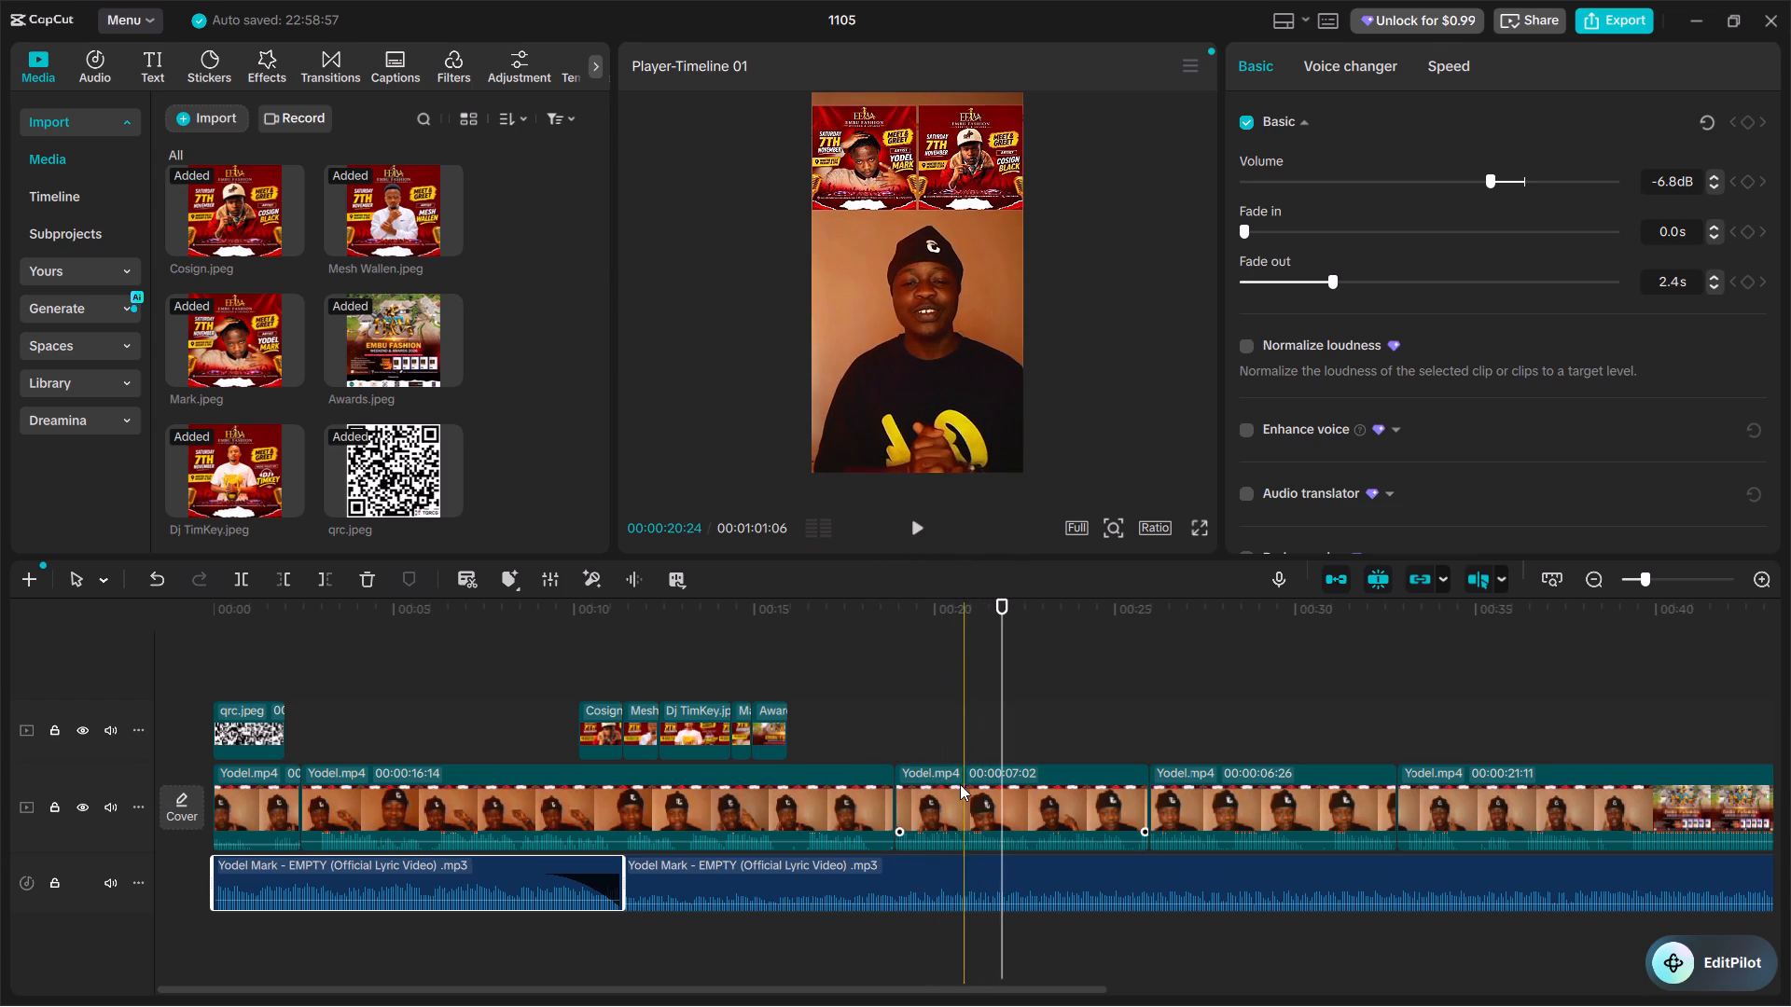
Split the second part of the "EMPTY" music at 00:18:27, at the start of the 00:00:07:02 Yodel.mp4 clip.
left_click(897, 862)
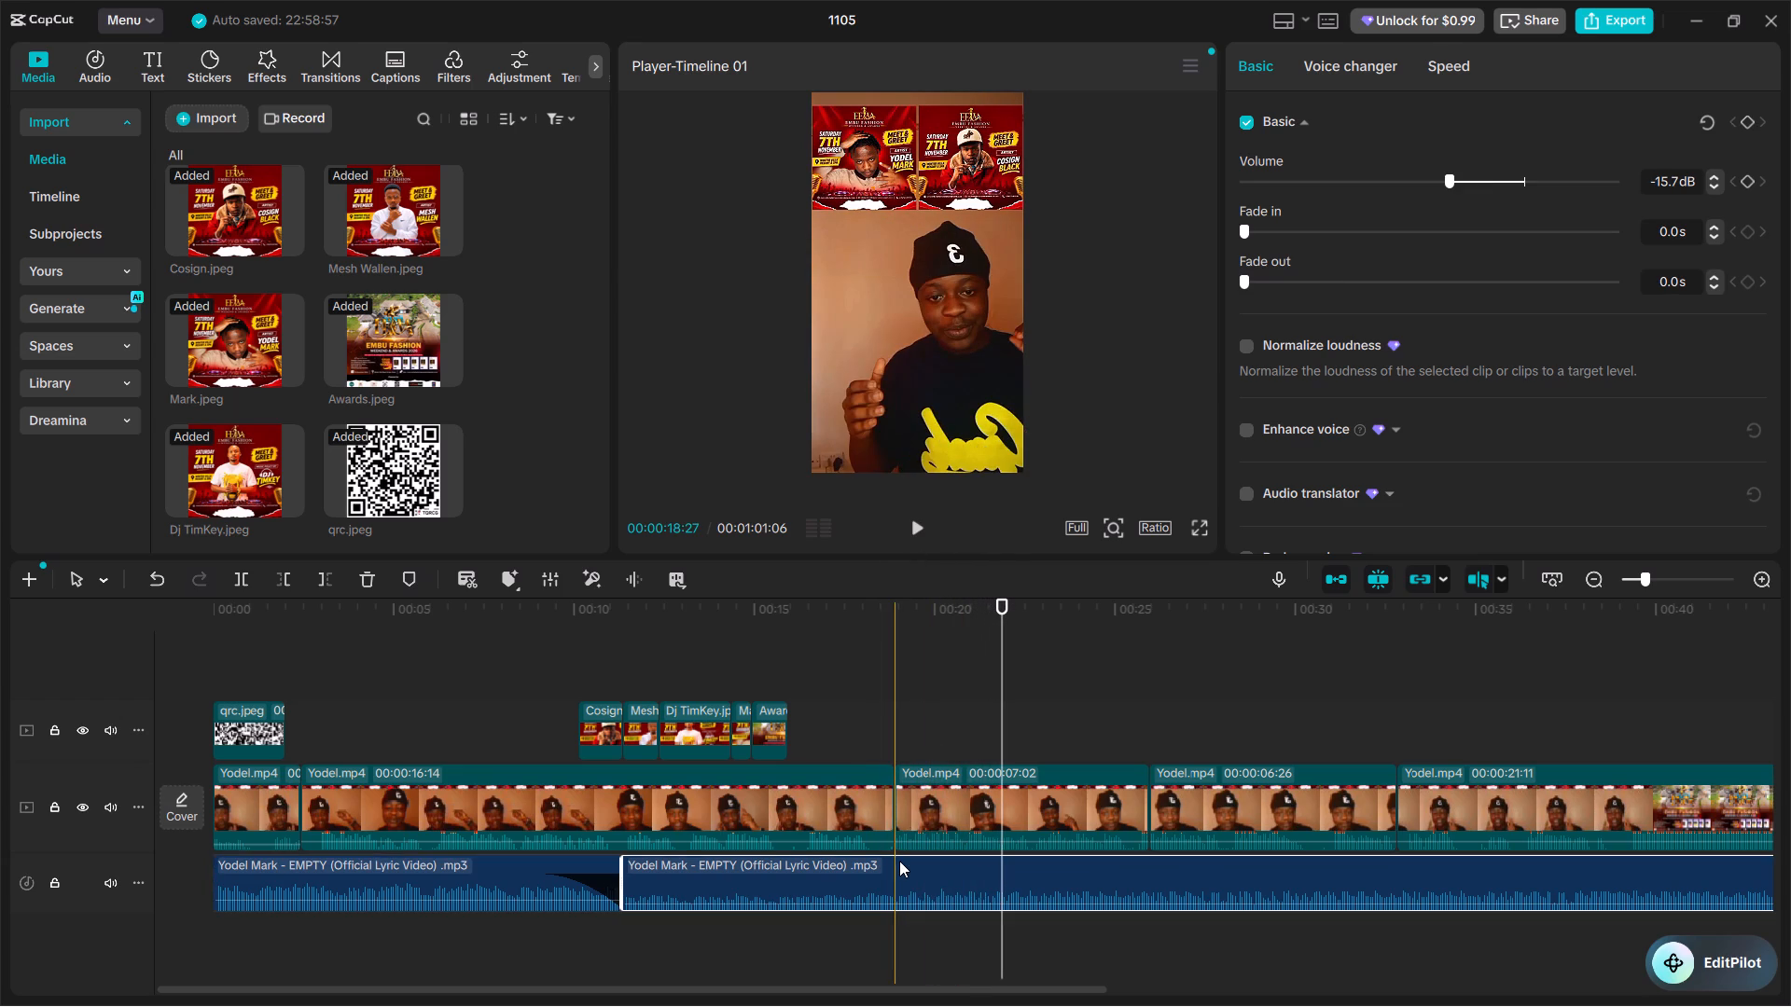
key("ctrl+b")
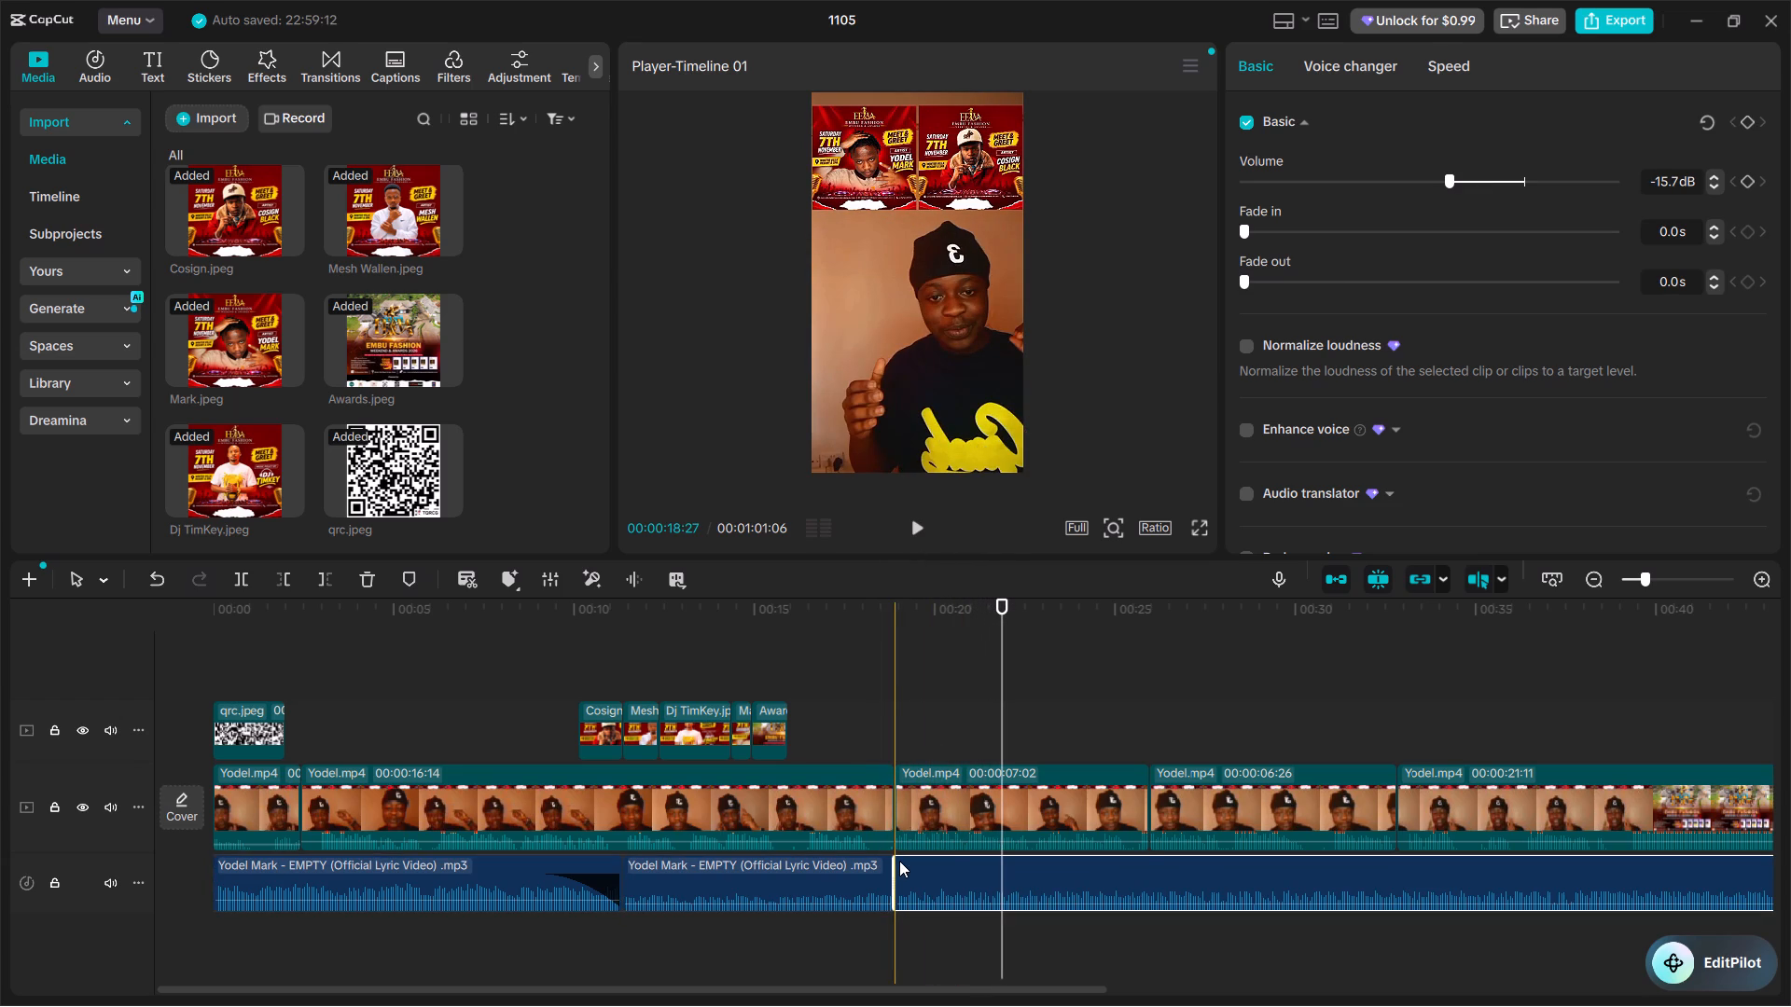
Lower the volume of the "EMPTY" music part after the 00:18:27 split to -19.7 dB.
left_click(946, 881)
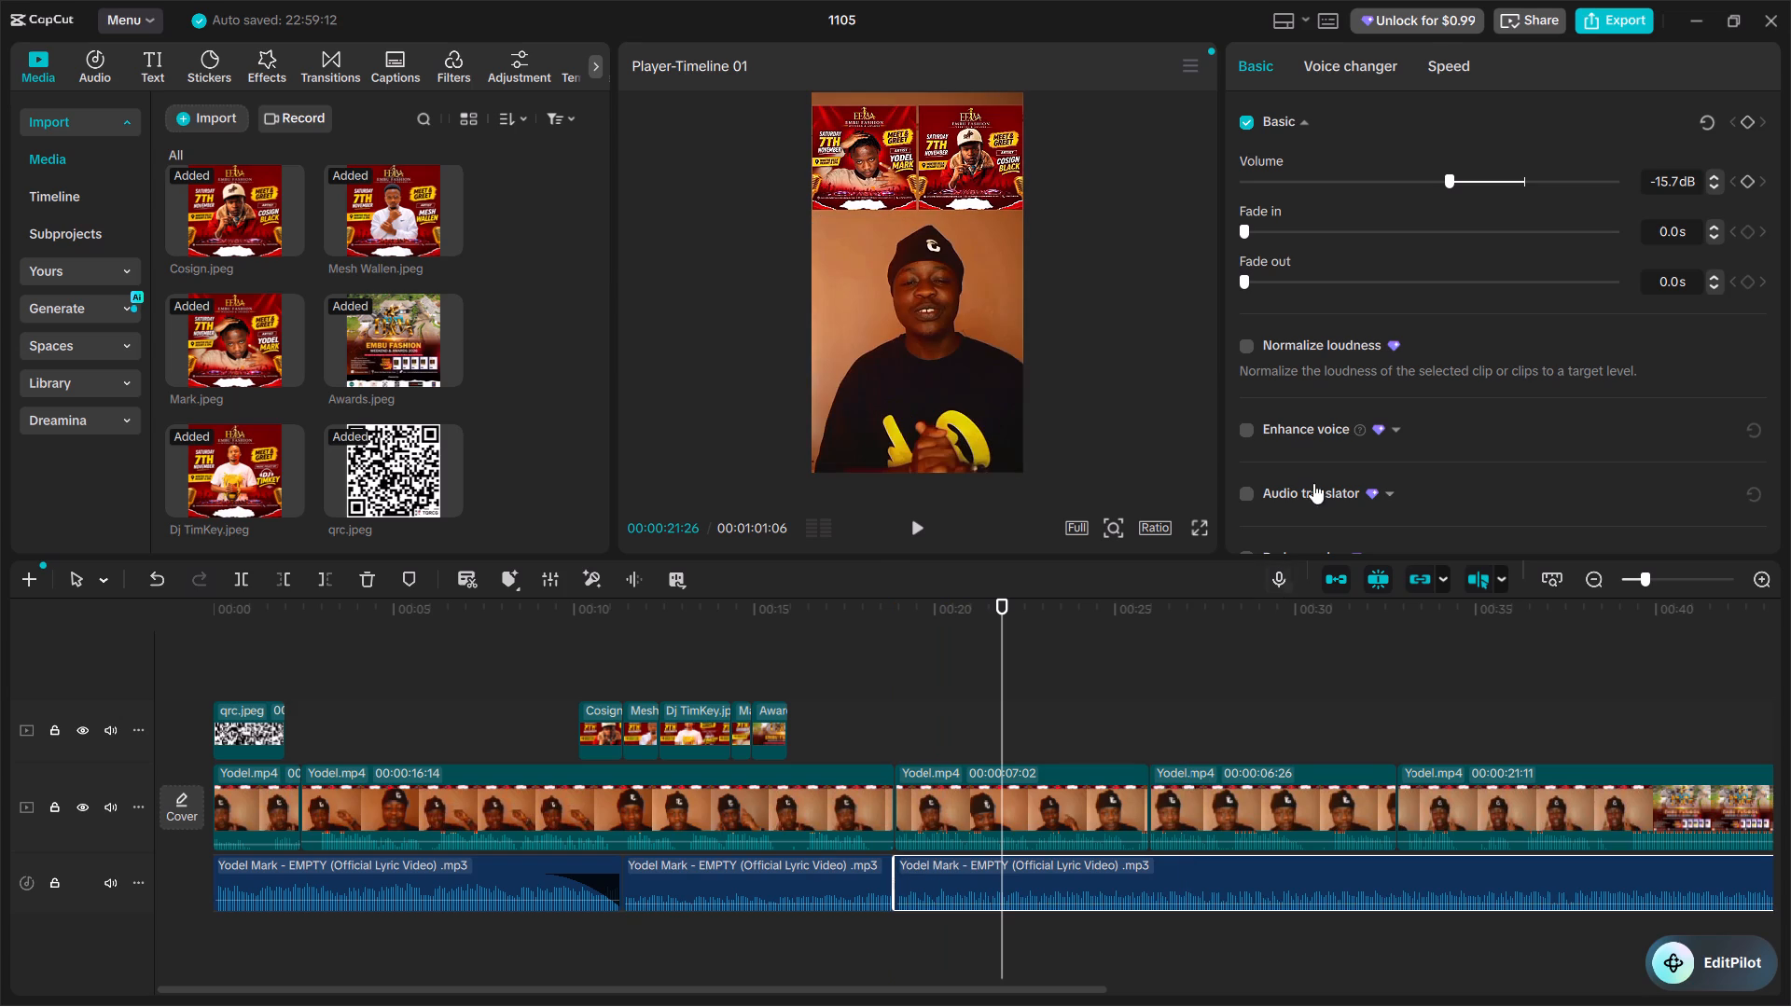
left_click_drag(1446, 173, 1426, 172)
Play the video from about 00:21 to the Embu Fashion poster near 00:40, replaying the transition from about 00:38.
left_click(909, 536)
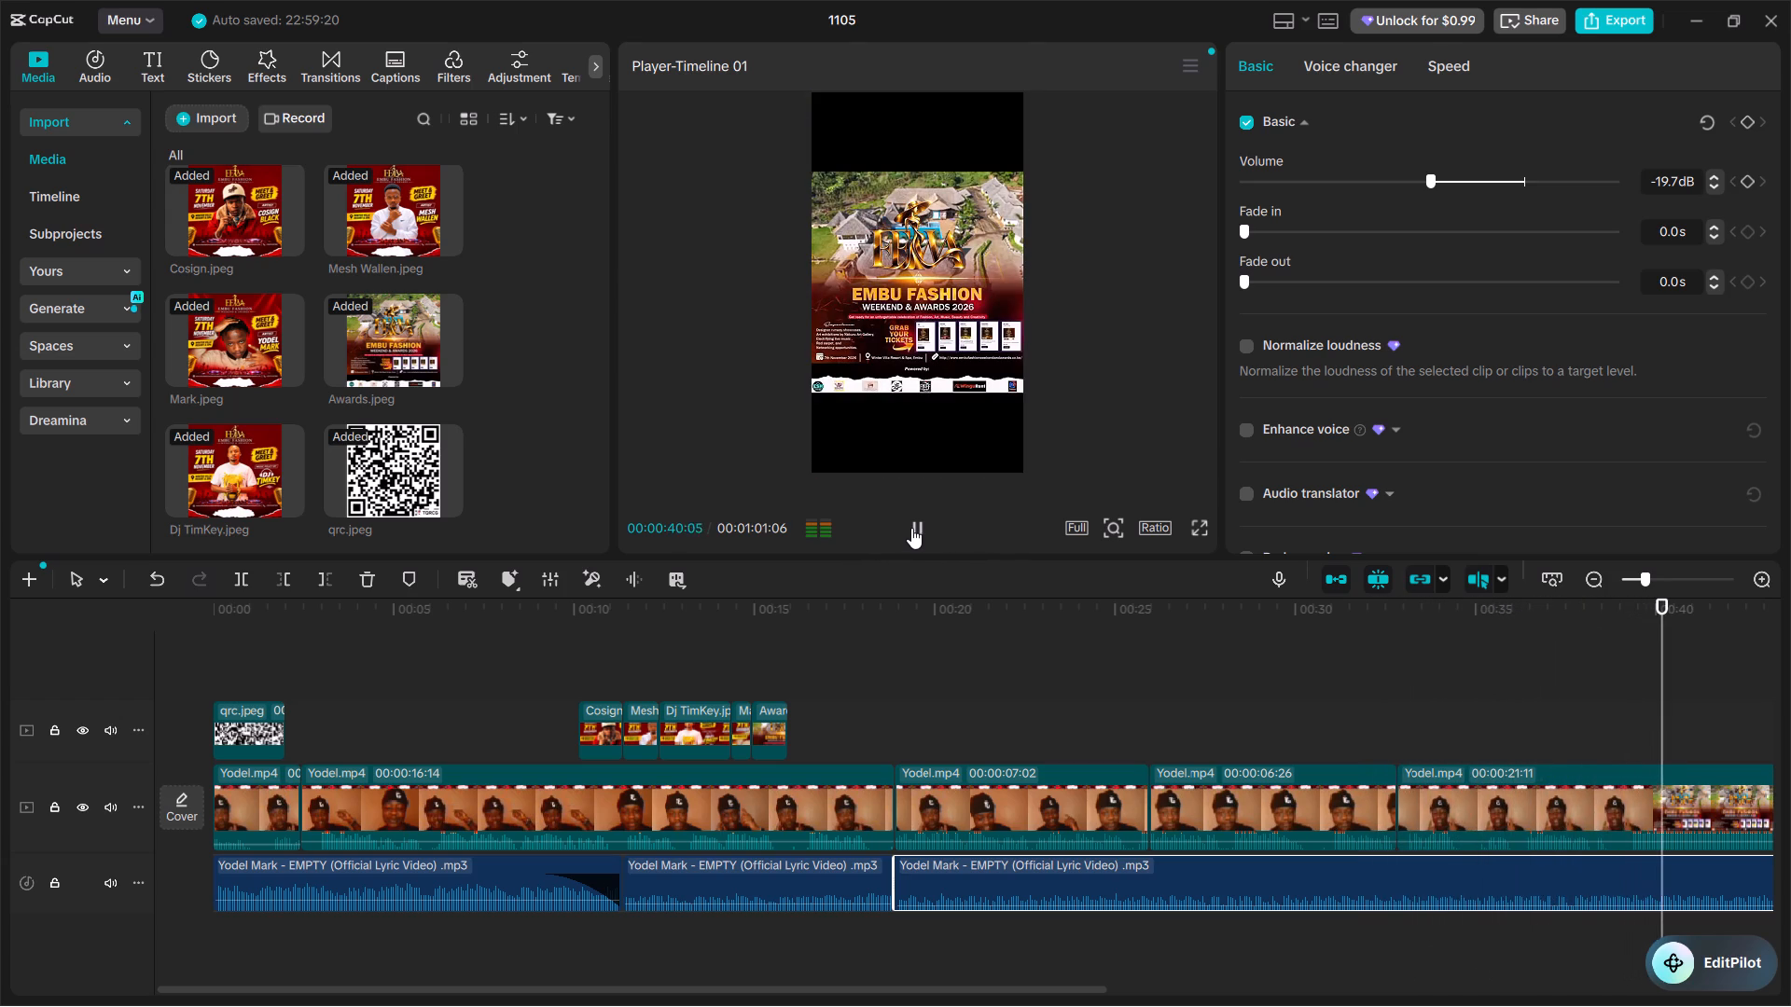
left_click(911, 528)
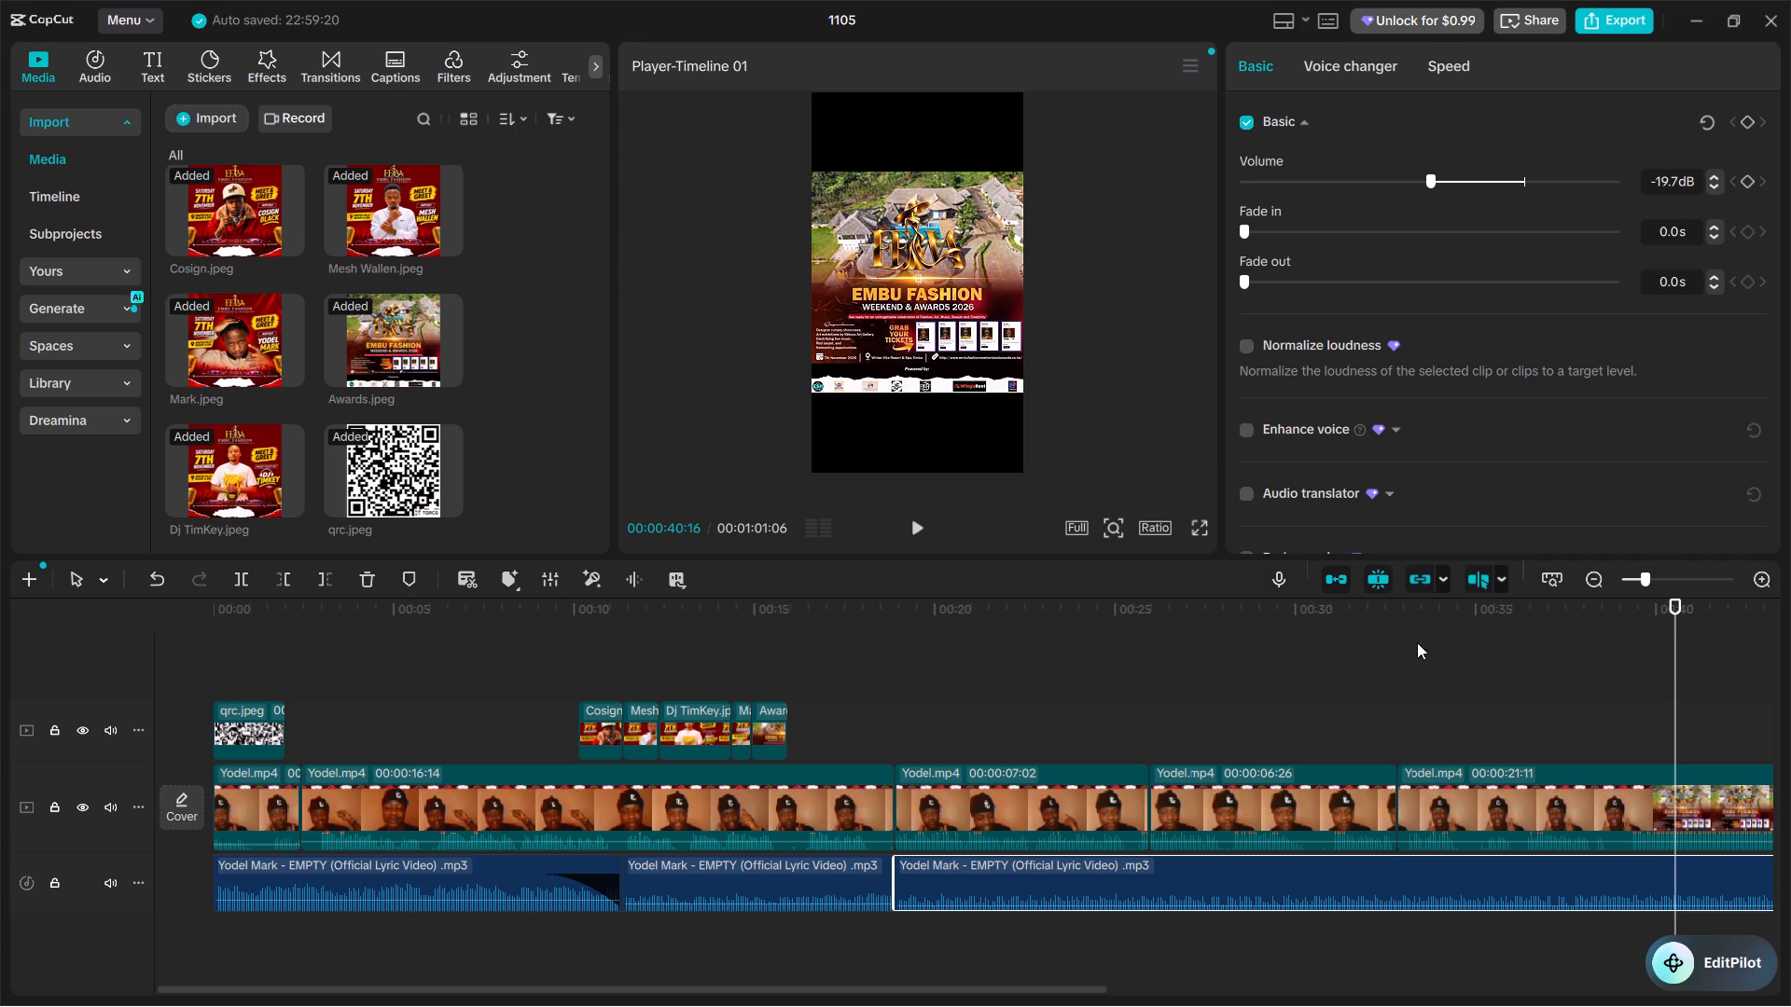
left_click(1663, 867)
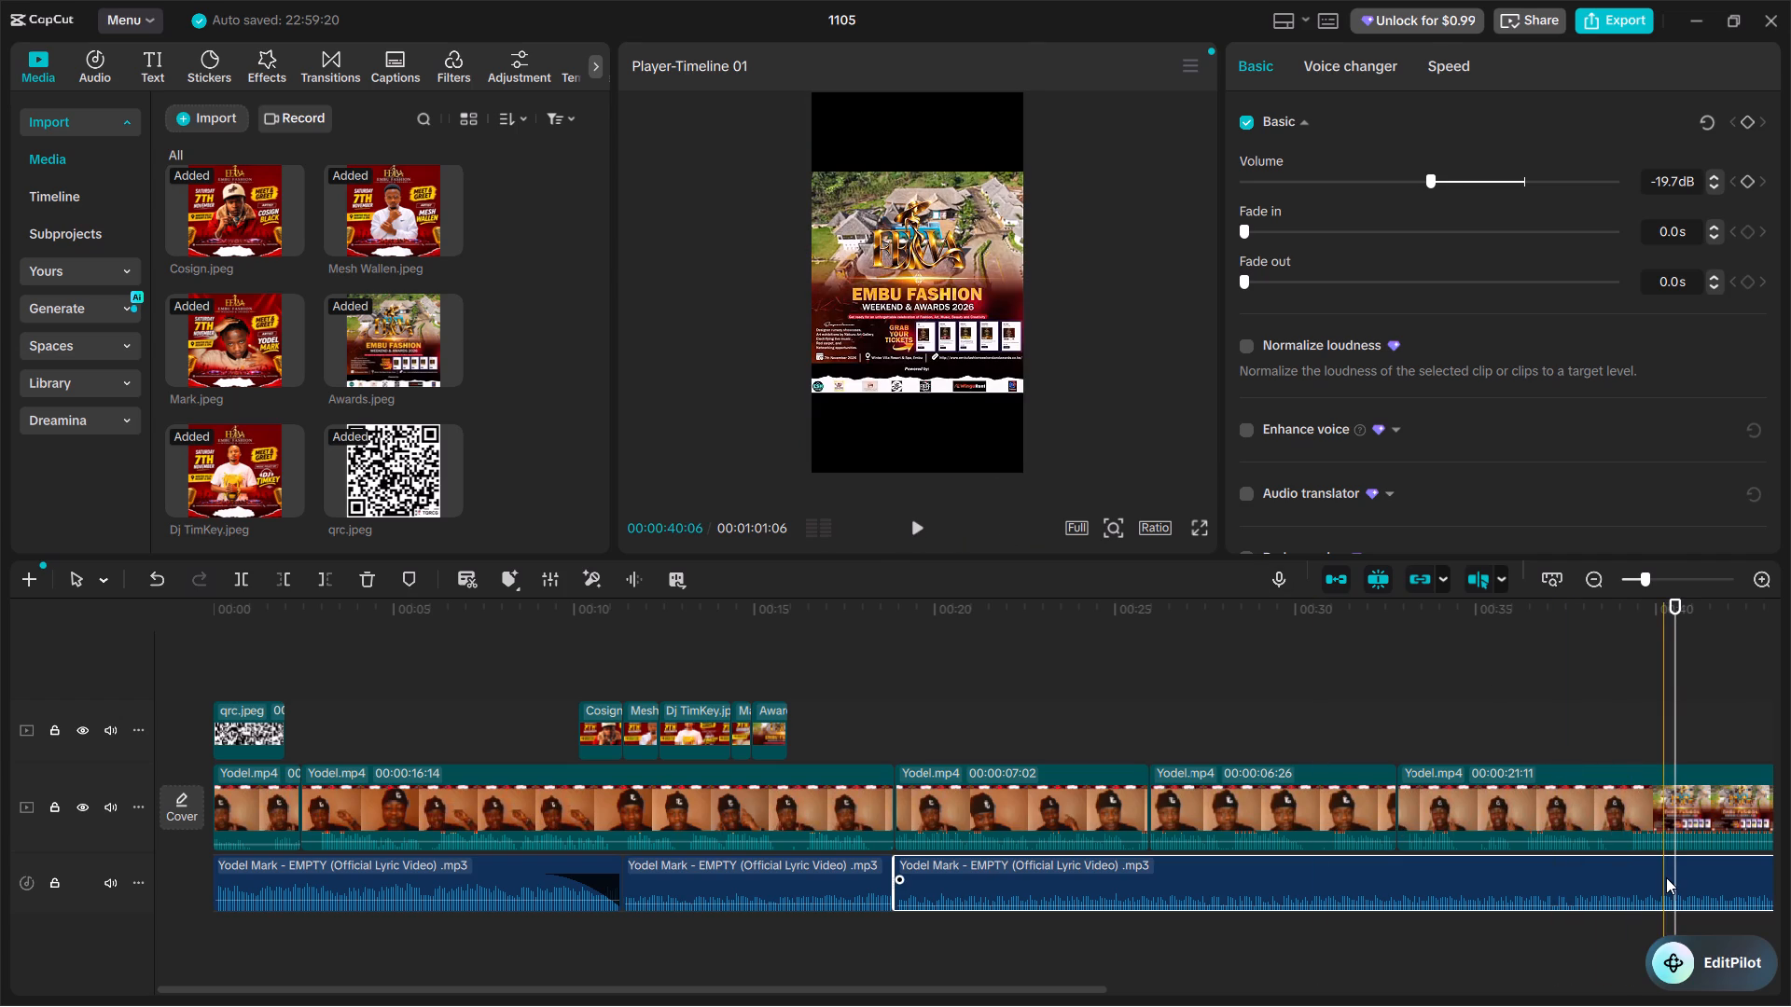
left_click(1668, 883)
left_click_drag(1086, 990, 1366, 985)
left_click(1175, 868)
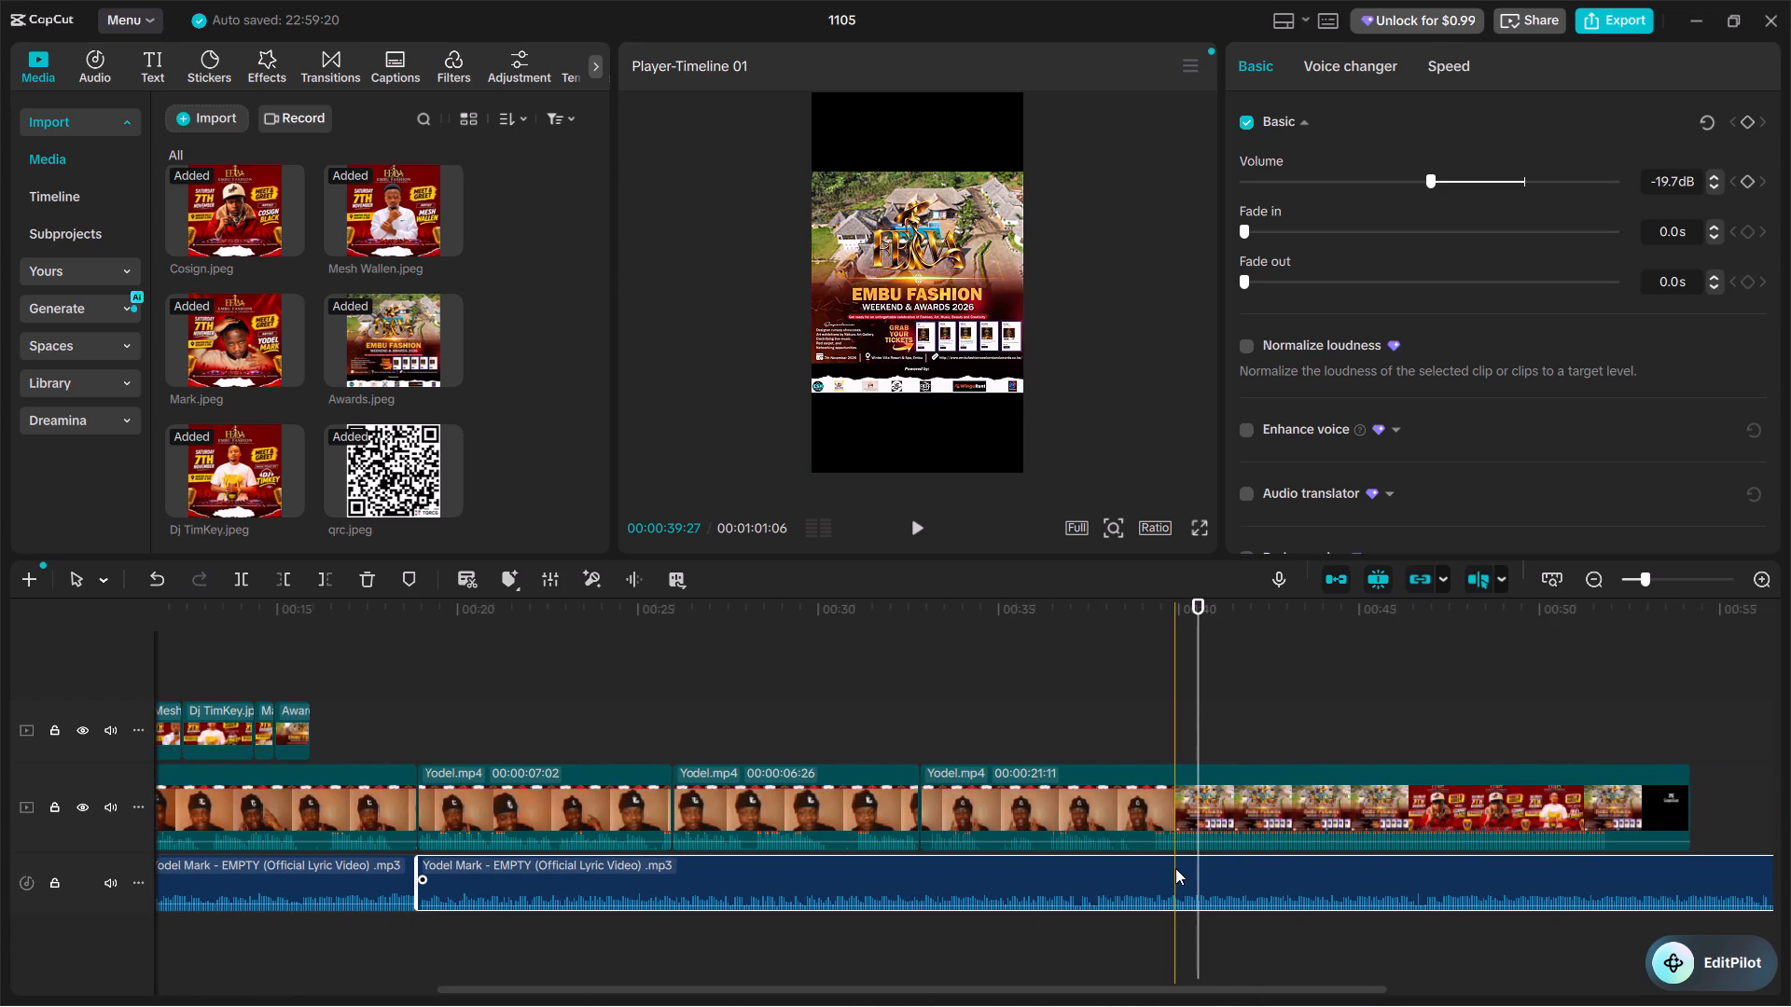
left_click_drag(1201, 594, 1200, 594)
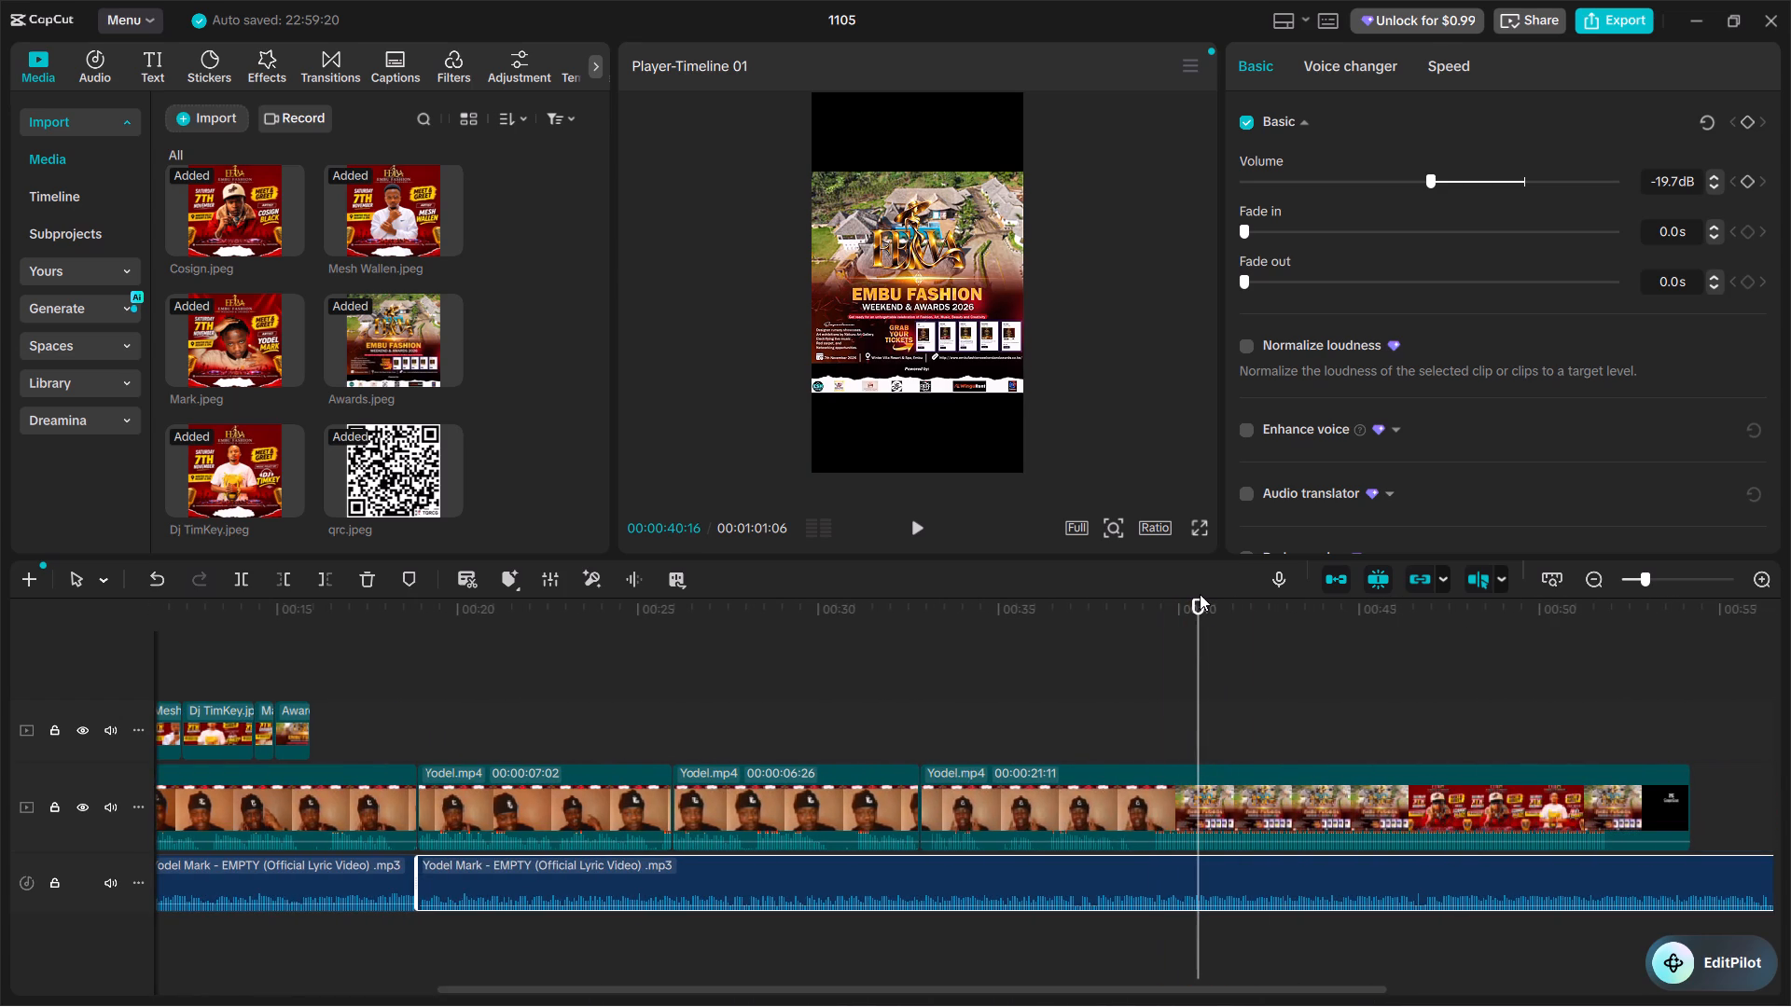
left_click_drag(1200, 594, 1137, 607)
left_click_drag(1200, 600, 1125, 600)
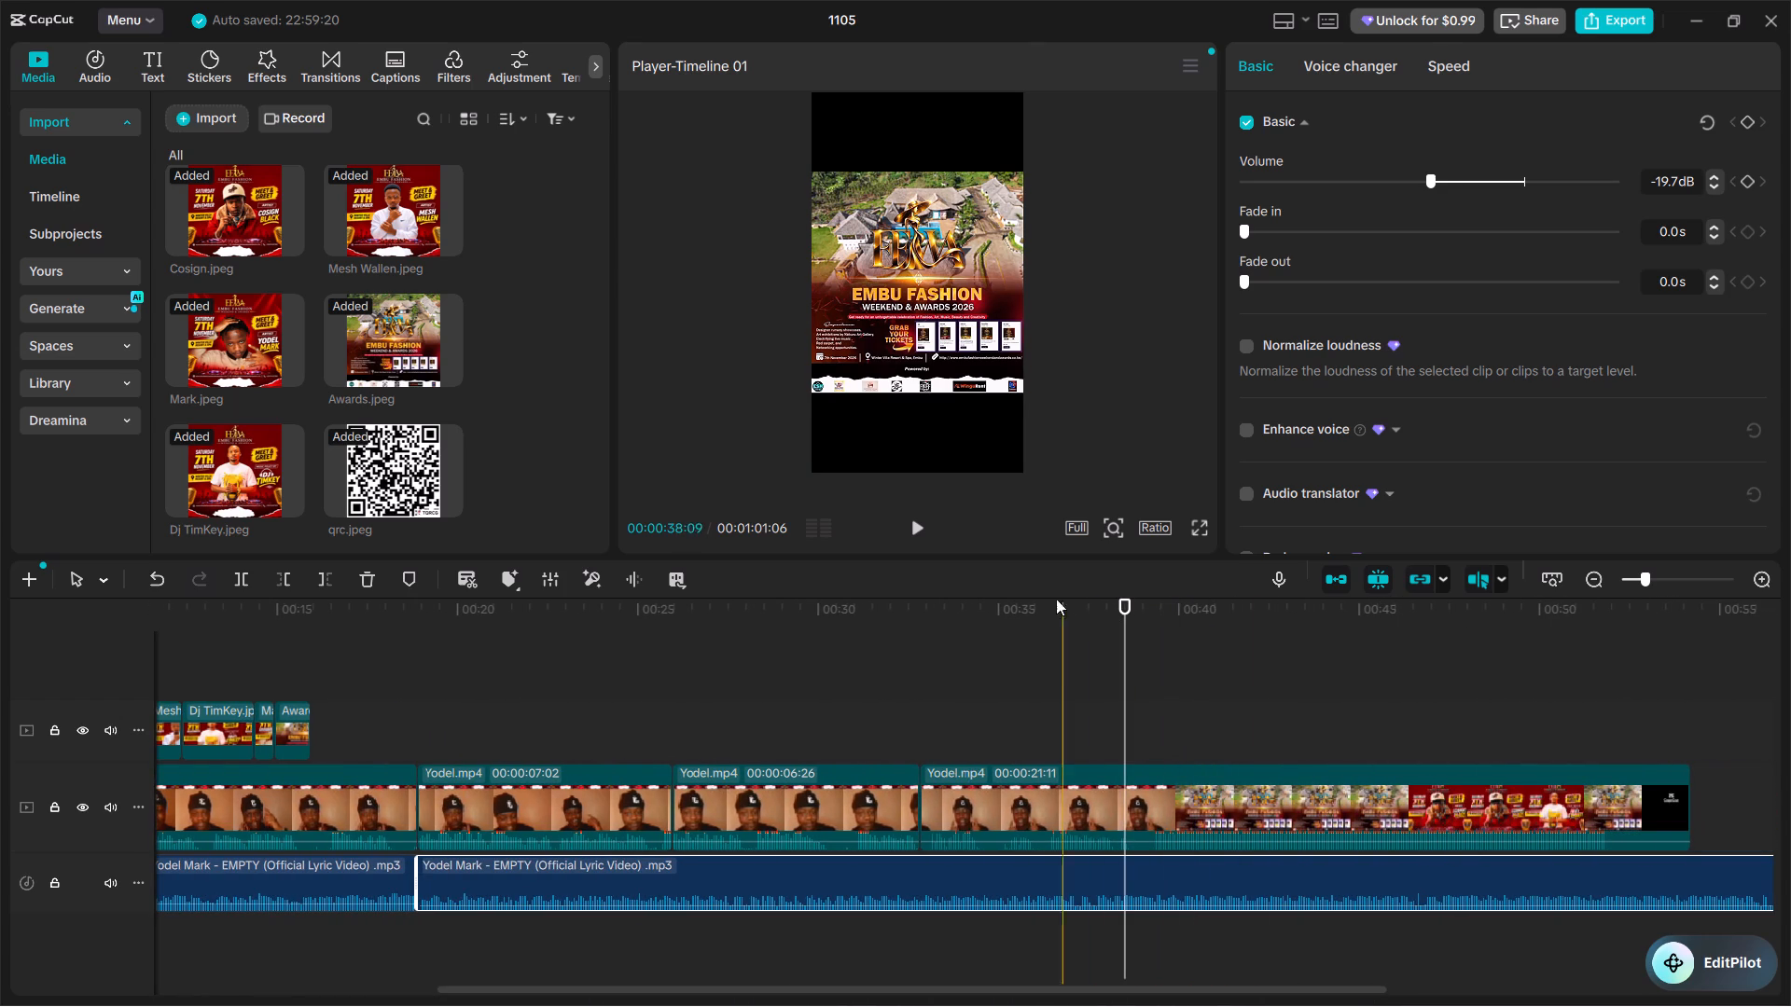
left_click(913, 523)
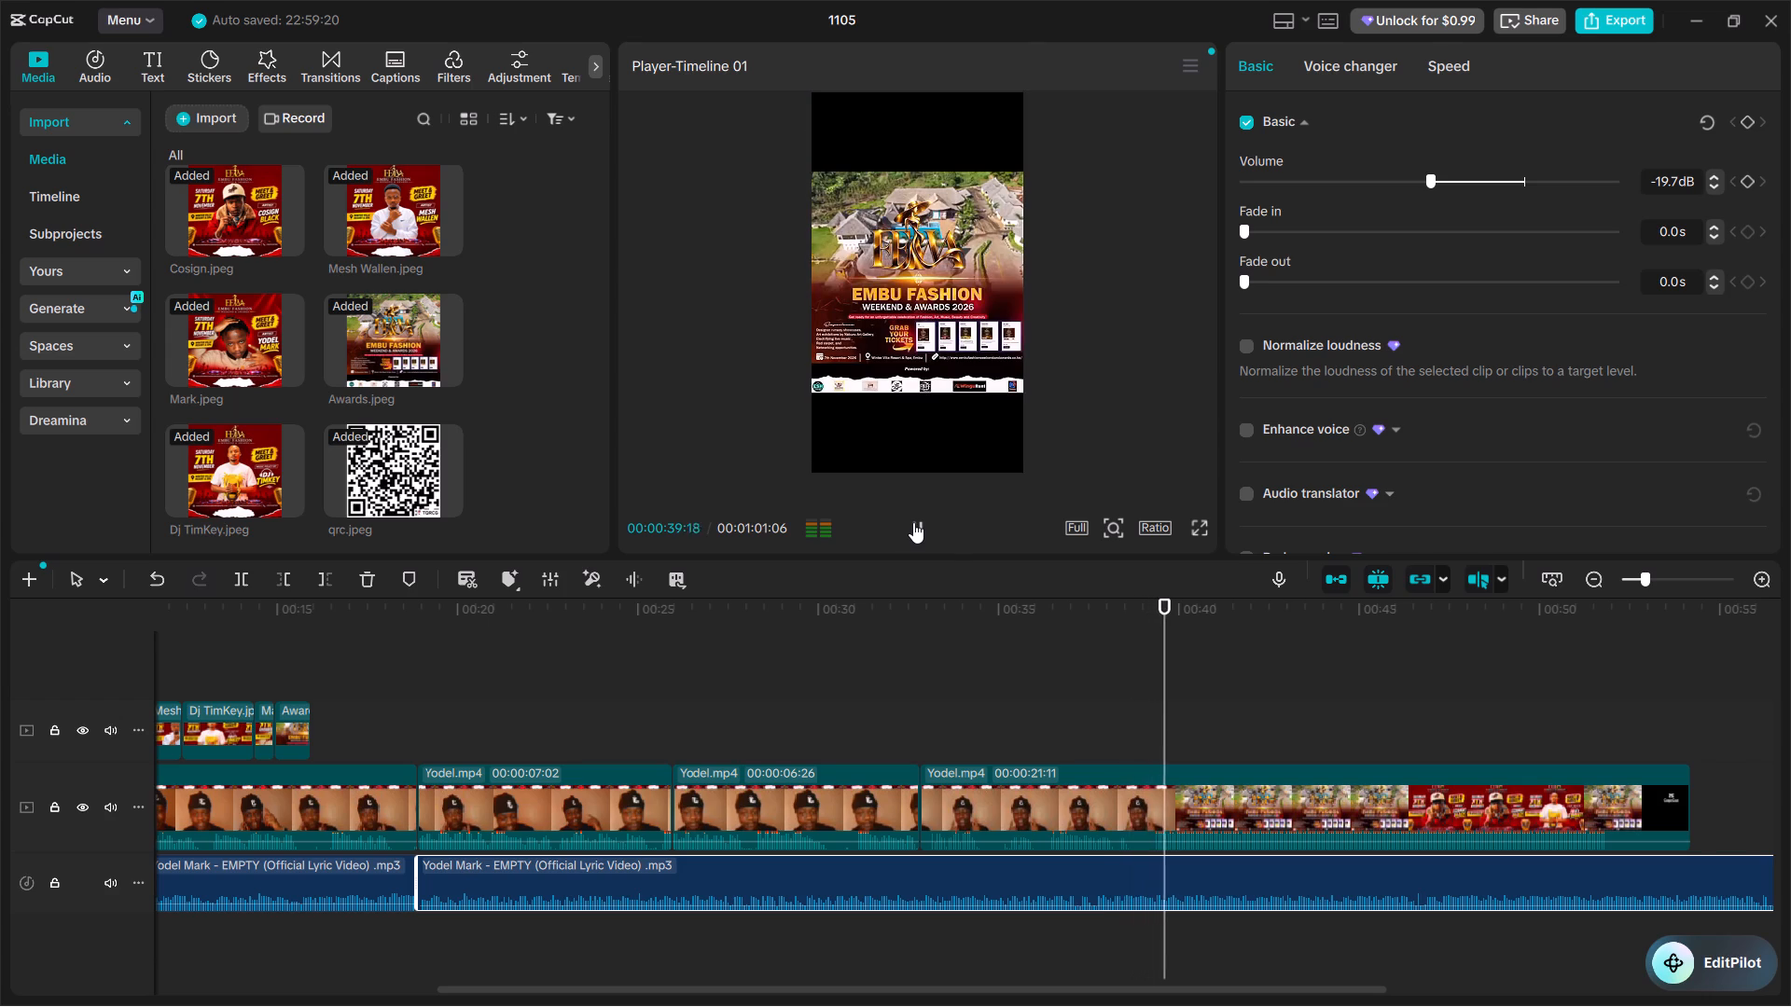
left_click(913, 522)
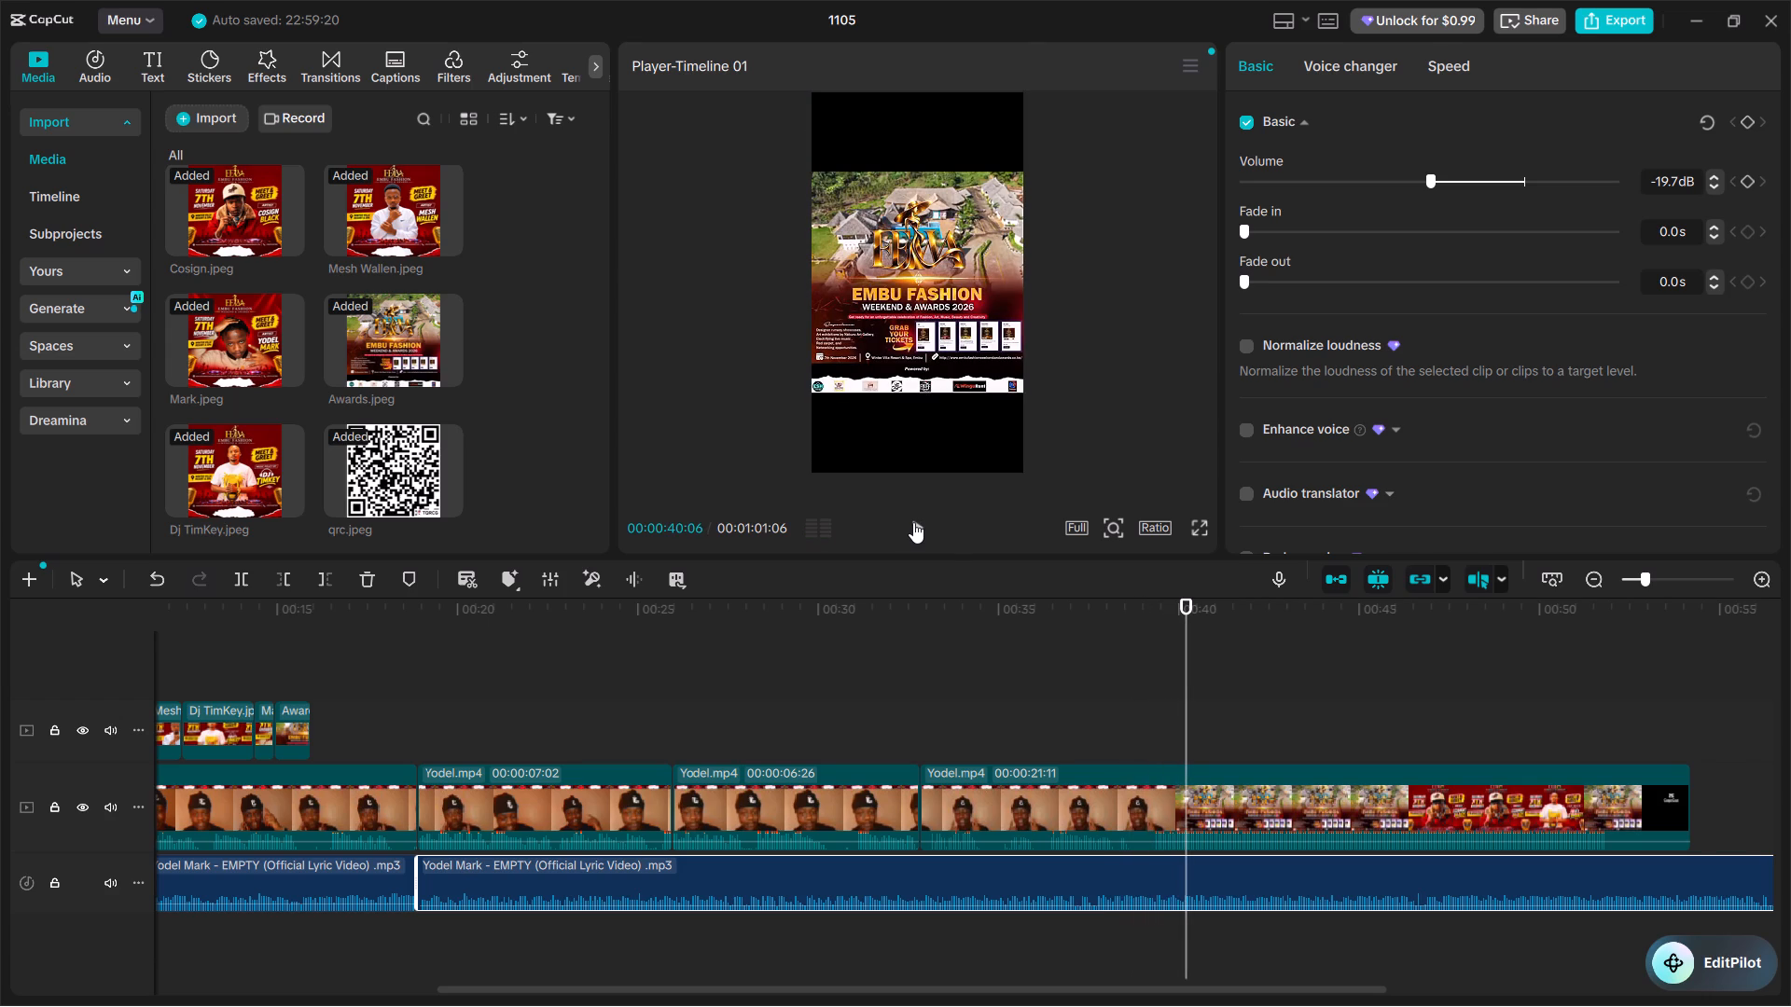
Cut the "EMPTY" music at 00:39:24, where the closing poster section begins, and delete the music after it.
left_click(1173, 869)
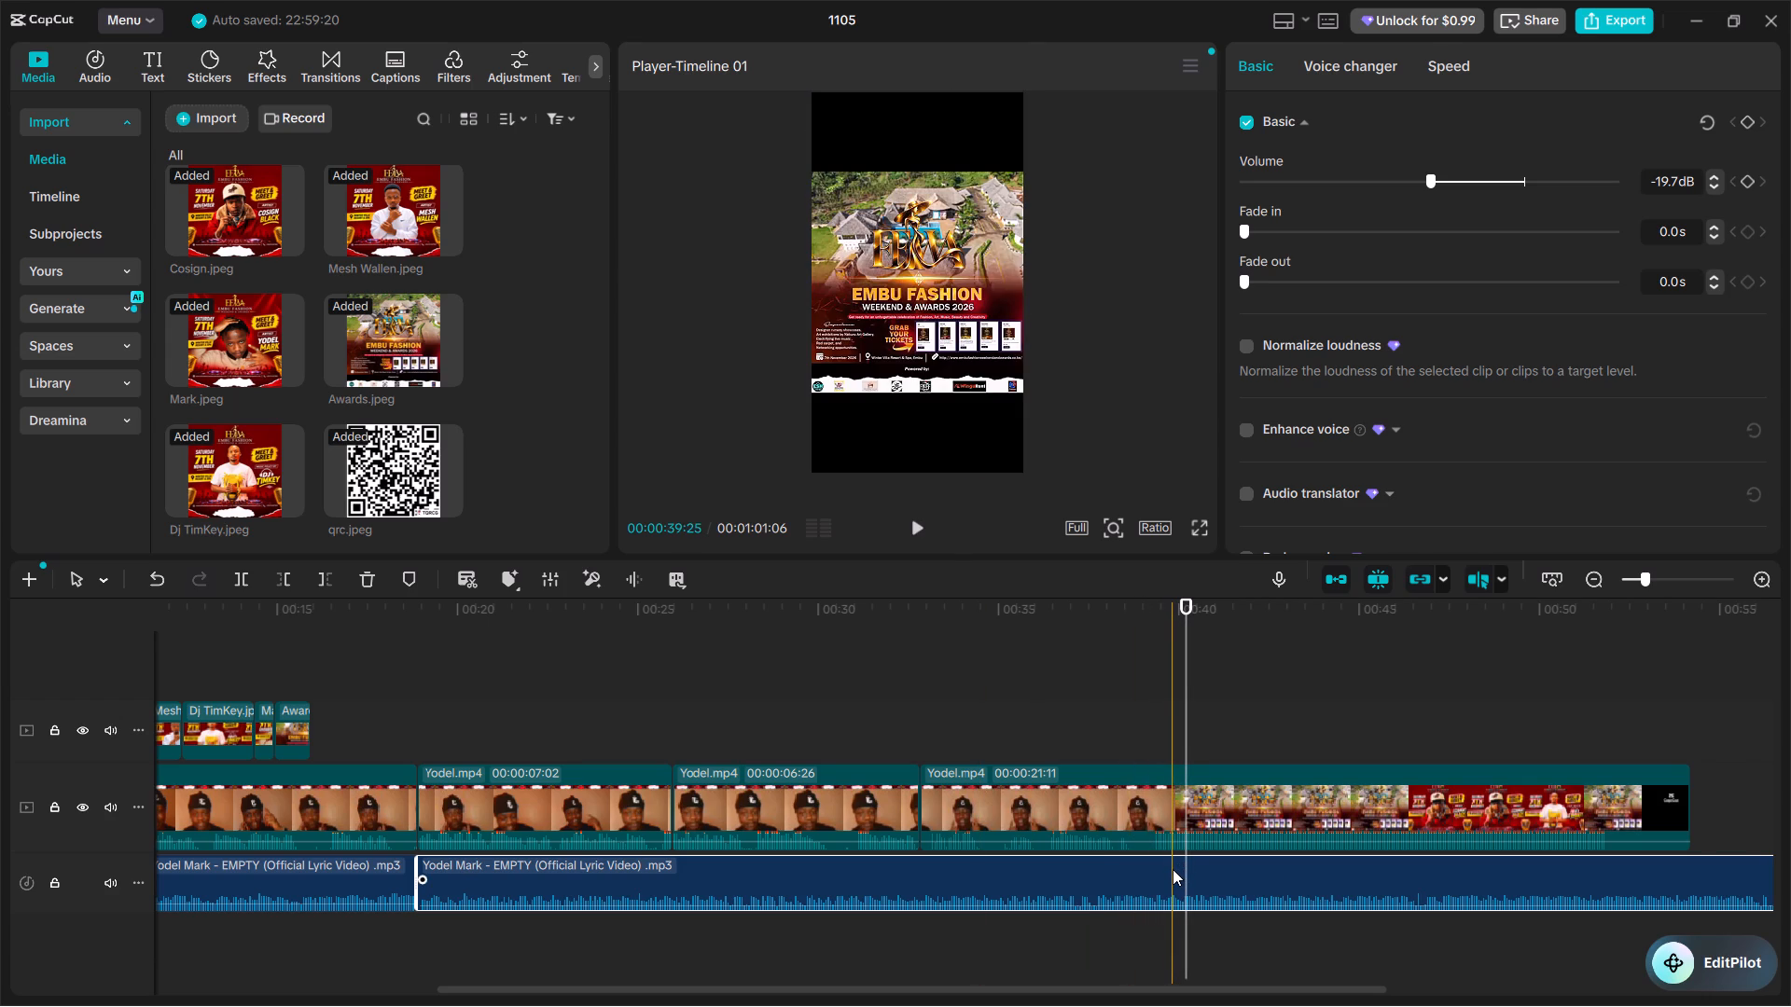
left_click_drag(1189, 601, 1172, 601)
key("ctrl+b")
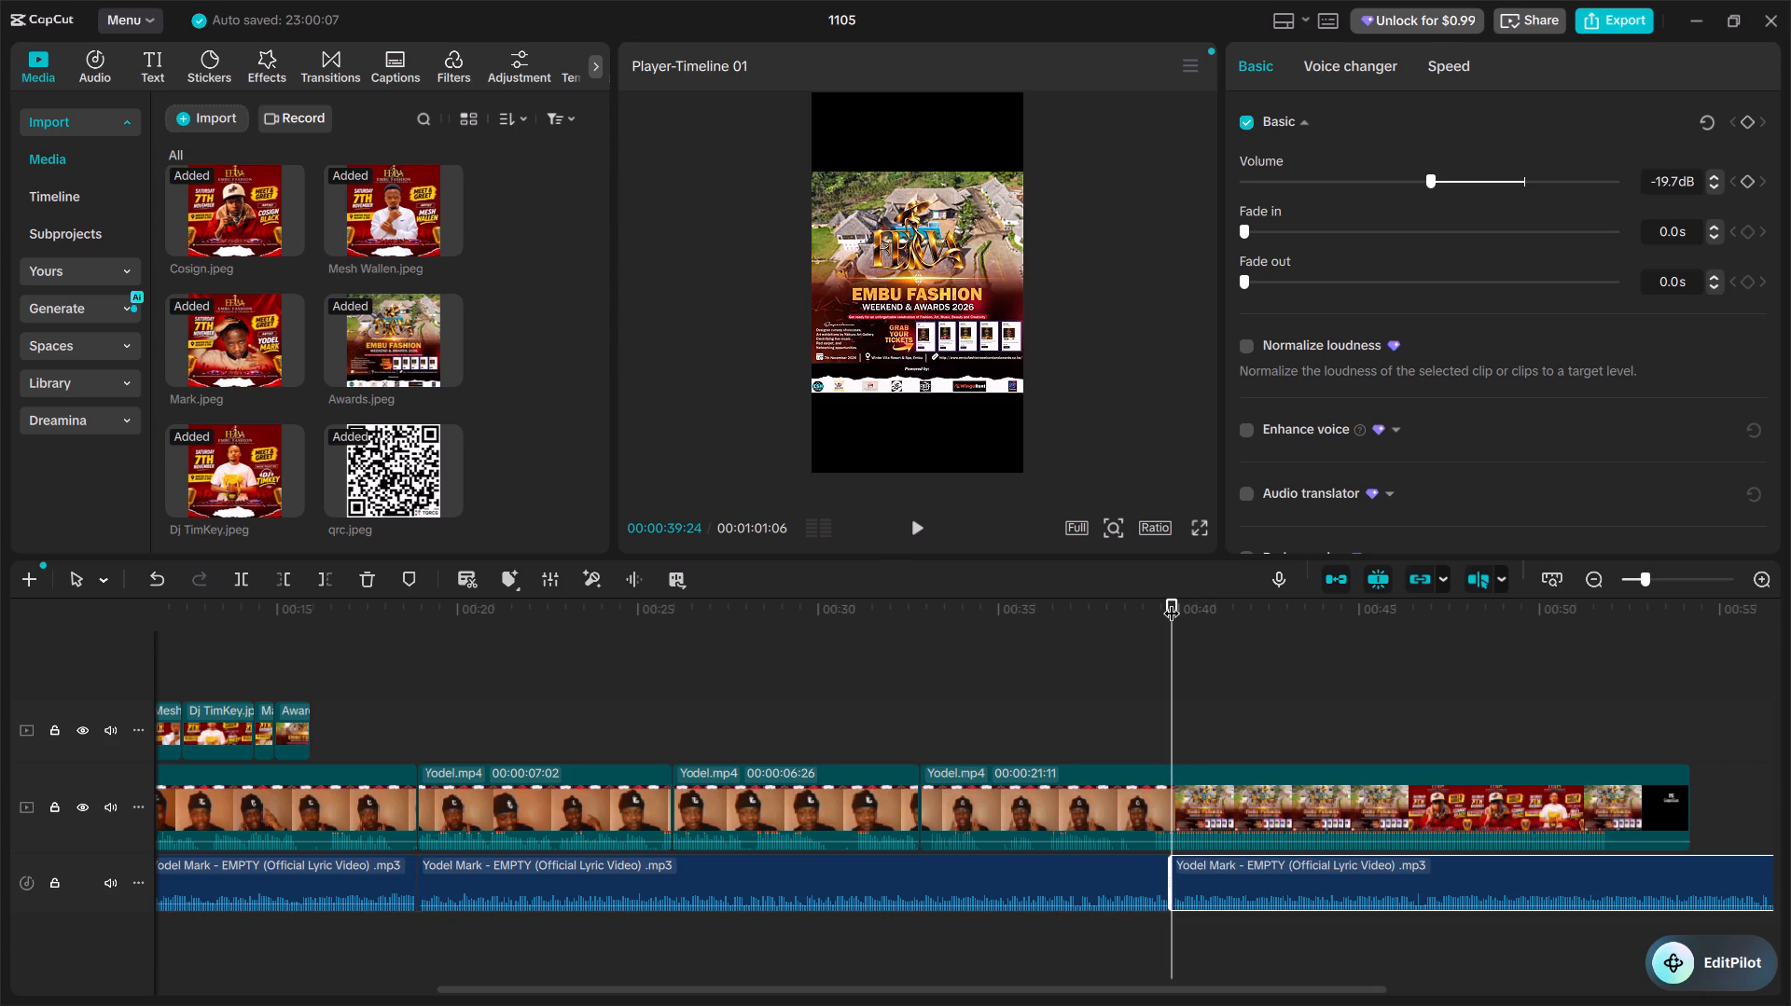
left_click(1356, 888)
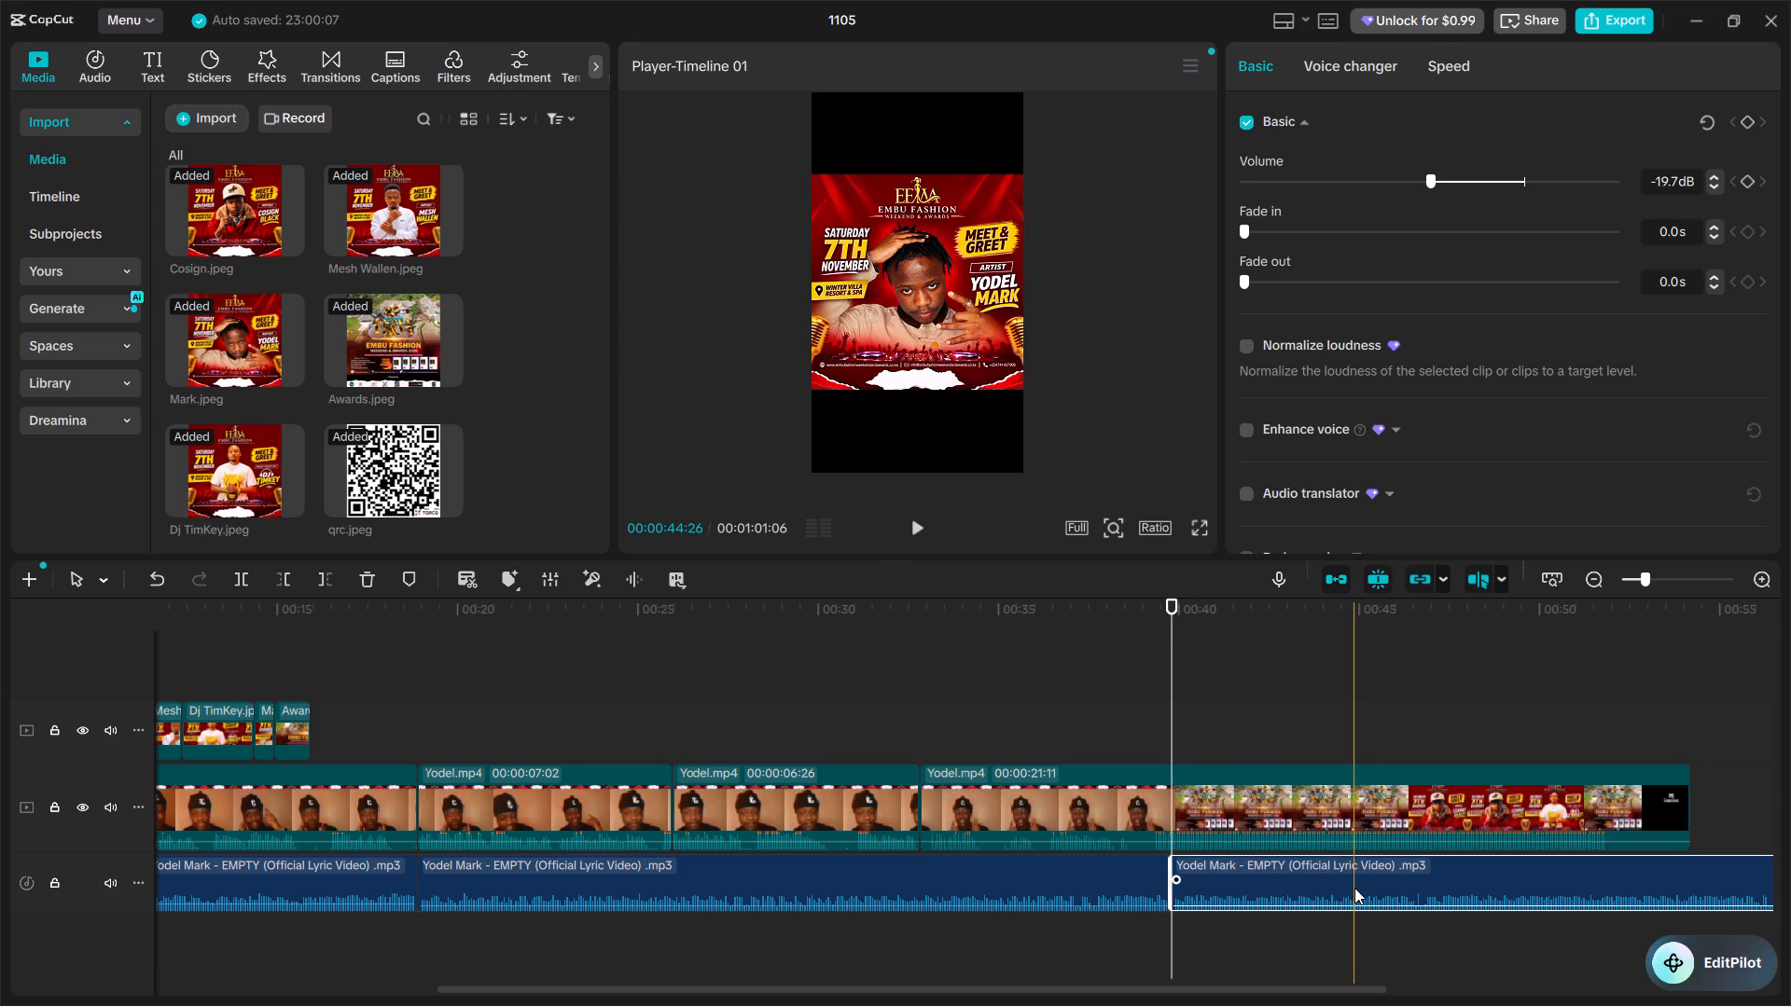
key("Delete")
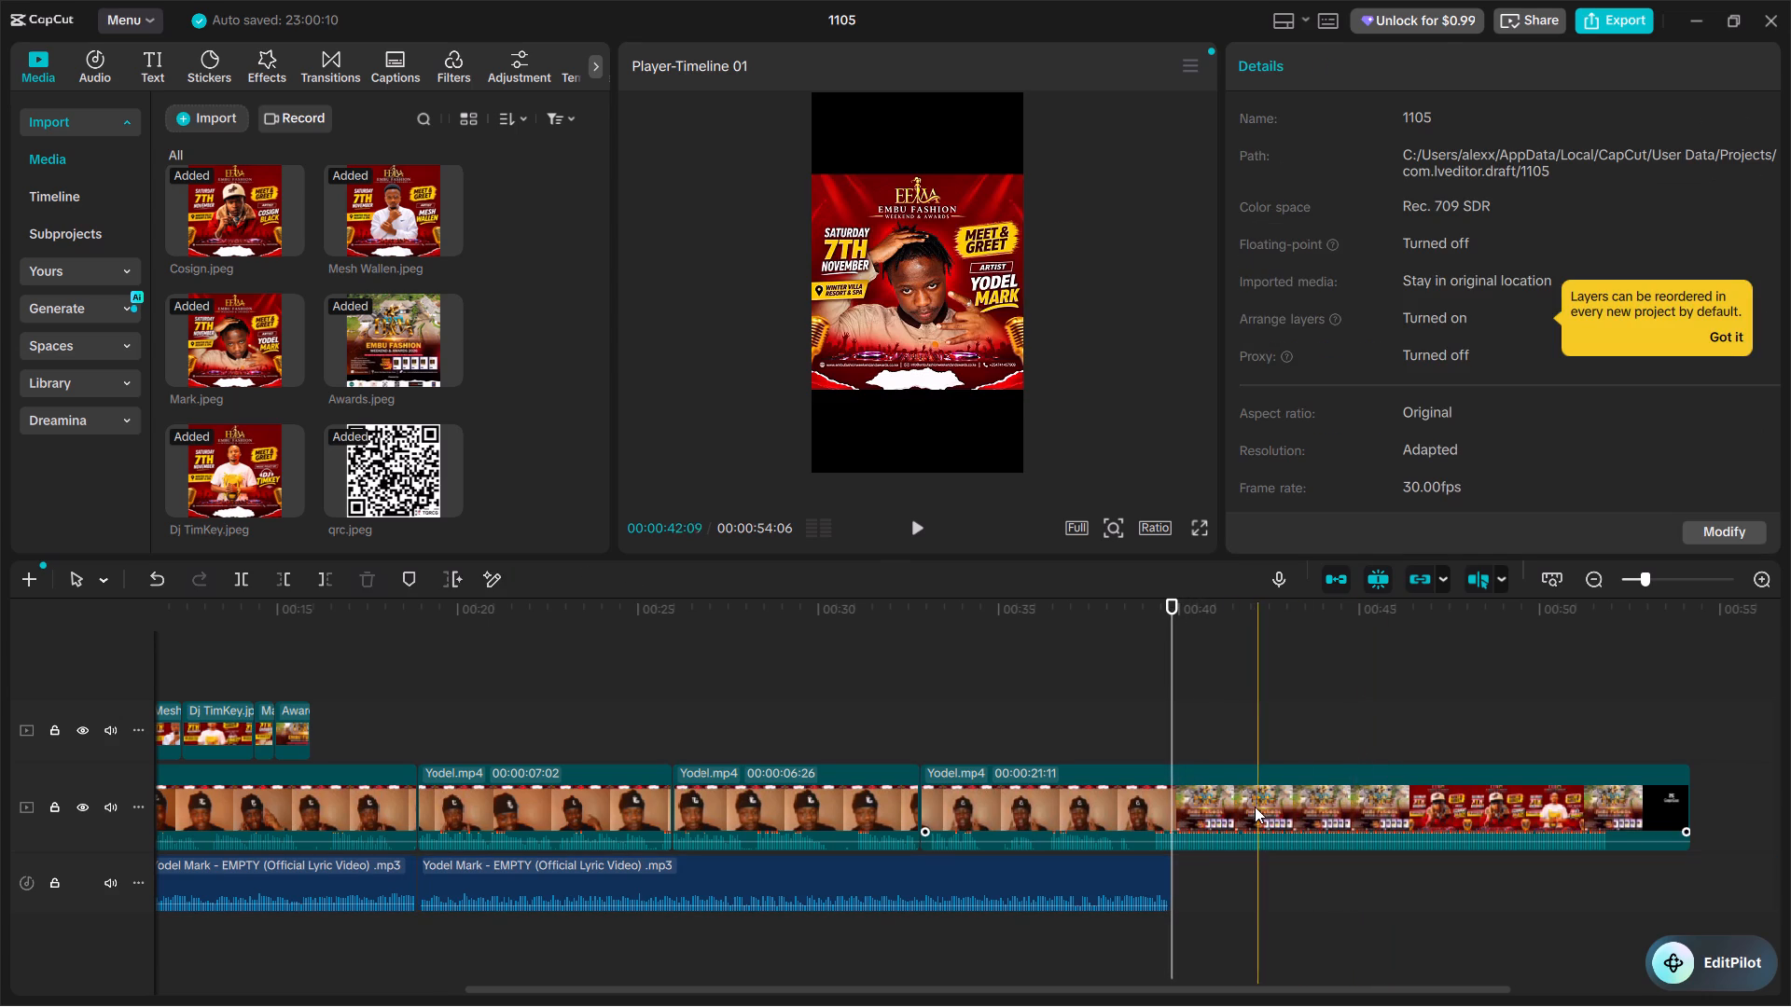
Split the last Yodel.mp4 clip at 00:39:24, where the closing poster section begins.
key("ctrl+n")
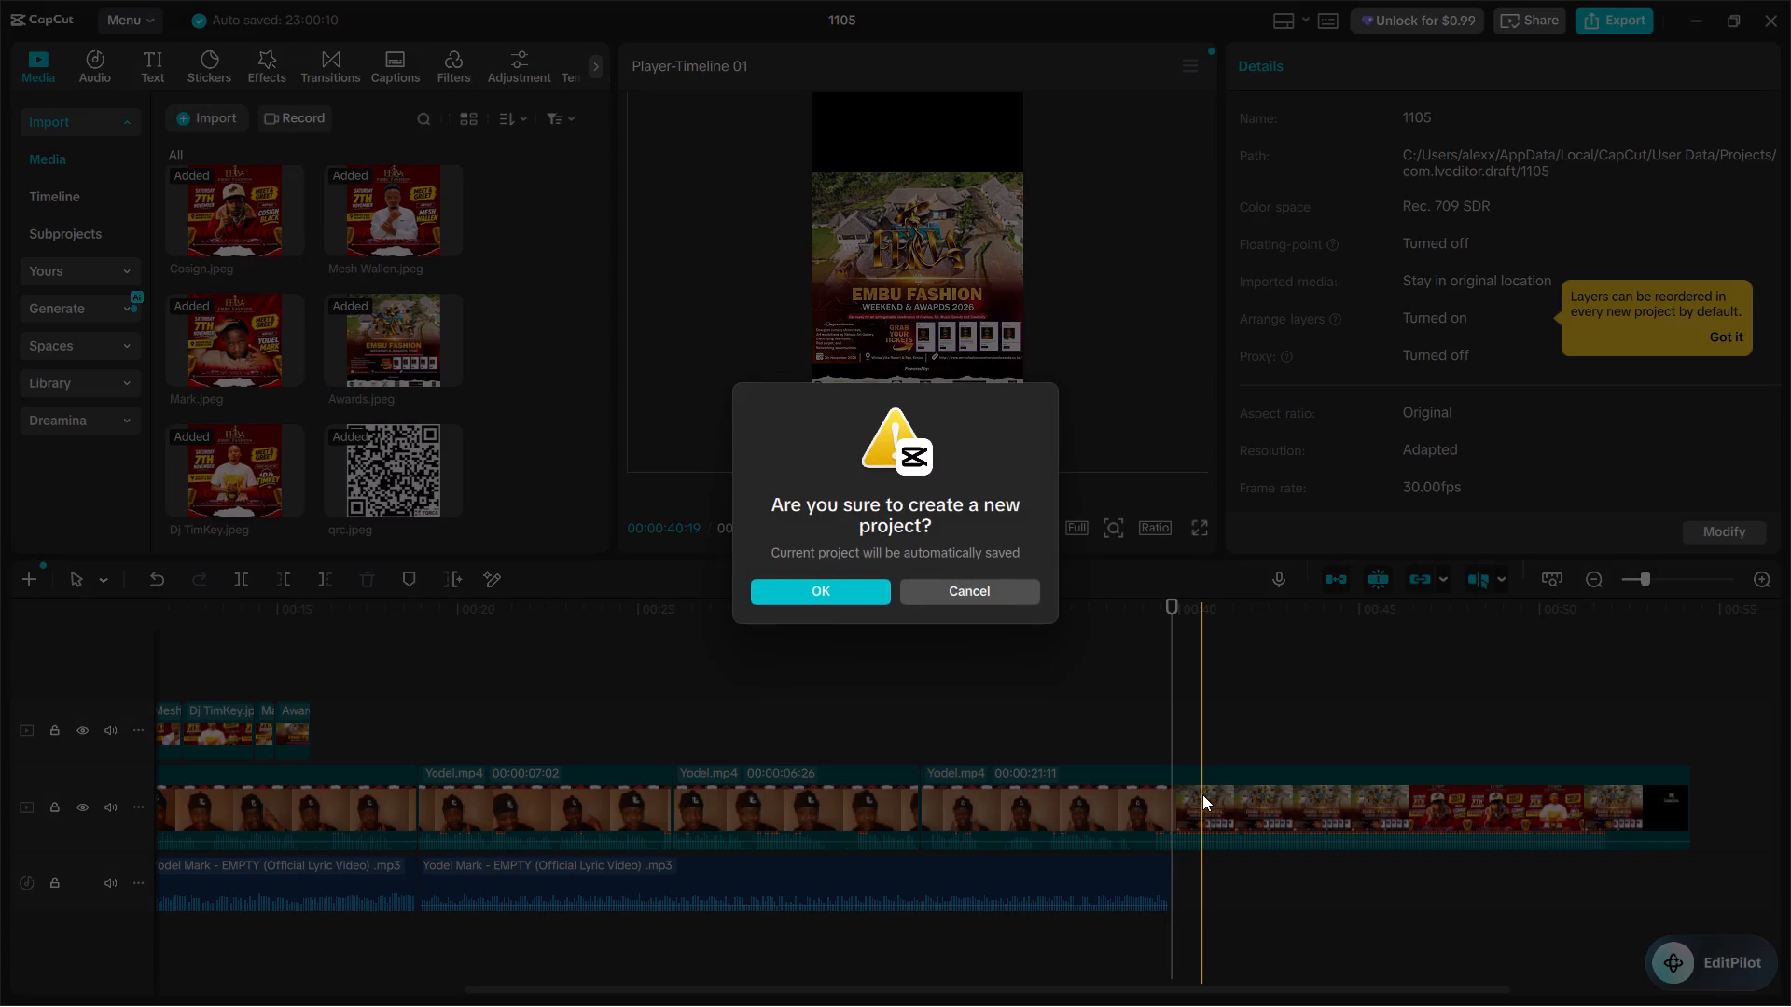
left_click(988, 590)
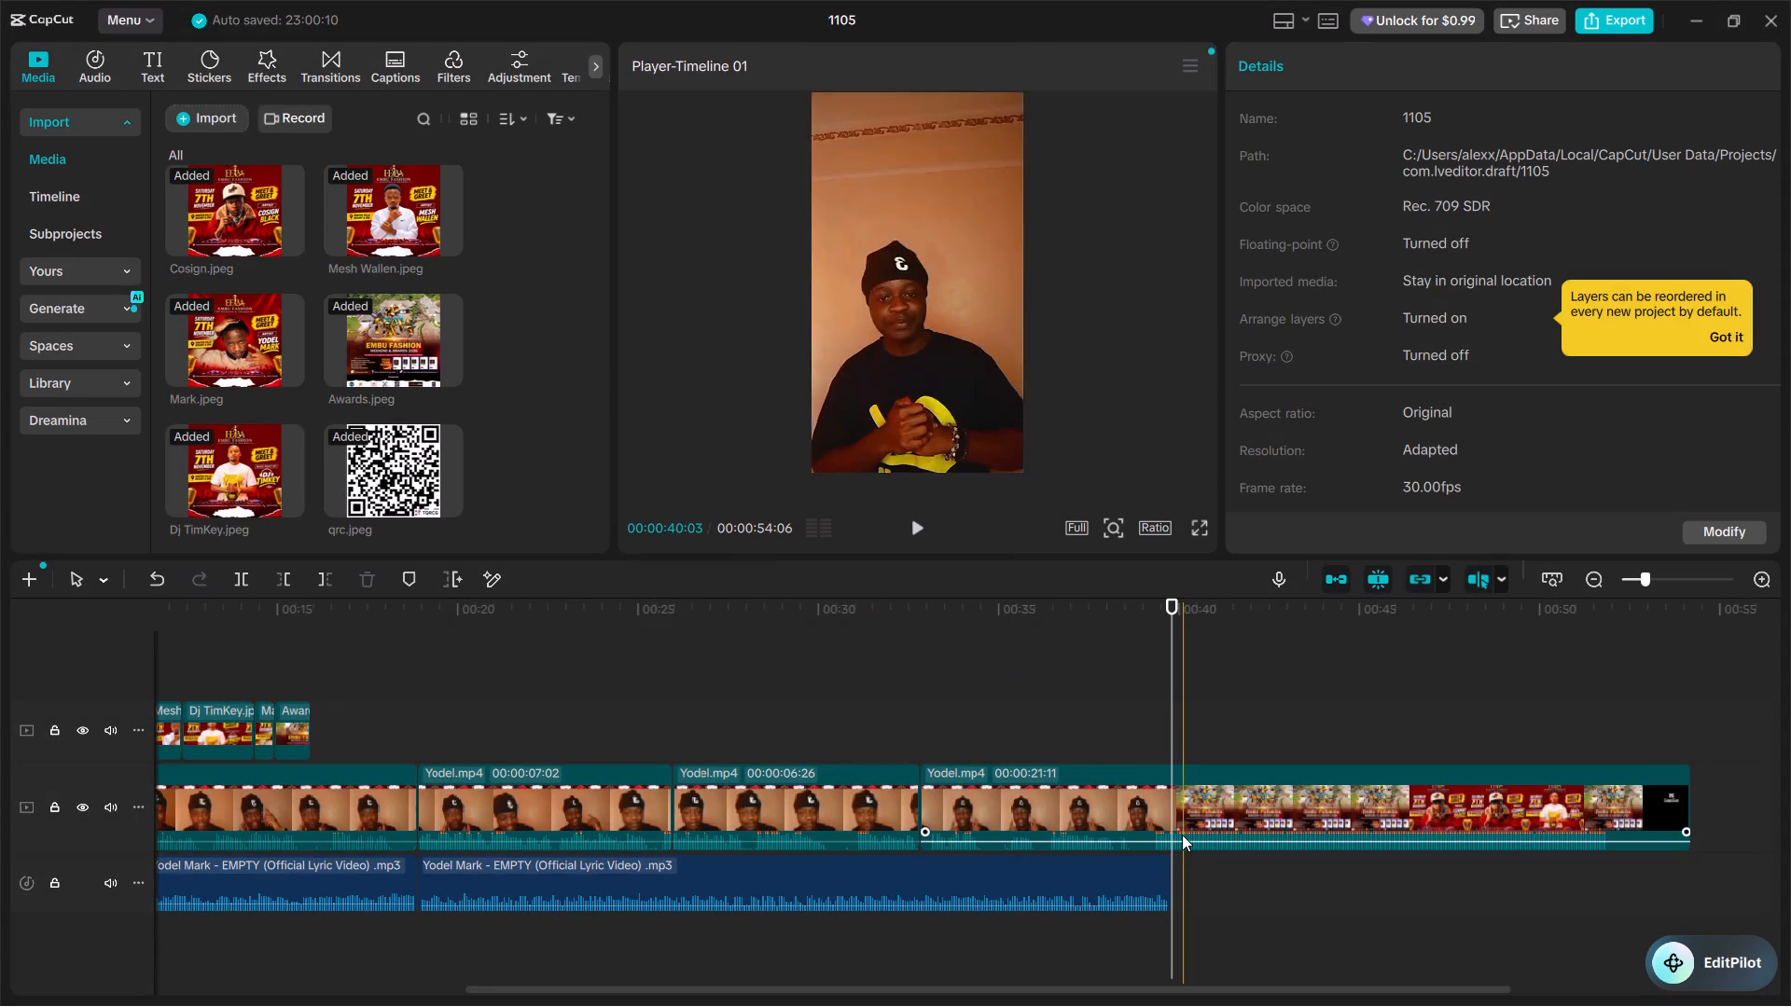
key("ctrl+b")
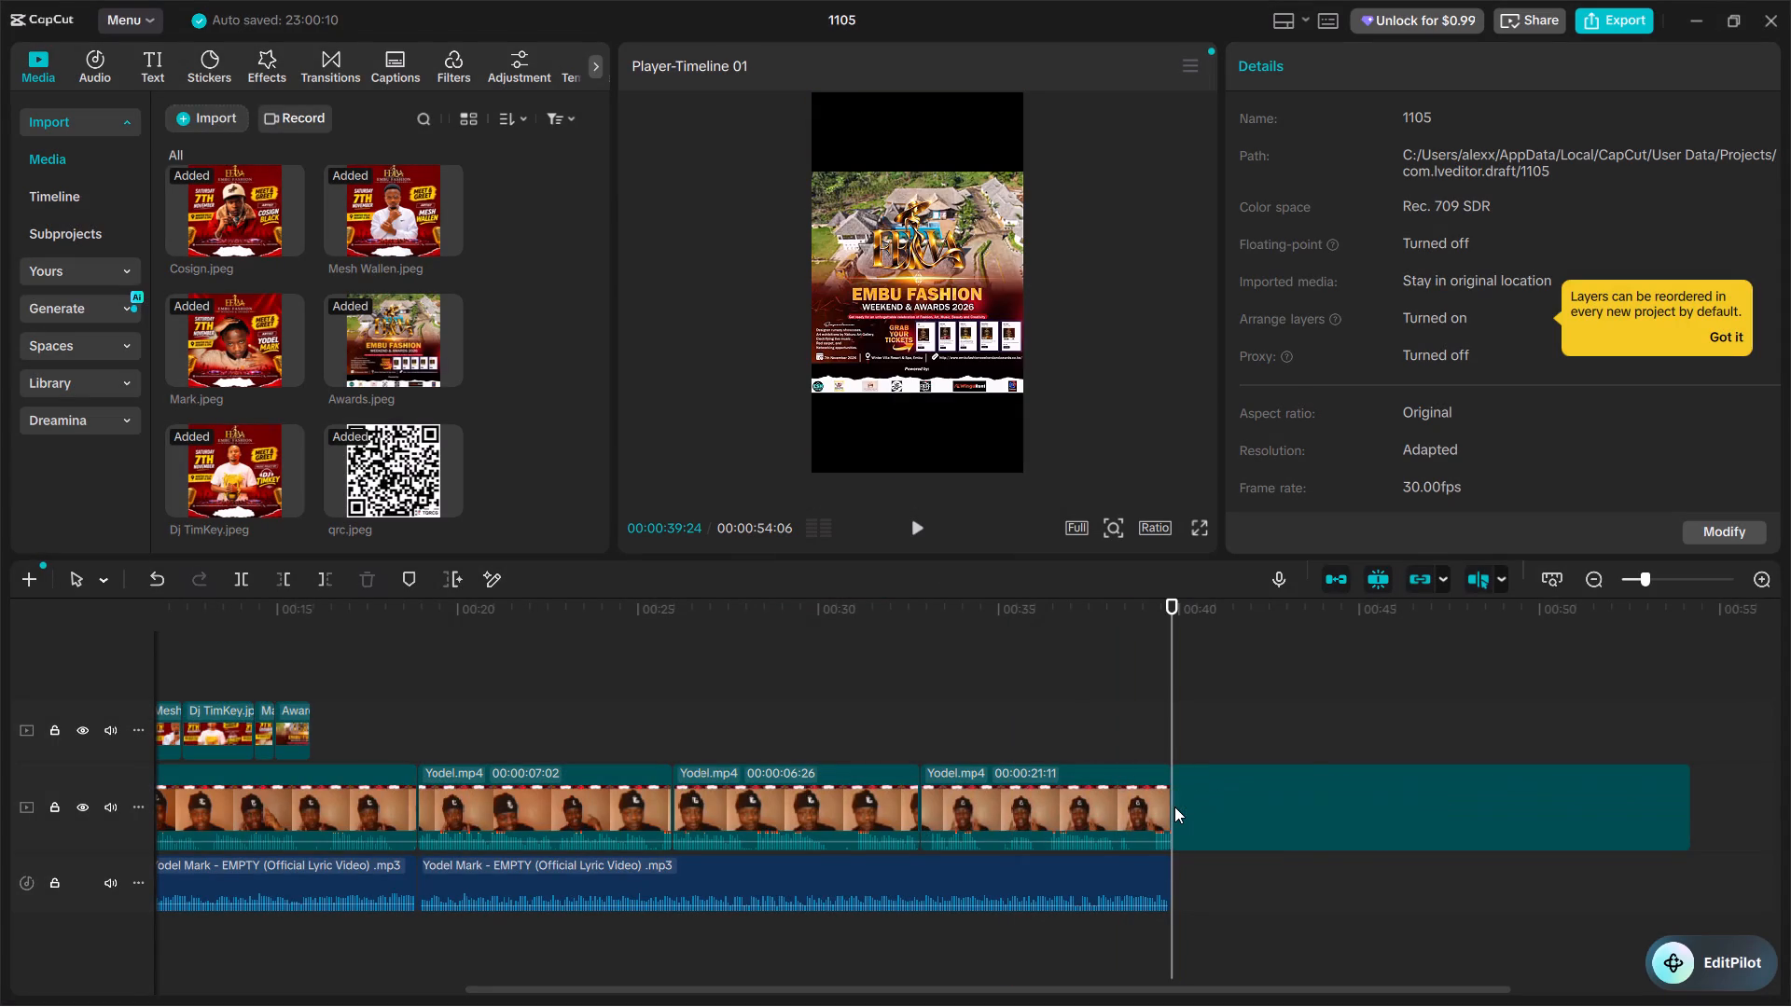
Lower the audio volume of the closing poster part of Yodel.mp4 to -9.4 dB.
left_click(1291, 793)
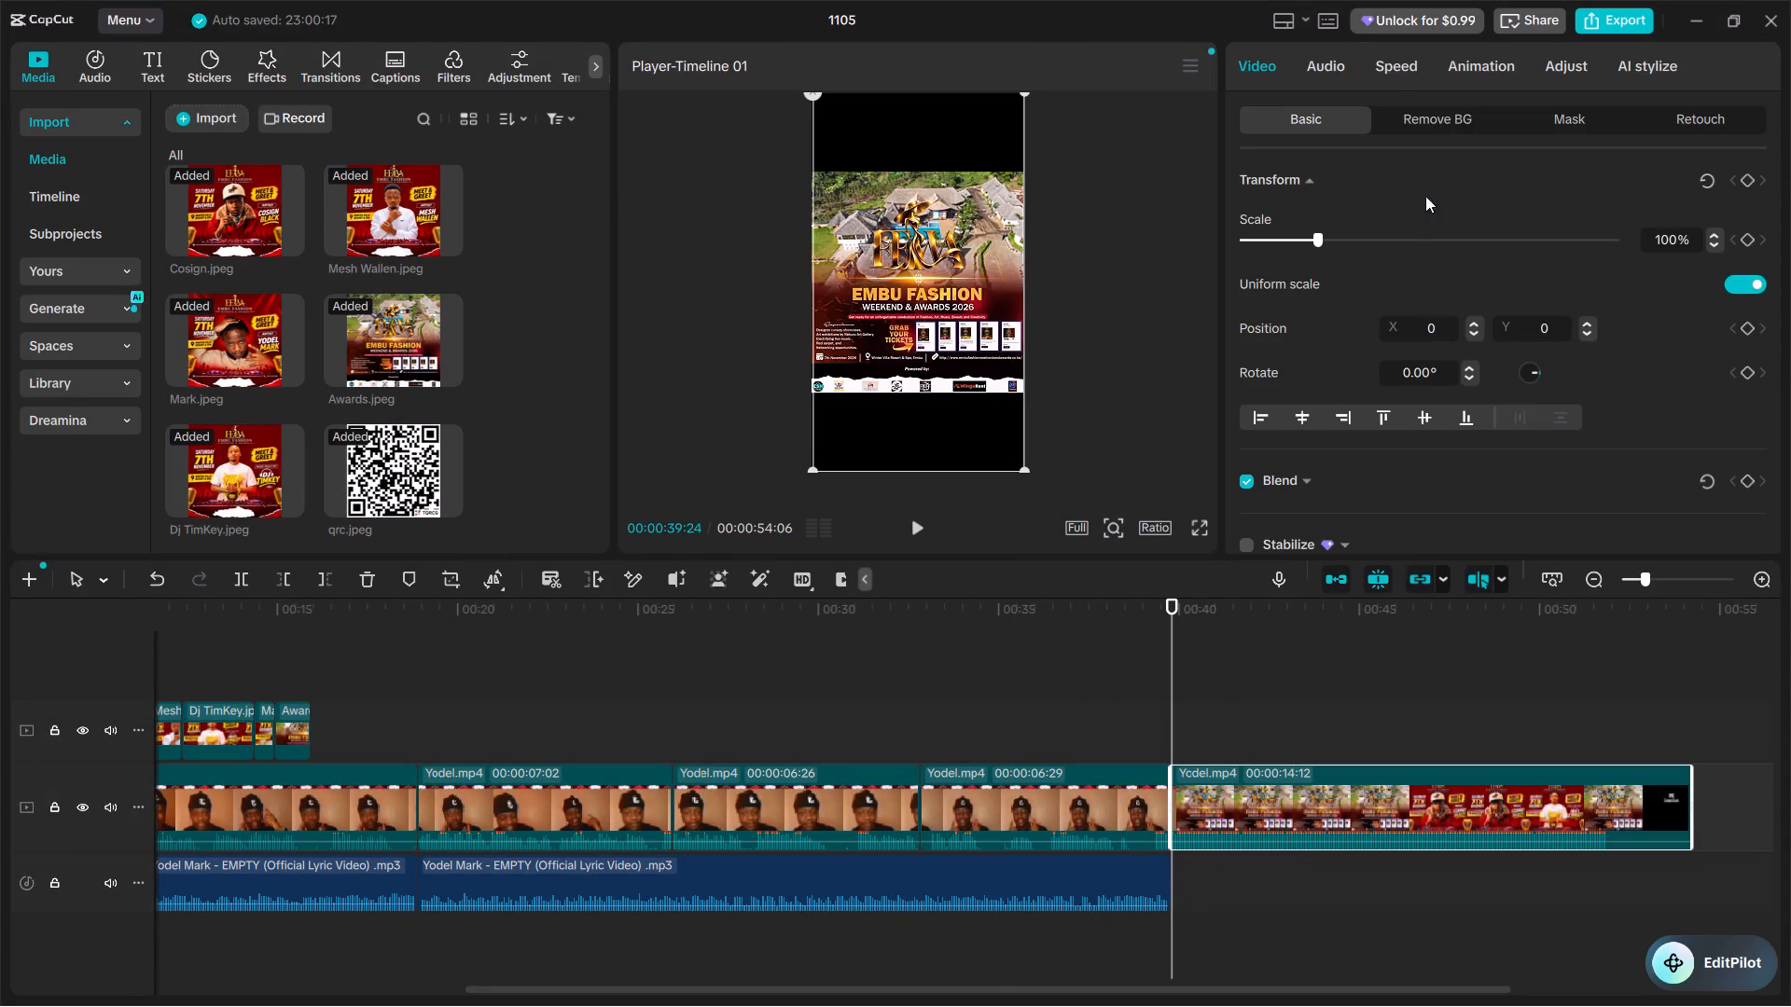
left_click(1340, 69)
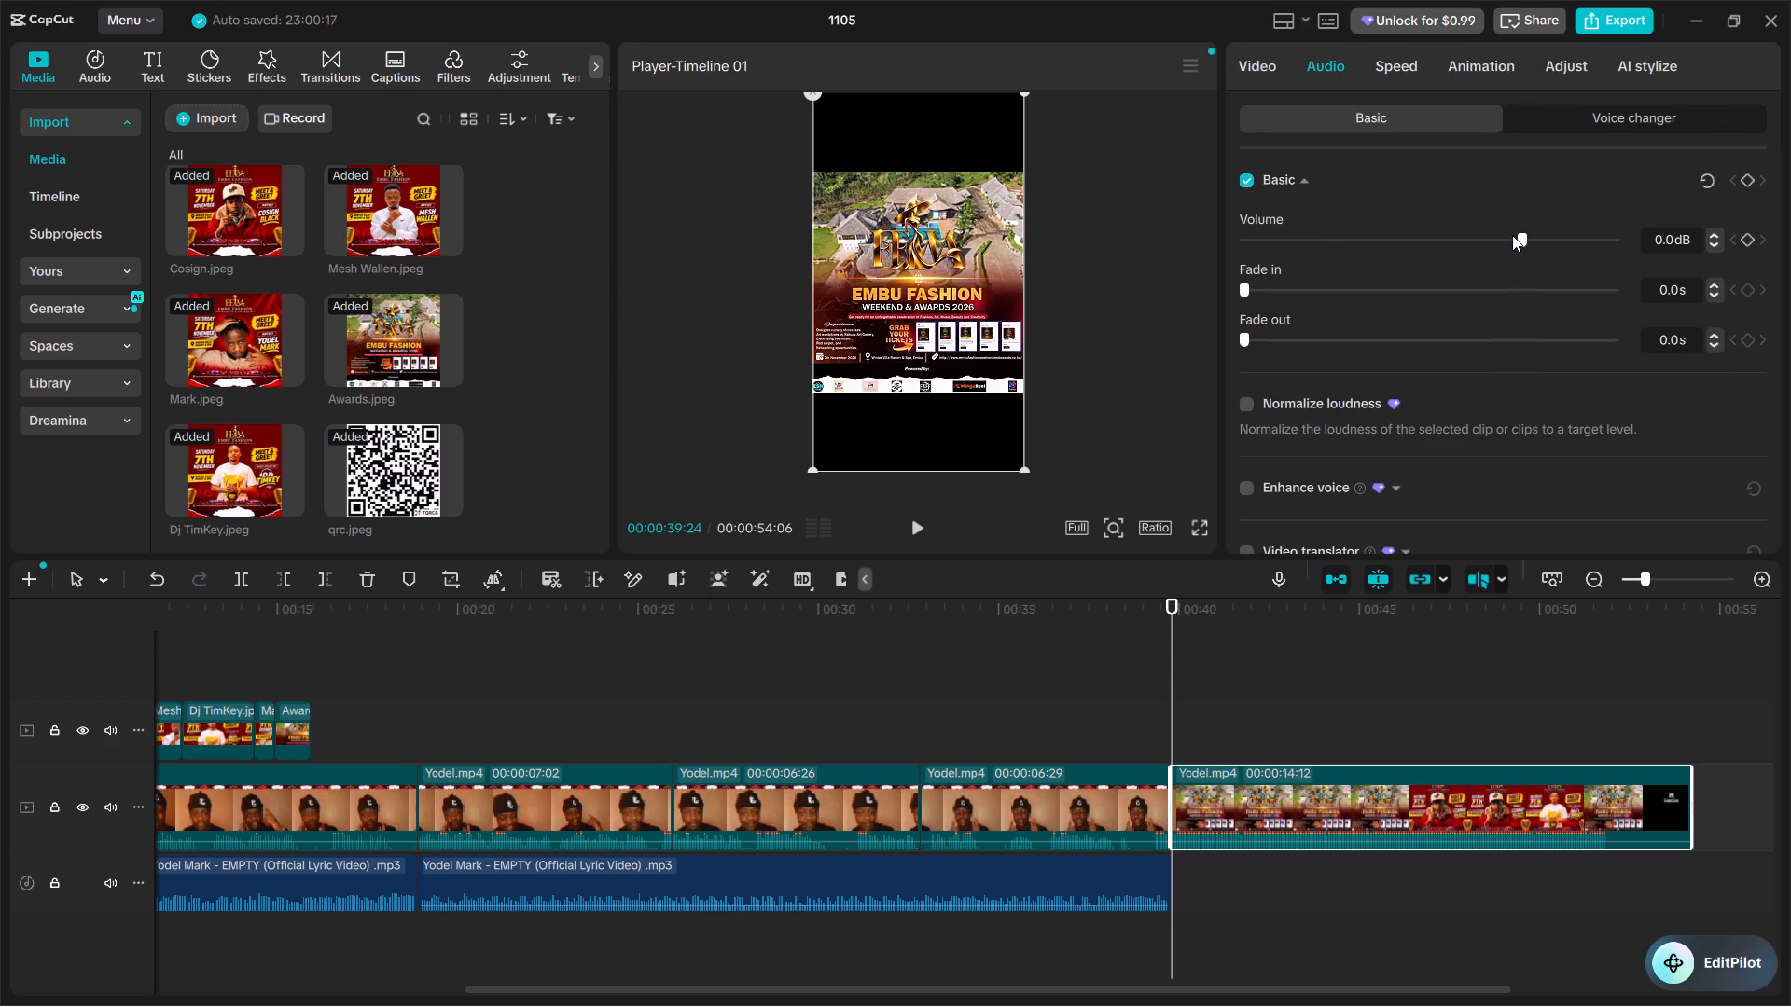
left_click_drag(1519, 235, 1485, 233)
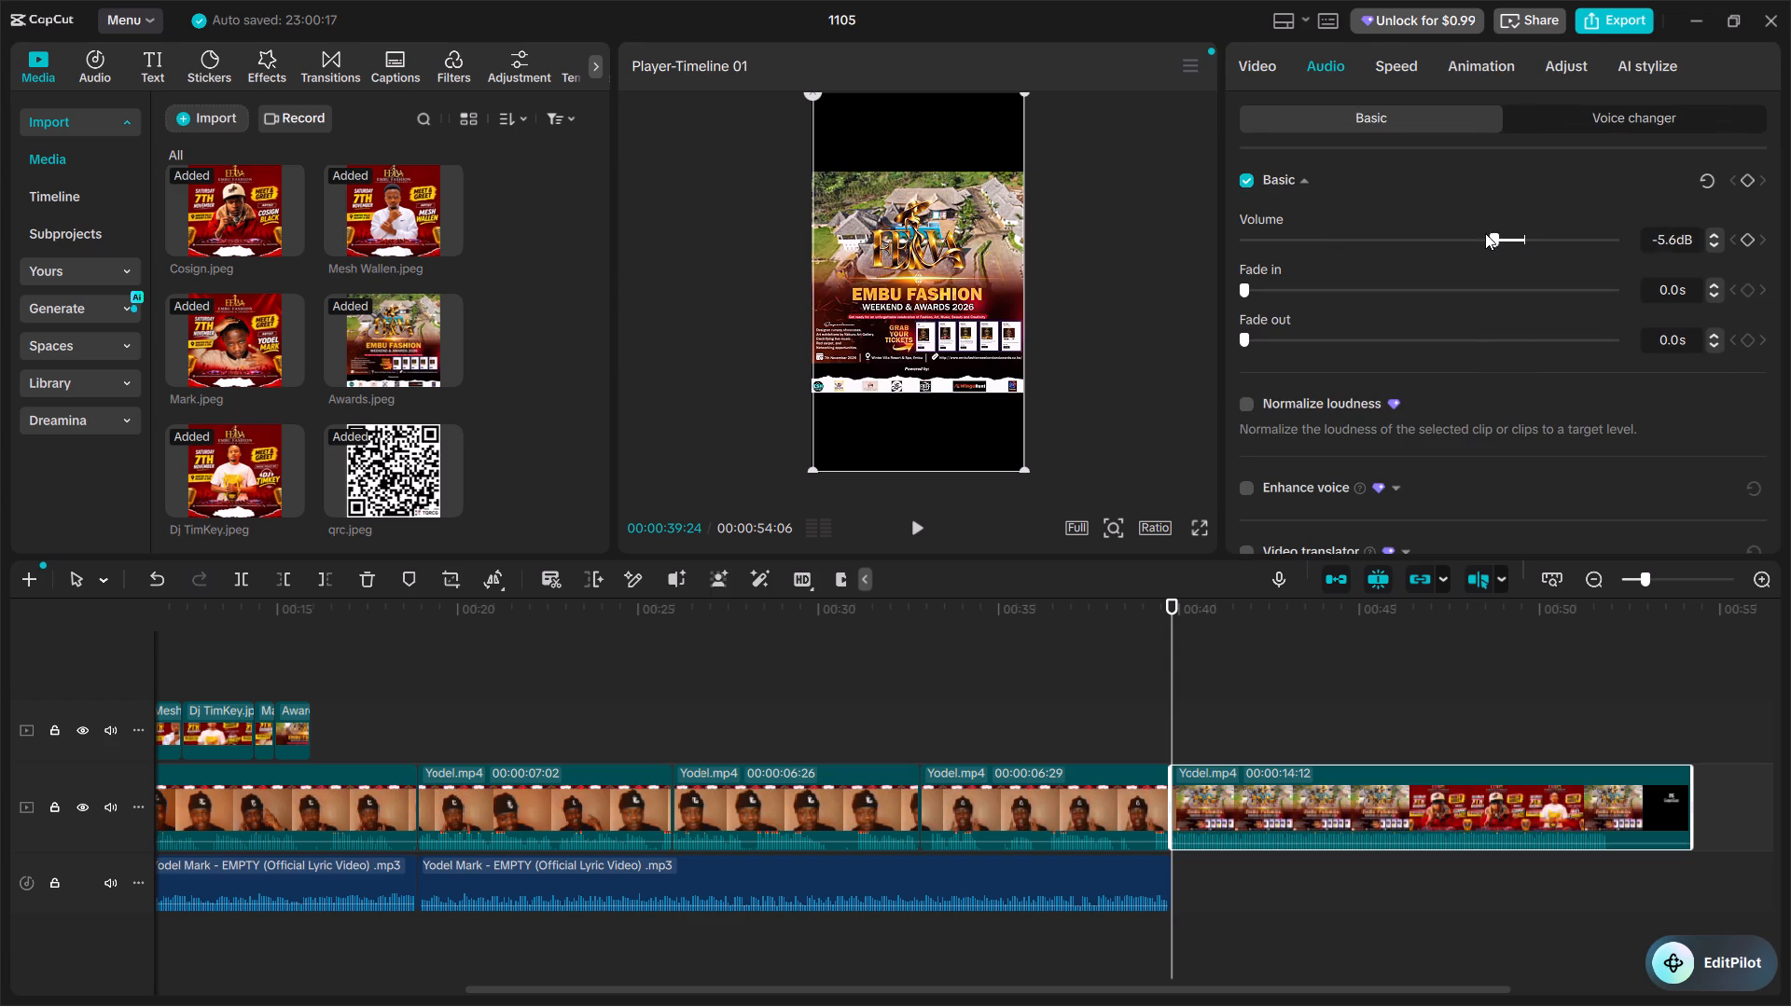
left_click_drag(1485, 233, 1480, 231)
left_click_drag(1480, 231, 1474, 230)
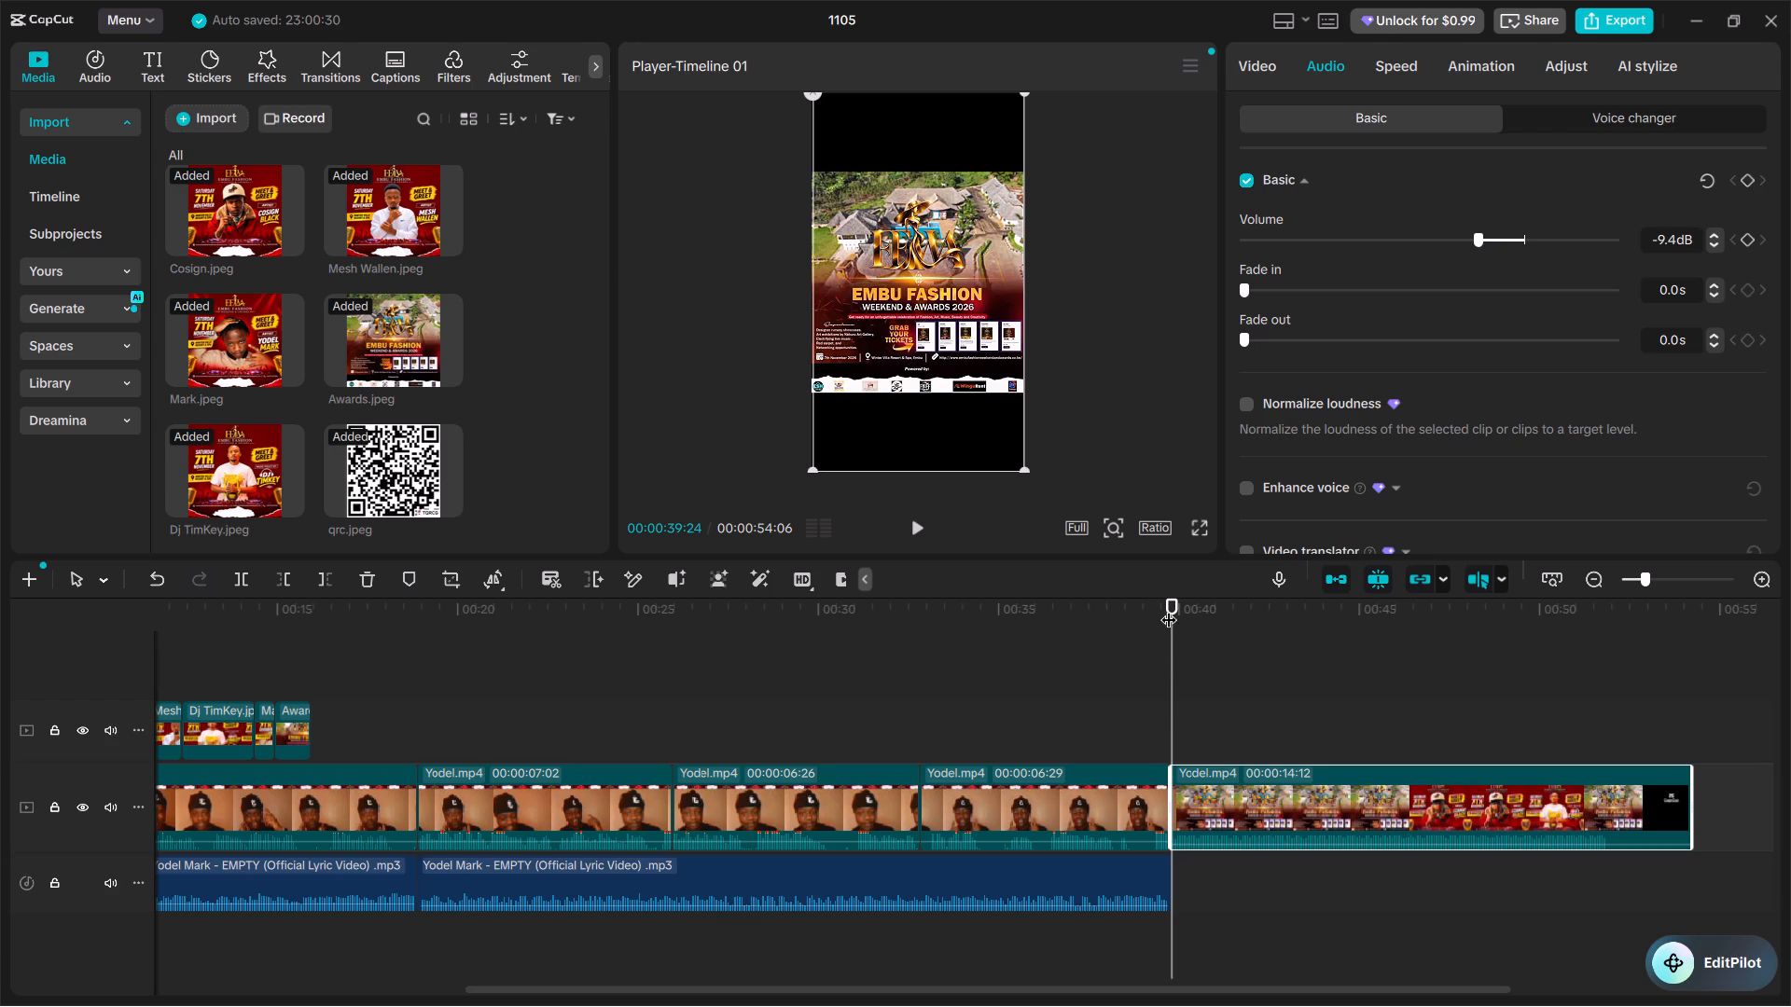
Cut the closing poster part of Yodel.mp4 at 00:40:23 and 00:43:00, and delete the piece between the cuts.
left_click_drag(1169, 603, 1152, 603)
left_click(912, 523)
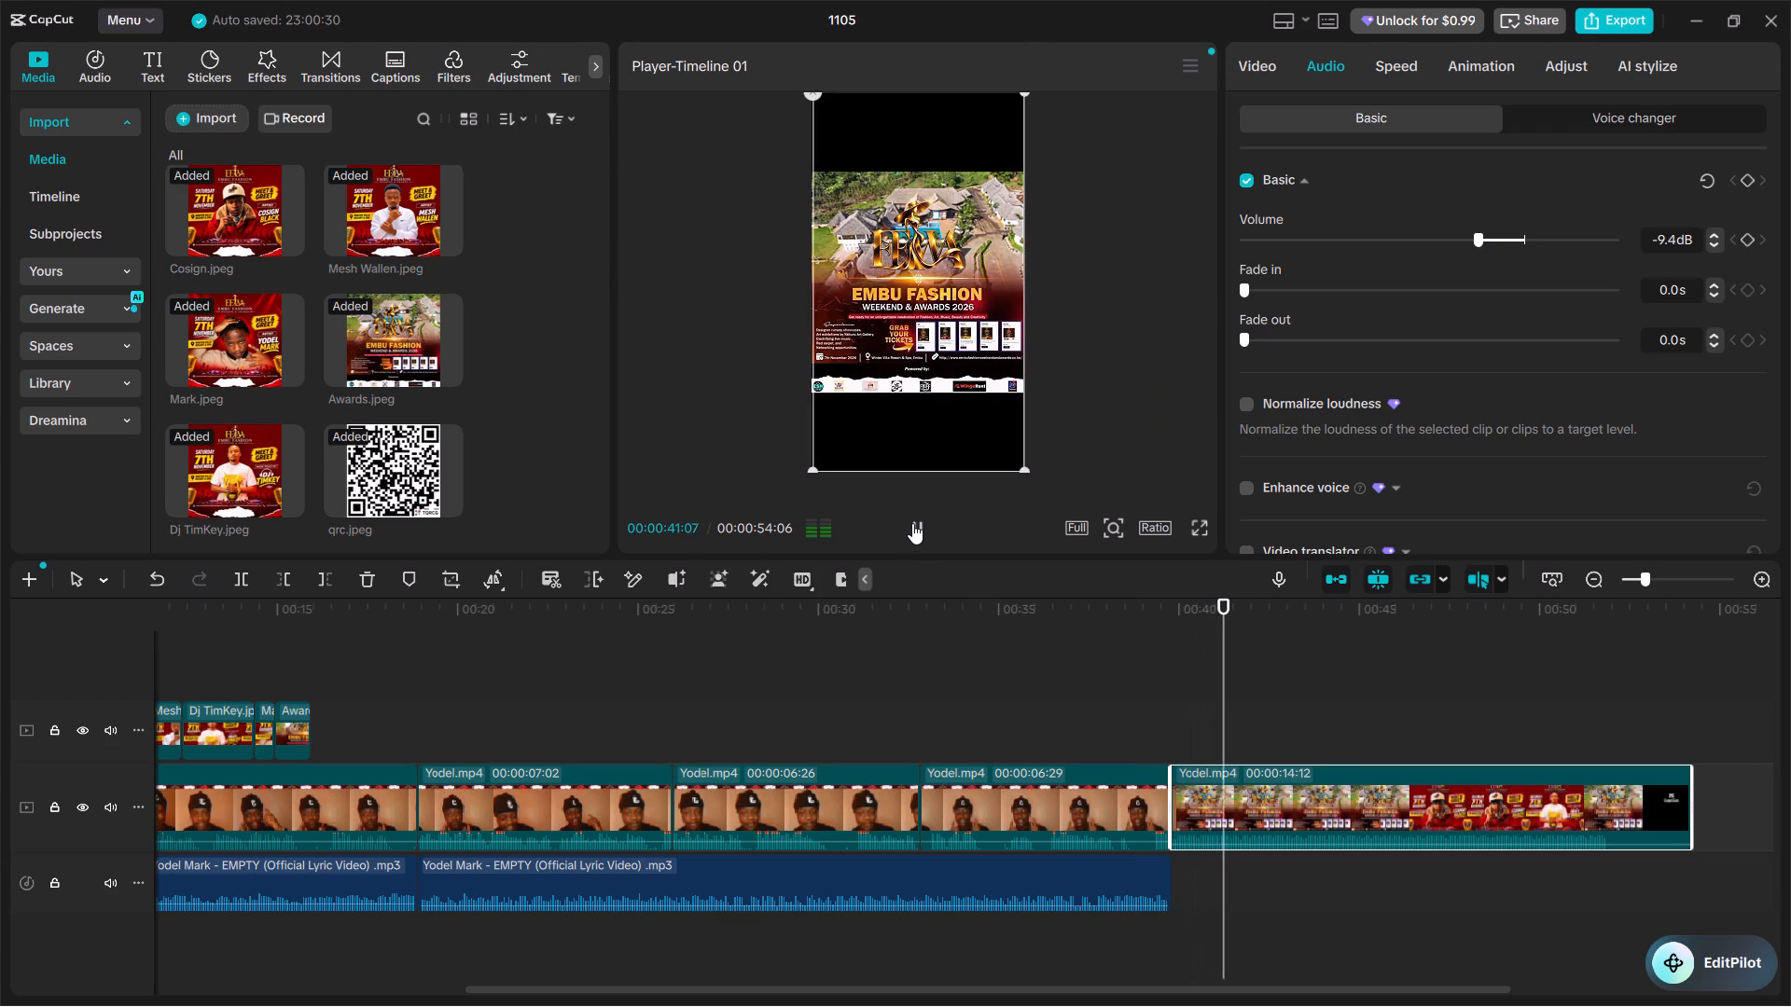
left_click(912, 523)
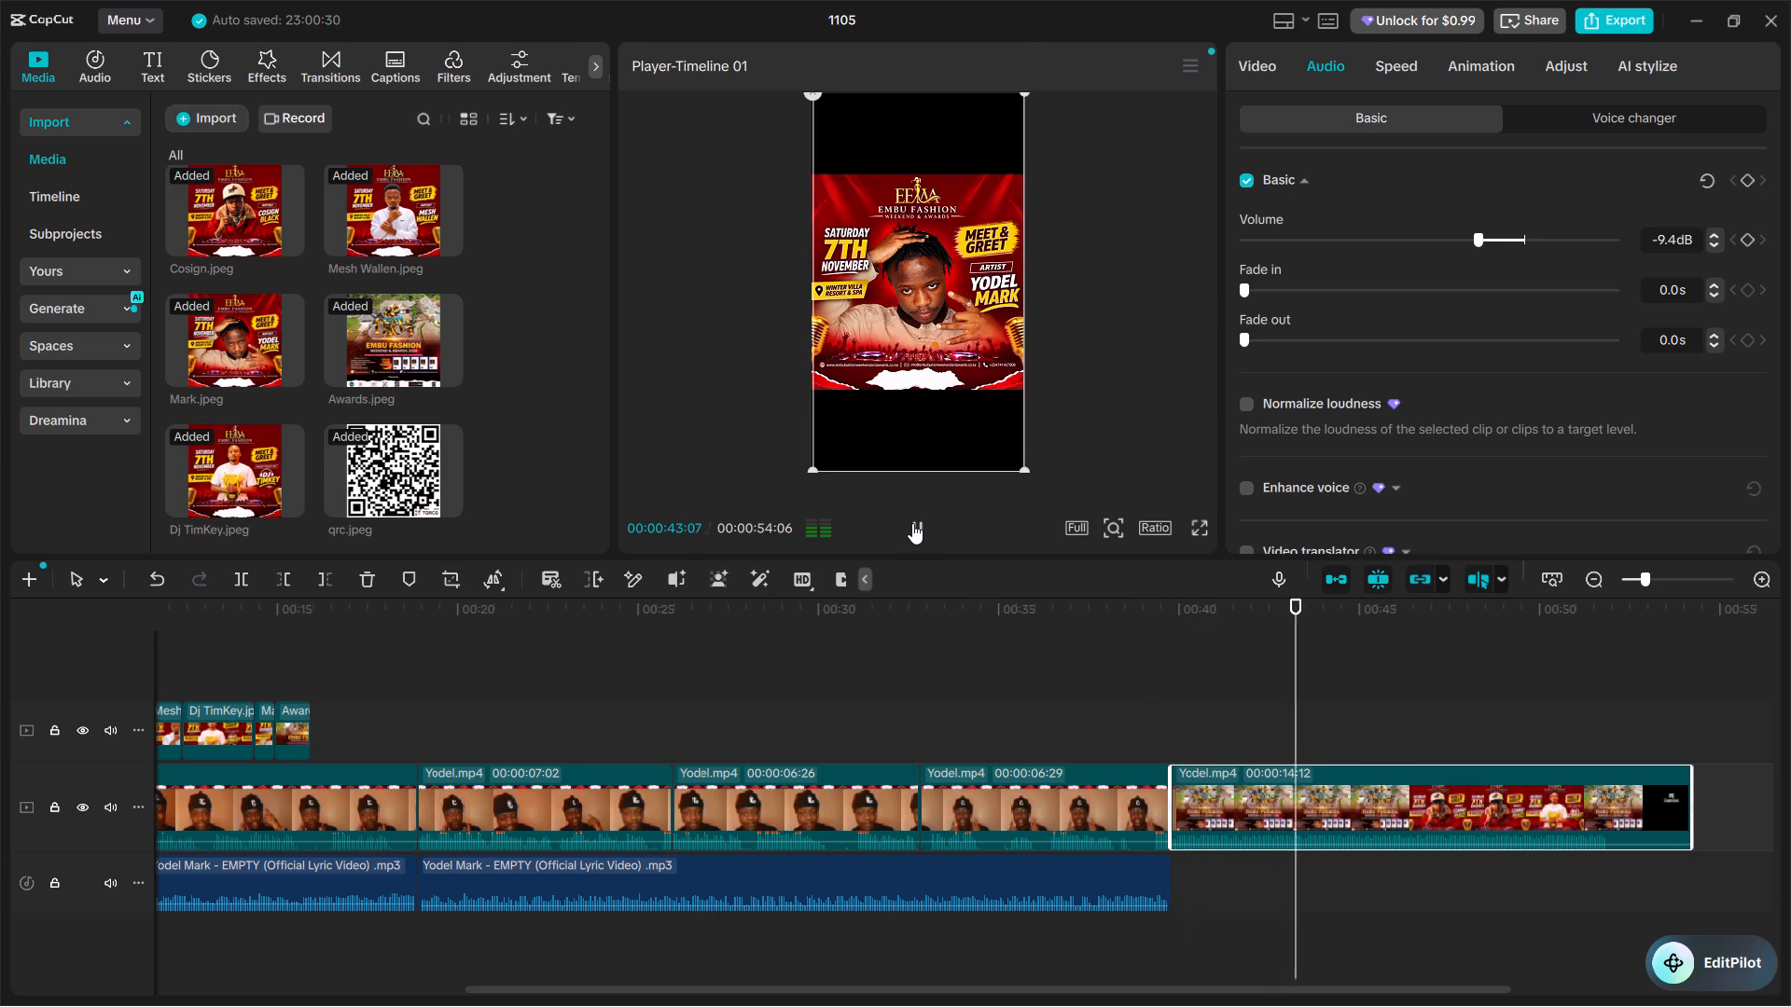
left_click_drag(1293, 600, 1219, 609)
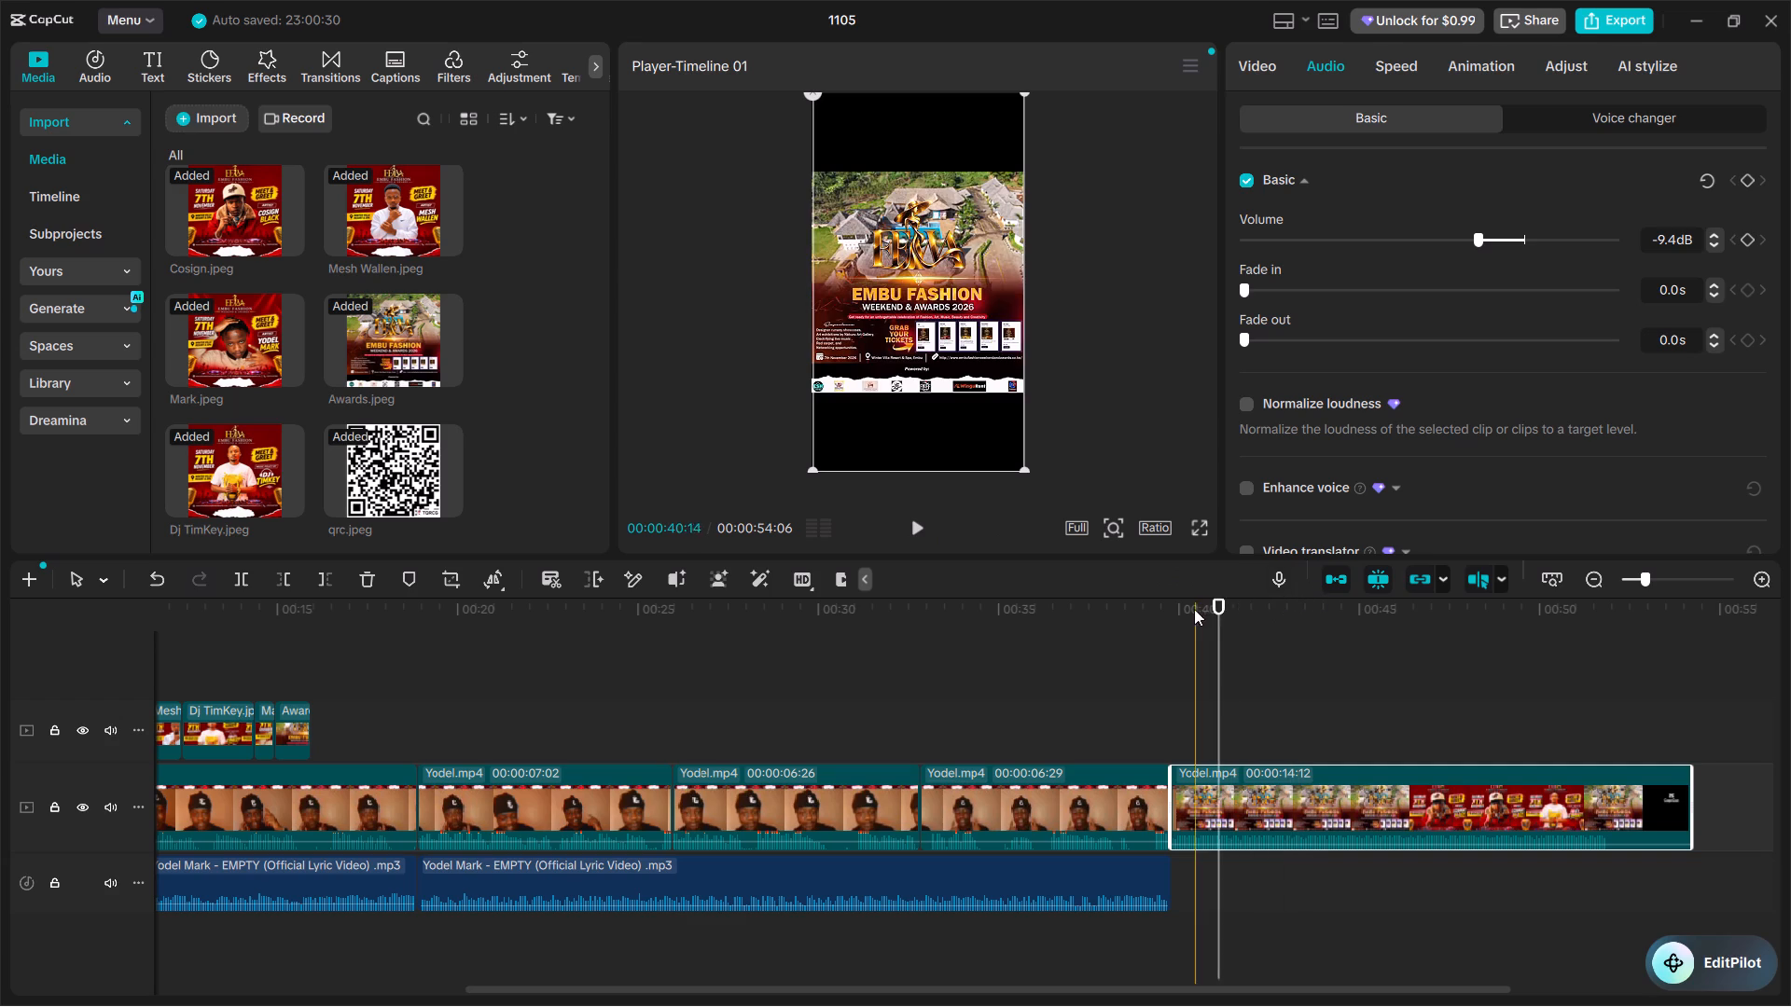
left_click_drag(1189, 609, 1172, 608)
left_click(913, 521)
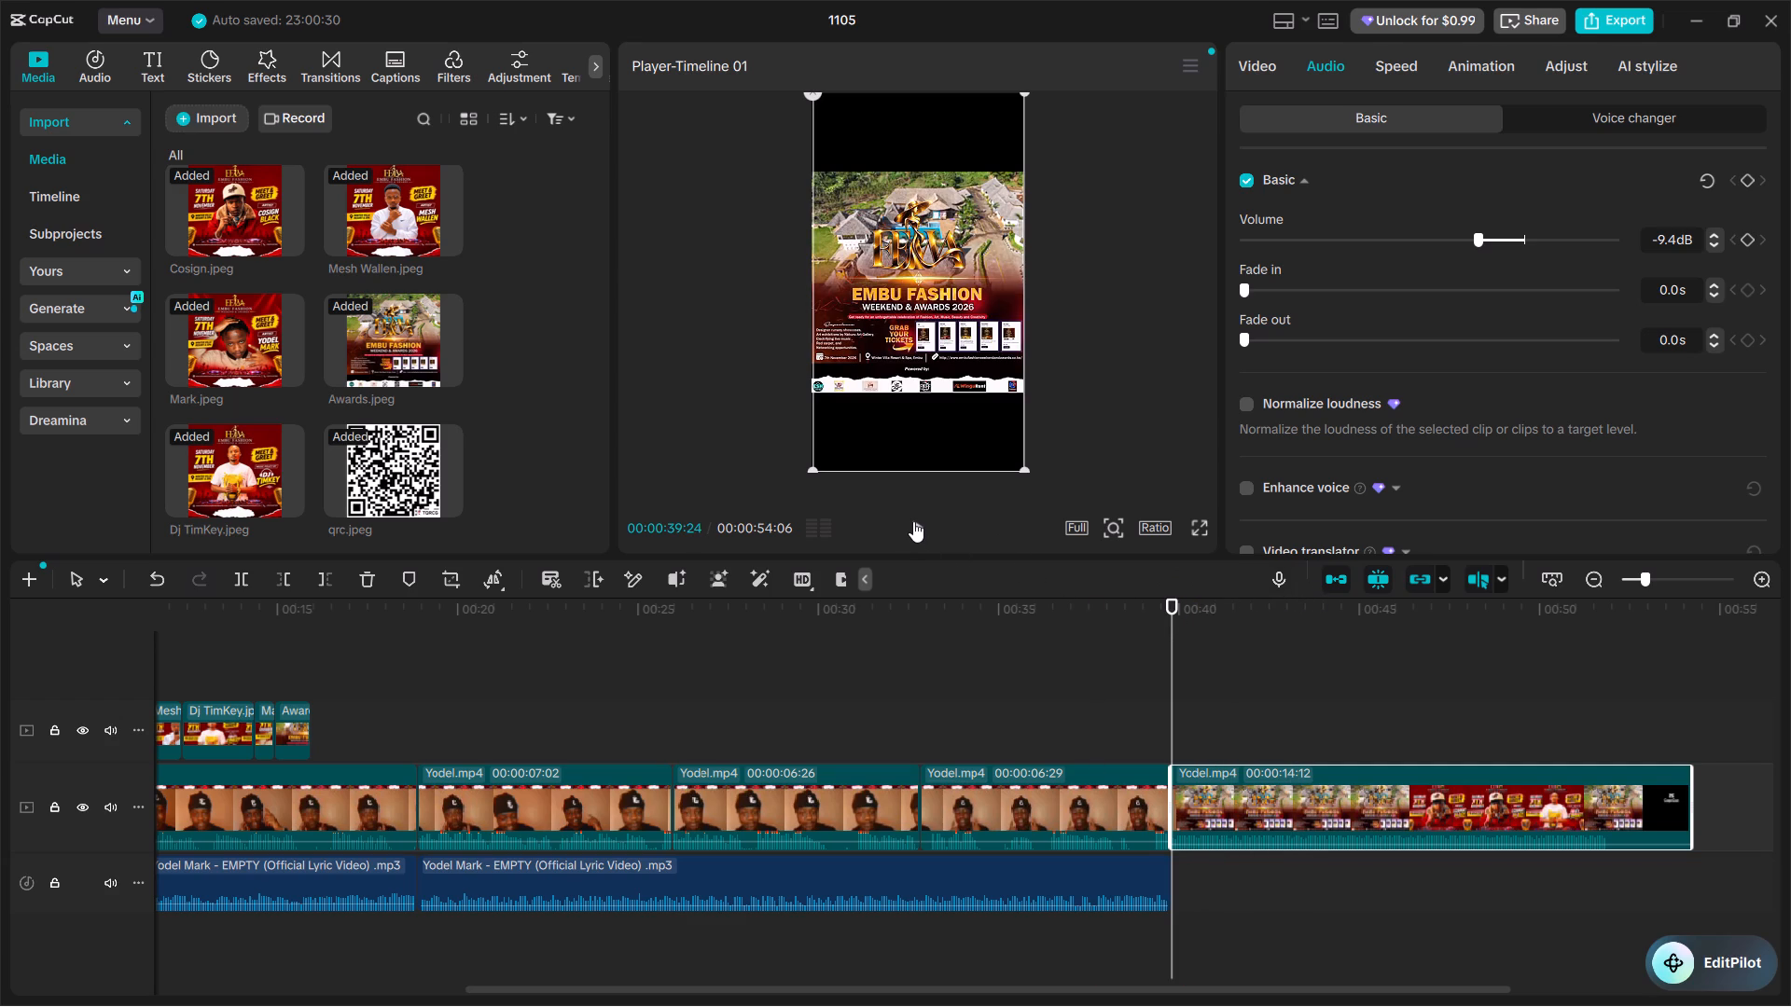
left_click(913, 521)
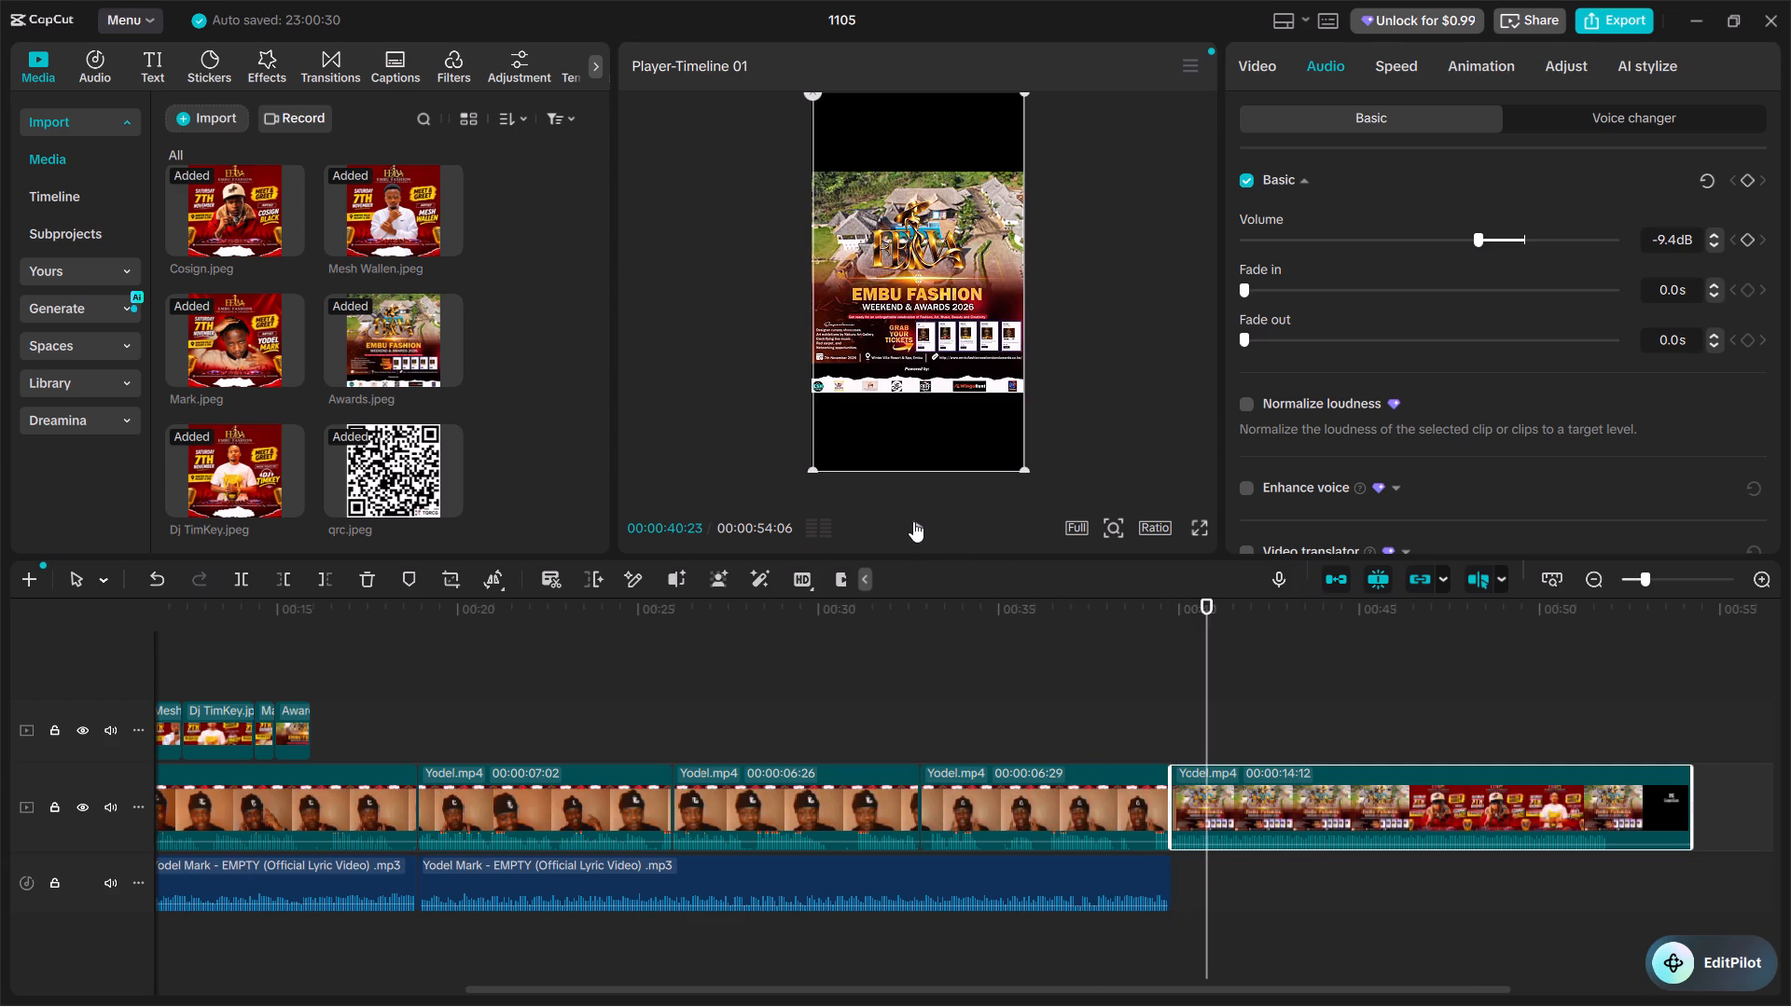
key("ctrl+b")
left_click(913, 521)
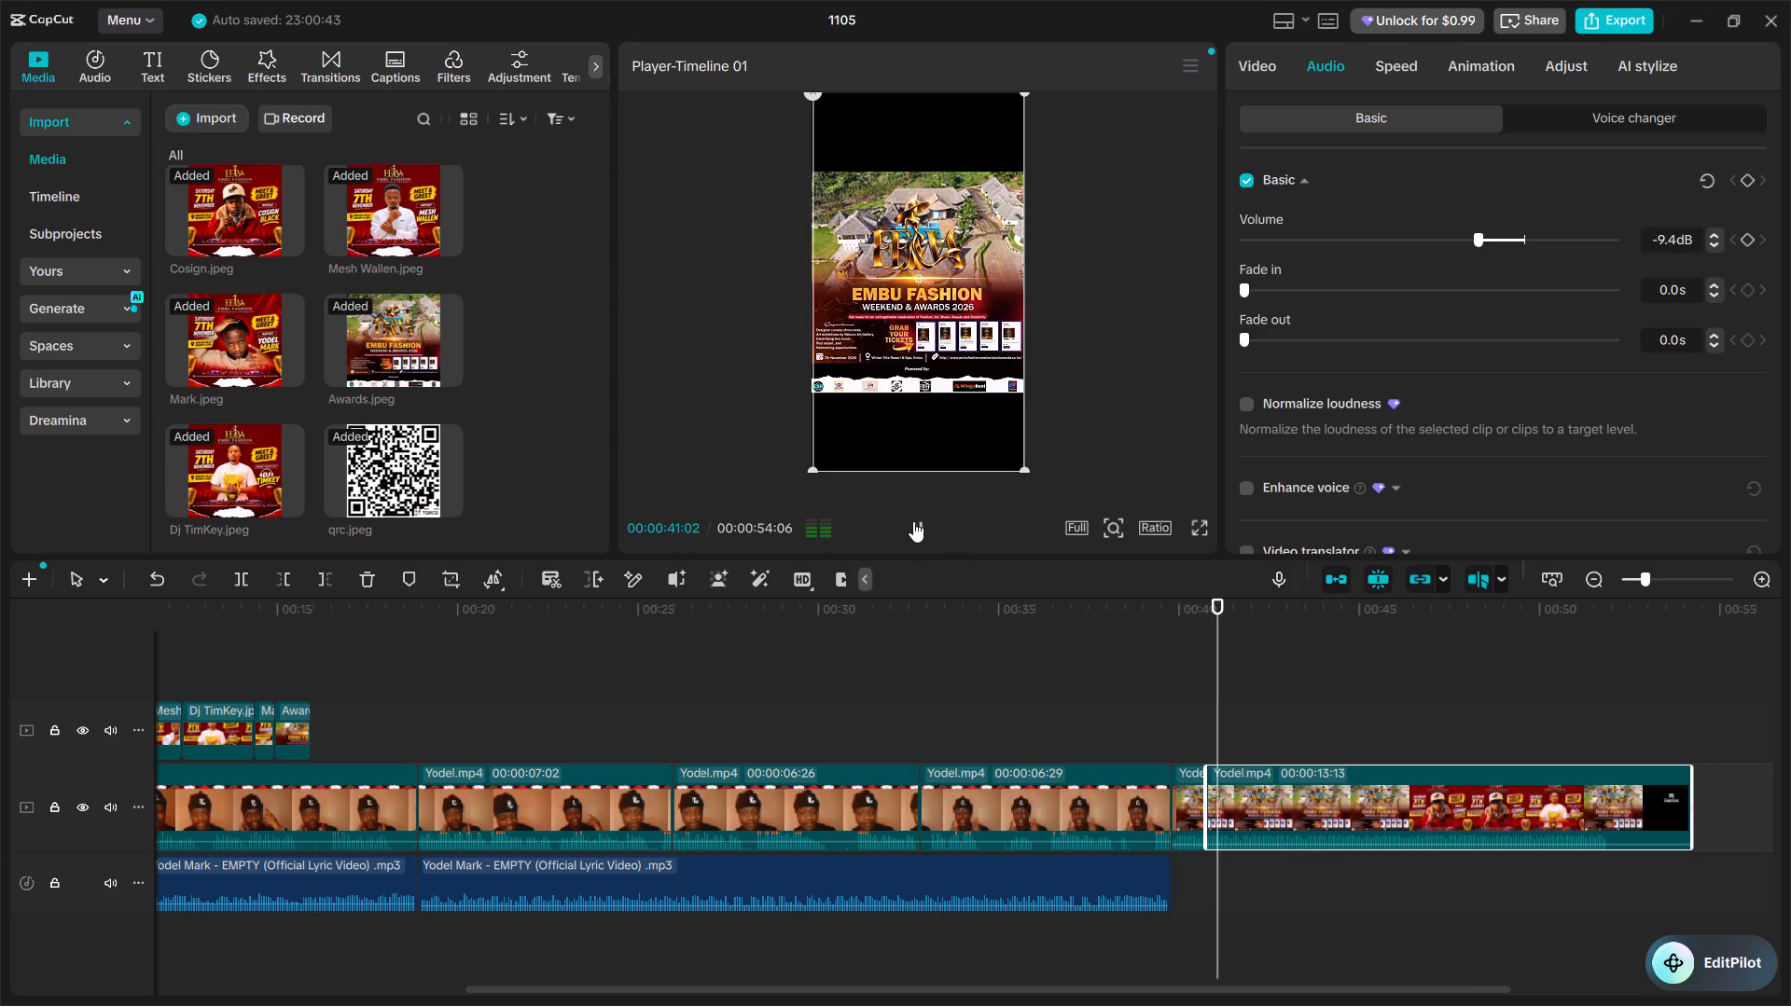
double_click(913, 521)
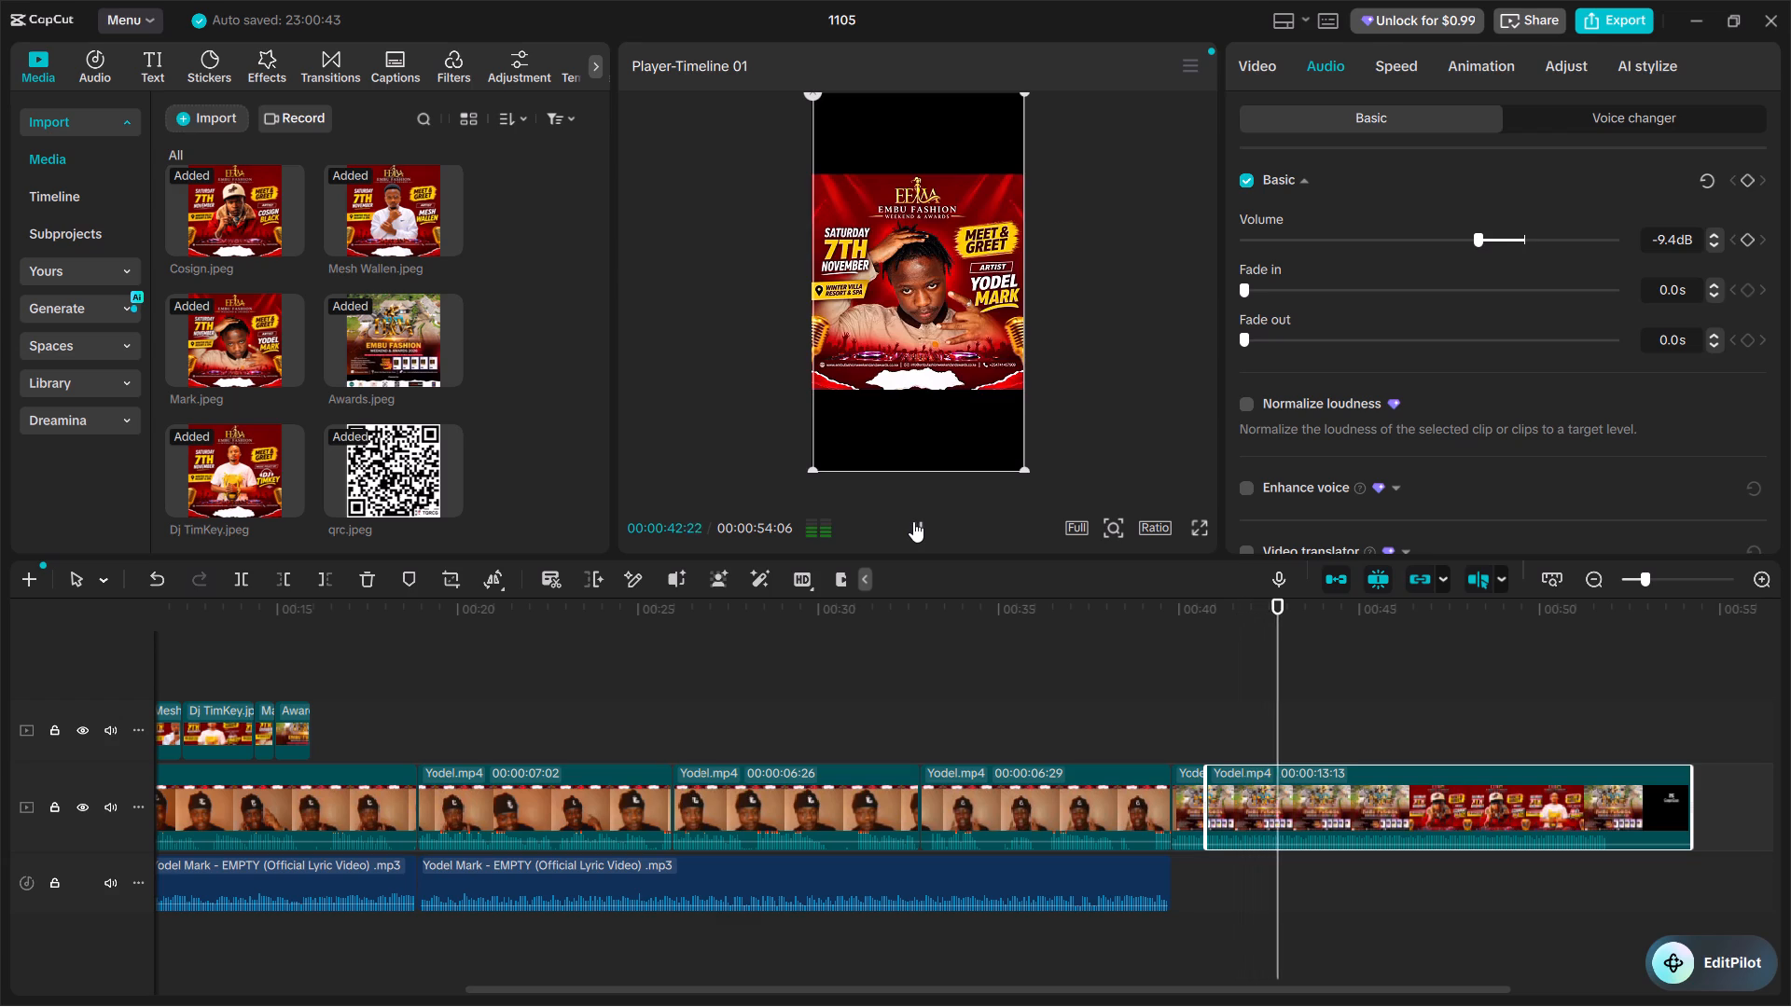
left_click(913, 521)
key("ctrl+b")
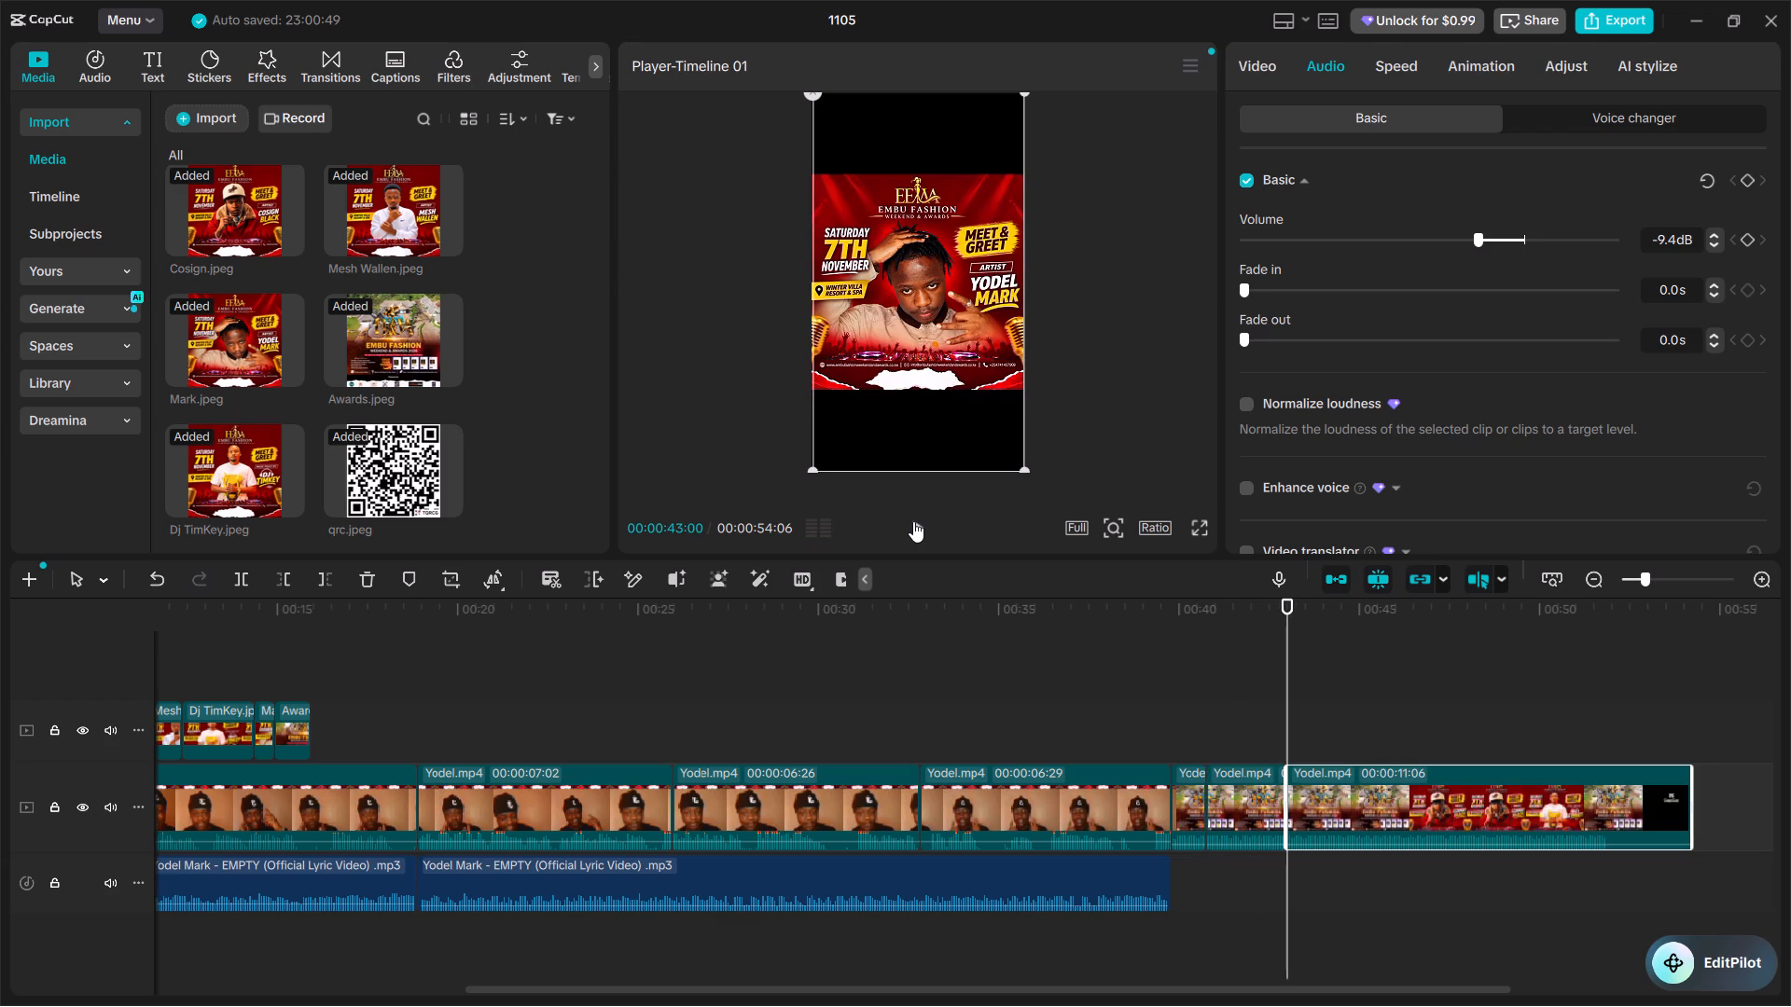
left_click(1246, 793)
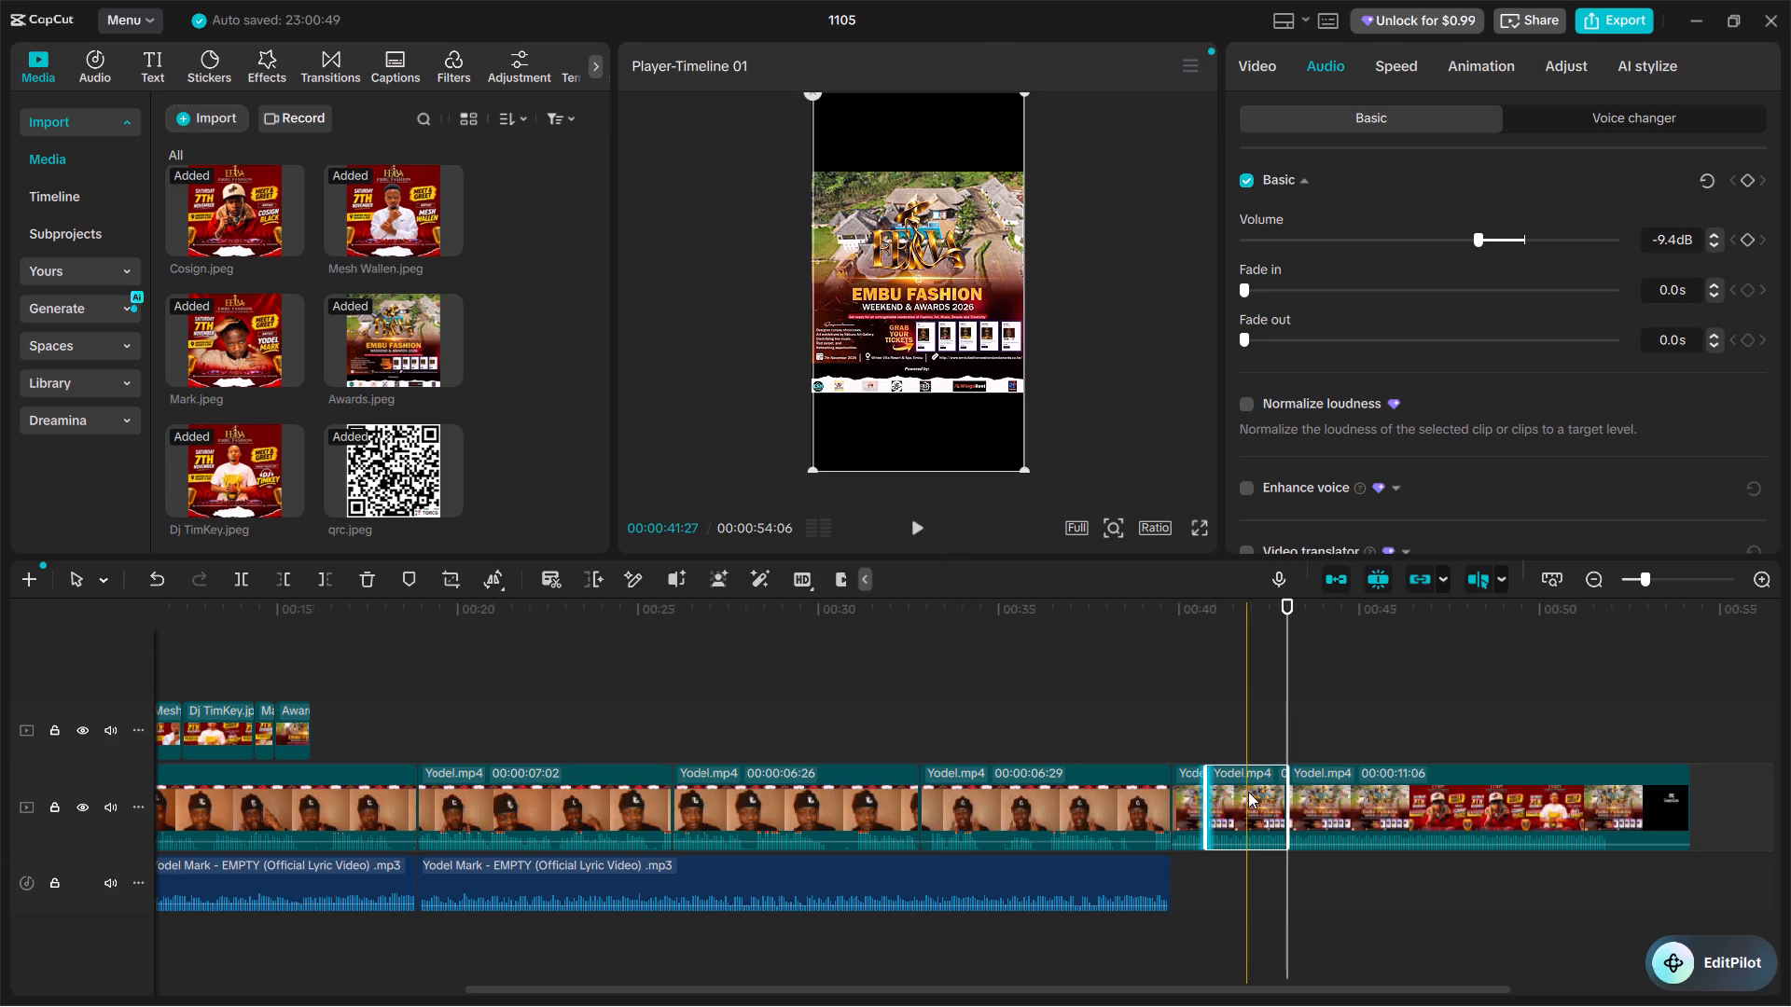
key("Delete")
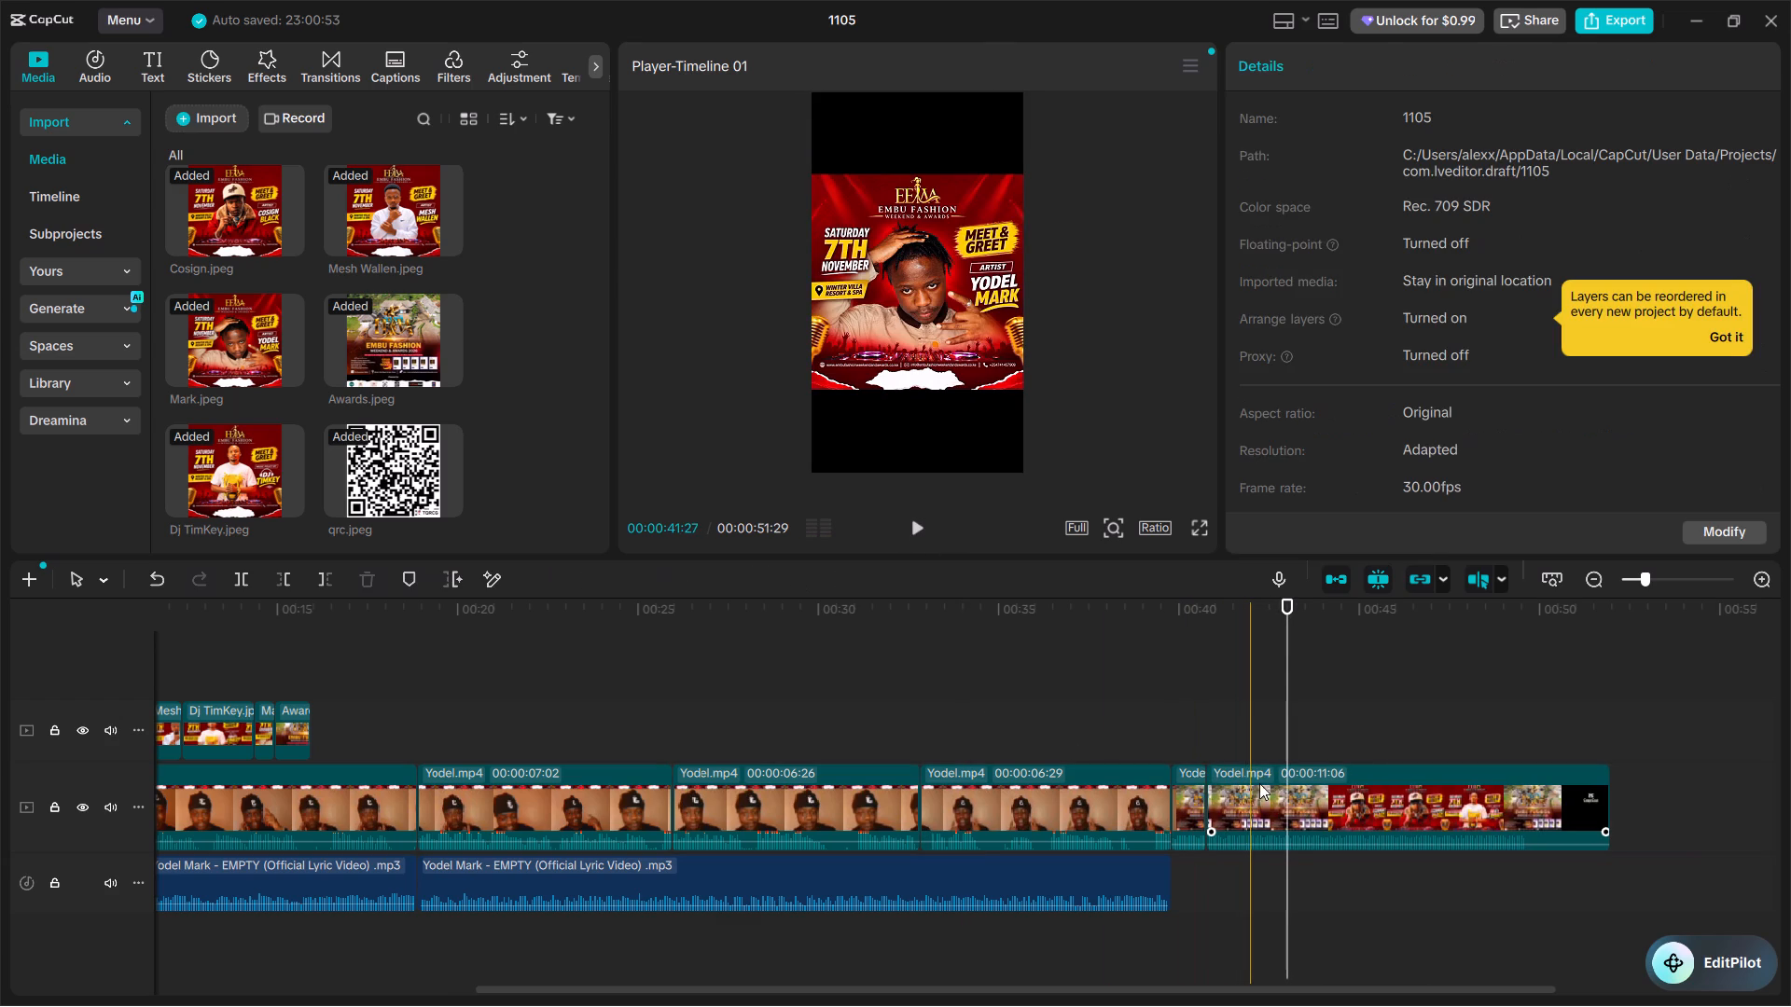
Split the closing poster part of Yodel.mp4 at 00:41:21, 00:44:15 and 00:46:20 at the breaks heard during playback.
left_click_drag(1287, 610, 1213, 633)
left_click(1206, 633)
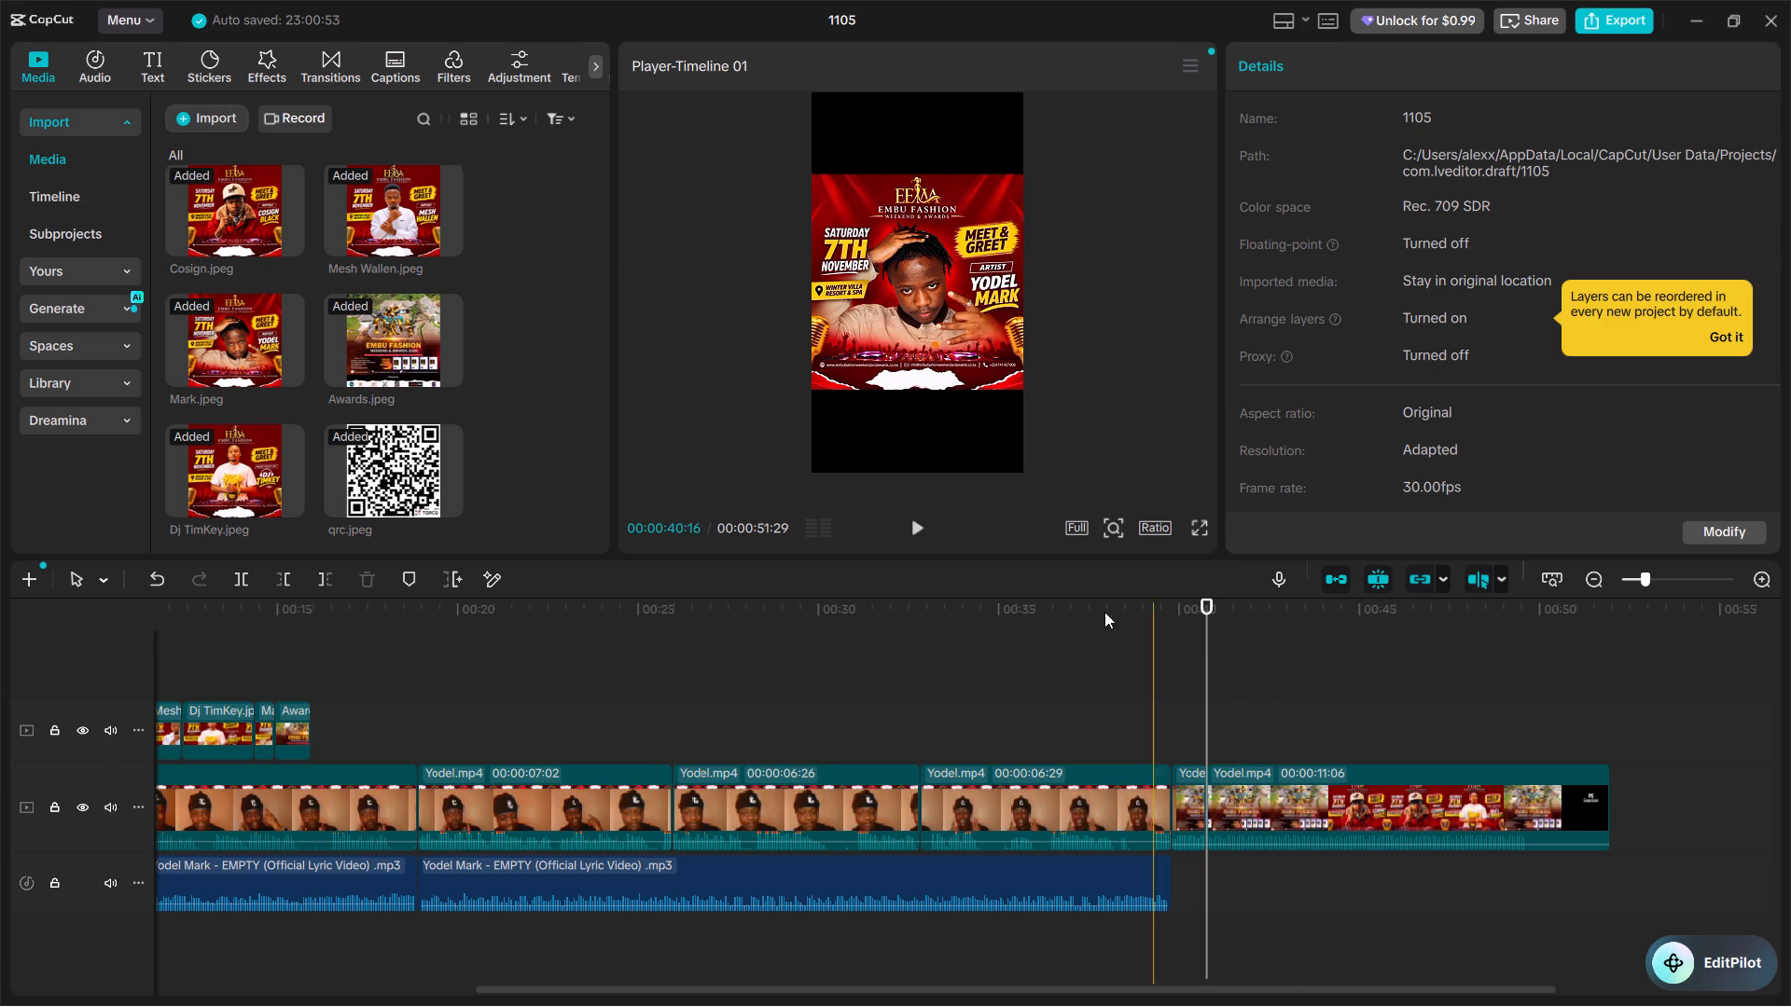
left_click(919, 525)
left_click(919, 525)
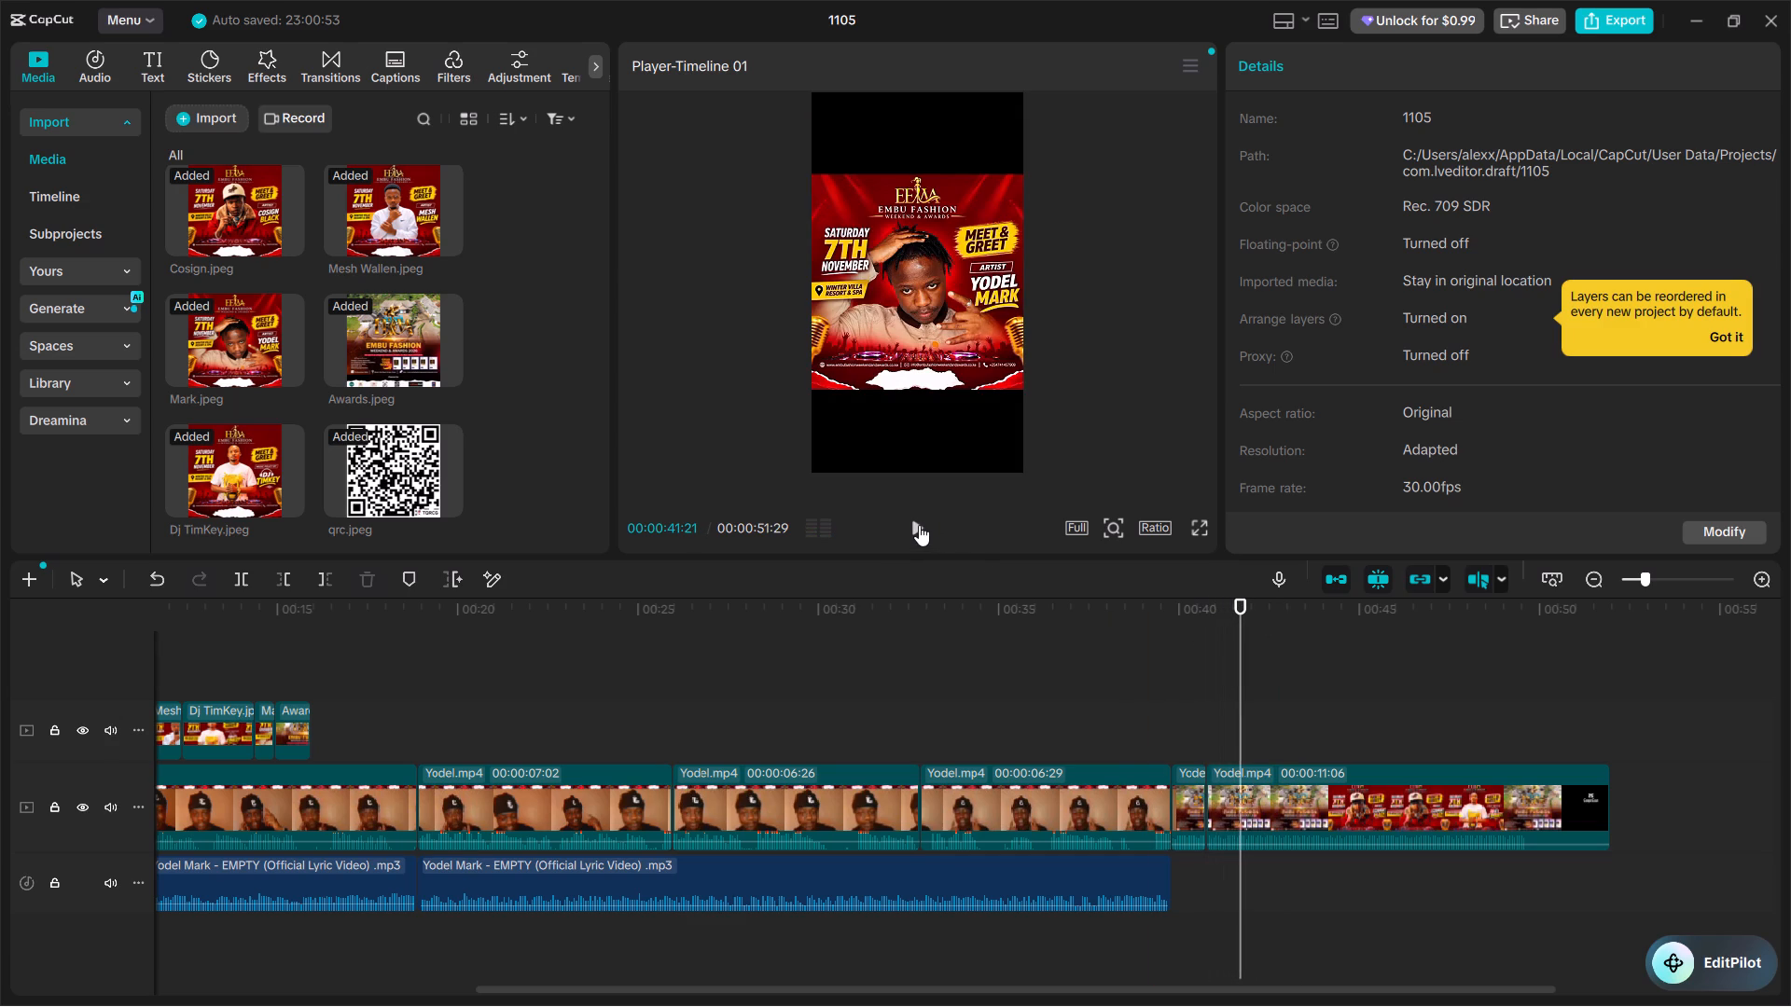
key("ctrl+b")
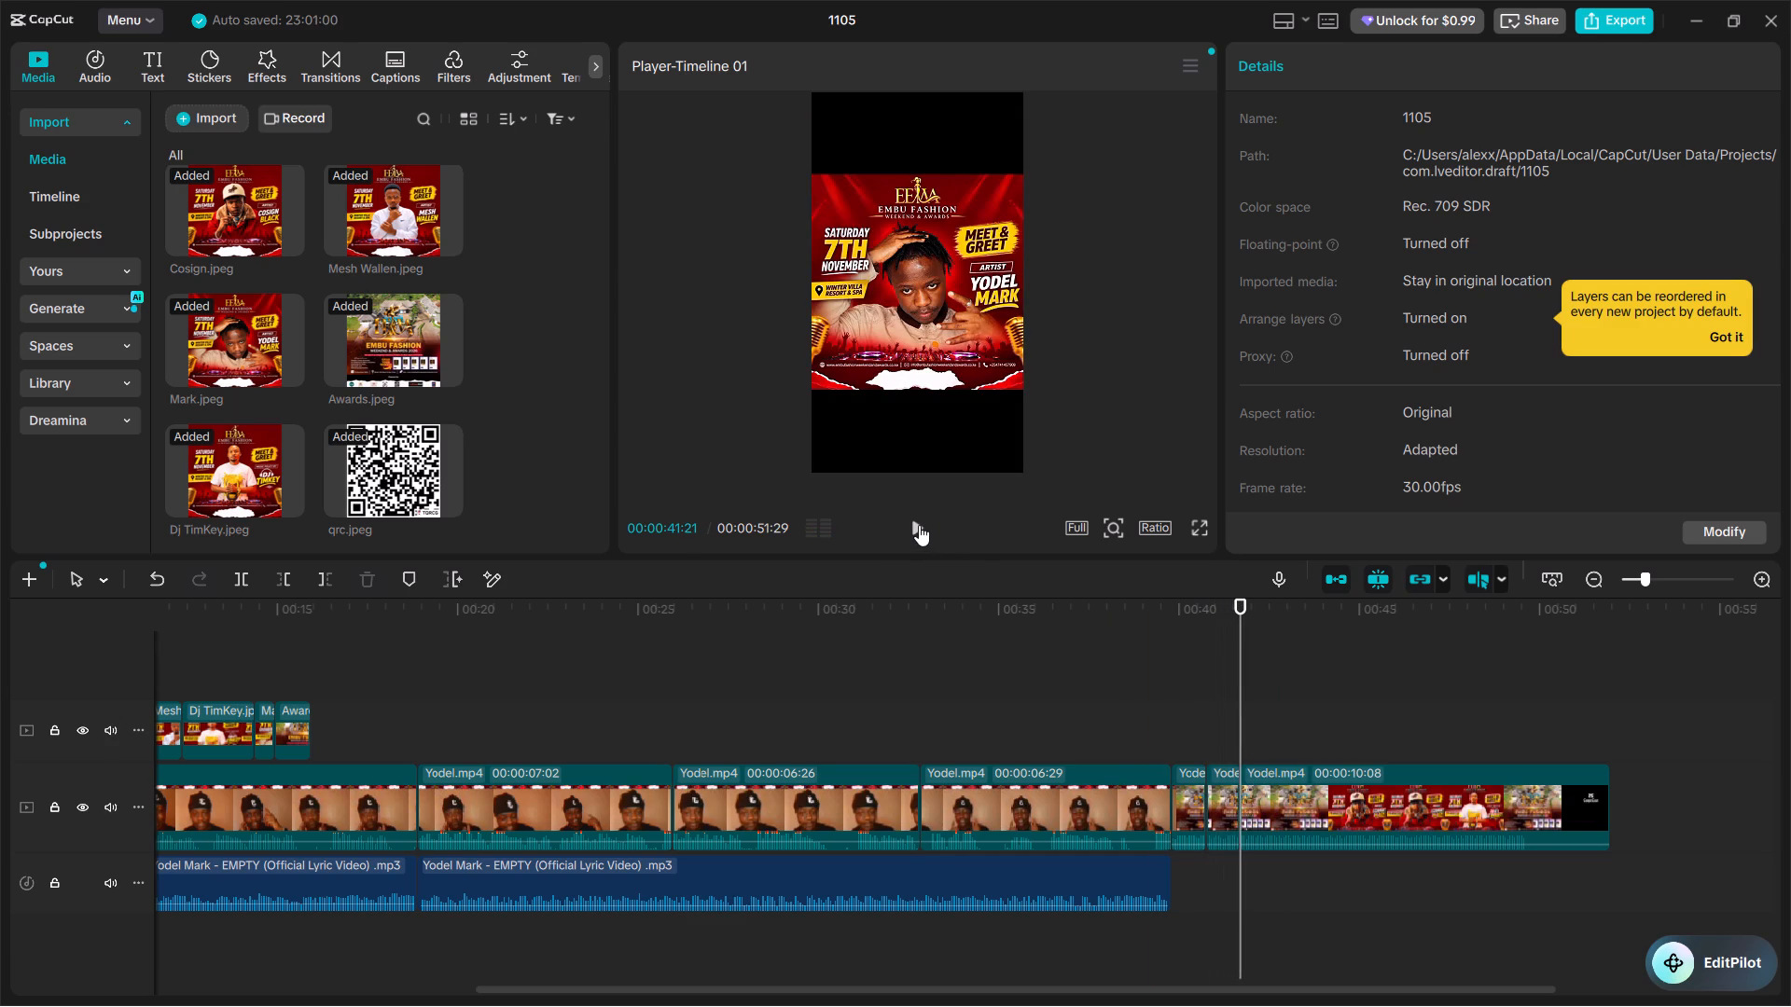
left_click(919, 525)
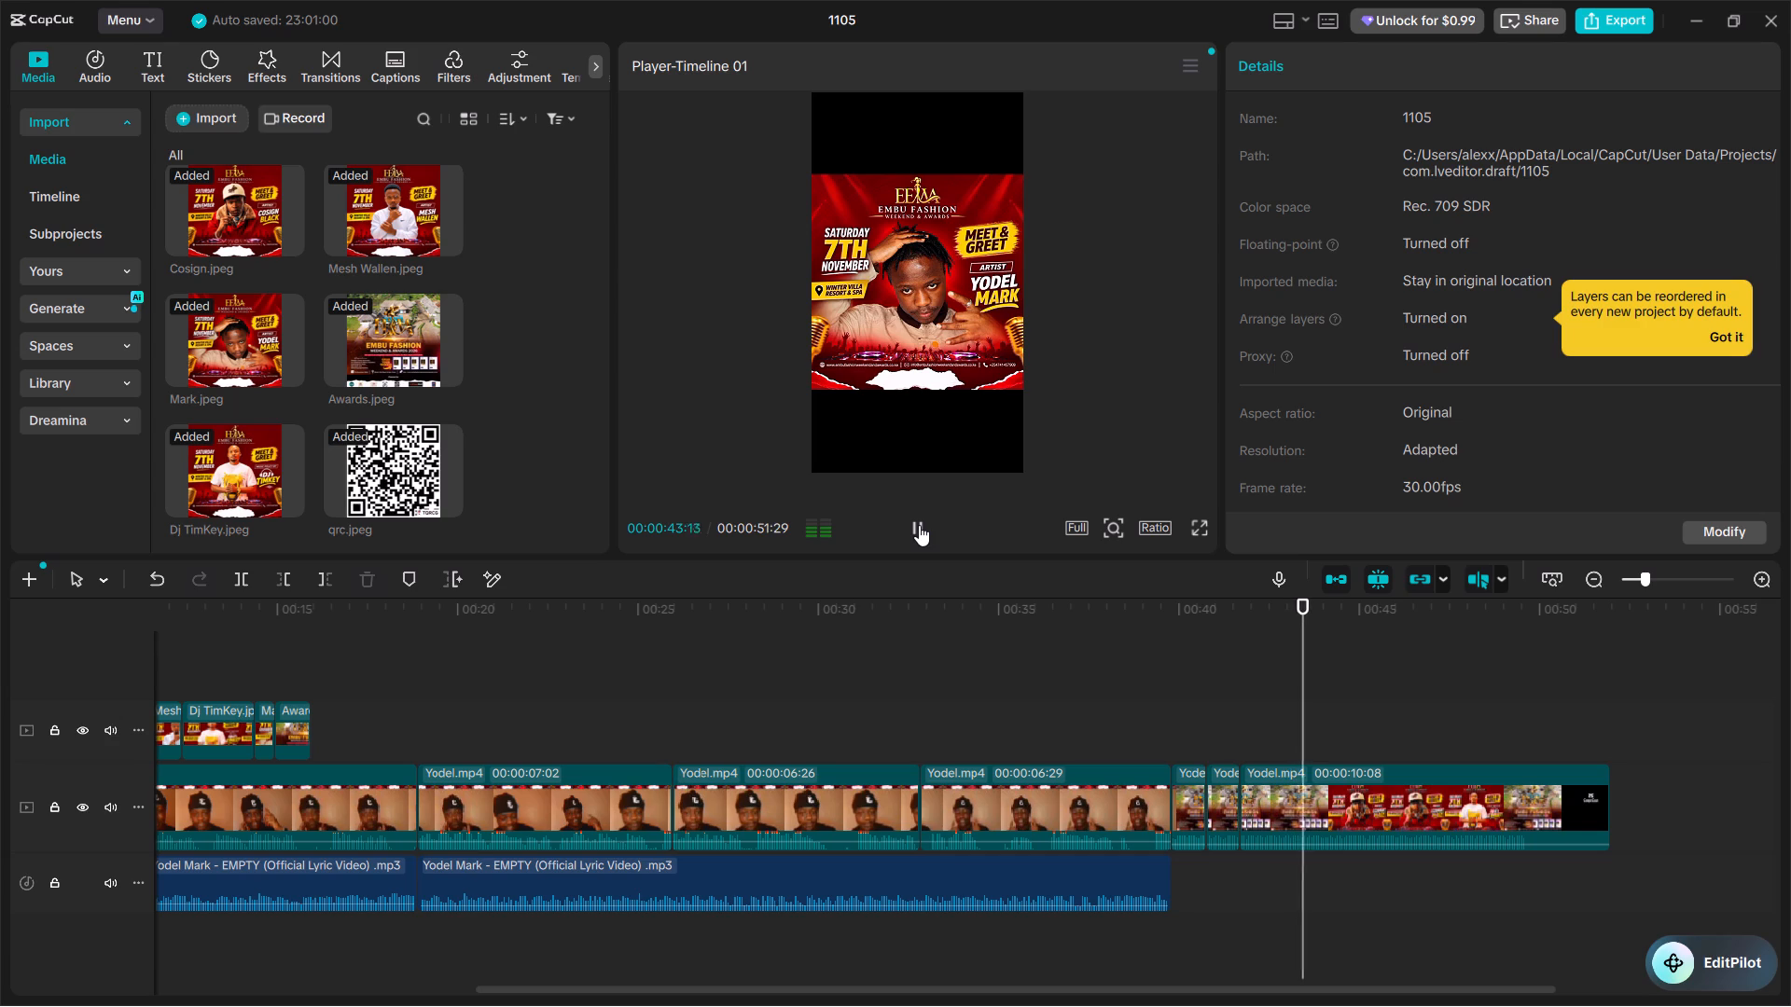
left_click(919, 525)
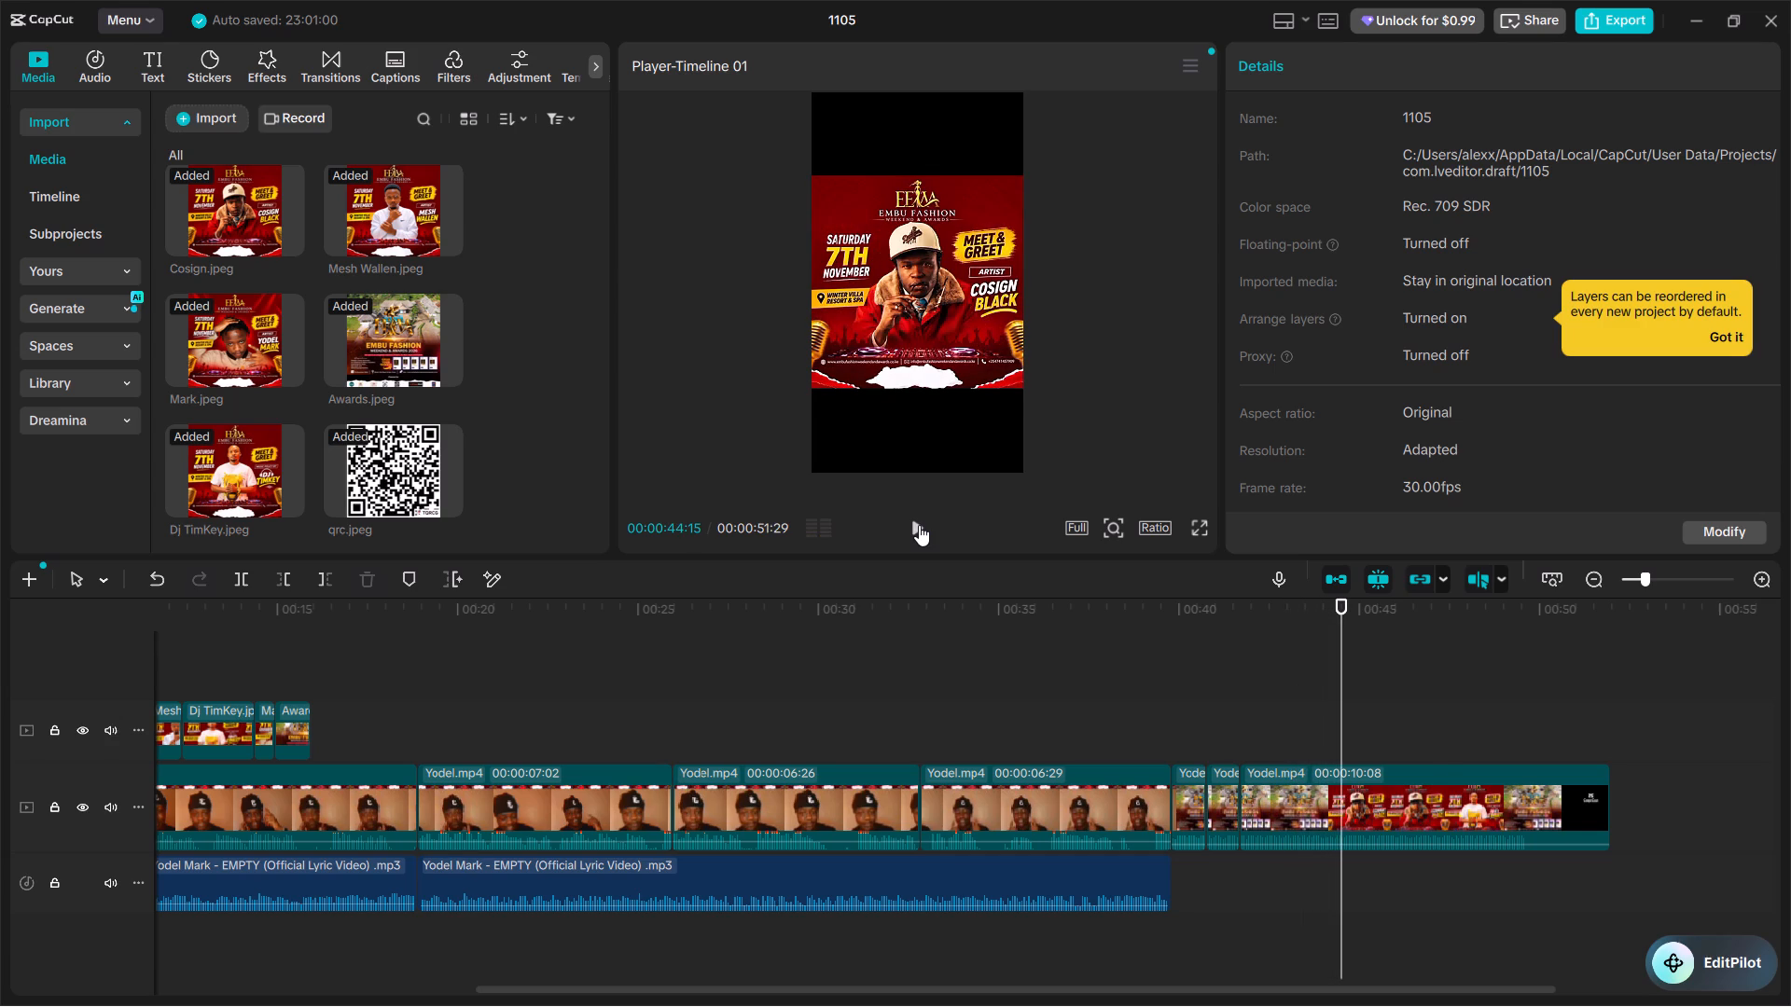
key("ctrl+b")
left_click(916, 523)
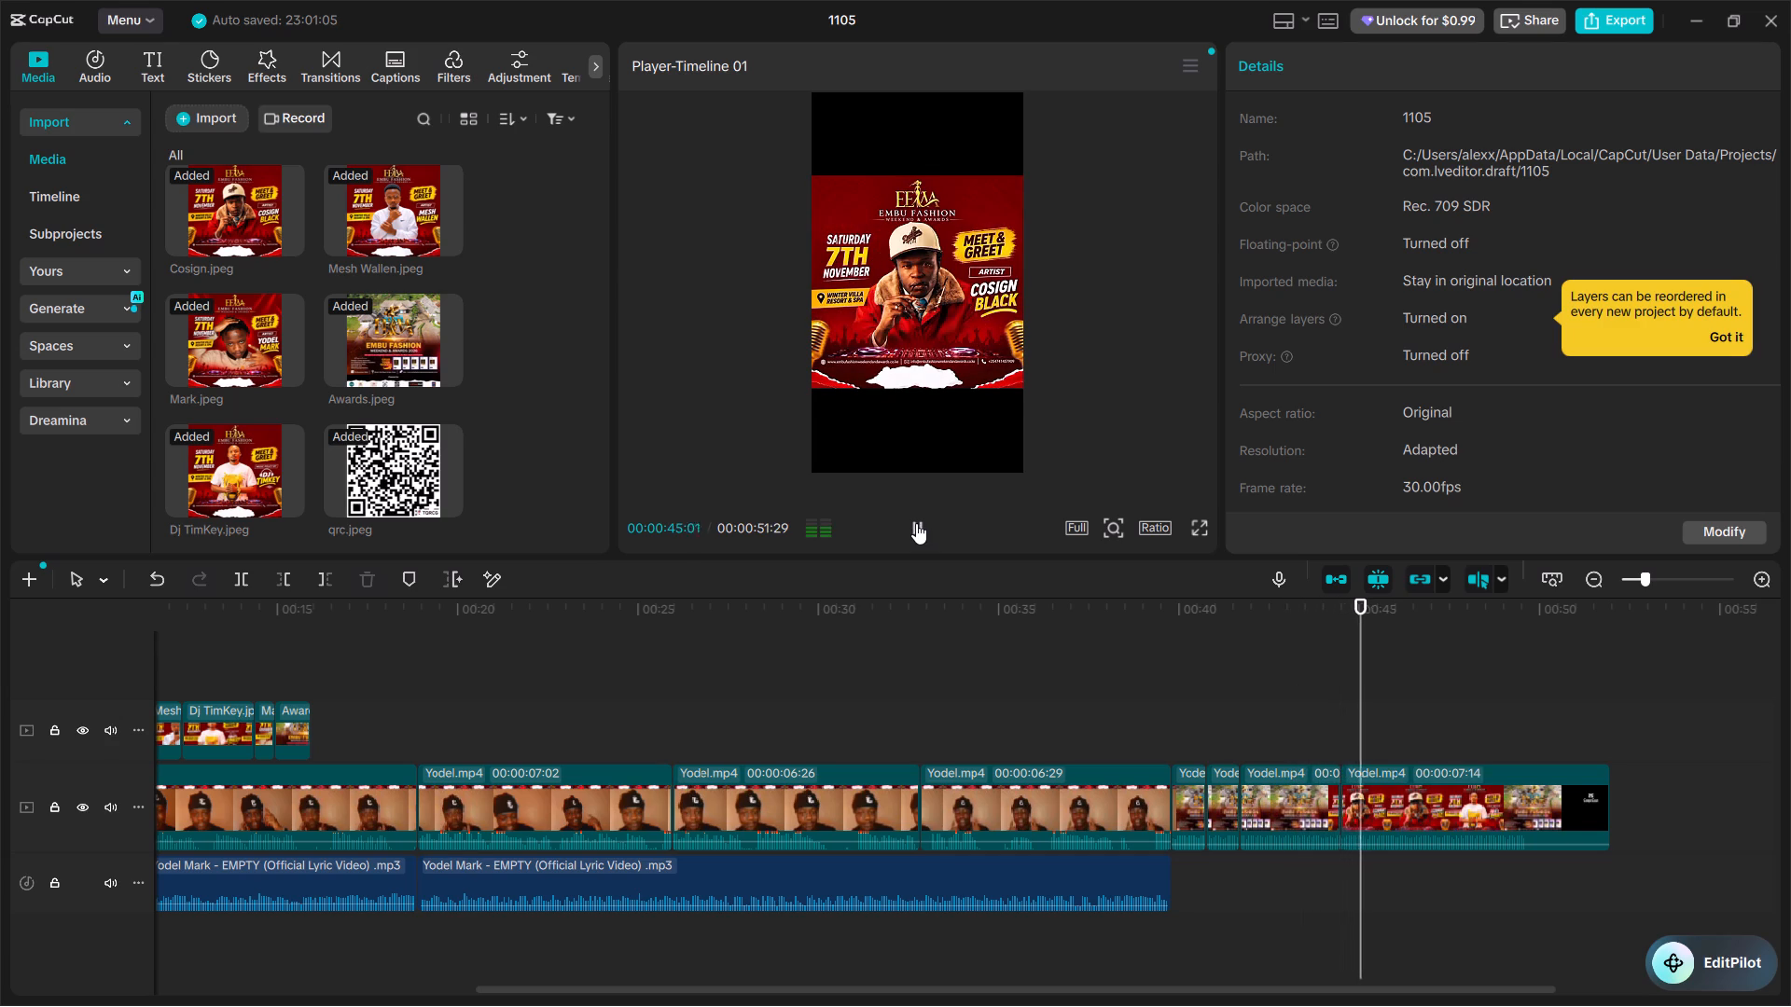
left_click(916, 523)
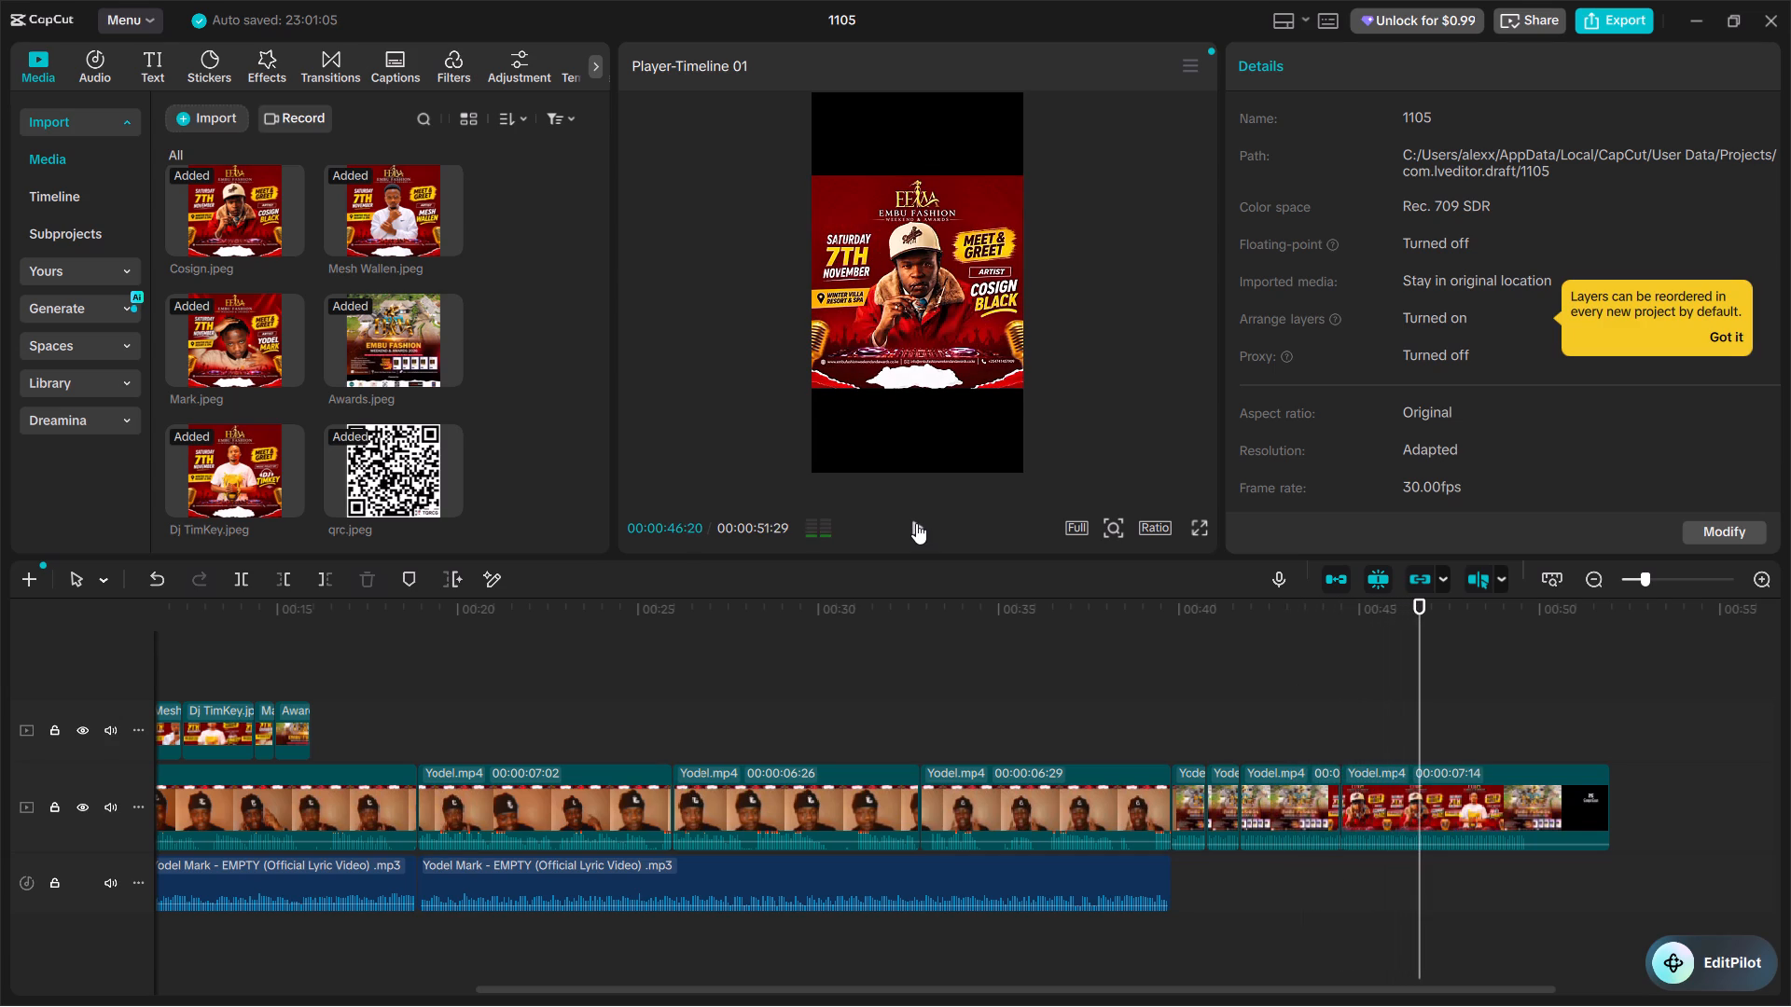
key("ctrl+b")
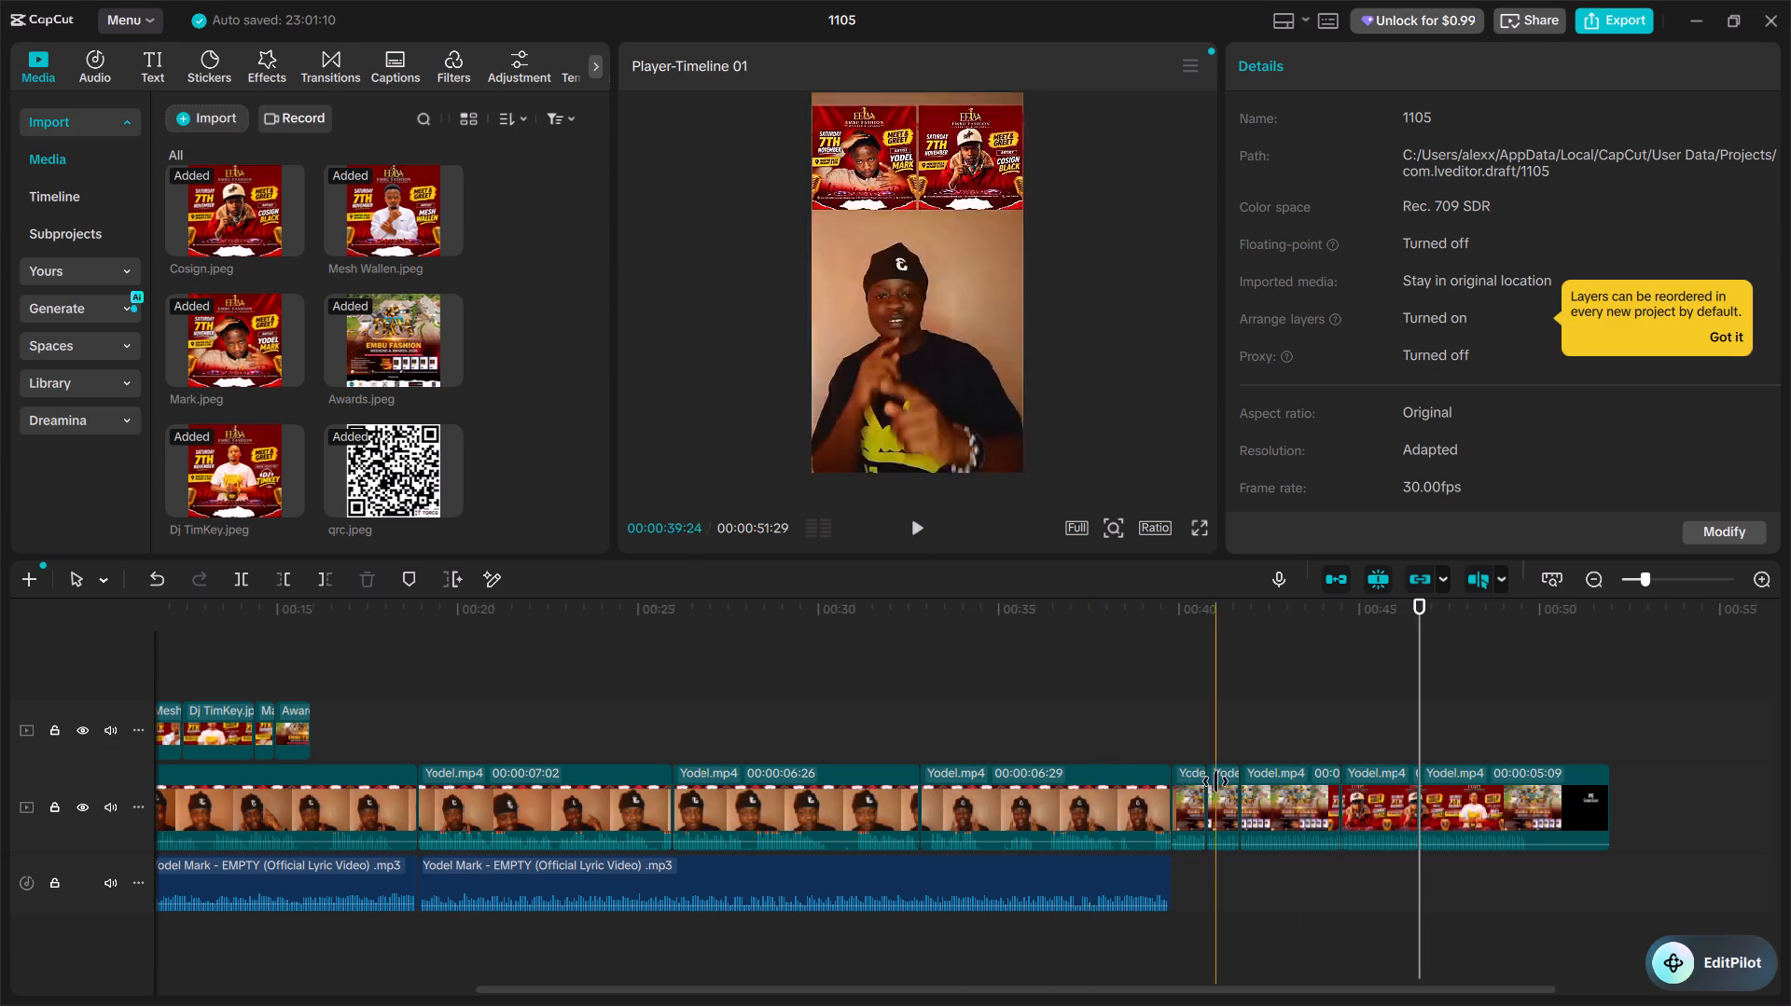
Delete the closing poster piece between the cuts at 00:41:21 and 00:44:15.
left_click(1274, 793)
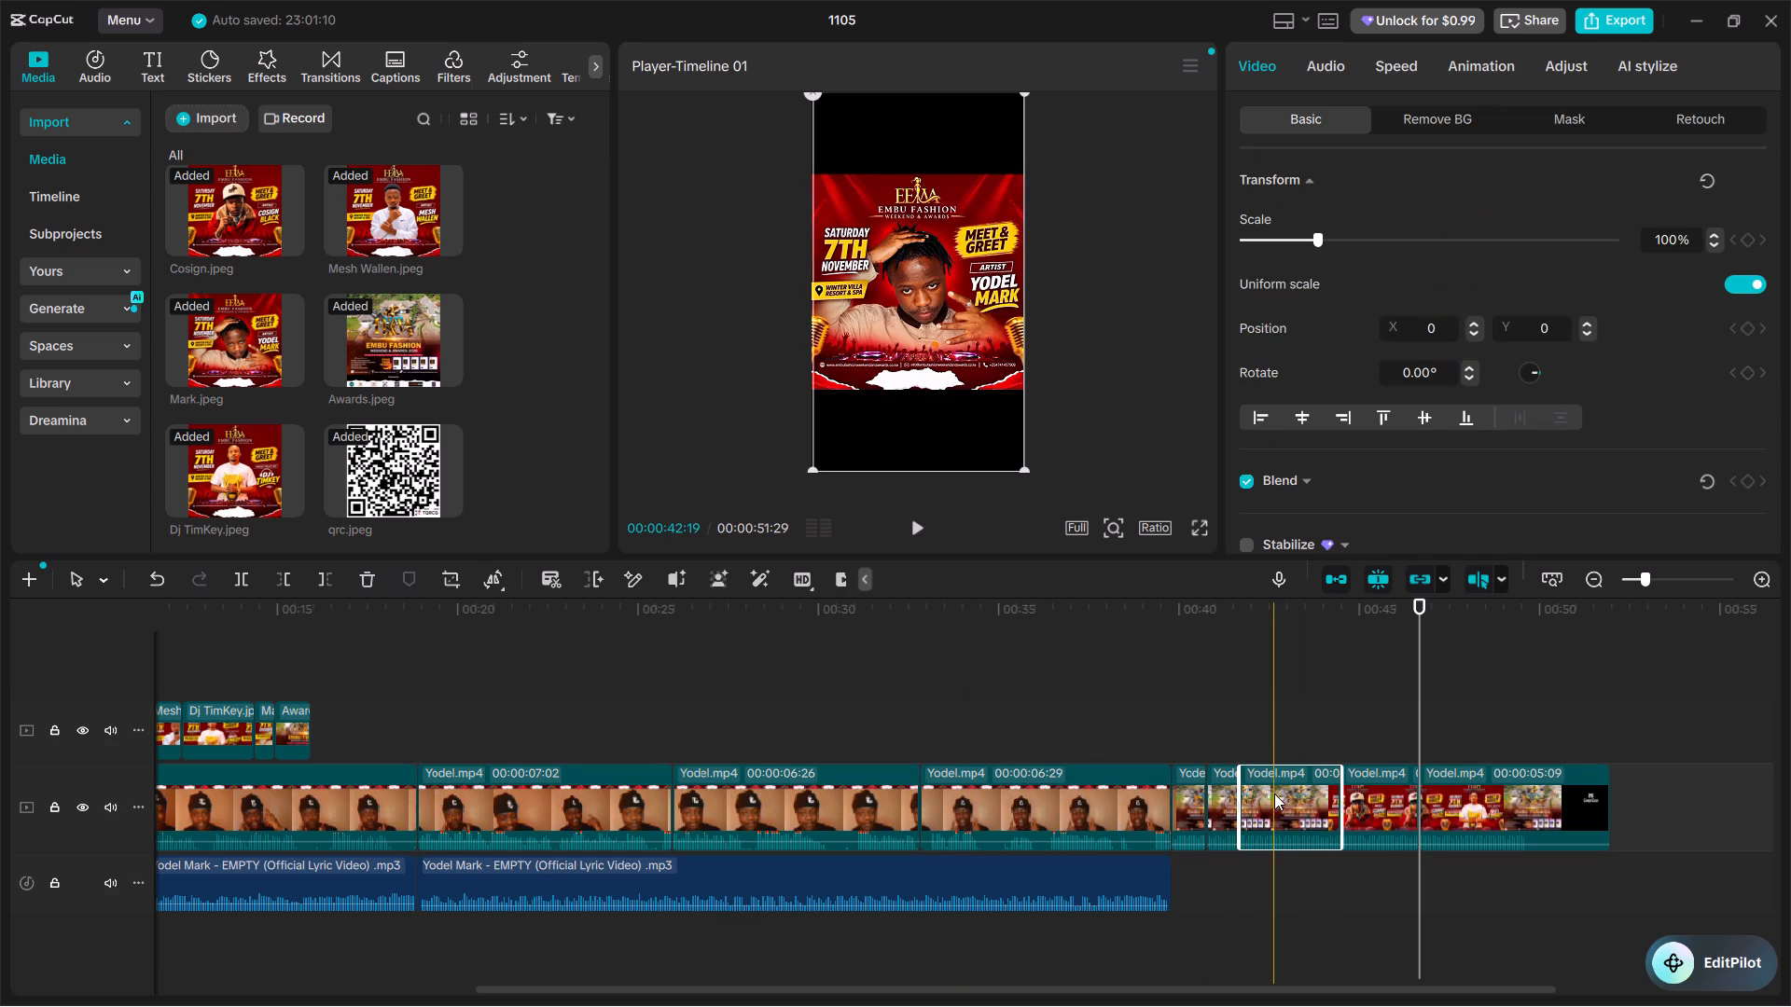
key("Delete")
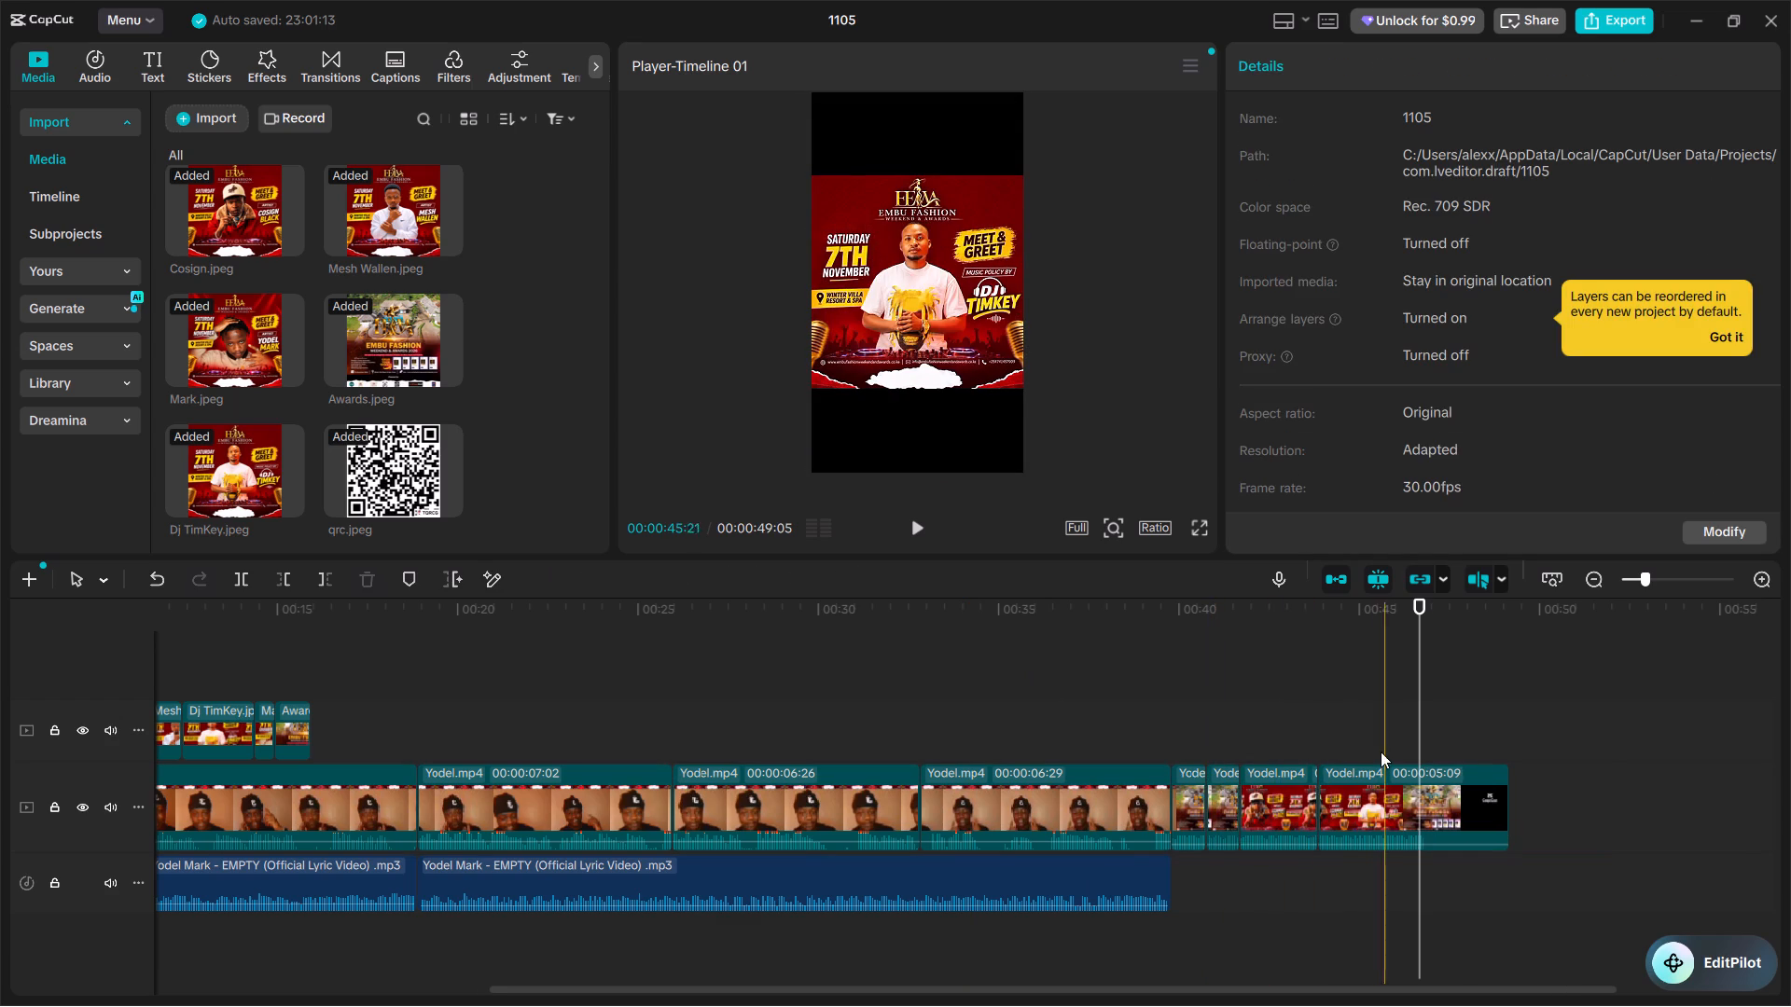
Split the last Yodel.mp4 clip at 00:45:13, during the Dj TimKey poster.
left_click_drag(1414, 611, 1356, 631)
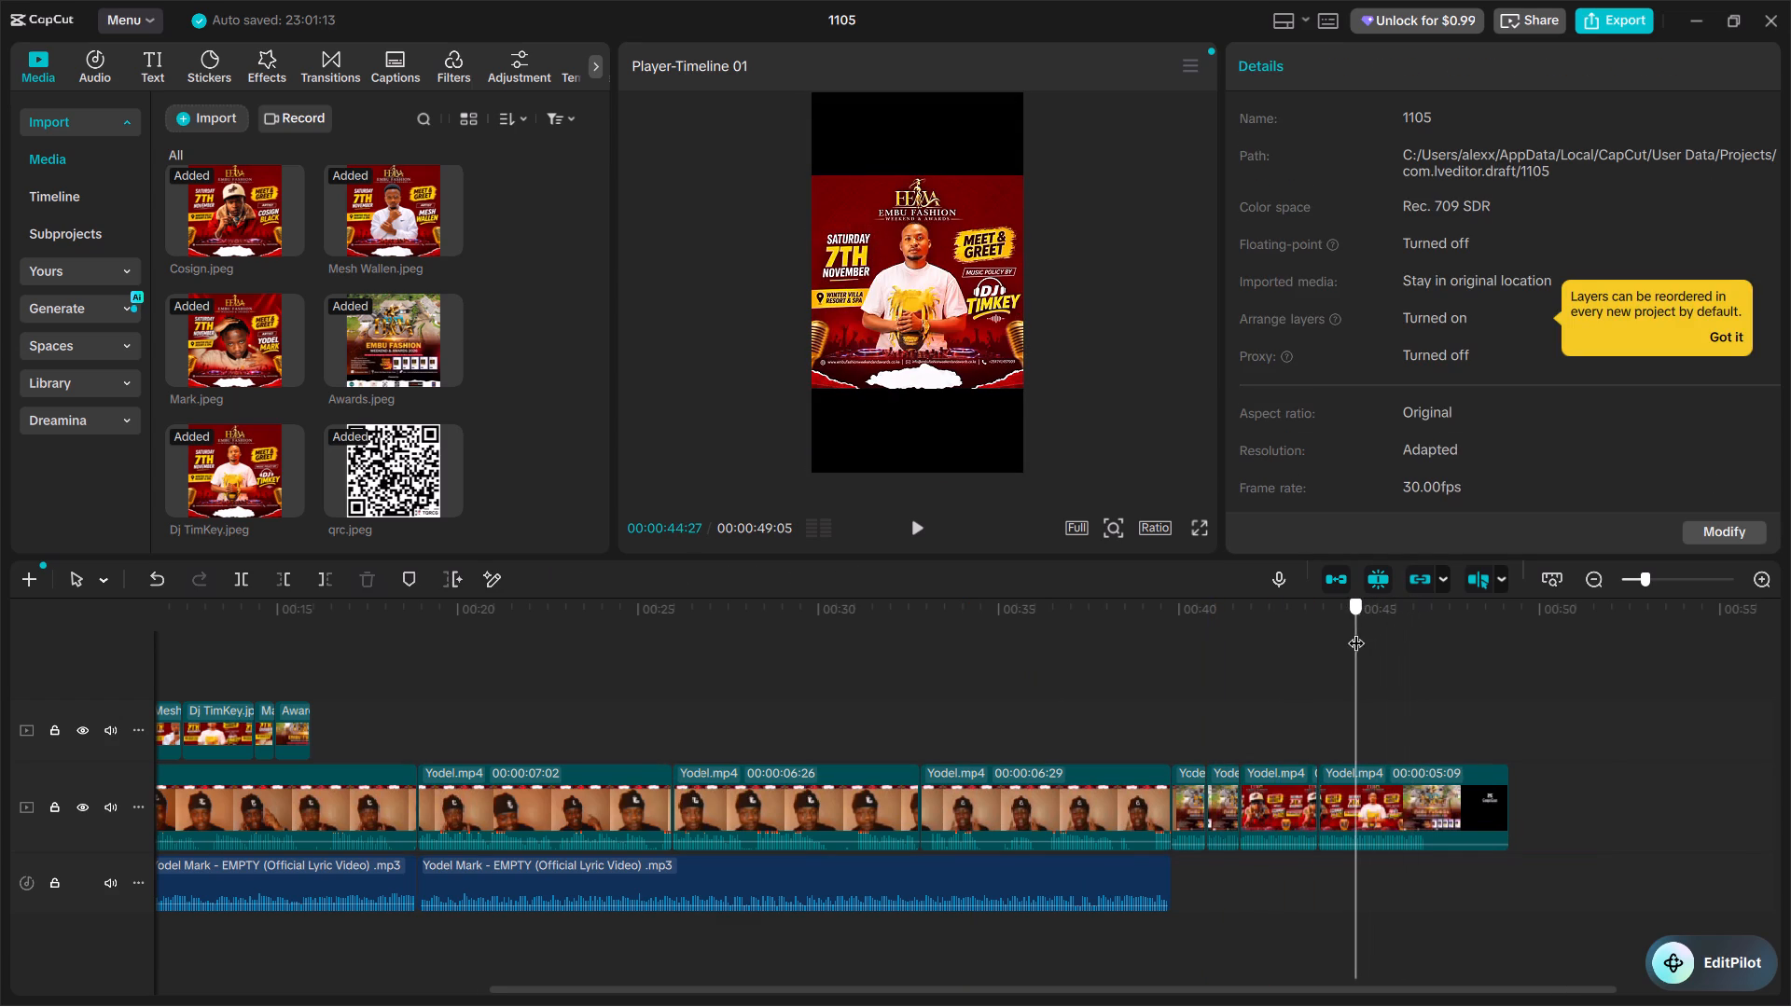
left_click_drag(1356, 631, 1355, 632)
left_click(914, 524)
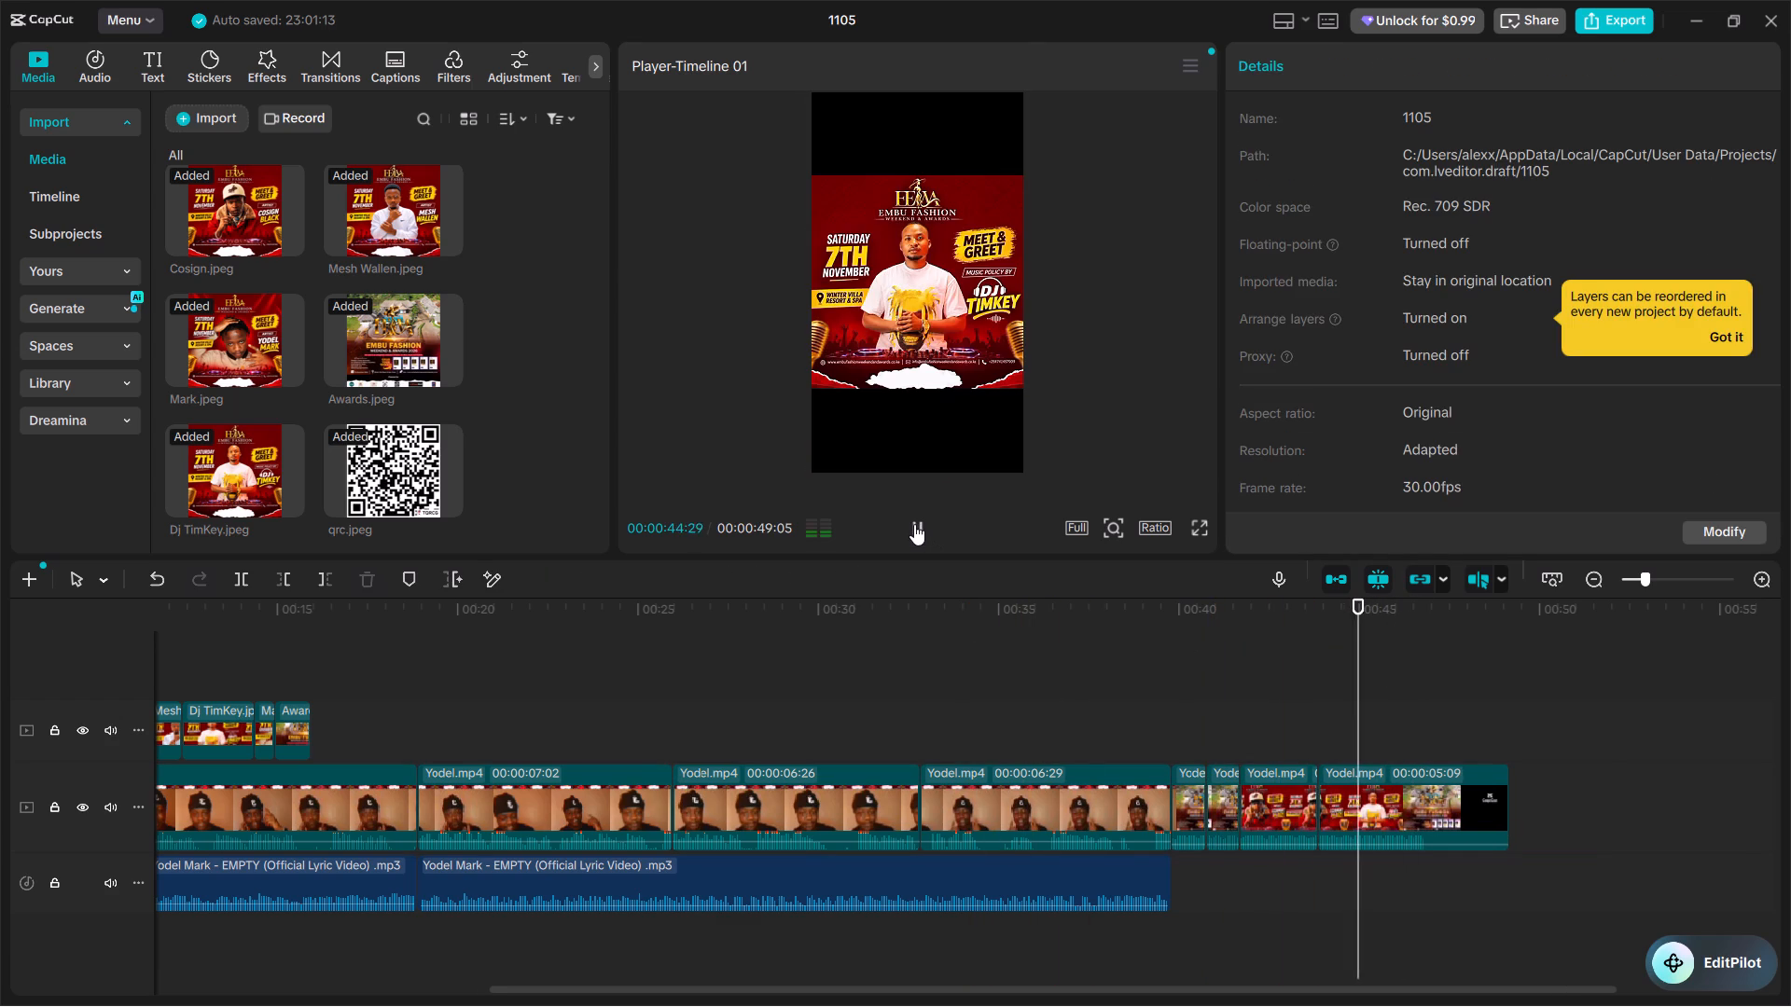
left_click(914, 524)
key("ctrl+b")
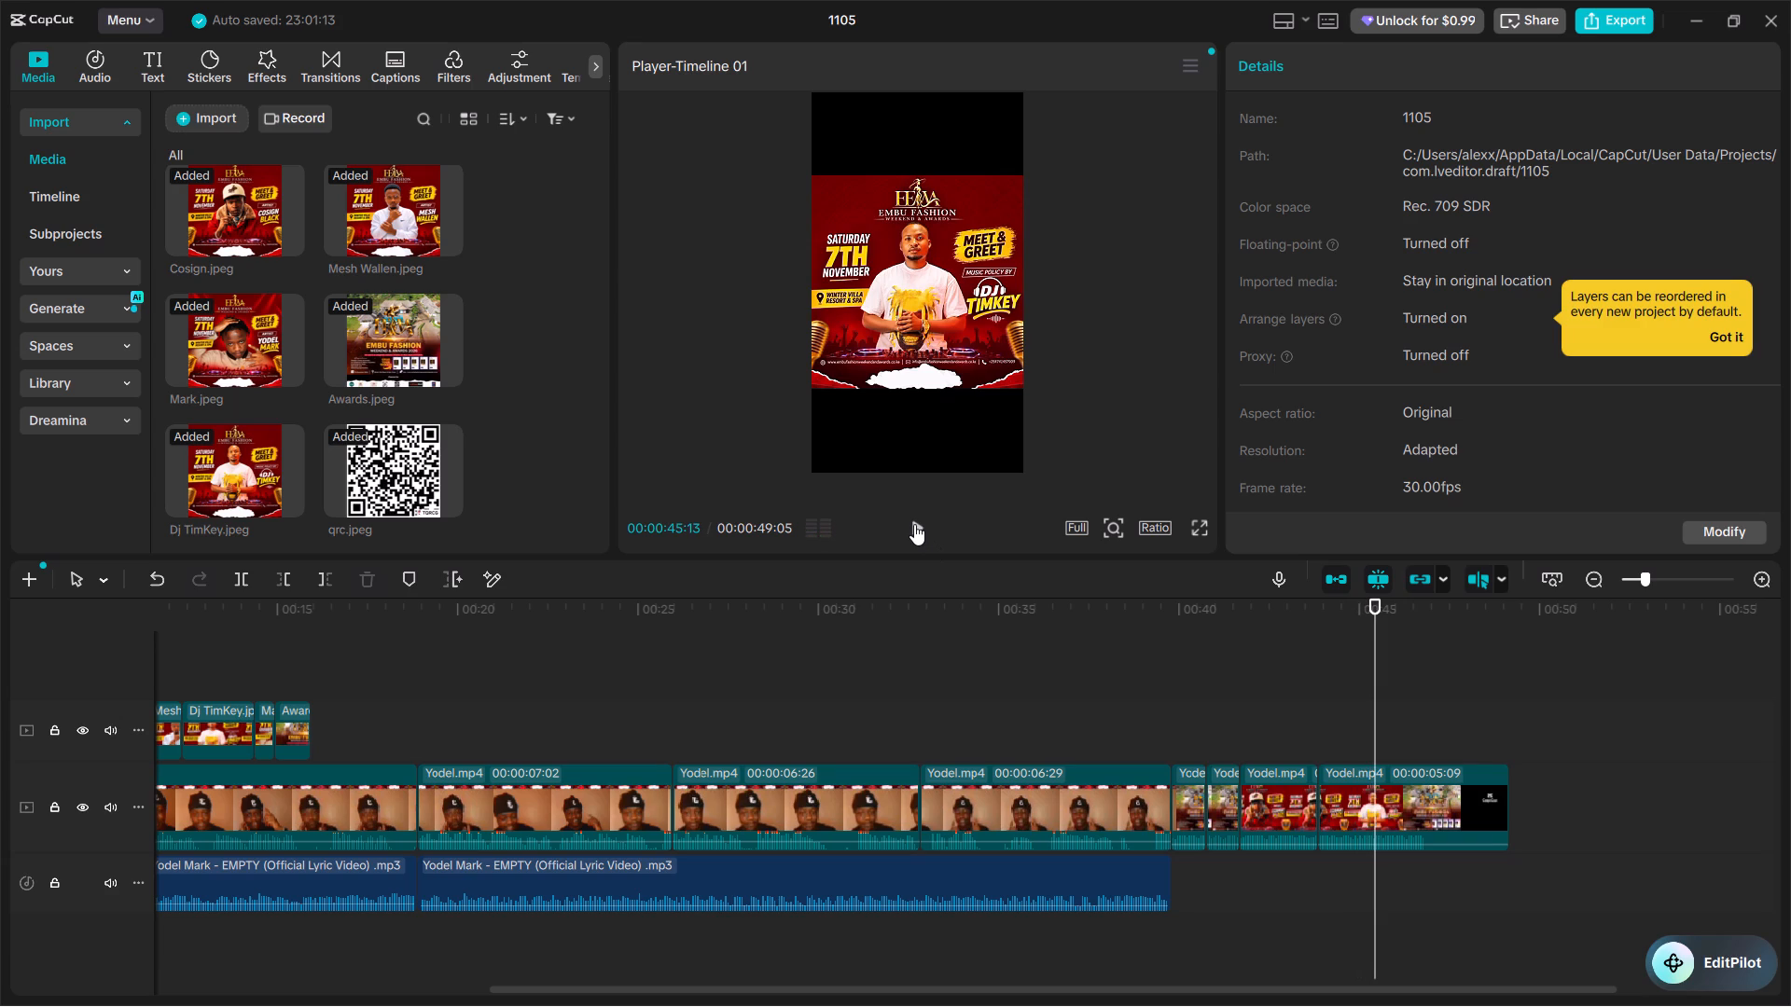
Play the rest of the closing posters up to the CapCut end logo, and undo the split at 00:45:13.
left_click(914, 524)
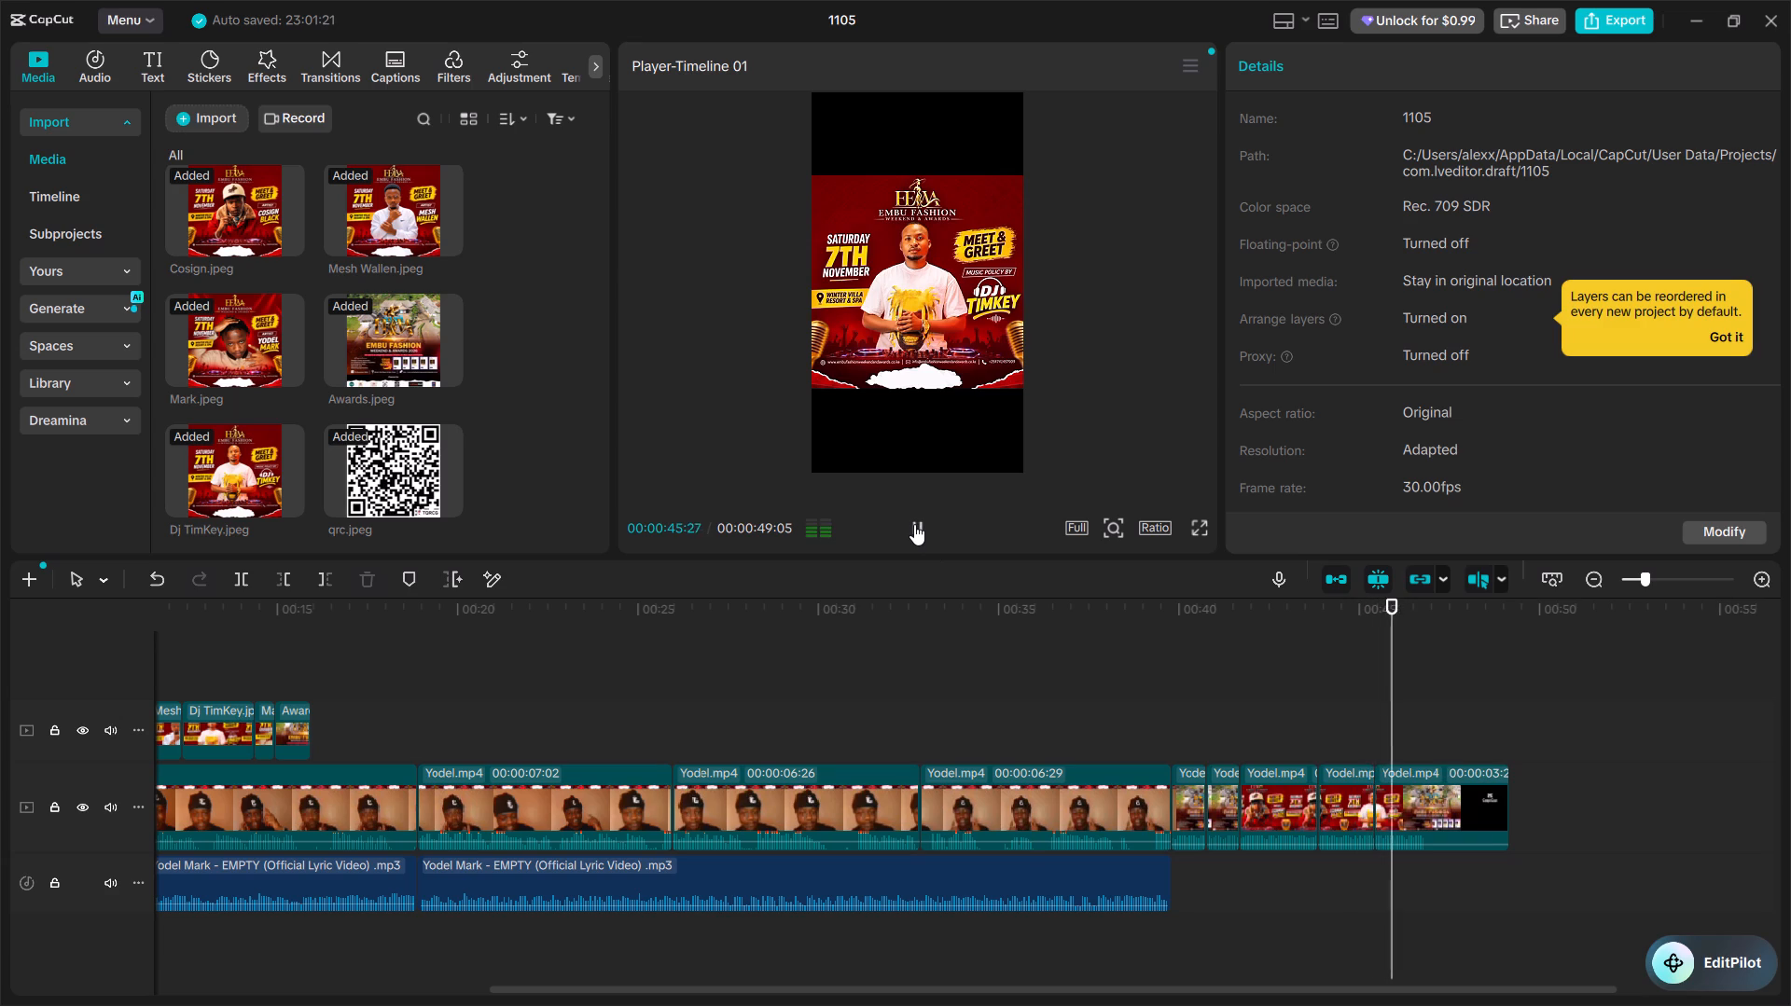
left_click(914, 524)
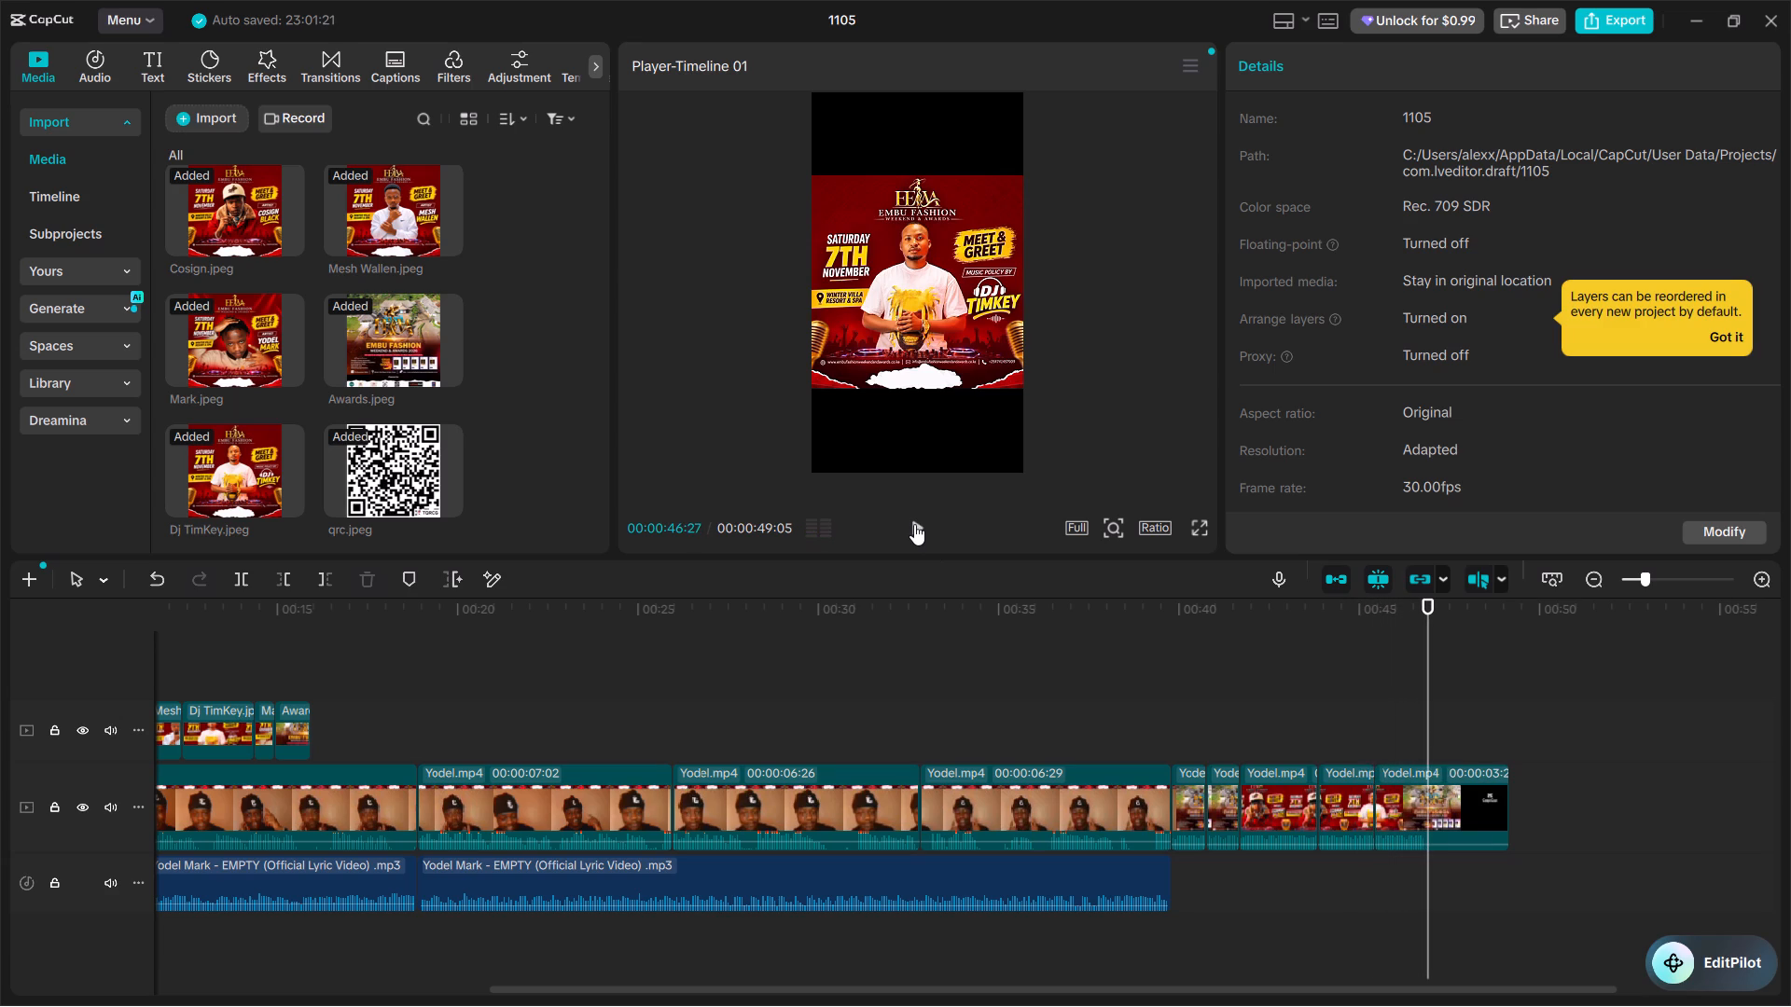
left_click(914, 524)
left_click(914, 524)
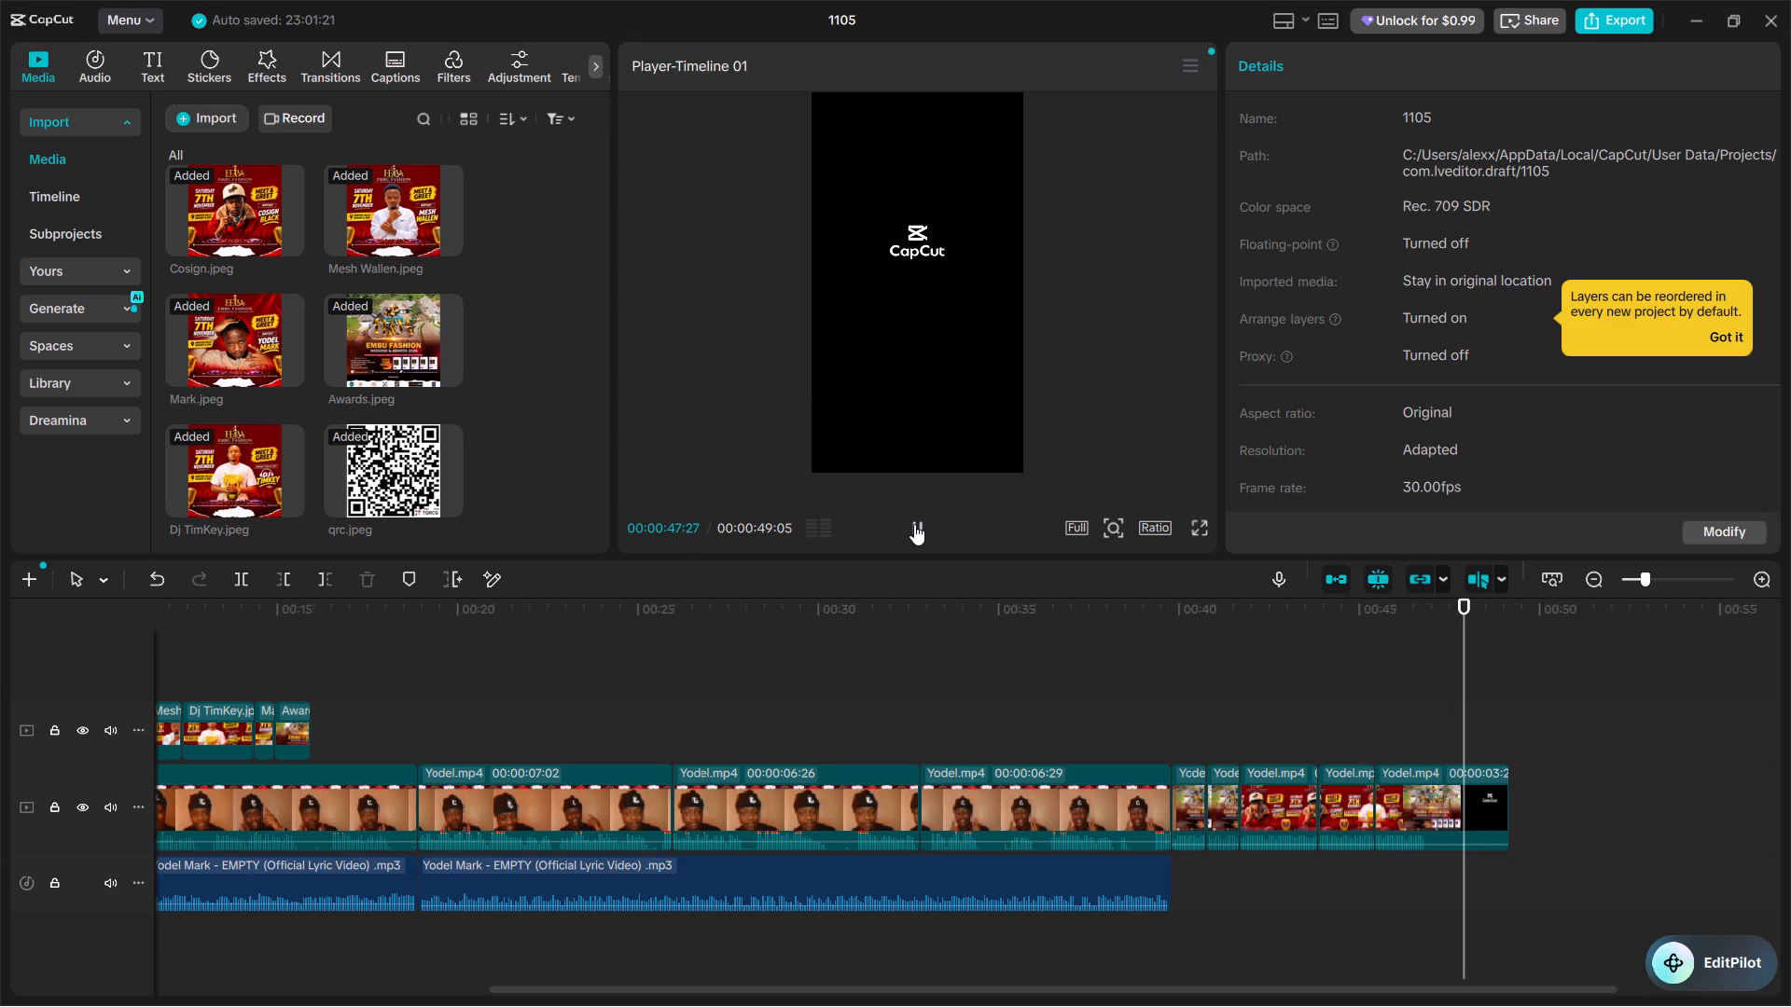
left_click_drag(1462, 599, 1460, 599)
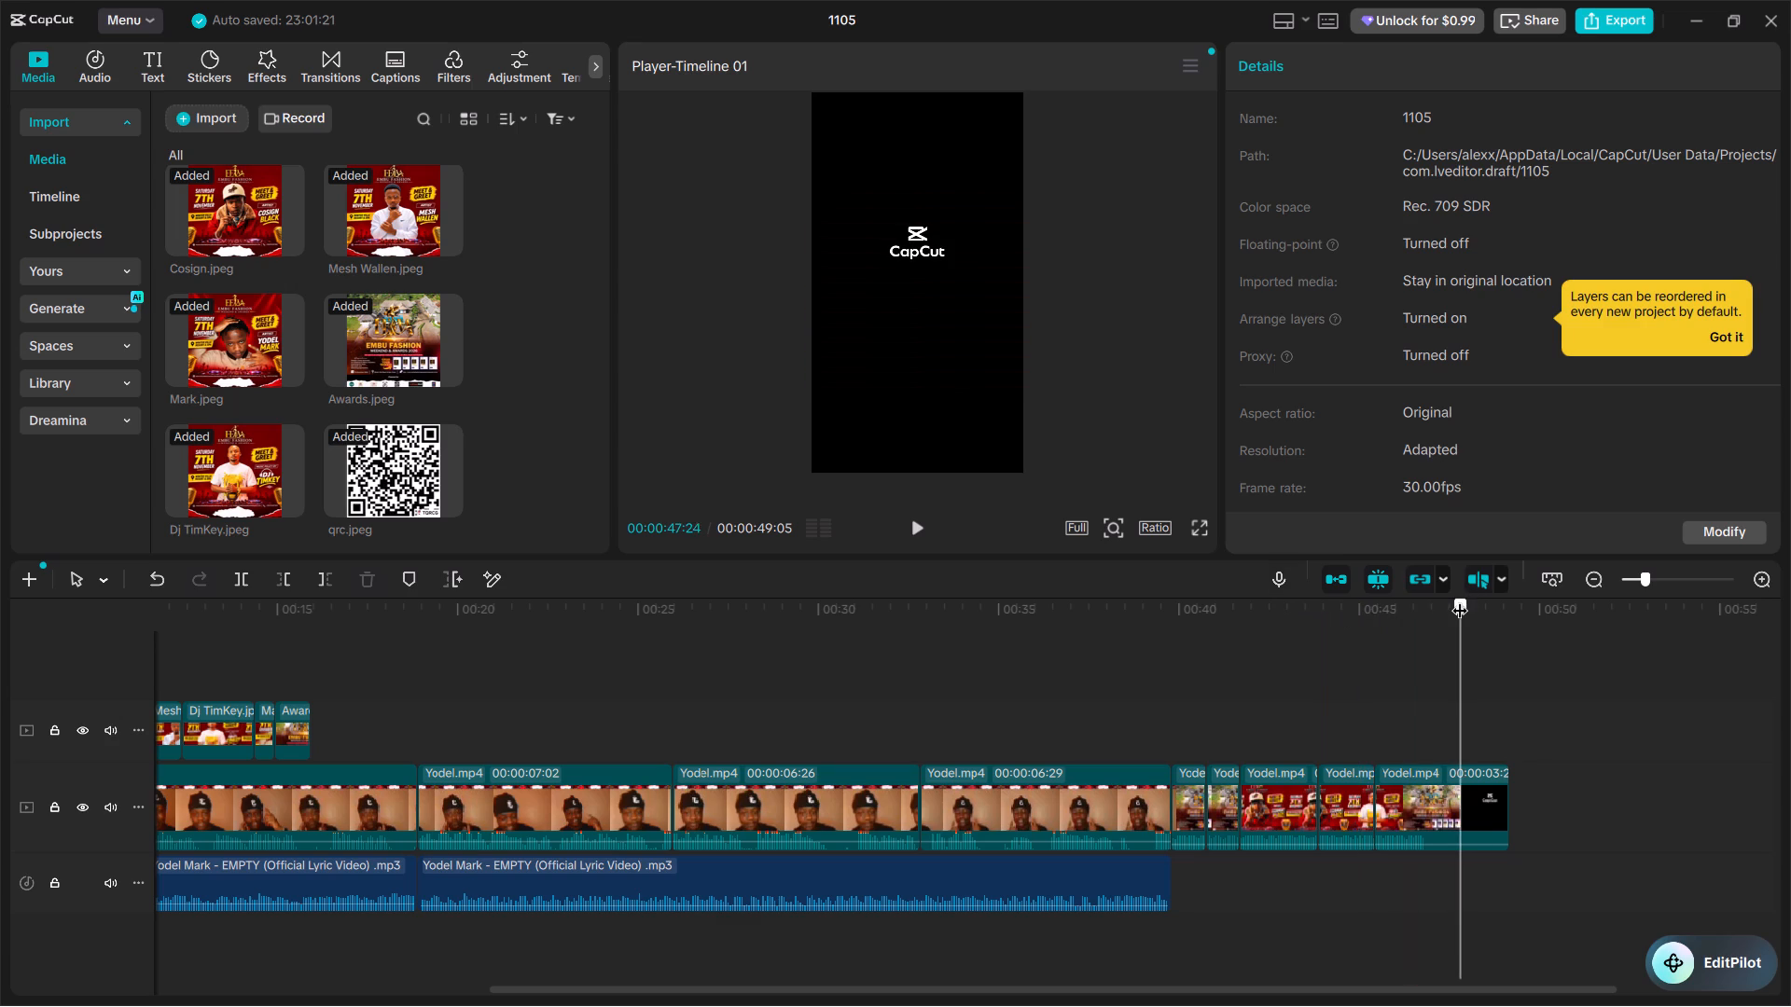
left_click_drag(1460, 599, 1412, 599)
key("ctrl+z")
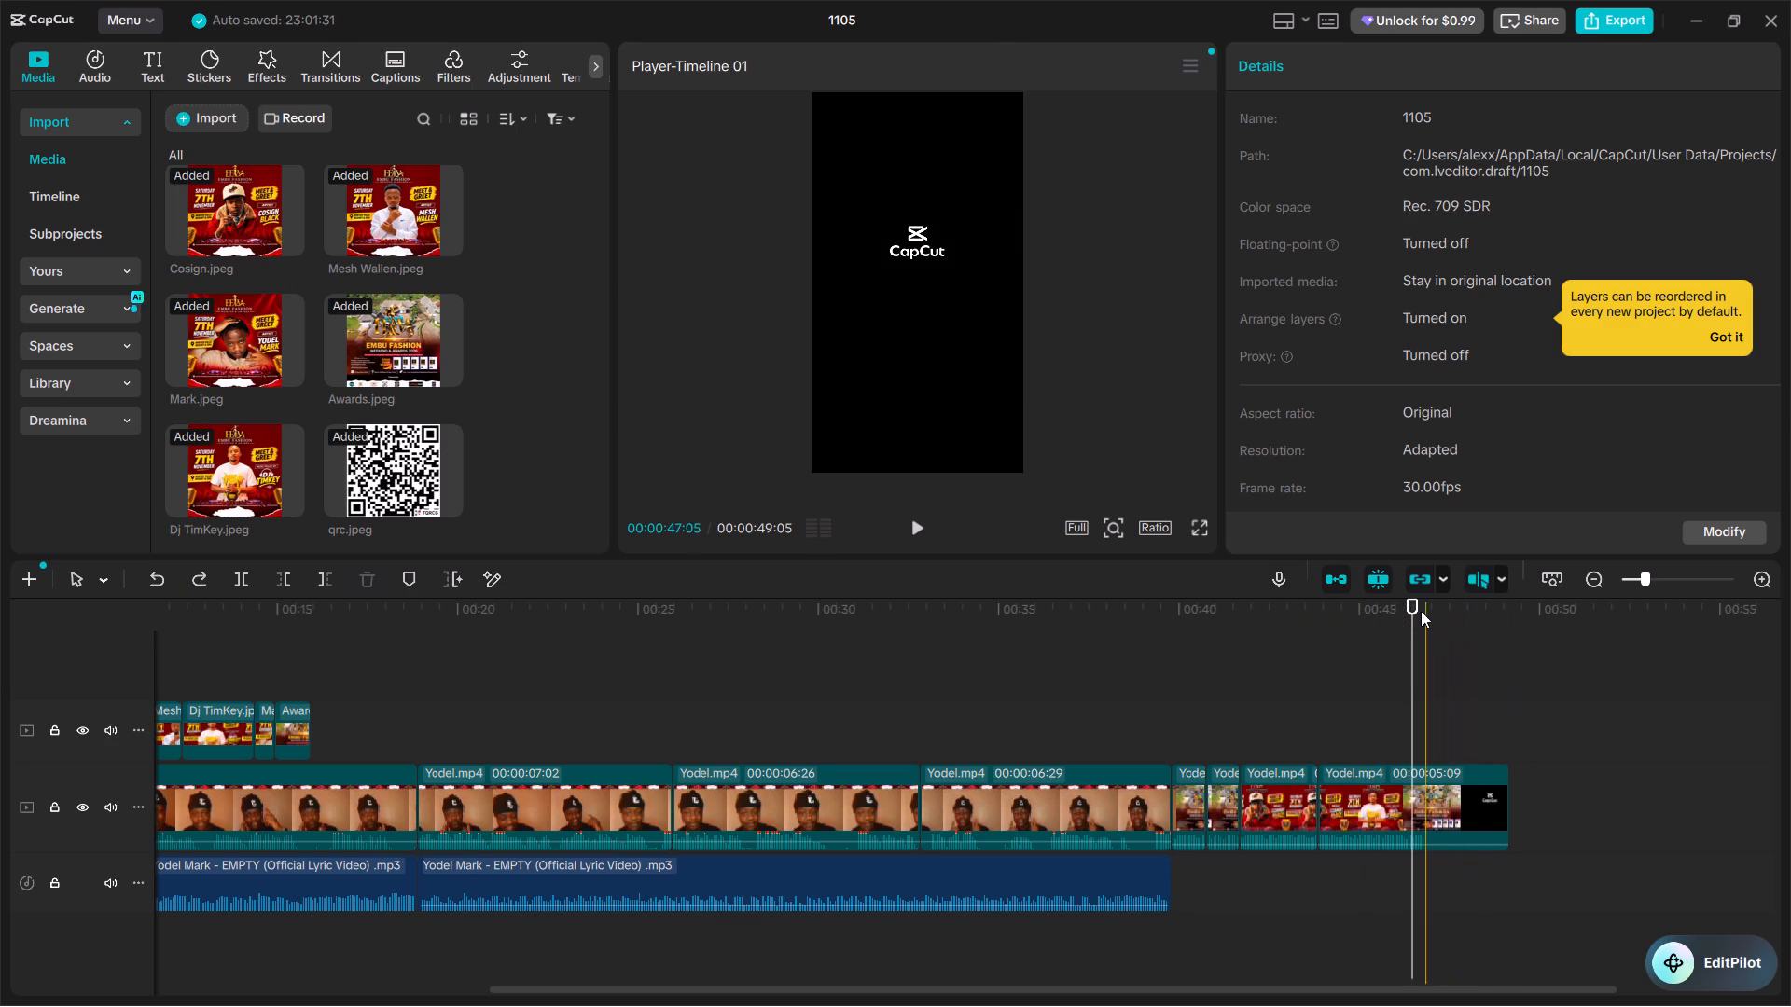
Split the last Yodel.mp4 clip at 00:45:24 and delete everything after it, including the CapCut end logo.
left_click_drag(1413, 606, 1391, 620)
left_click(1405, 623)
left_click(1428, 623)
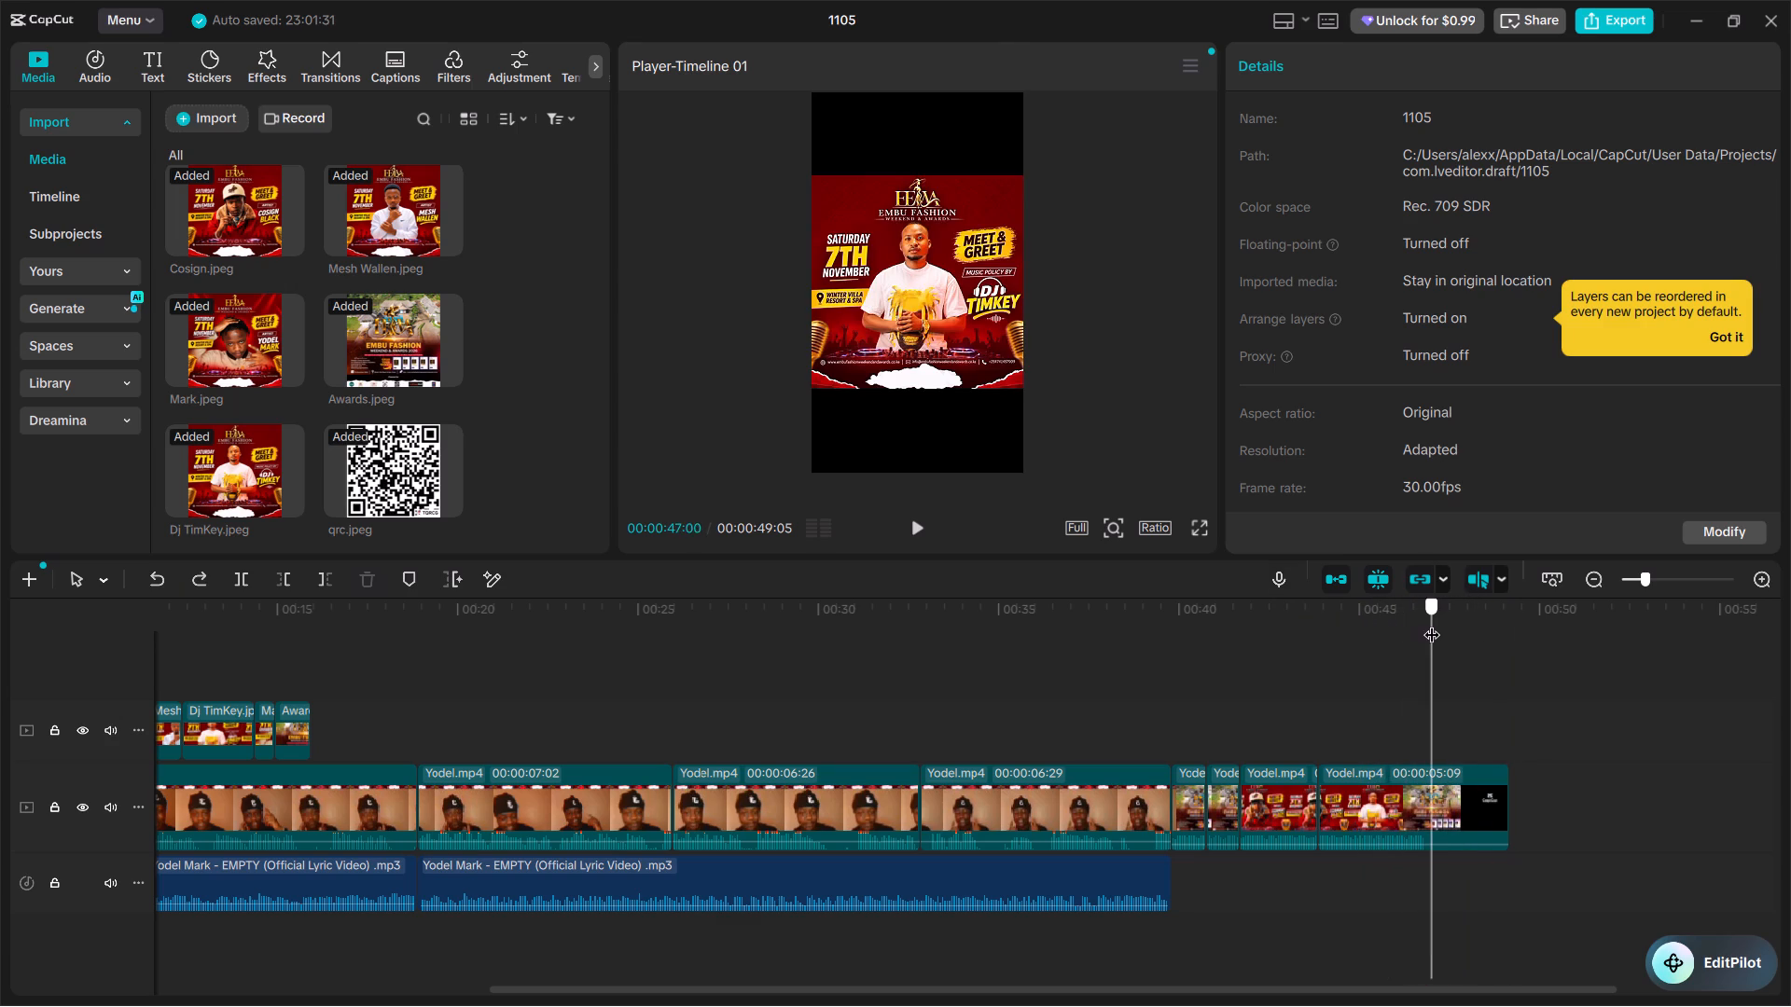
left_click_drag(1402, 631, 1375, 640)
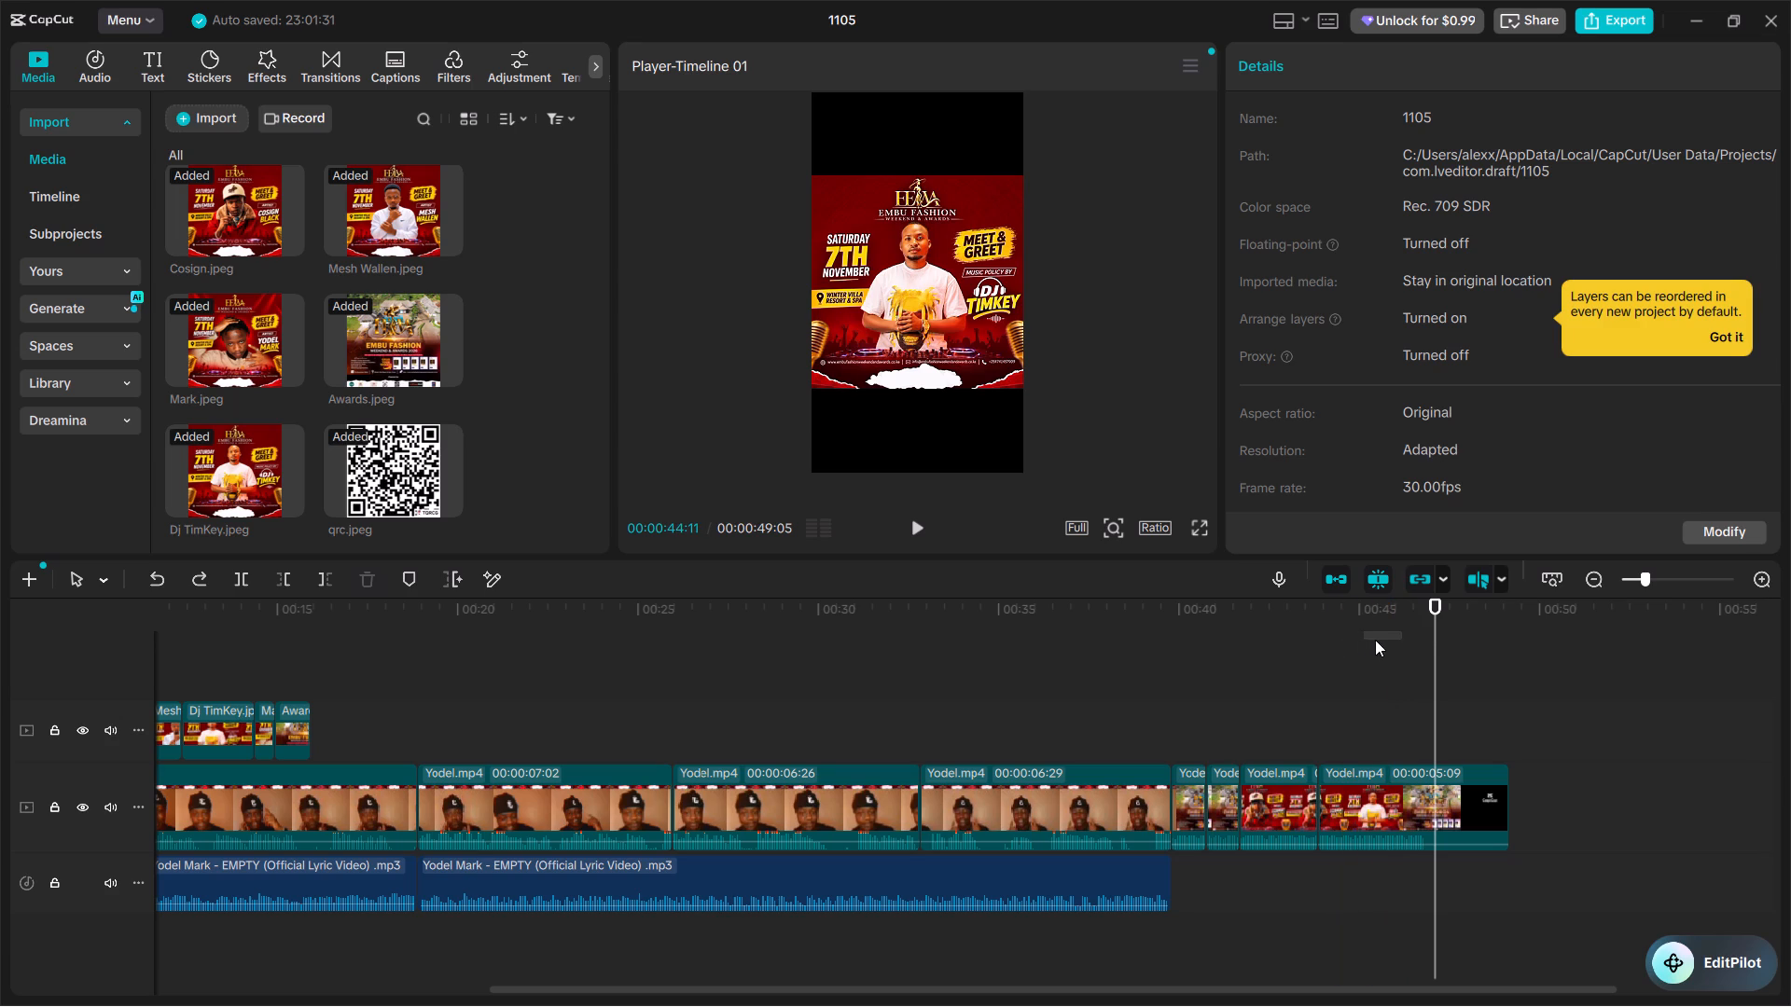
left_click_drag(1375, 640, 1399, 642)
left_click_drag(1434, 608, 1389, 621)
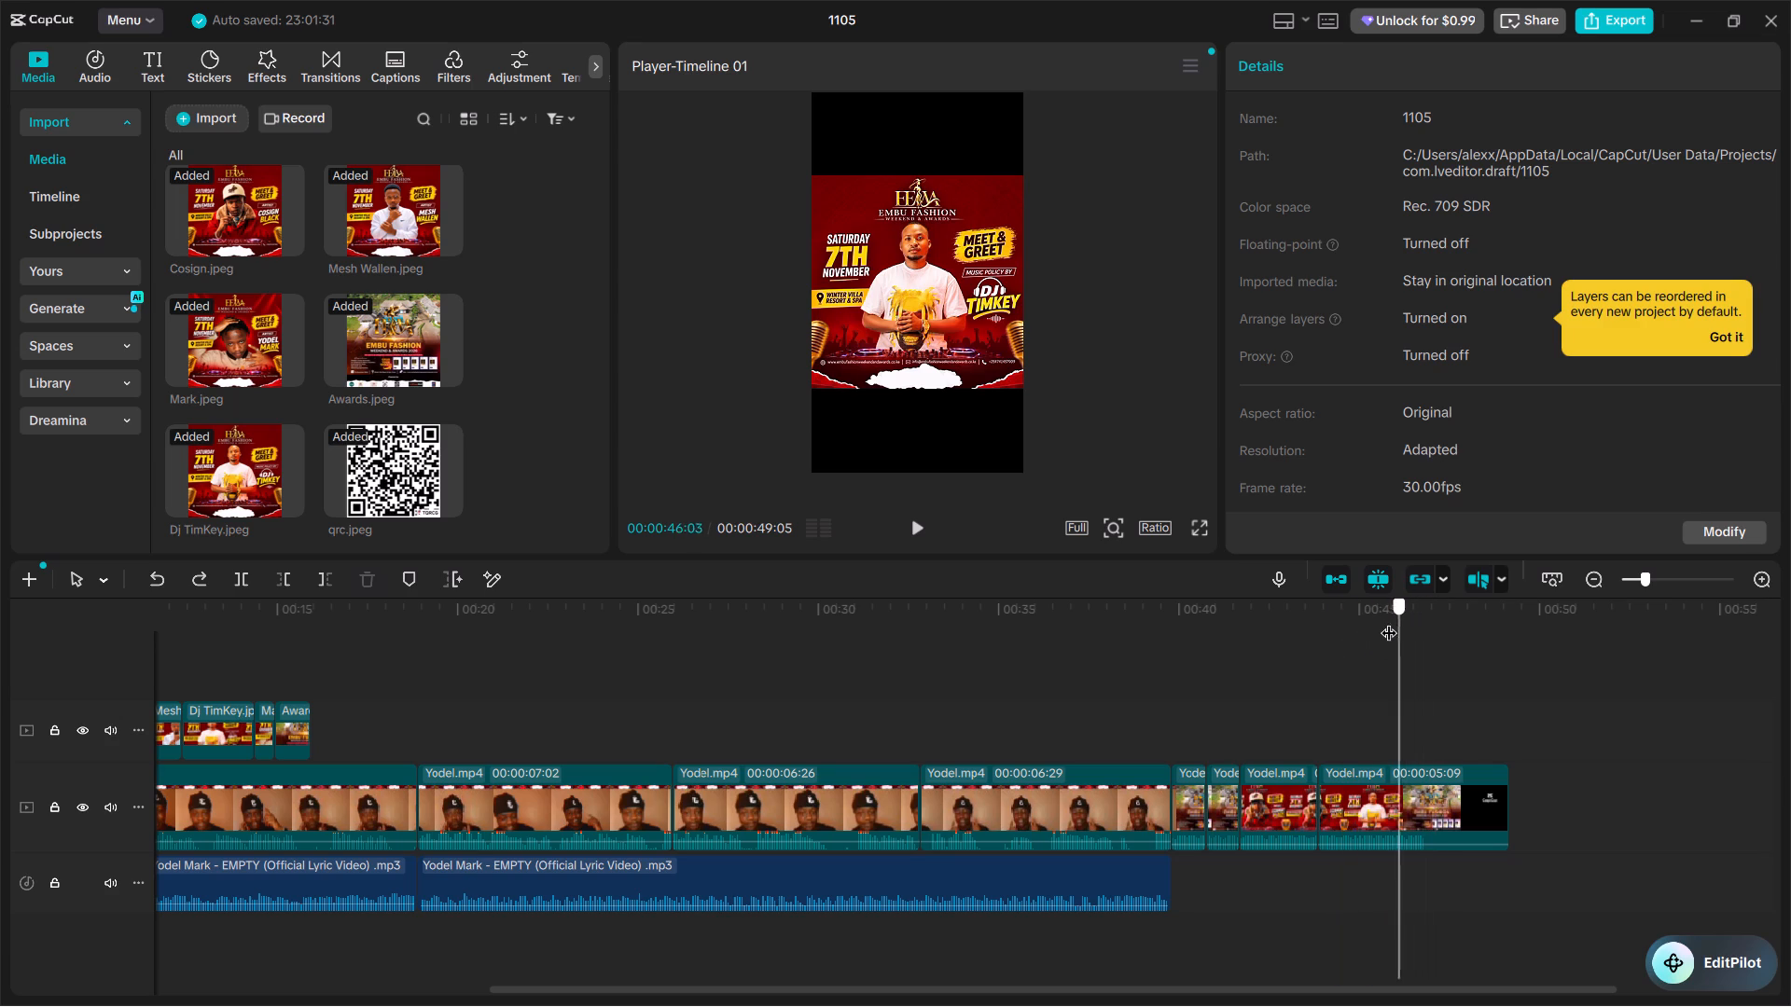
left_click_drag(1389, 621, 1388, 622)
key("ctrl+b")
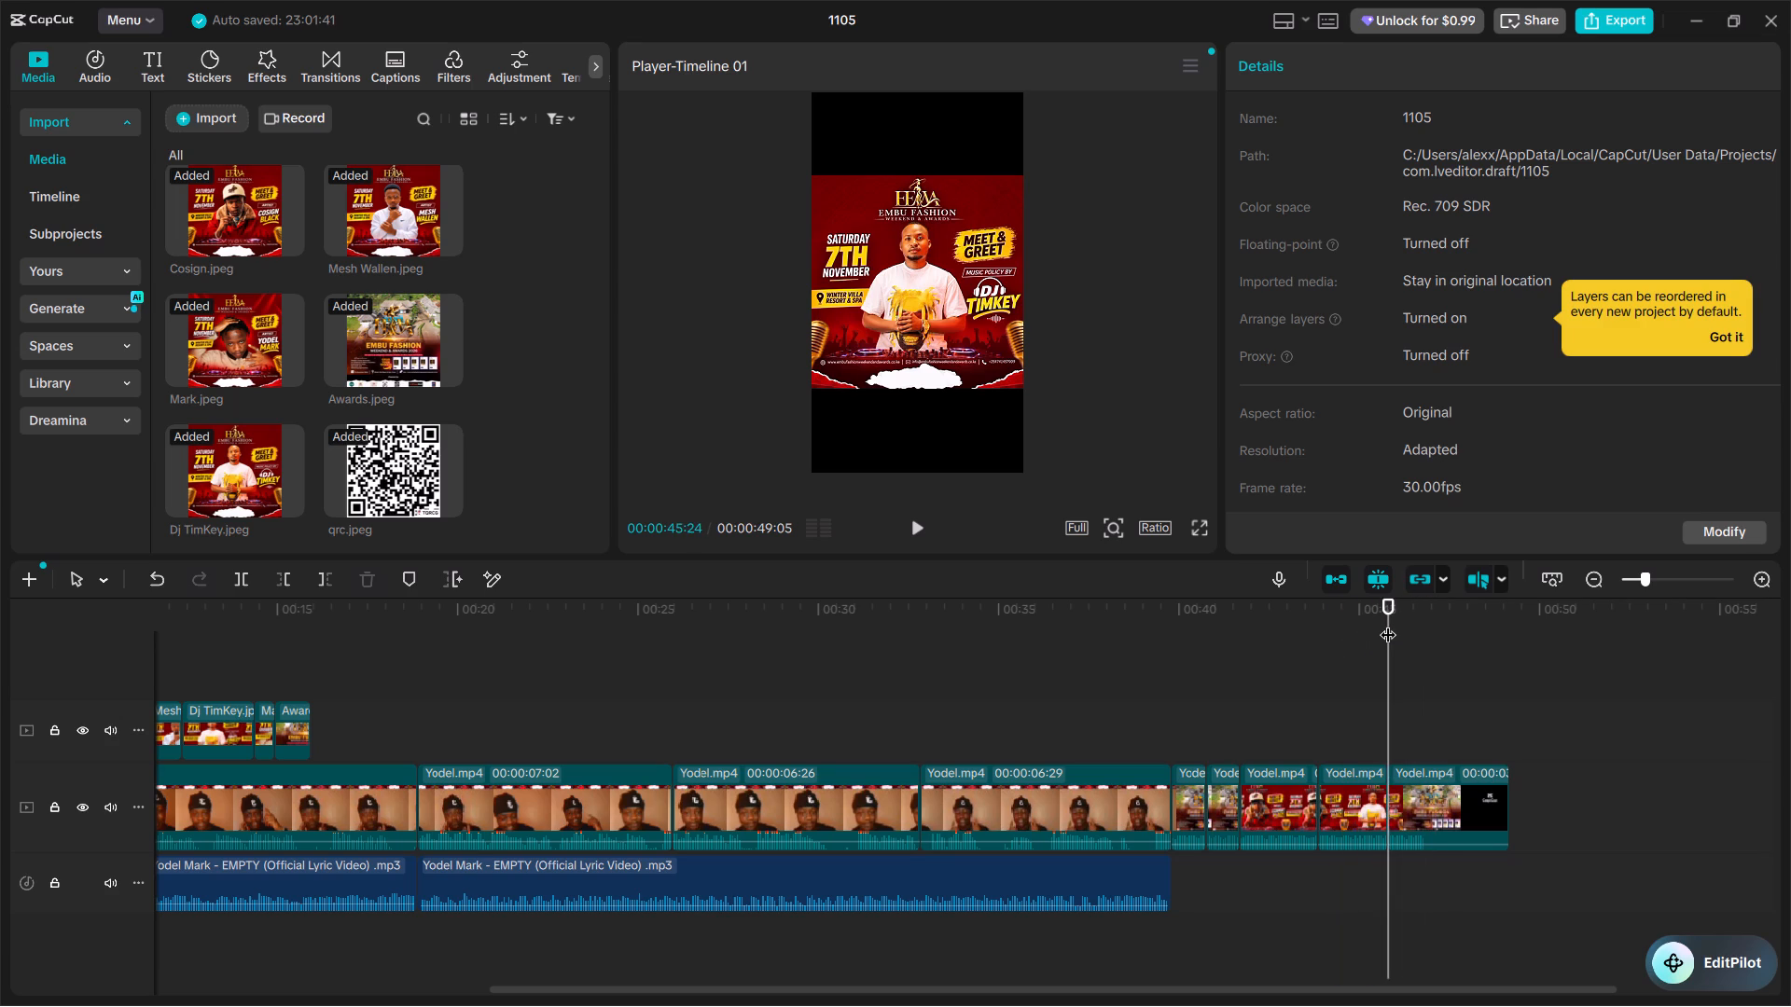
key("Delete")
key("Delete")
left_click(1460, 794)
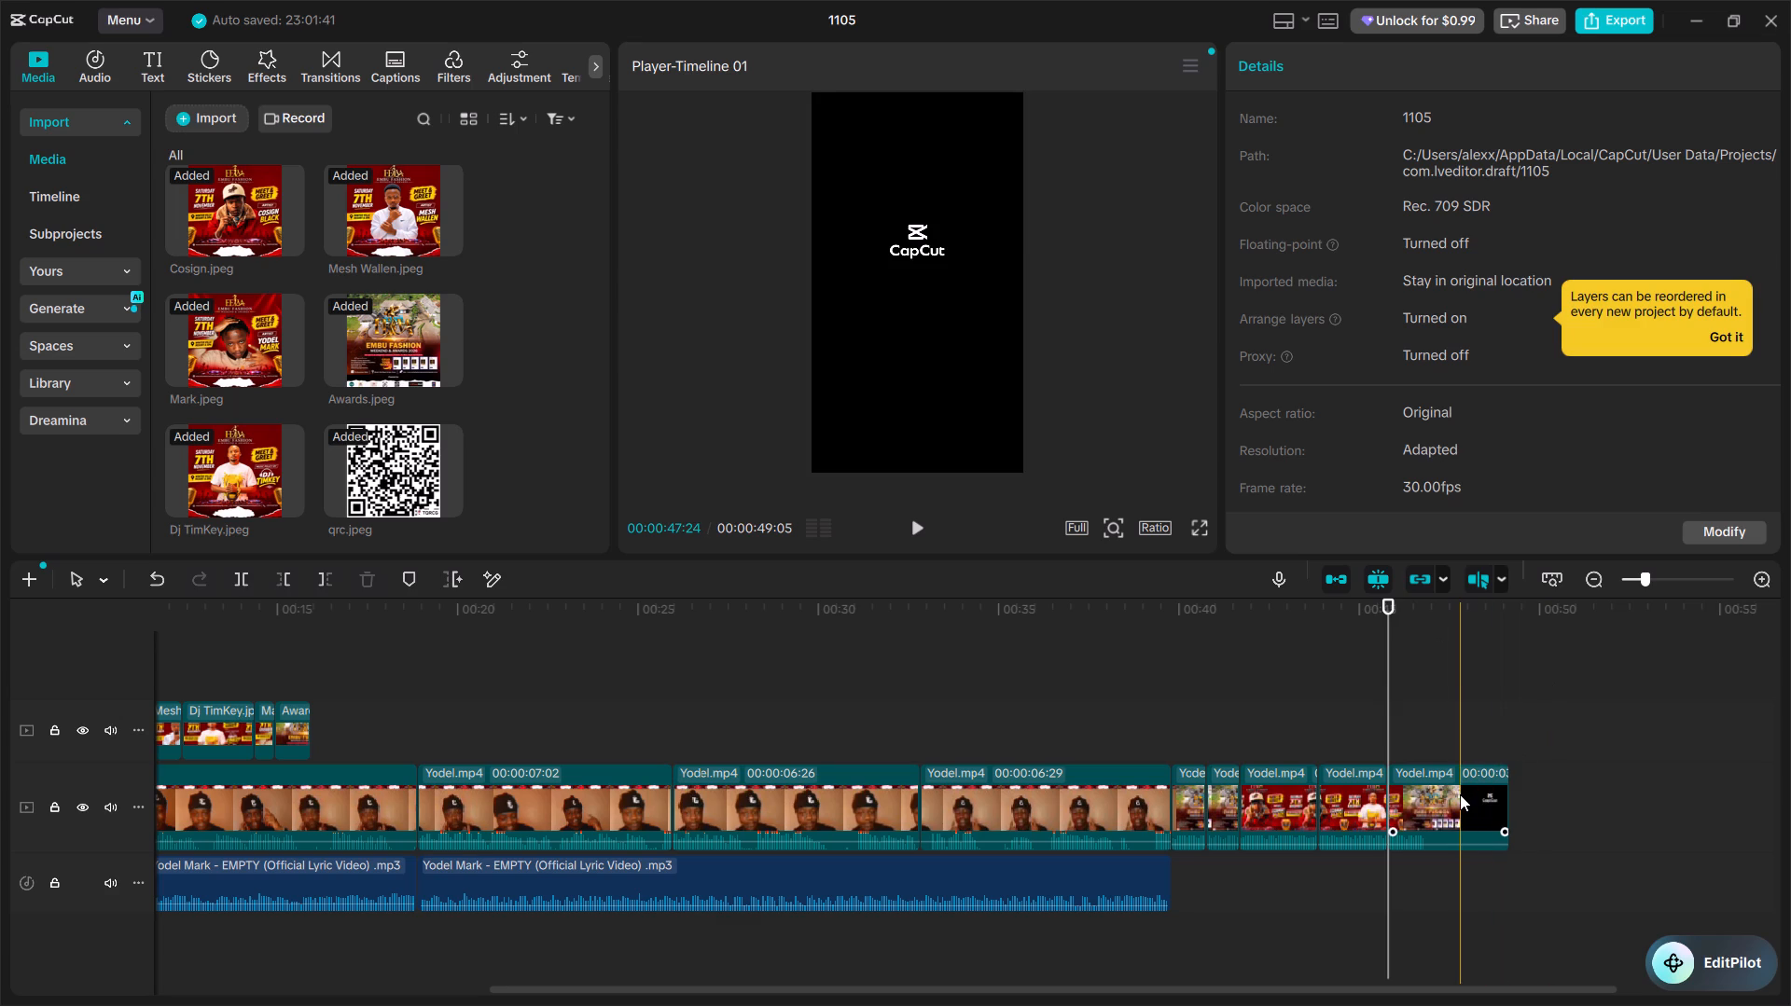
key("Delete")
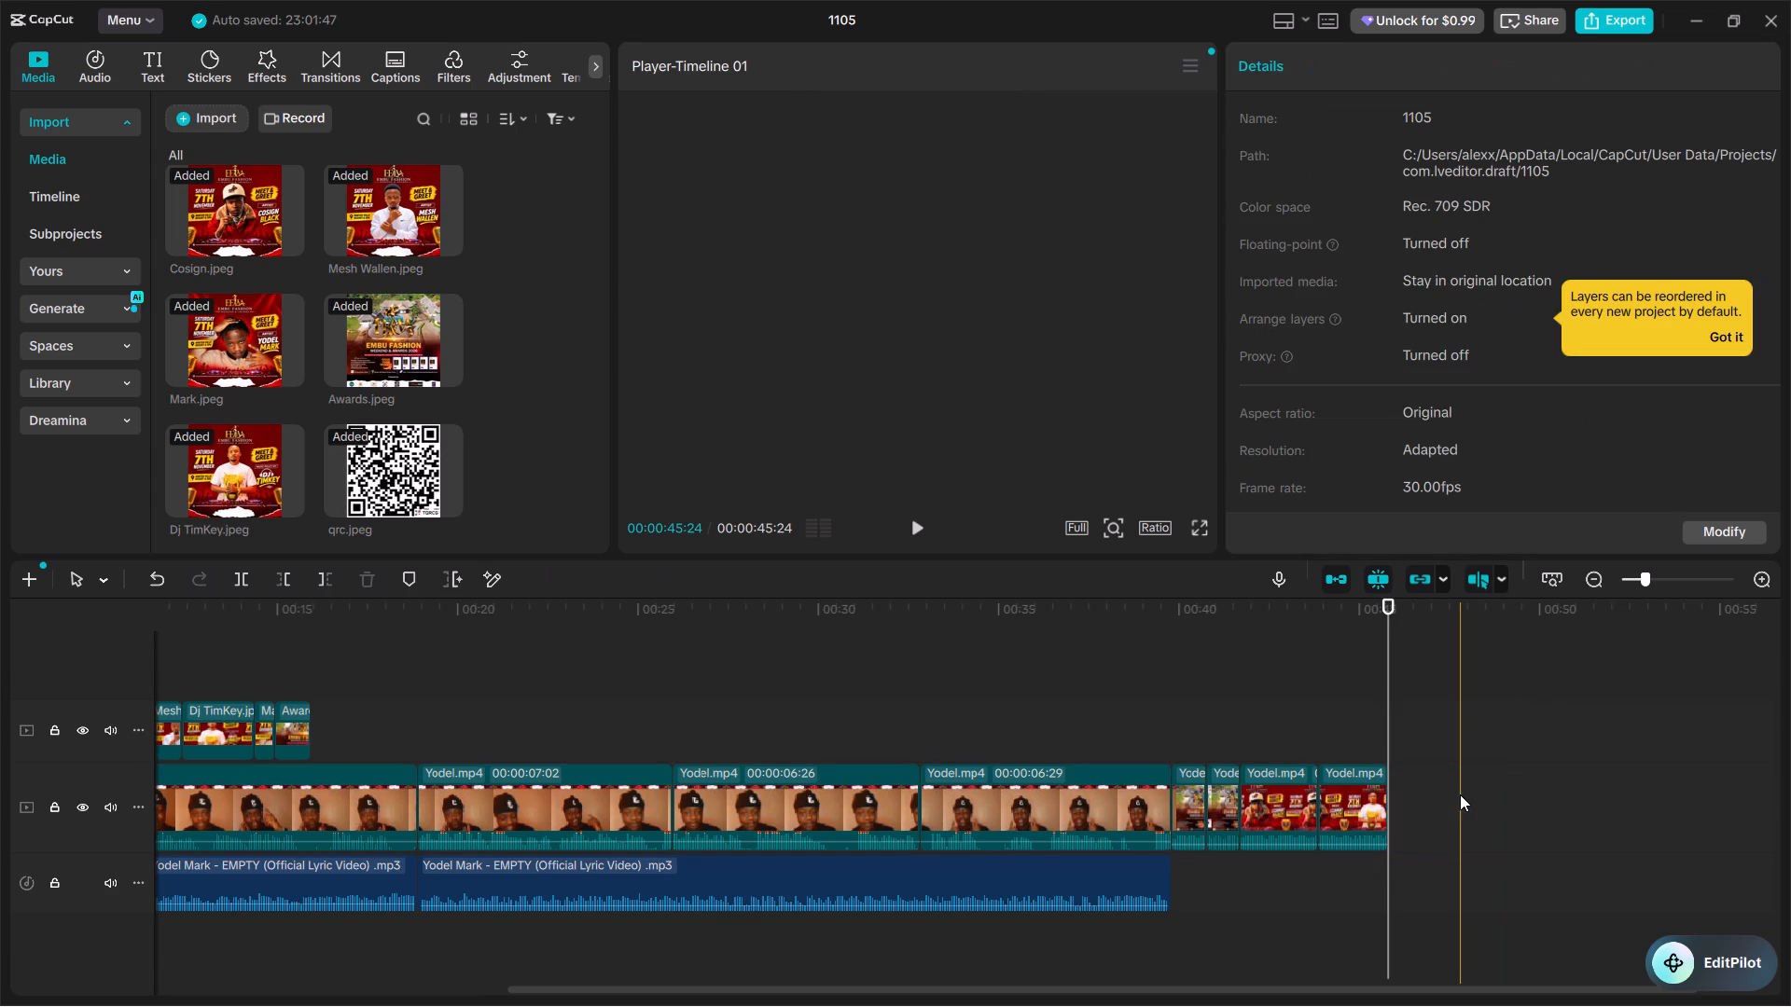
Generate captions for the whole video with the Trending caption template that has white capitals and a green-underlined purple highlighted word.
left_click_drag(813, 996, 736, 987)
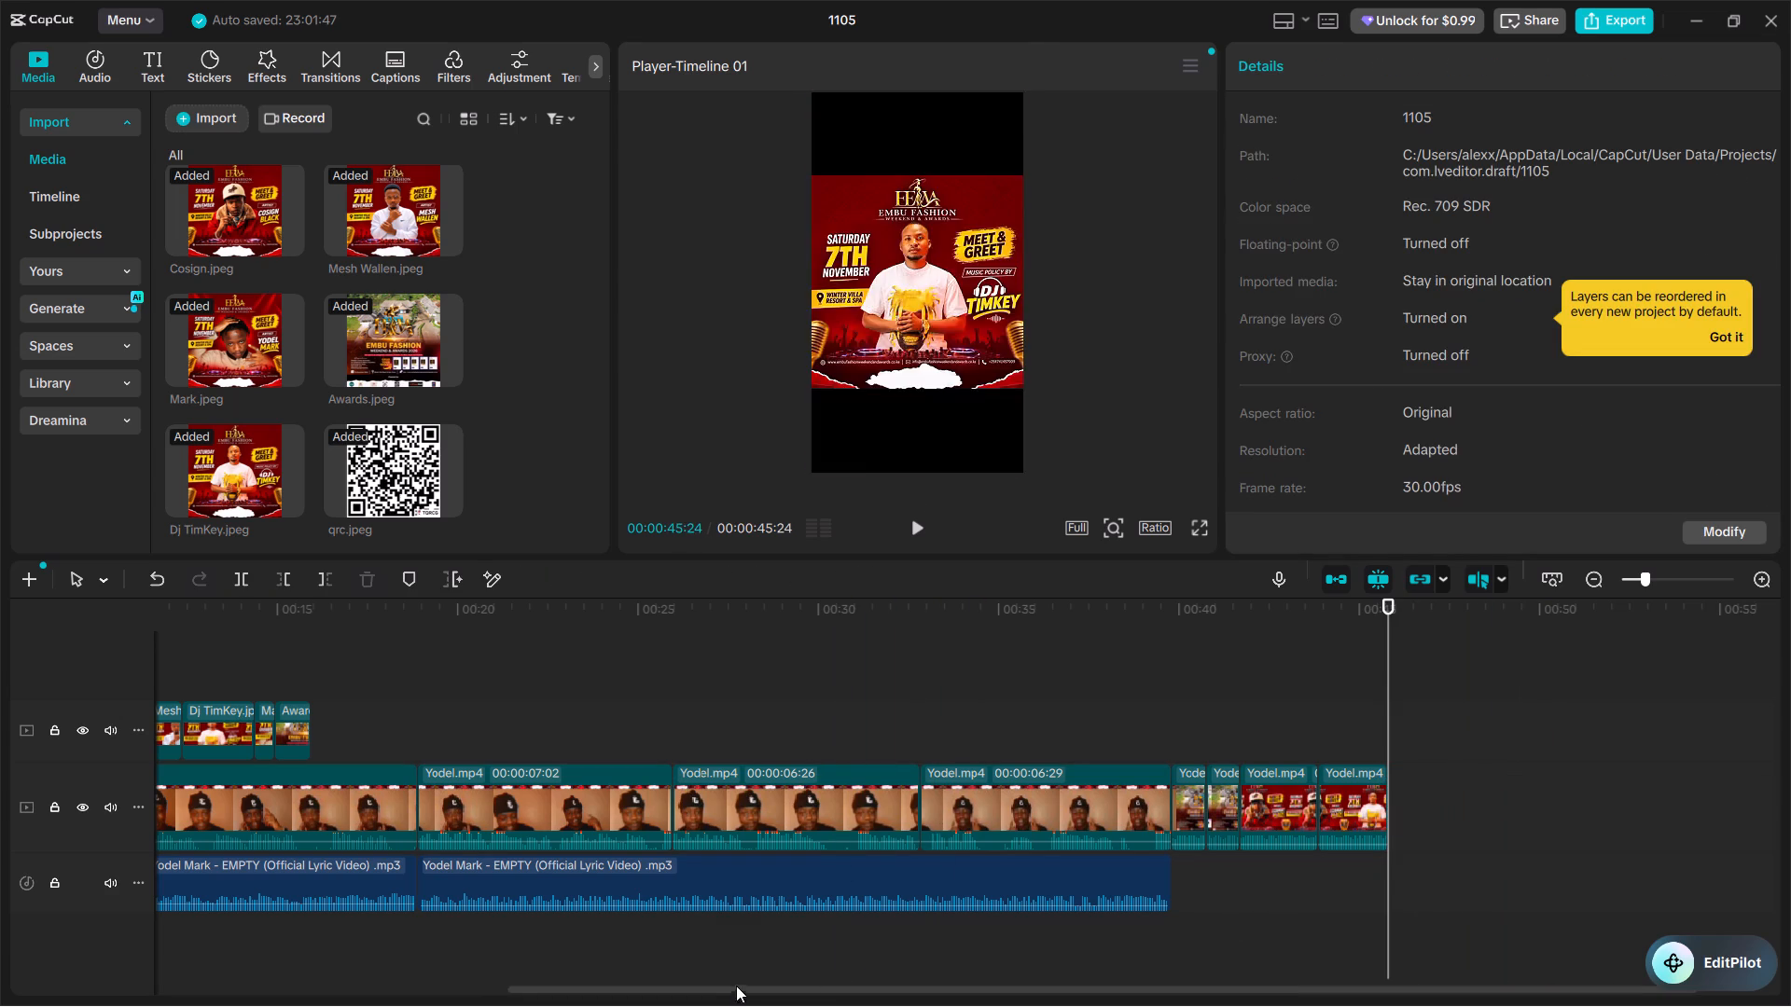
left_click_drag(729, 990, 396, 989)
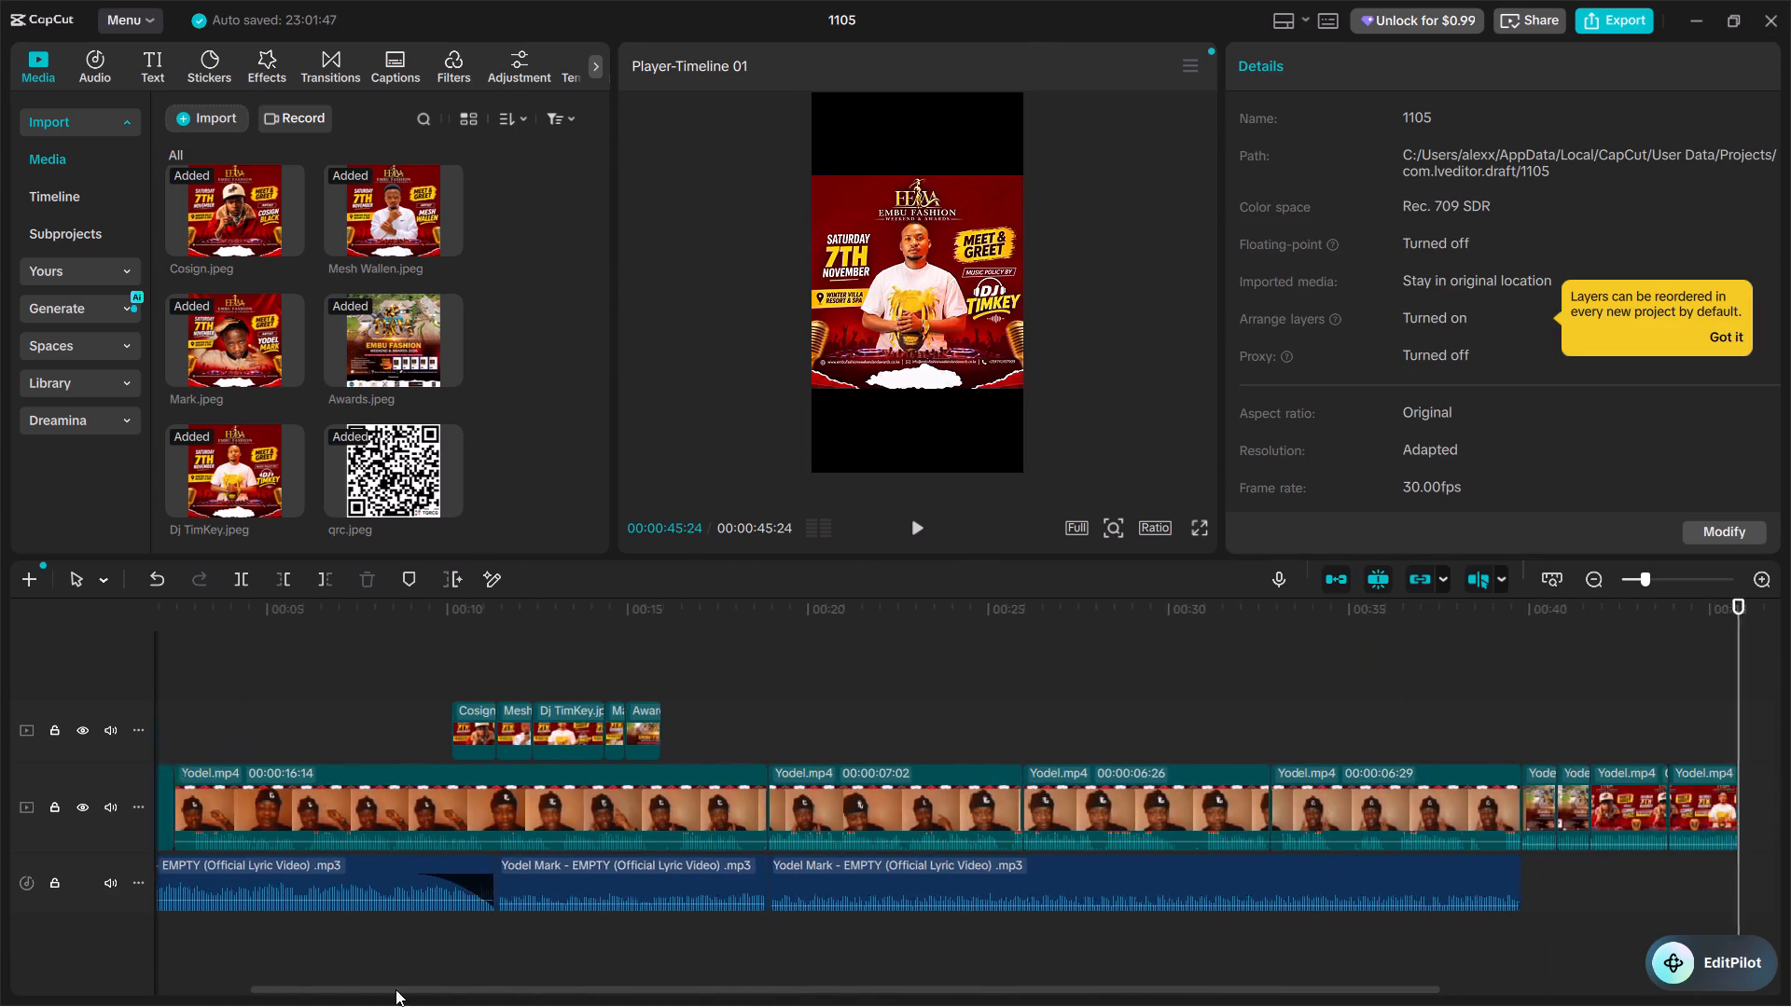
left_click_drag(396, 989, 362, 982)
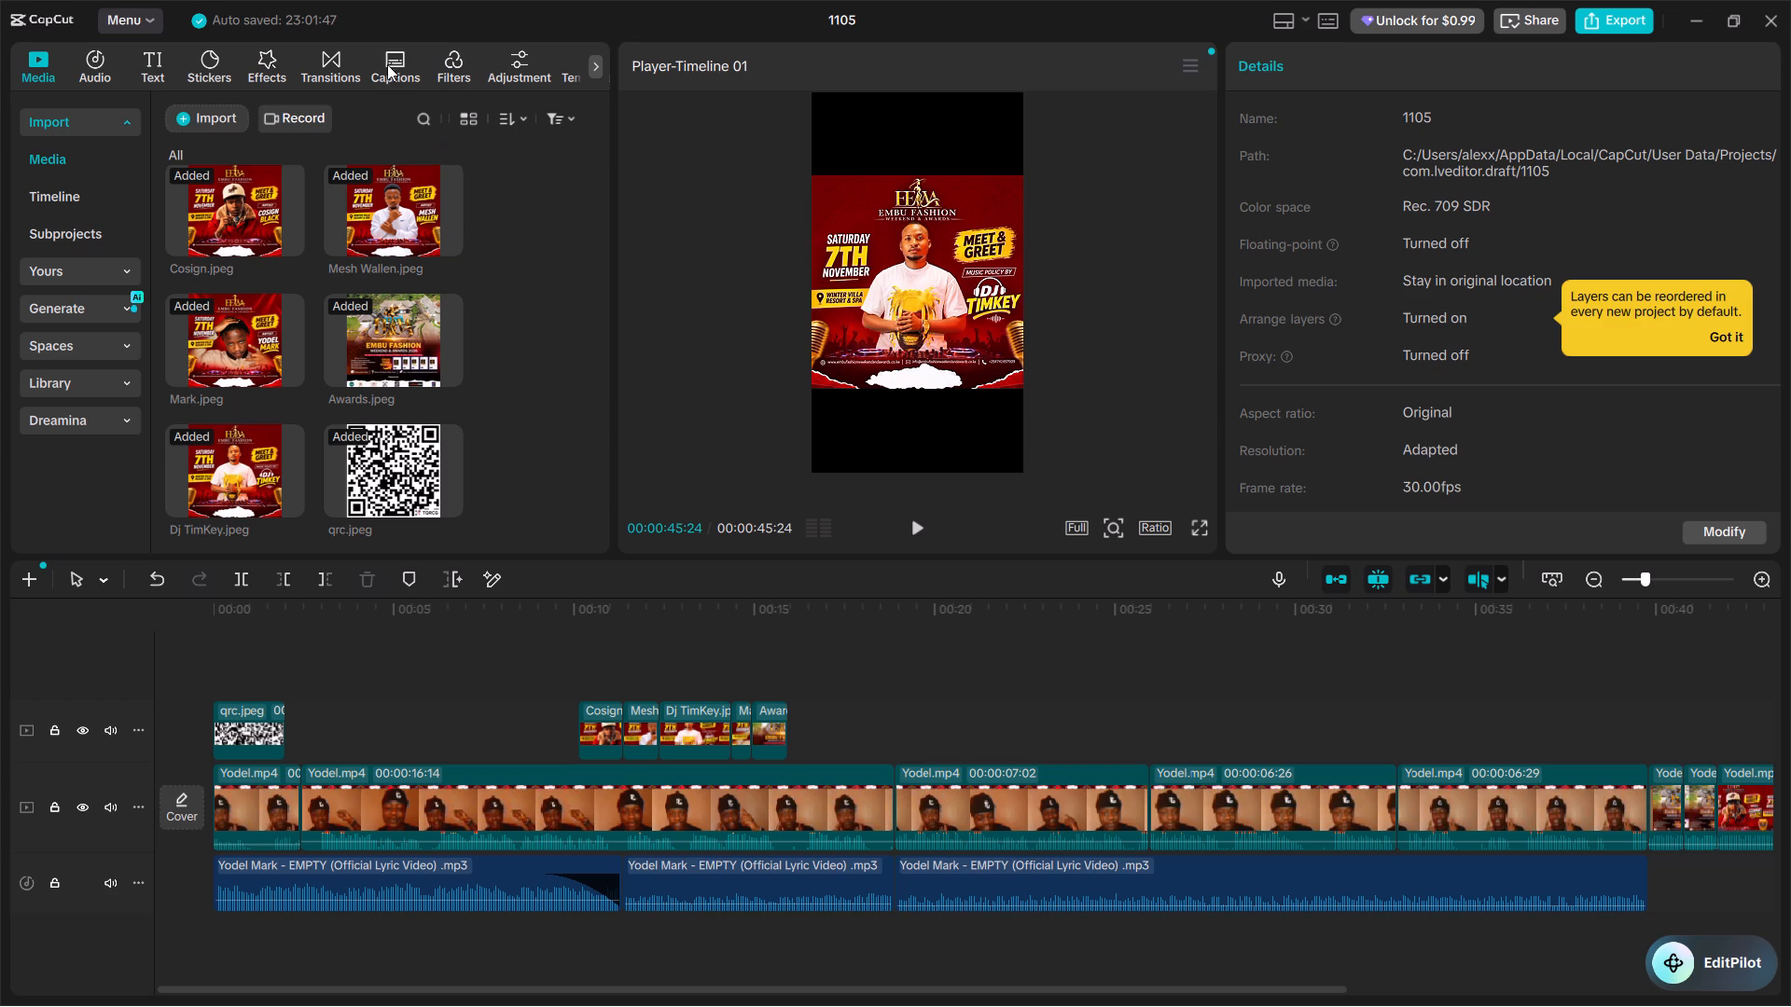
left_click(385, 62)
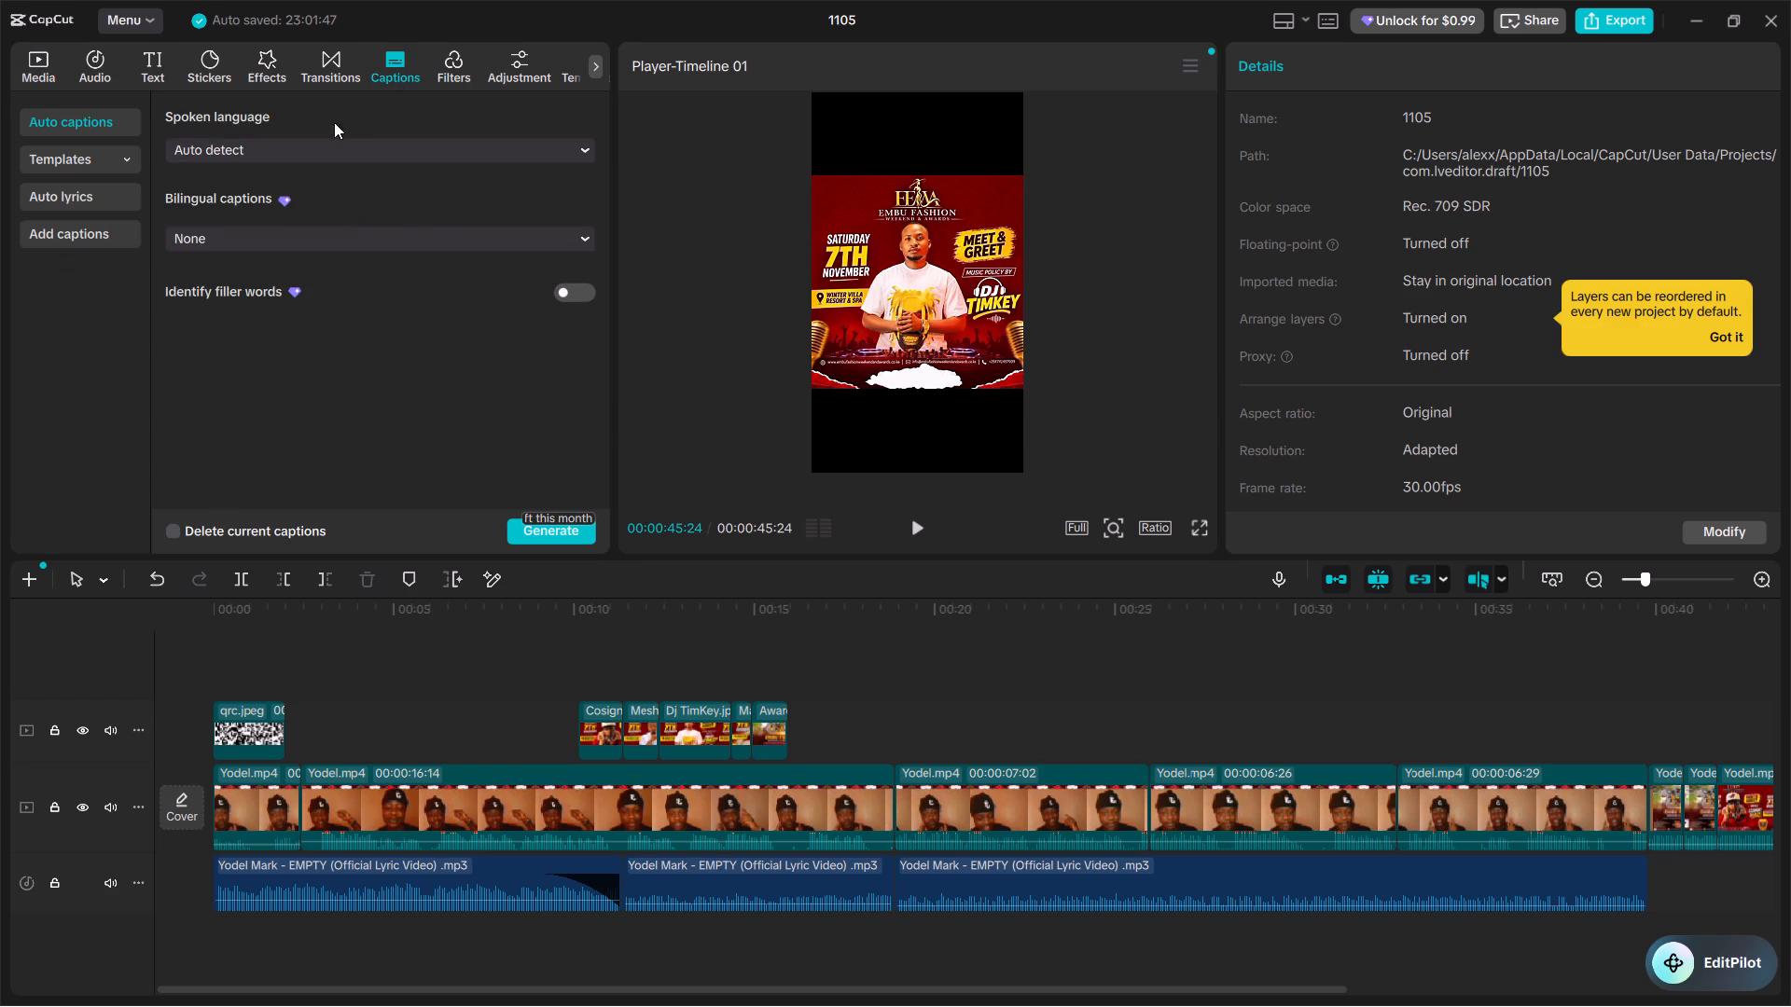
left_click(70, 161)
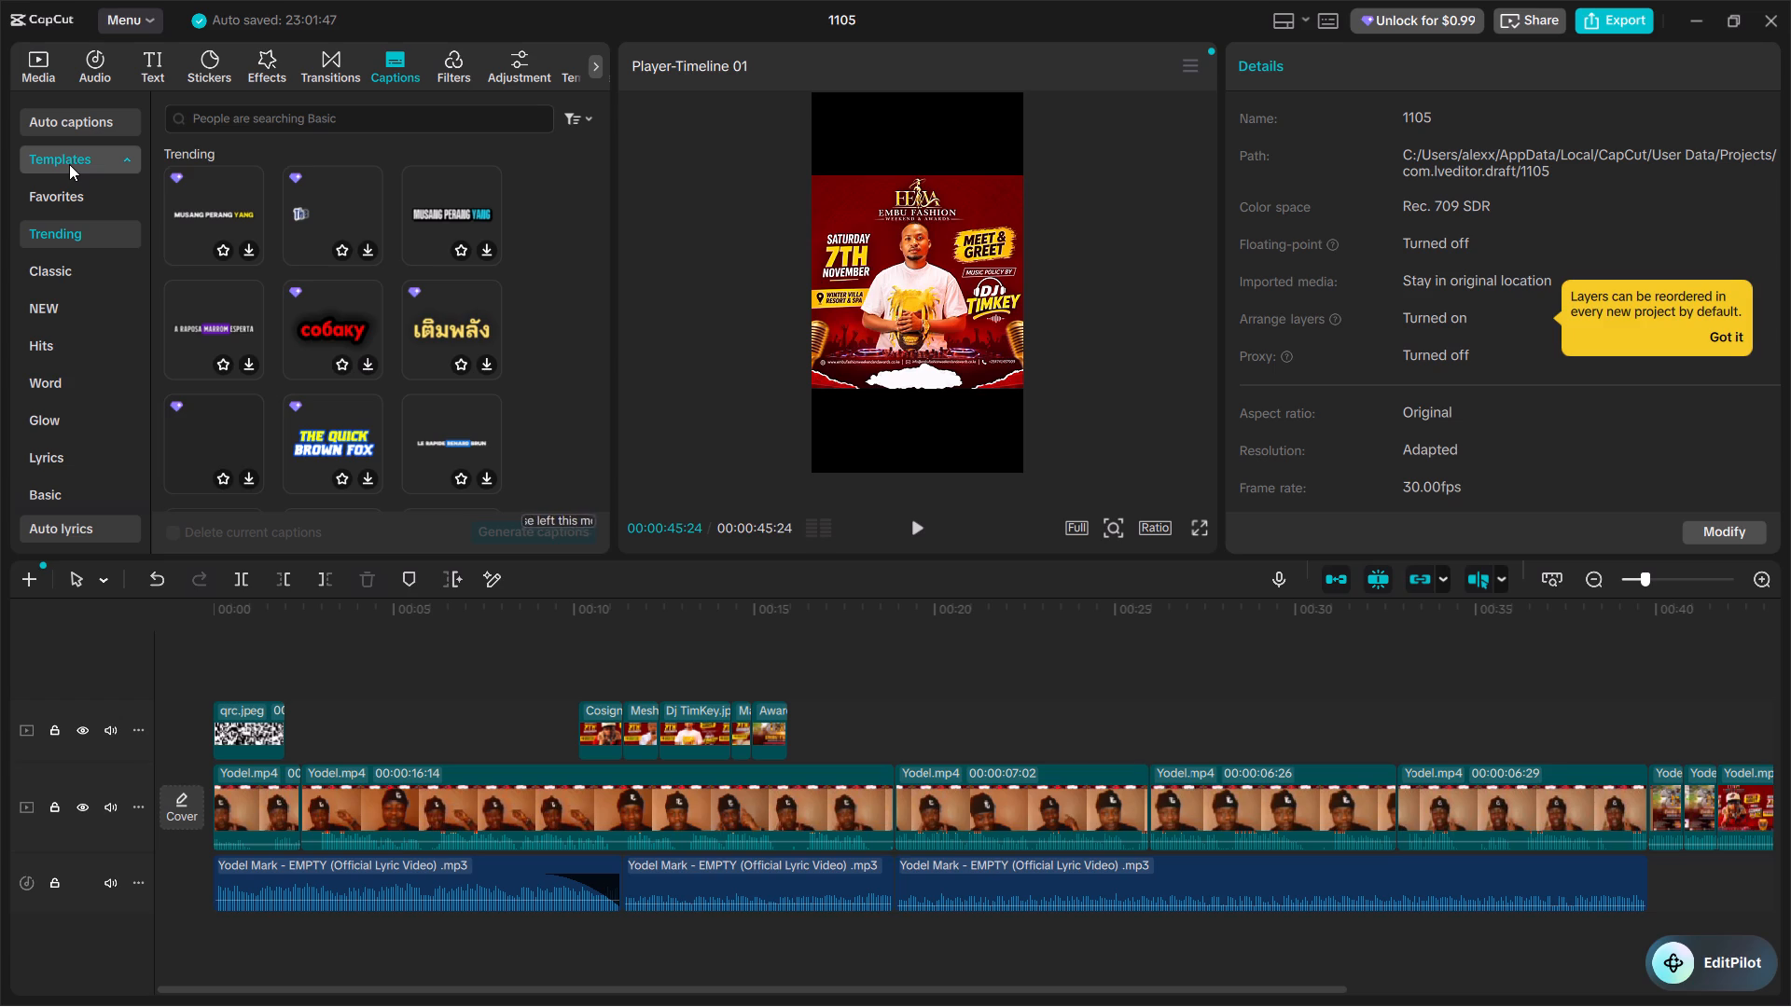
scroll(332, 320, "down", 3)
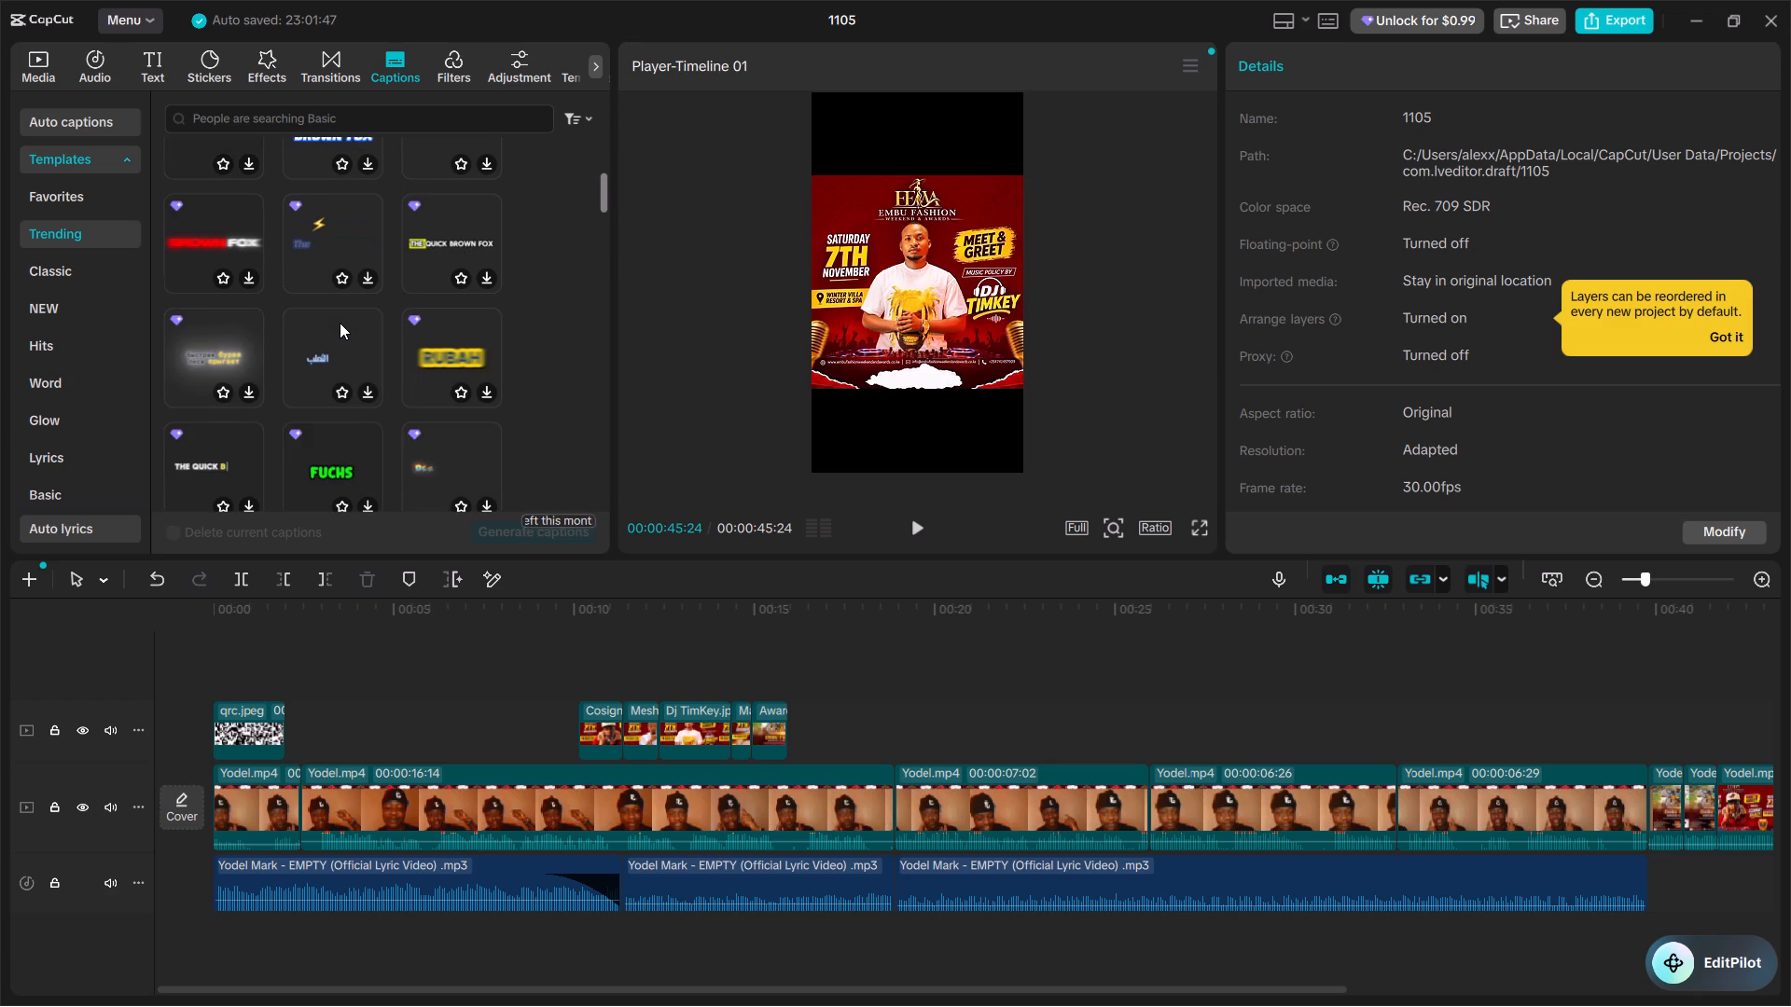
scroll(340, 323, "down", 1)
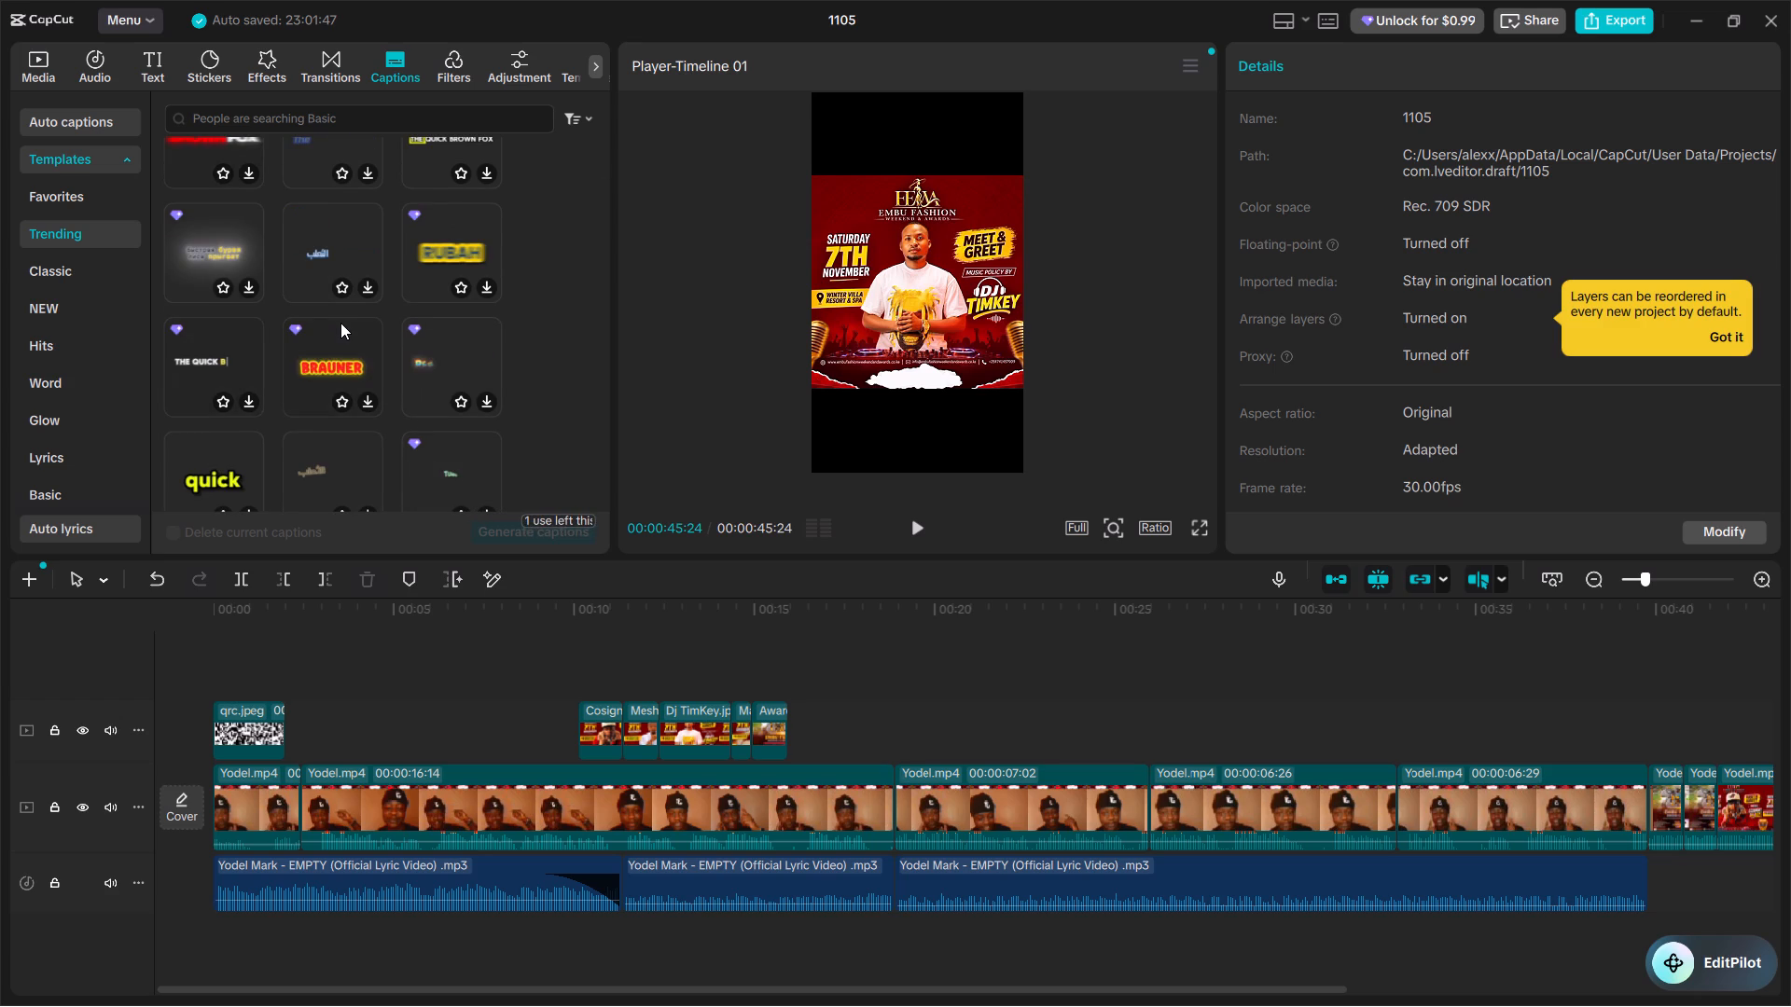
scroll(340, 323, "down", 2)
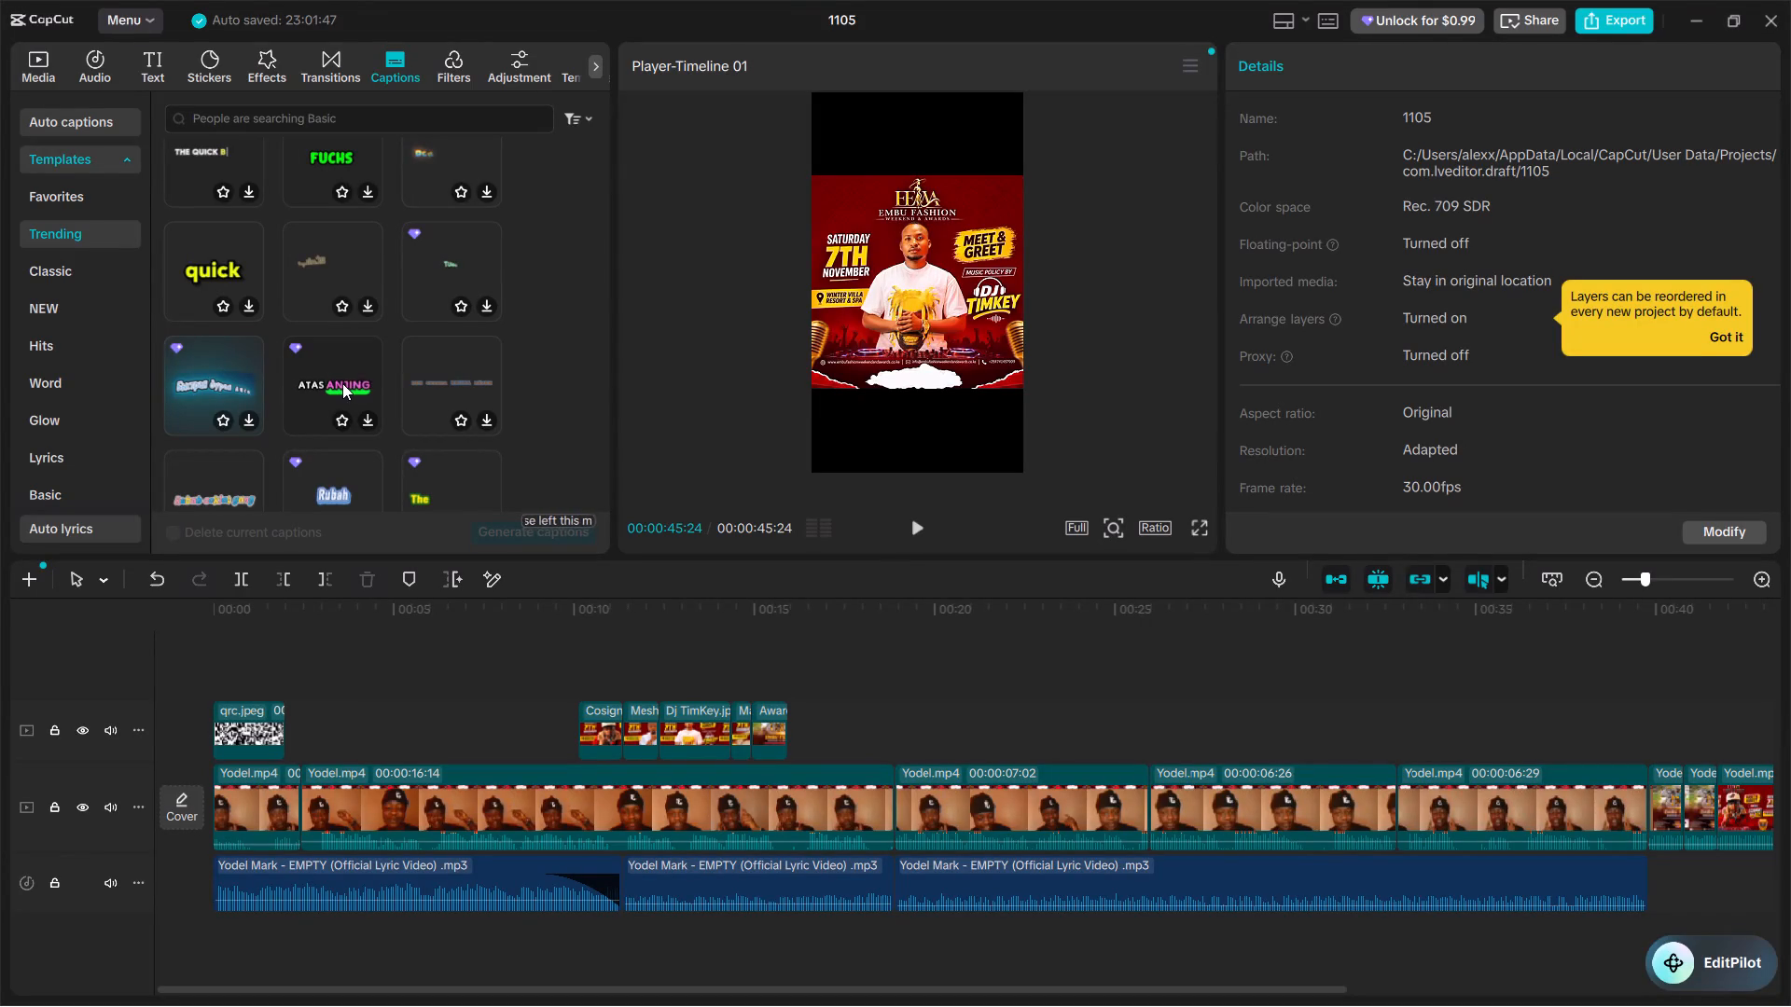
left_click(342, 379)
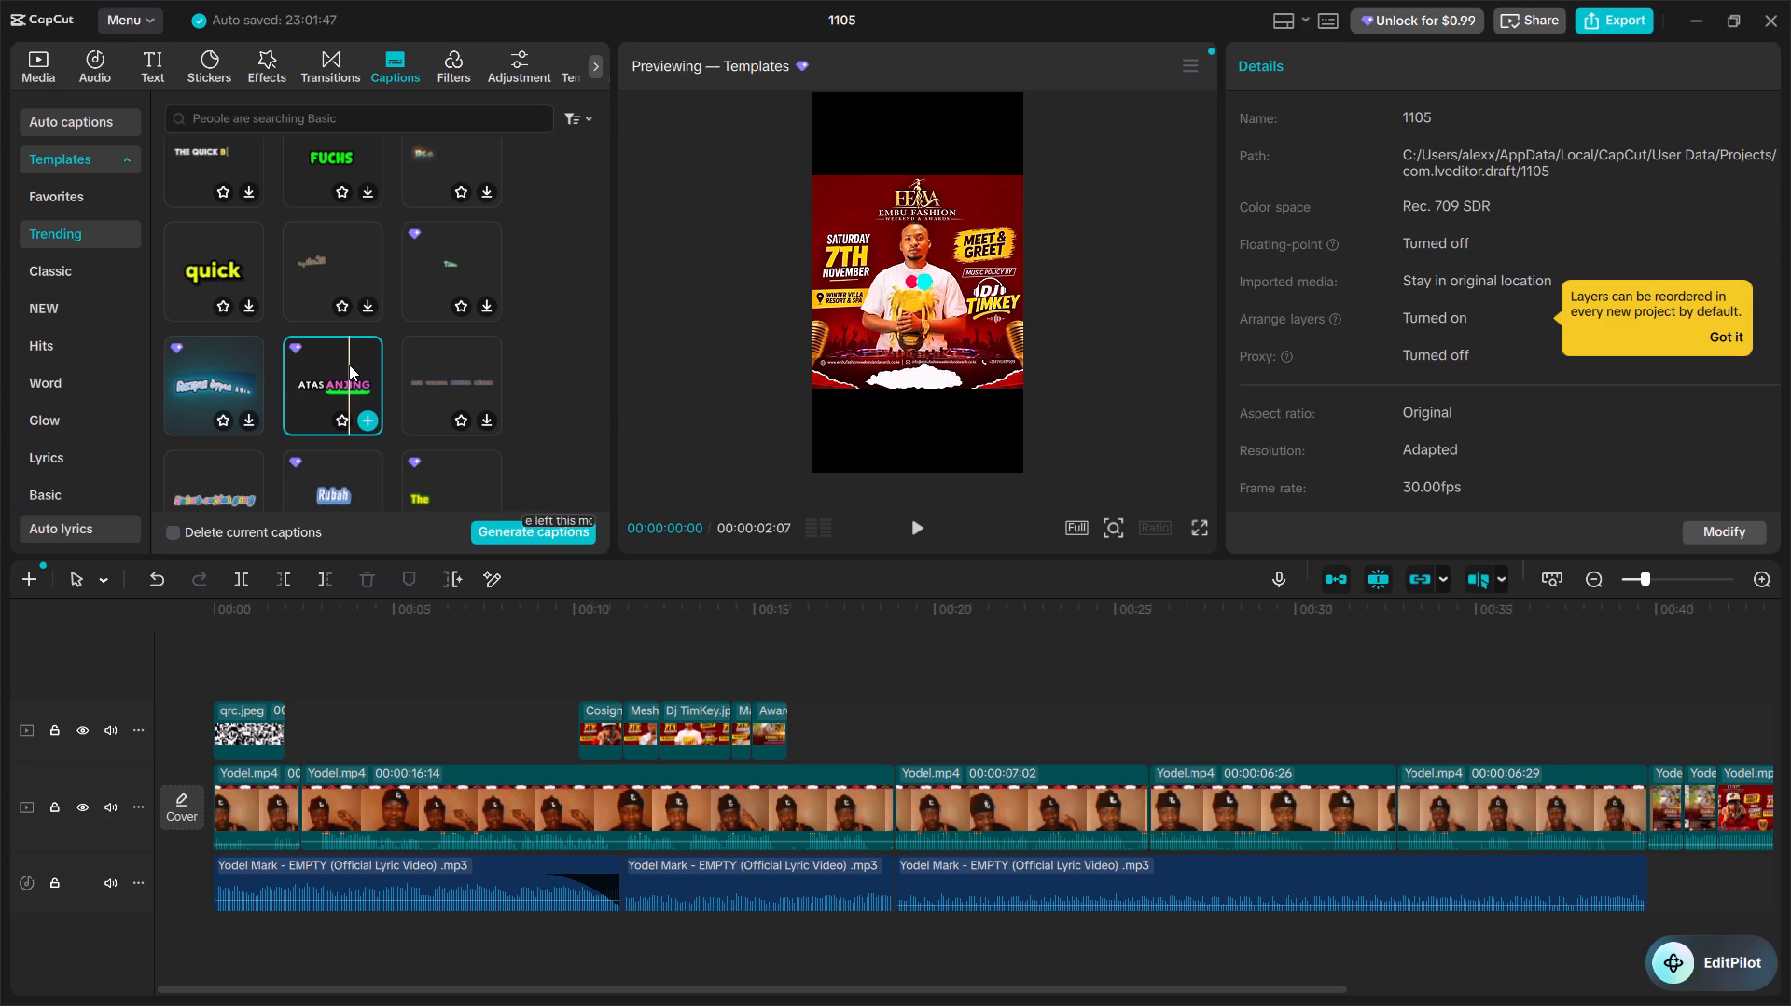
left_click(557, 530)
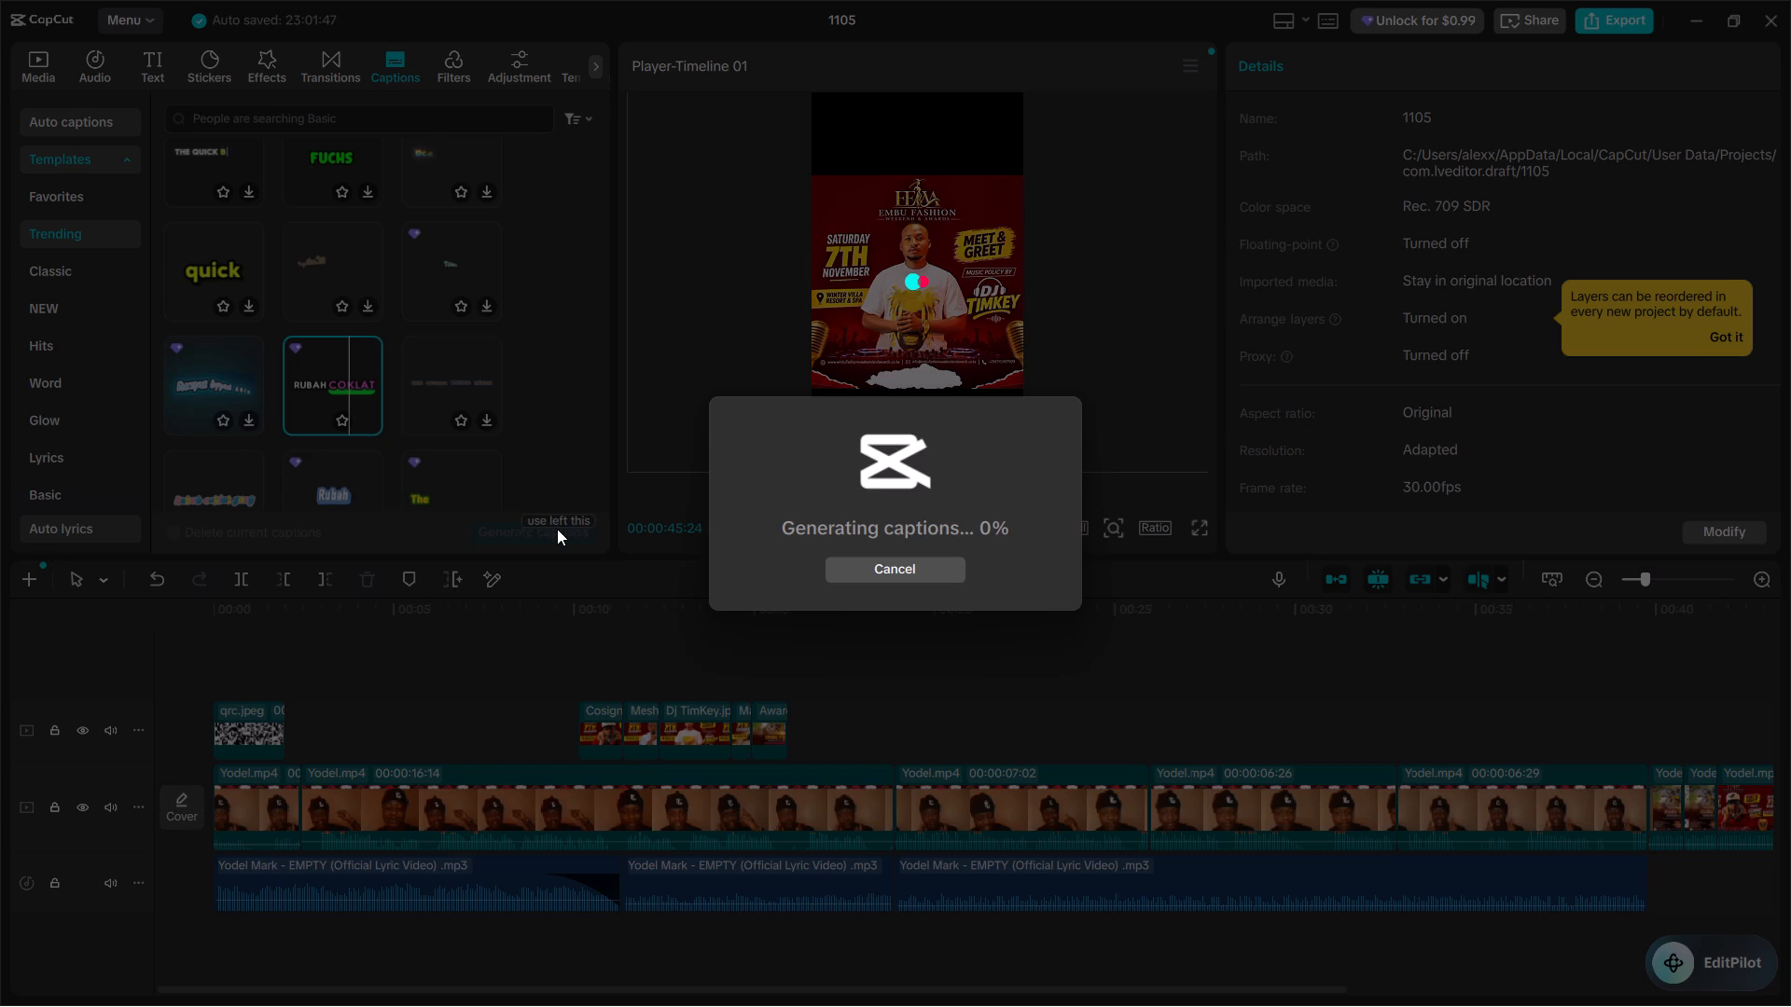
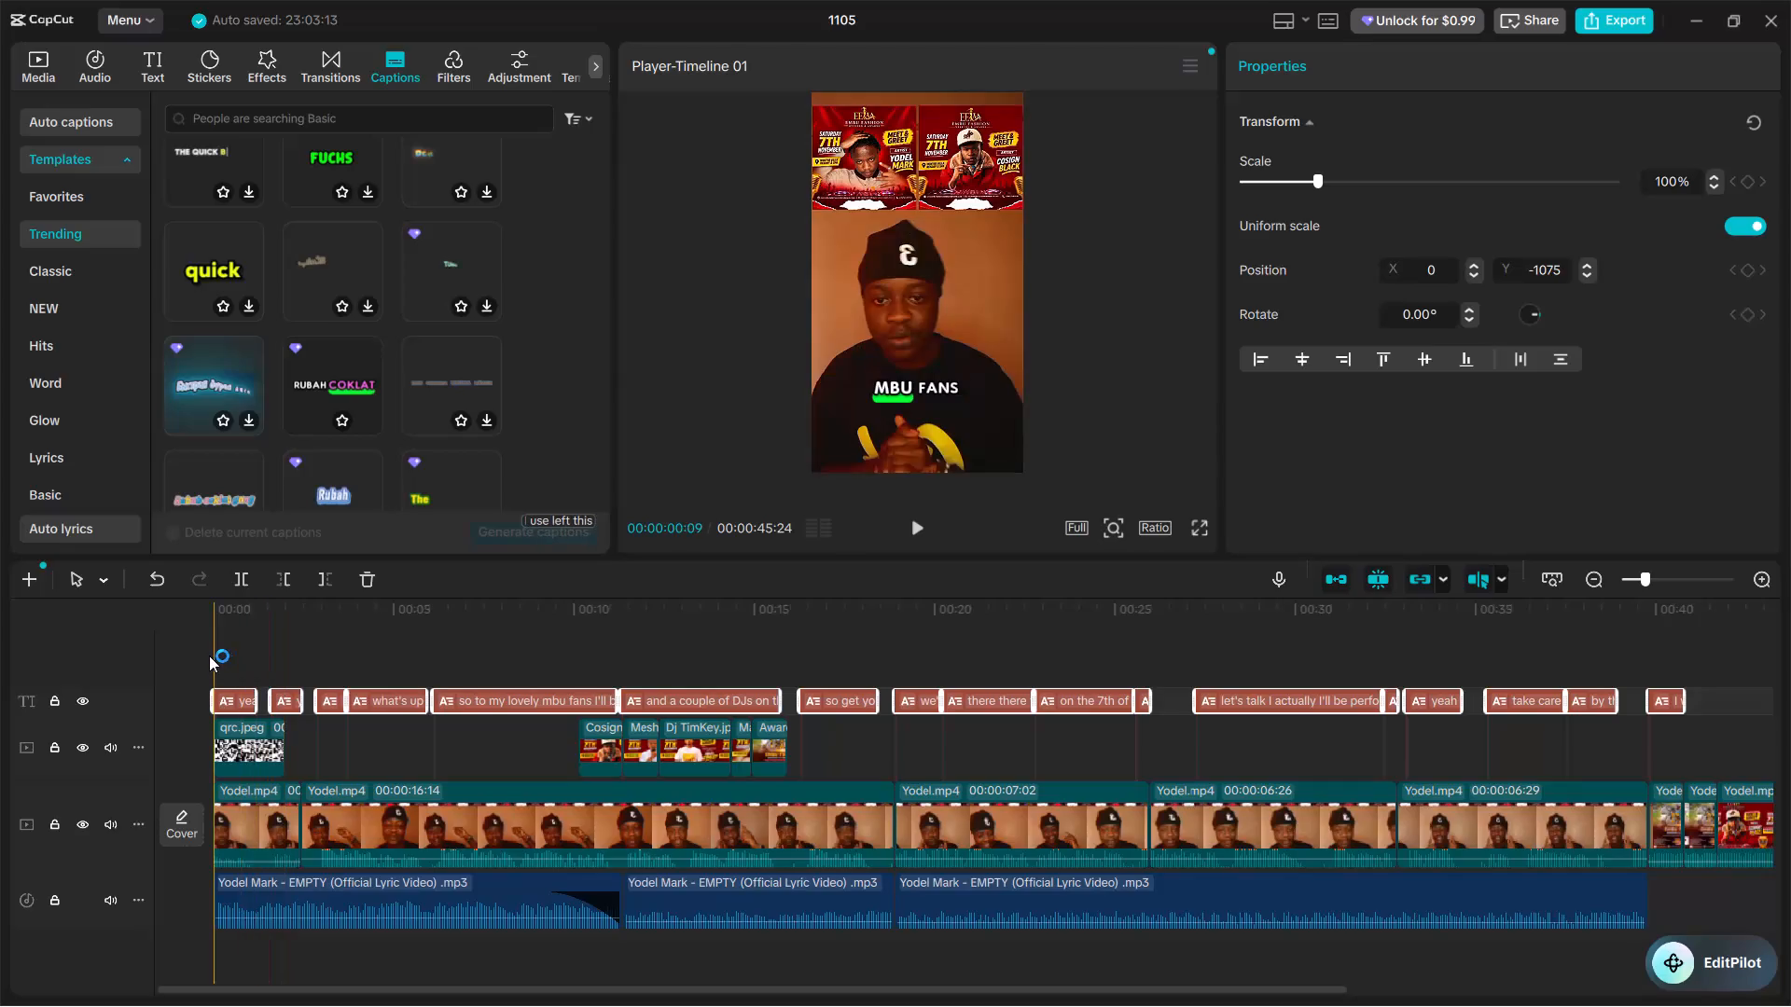
Play the first seconds of the video to check how the new captions look with the speech.
left_click(209, 655)
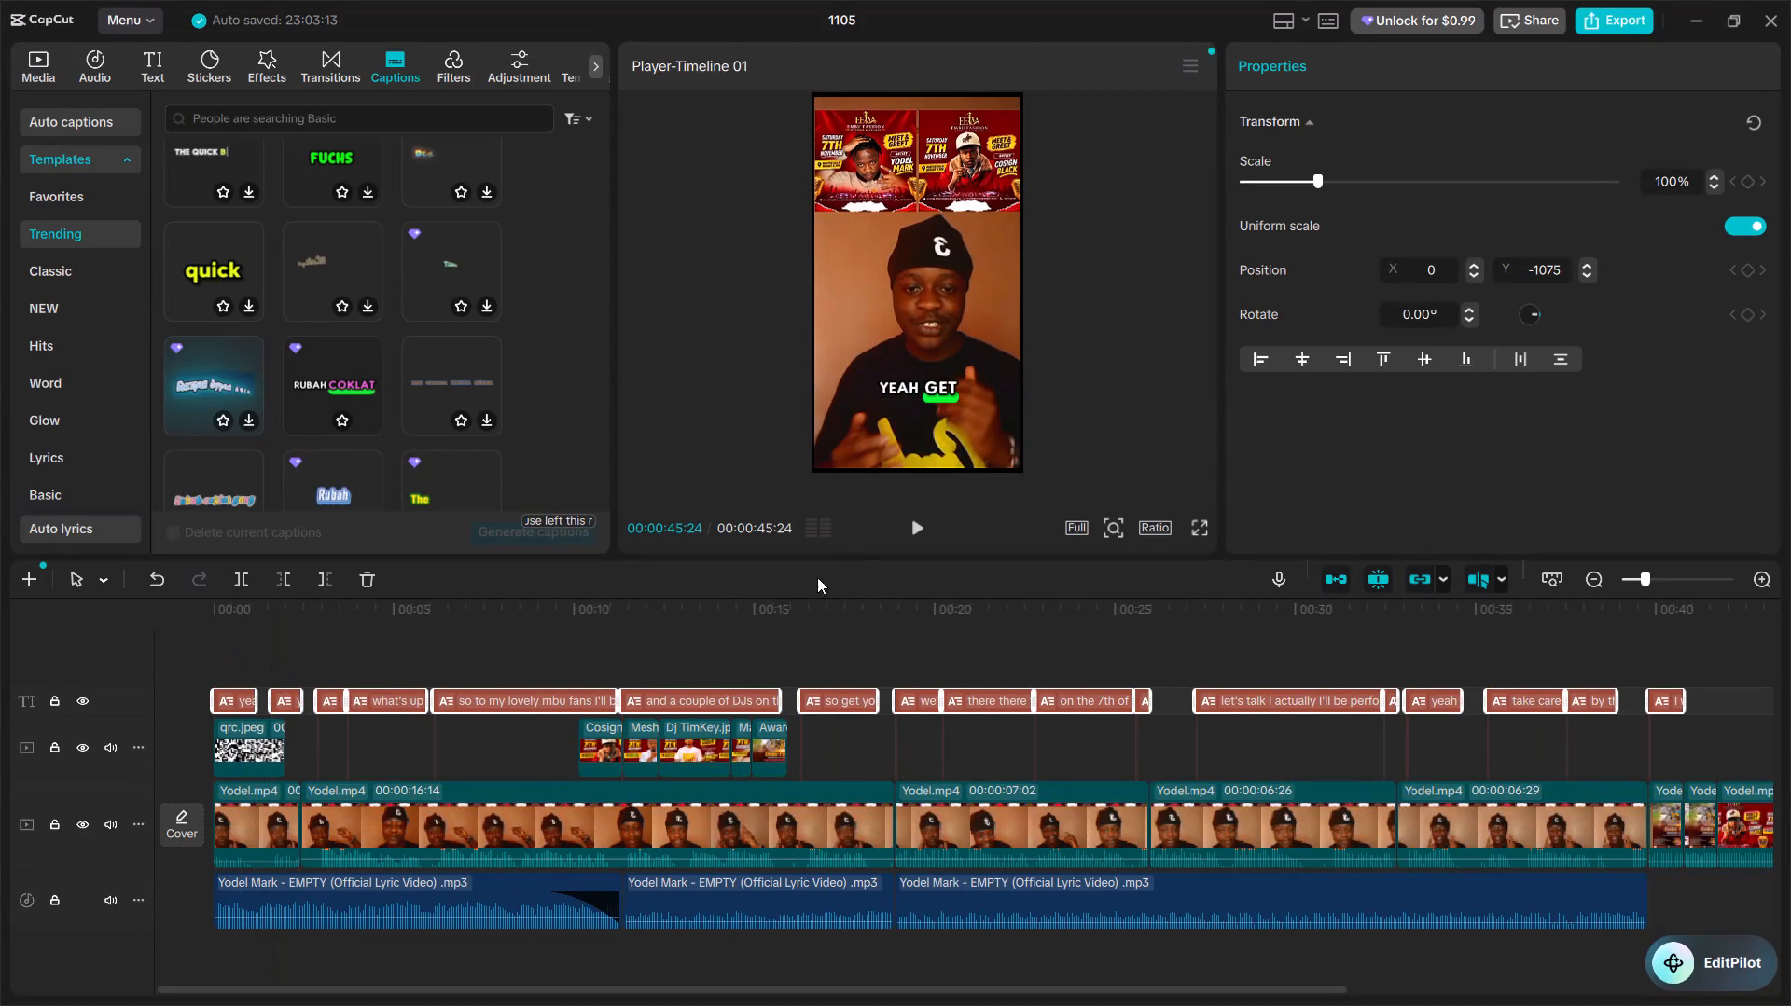
left_click(912, 521)
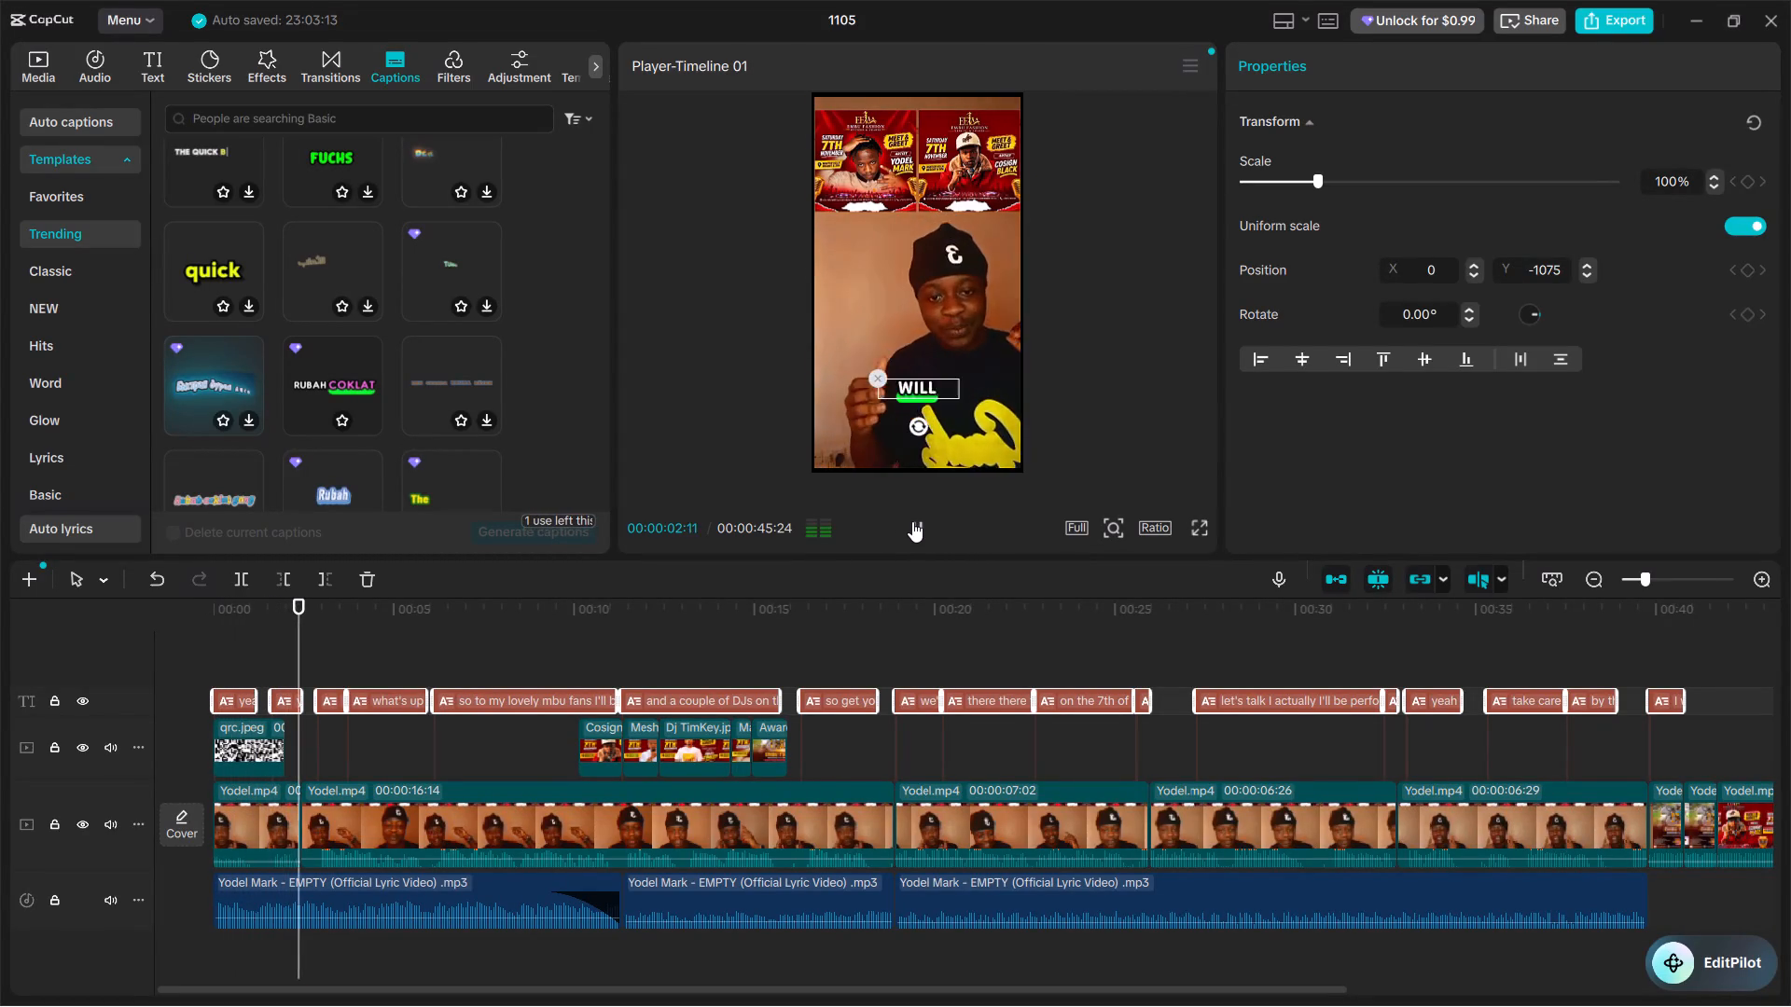
left_click(912, 521)
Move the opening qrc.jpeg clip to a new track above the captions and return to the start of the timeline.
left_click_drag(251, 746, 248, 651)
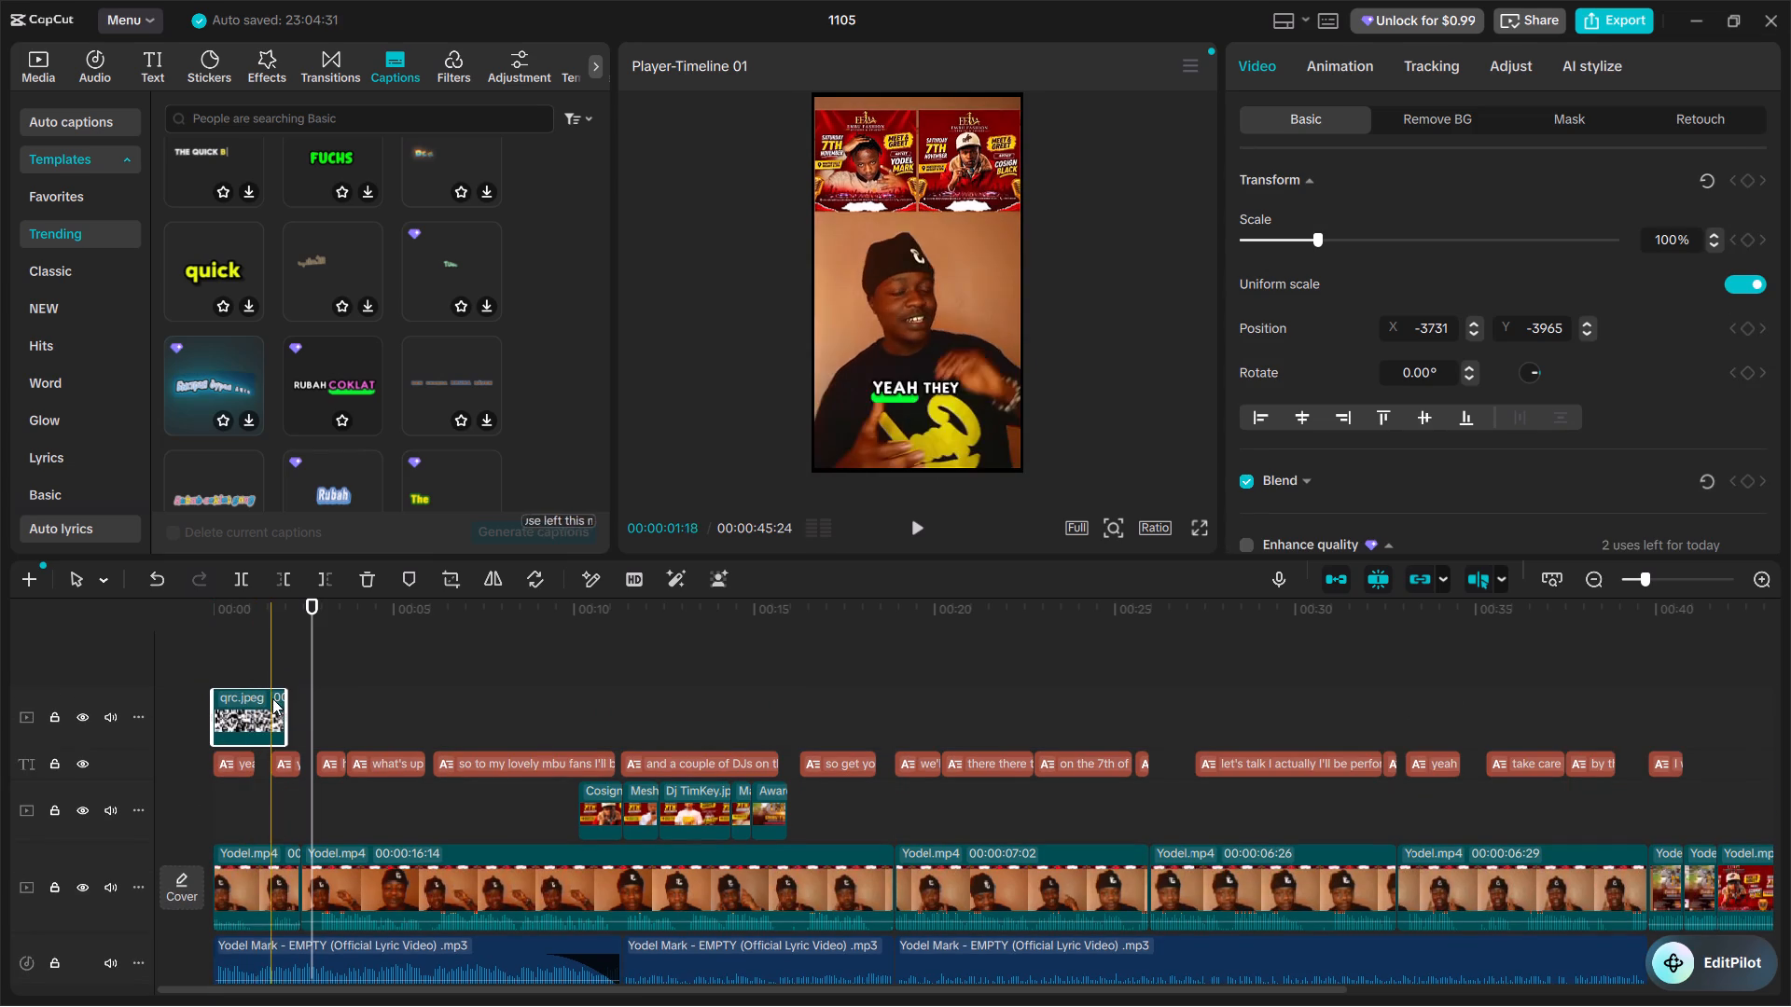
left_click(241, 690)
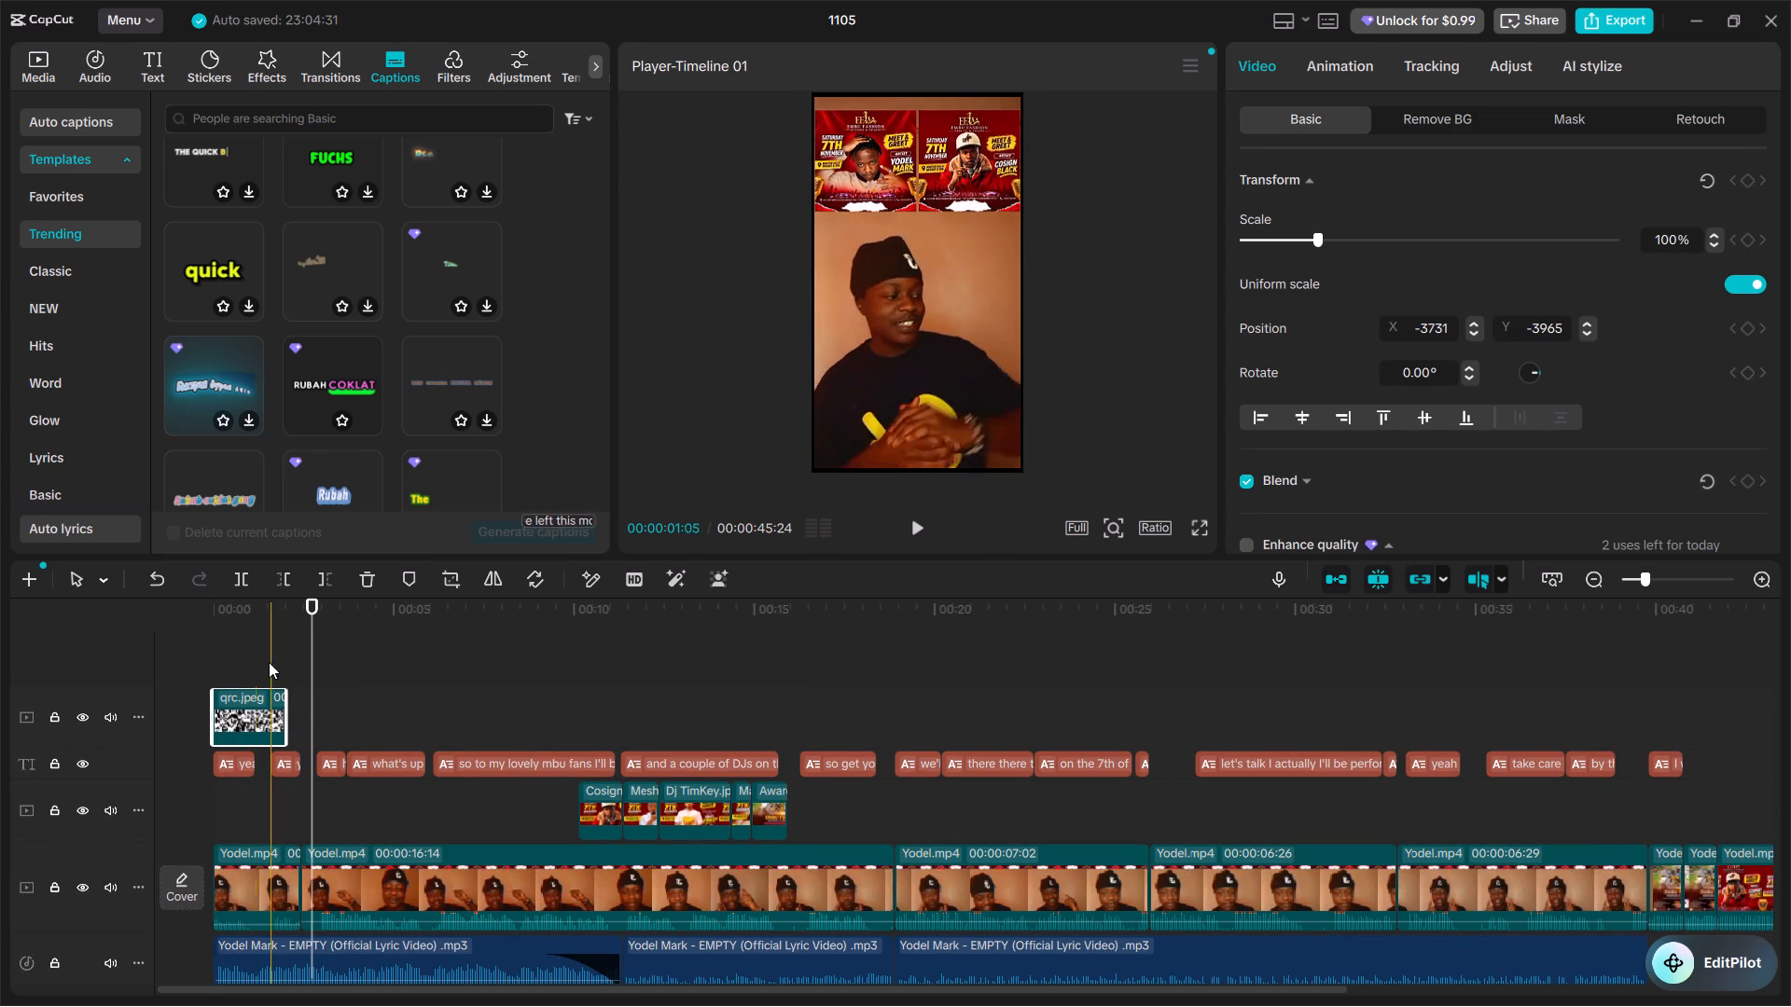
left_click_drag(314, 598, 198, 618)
Delete the existing qrc.jpeg clip from the start of the timeline.
left_click(264, 697)
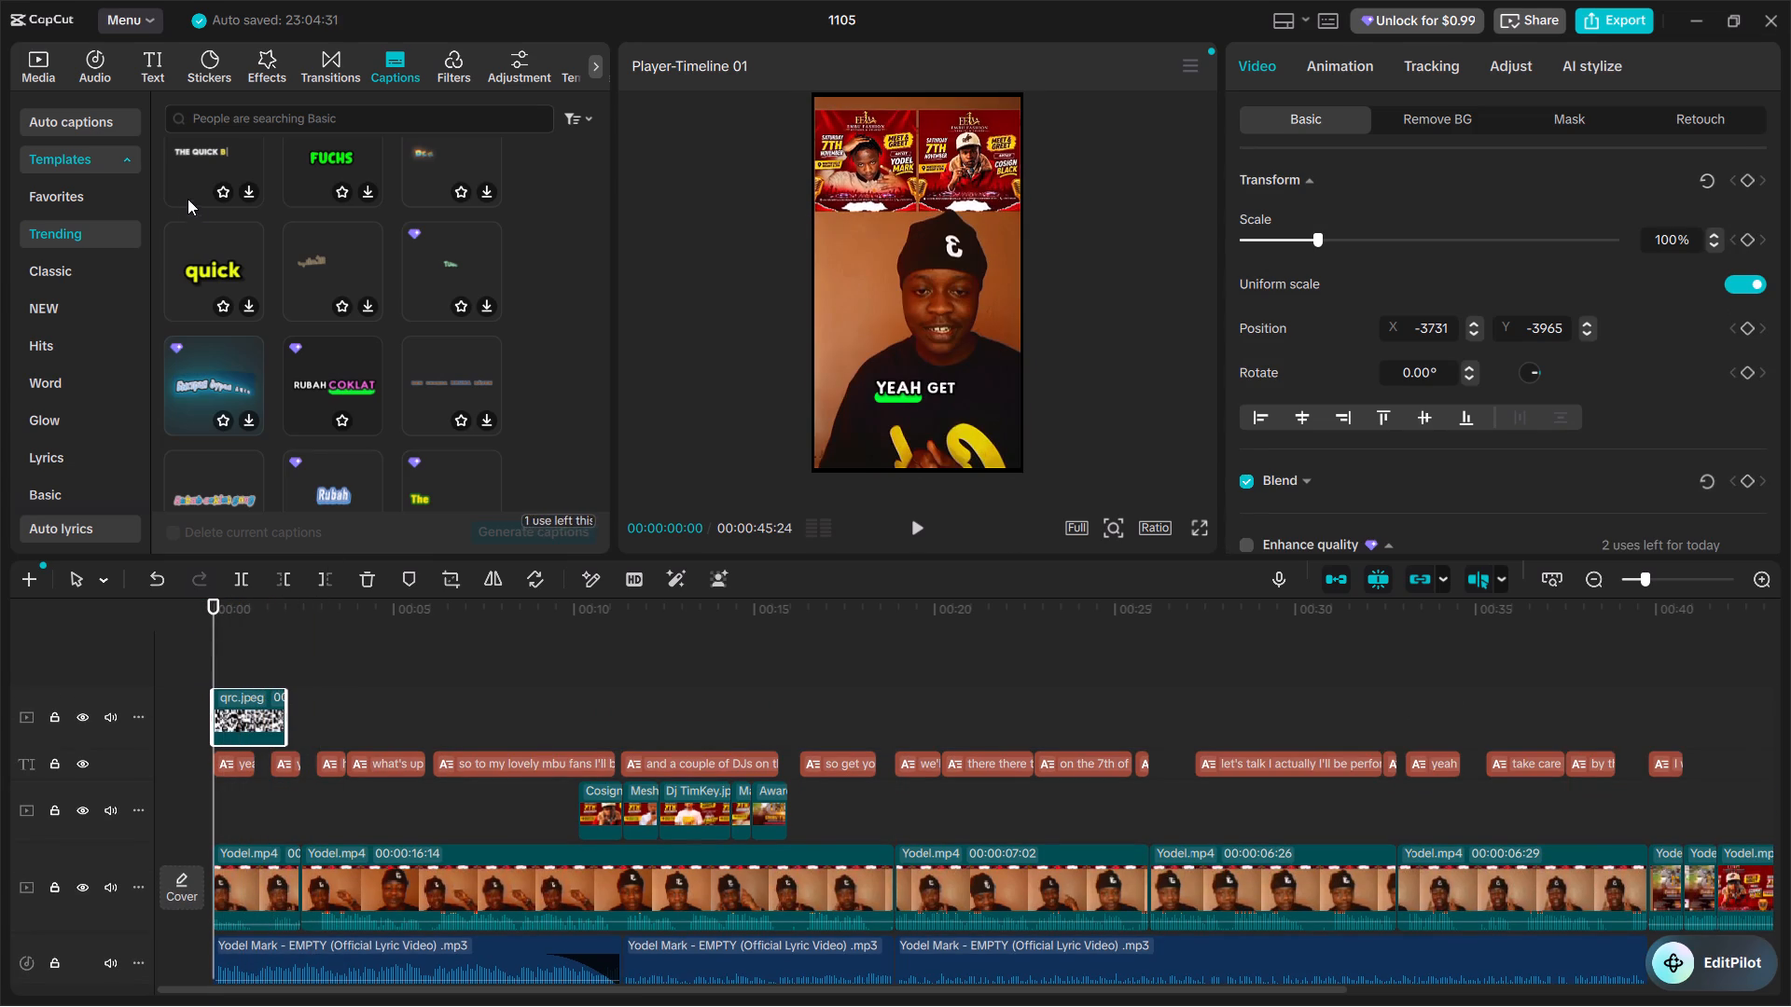
left_click(161, 64)
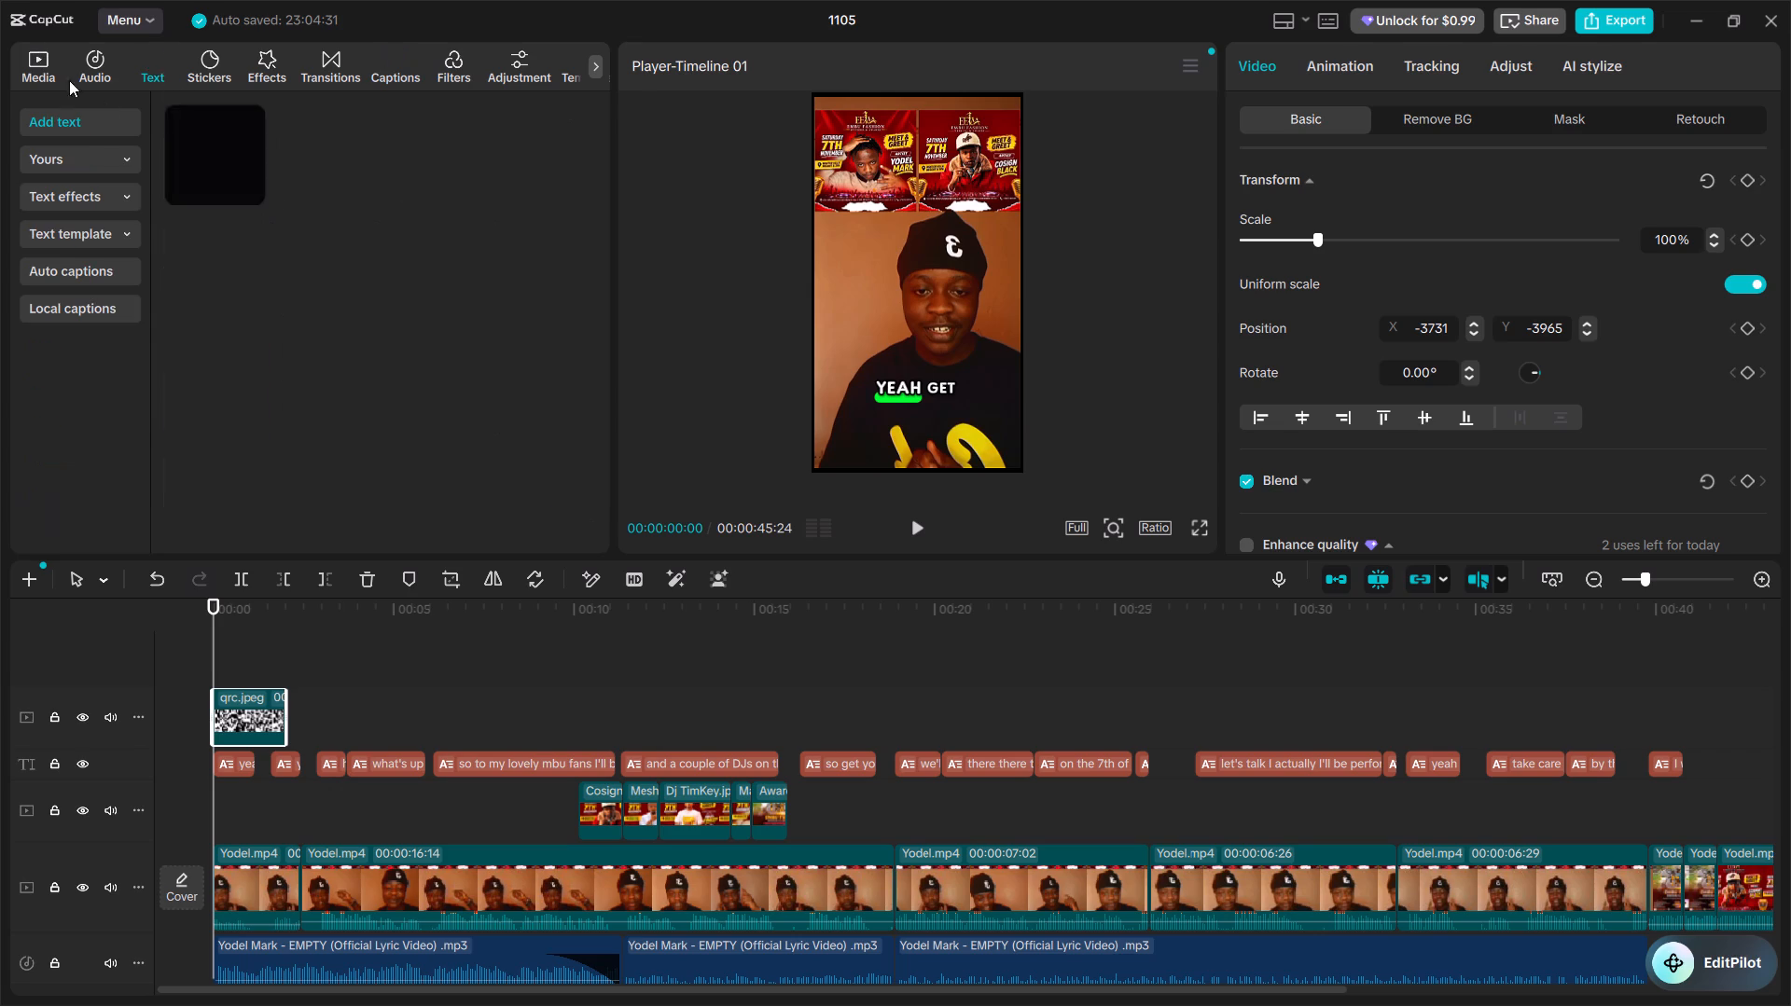
left_click(40, 62)
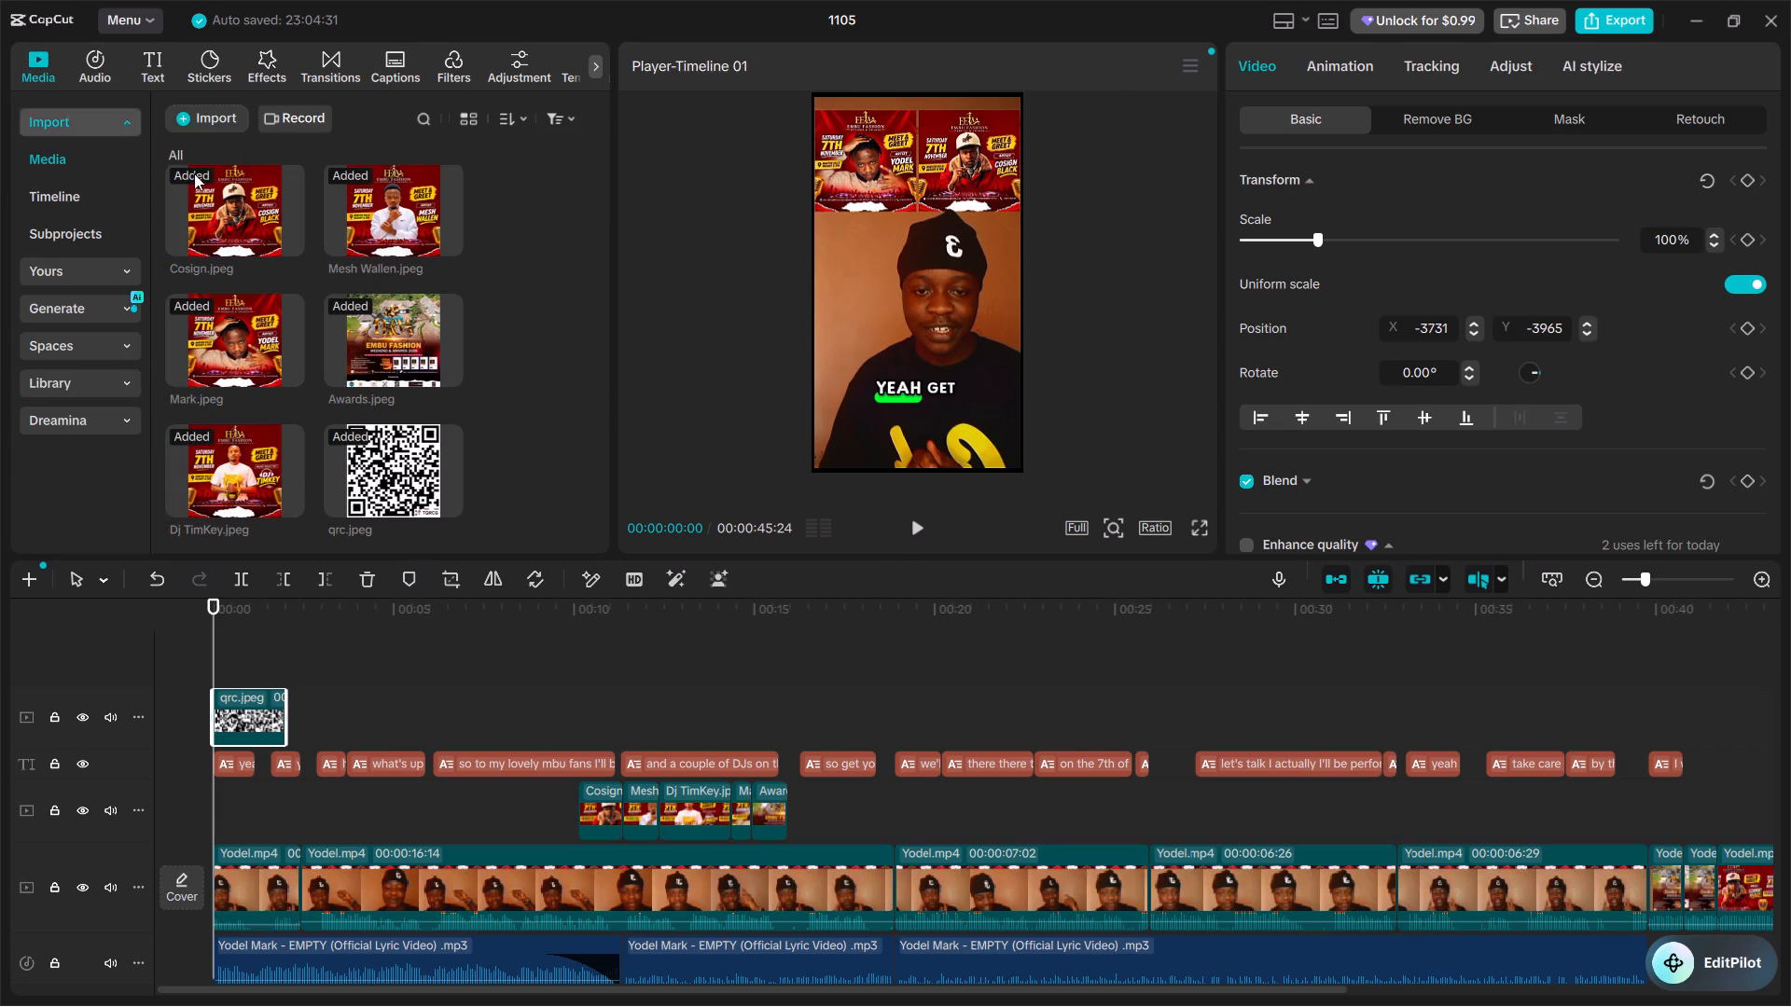
left_click(255, 699)
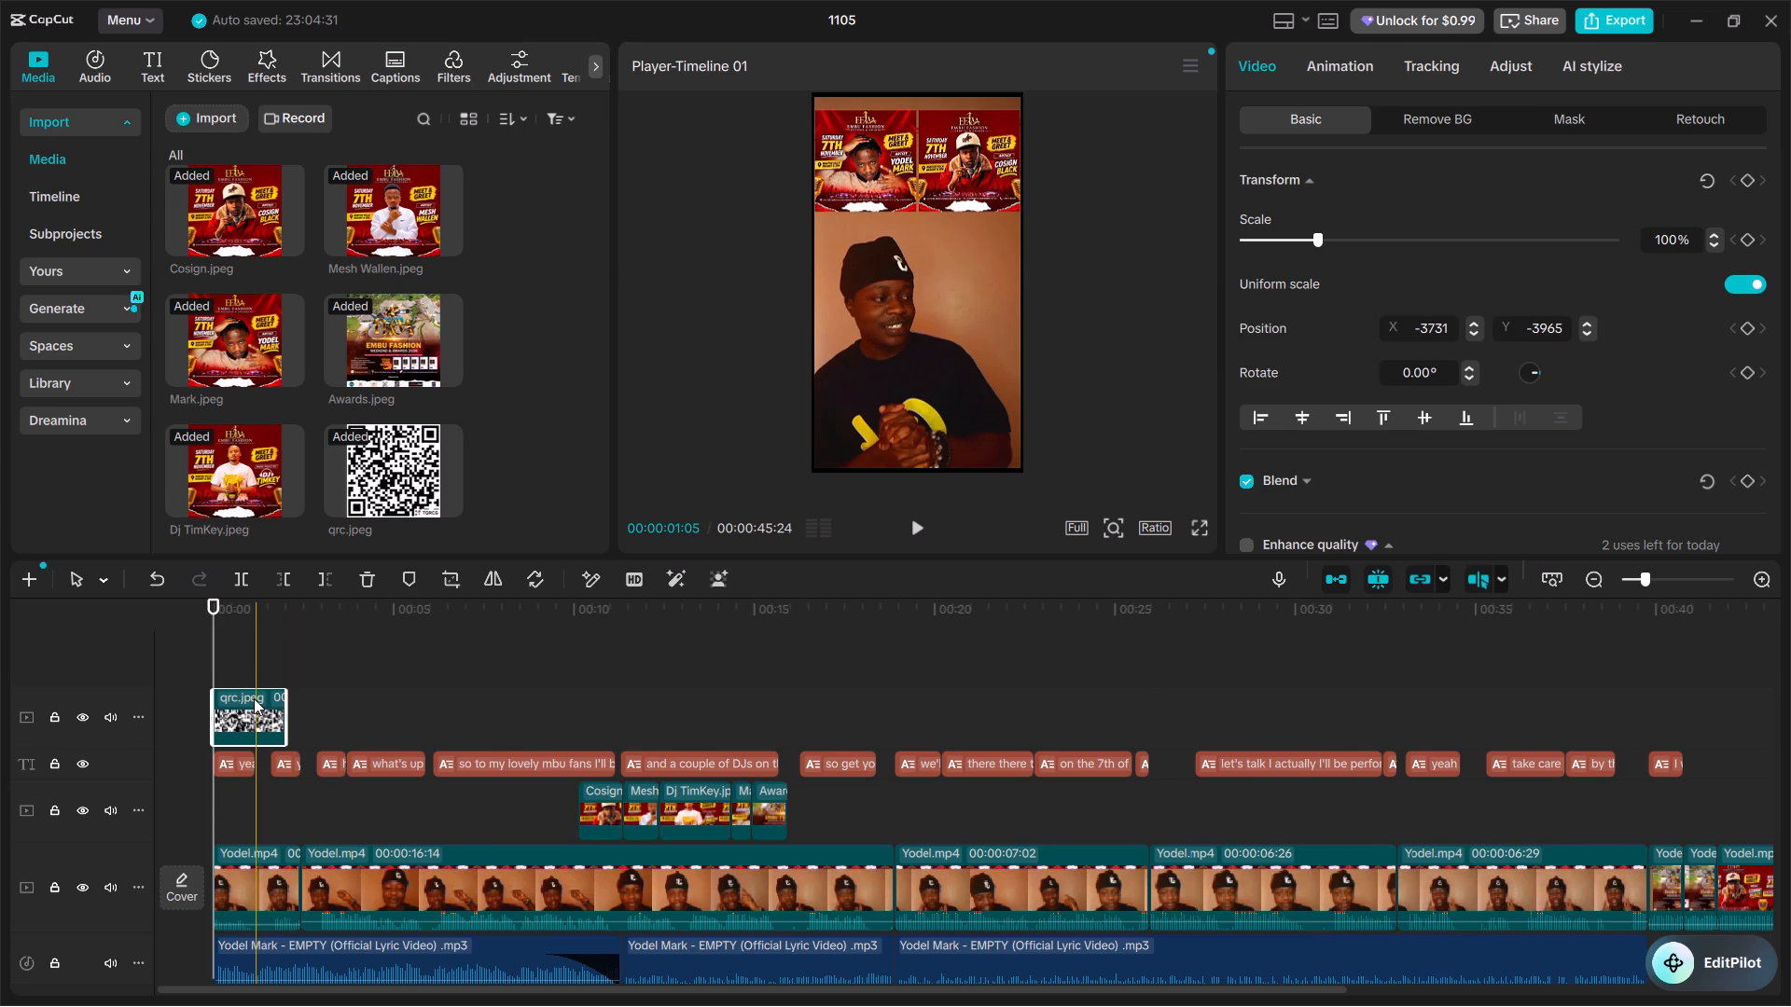
key("Delete")
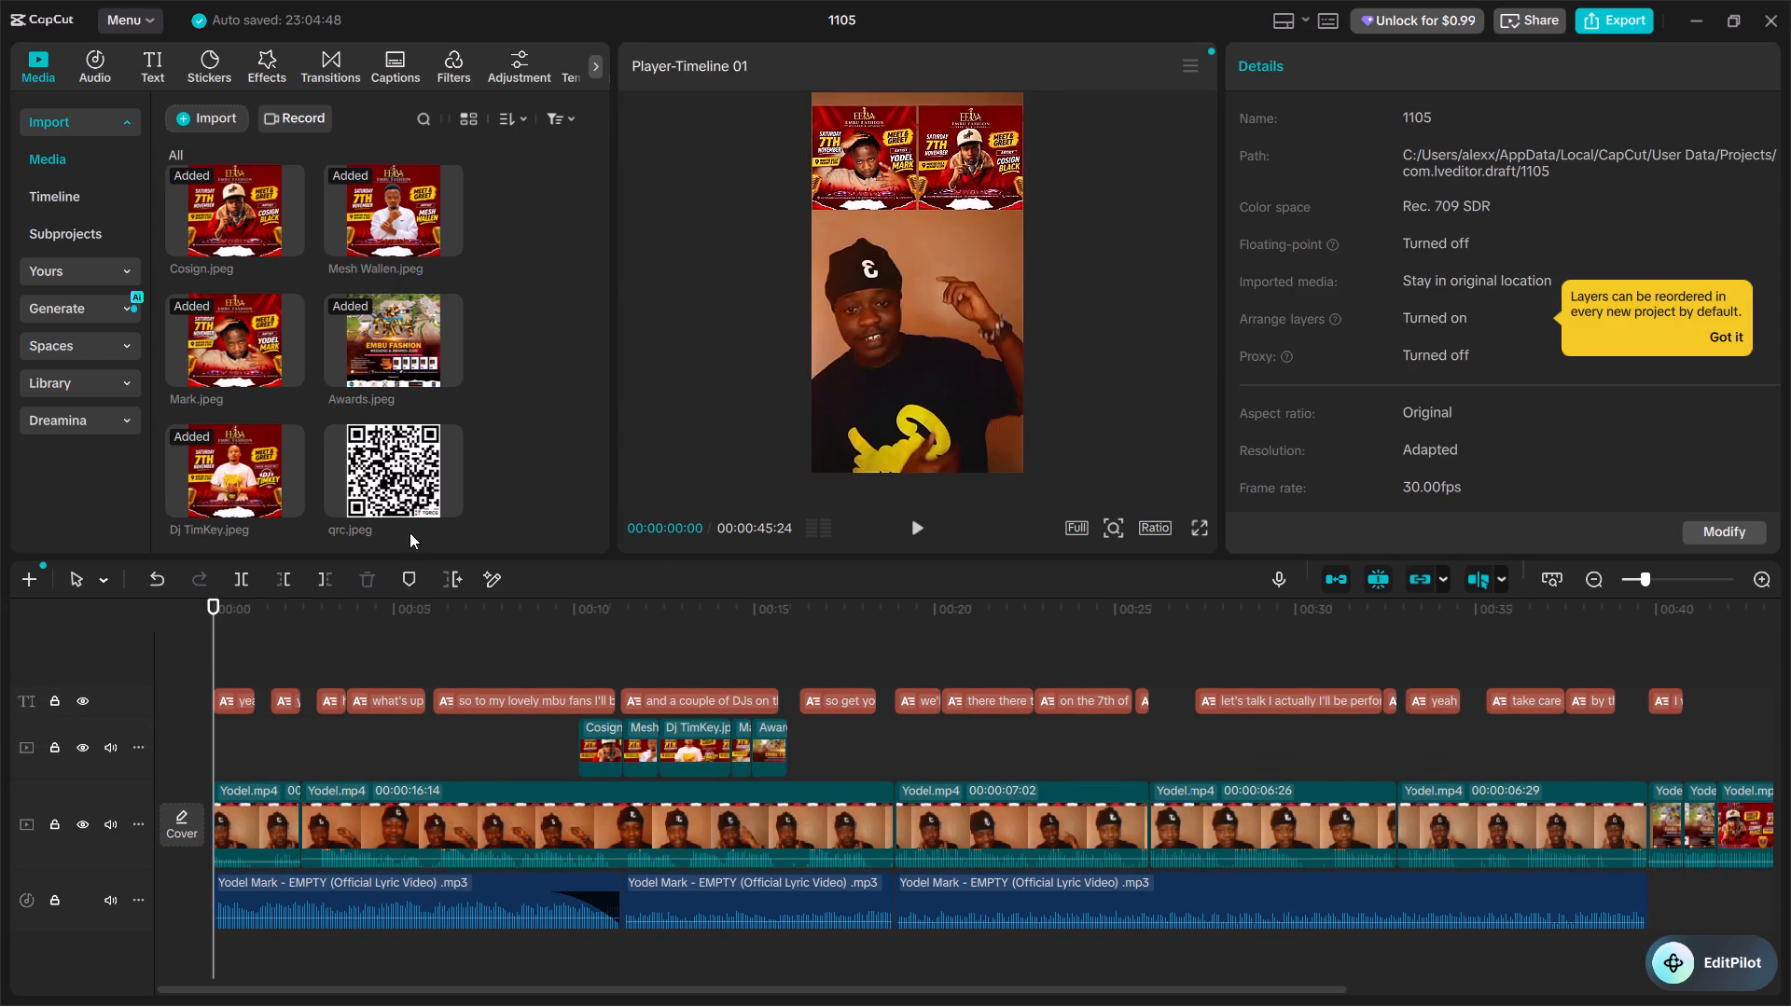
Add qrc.jpeg from the imported media again as an overlay below the captions, starting at 00:00 and lasting about 3 seconds.
left_click(400, 475)
left_click(446, 504)
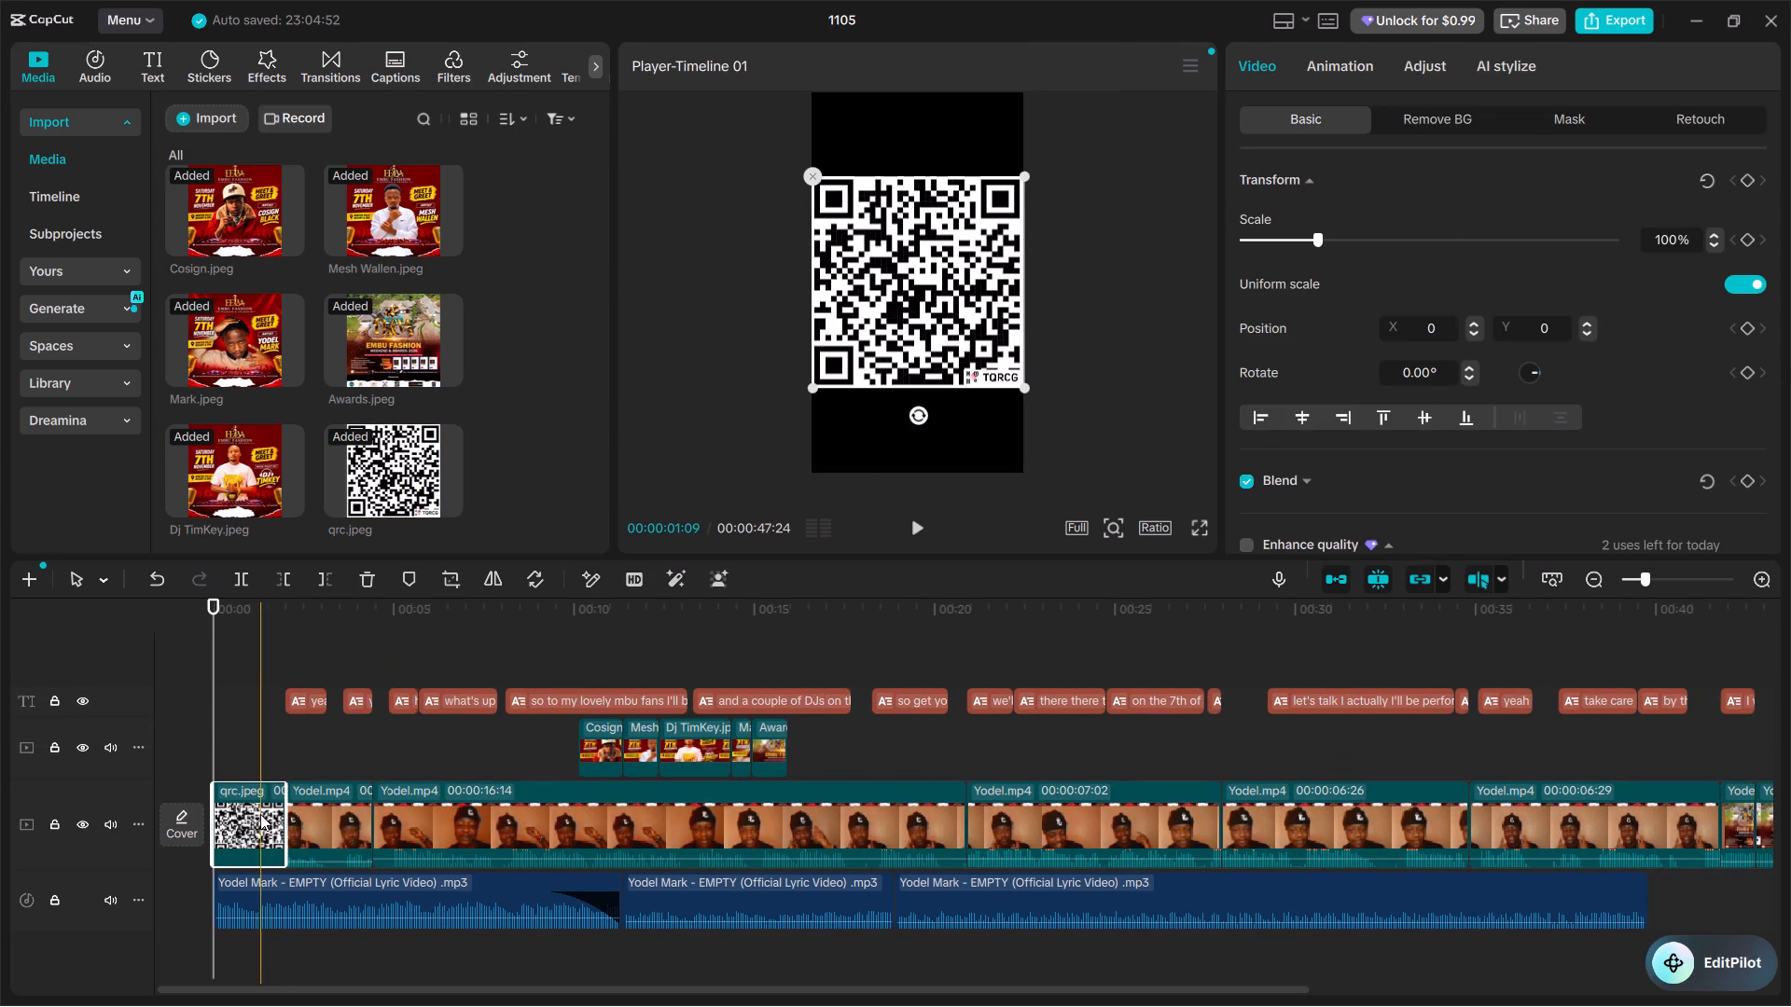
left_click_drag(250, 821, 285, 752)
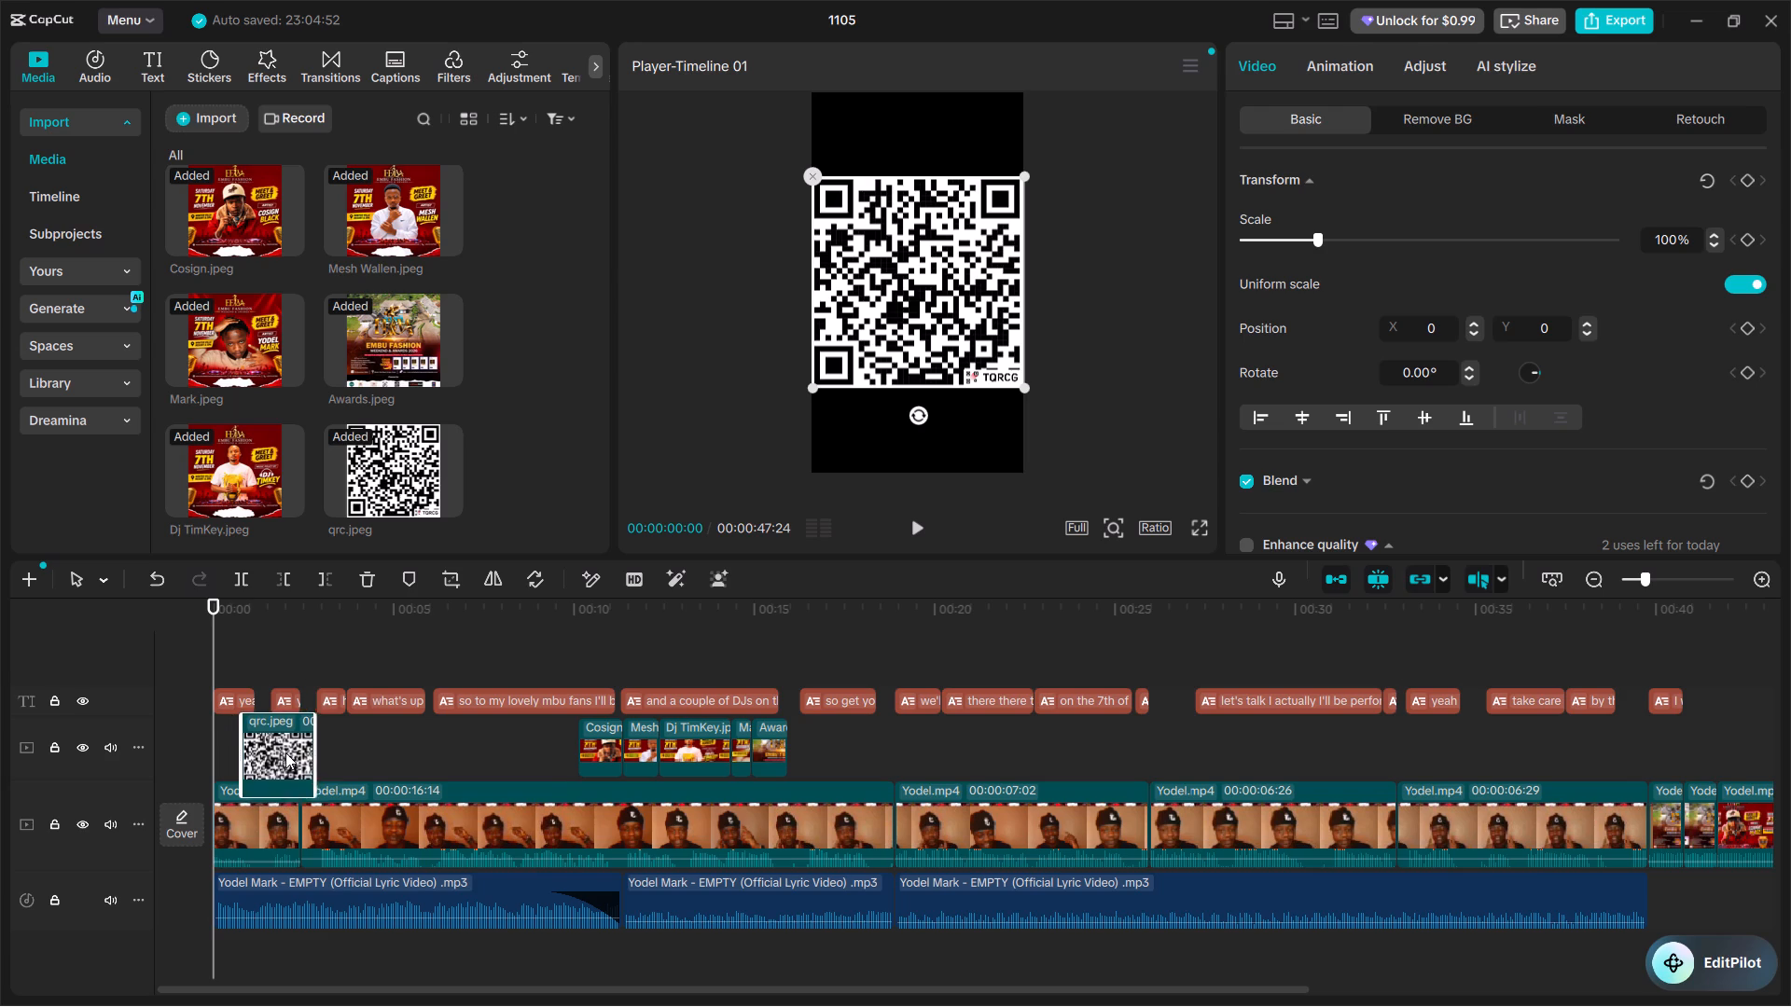
left_click_drag(285, 752, 302, 751)
left_click_drag(267, 747, 239, 746)
left_click_drag(291, 751, 251, 759)
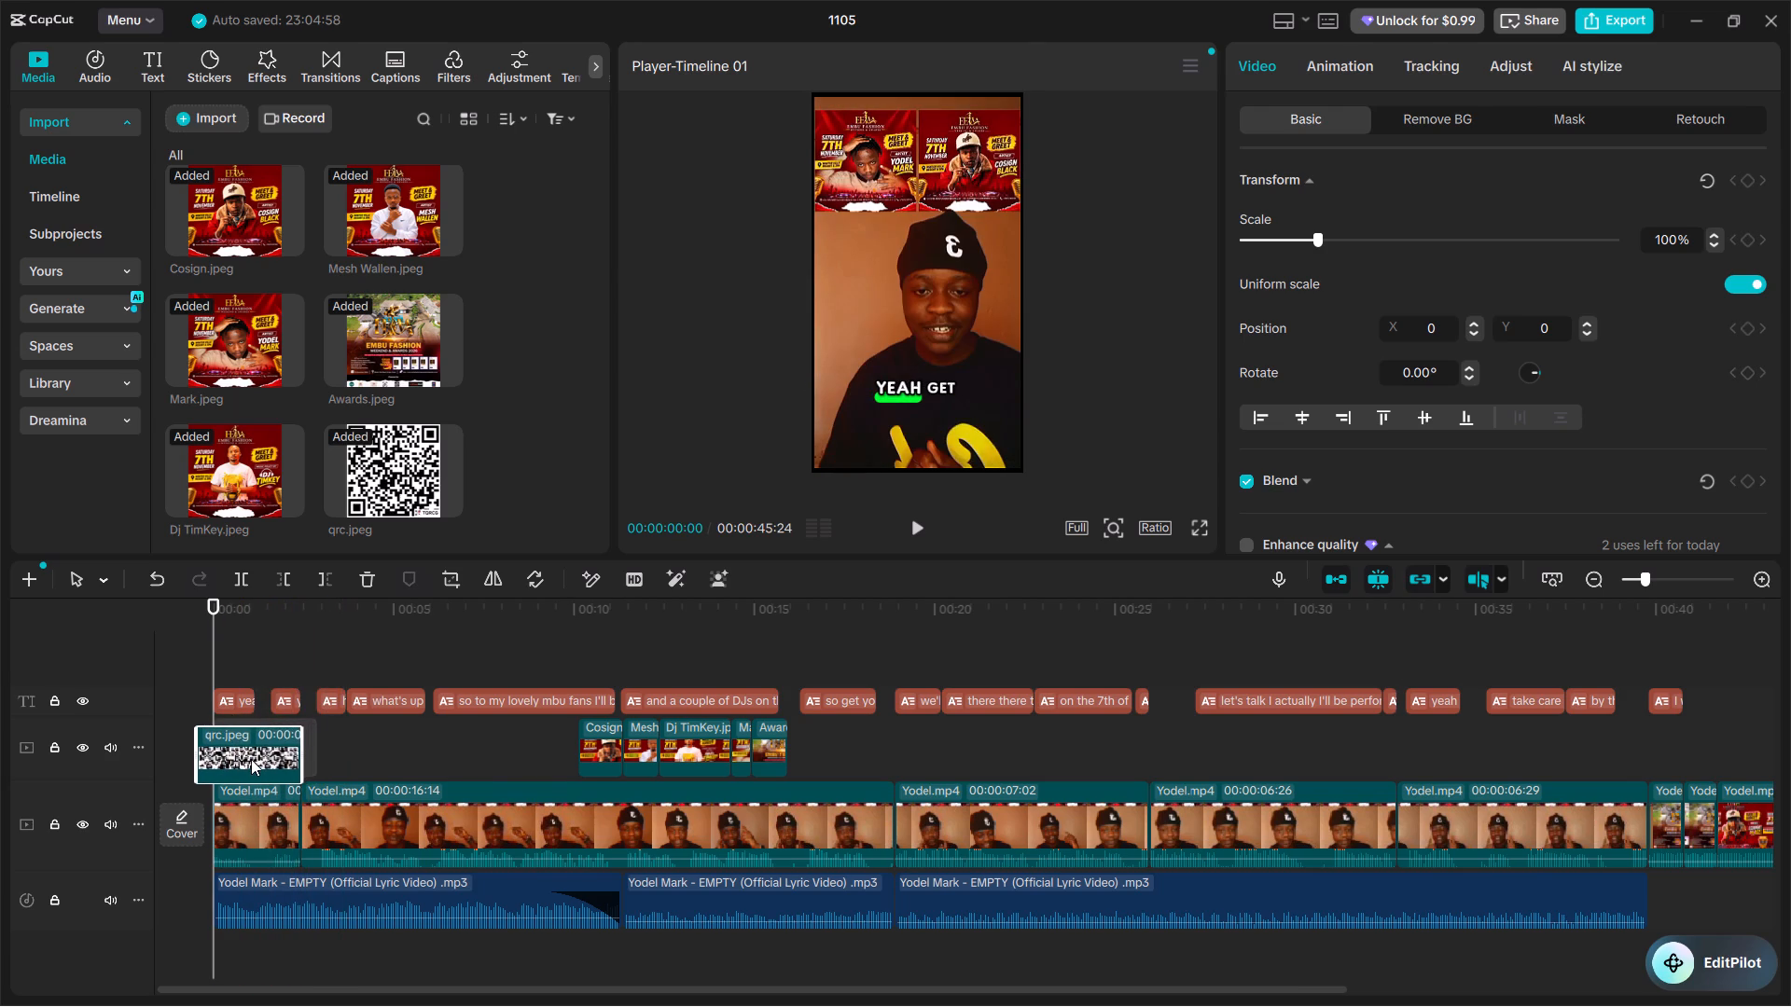
left_click_drag(251, 759, 268, 757)
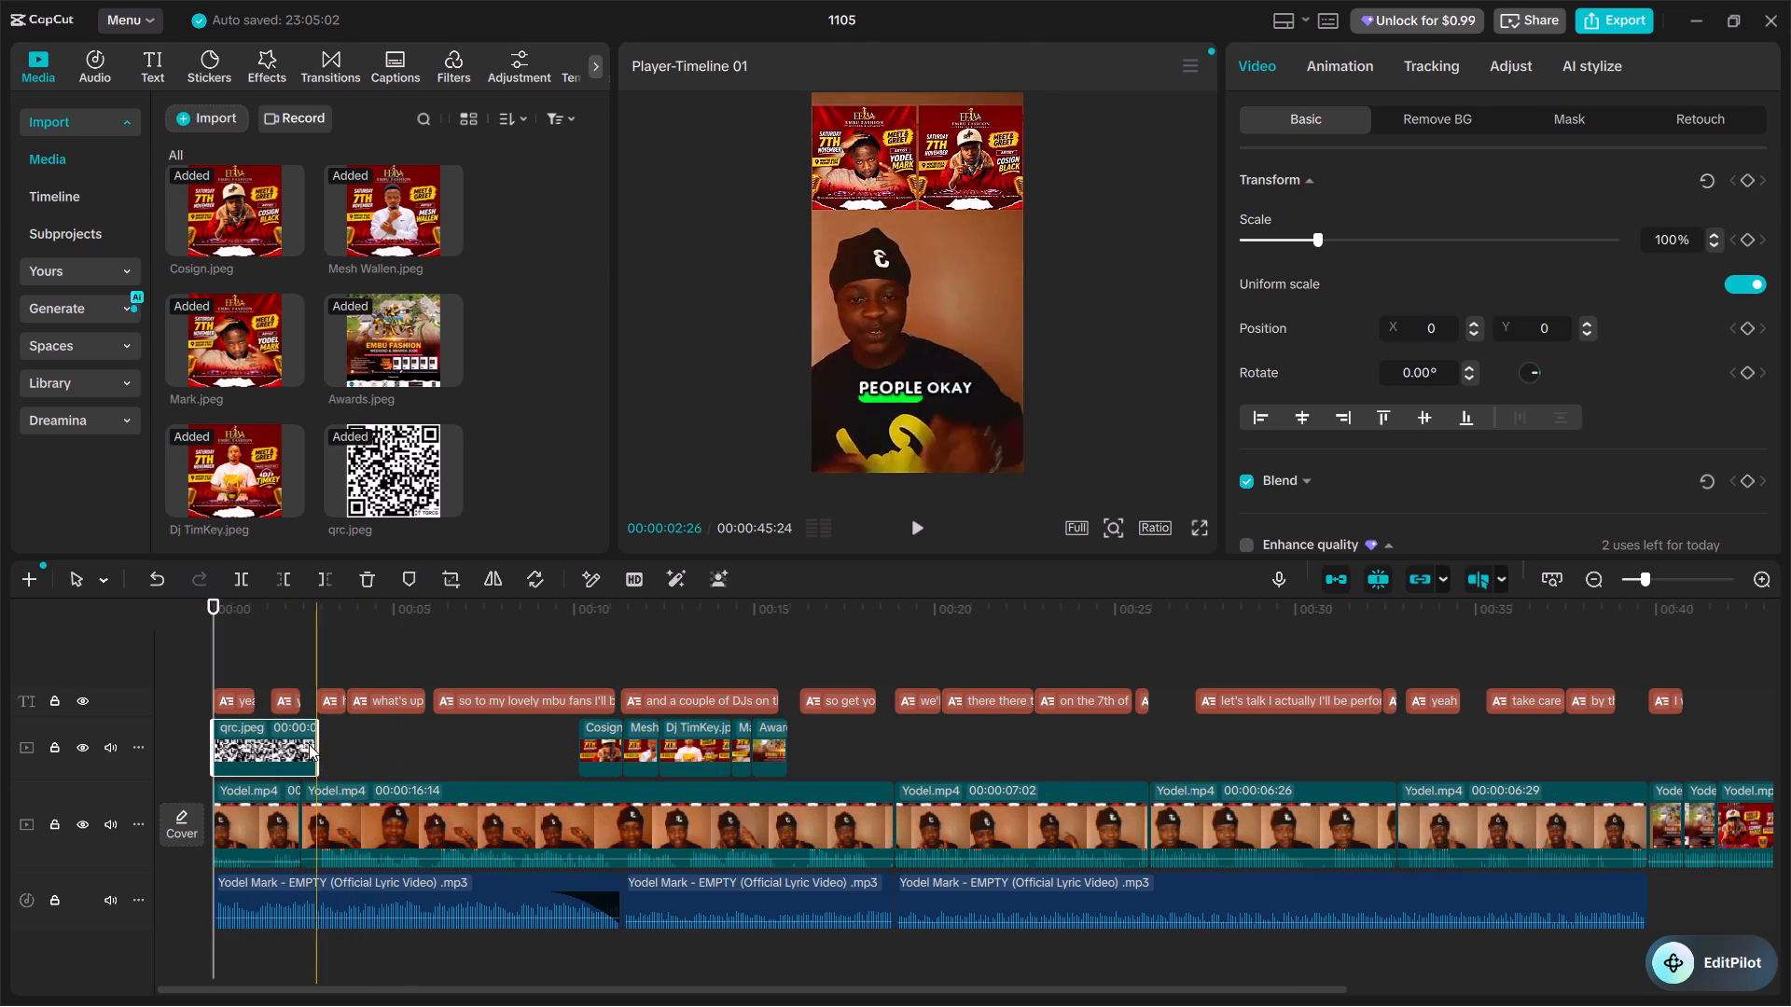
left_click(278, 737)
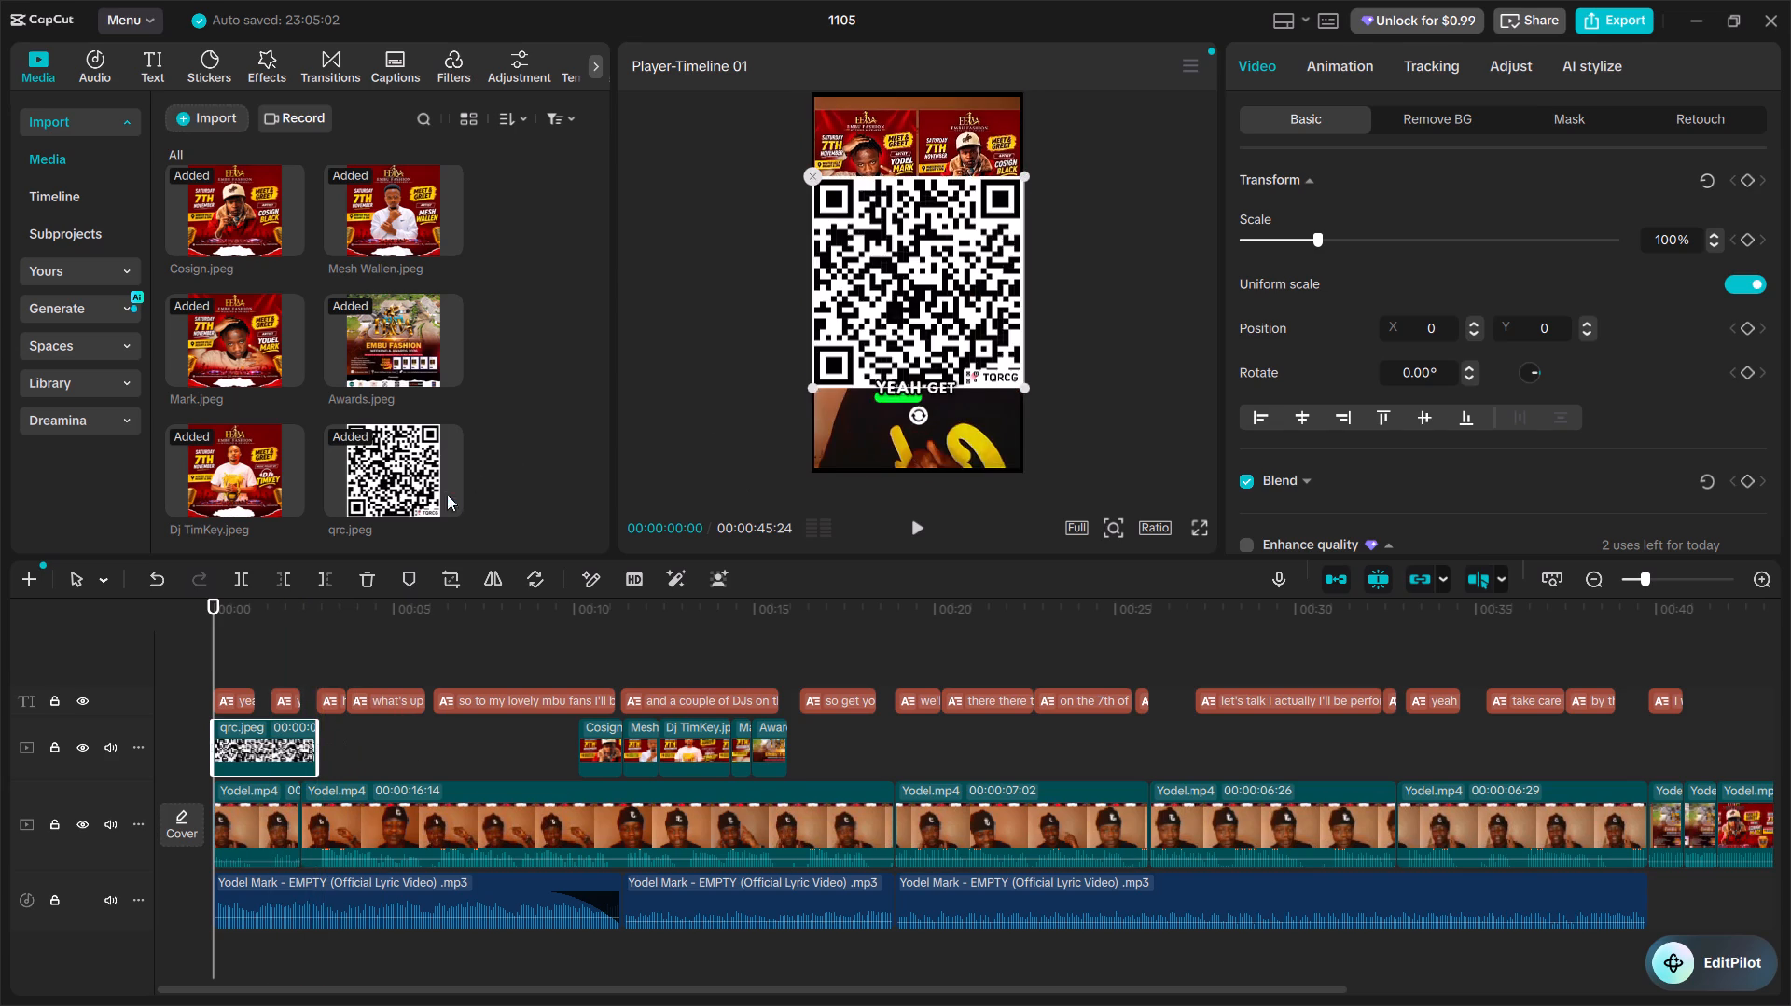
Play the video to about 00:12:10 and review the wording of the "what's up" and "yeah they" captions.
left_click(917, 521)
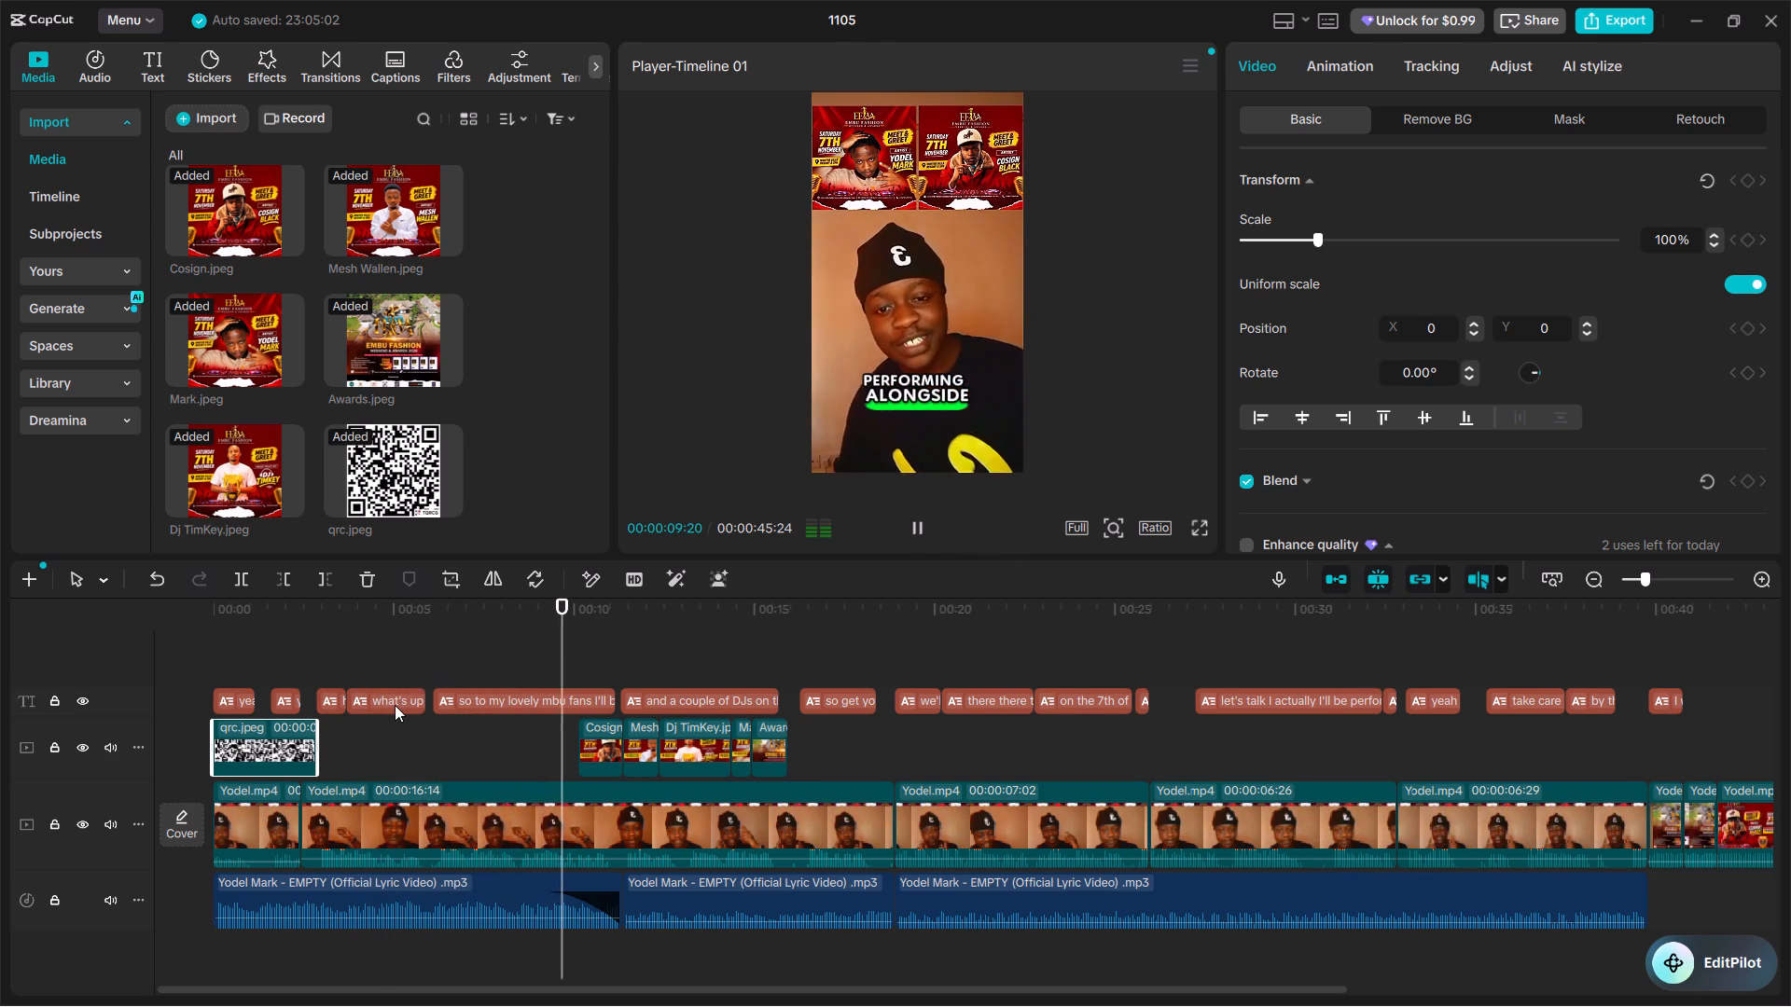
left_click(395, 705)
left_click(921, 517)
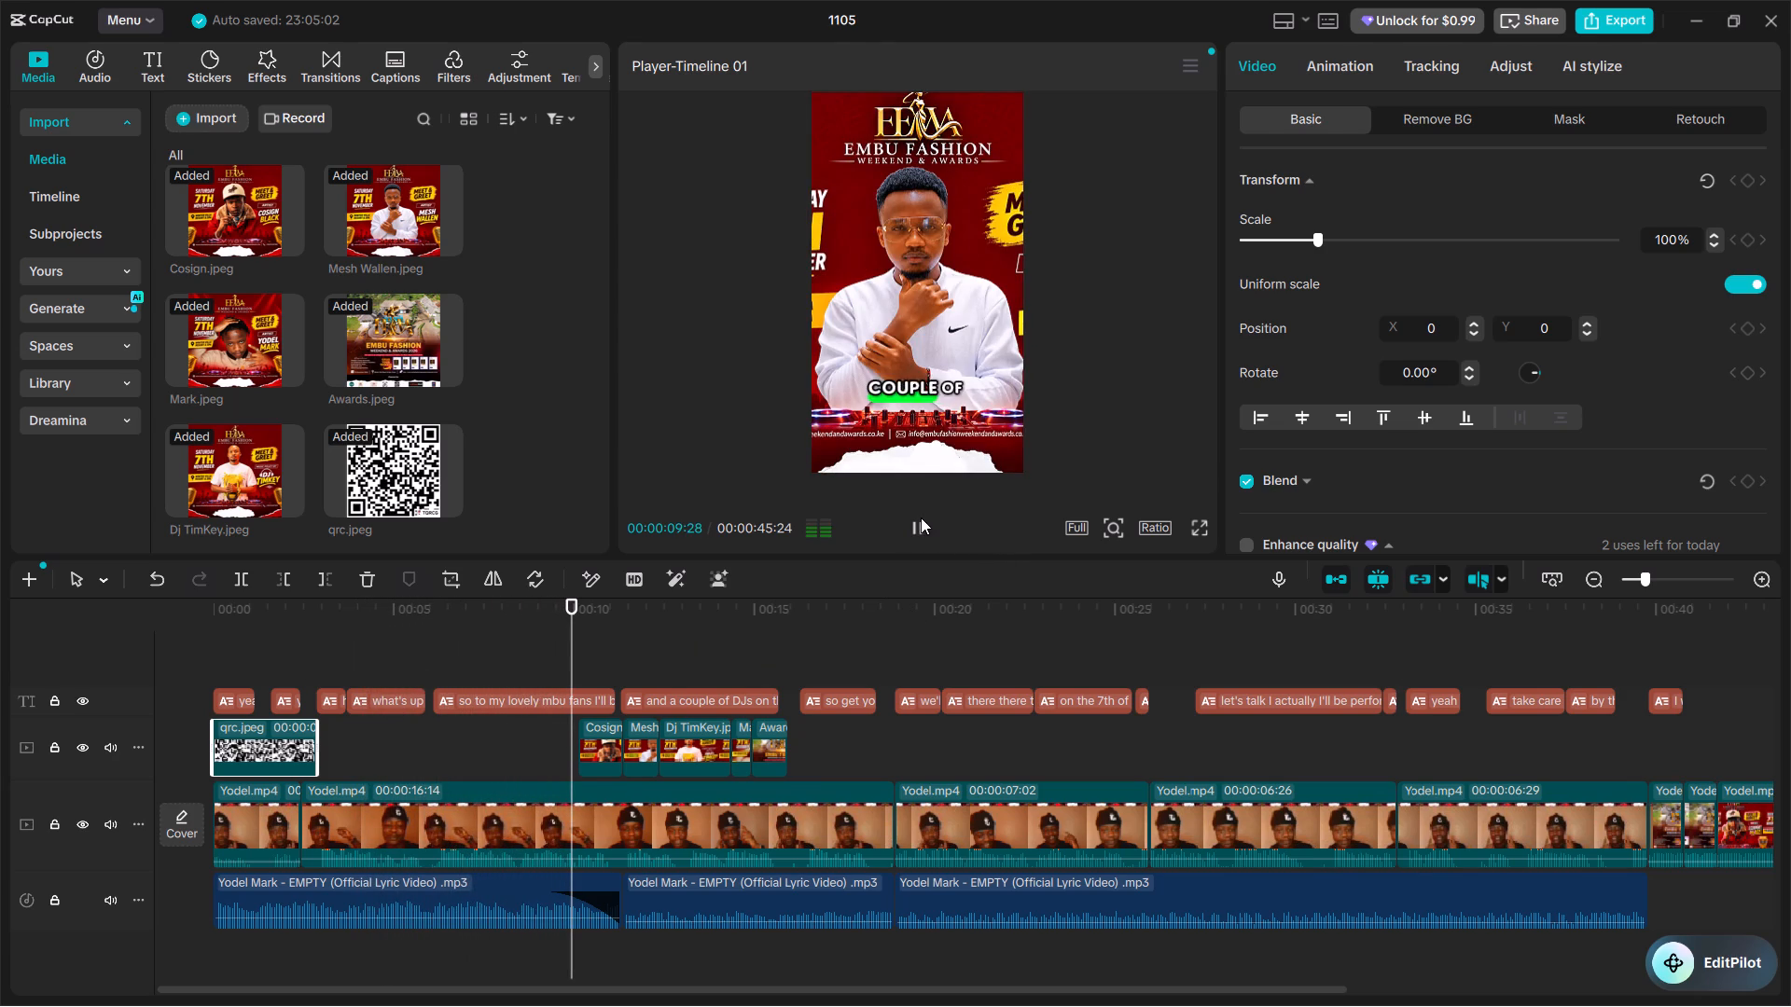
left_click(391, 693)
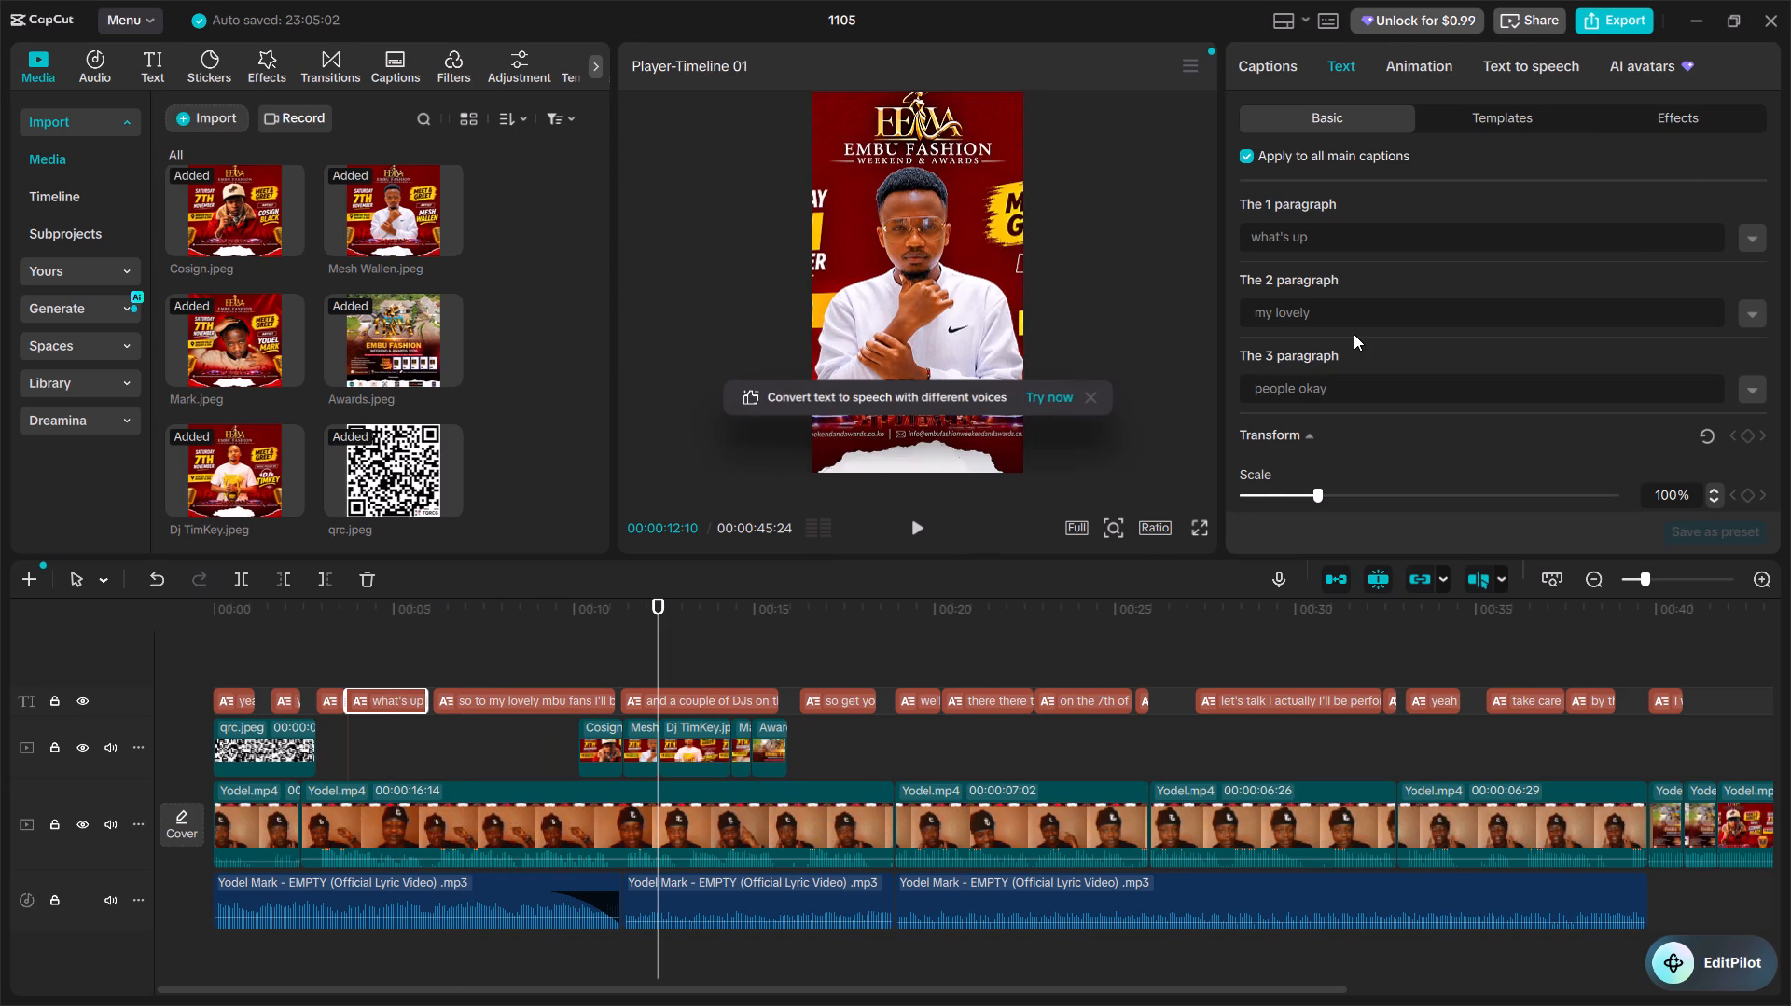
scroll(1354, 334, "down", 1)
scroll(1354, 334, "up", 2)
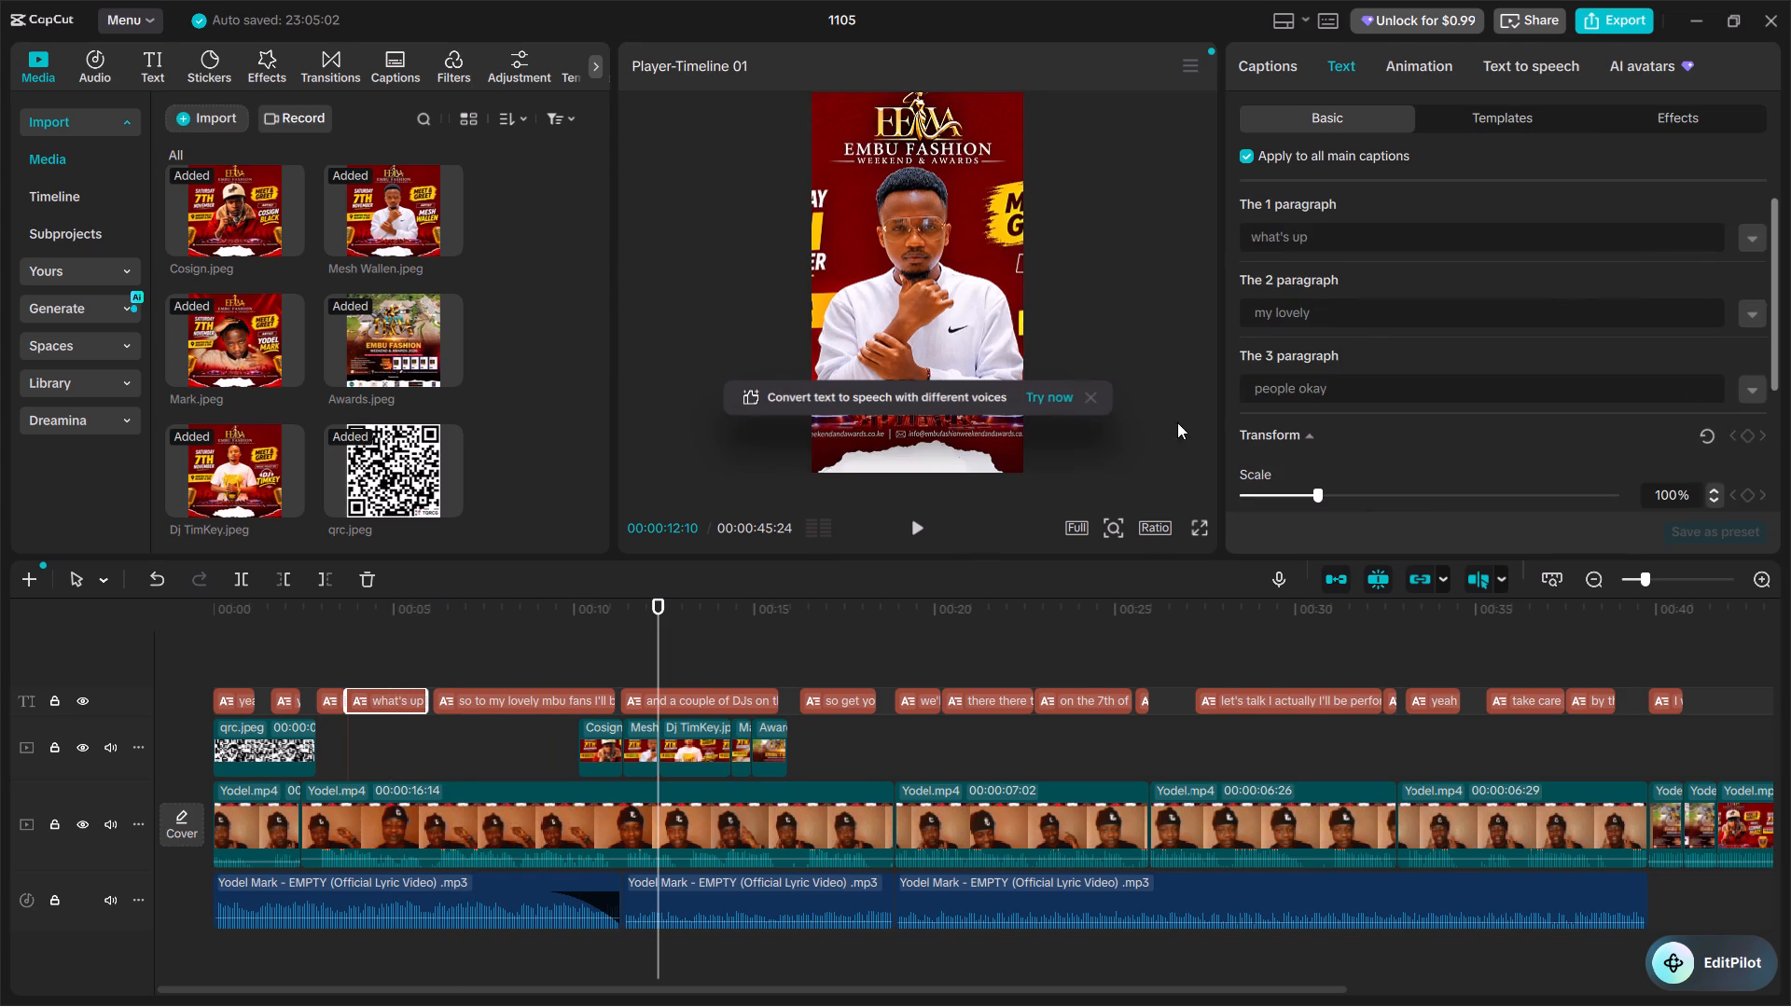
left_click(285, 701)
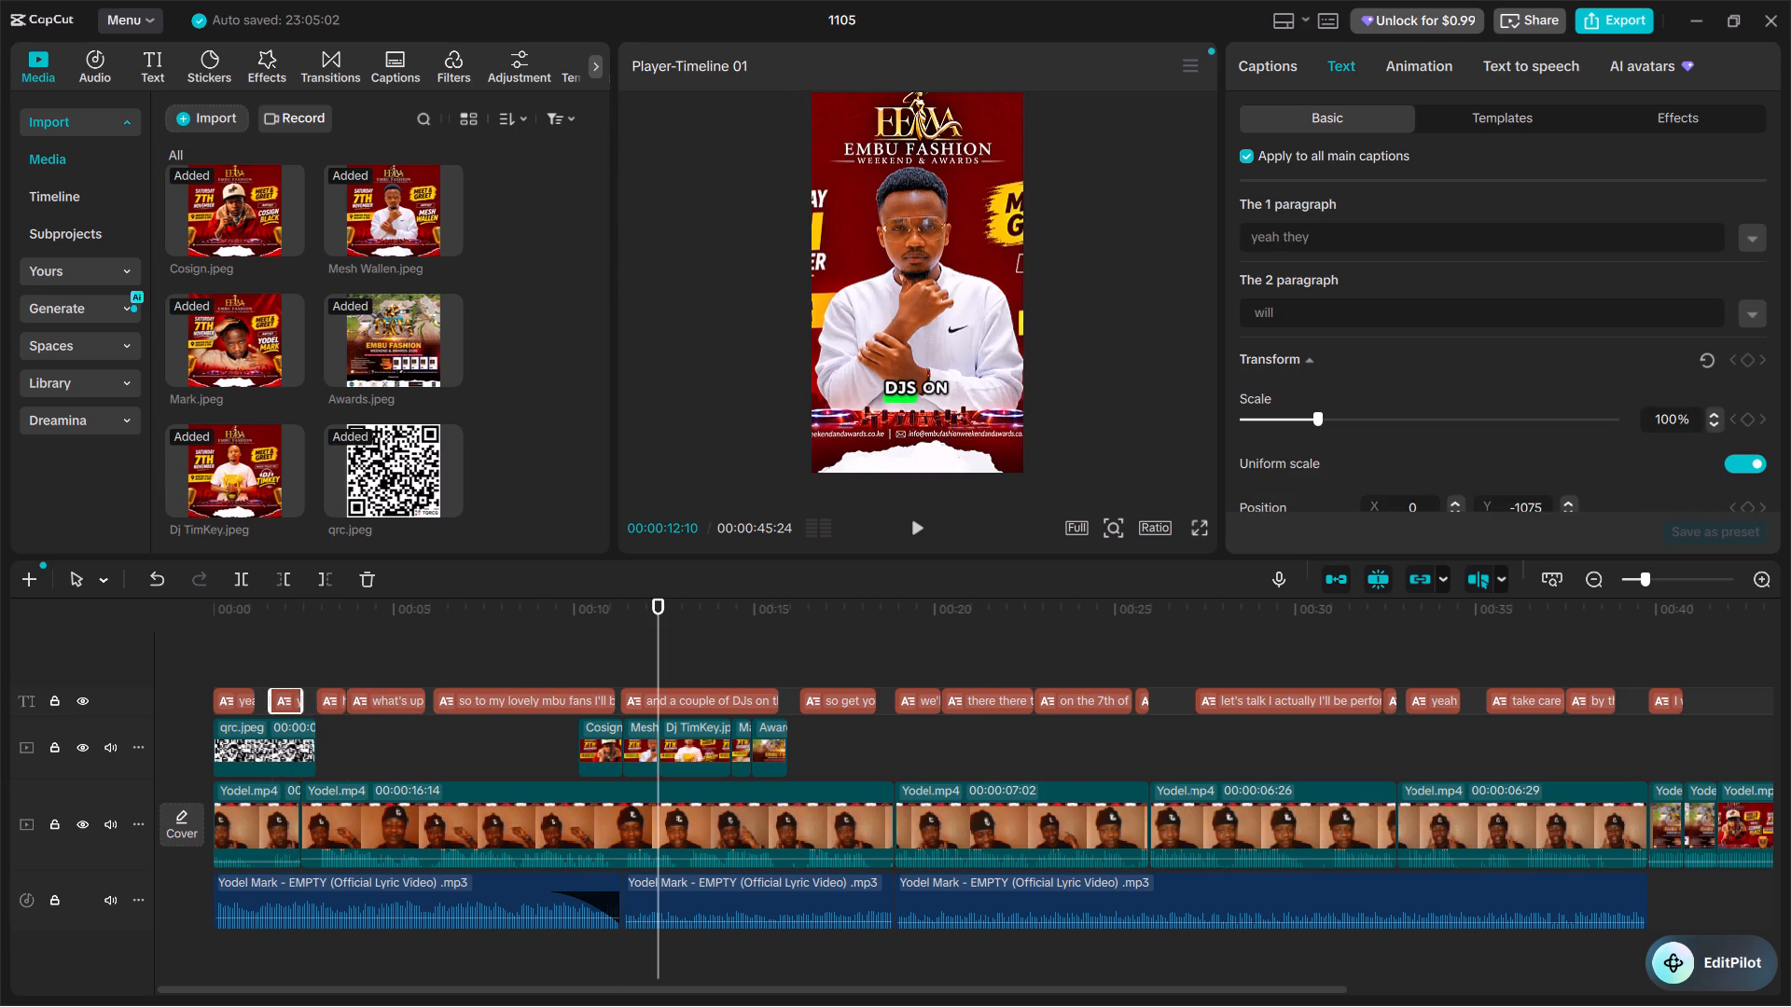
scroll(1349, 316, "up", 2)
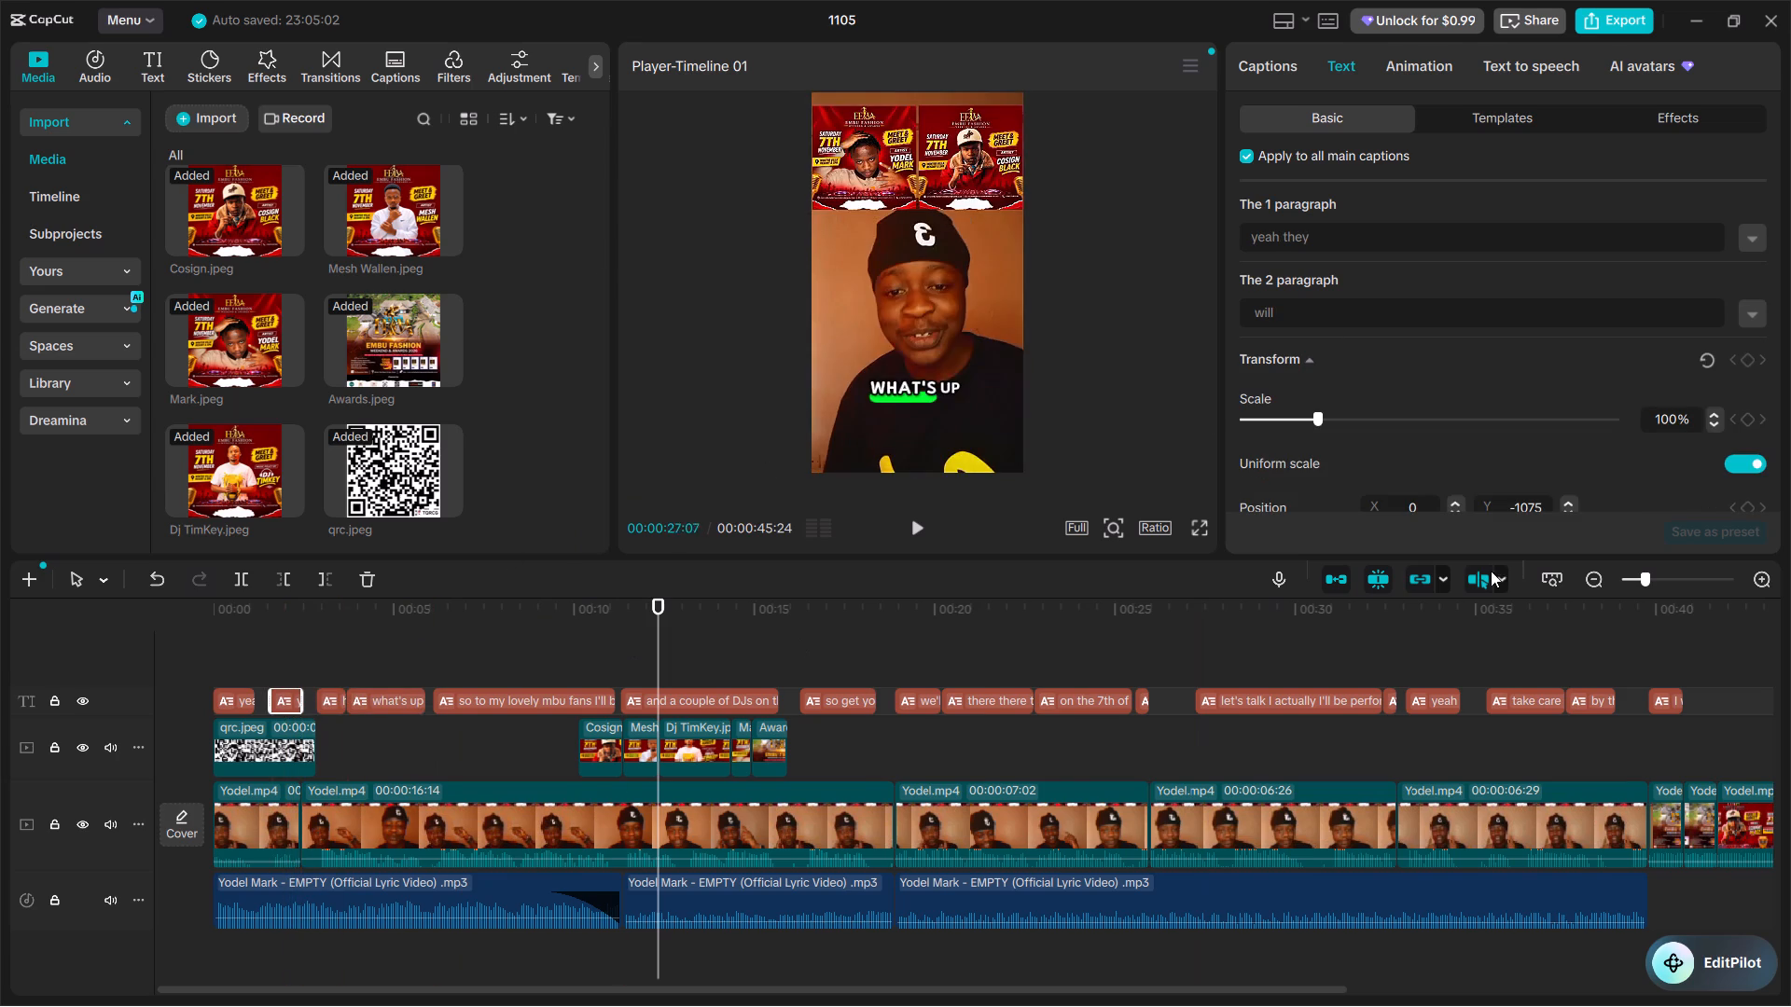
Play the part around 00:07 and correct "mbu fans" to "Embu fans" in the "so to my lovely" caption.
left_click(1757, 577)
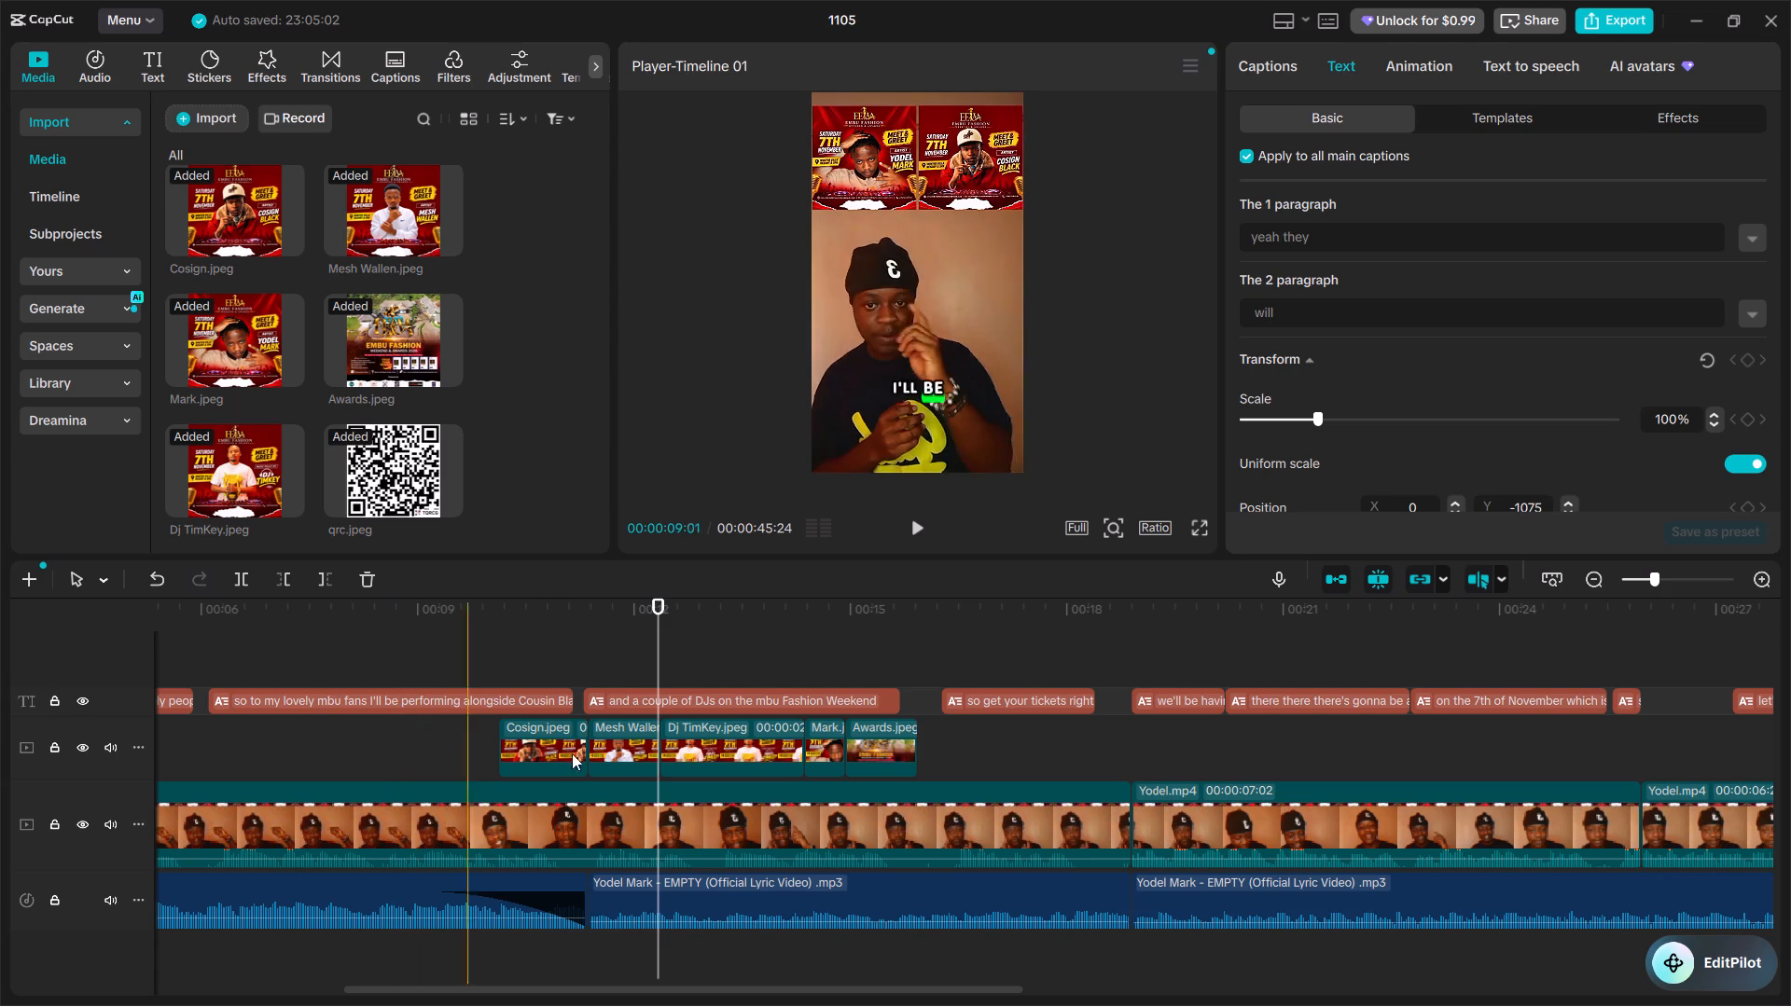
left_click_drag(657, 603, 224, 615)
left_click(914, 519)
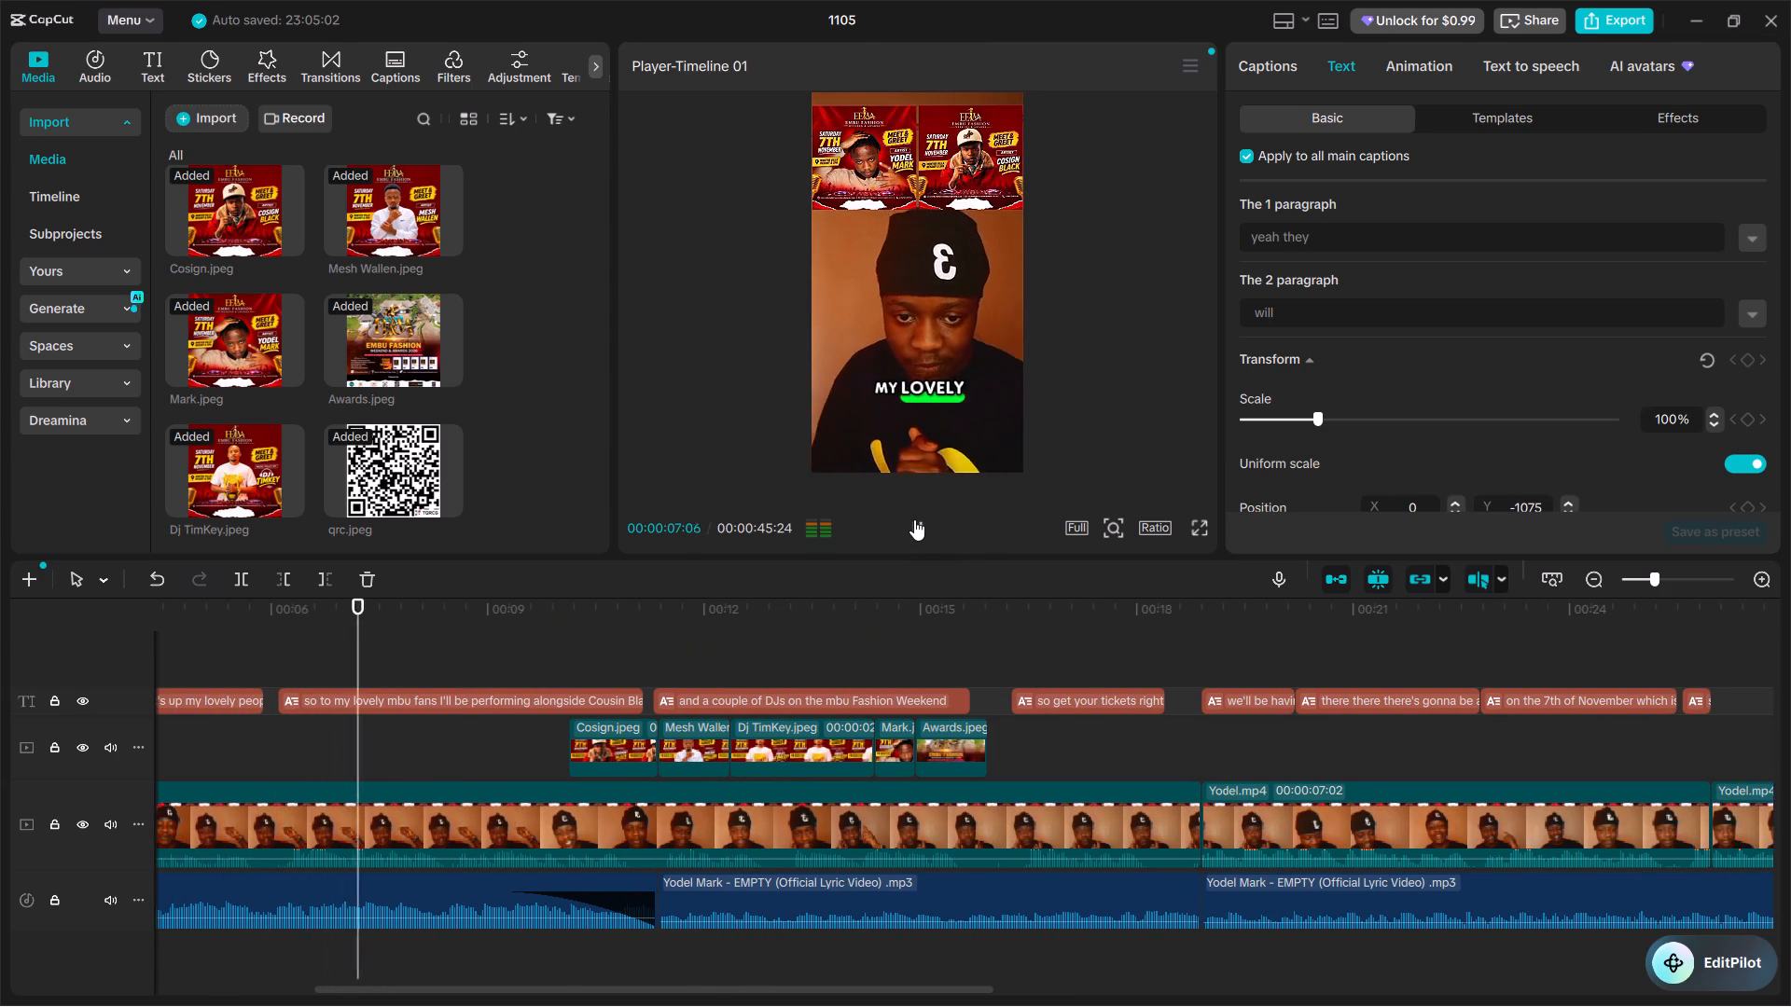
left_click(914, 519)
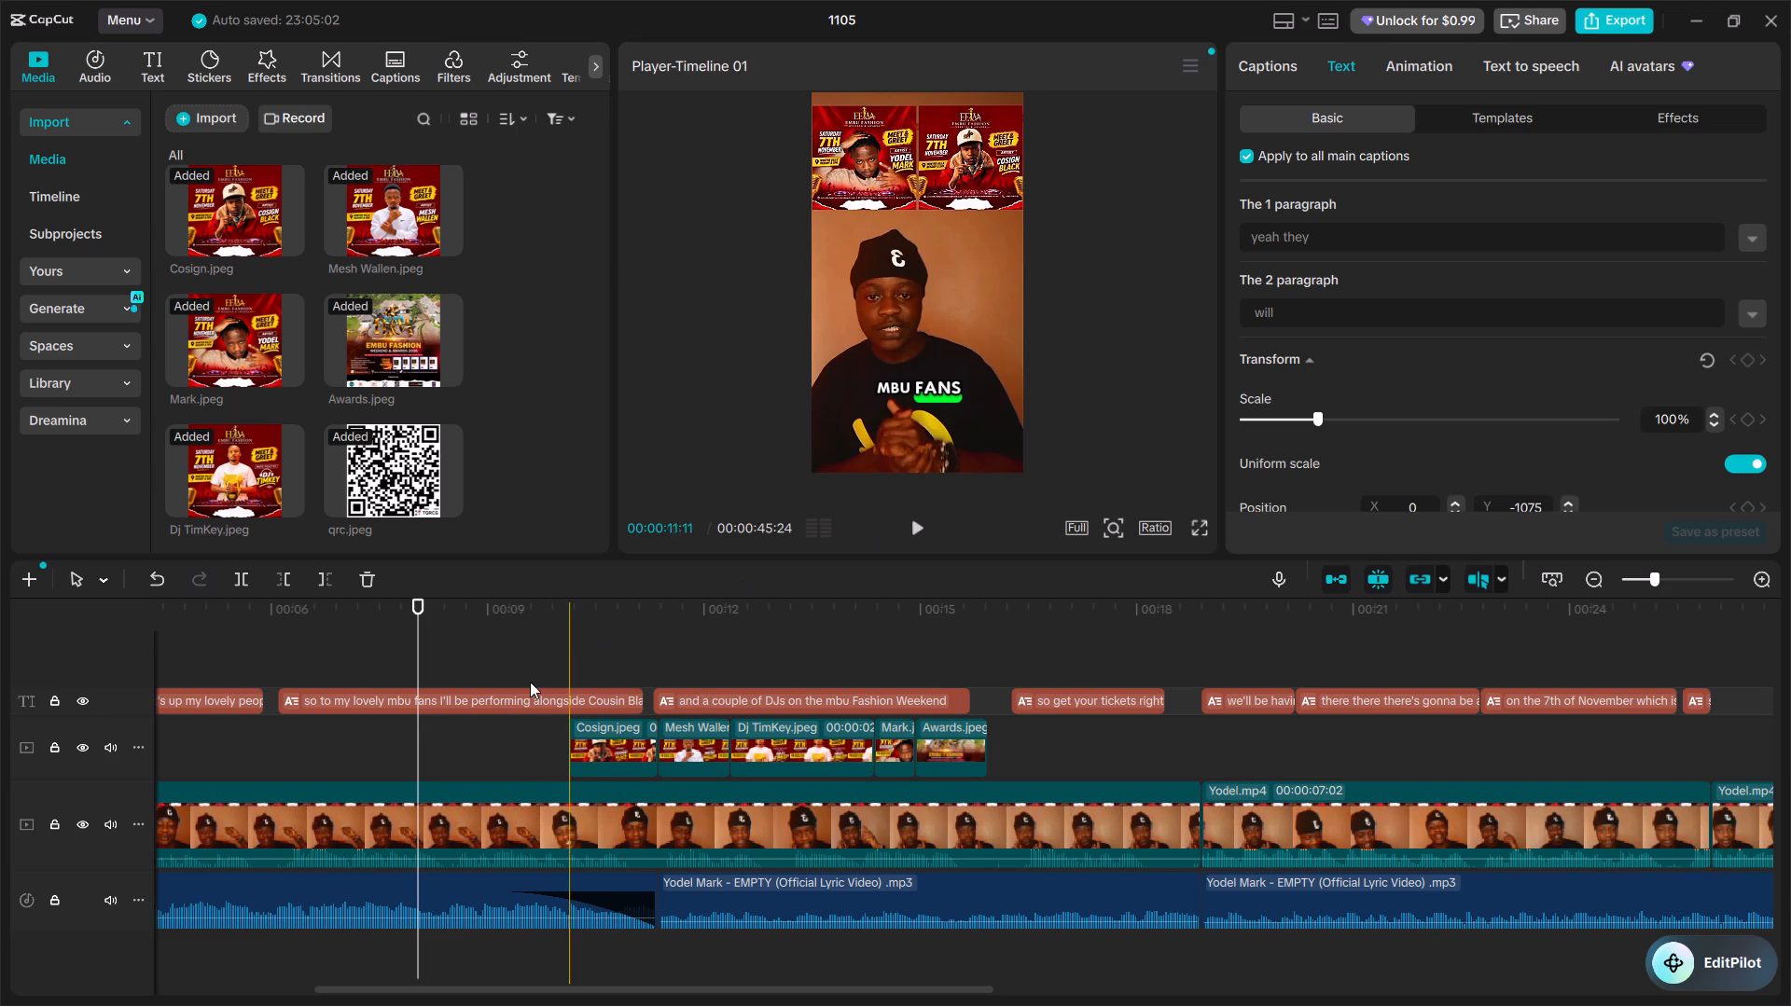
left_click(380, 695)
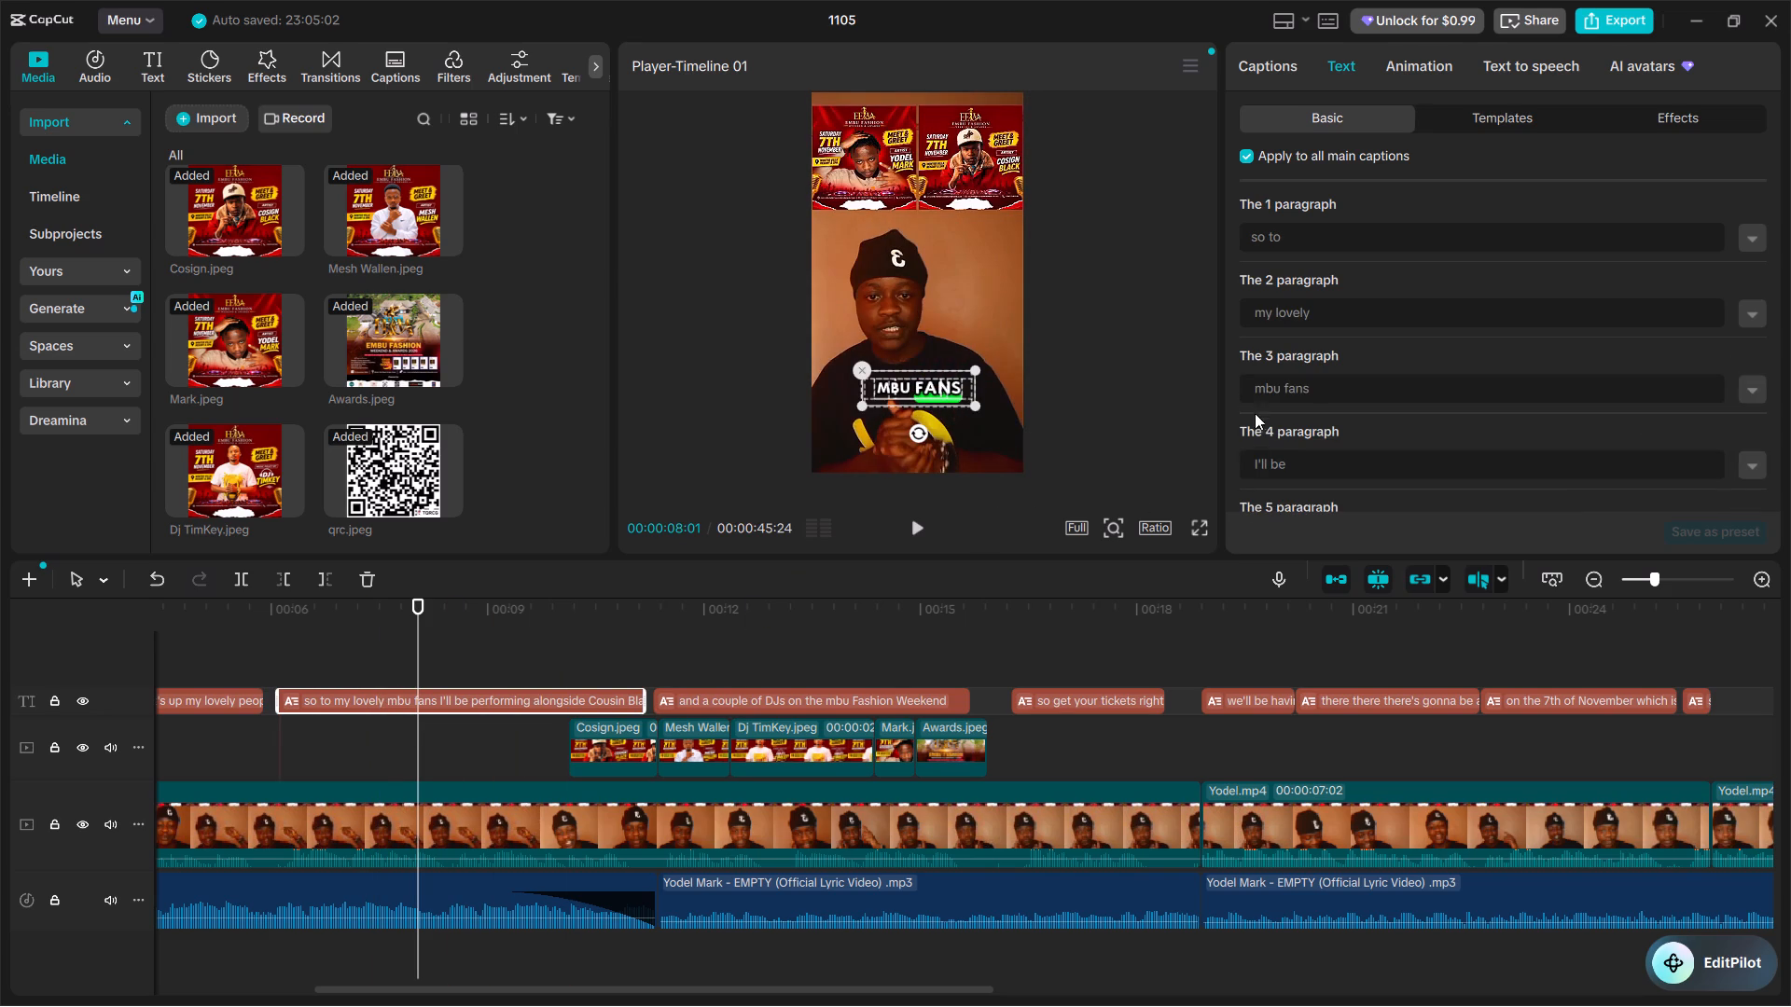
left_click(1255, 389)
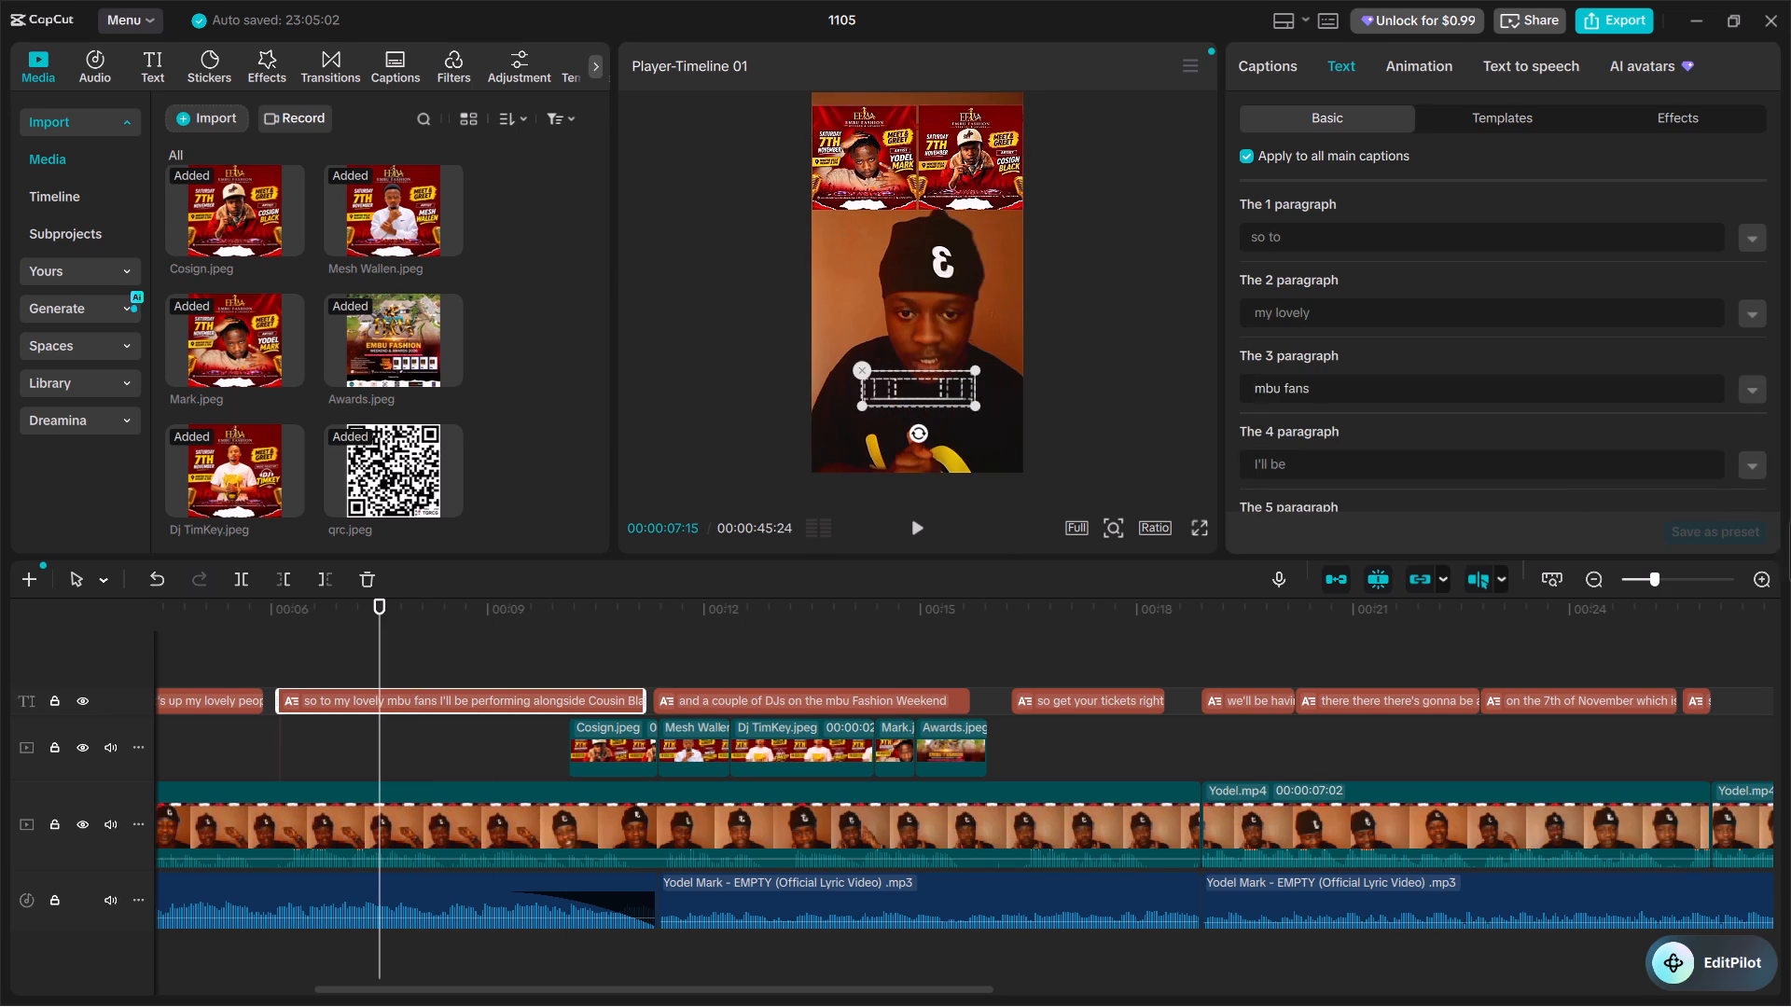
key("shift+e")
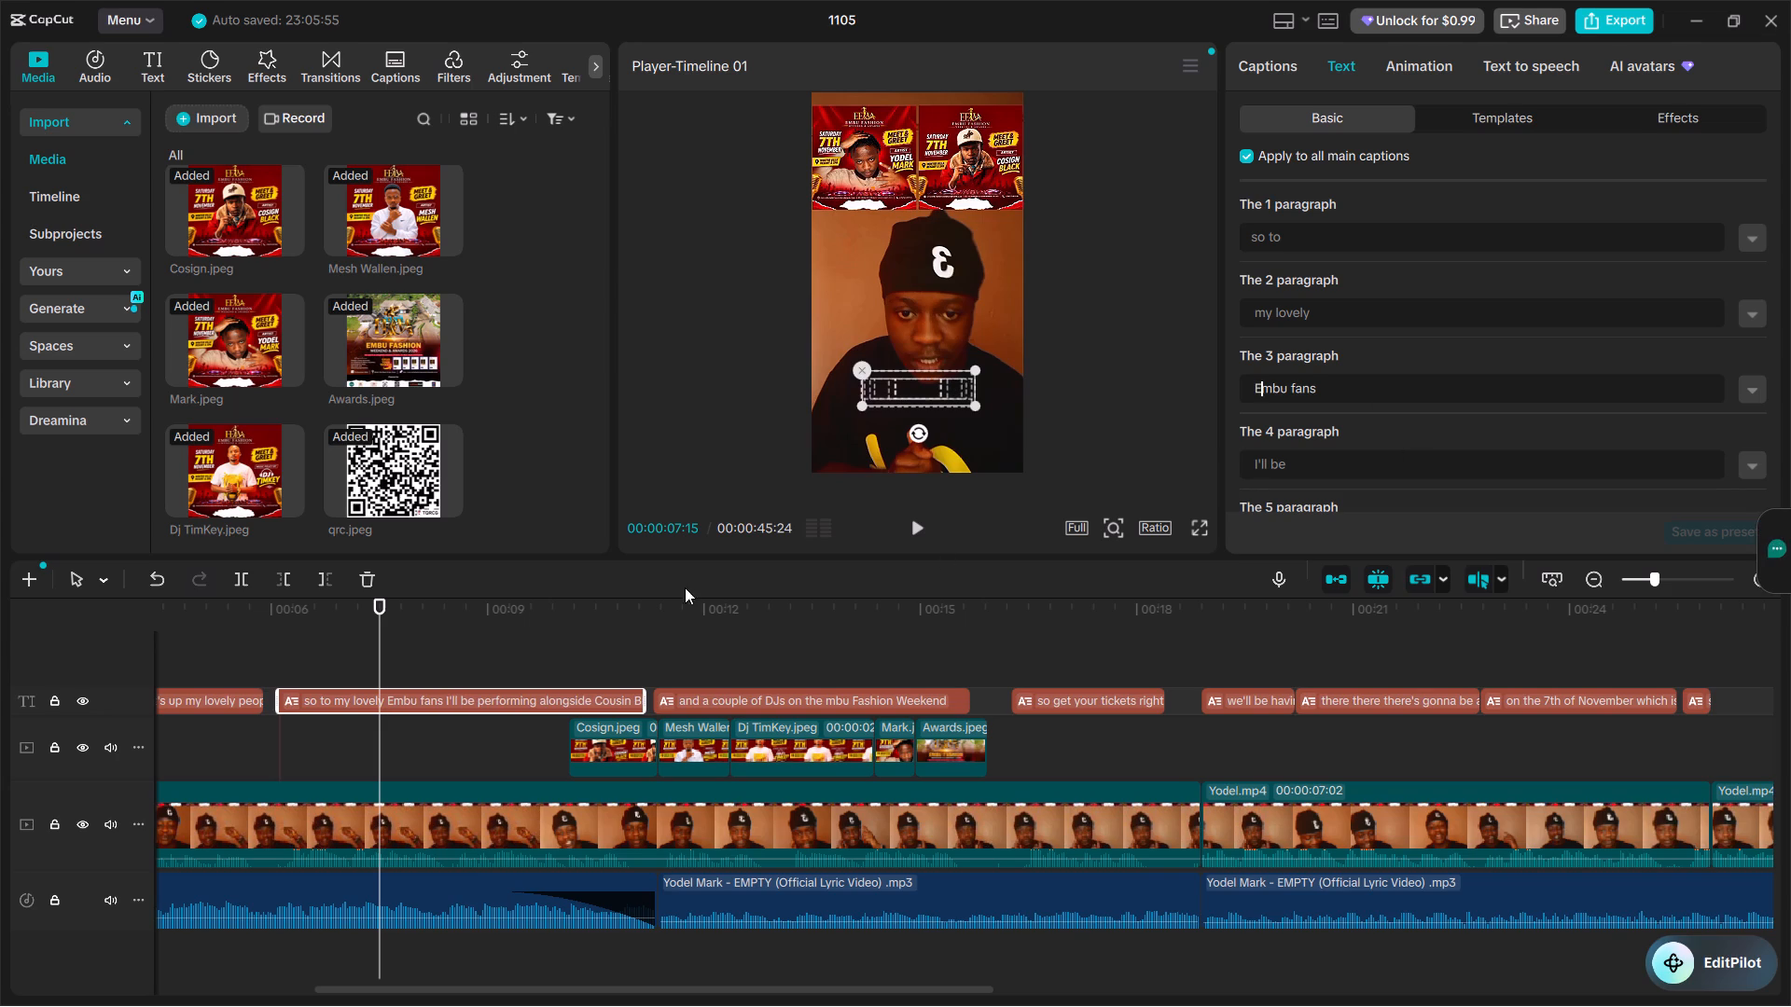
Play through the "performing alongside" line and correct its sixth paragraph to "Cosign Black".
left_click(912, 523)
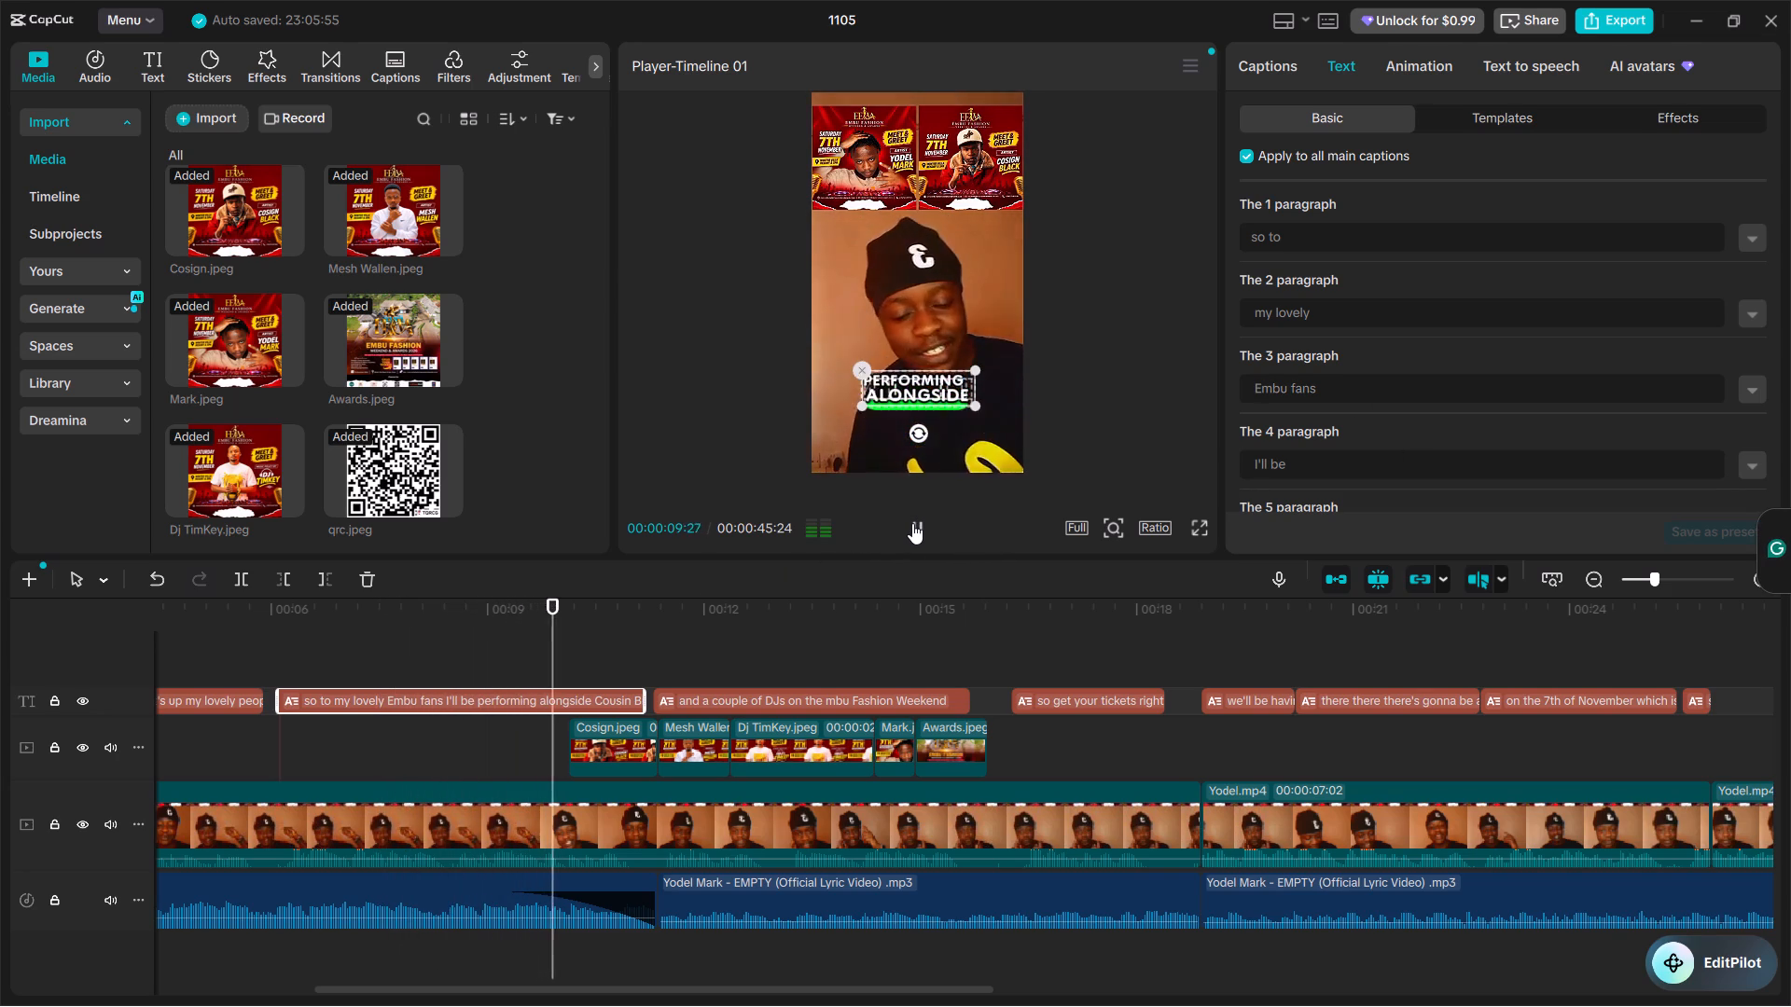
left_click(912, 523)
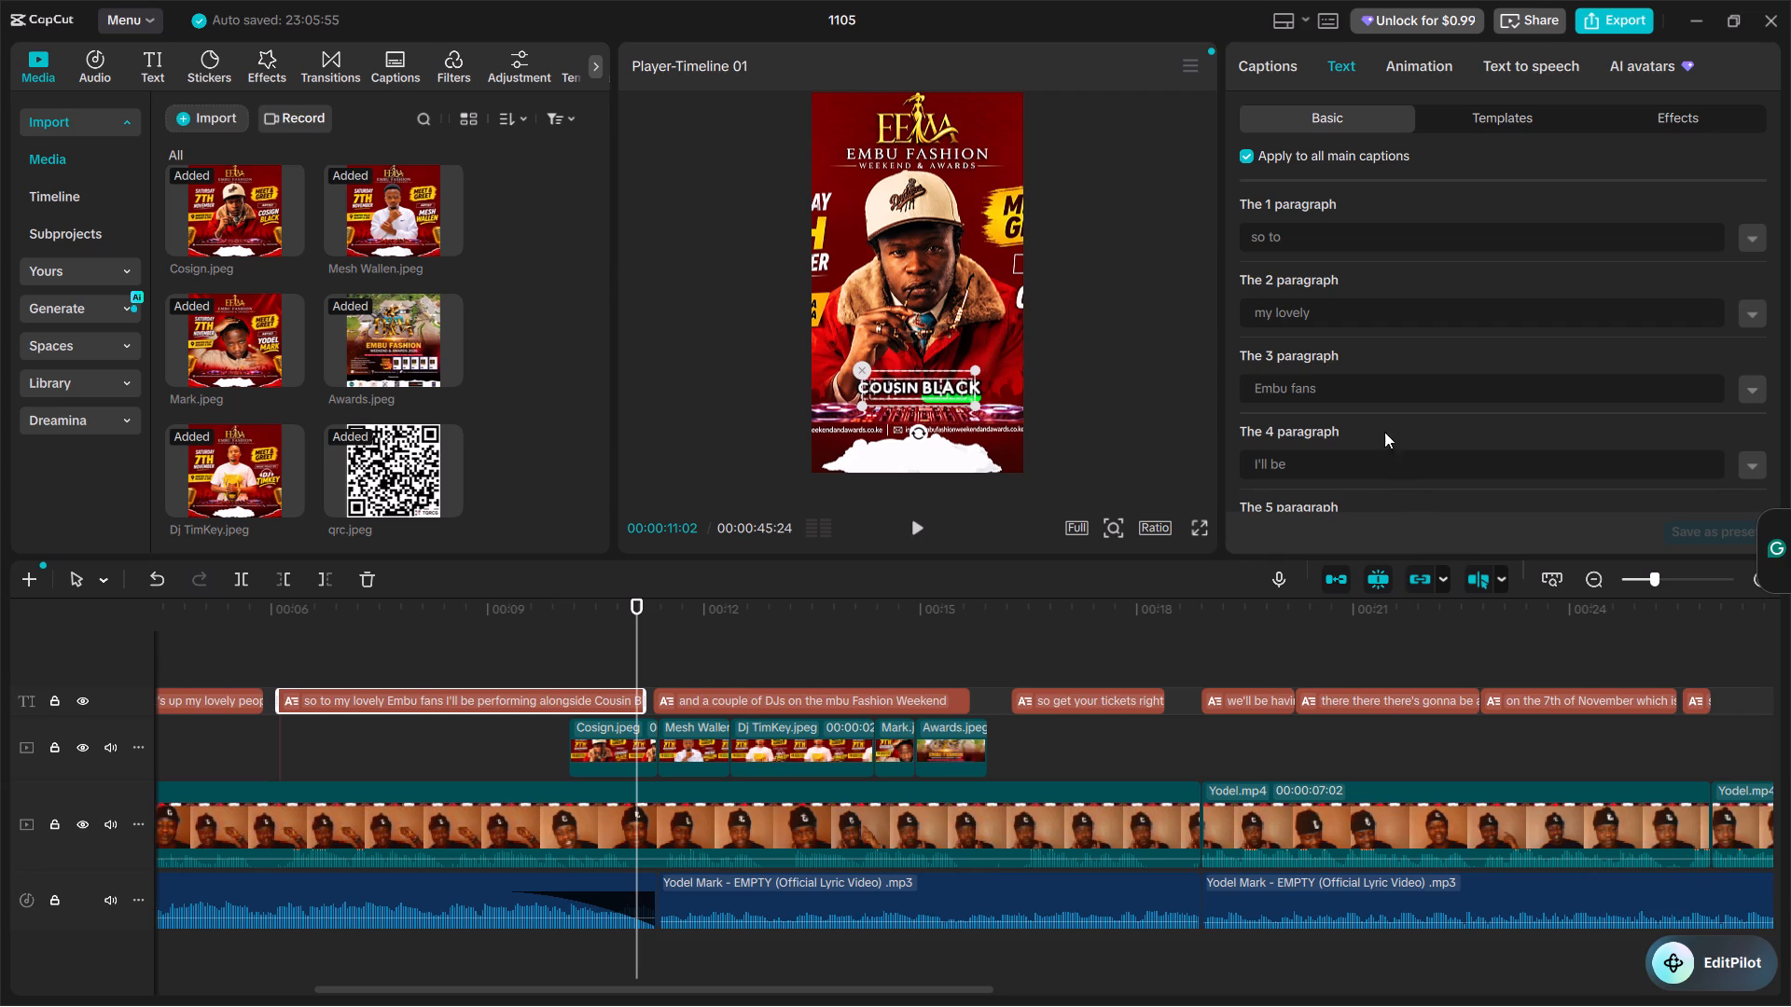
scroll(1374, 389, "down", 4)
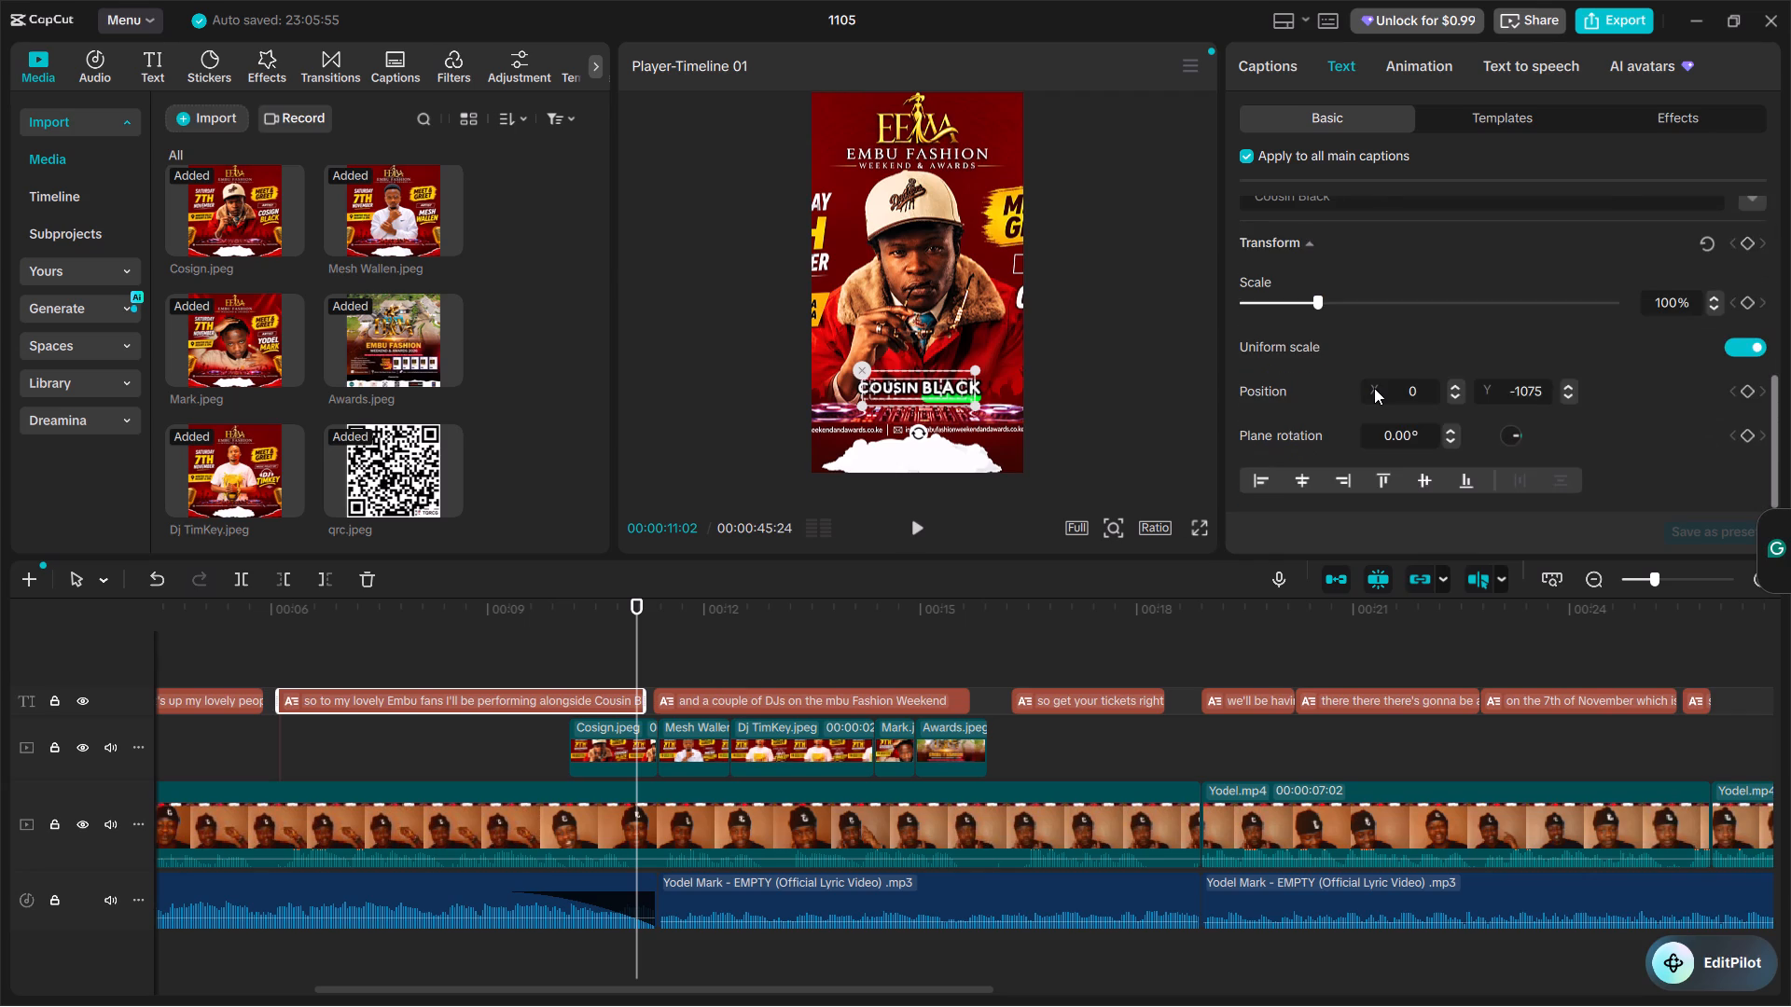
scroll(1374, 388, "up", 1)
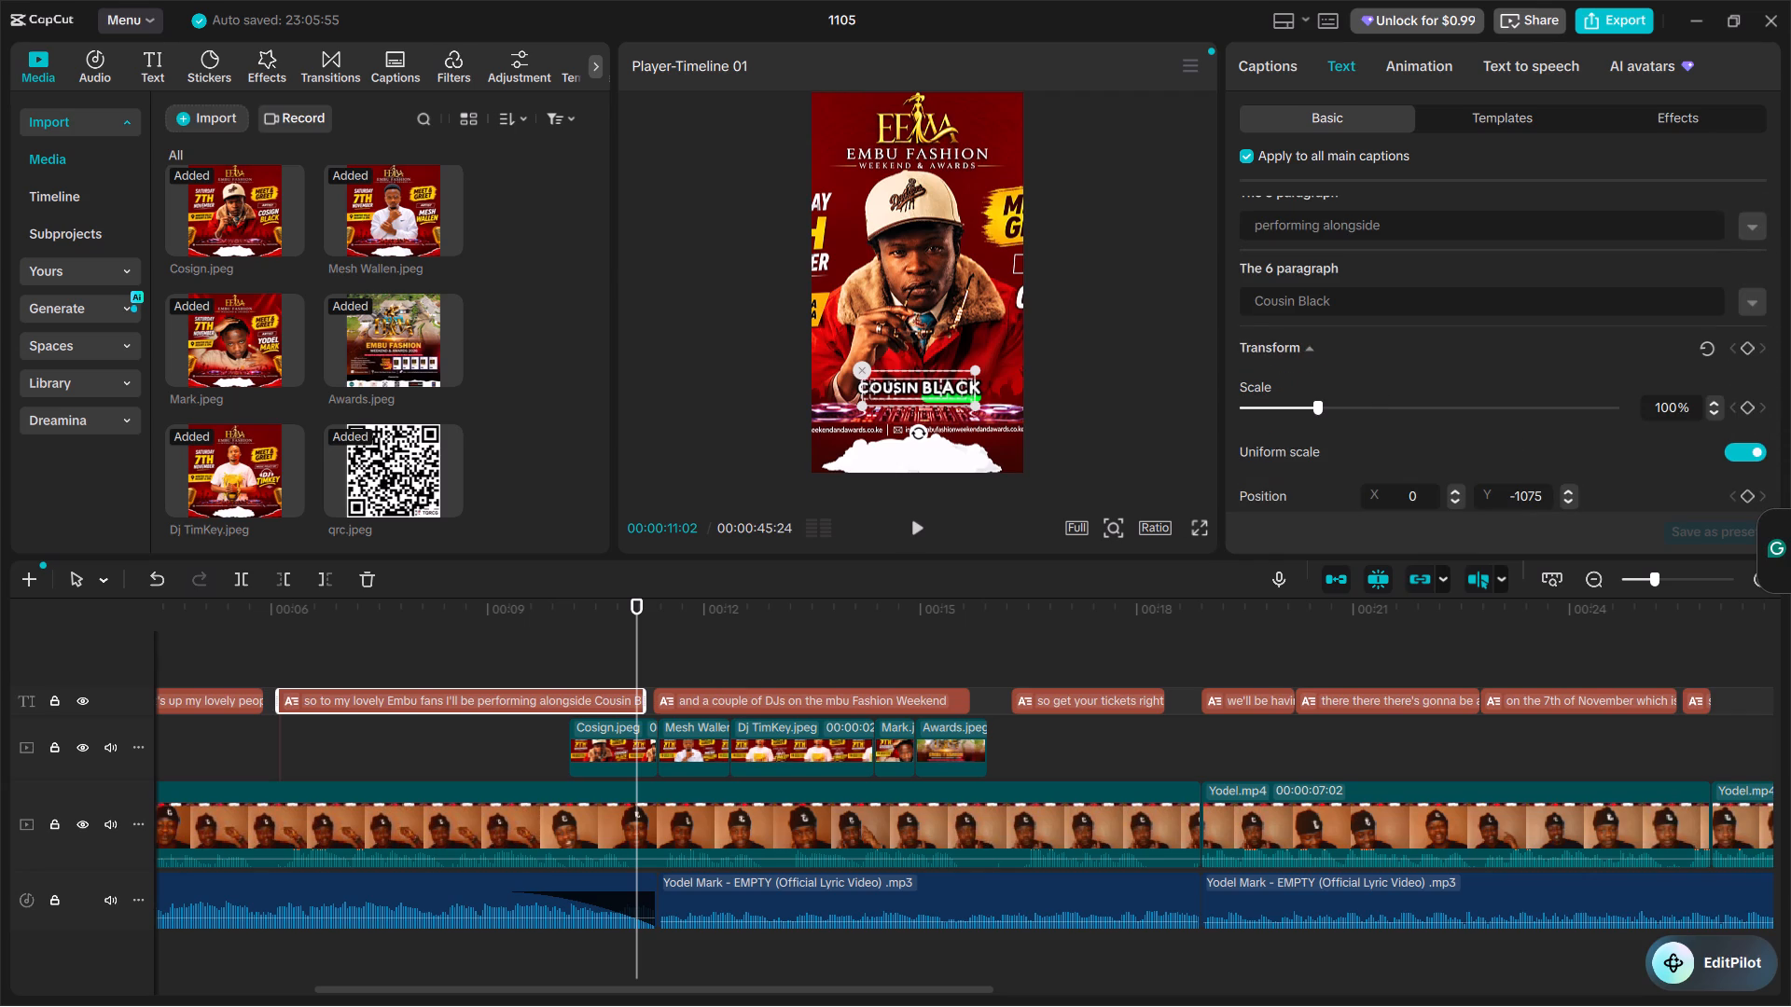
left_click(1279, 297)
left_click(1294, 300)
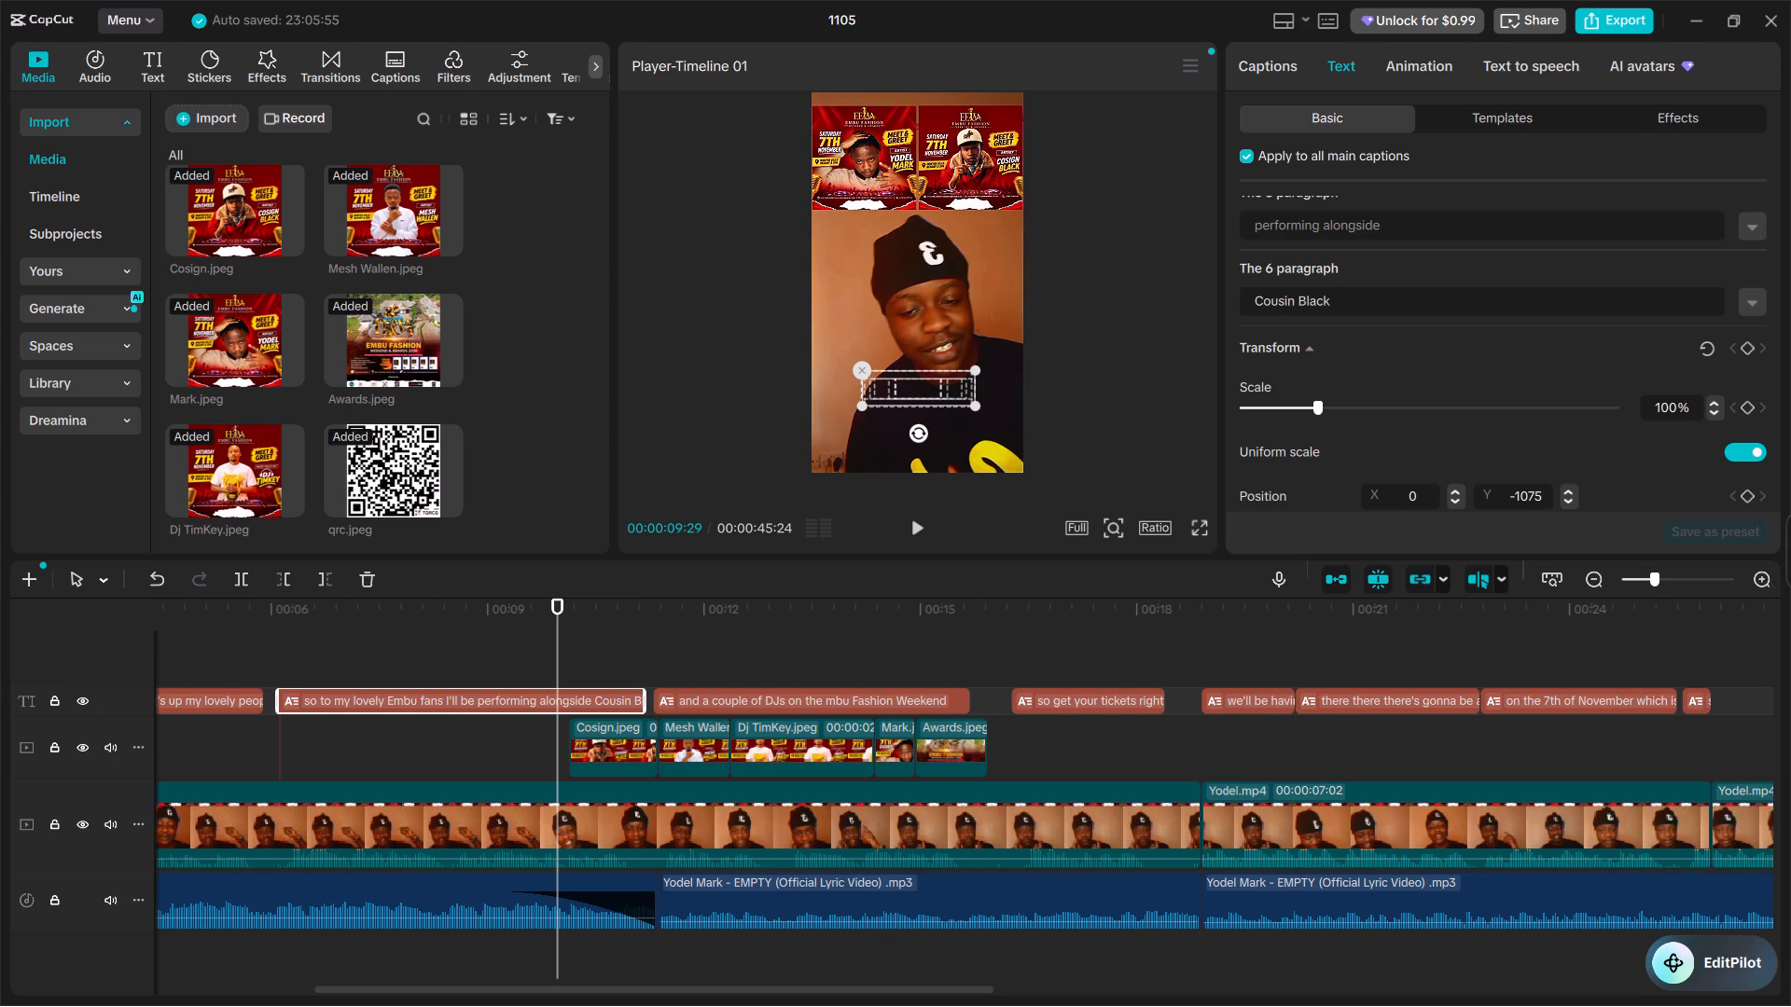
key("BackSpace")
key("BackSpace")
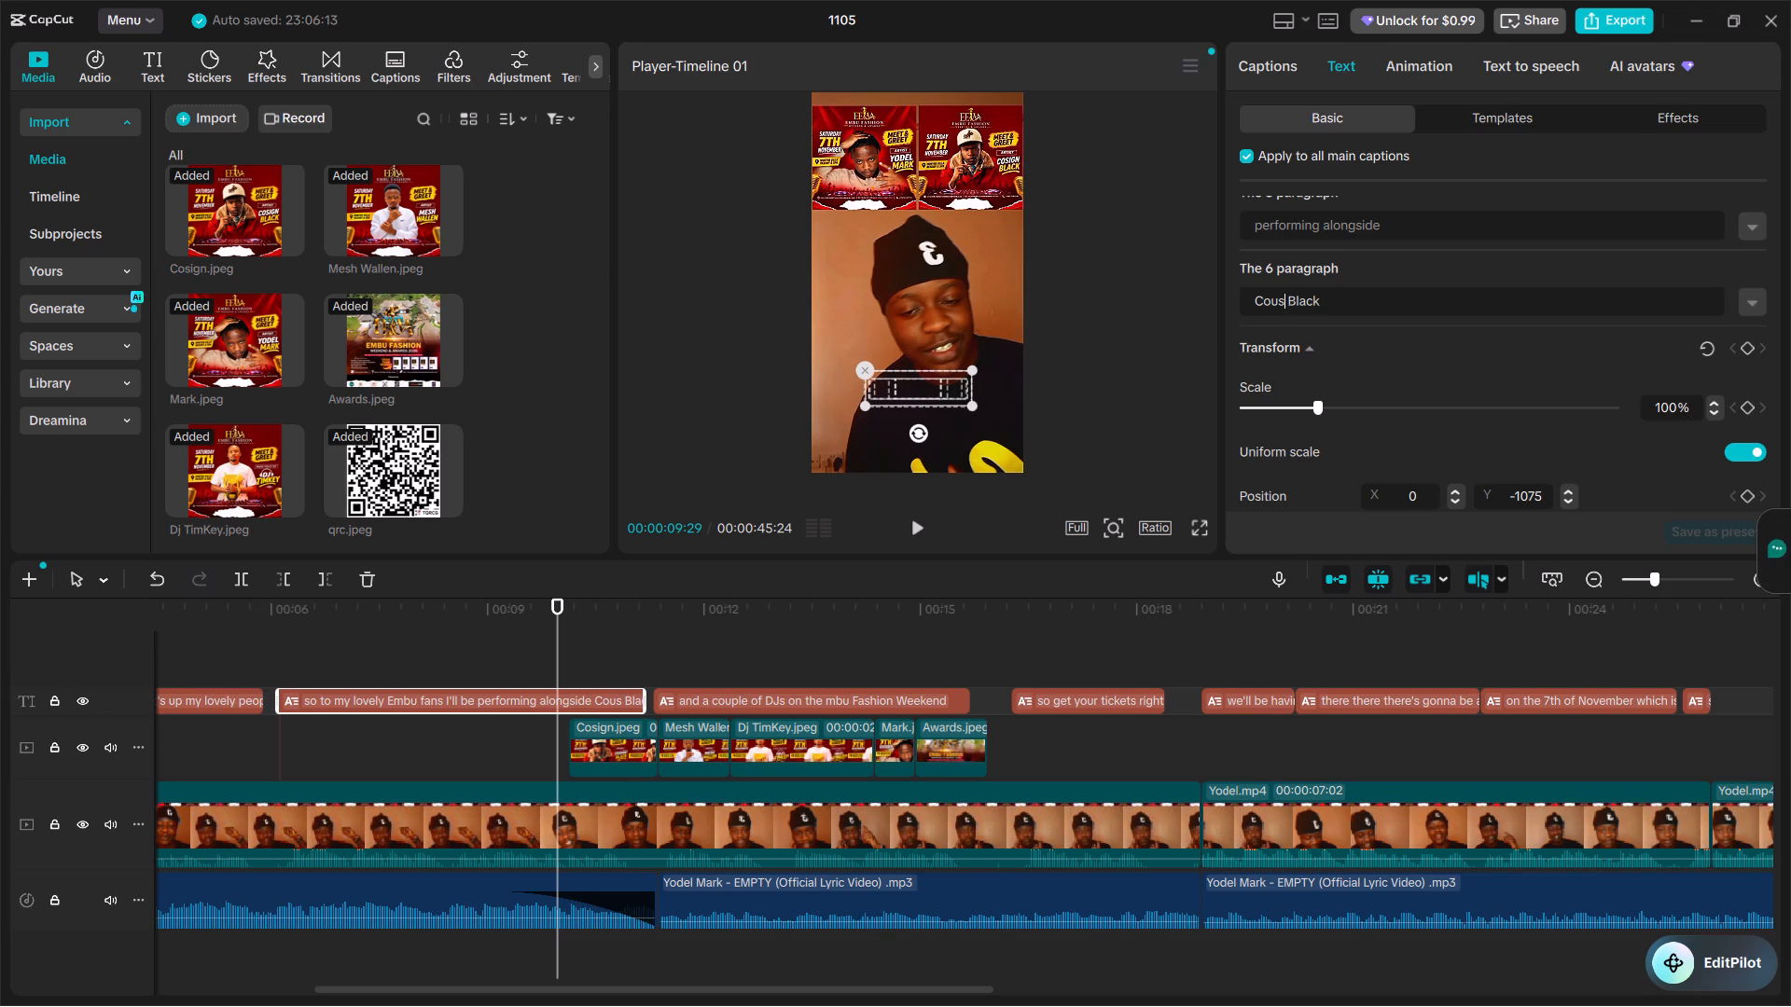
key("BackSpace")
key("BackSpace")
type("sign")
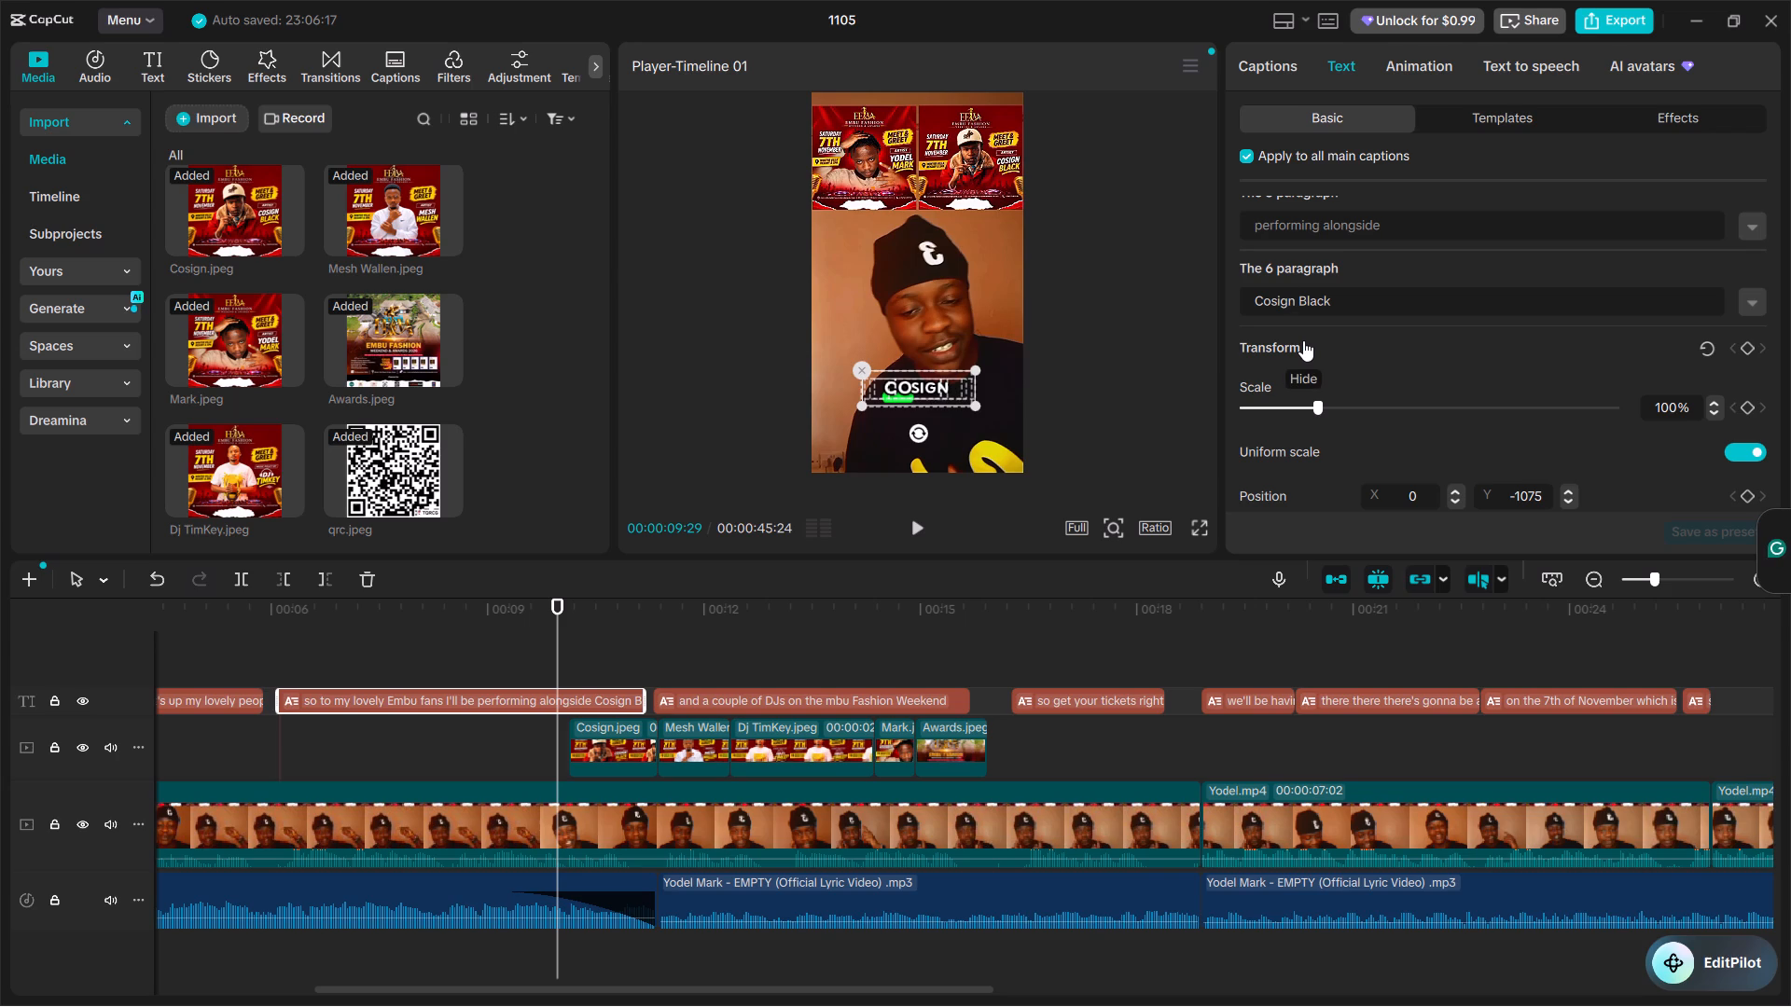
Play on to about 00:15 and correct "the mbu" to "the Embu" in the "and a couple of DJs" caption.
left_click(920, 522)
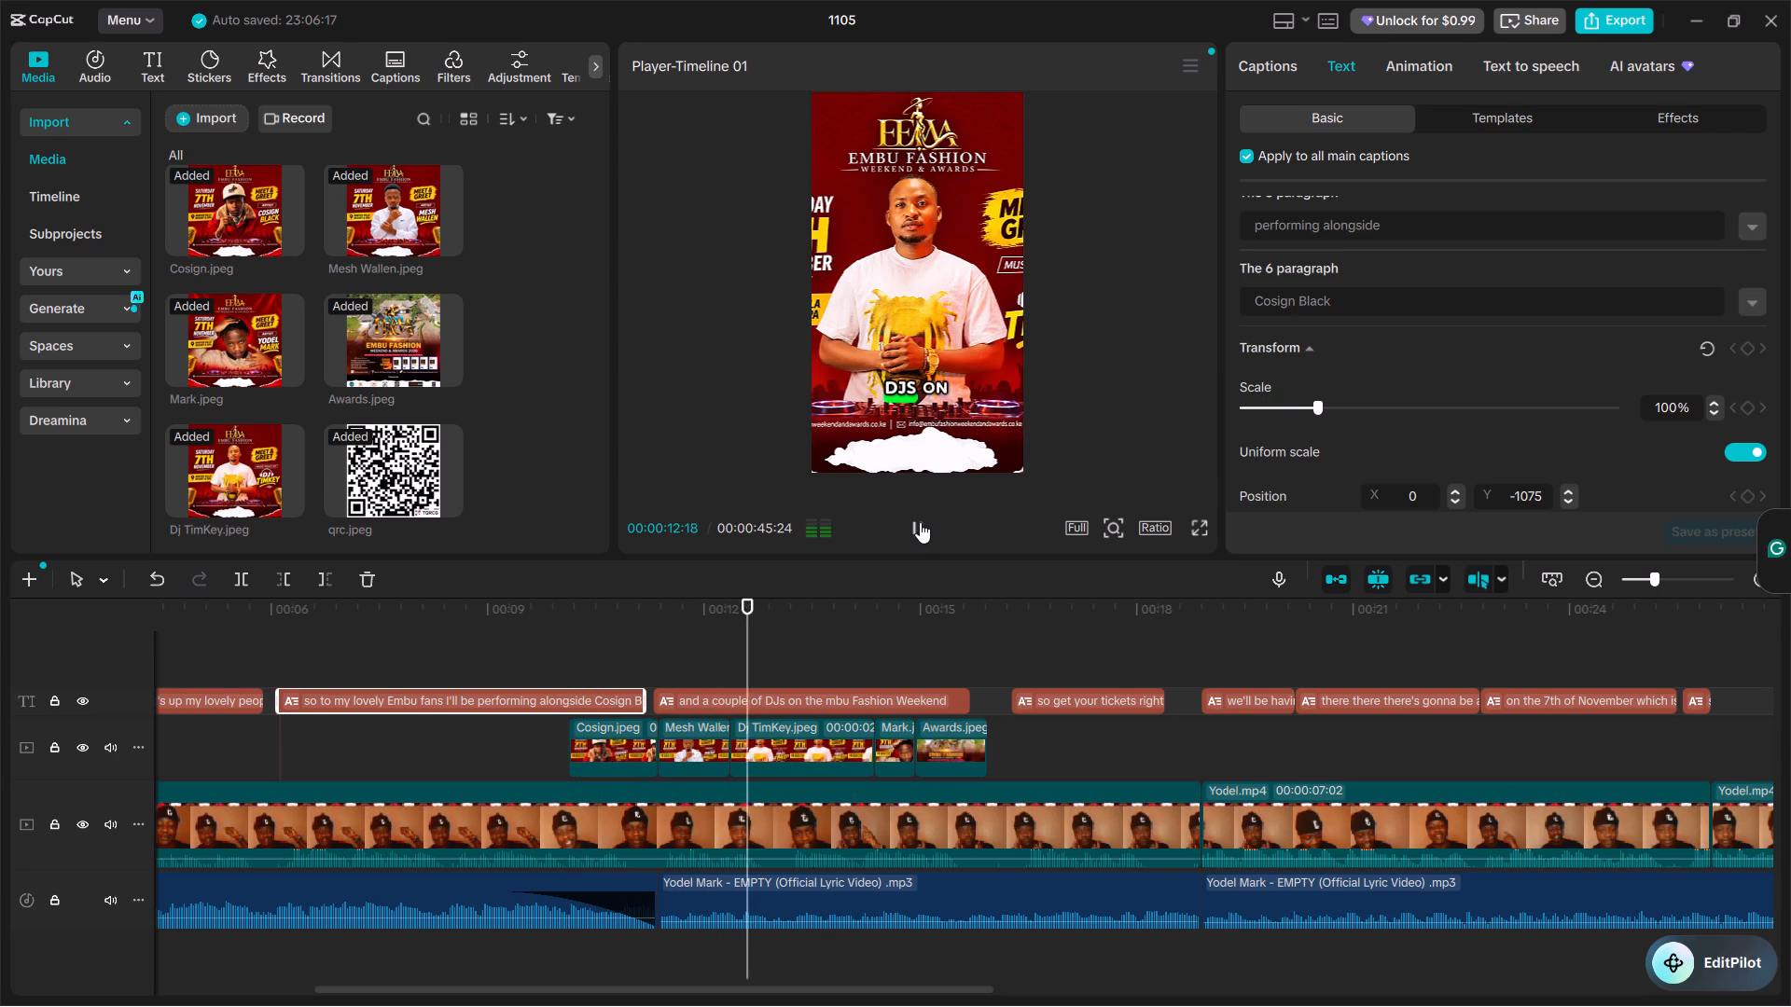
left_click(920, 522)
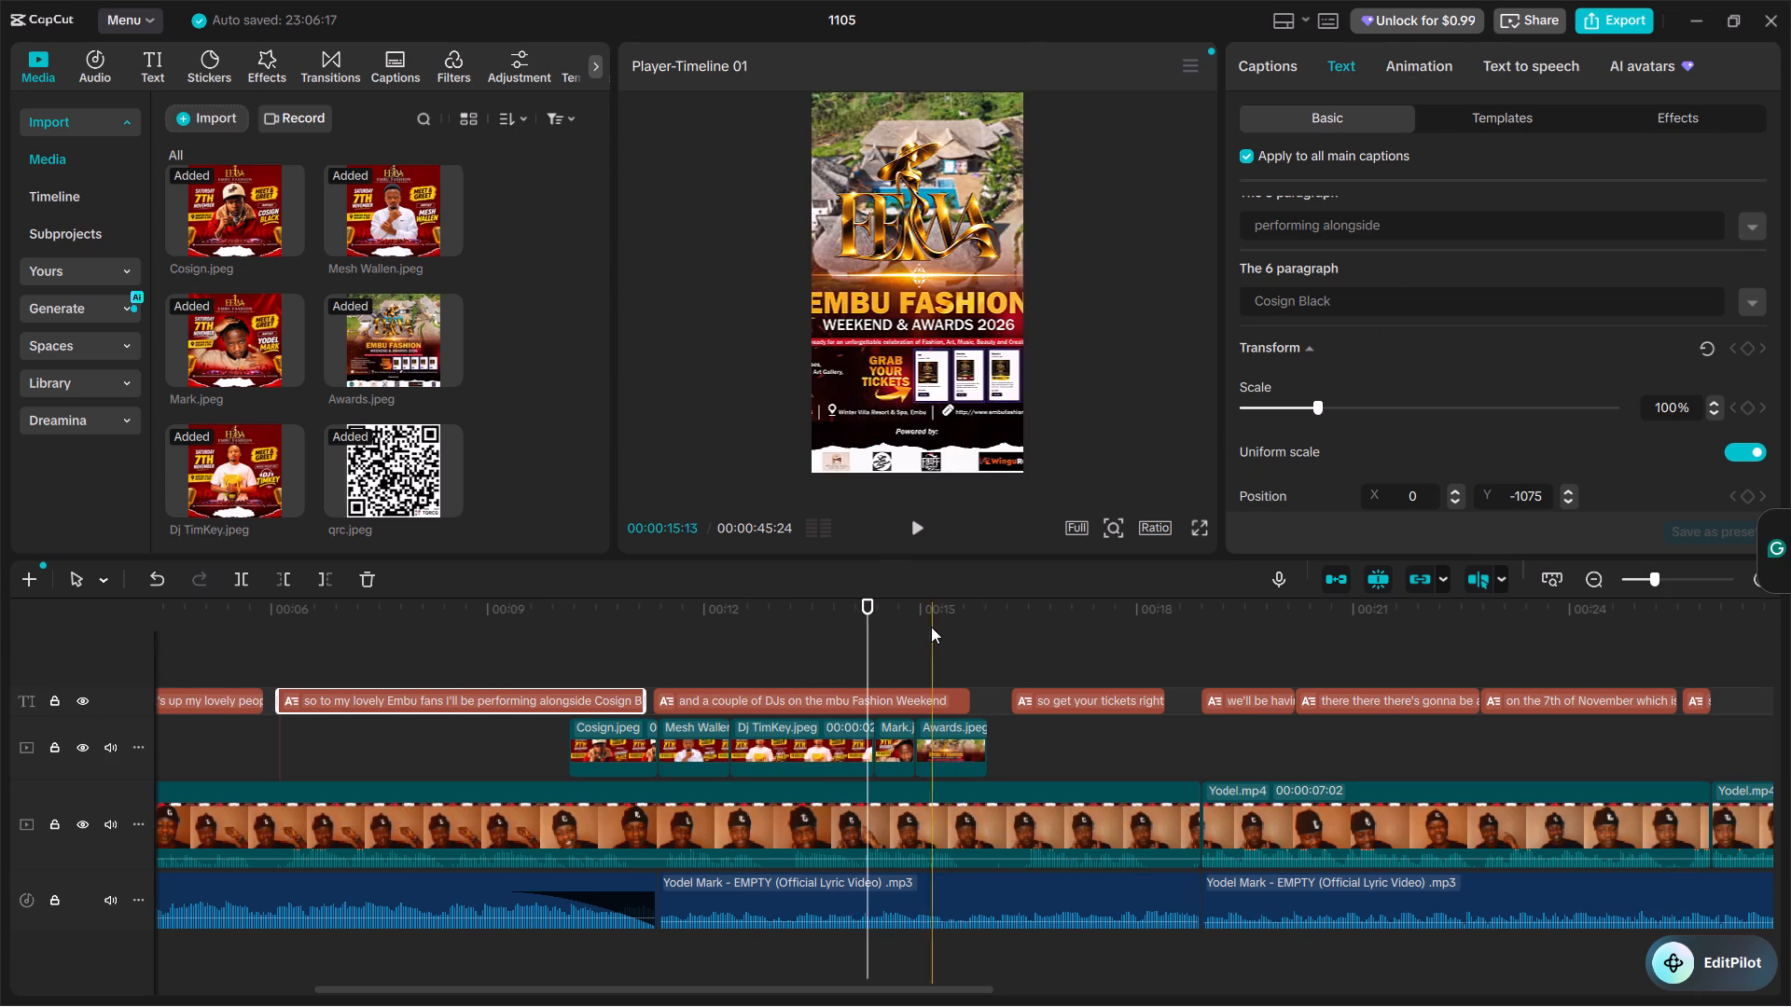
left_click(840, 690)
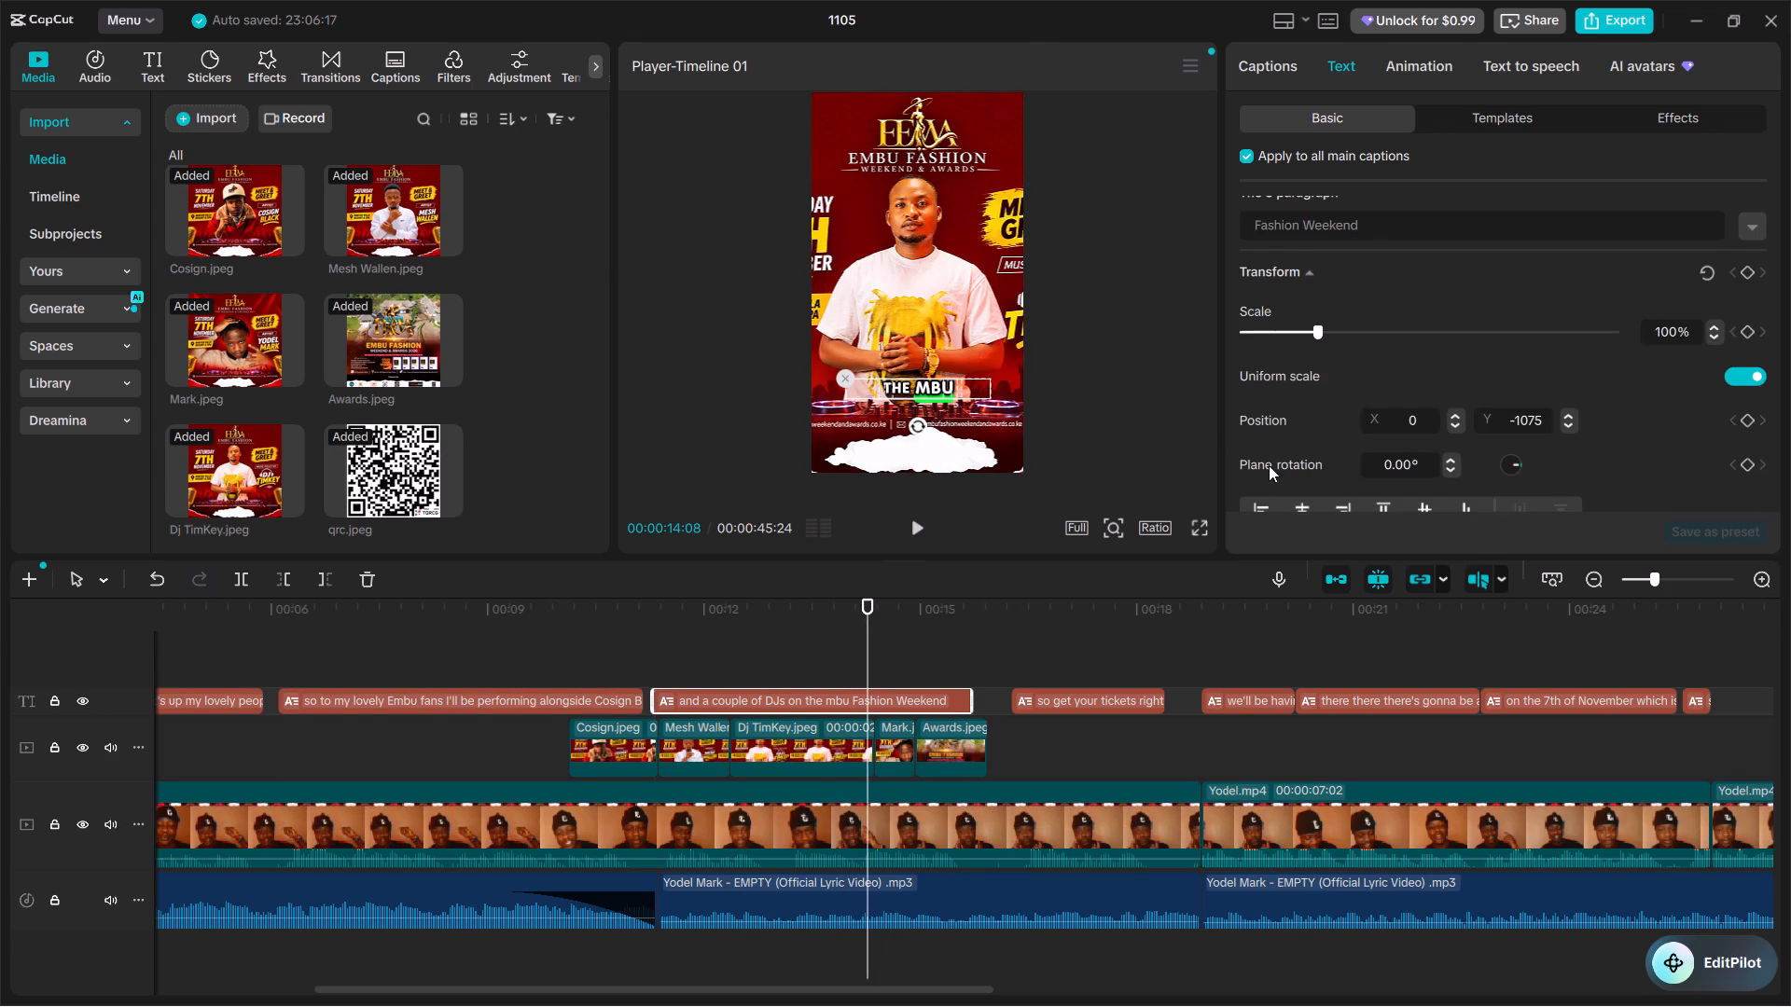
scroll(1367, 343, "up", 2)
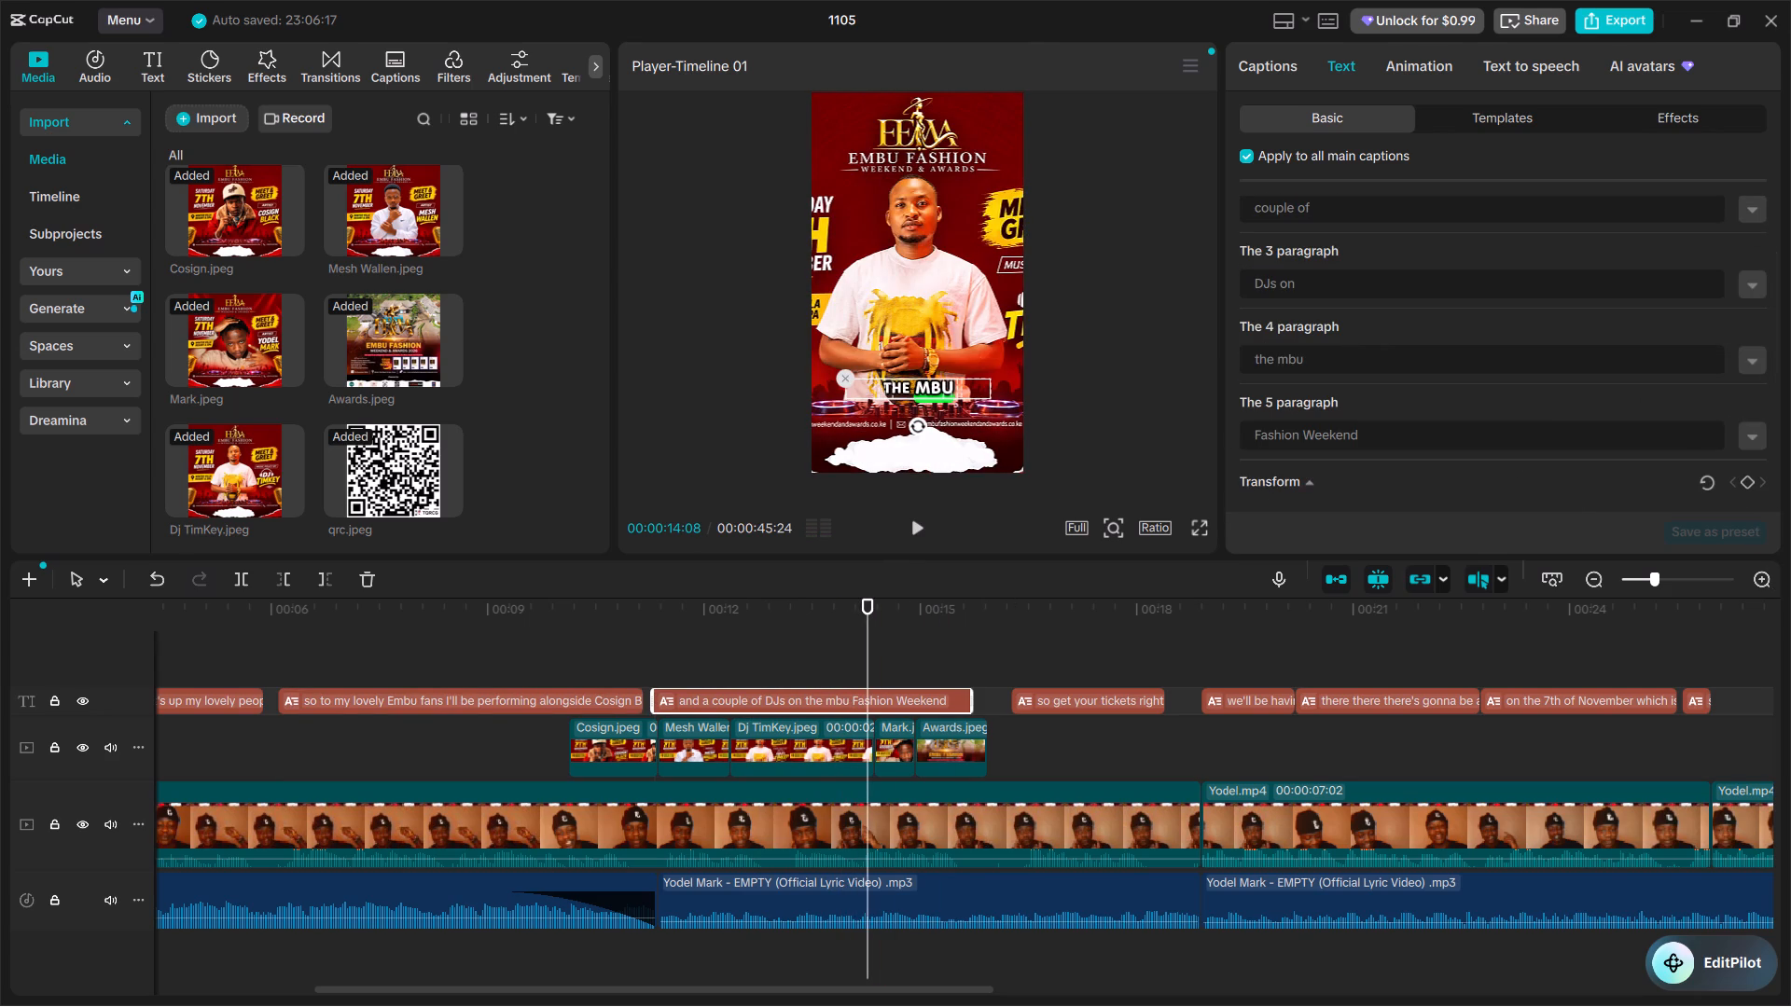
left_click(1279, 350)
left_click(1279, 358)
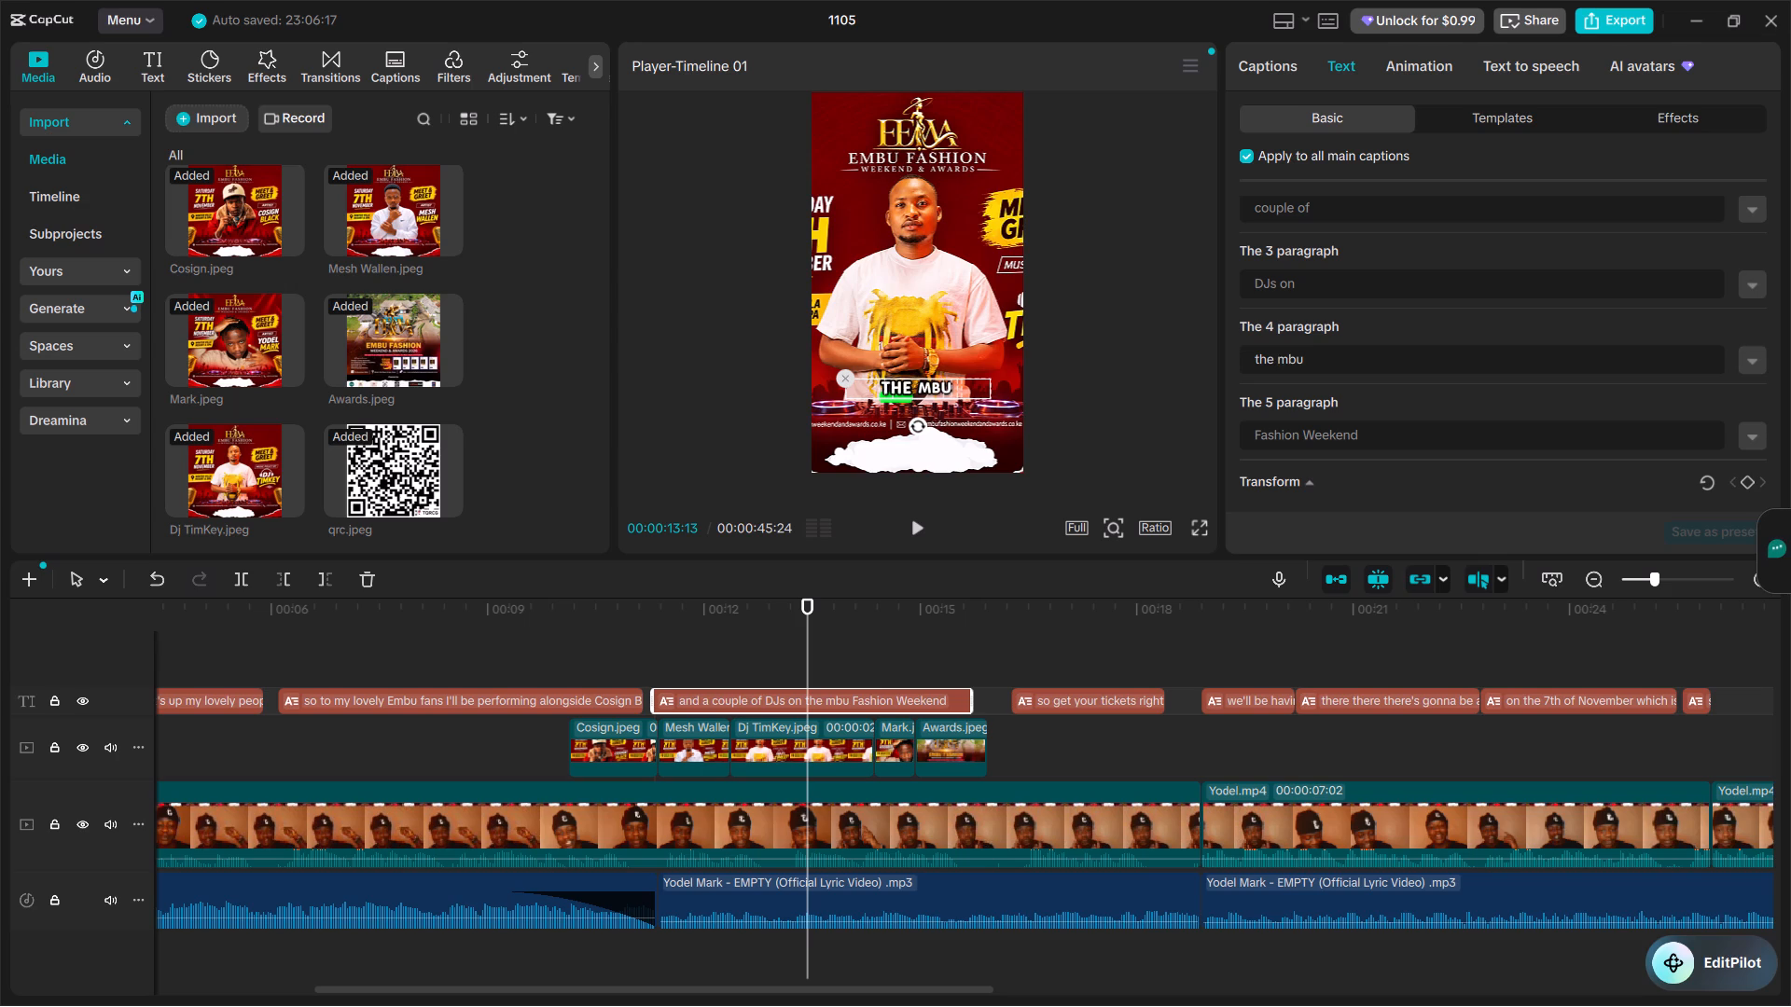
key("shift+e")
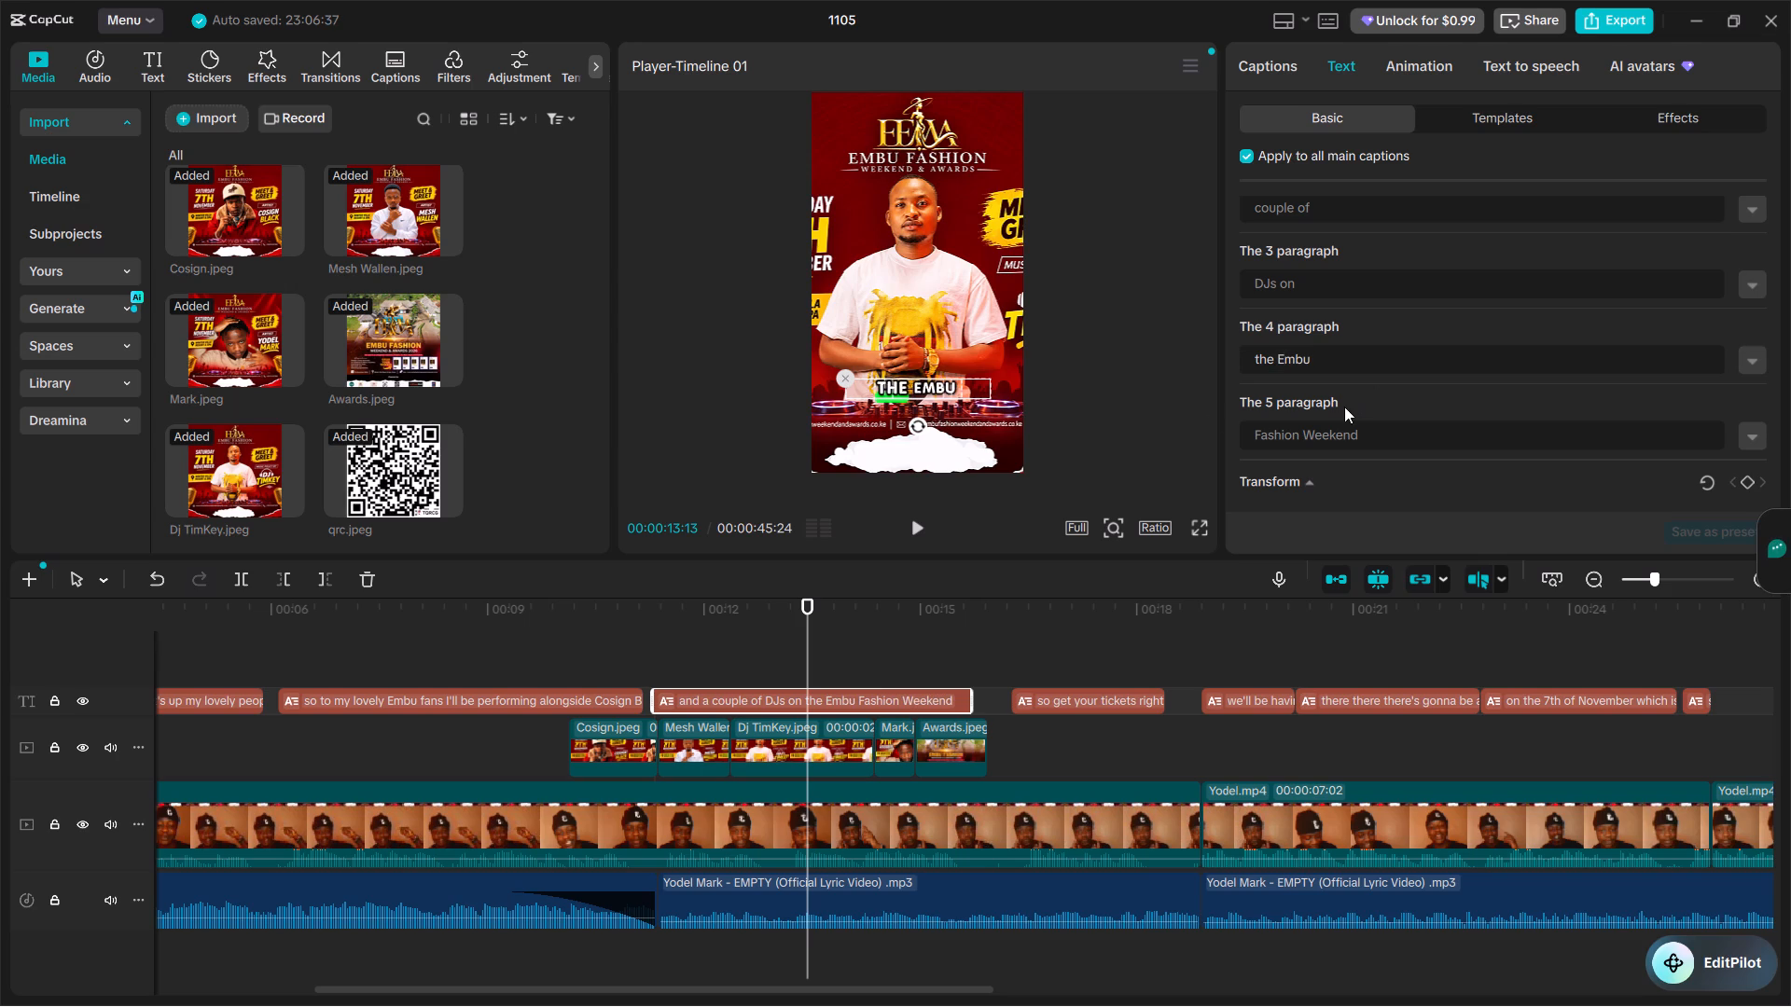
Play to about 00:17:24, then add qrc.jpeg as a 2-second overlay above the "so get your tickets" caption, starting around 00:16.
left_click(916, 520)
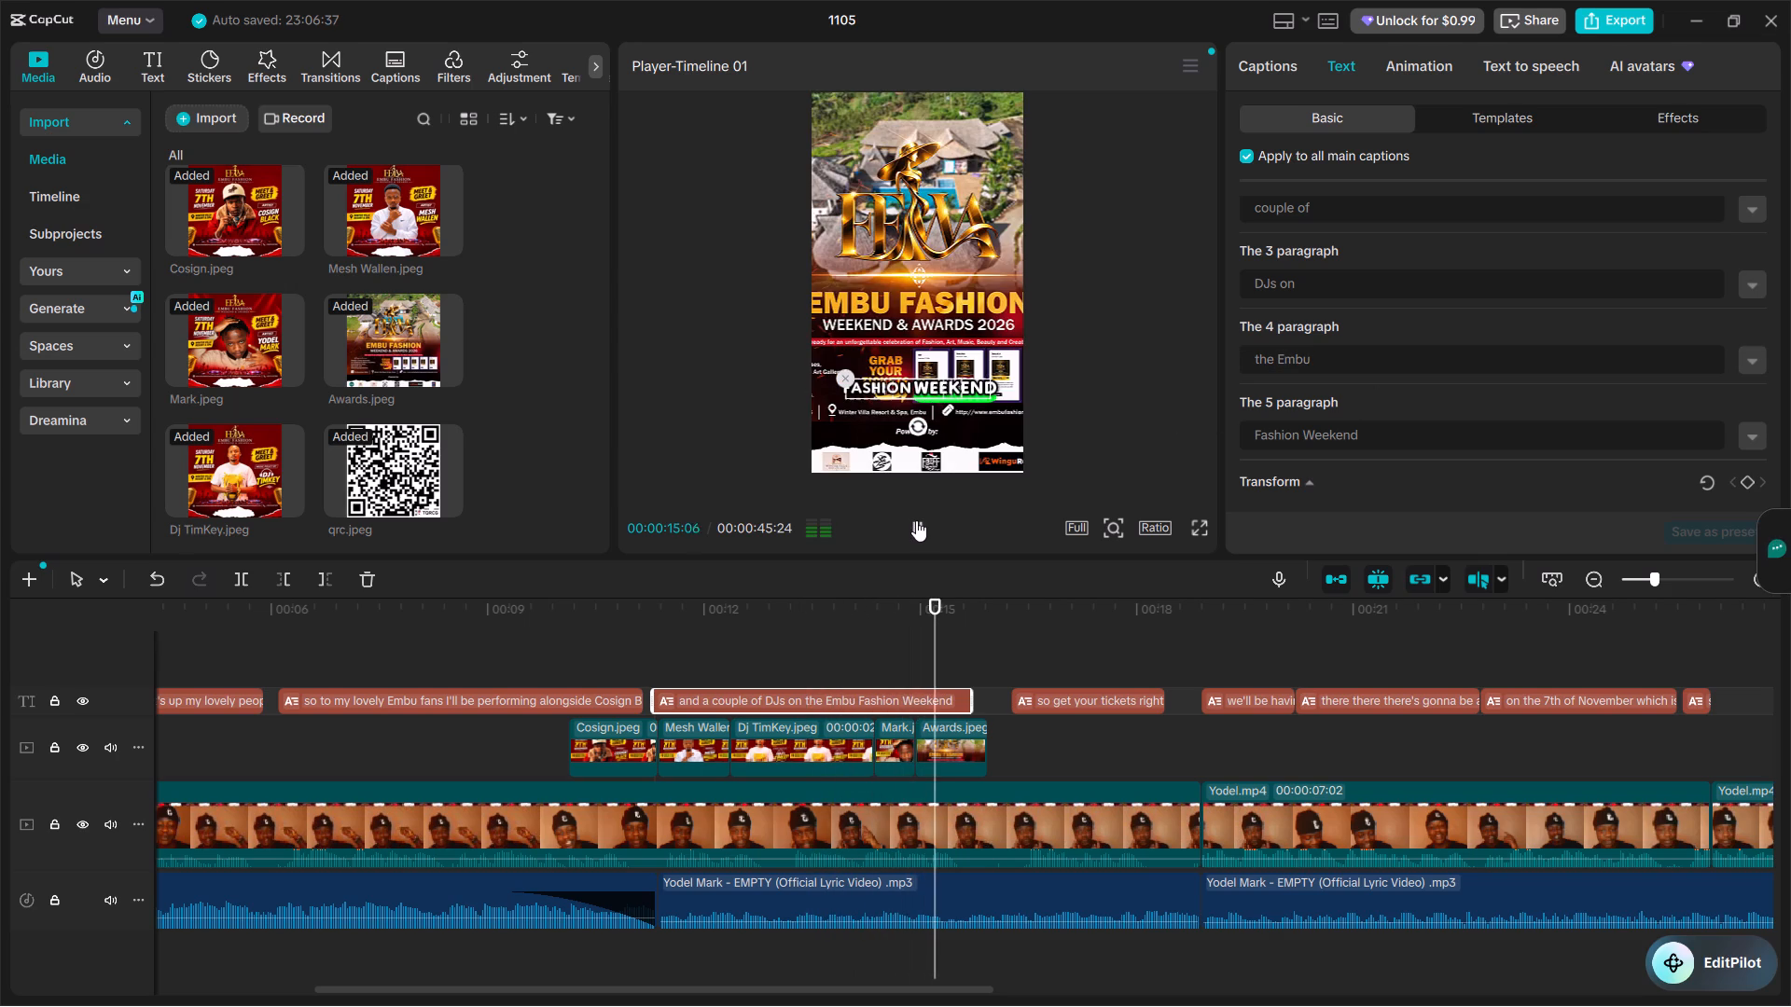
left_click(916, 520)
left_click(916, 520)
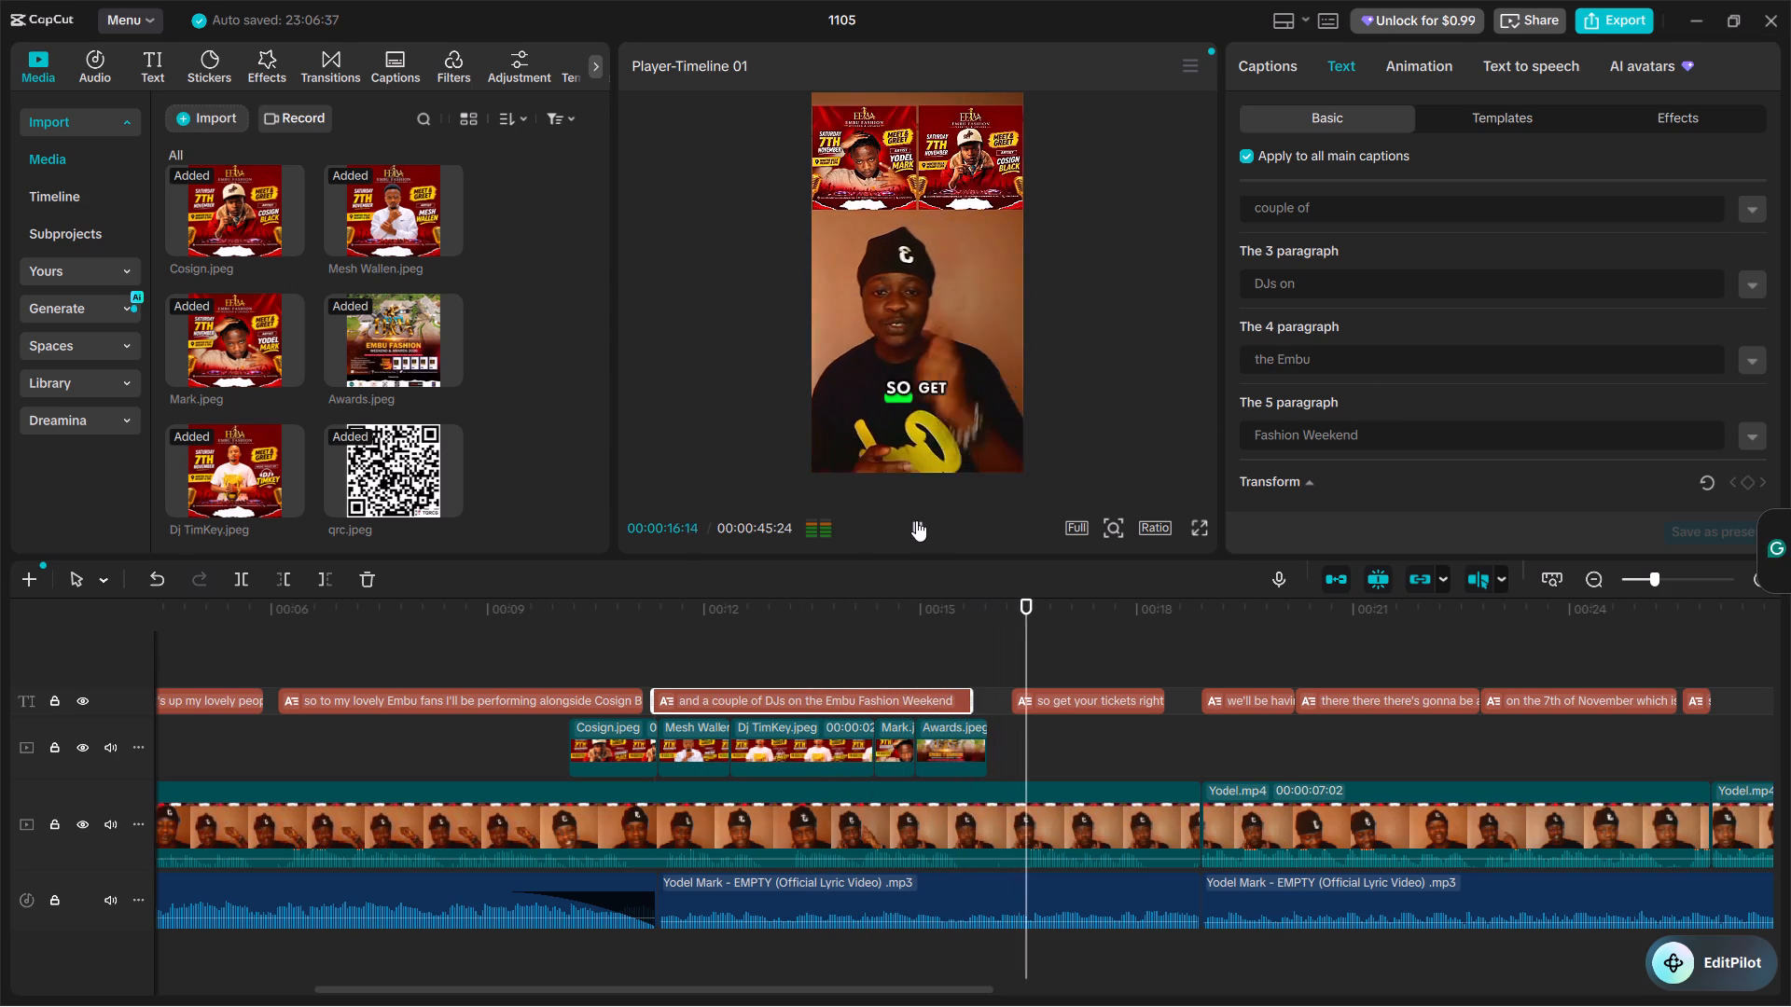
left_click(916, 520)
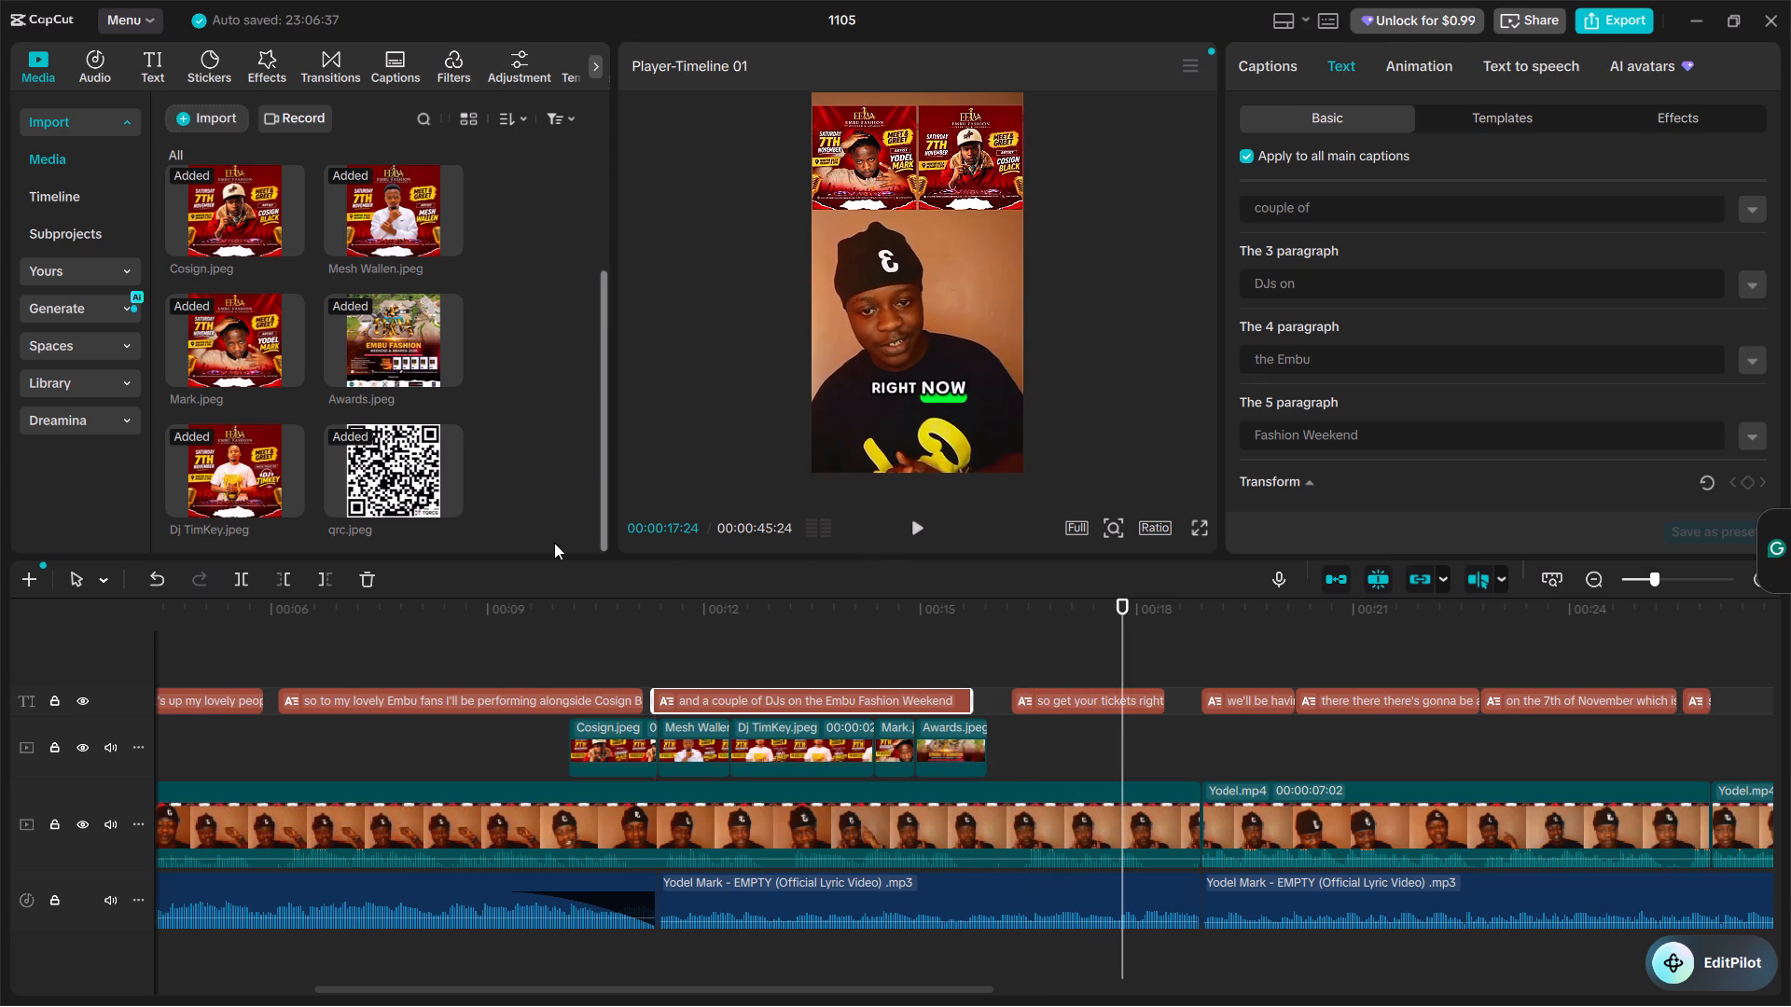
left_click(451, 499)
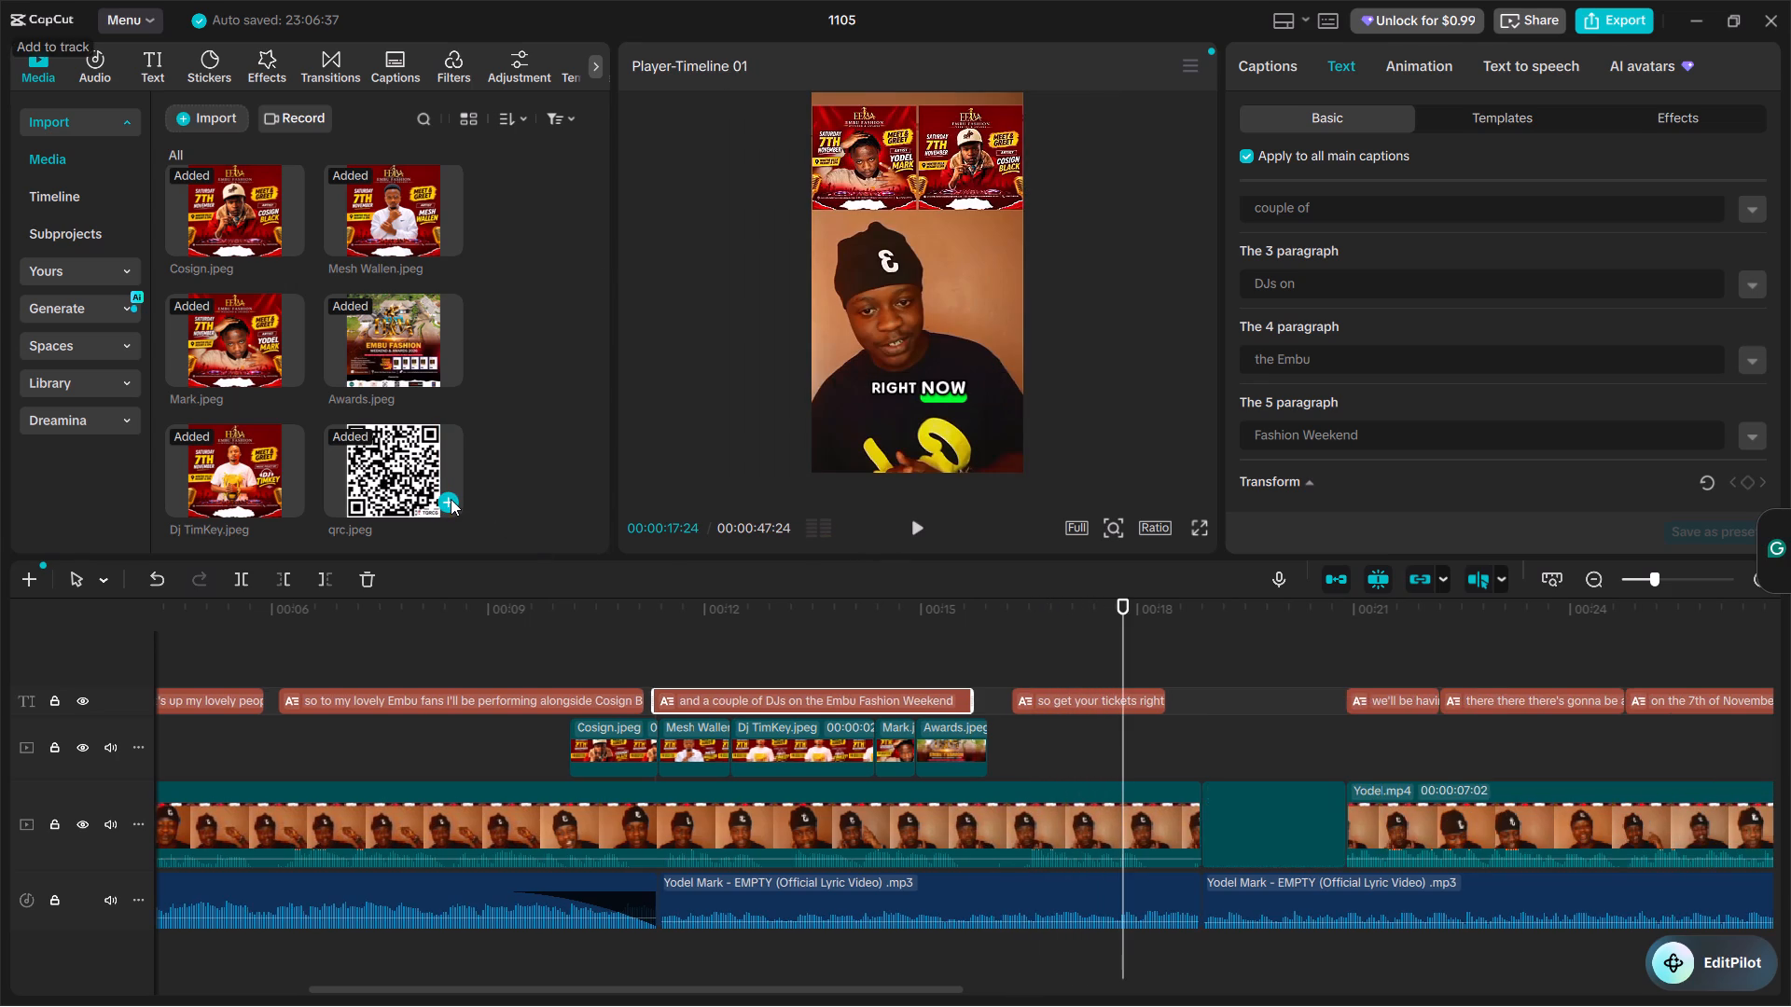
left_click_drag(1241, 795, 1201, 720)
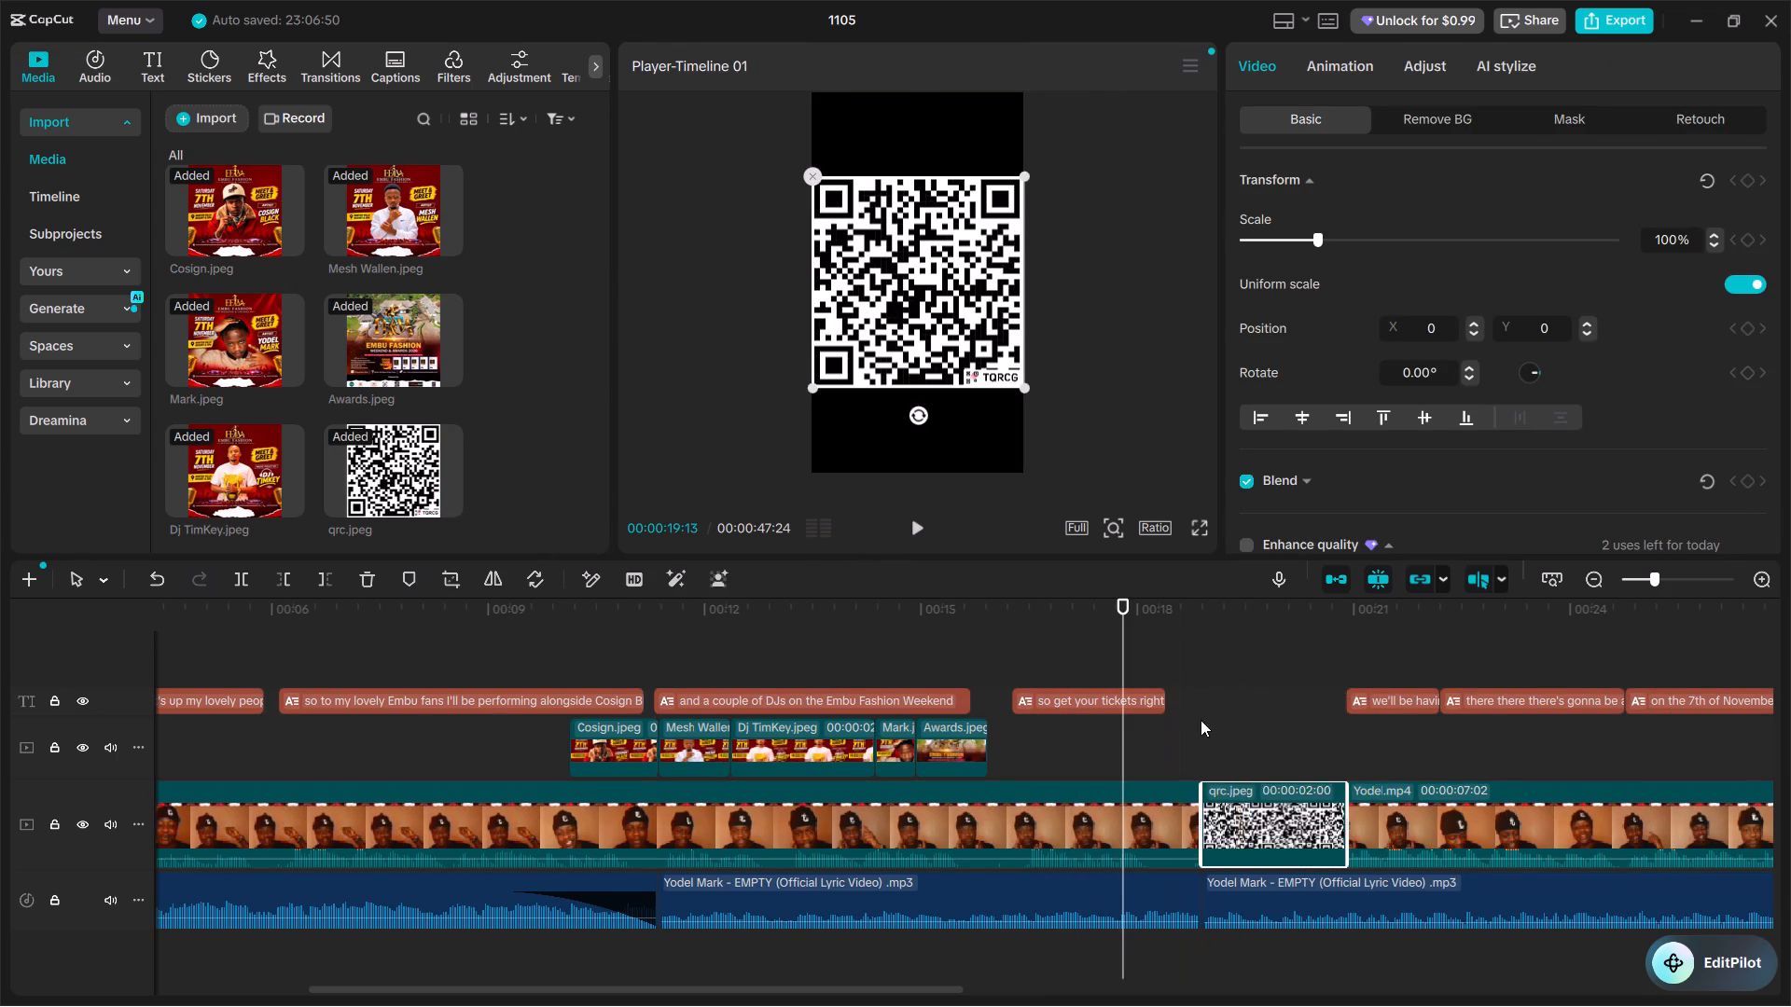
left_click_drag(1201, 720, 1043, 624)
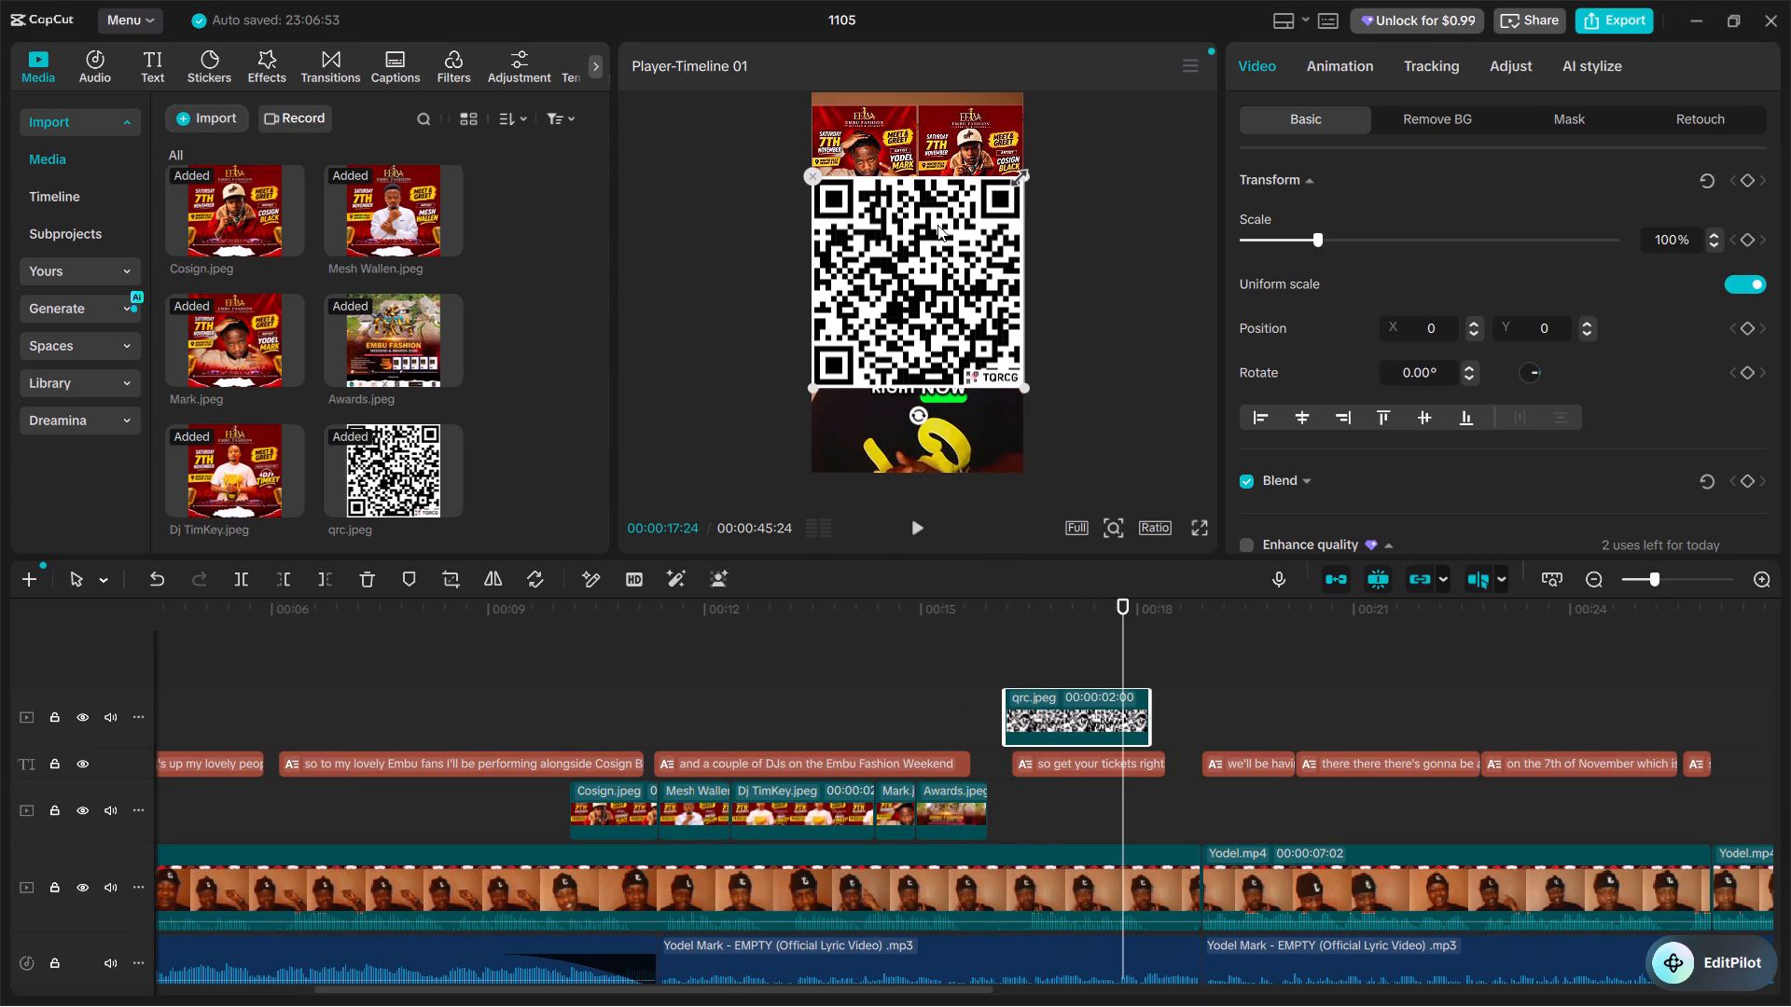
Scale the new QR code overlay to 80% and place it at the centre of the frame, just above the caption text.
left_click_drag(927, 230, 931, 166)
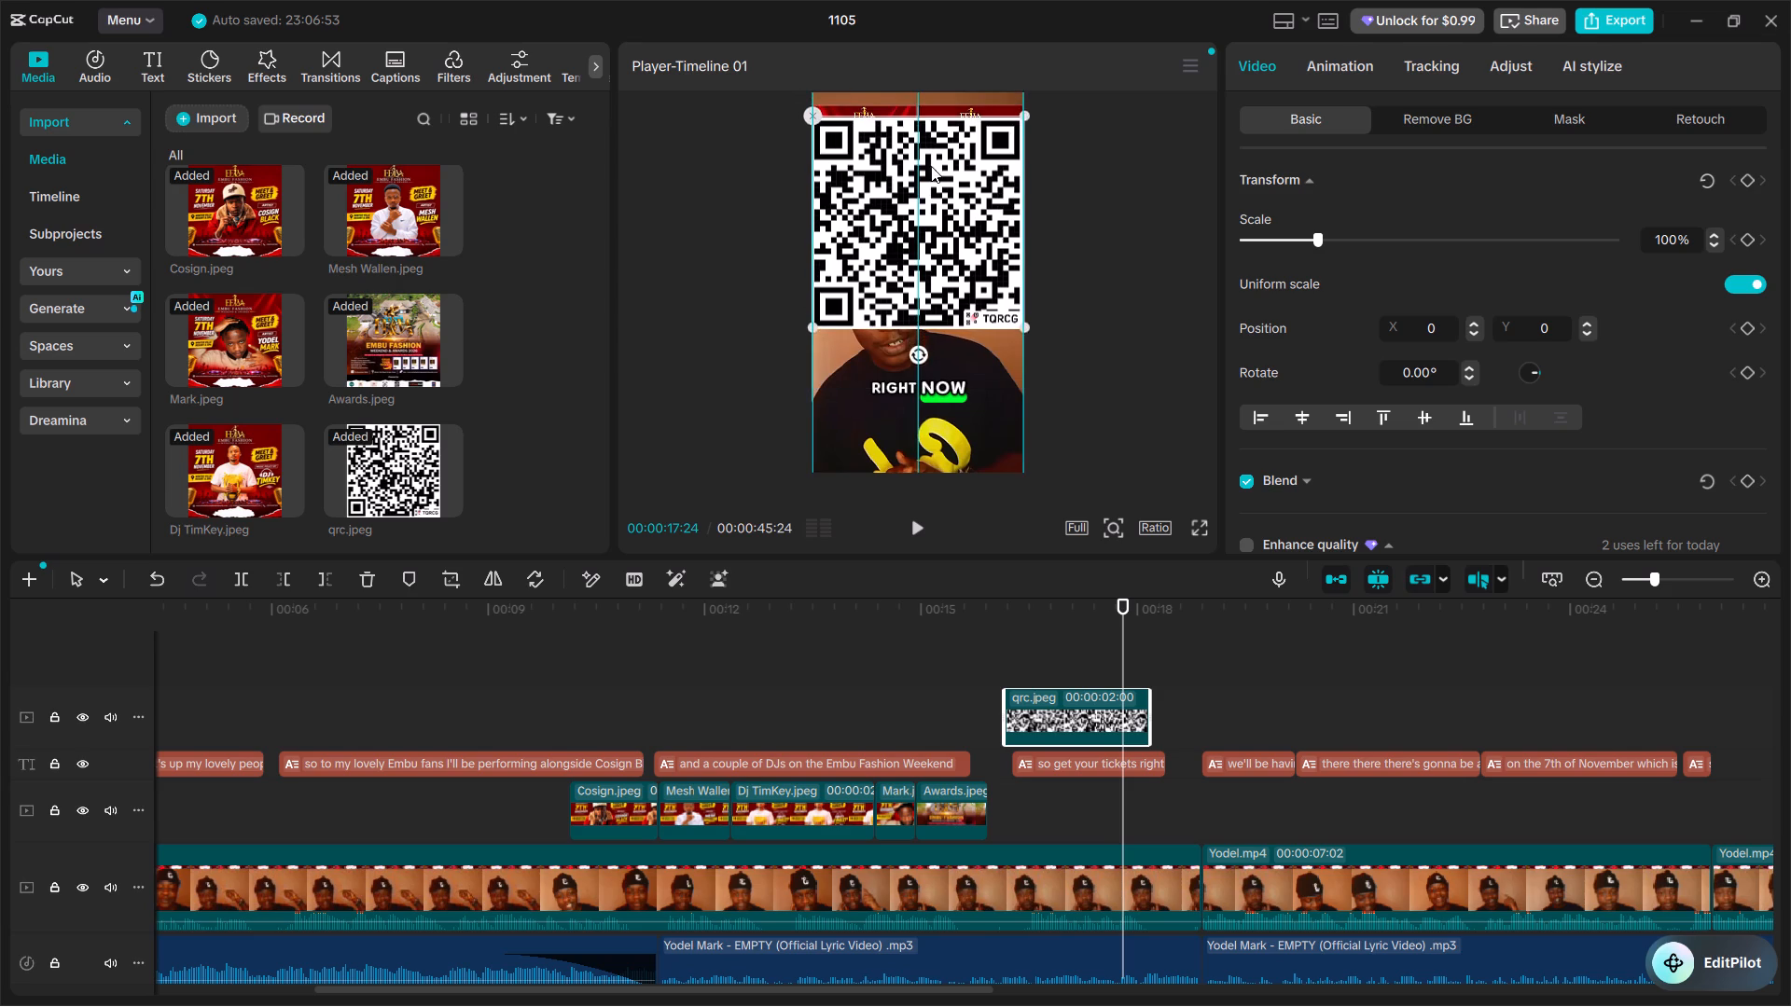
left_click_drag(931, 166, 931, 169)
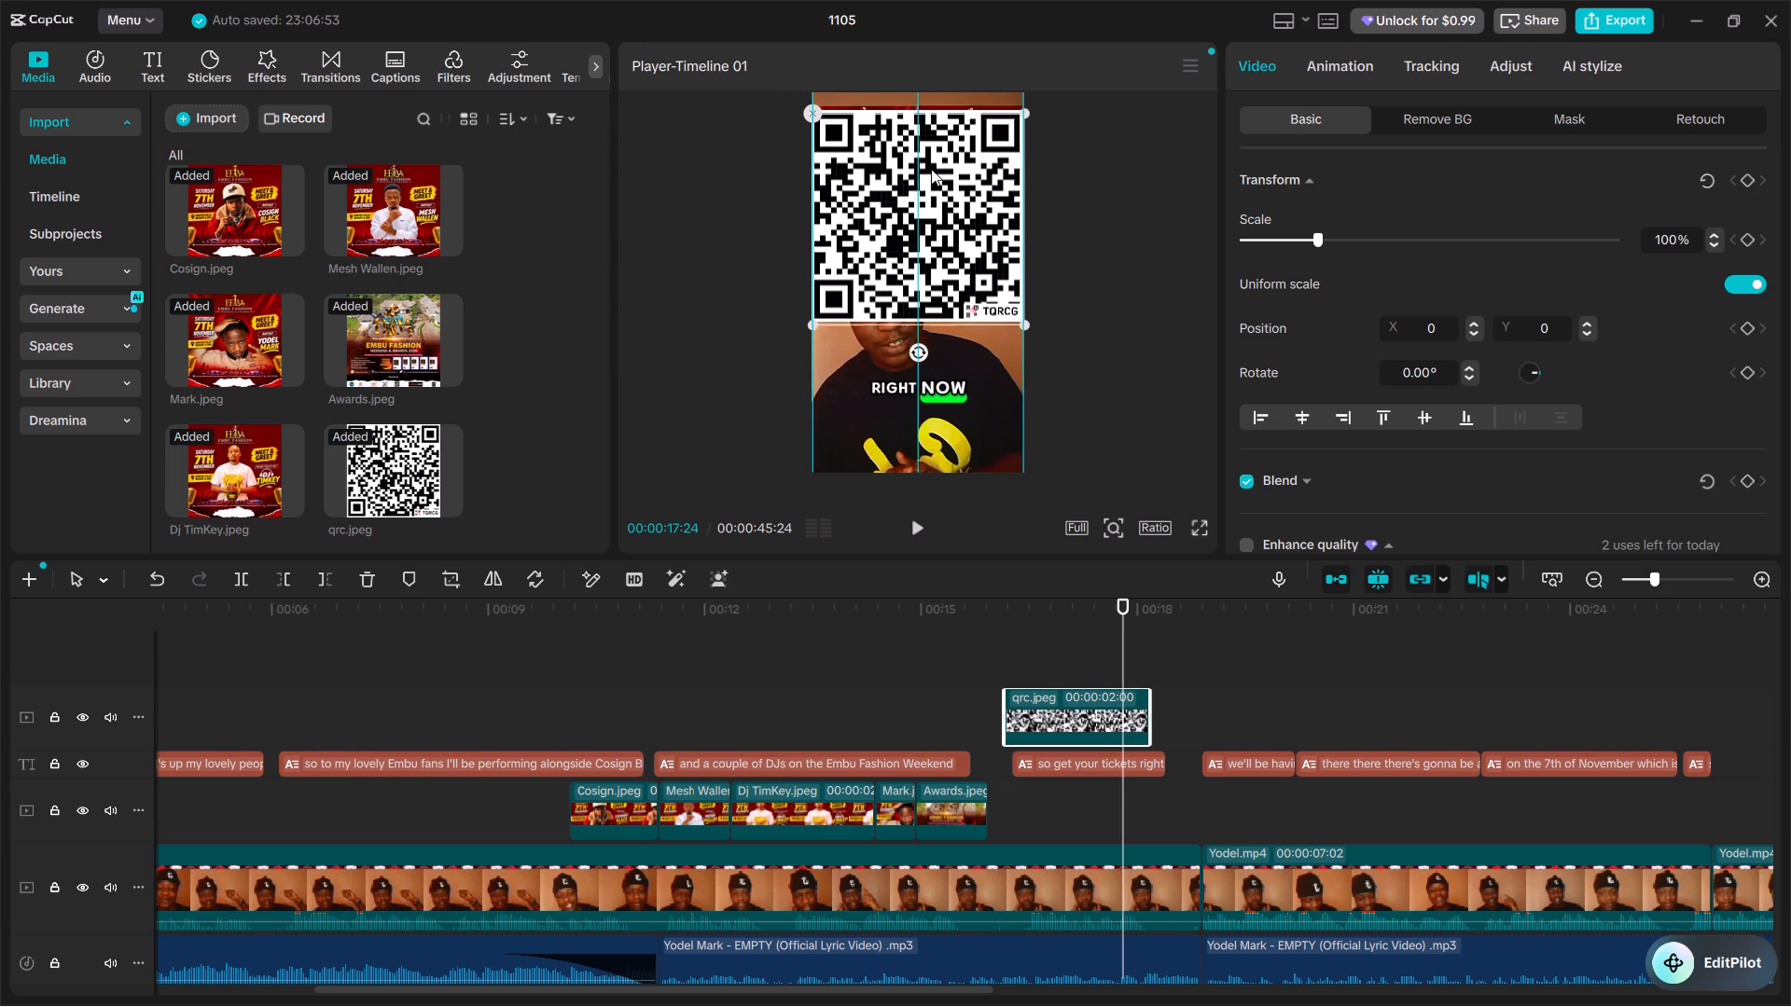
left_click_drag(931, 169, 930, 187)
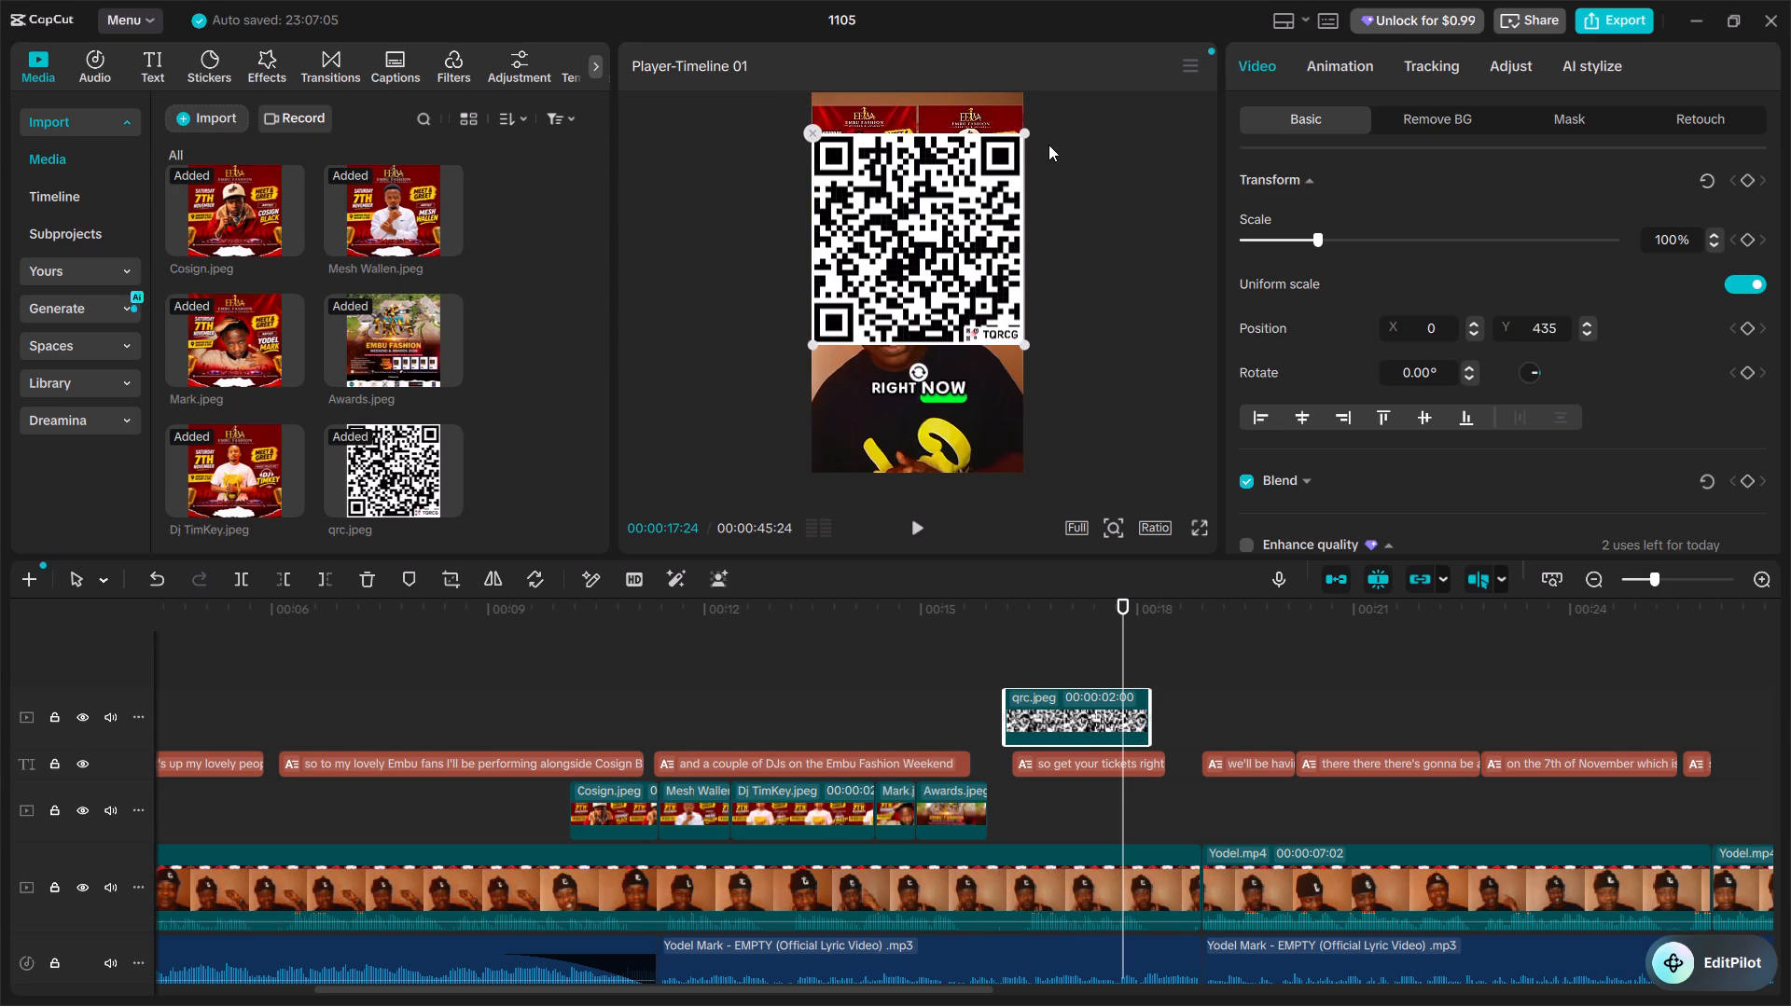
left_click_drag(1022, 133, 996, 165)
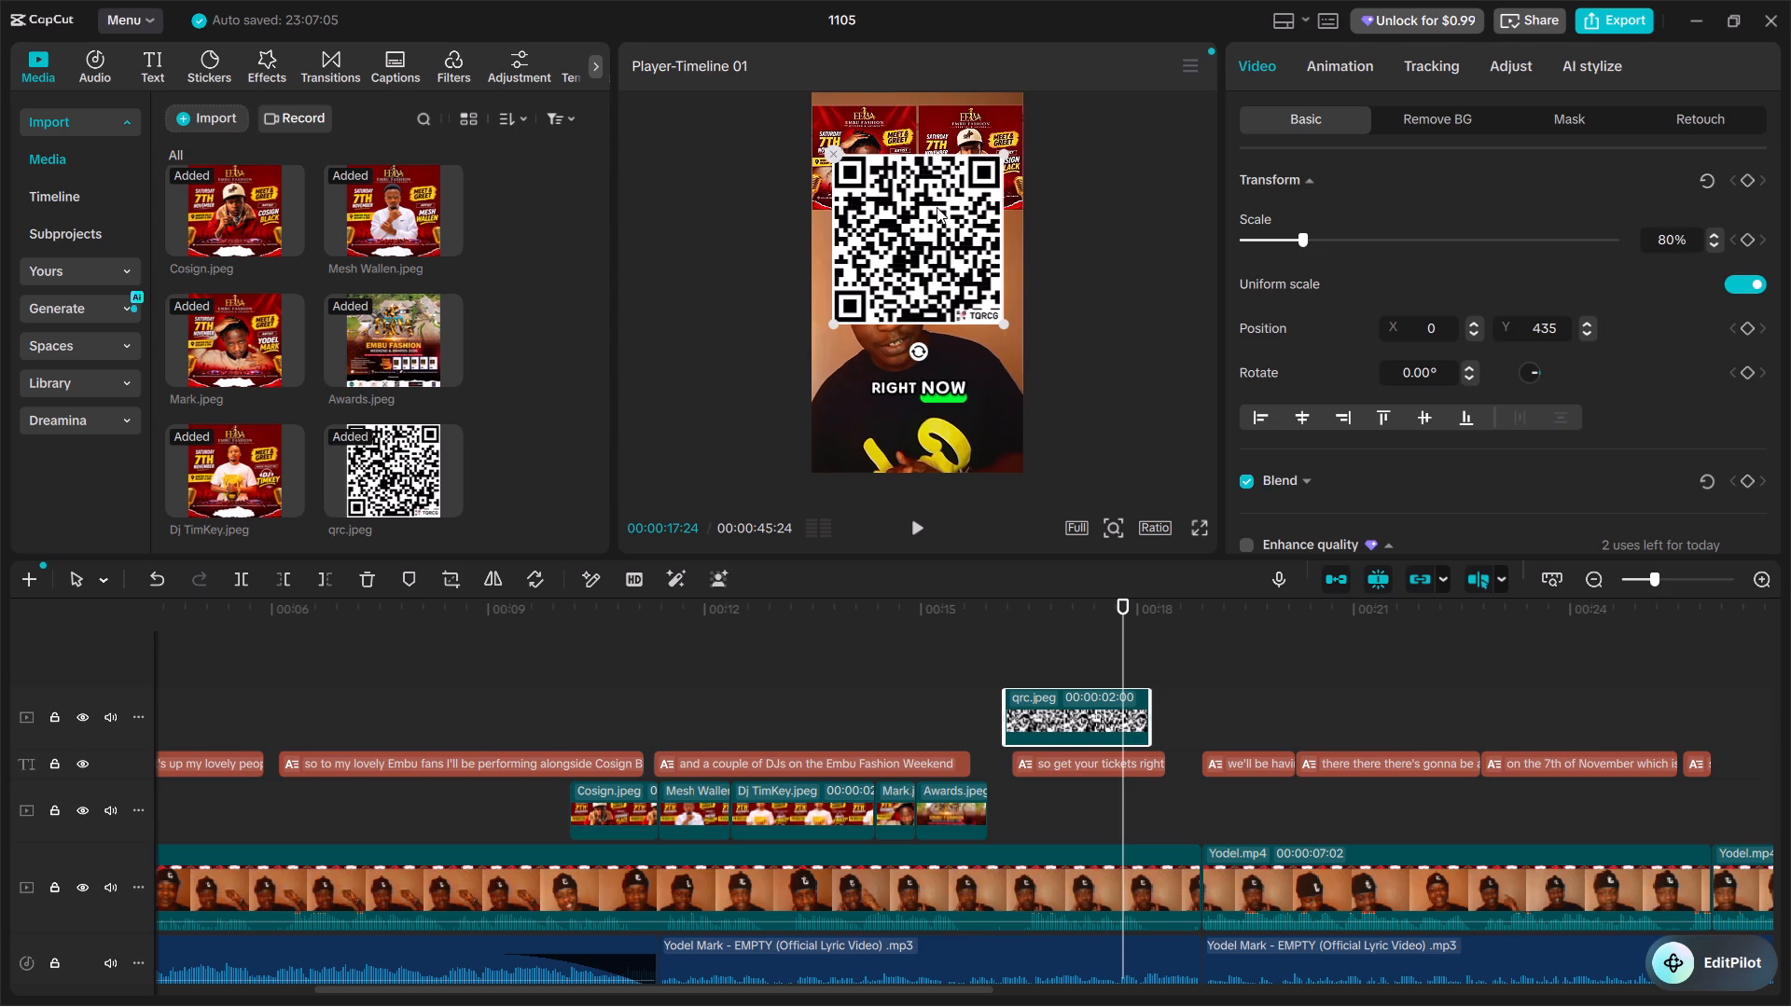
left_click_drag(937, 207, 935, 230)
left_click_drag(931, 239, 926, 255)
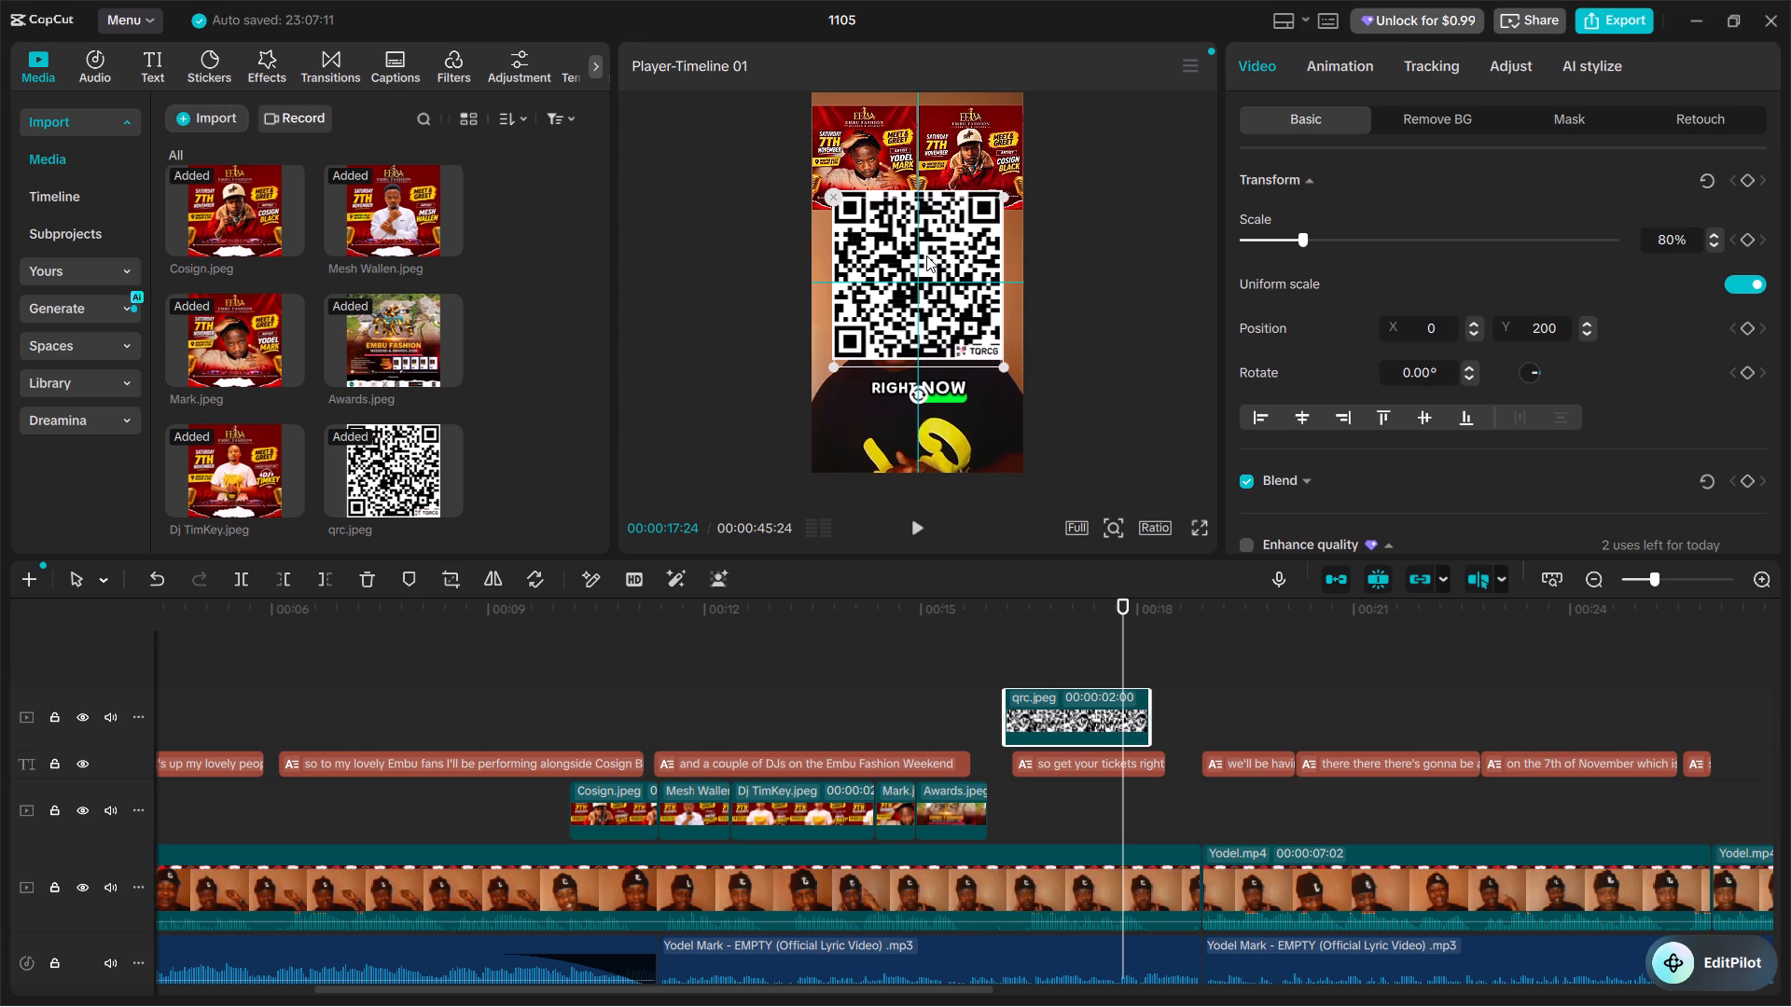
left_click_drag(926, 255, 926, 260)
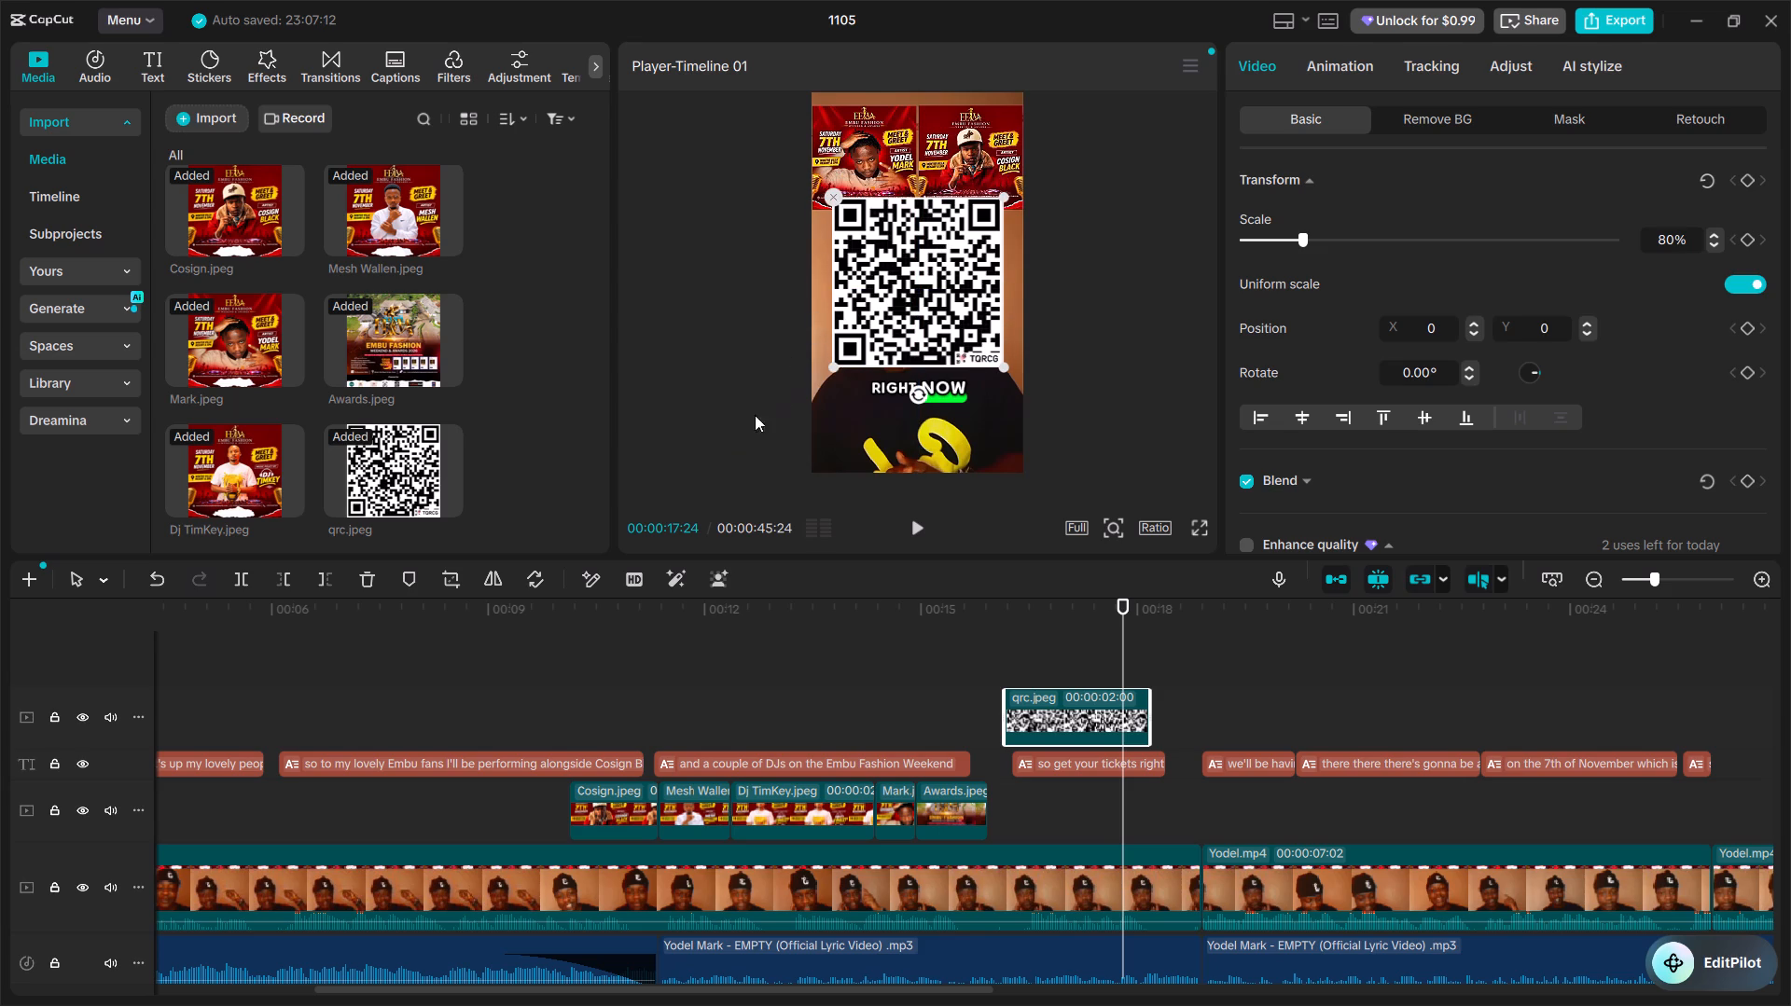
Play the rest of the video, replay the closing posters from 00:39:19, and delete the "I work everyday" caption over them.
left_click(919, 526)
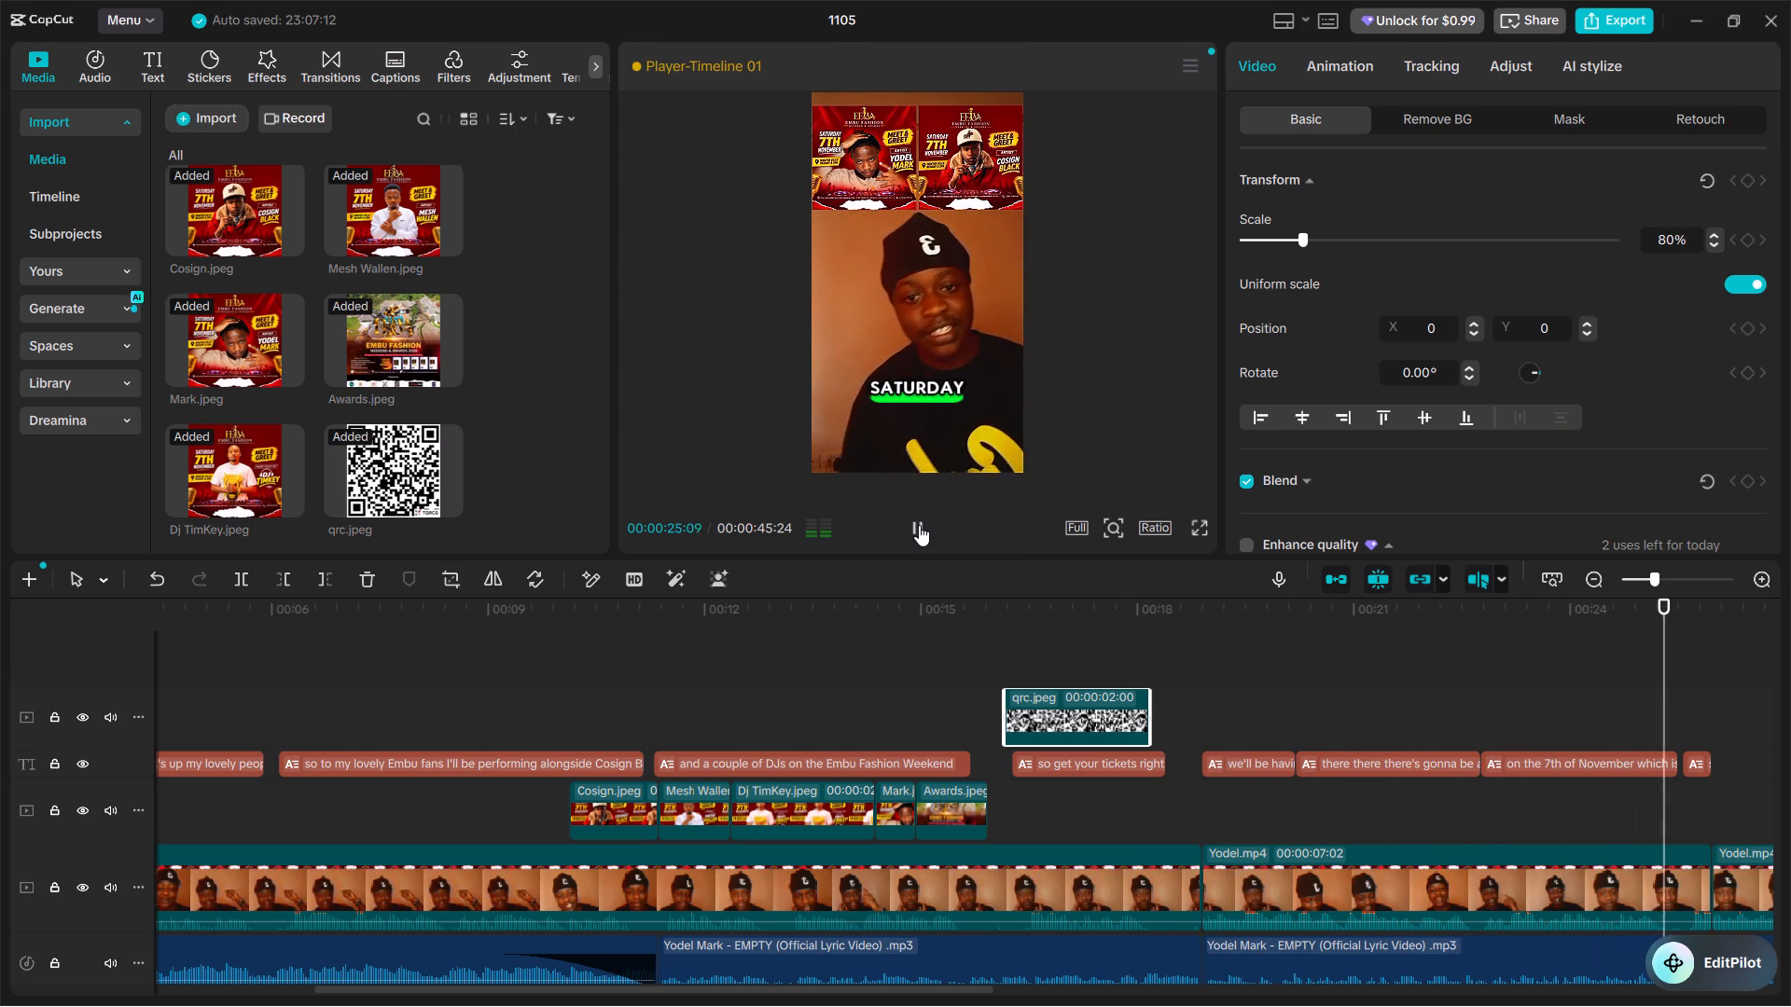
left_click(919, 525)
left_click(919, 525)
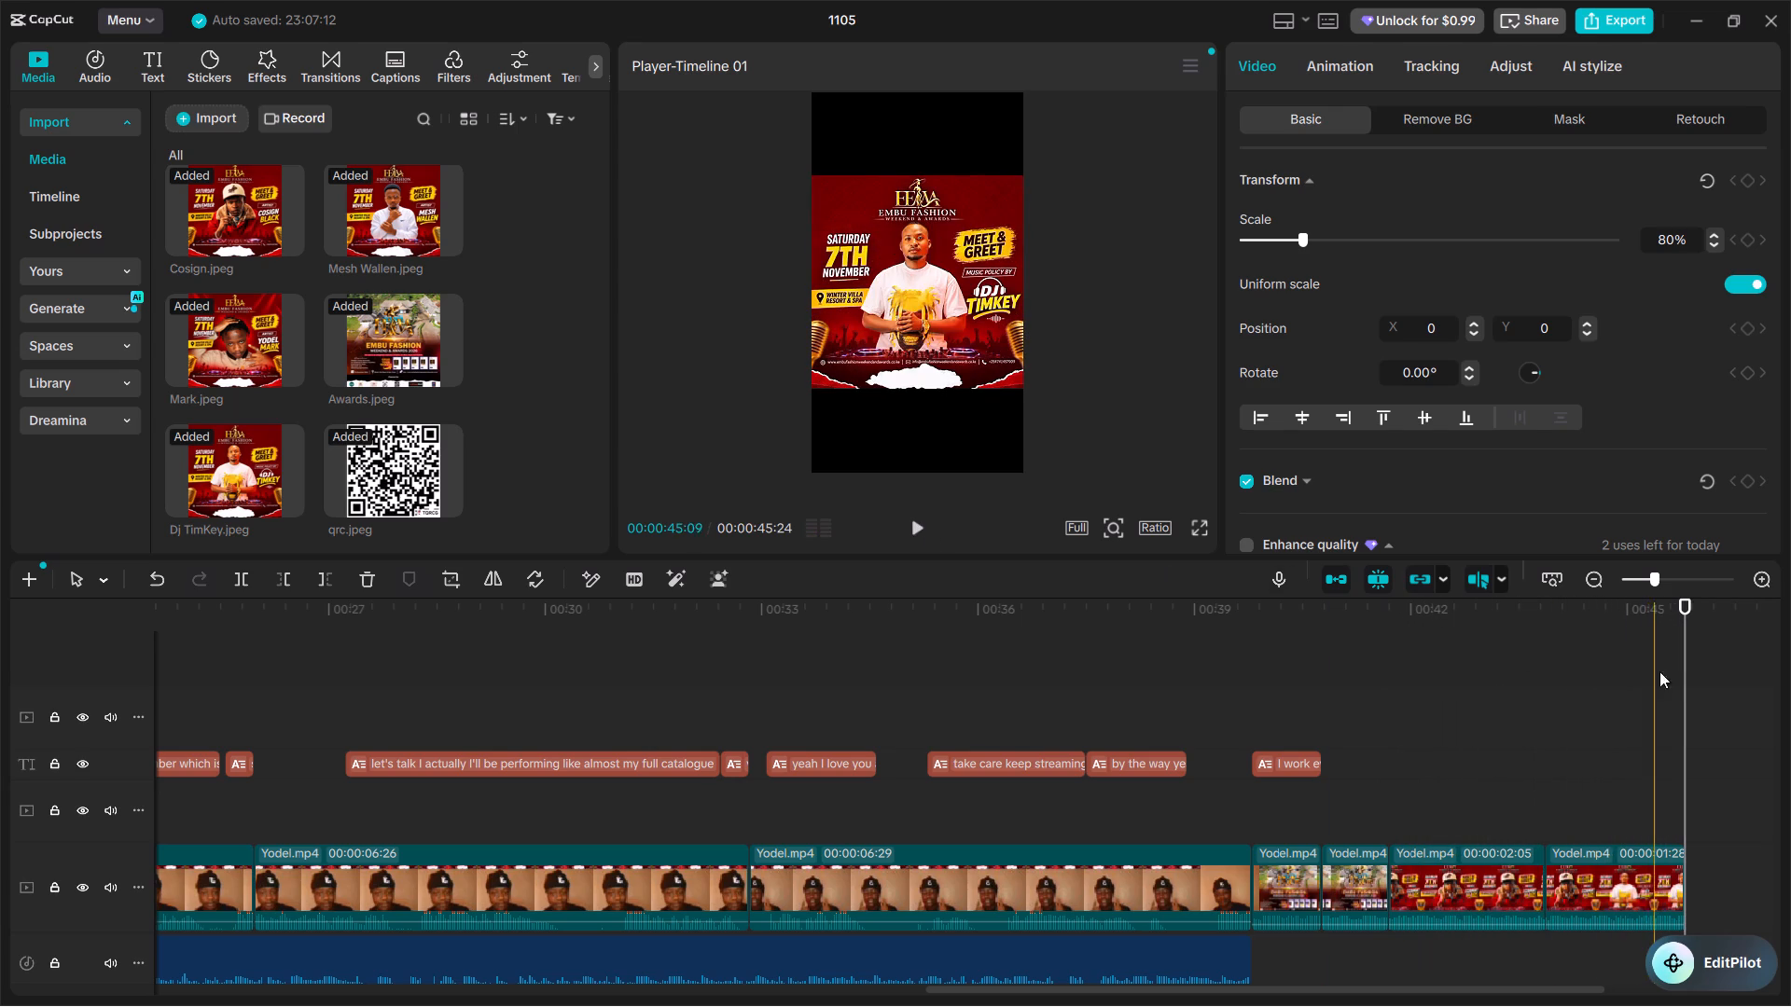
left_click_drag(1681, 608, 1241, 628)
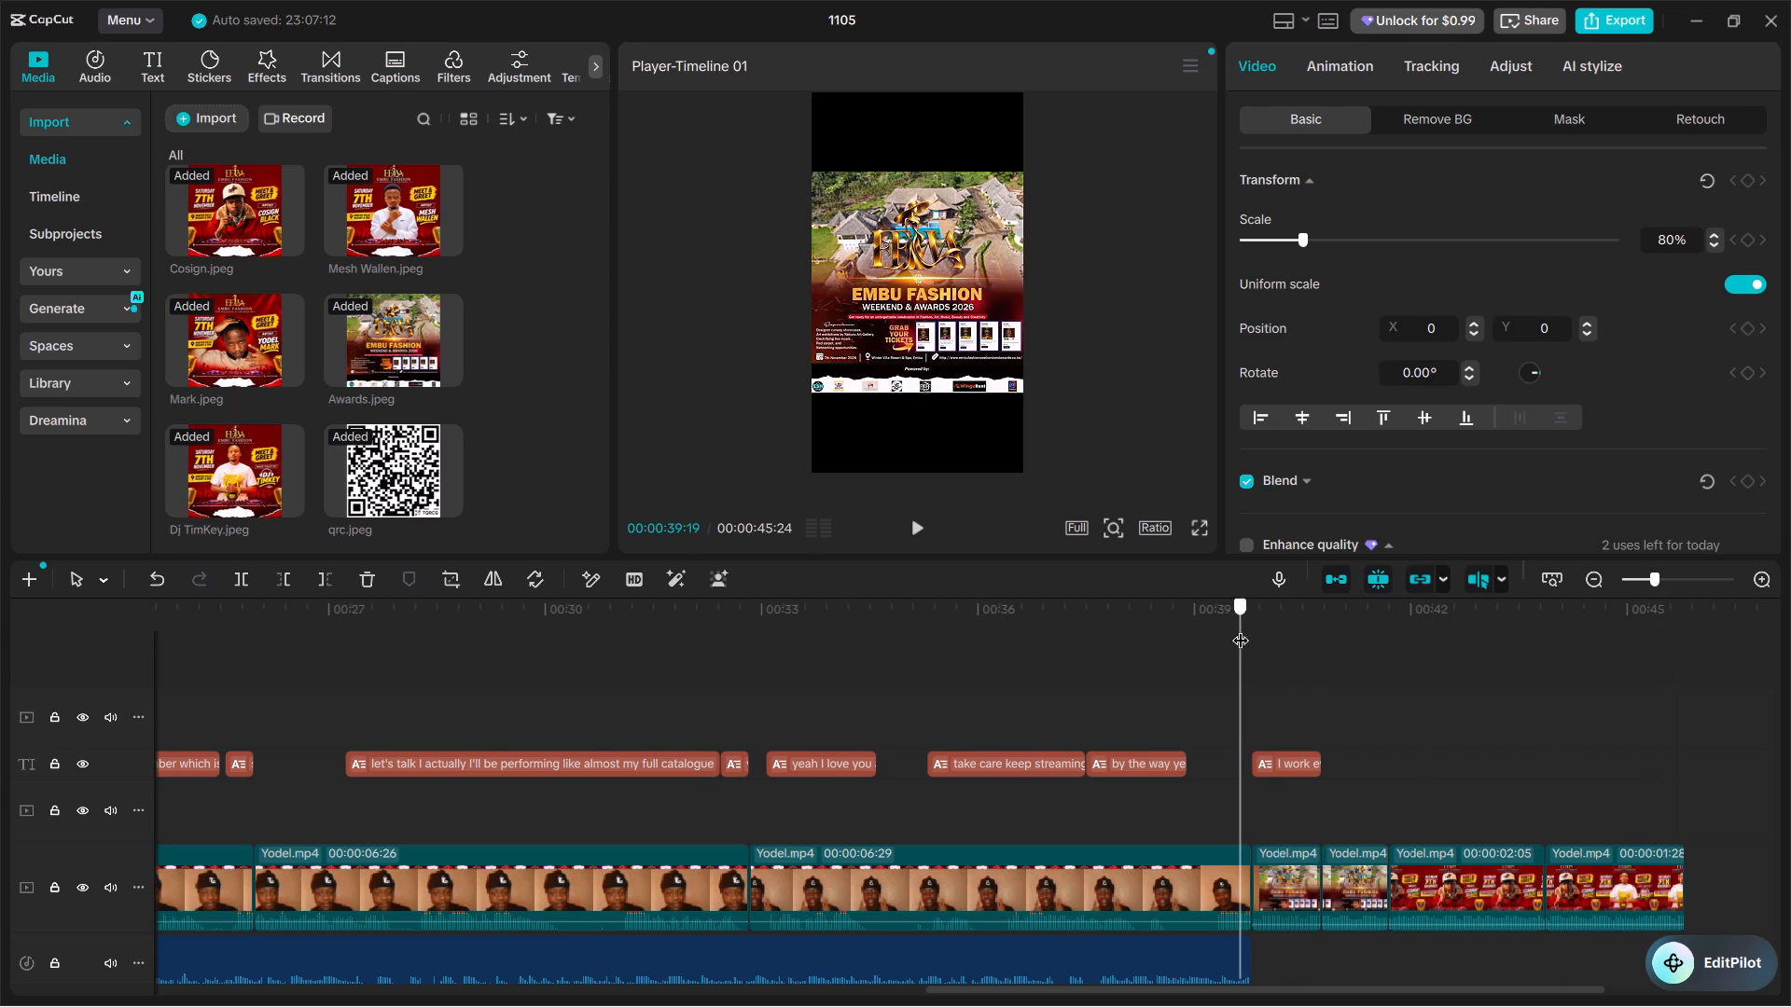
left_click(906, 524)
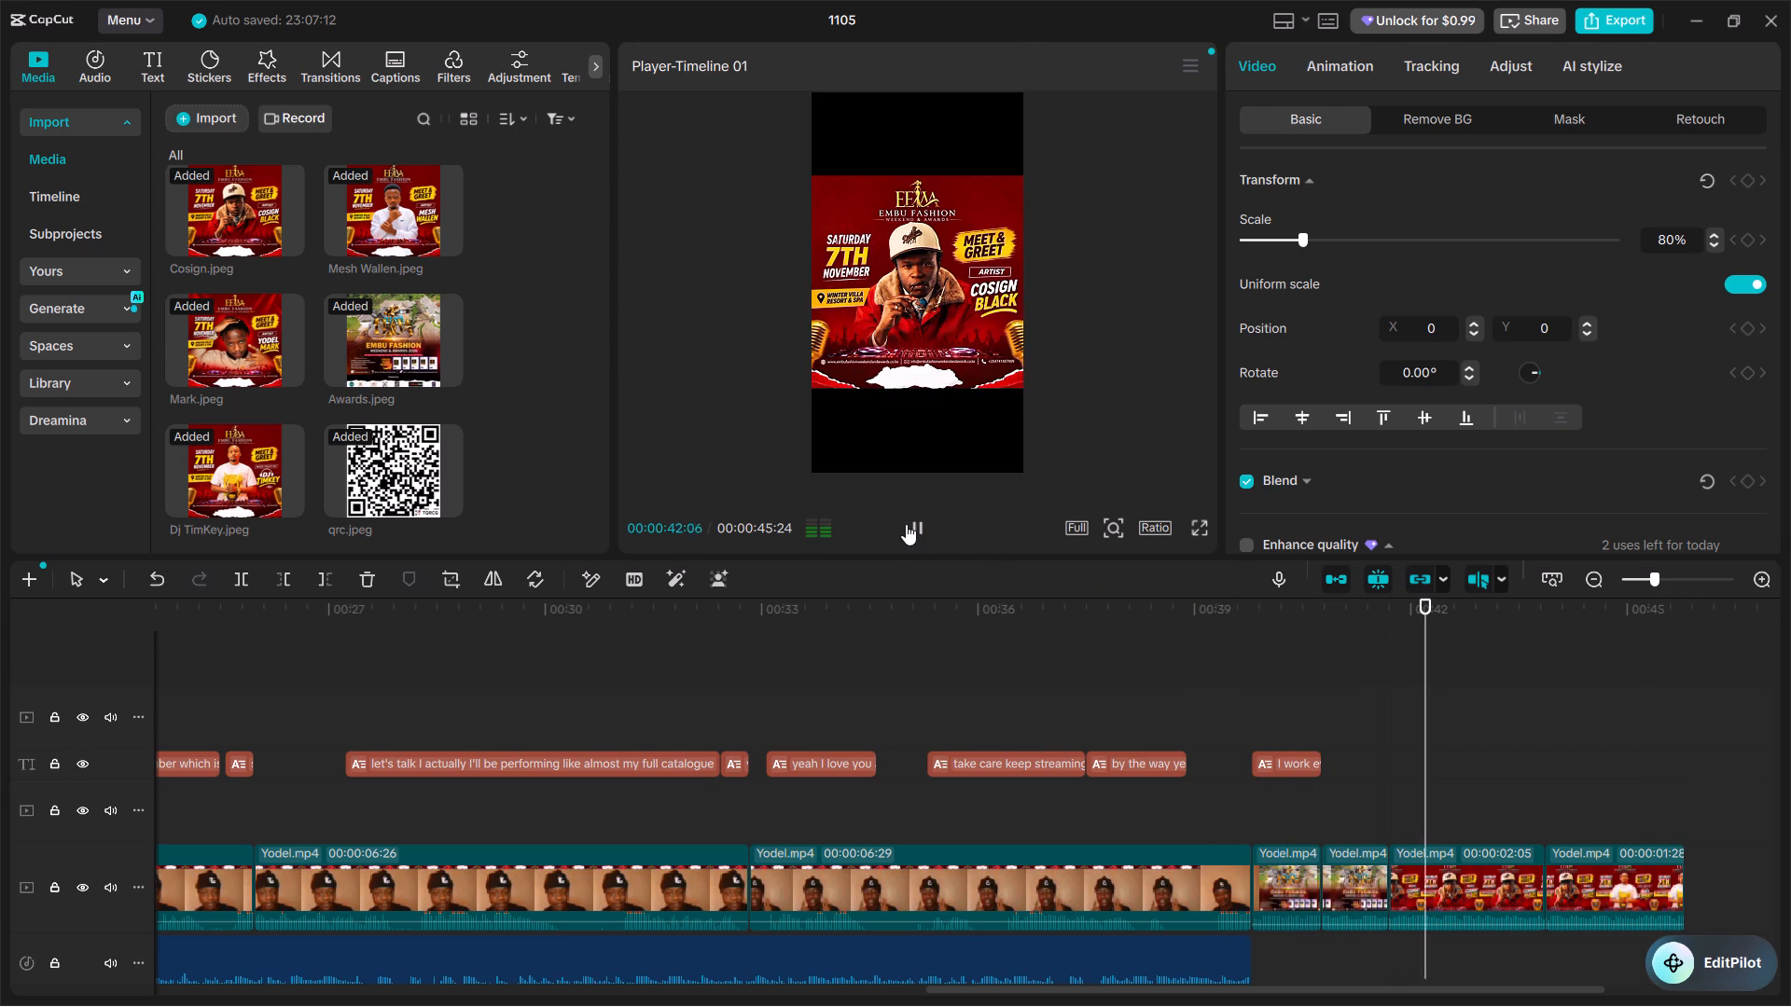
left_click(906, 524)
left_click(1291, 763)
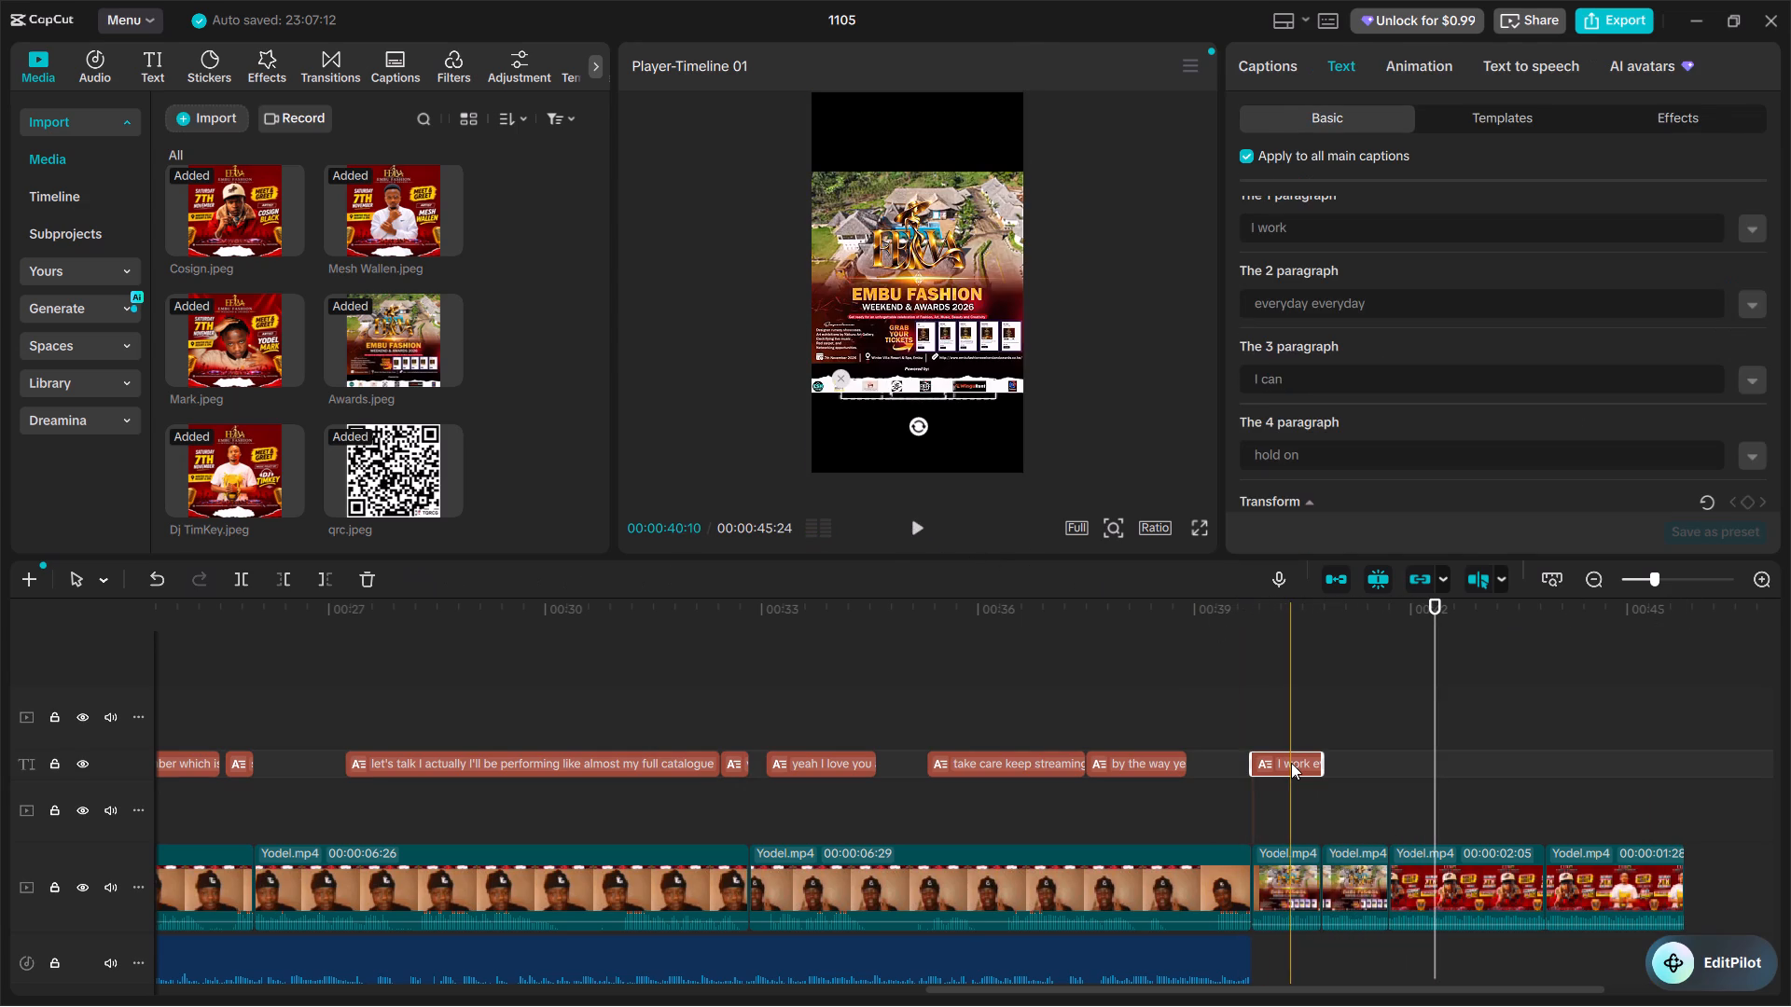
key("Delete")
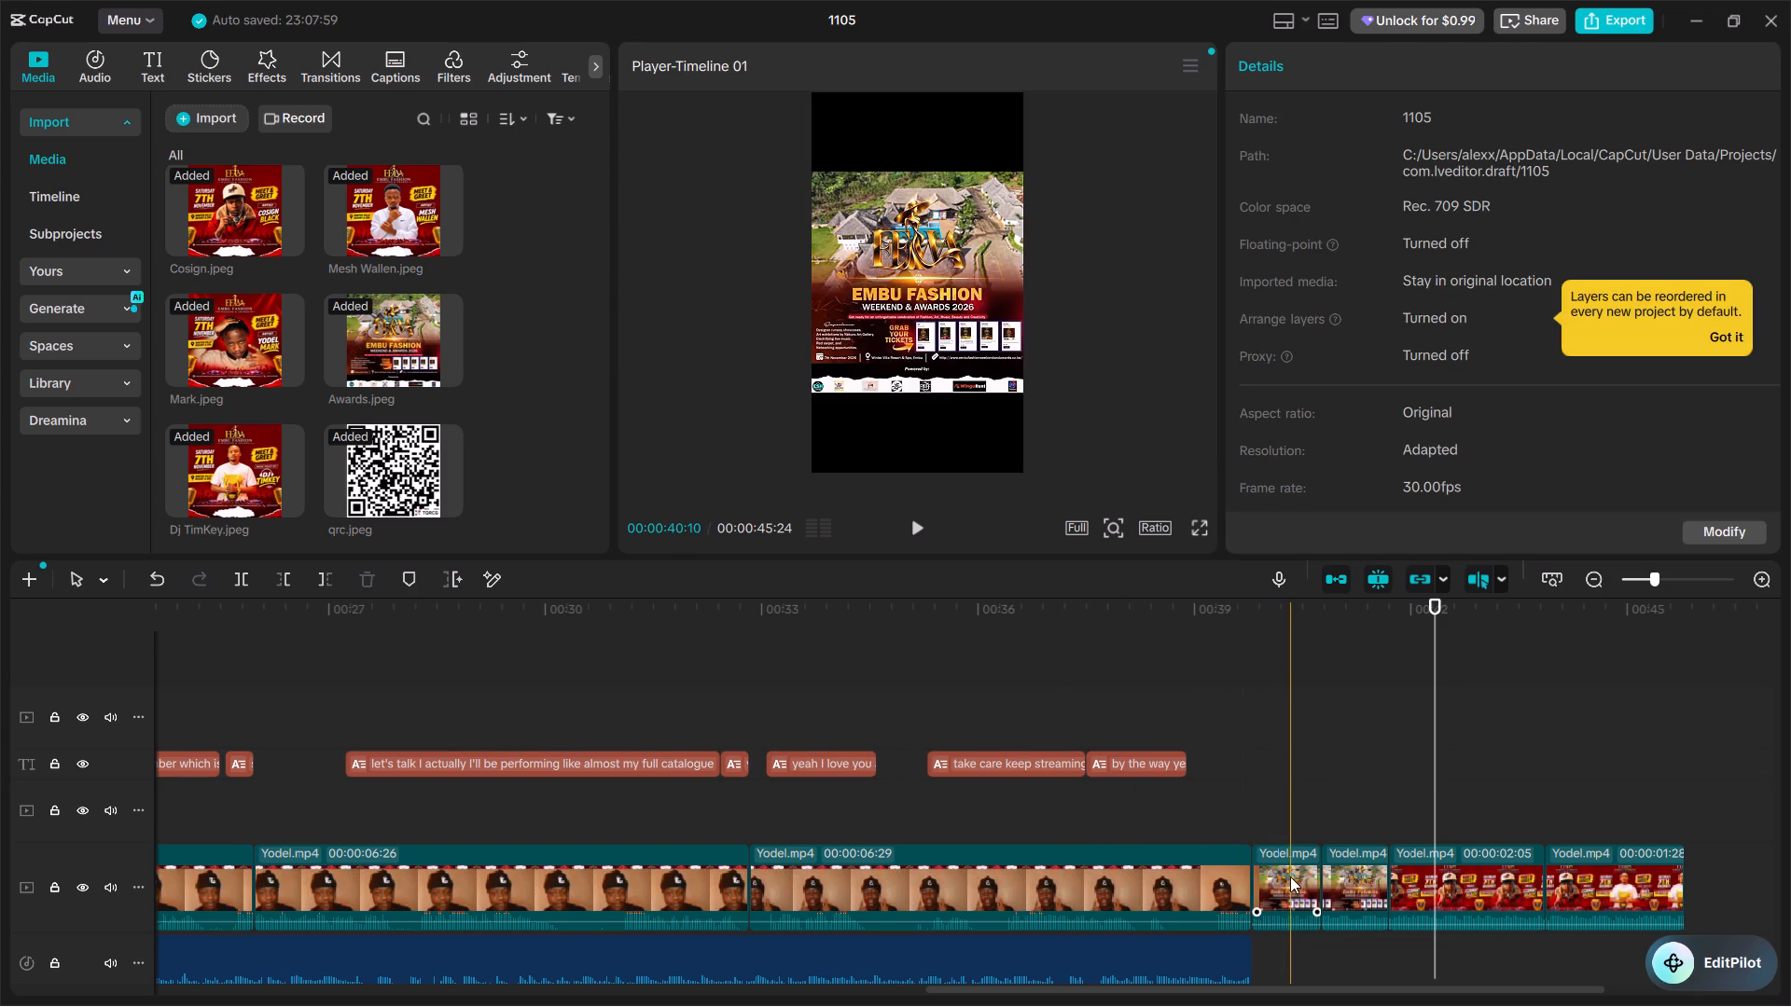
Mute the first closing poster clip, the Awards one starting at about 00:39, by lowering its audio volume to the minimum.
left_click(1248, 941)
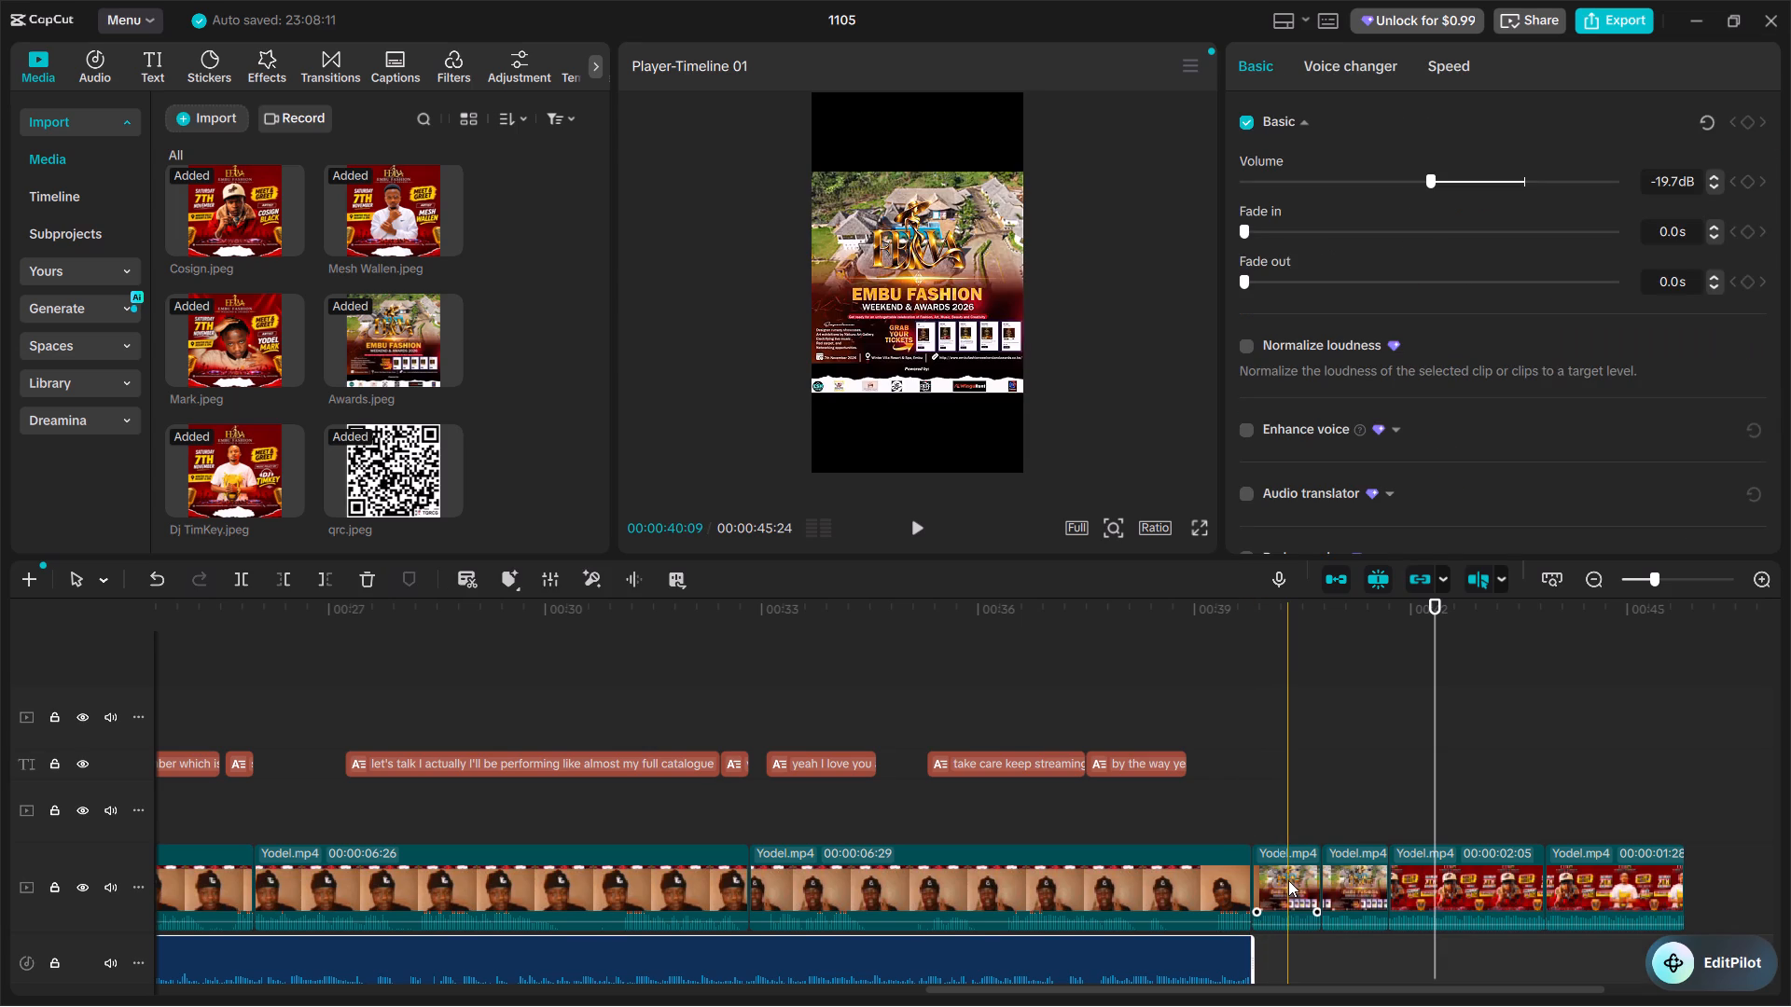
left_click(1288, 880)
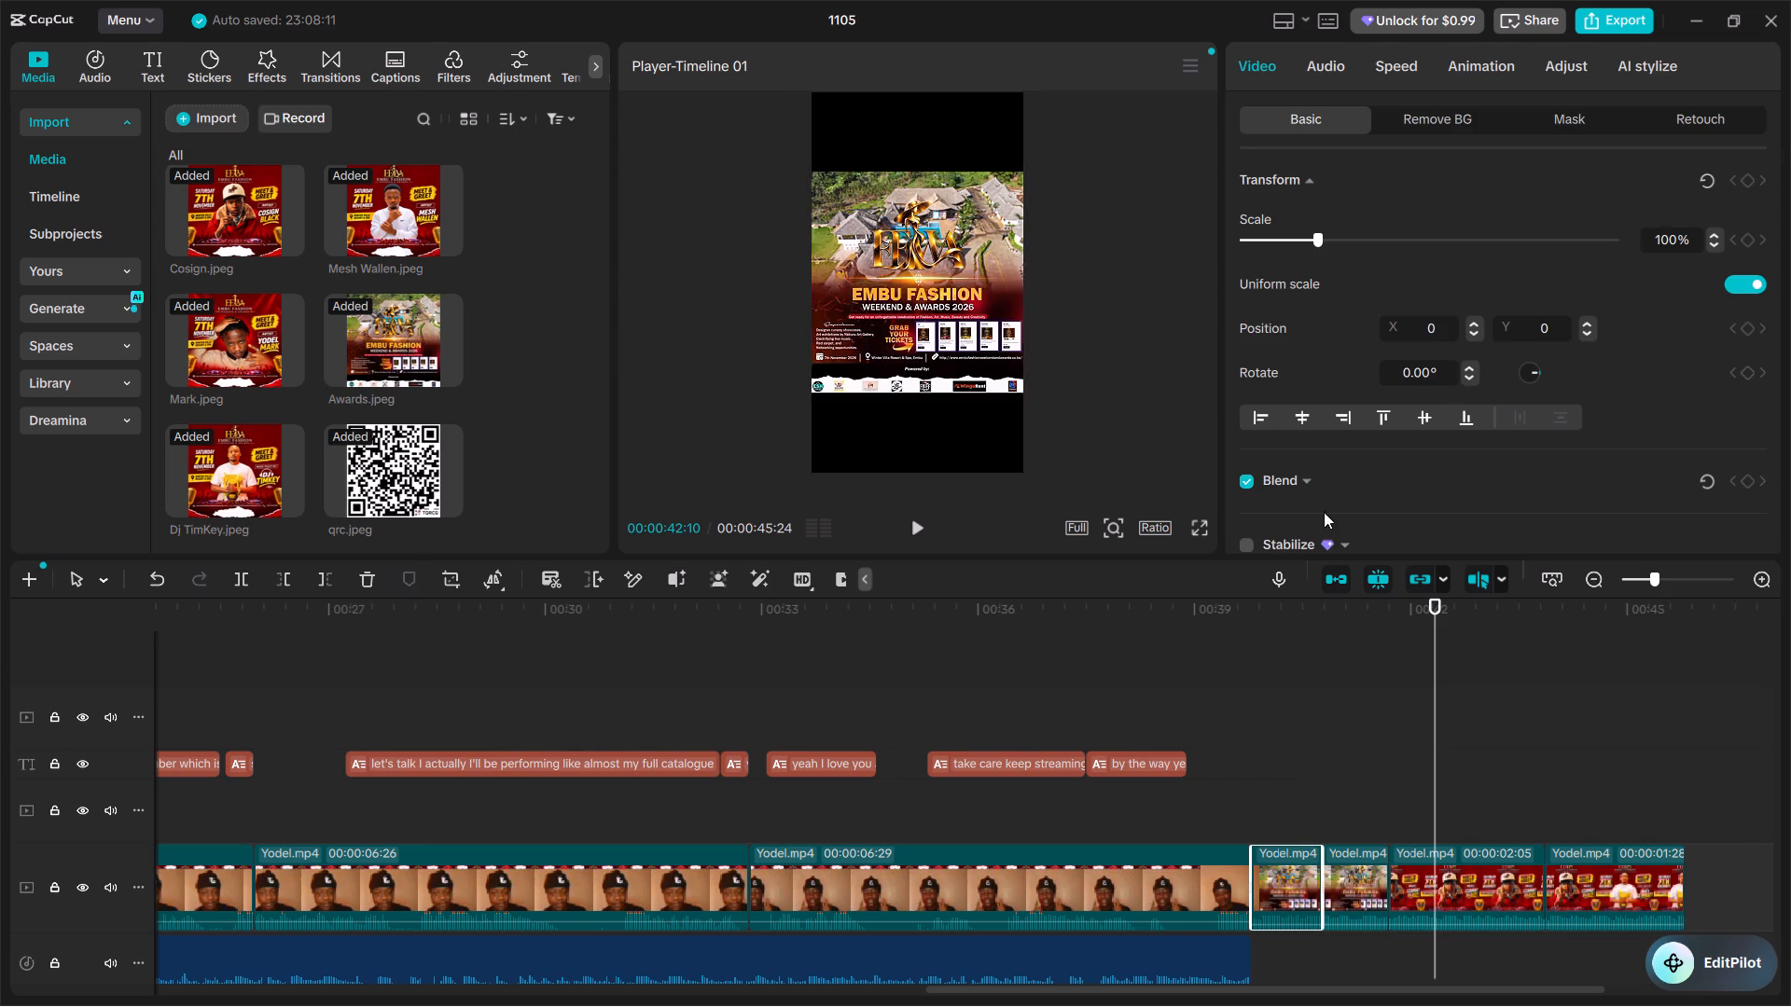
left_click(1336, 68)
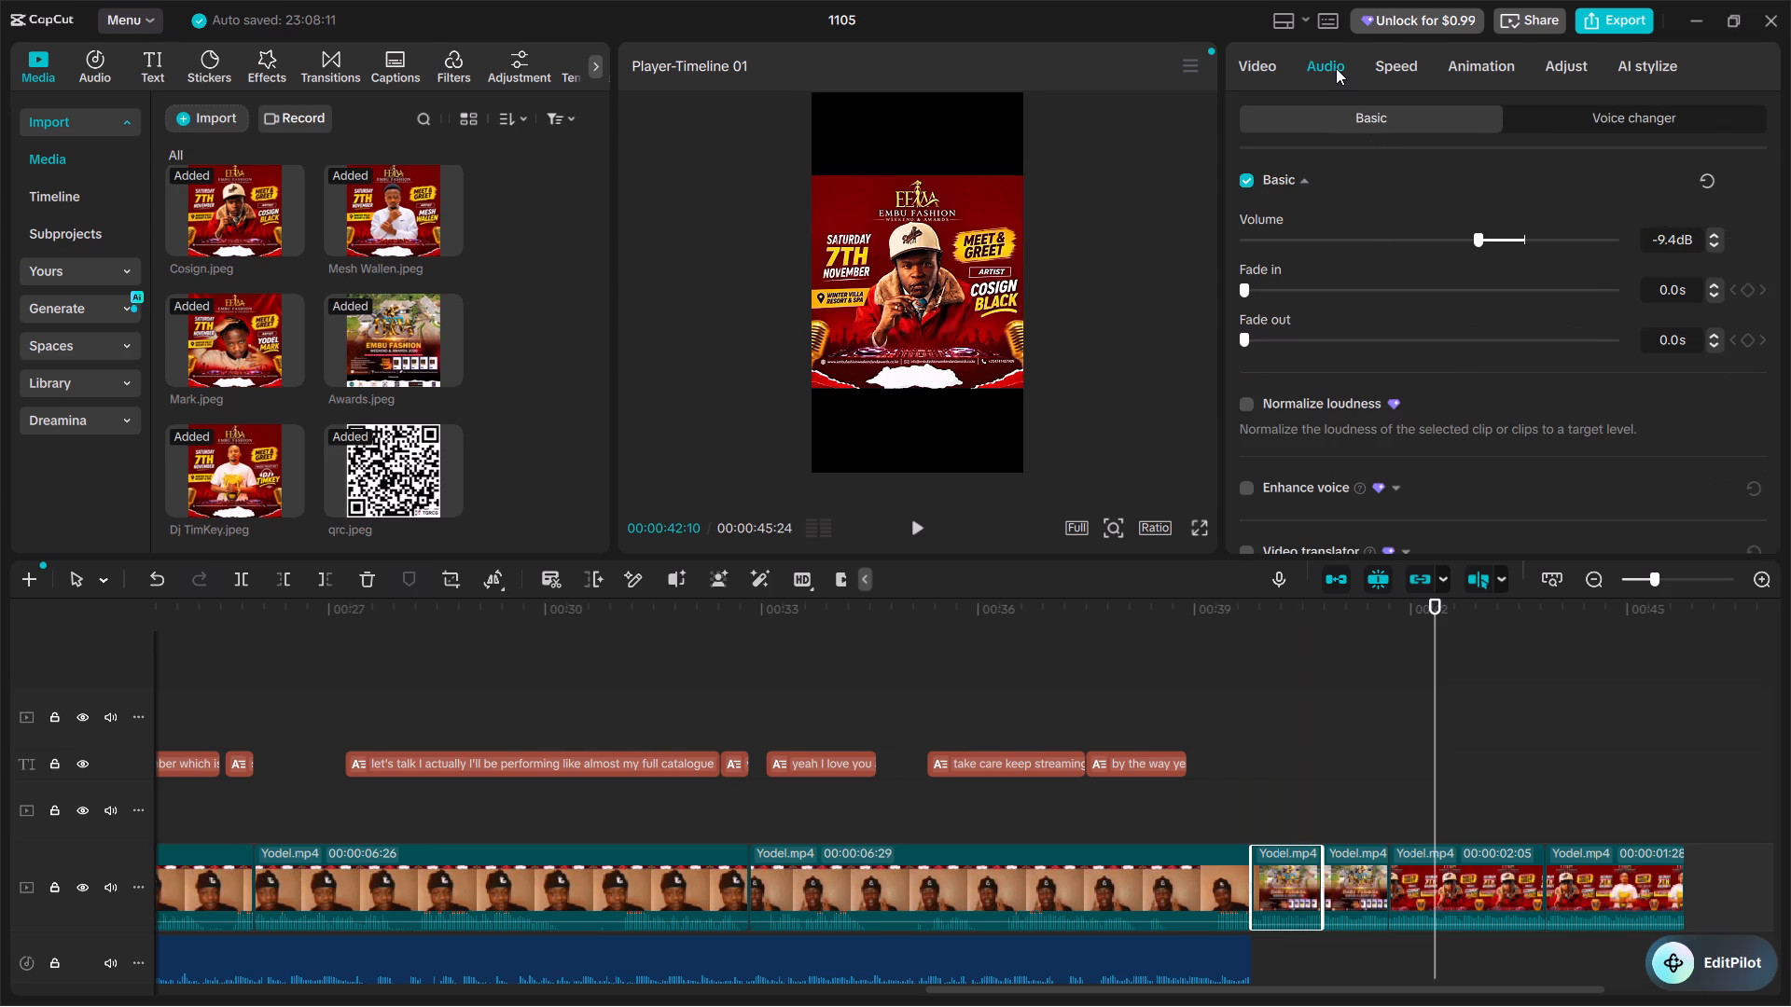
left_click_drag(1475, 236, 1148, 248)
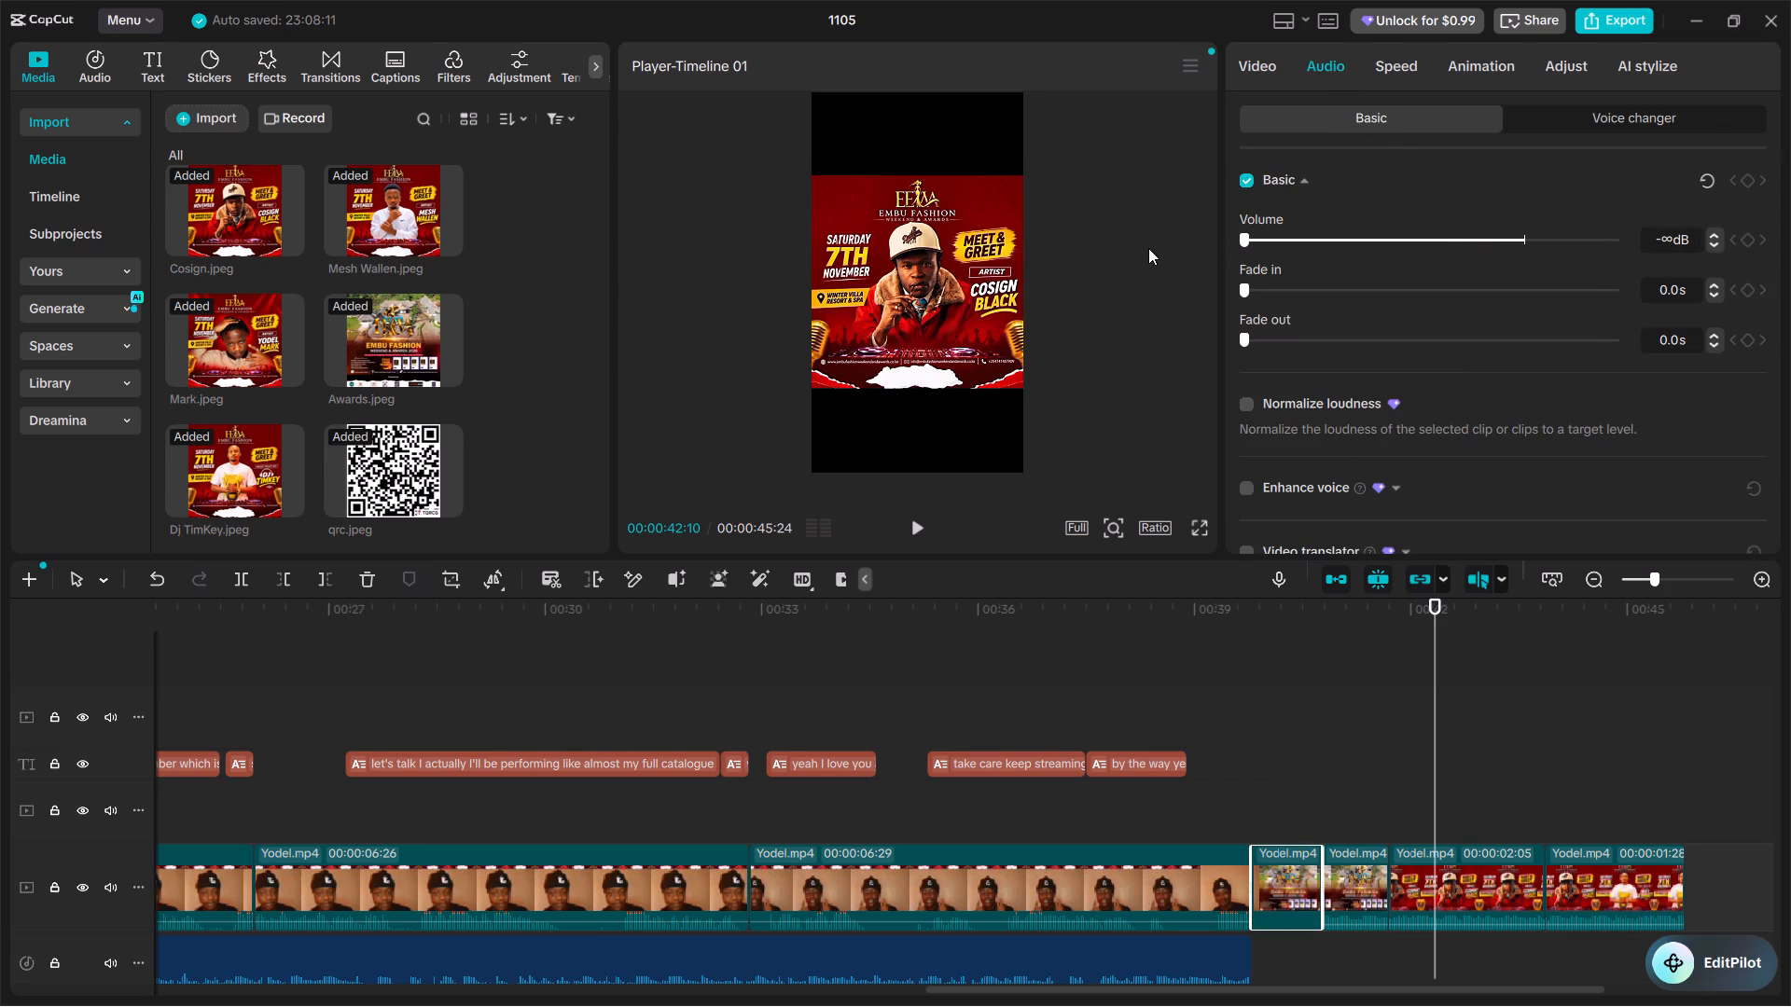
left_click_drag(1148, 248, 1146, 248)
Mute the second closing poster clip, at about 00:41, by lowering its audio volume to the minimum.
left_click(1346, 866)
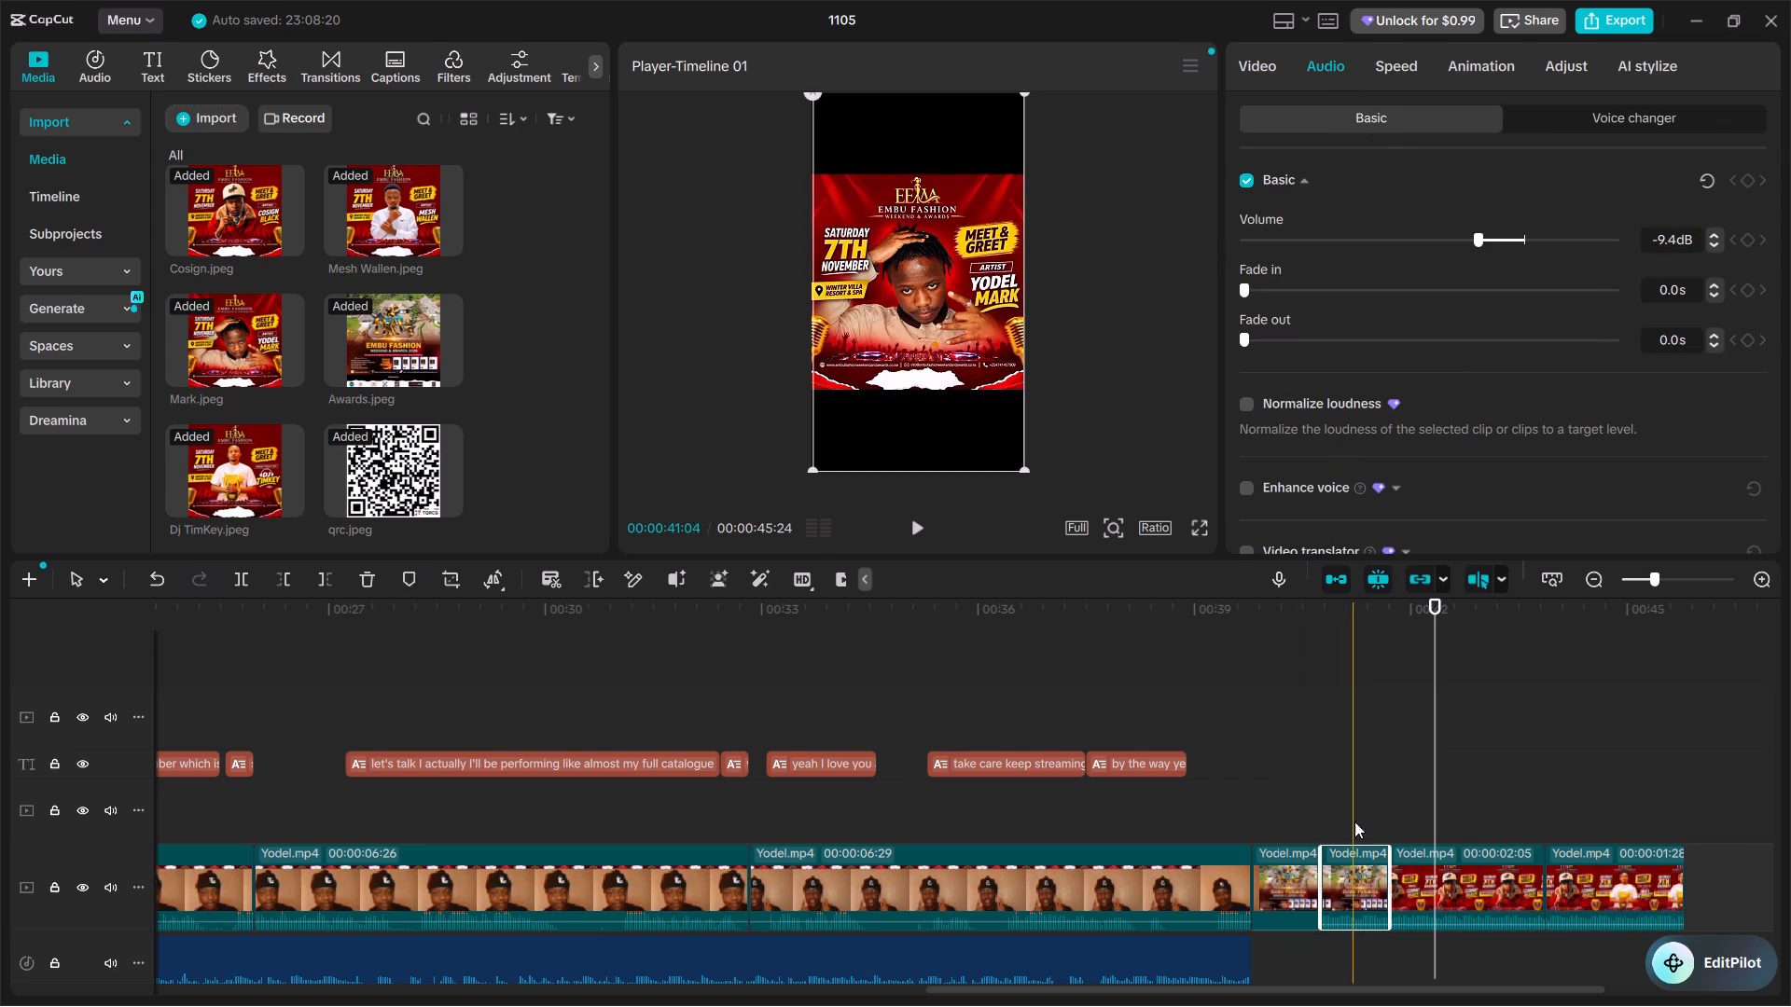
left_click_drag(1472, 233, 1078, 260)
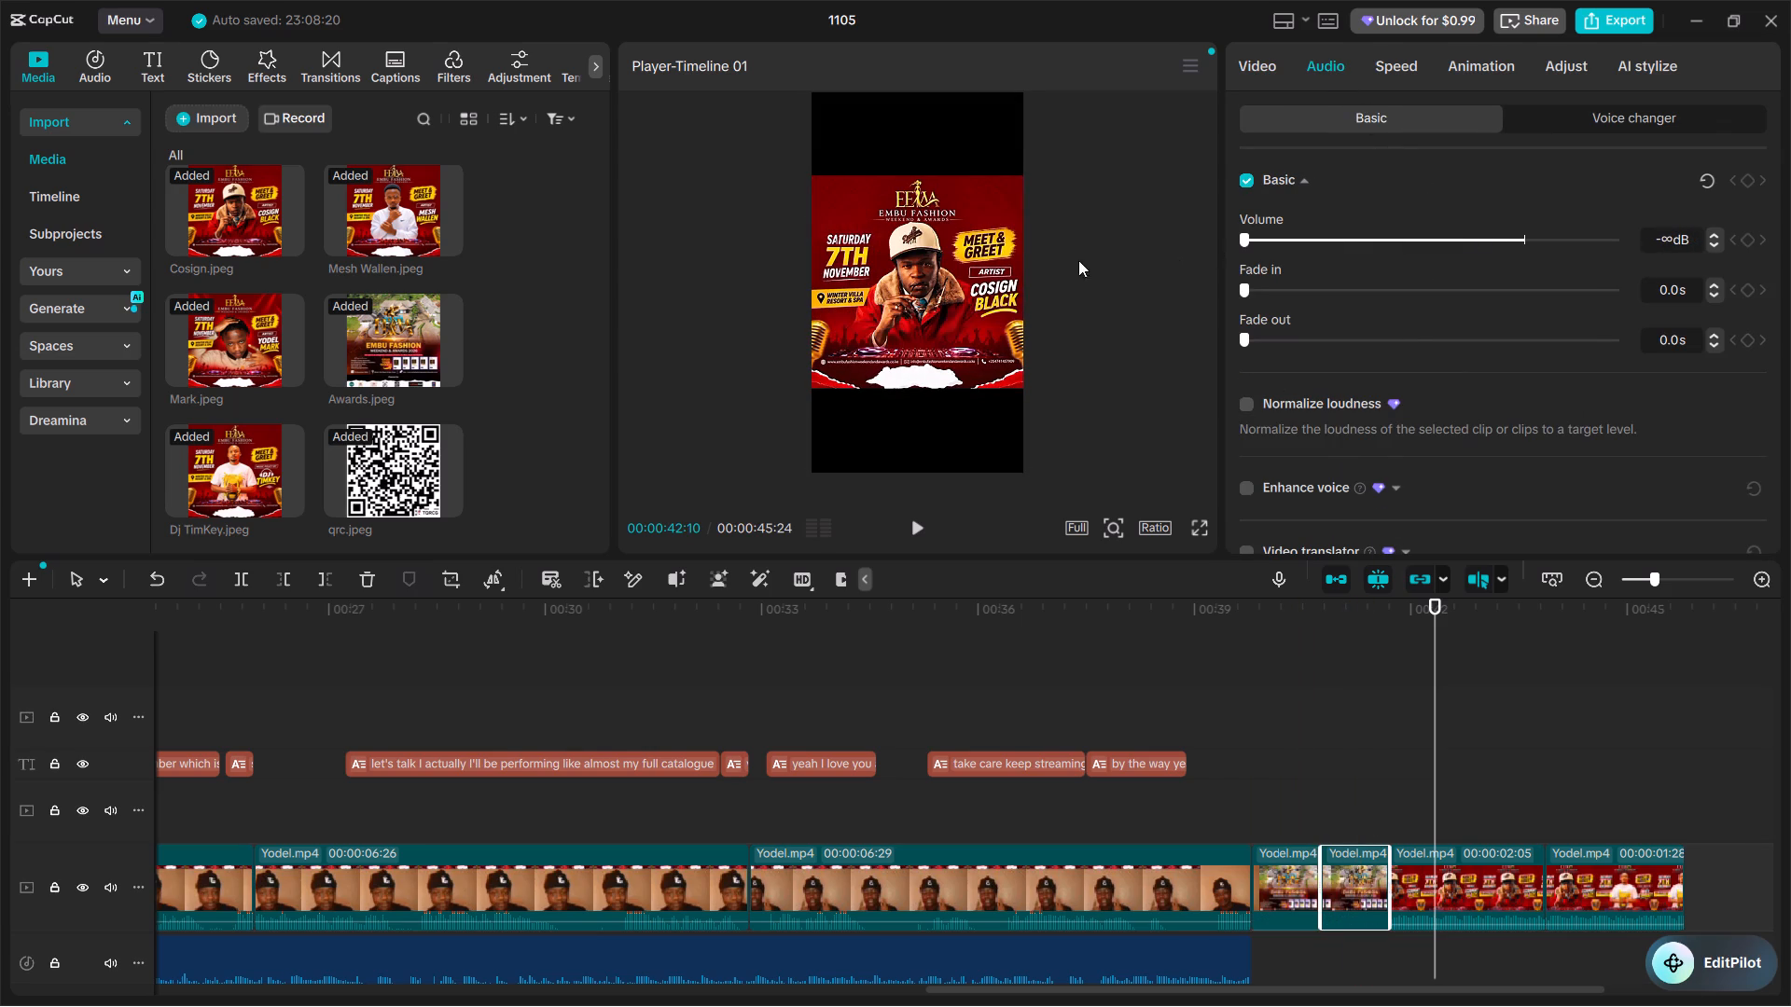
left_click_drag(1078, 260, 1091, 258)
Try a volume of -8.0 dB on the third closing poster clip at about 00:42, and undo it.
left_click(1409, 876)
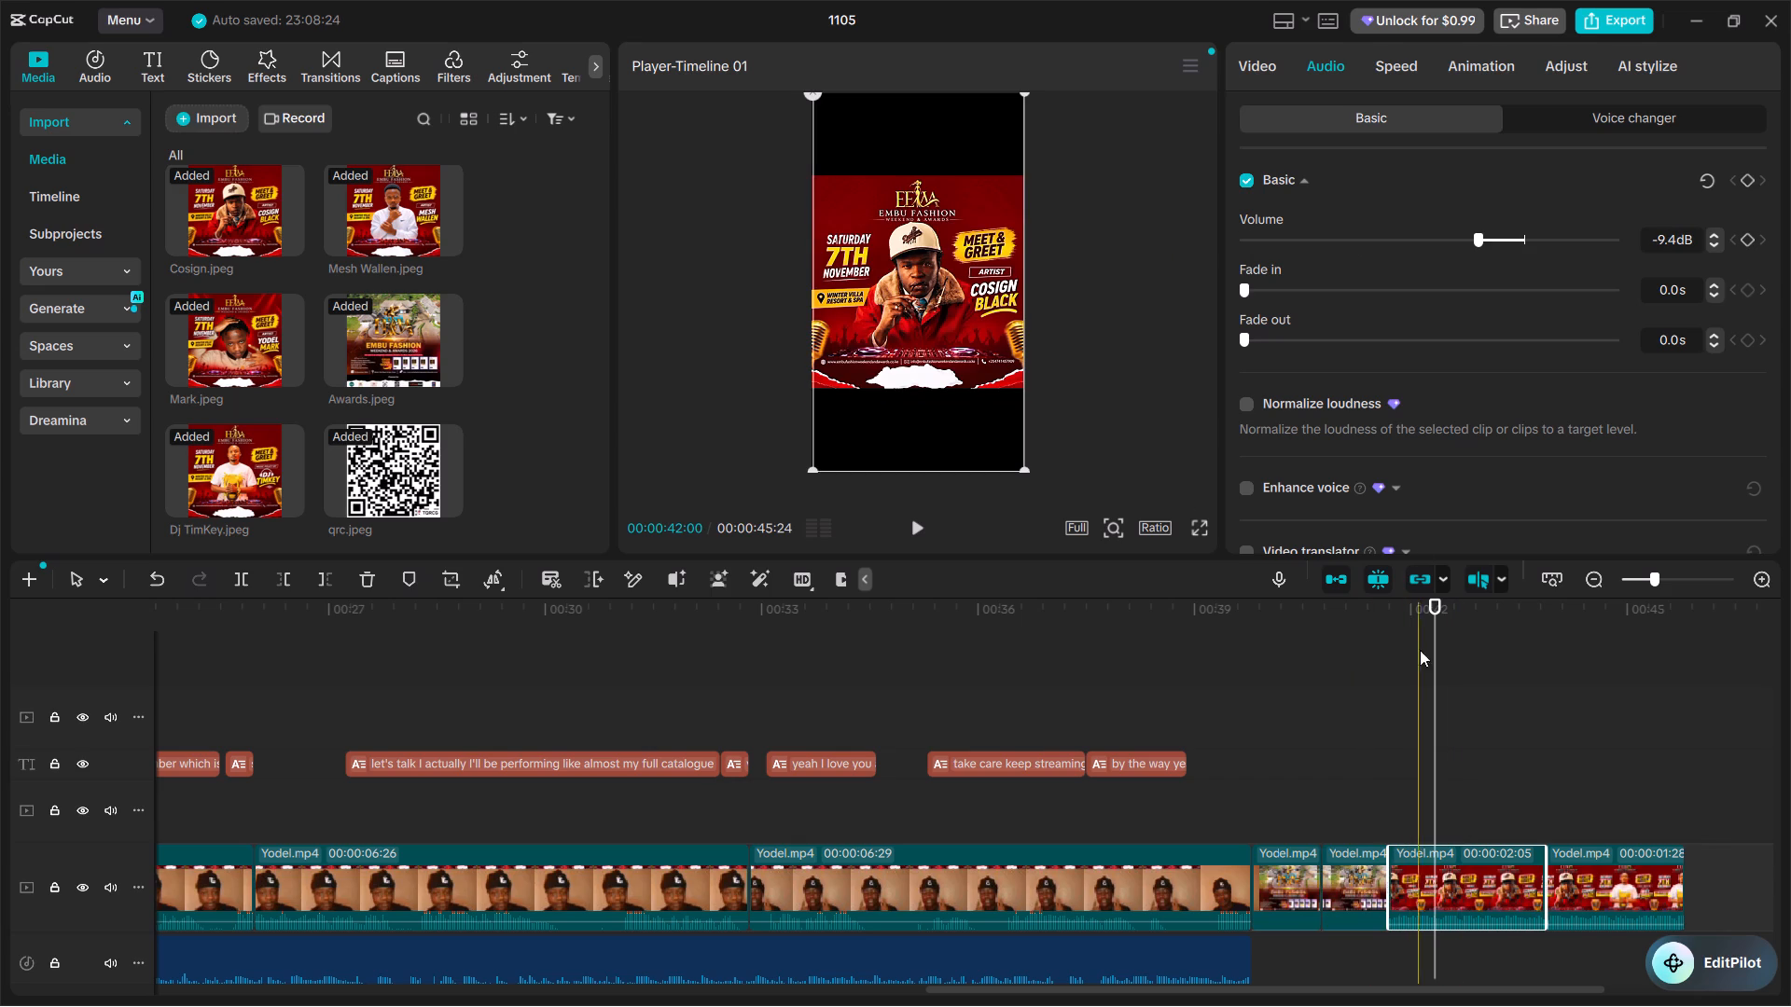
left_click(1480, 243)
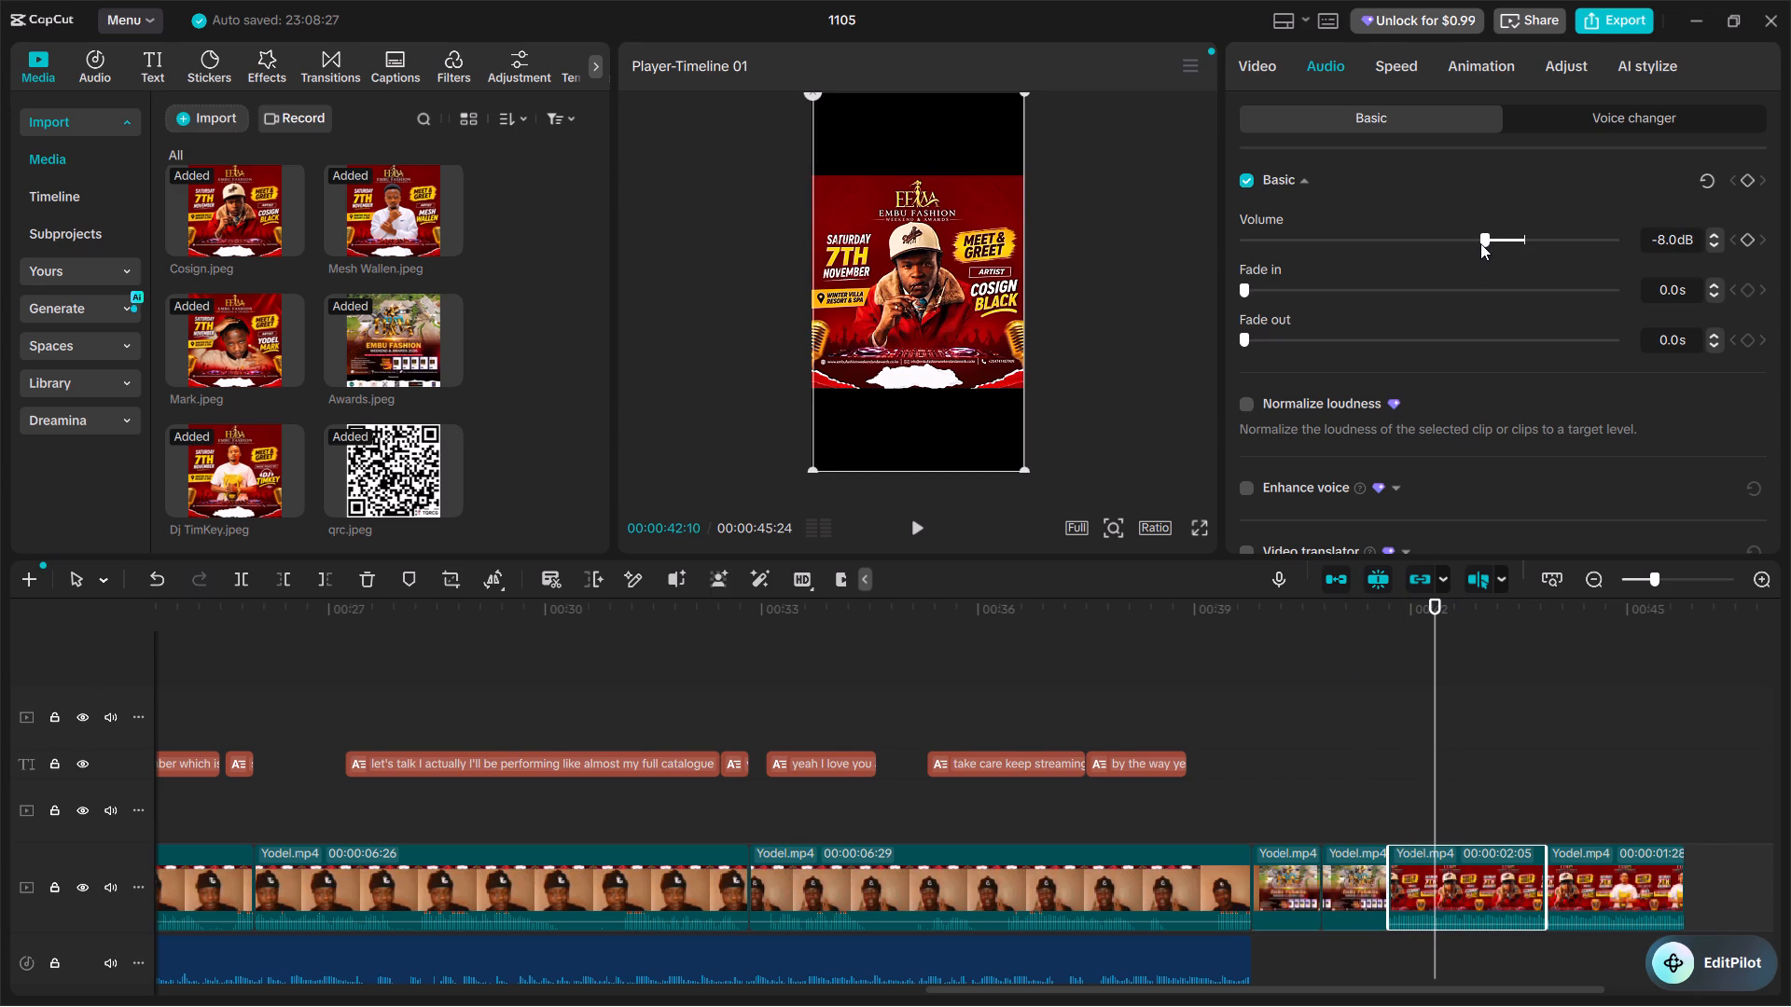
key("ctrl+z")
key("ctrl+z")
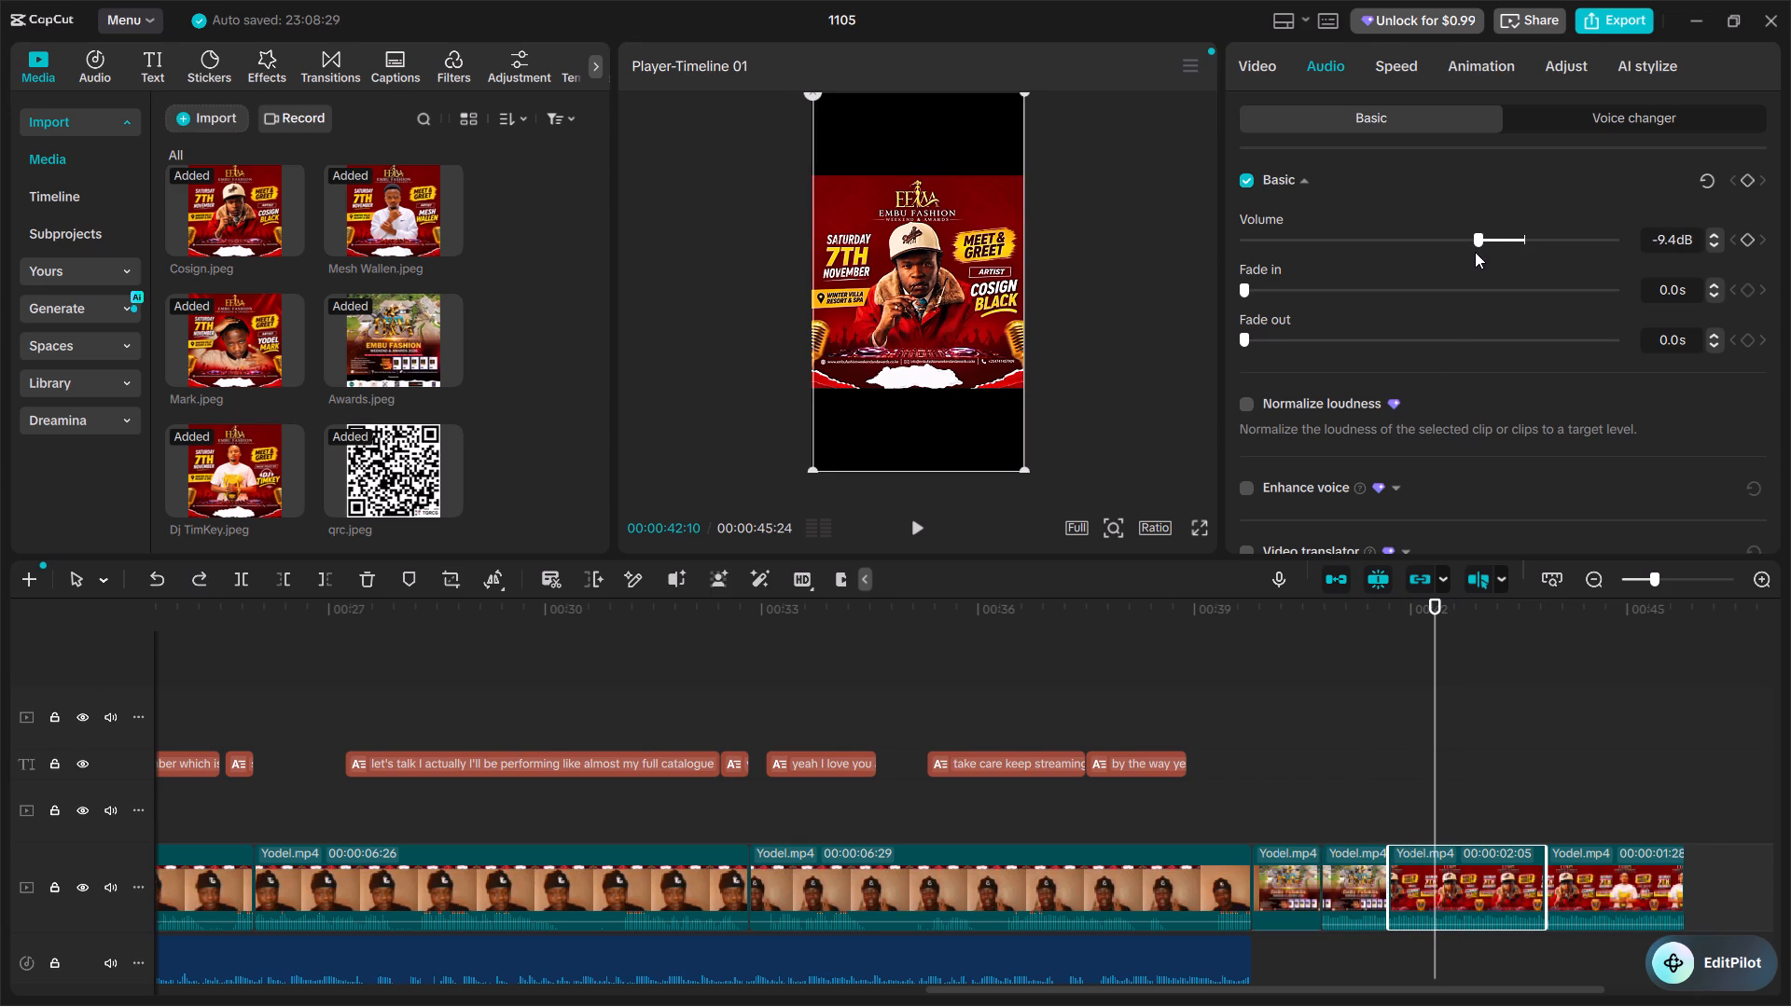
Raise the volume of the first closing poster clip, the Awards one at about 00:40, to -9.8 dB.
left_click(1290, 872)
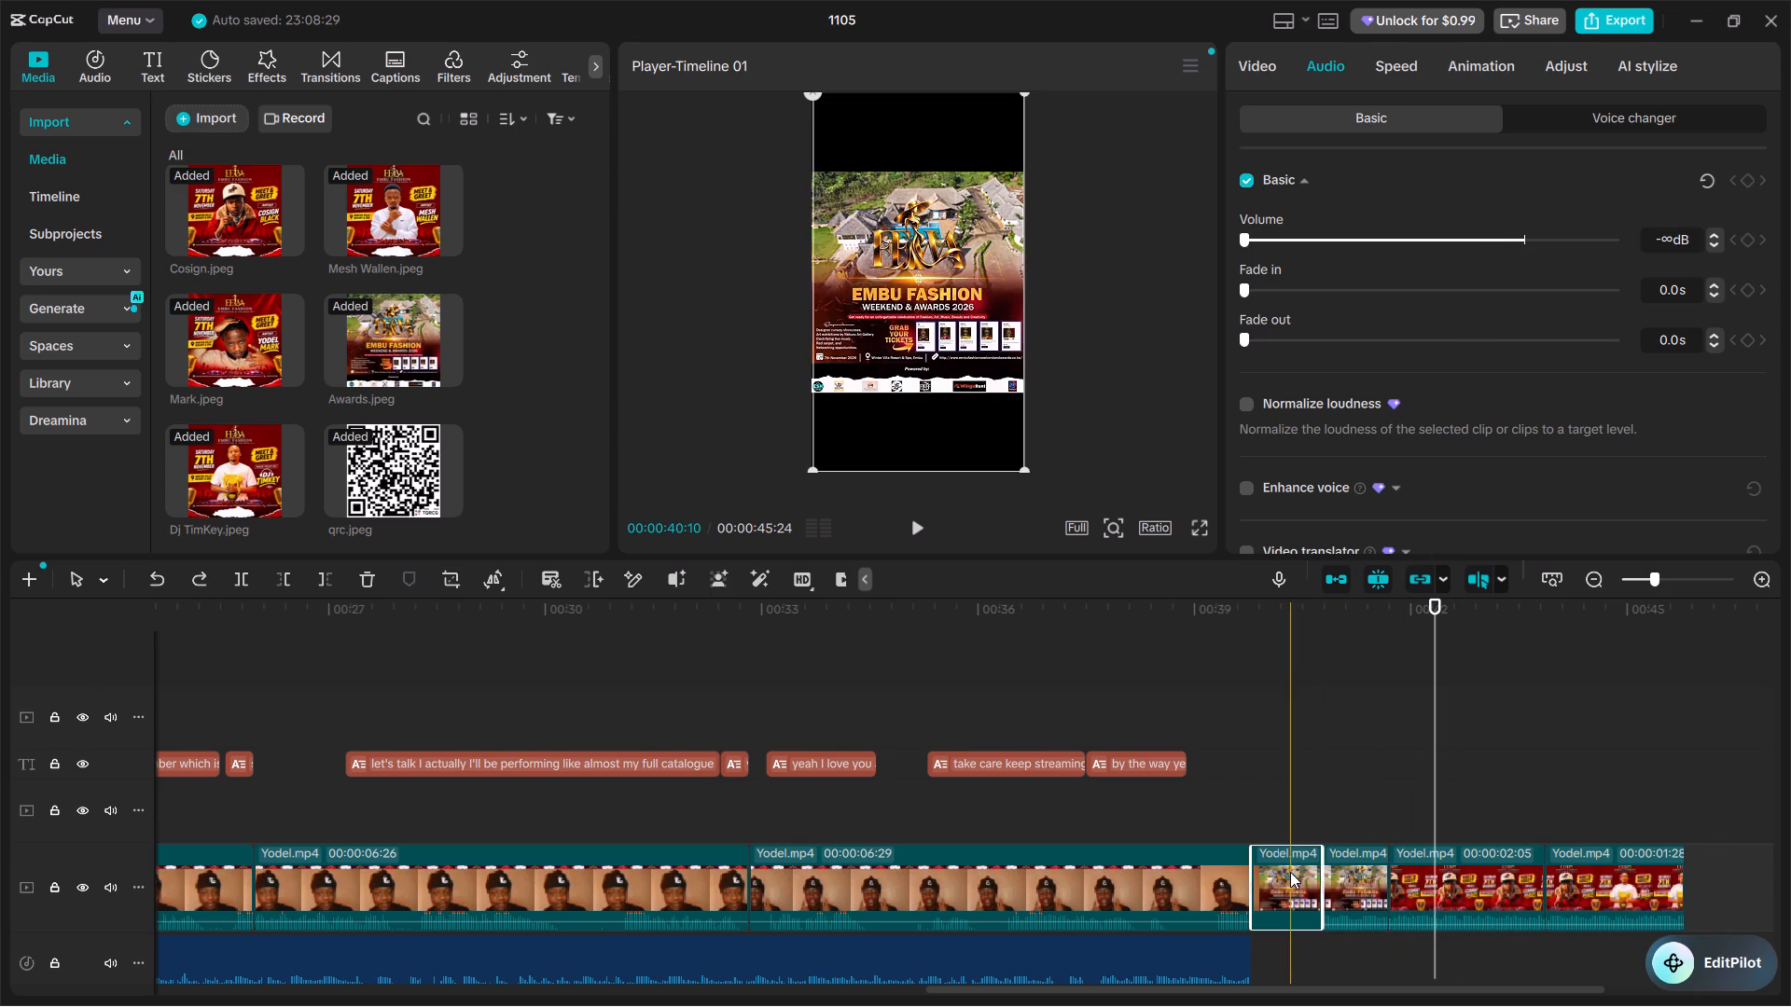
left_click_drag(1245, 248, 1409, 235)
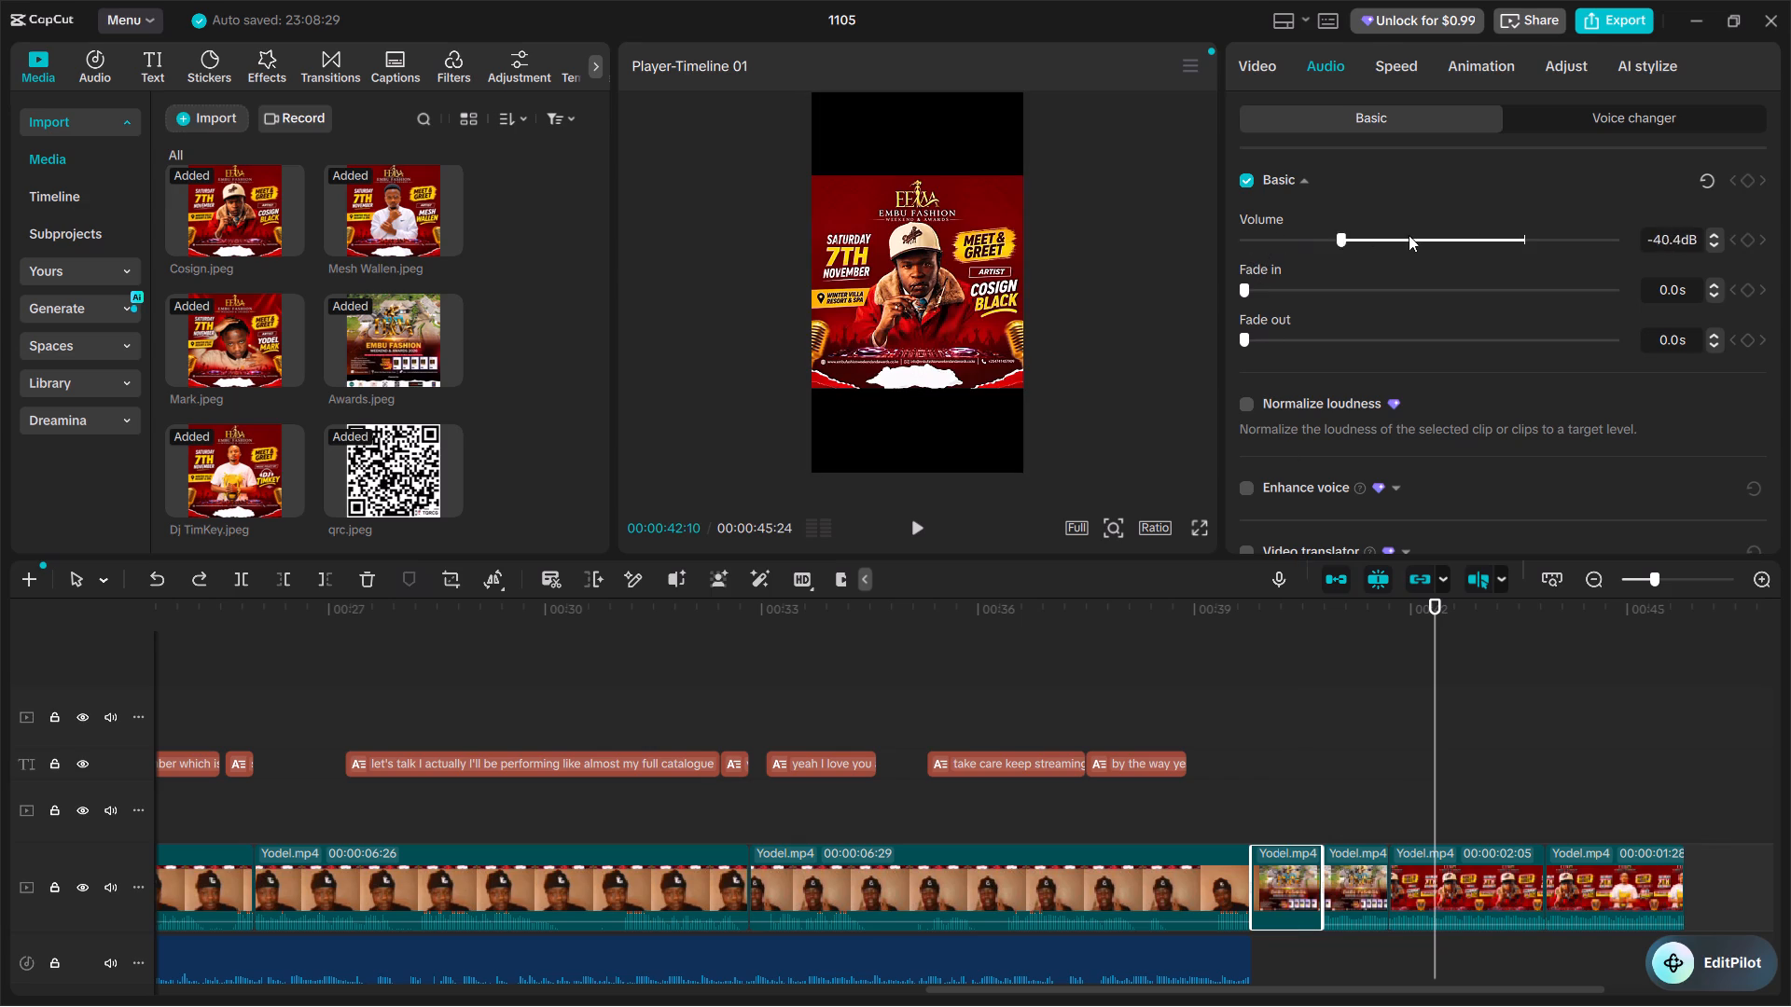
left_click_drag(1409, 235, 1497, 239)
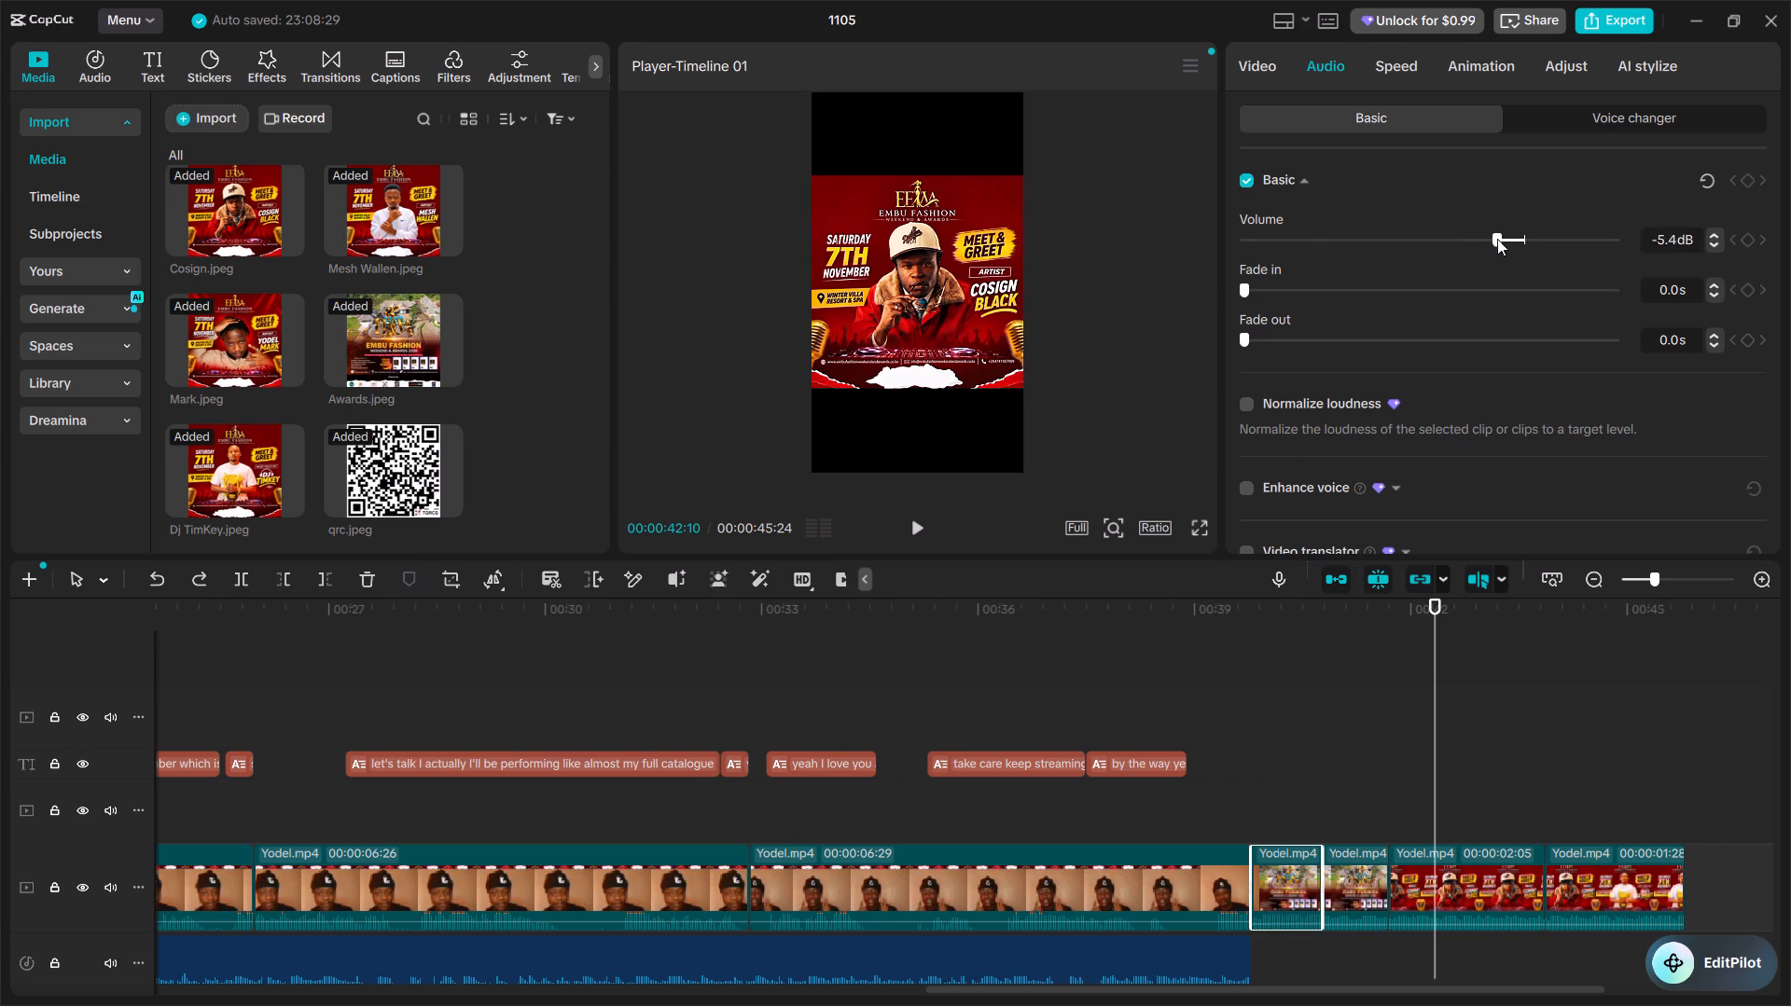
left_click_drag(1497, 239, 1484, 238)
left_click_drag(1484, 238, 1474, 236)
left_click_drag(1474, 236, 1472, 236)
Check the audio volume of the remaining closing poster clips.
left_click(1342, 867)
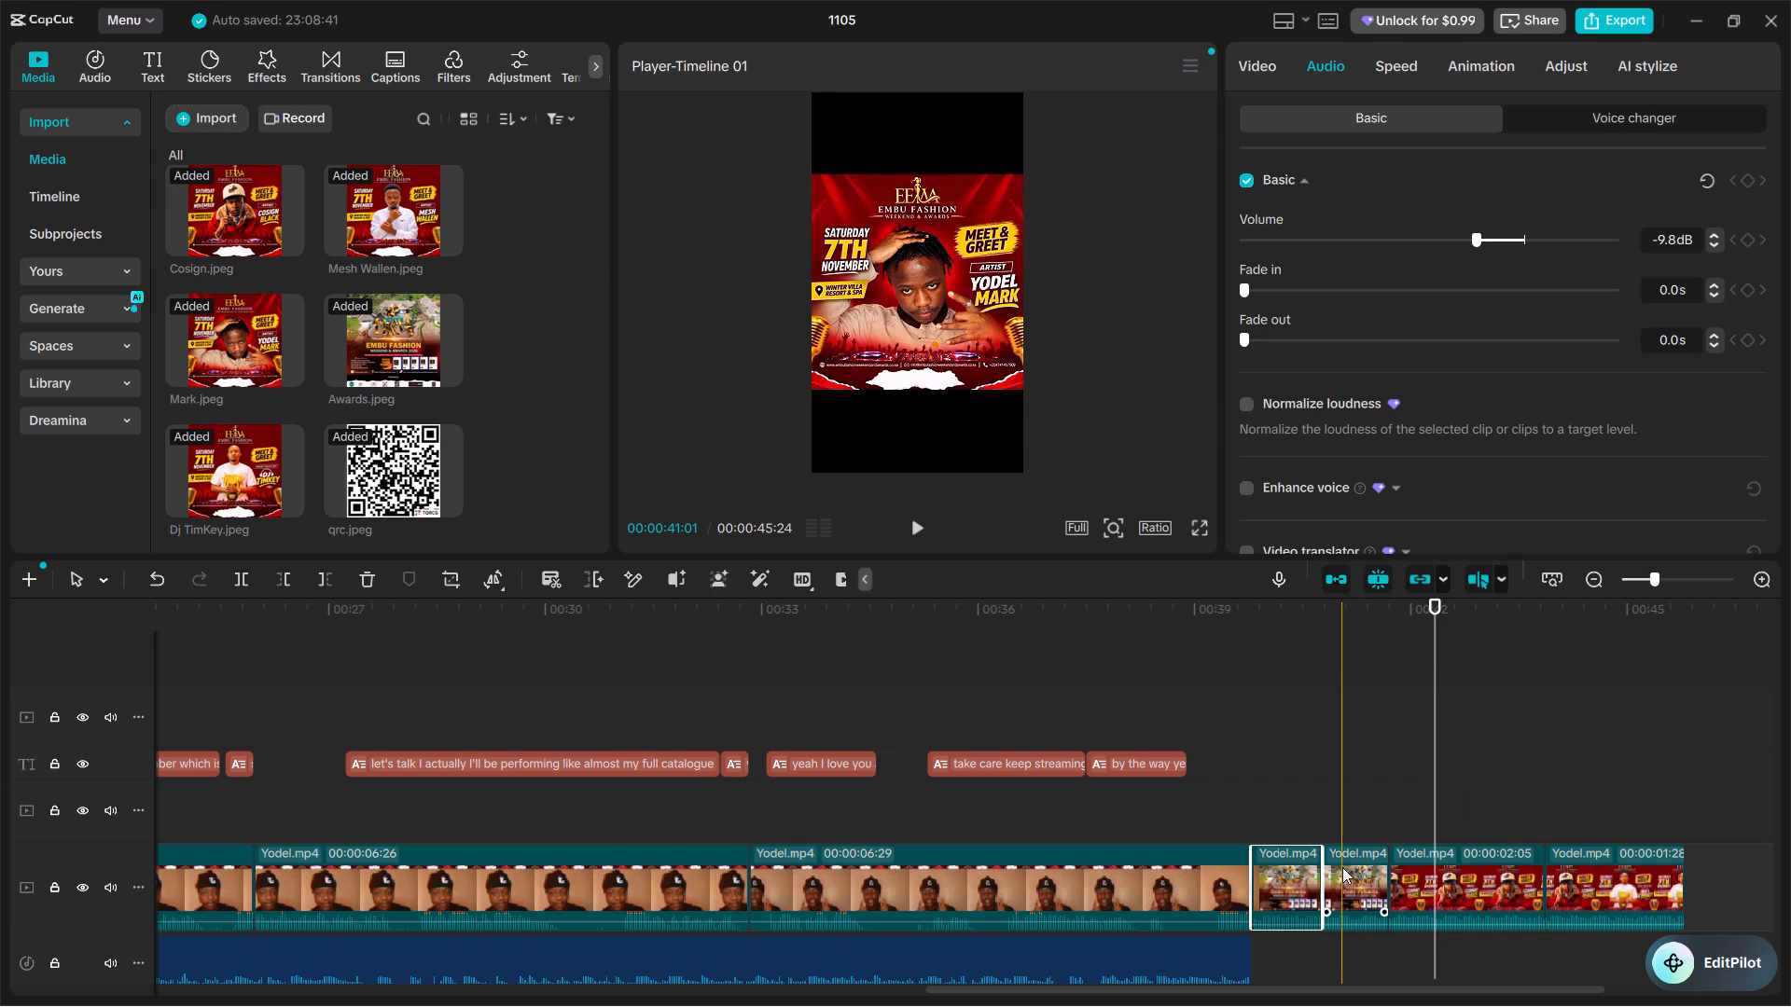
left_click(1431, 874)
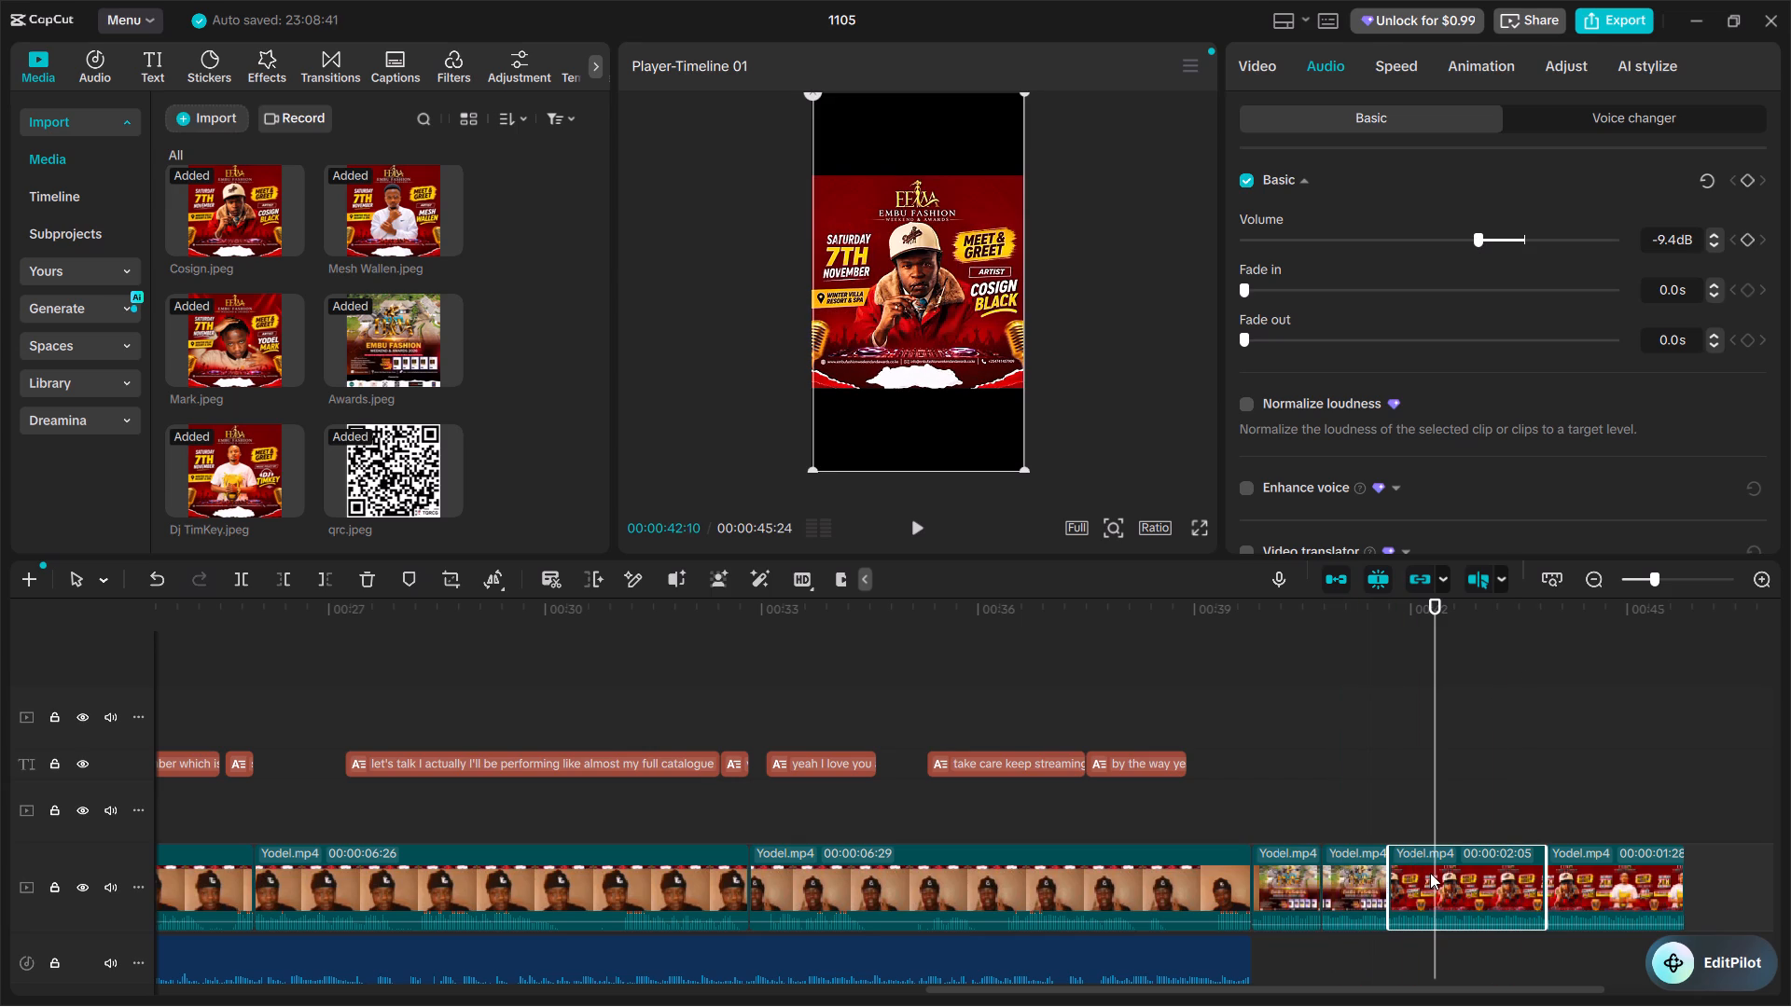
left_click(1441, 860)
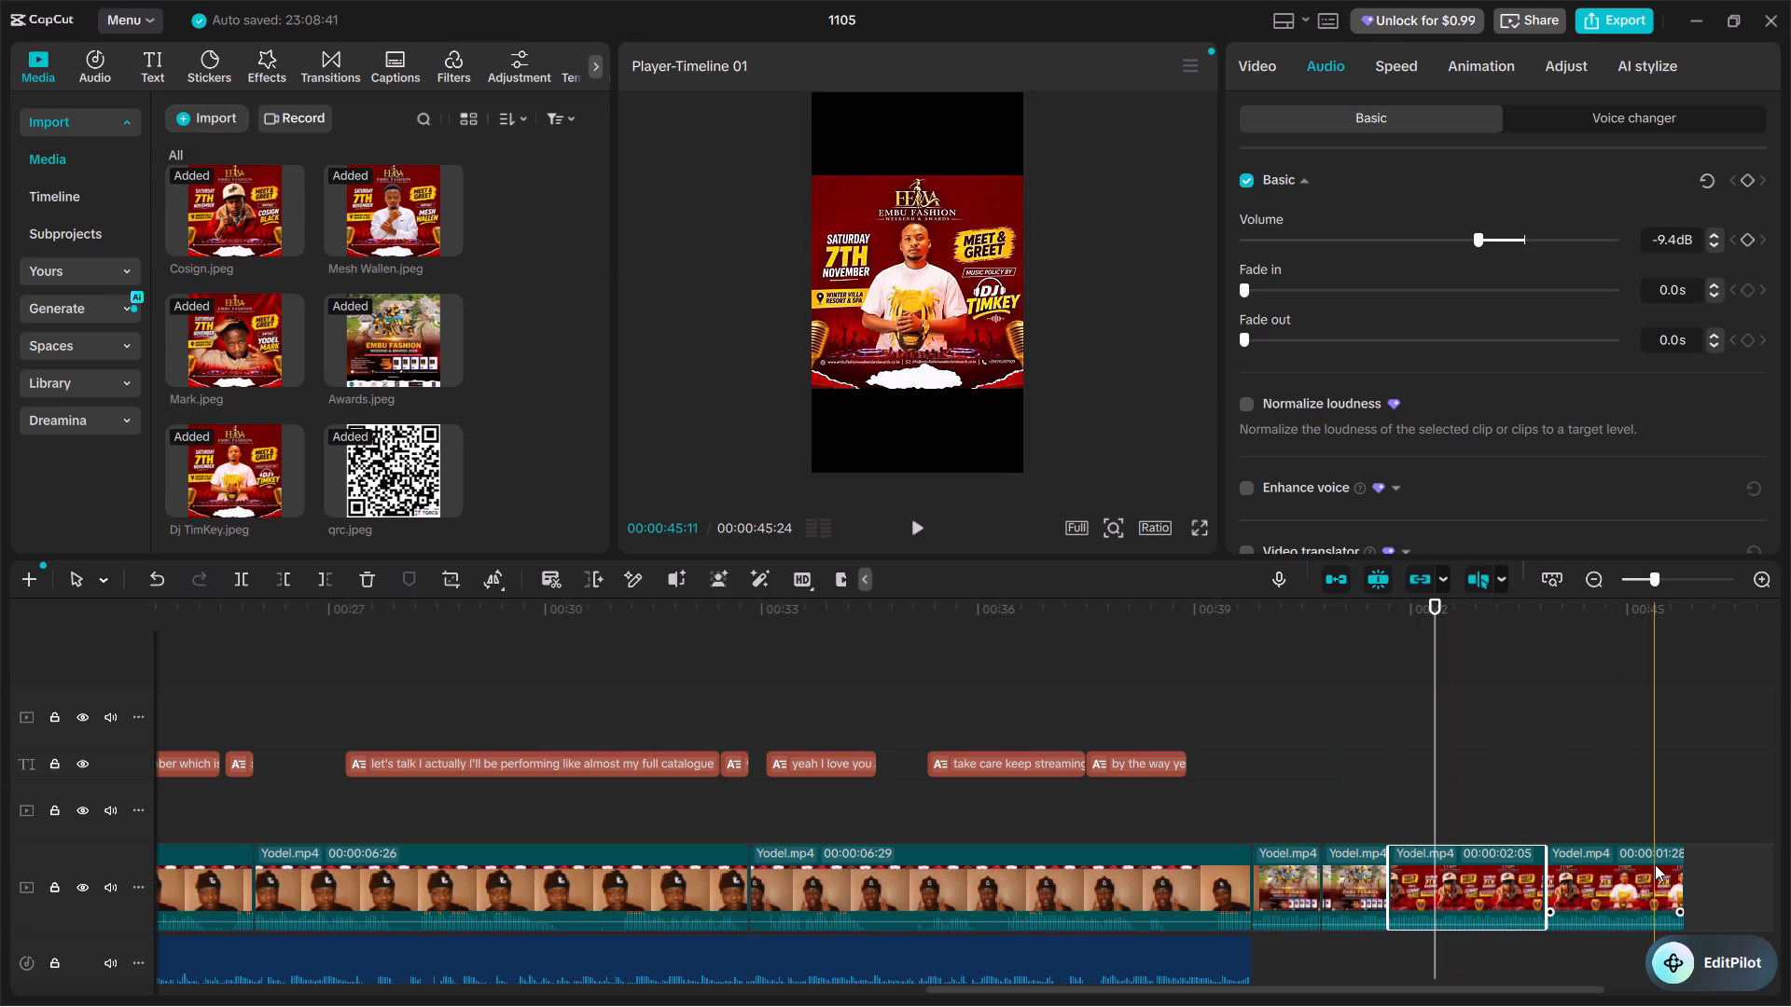
left_click(1640, 871)
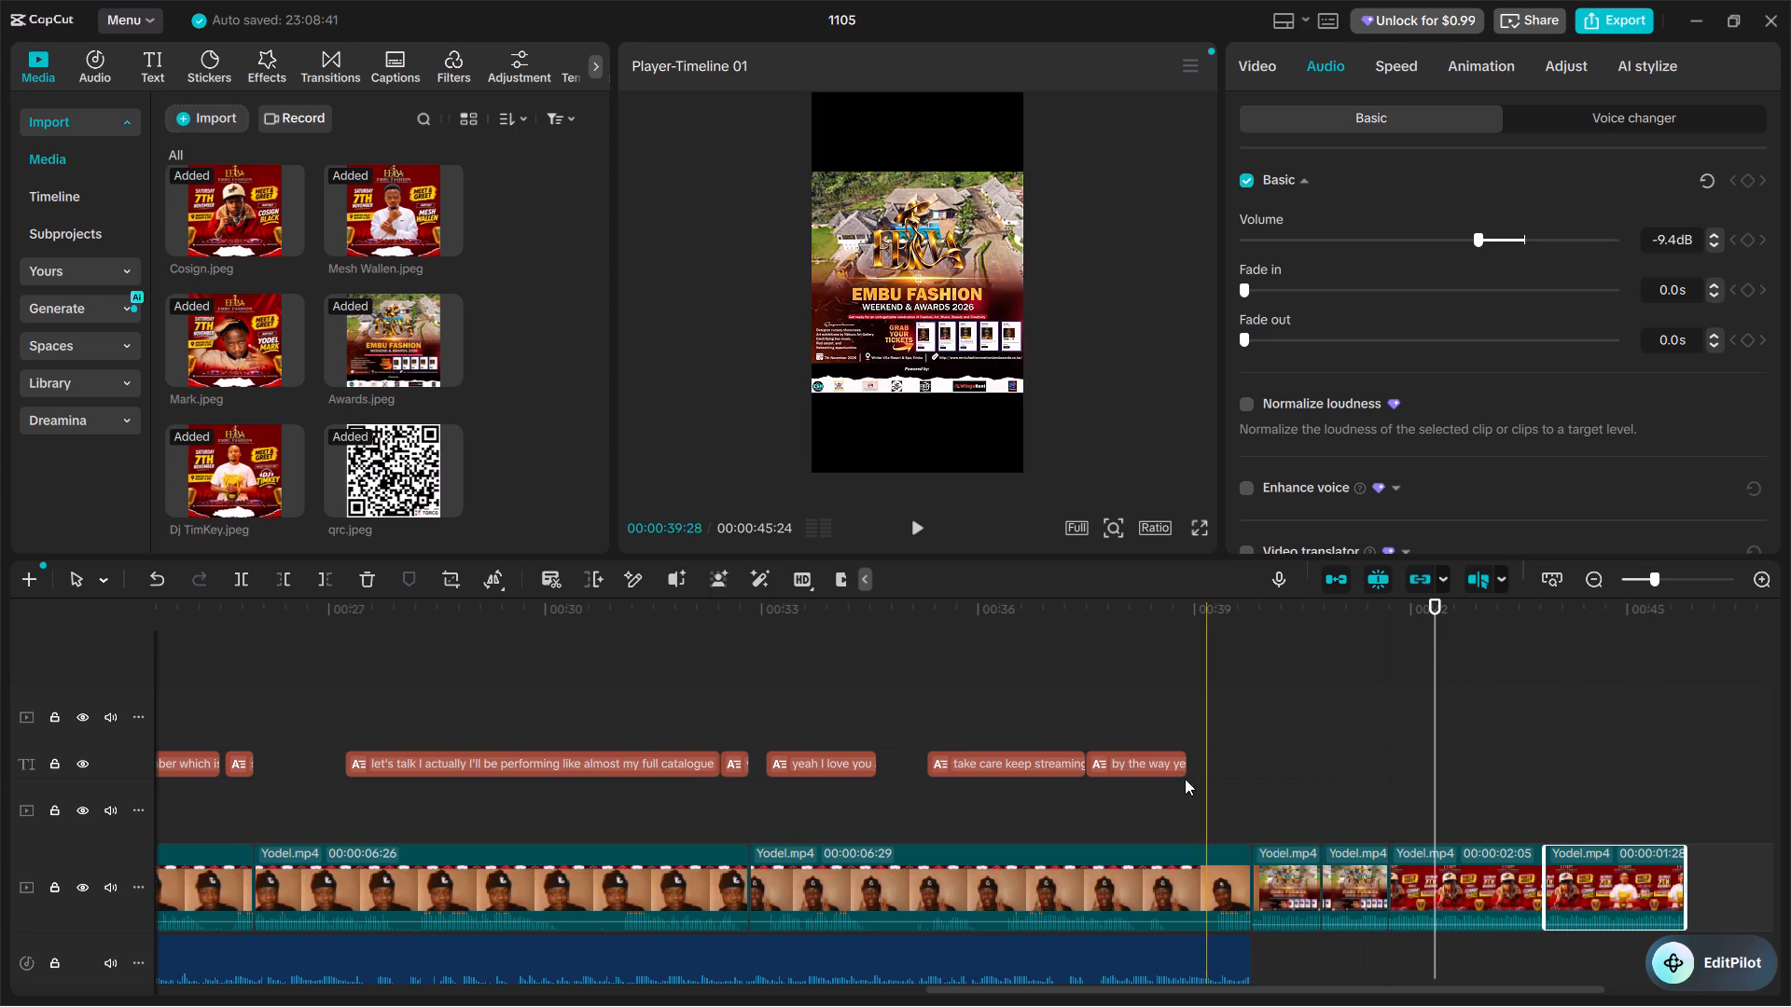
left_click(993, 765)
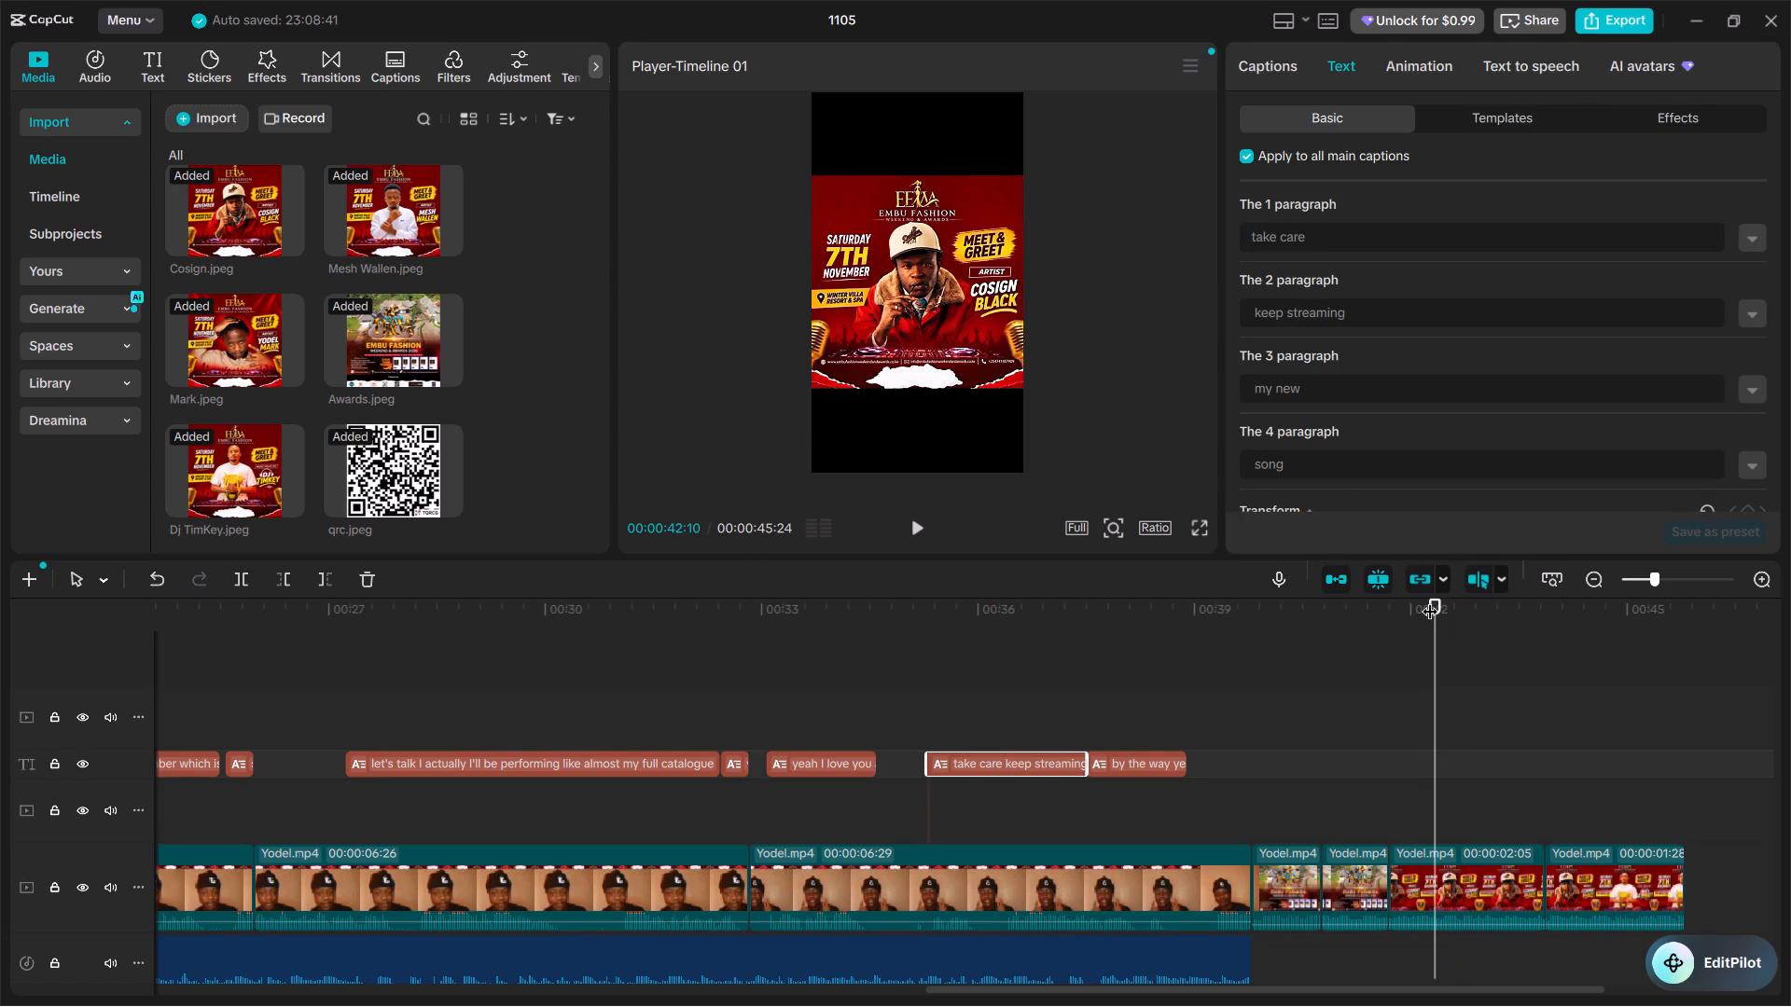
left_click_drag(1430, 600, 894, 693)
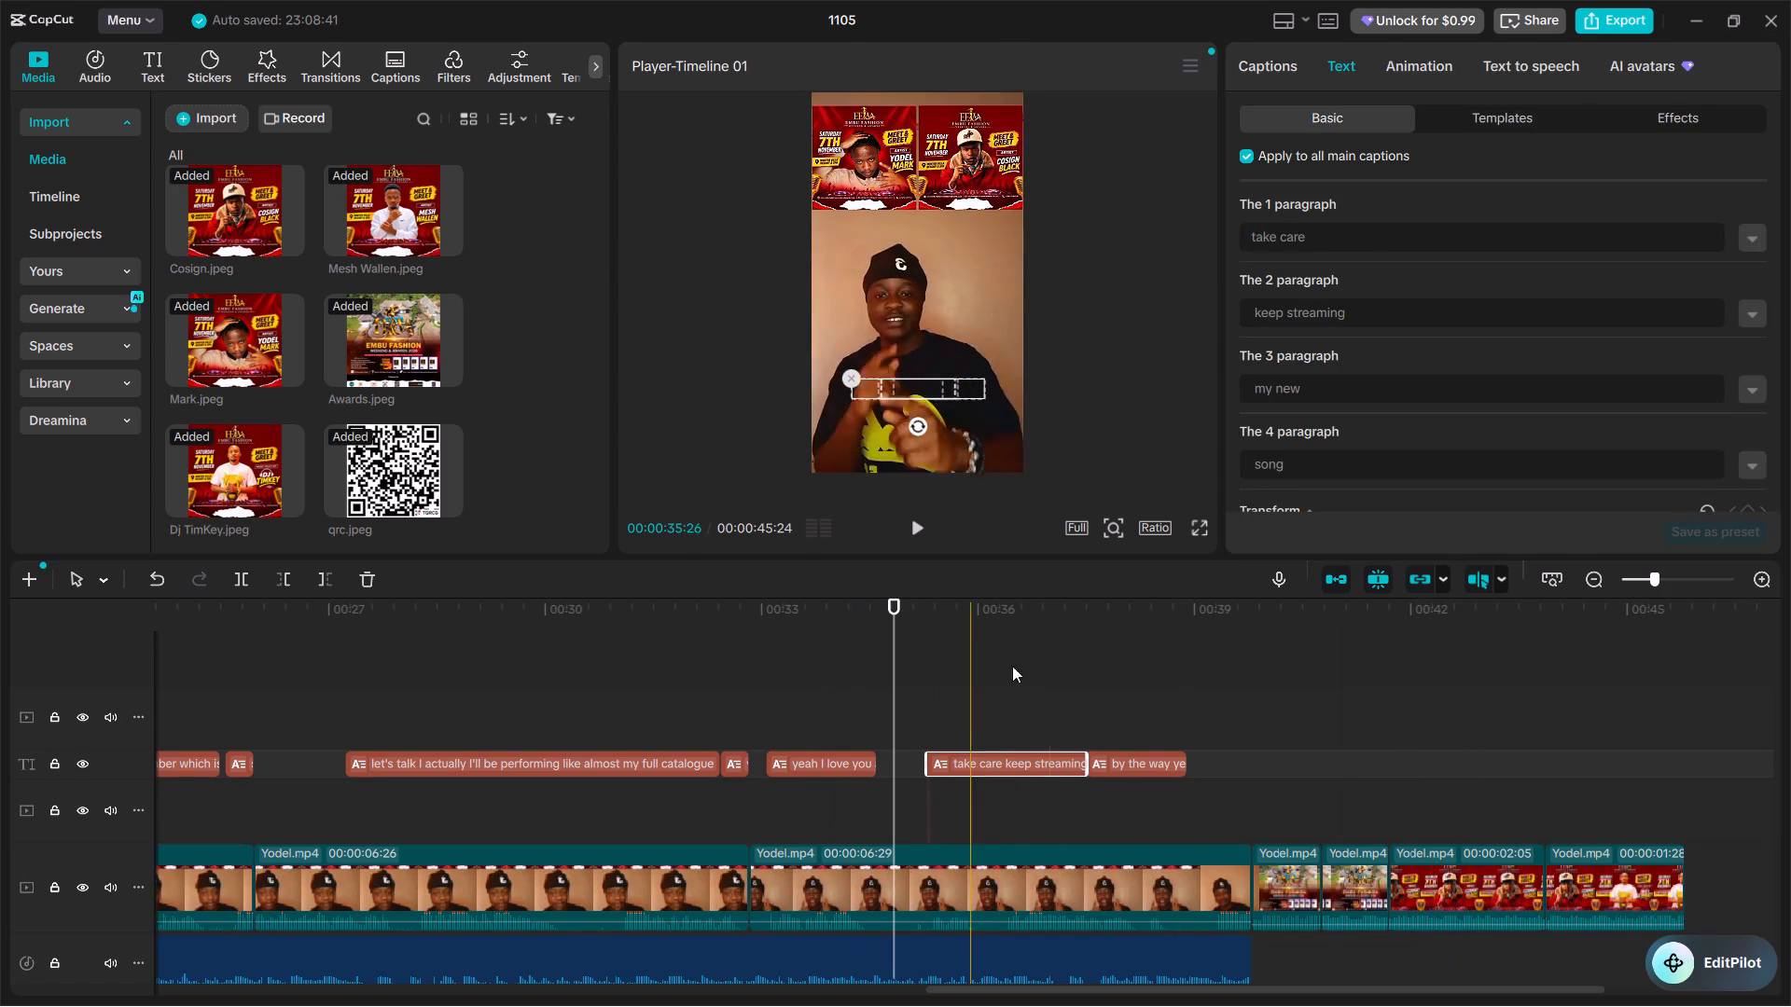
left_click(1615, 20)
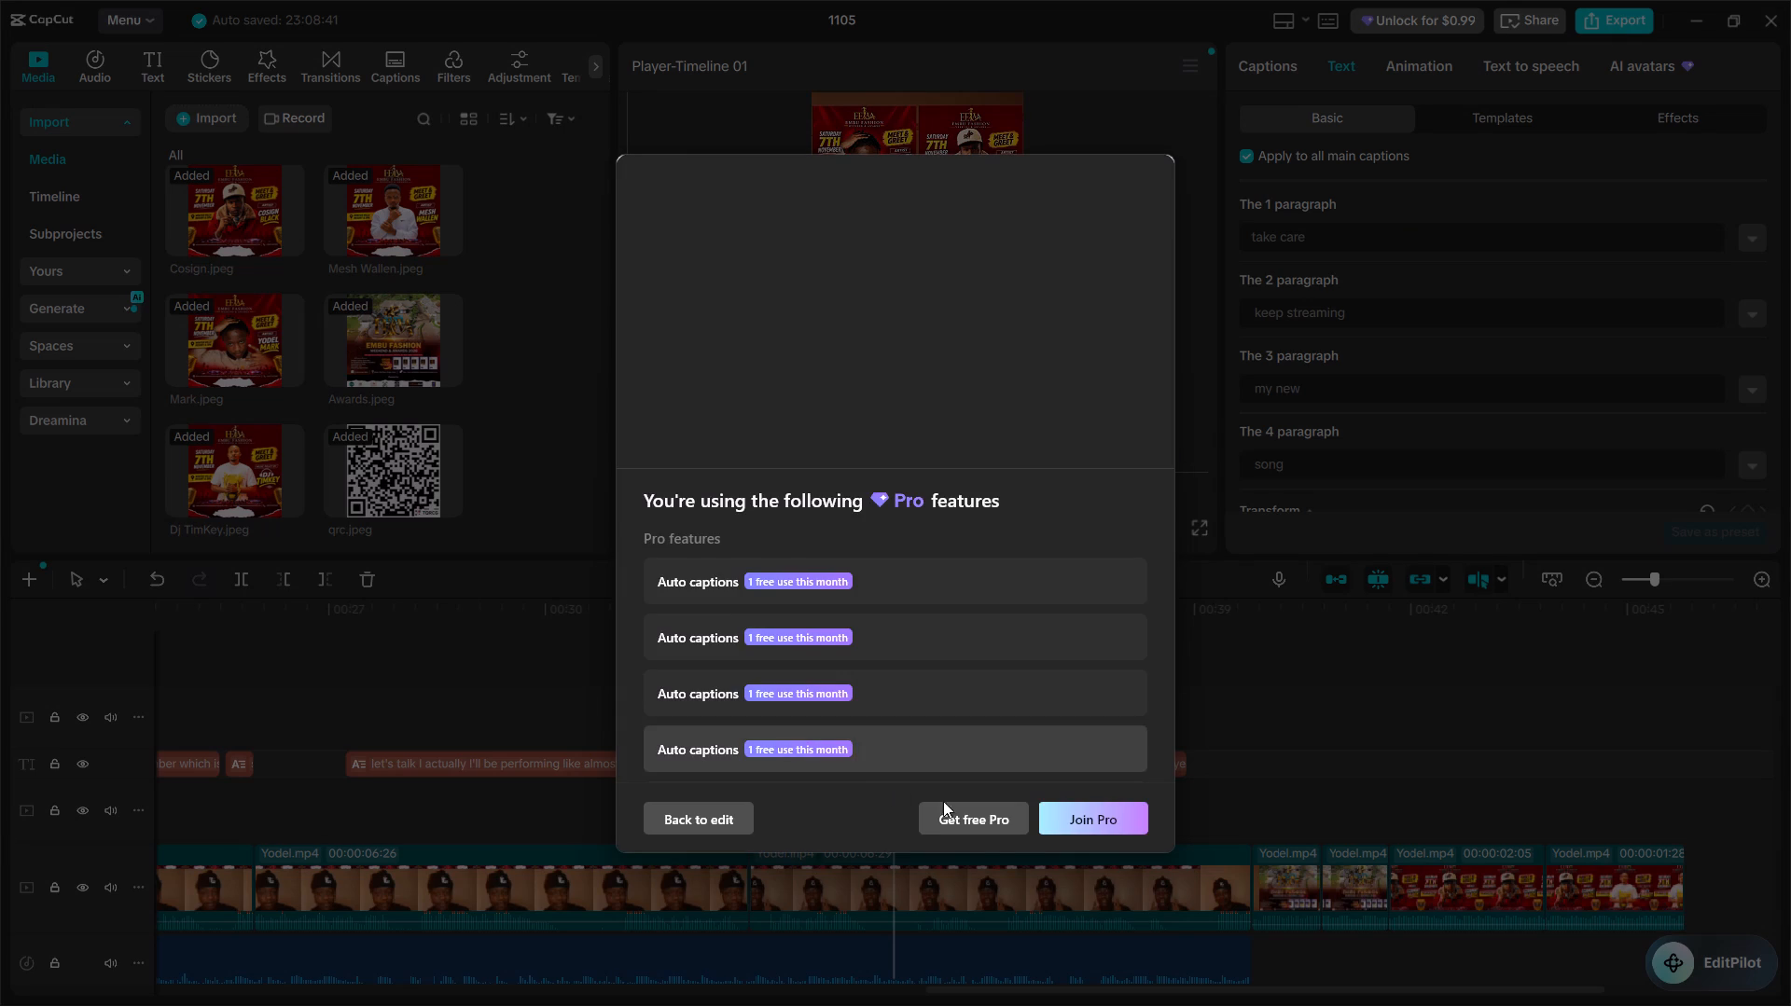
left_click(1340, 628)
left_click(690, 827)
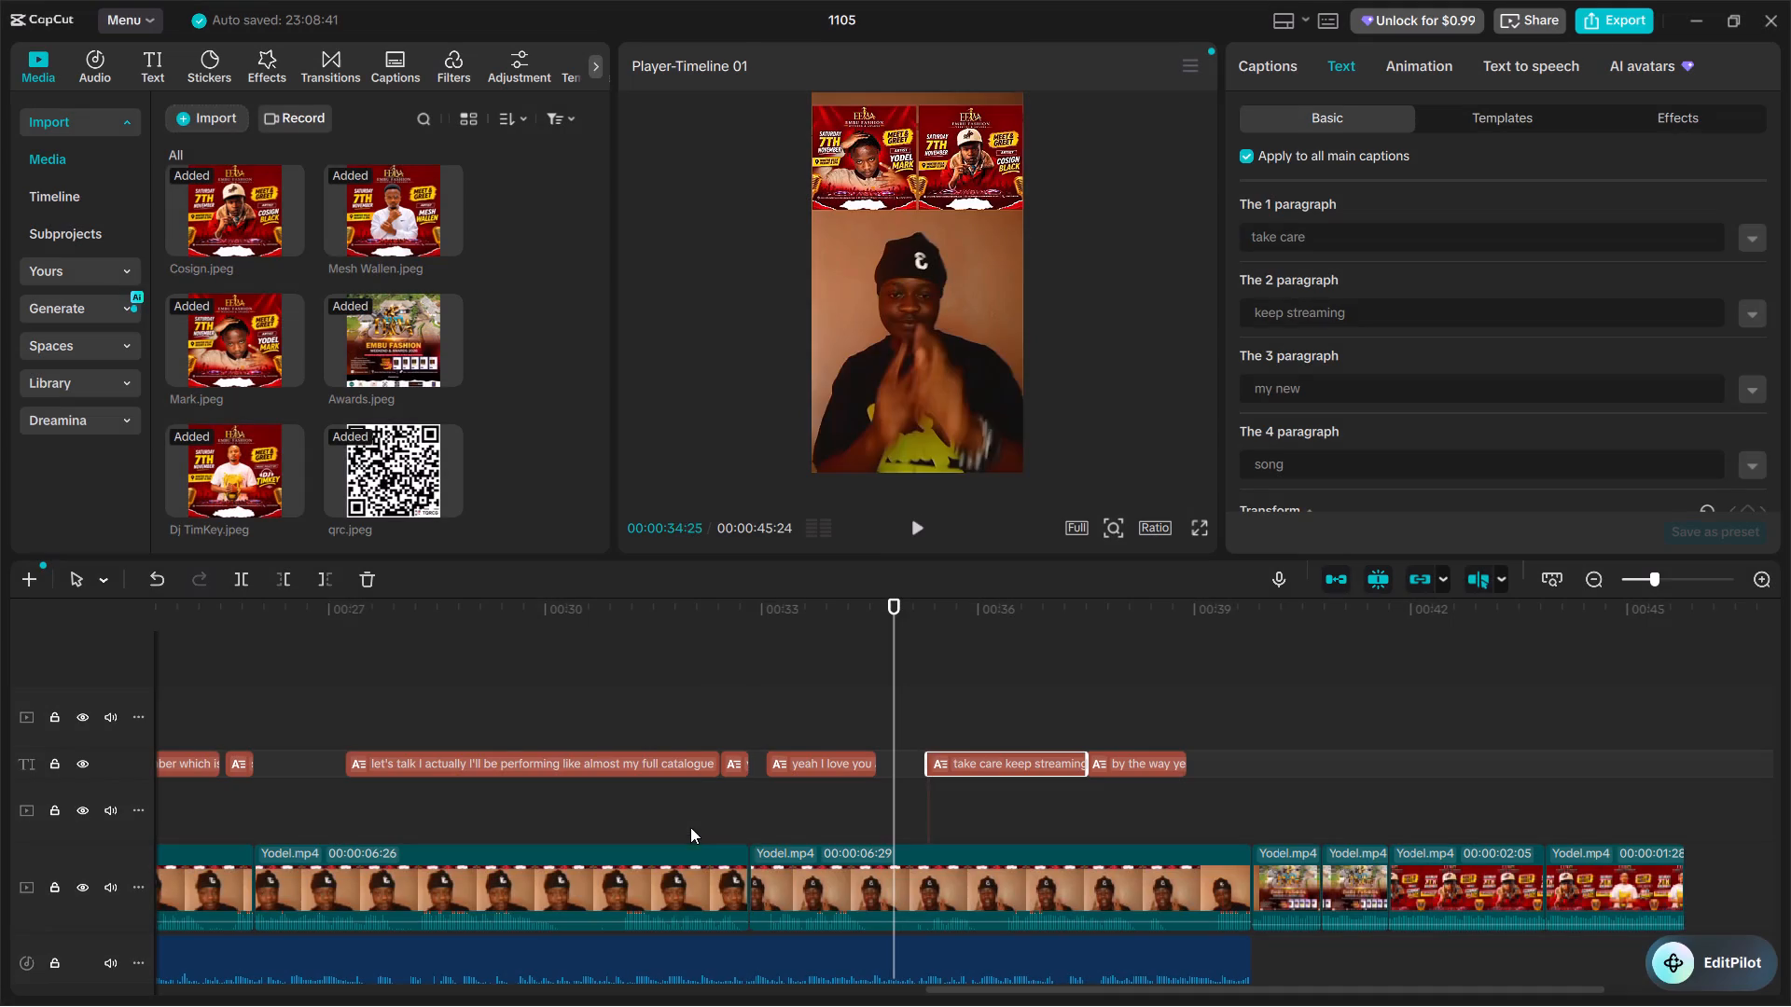
Play the opening second of the video and move the opening QR code image up to Y position 447, clear of the caption.
left_click_drag(1107, 989, 20, 807)
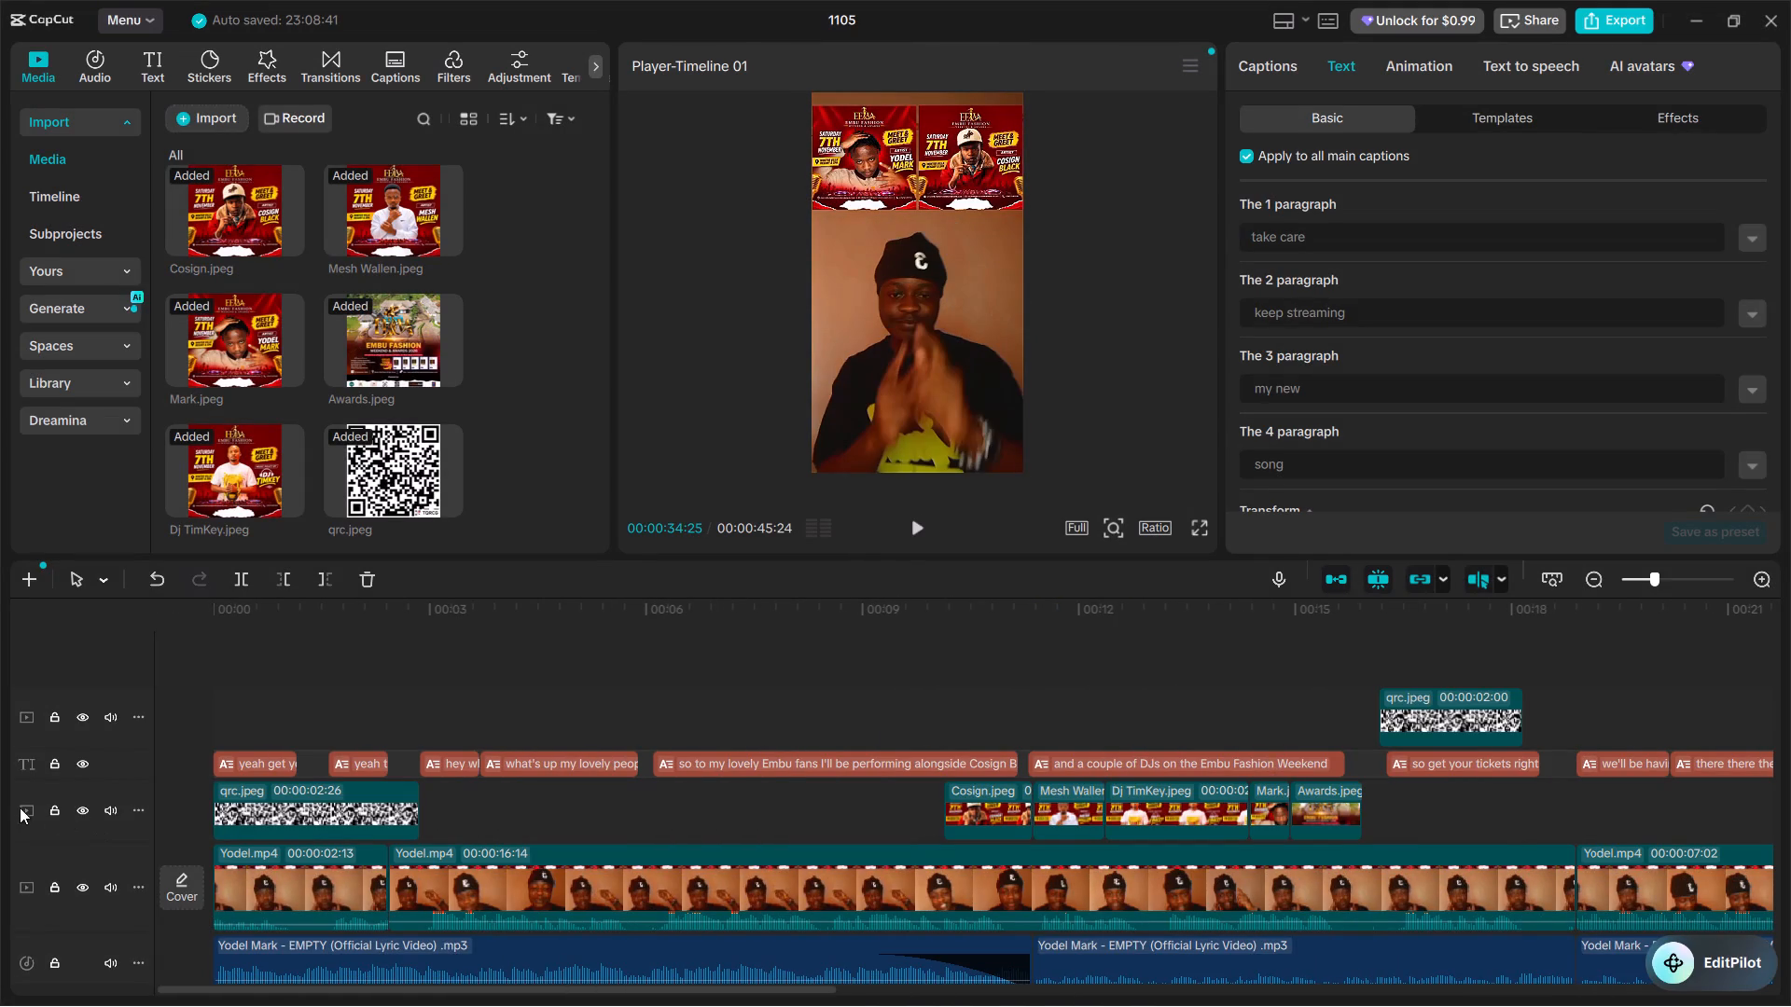
left_click_drag(20, 807, 21, 808)
left_click(215, 683)
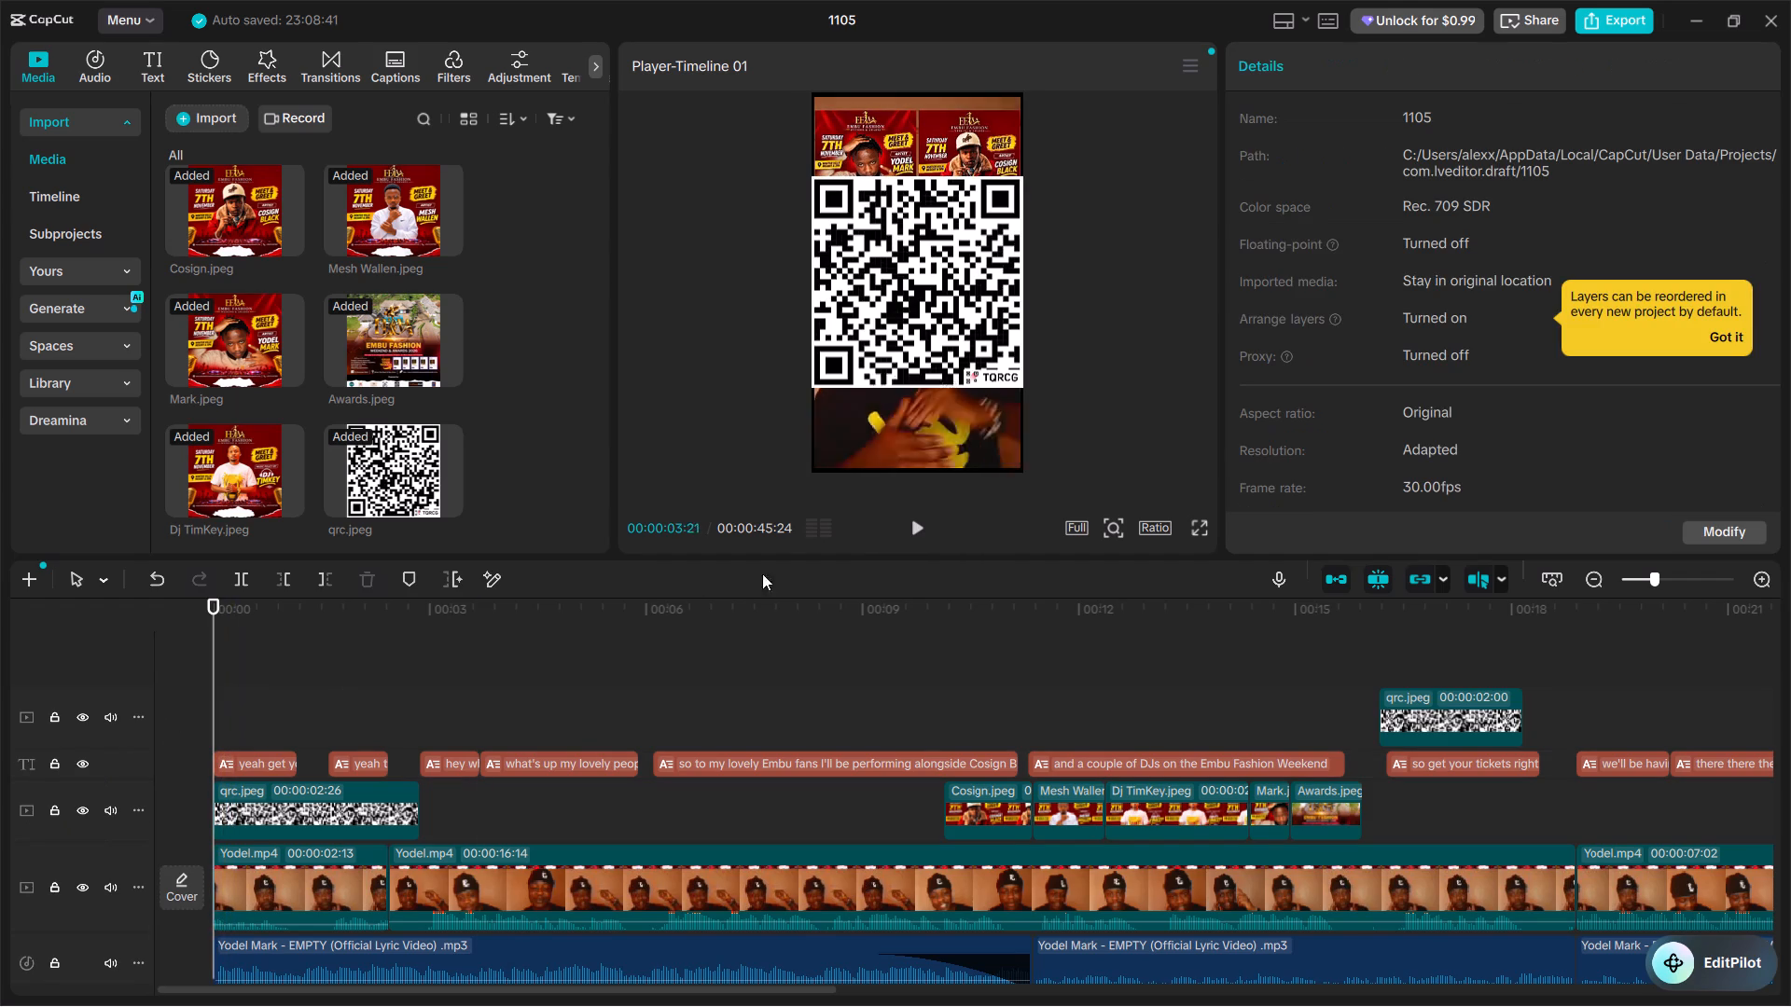
left_click(925, 529)
left_click(925, 529)
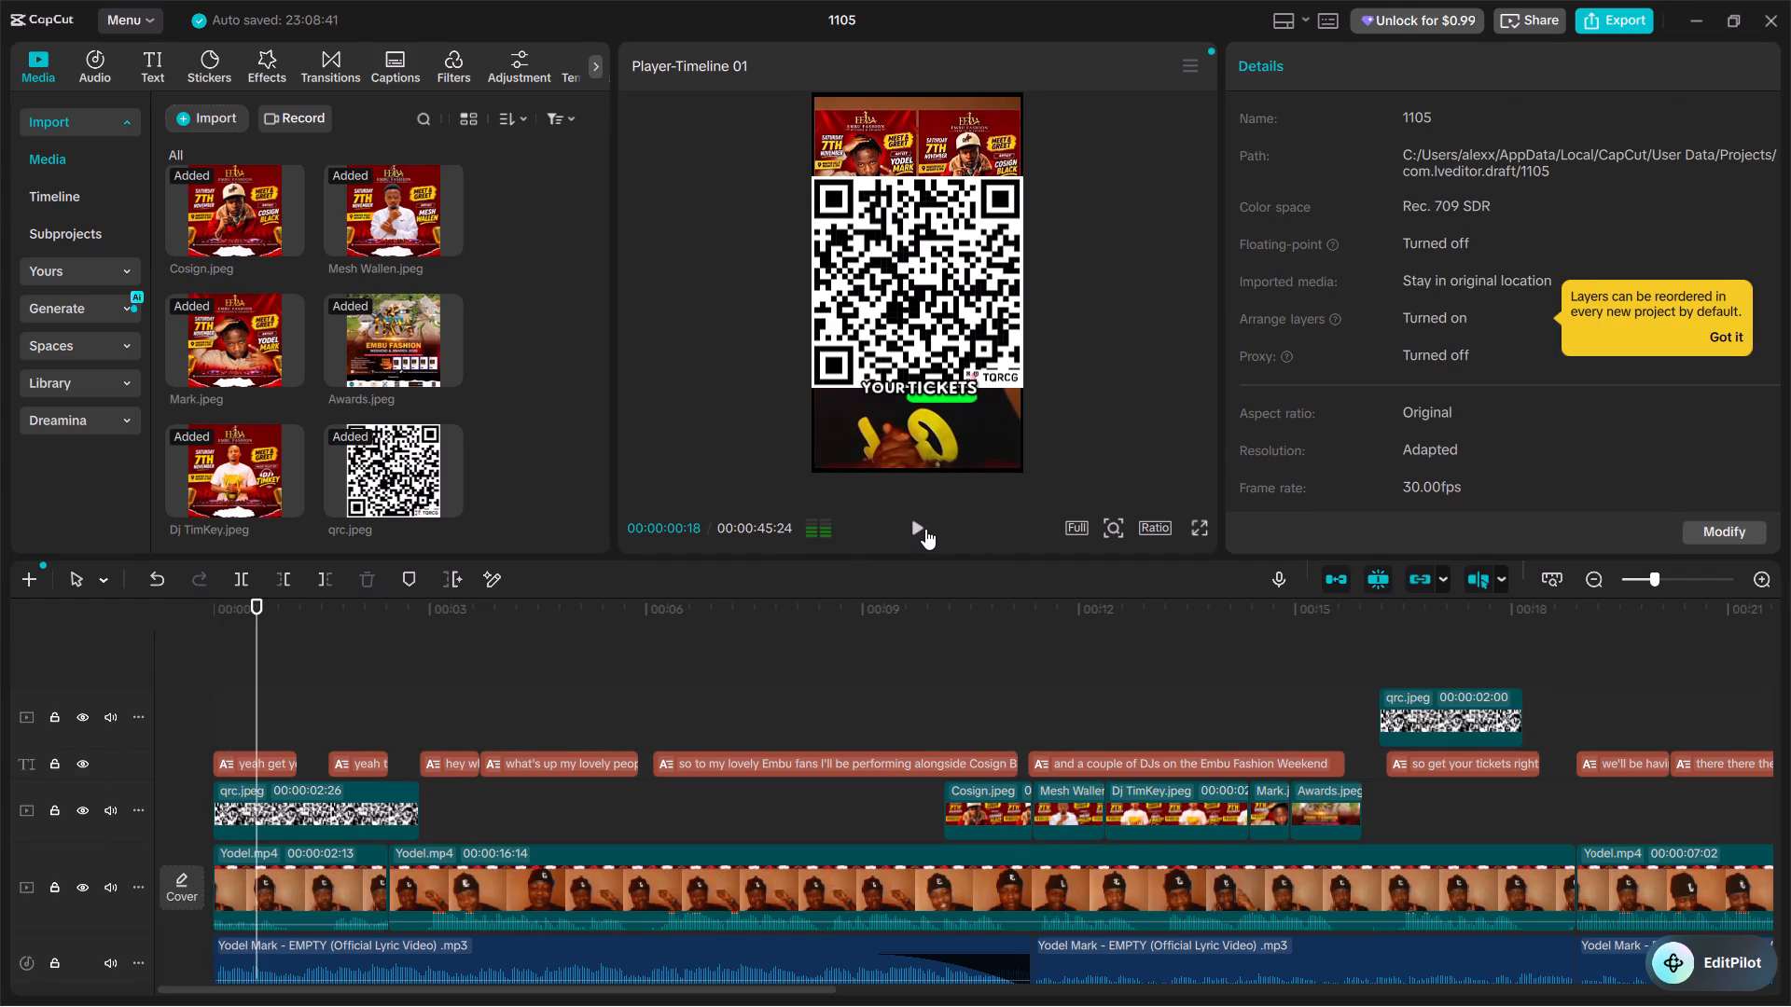
left_click_drag(930, 230, 930, 229)
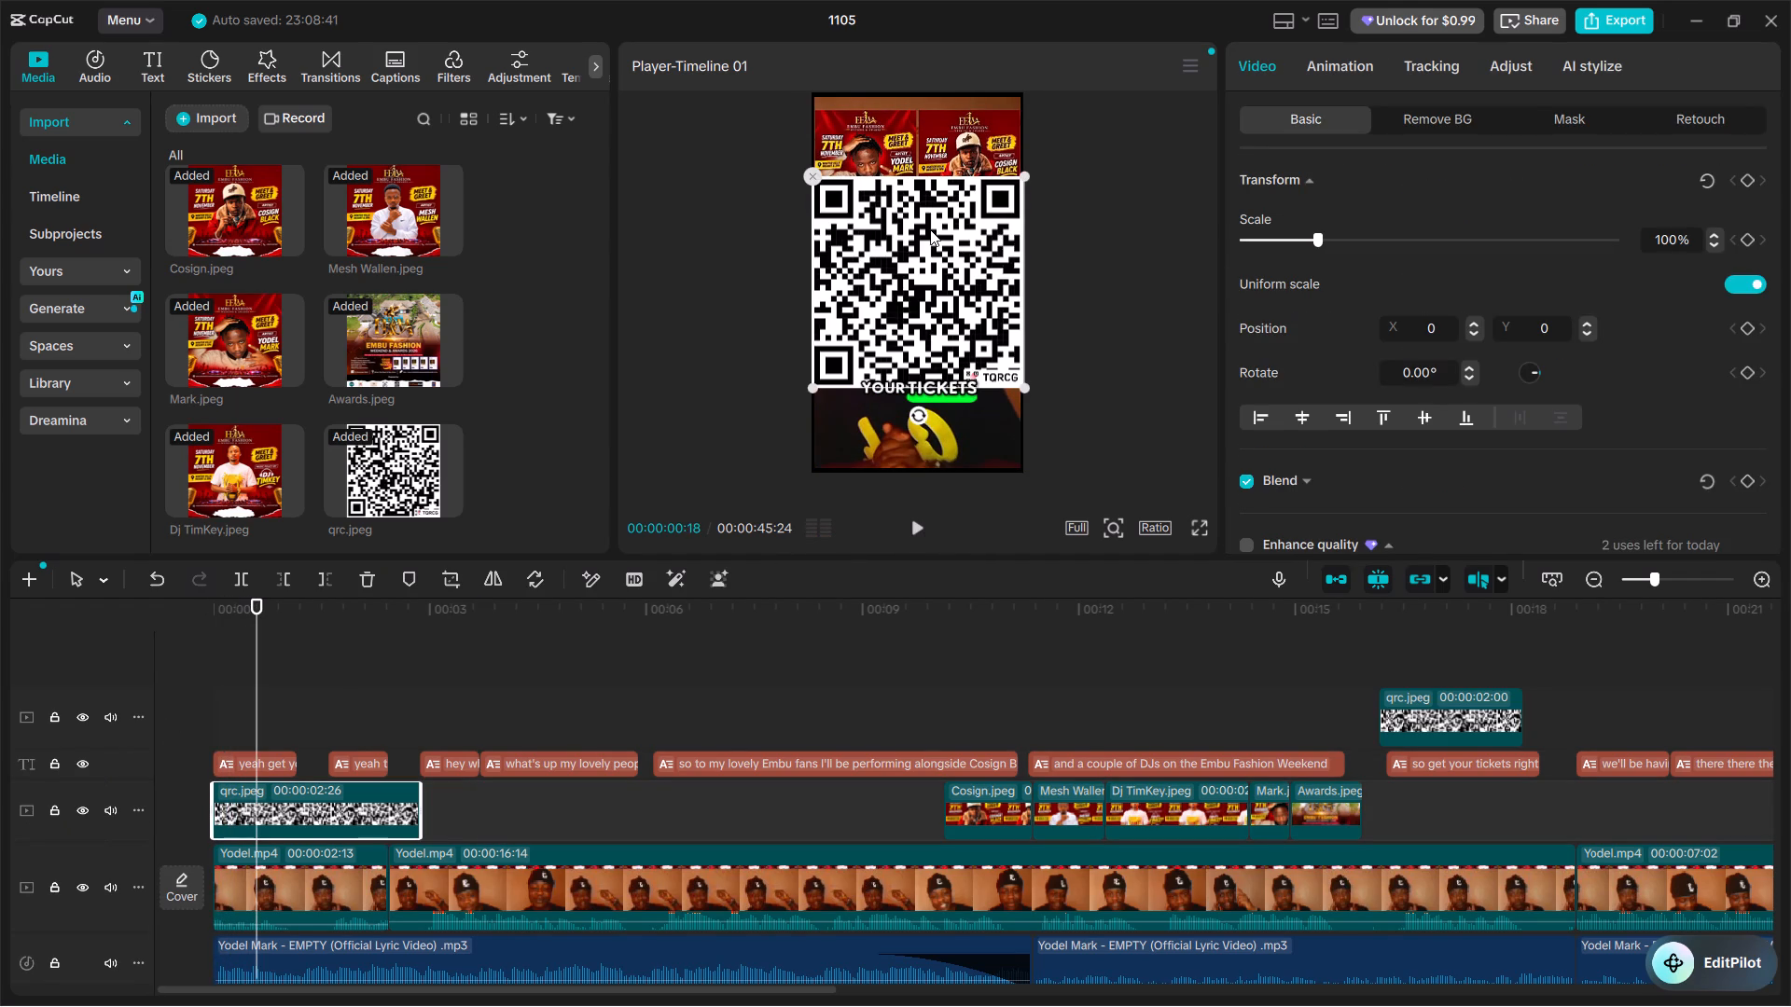
left_click_drag(930, 229, 934, 186)
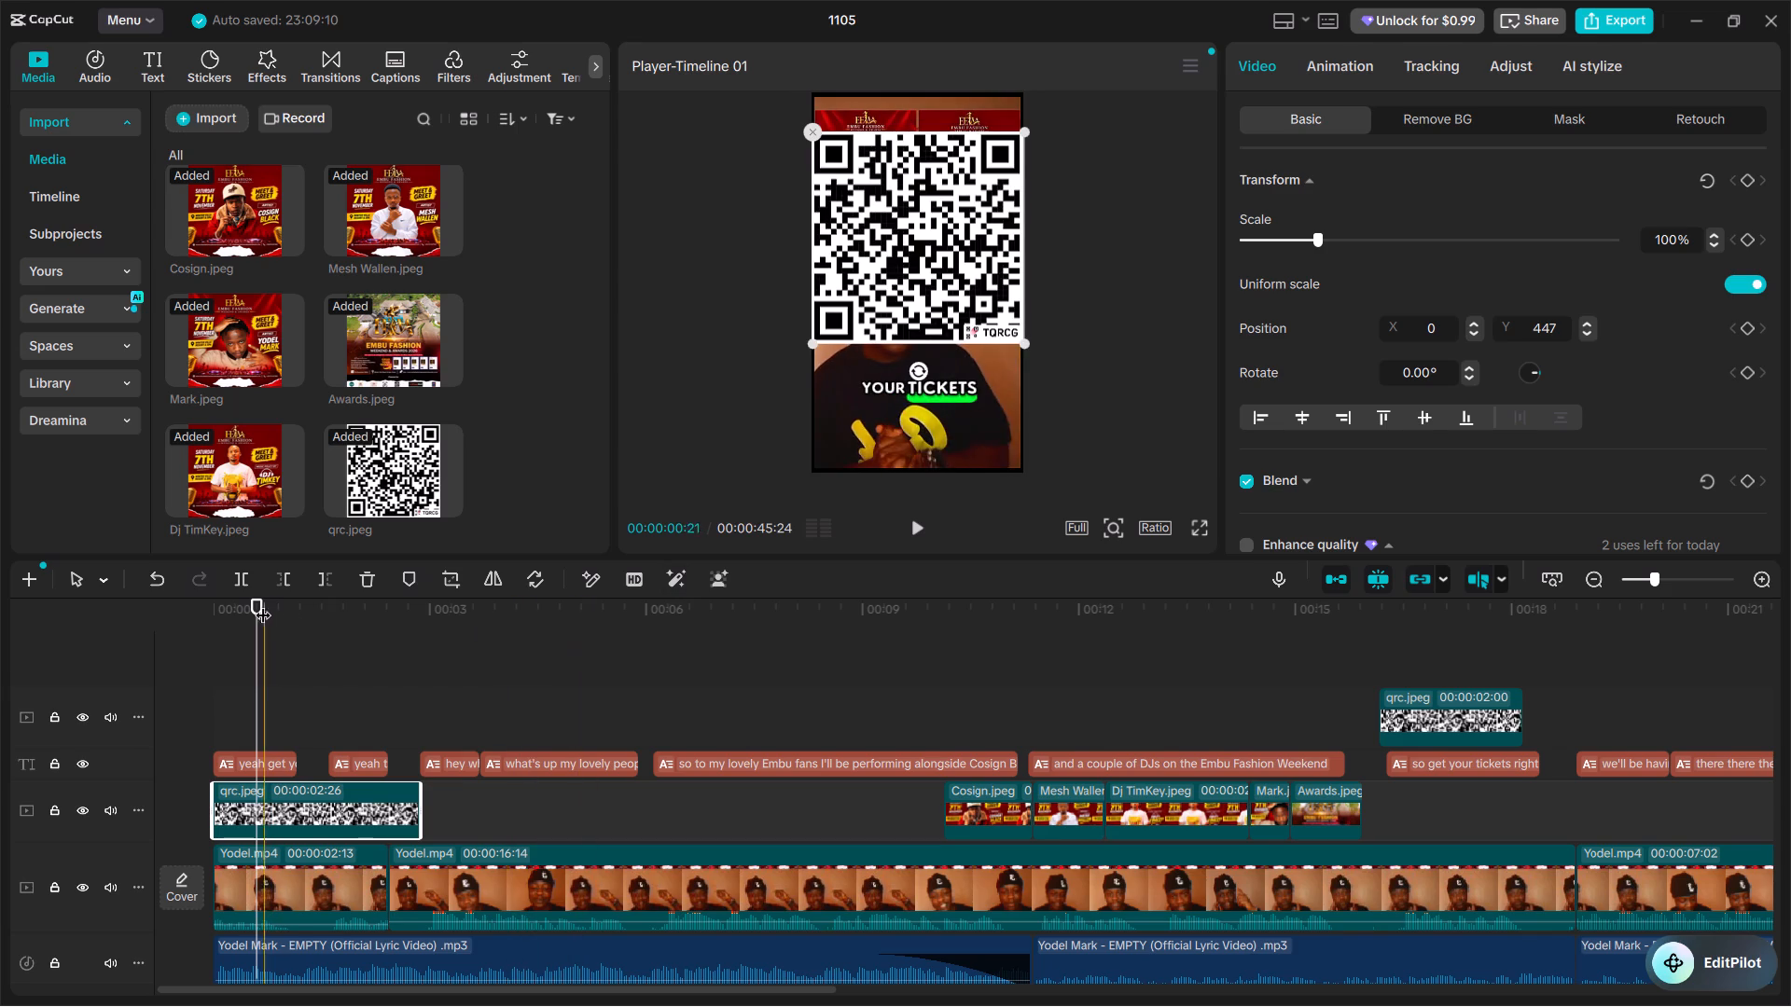
Play the video from the beginning through to the second QR code at about 00:16.
left_click_drag(260, 603, 203, 612)
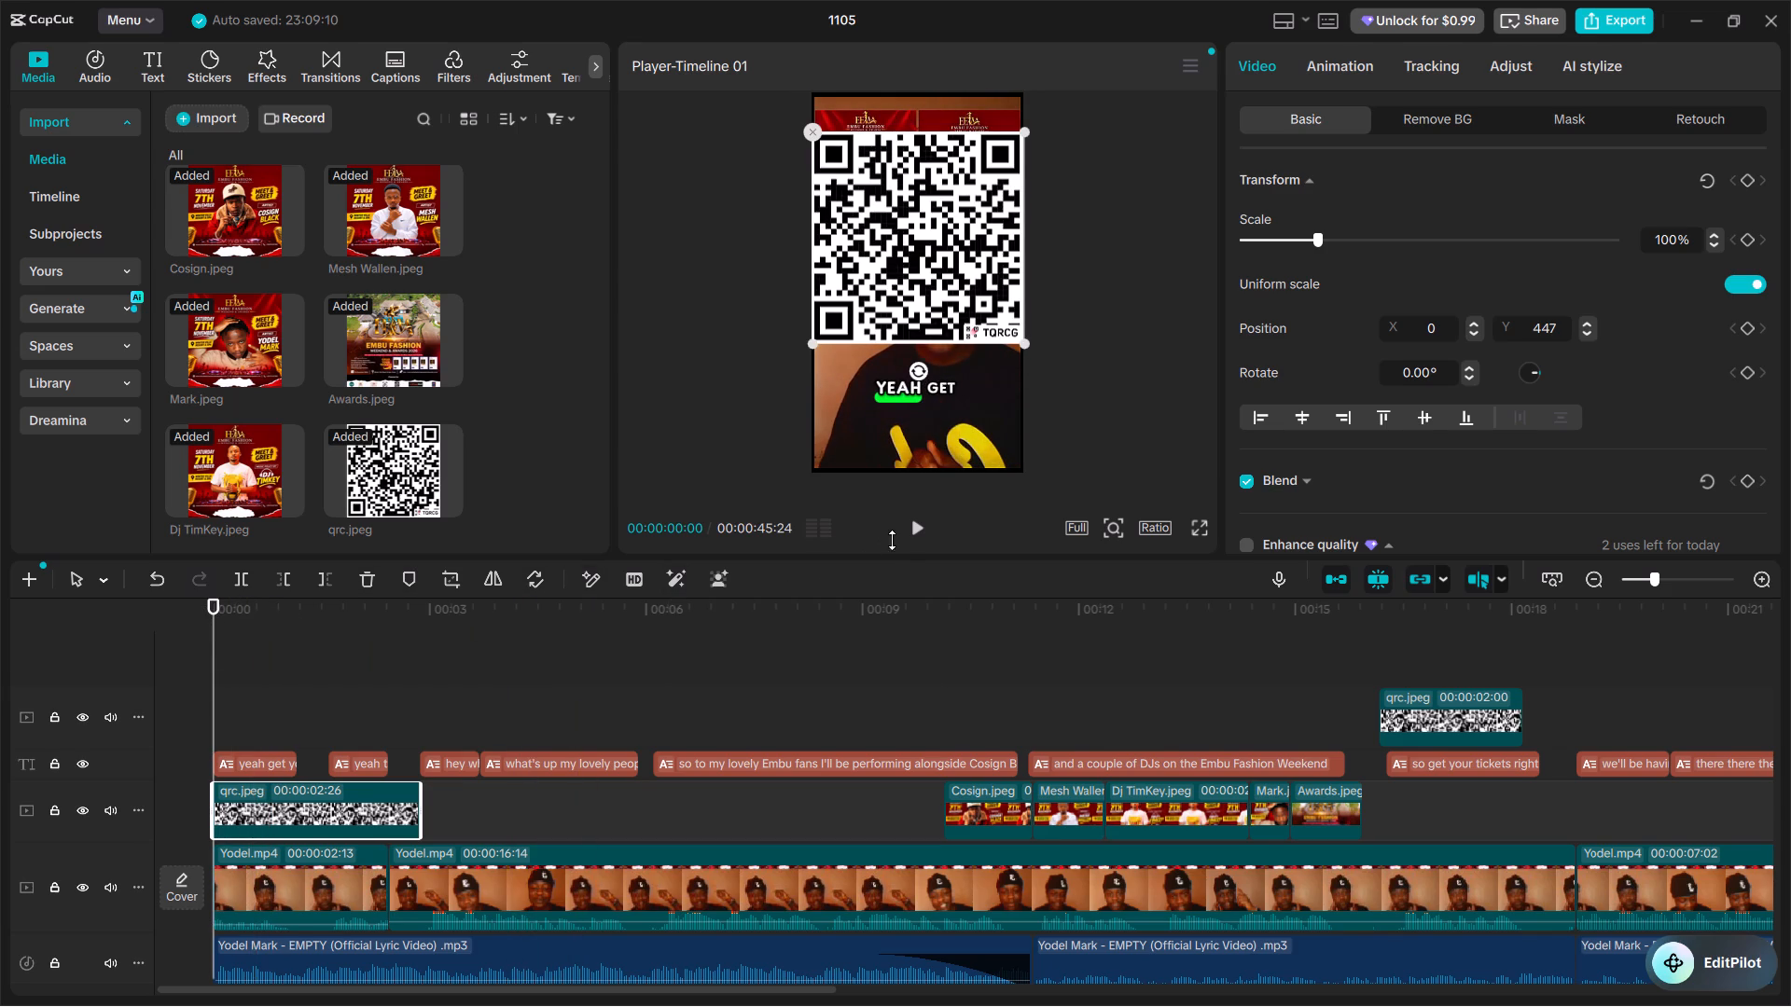
left_click(913, 526)
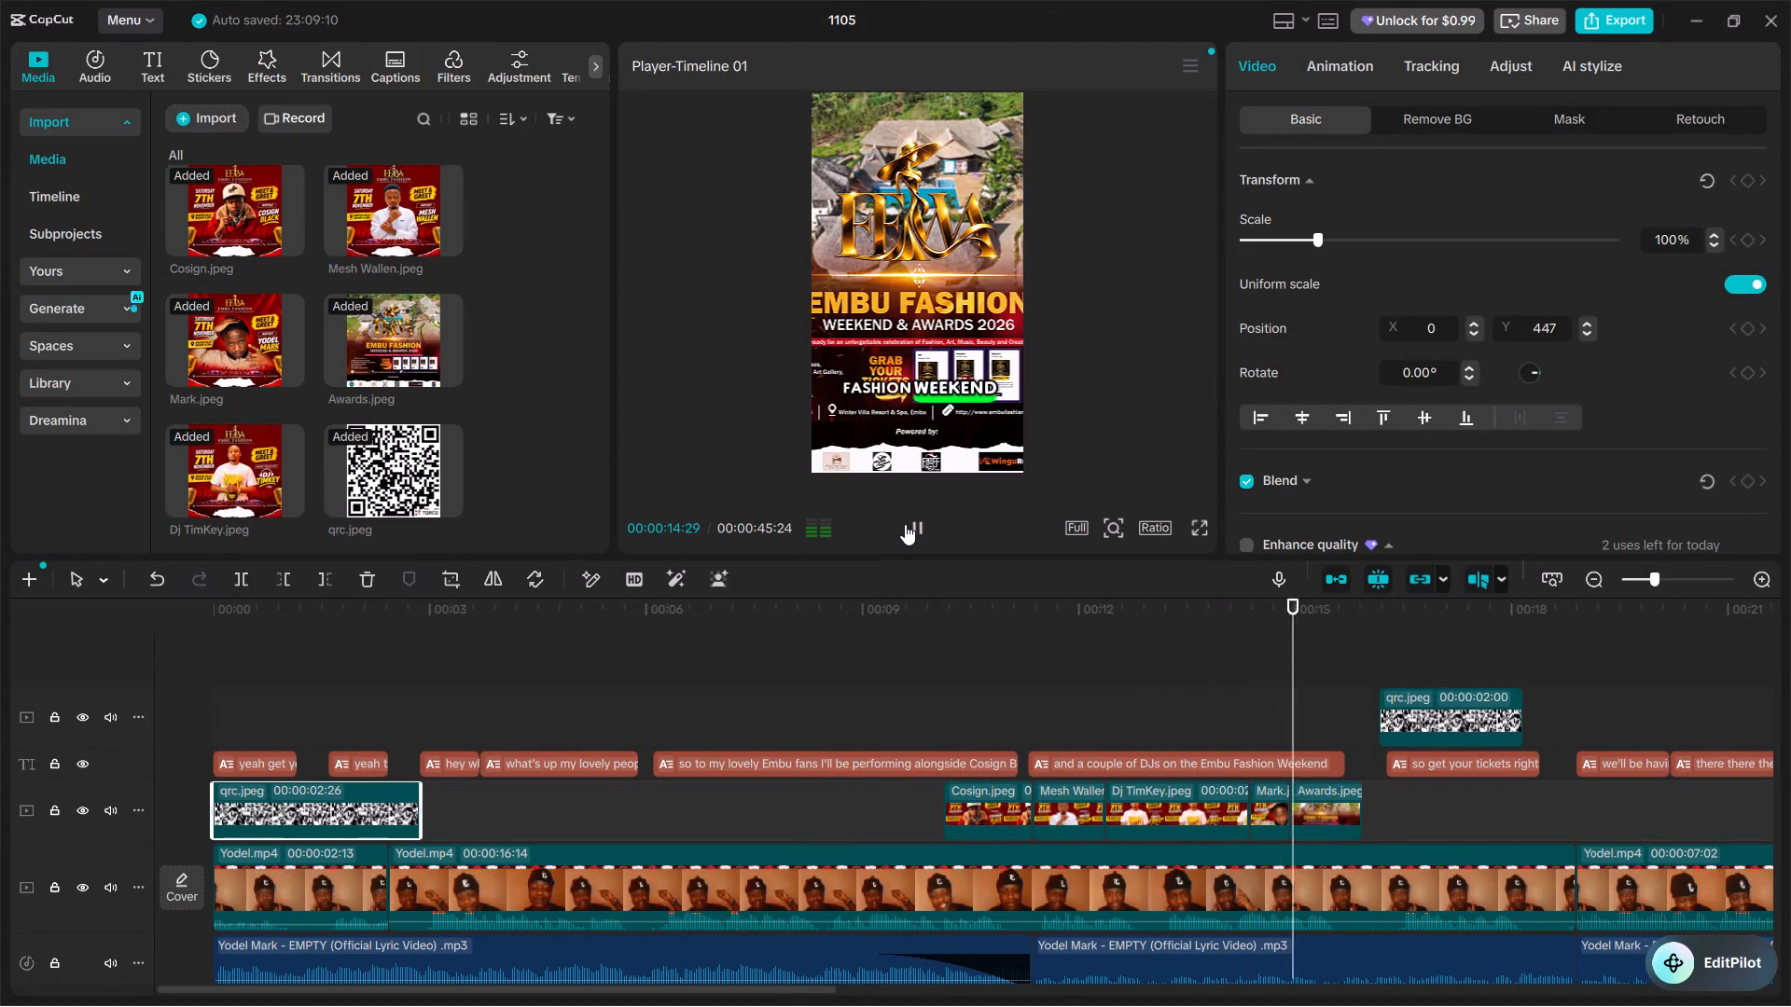
left_click(905, 524)
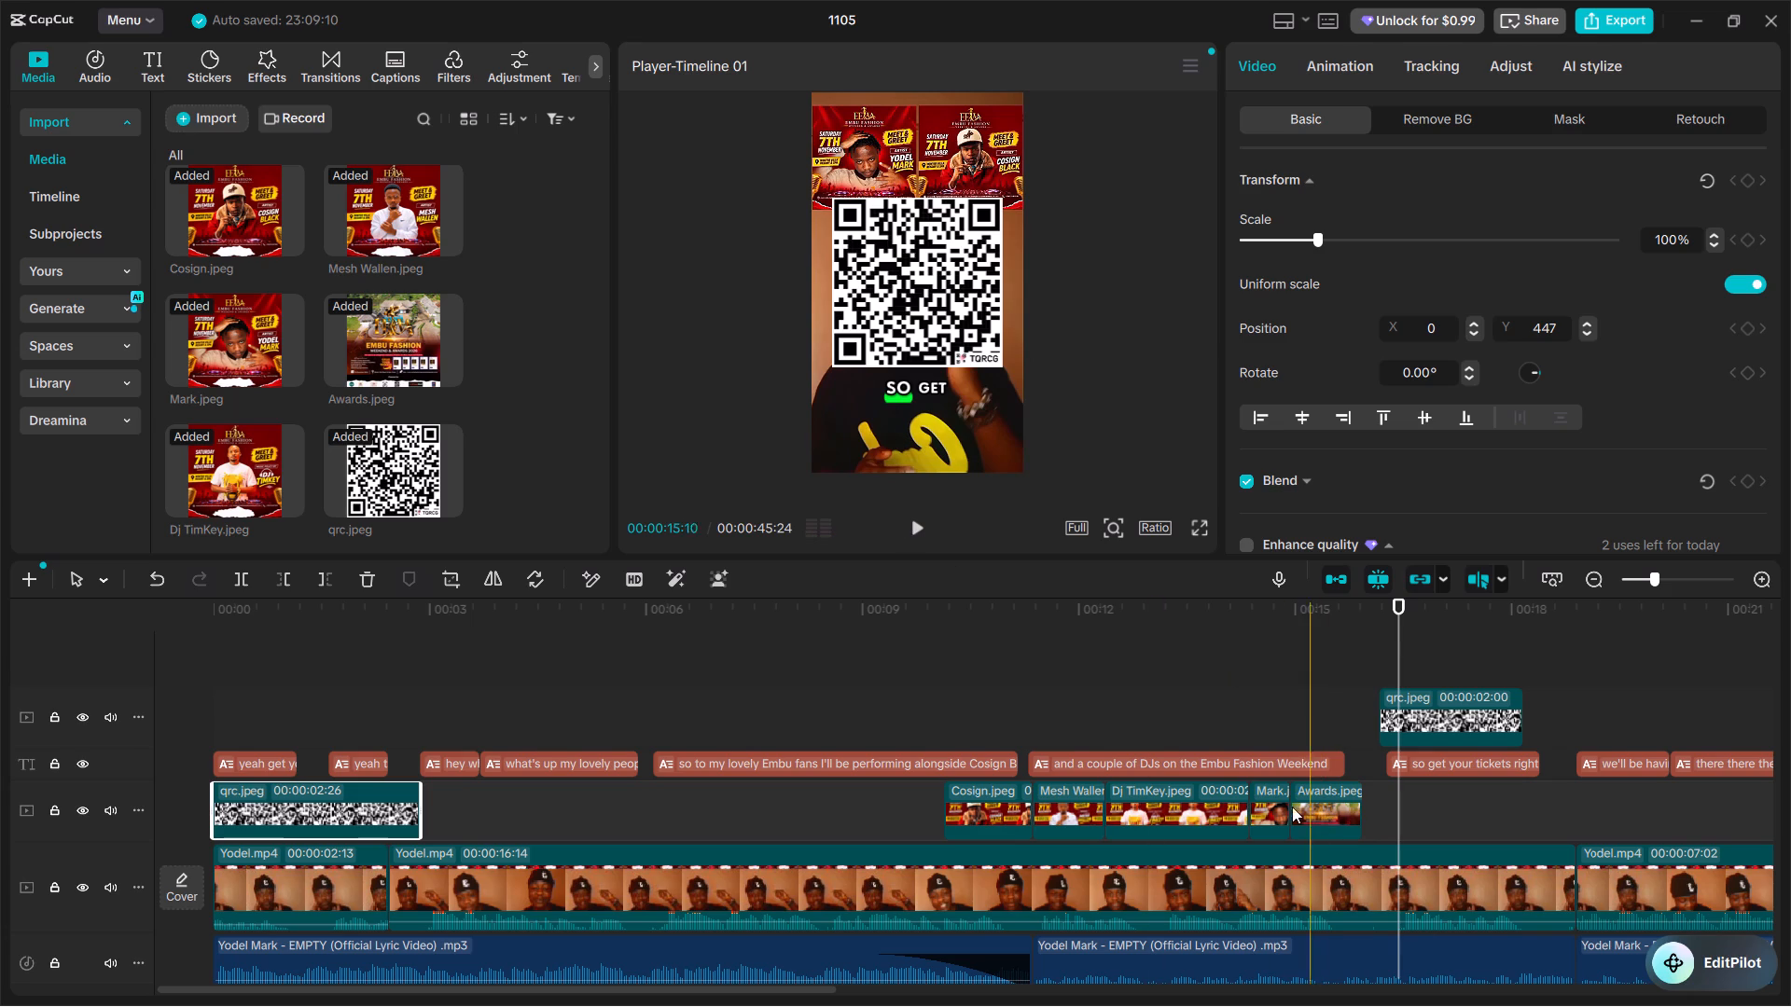
Shorten the end of the Mark.jpeg poster at about 00:14 slightly and move the Awards.jpeg poster earlier to close the gap.
left_click(1328, 810)
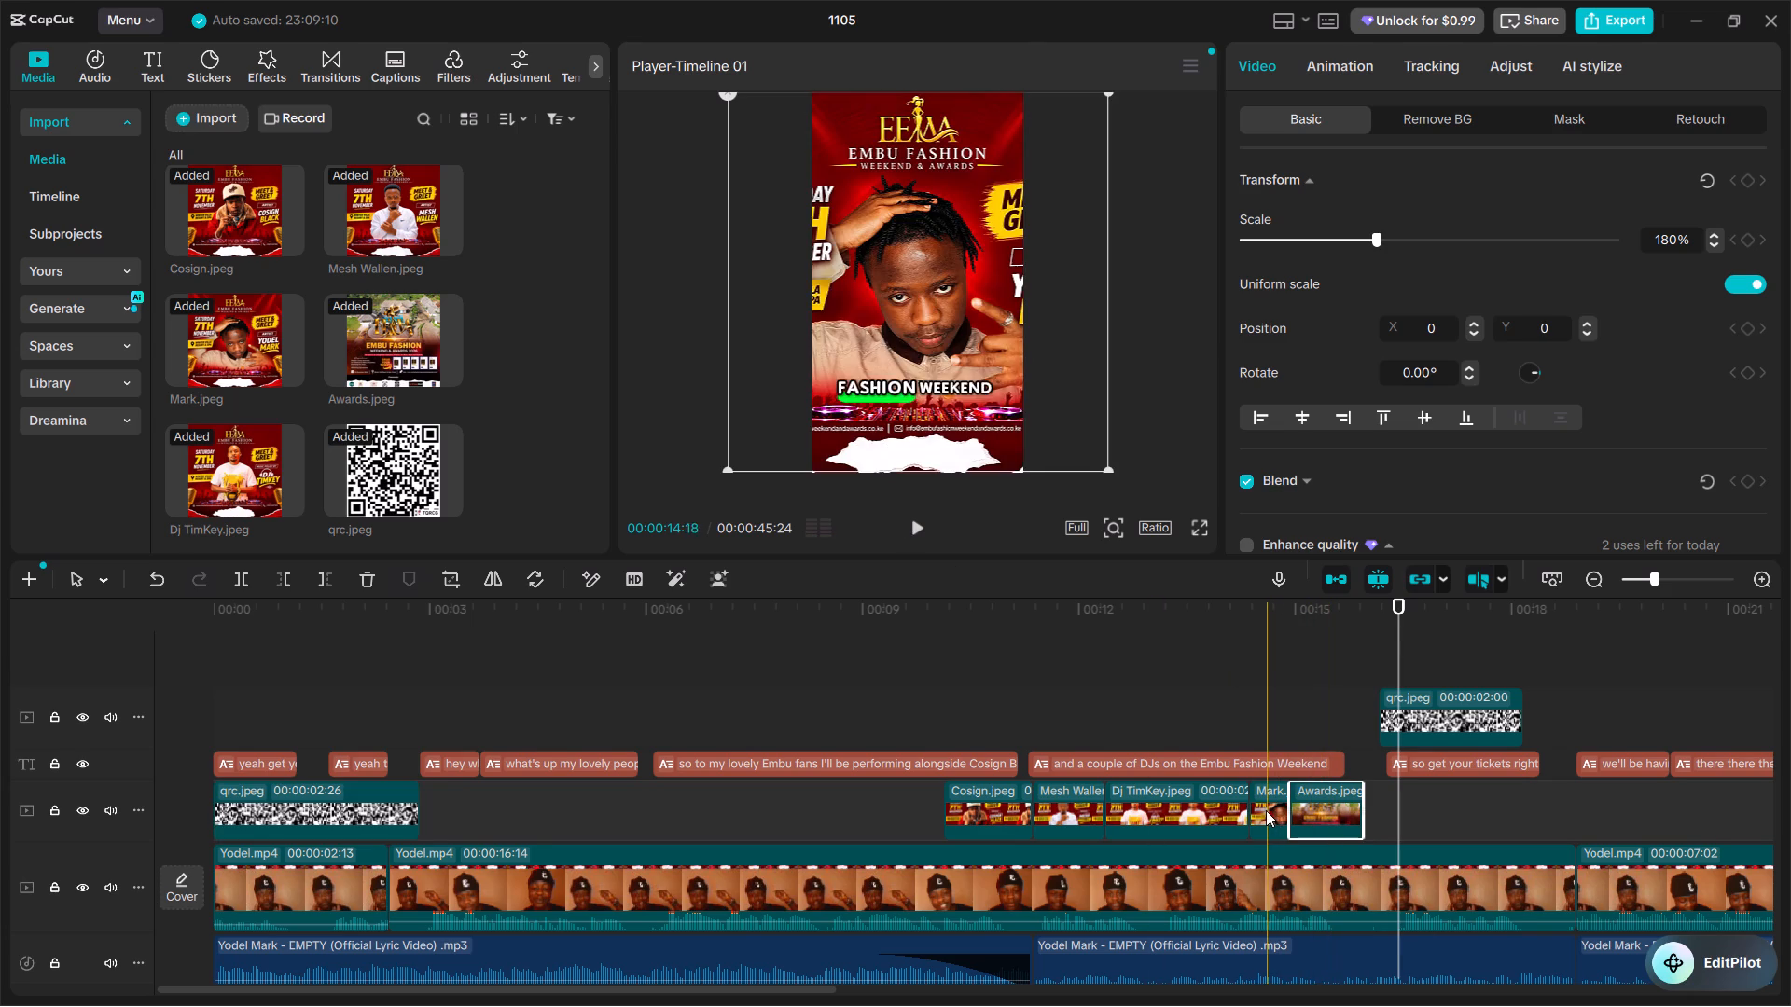
left_click(1265, 810)
left_click_drag(1287, 804, 1276, 803)
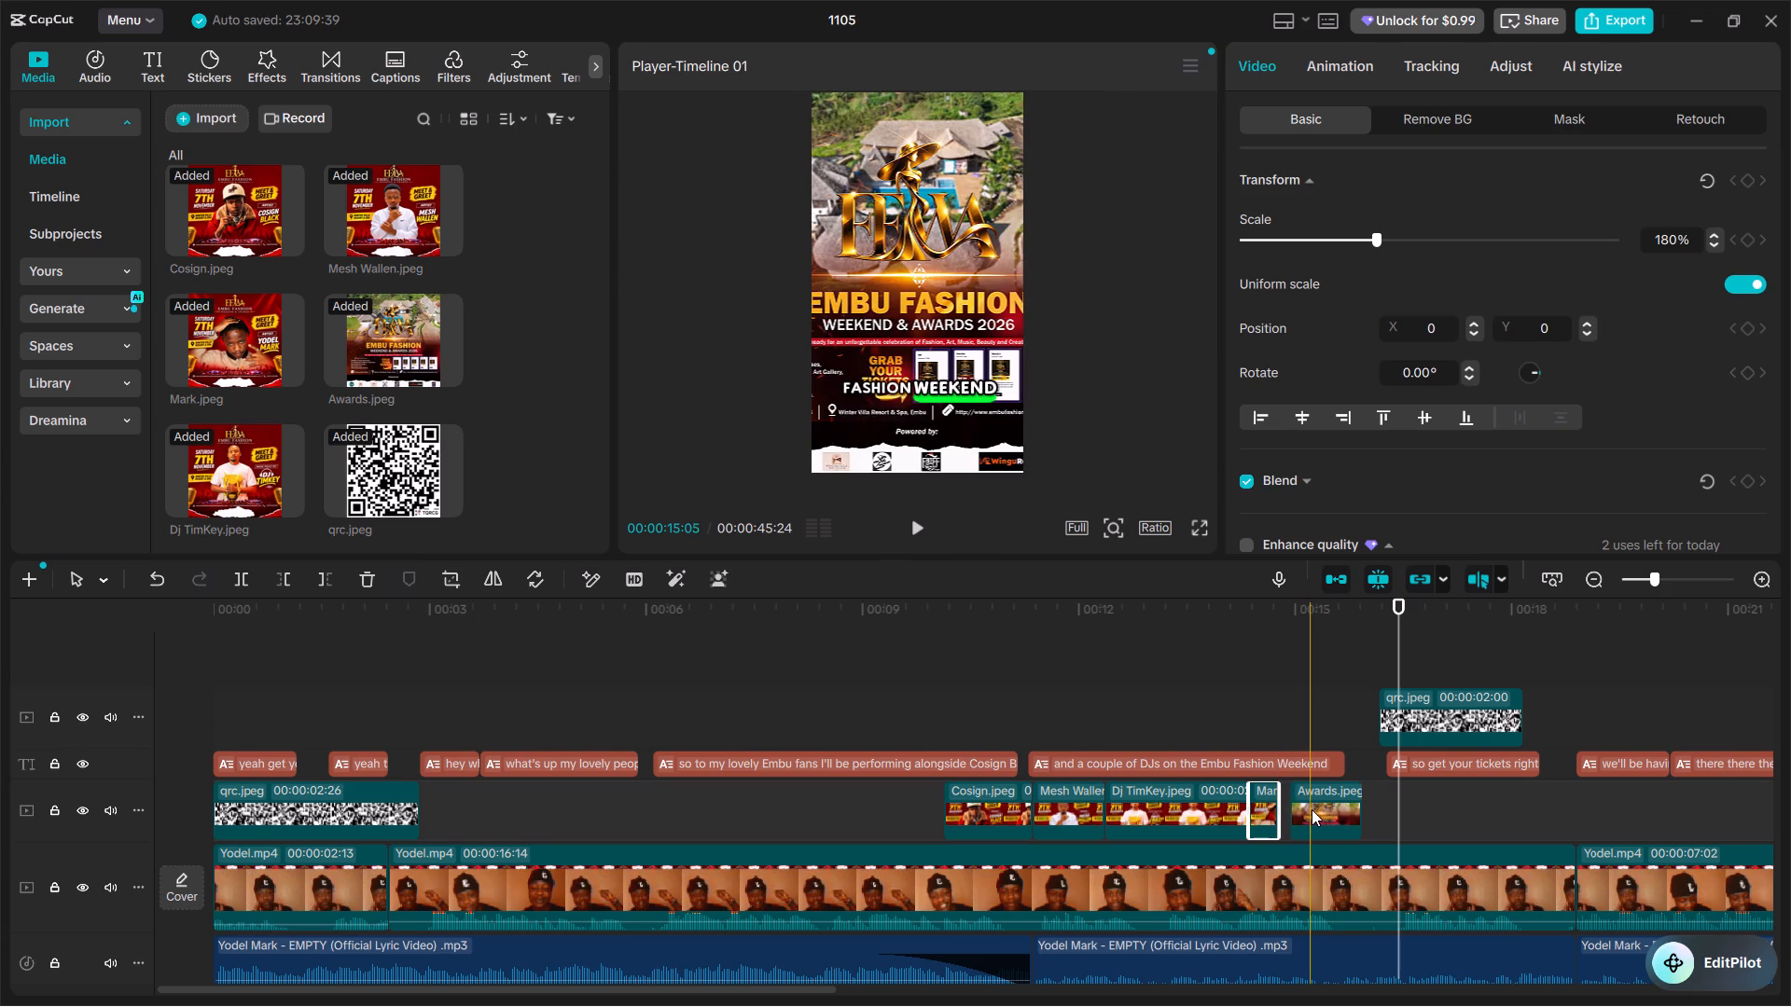
left_click(1312, 809)
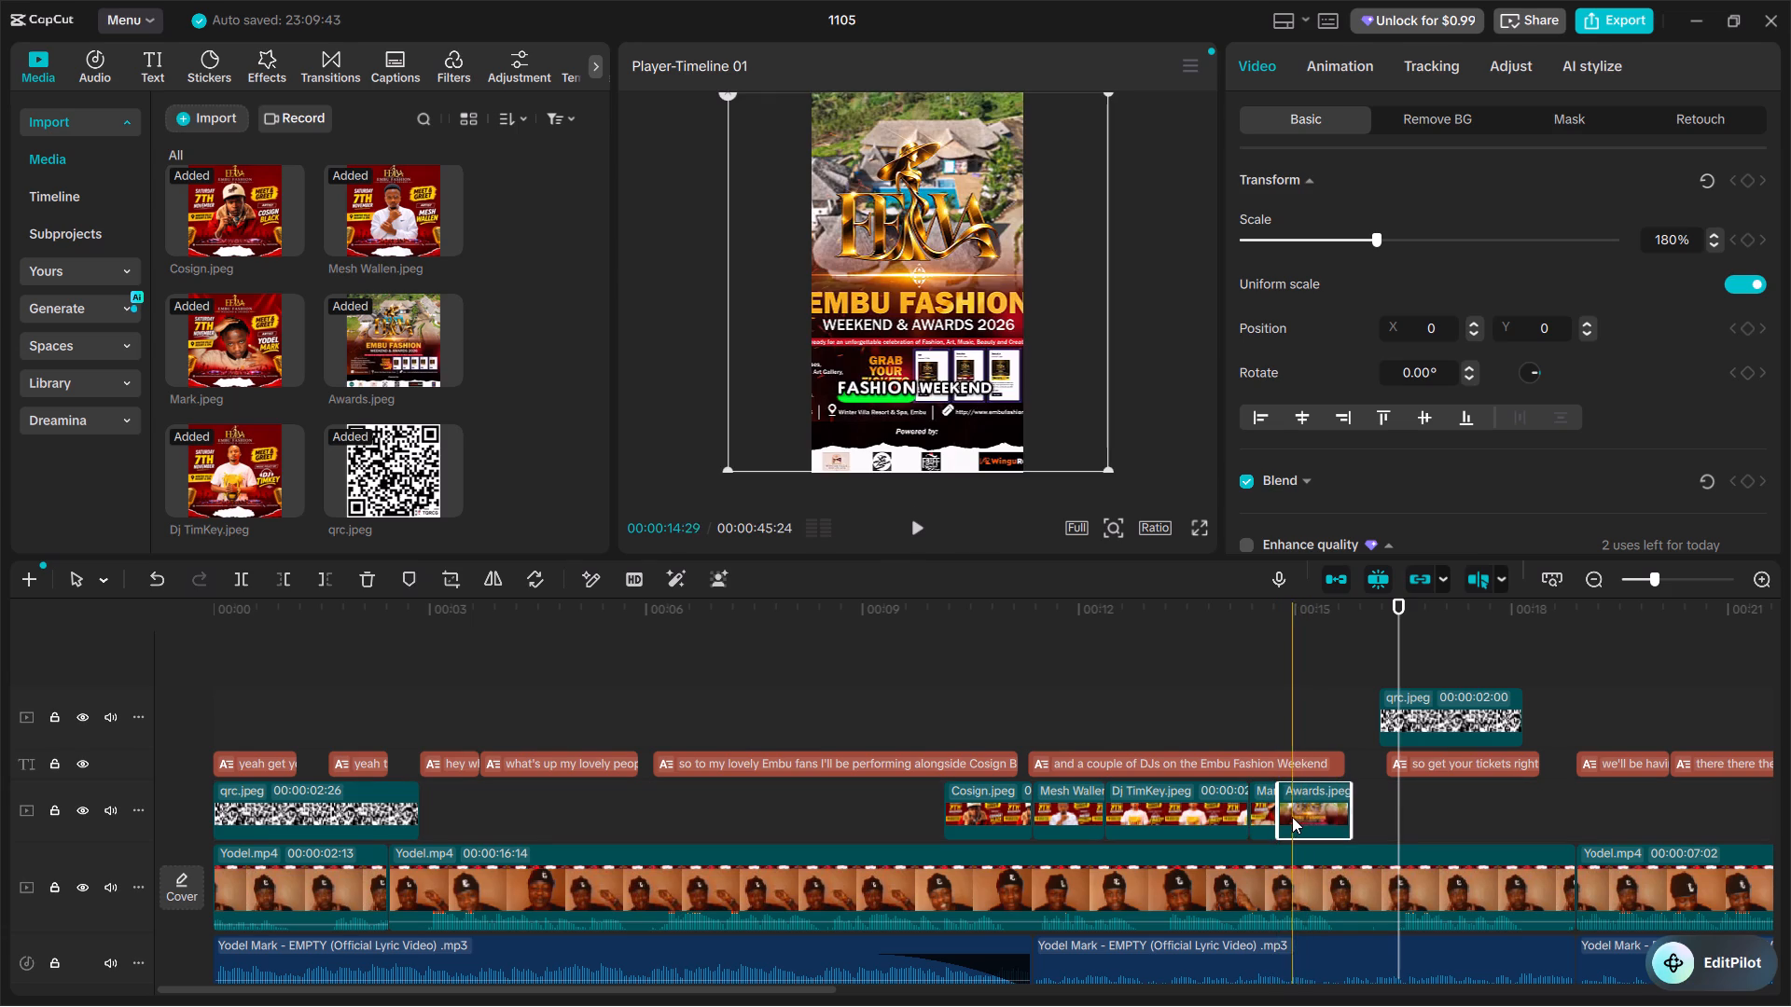
Replay the poster sequence from about 00:12 to check the adjusted timing.
left_click_drag(1406, 627, 1386, 636)
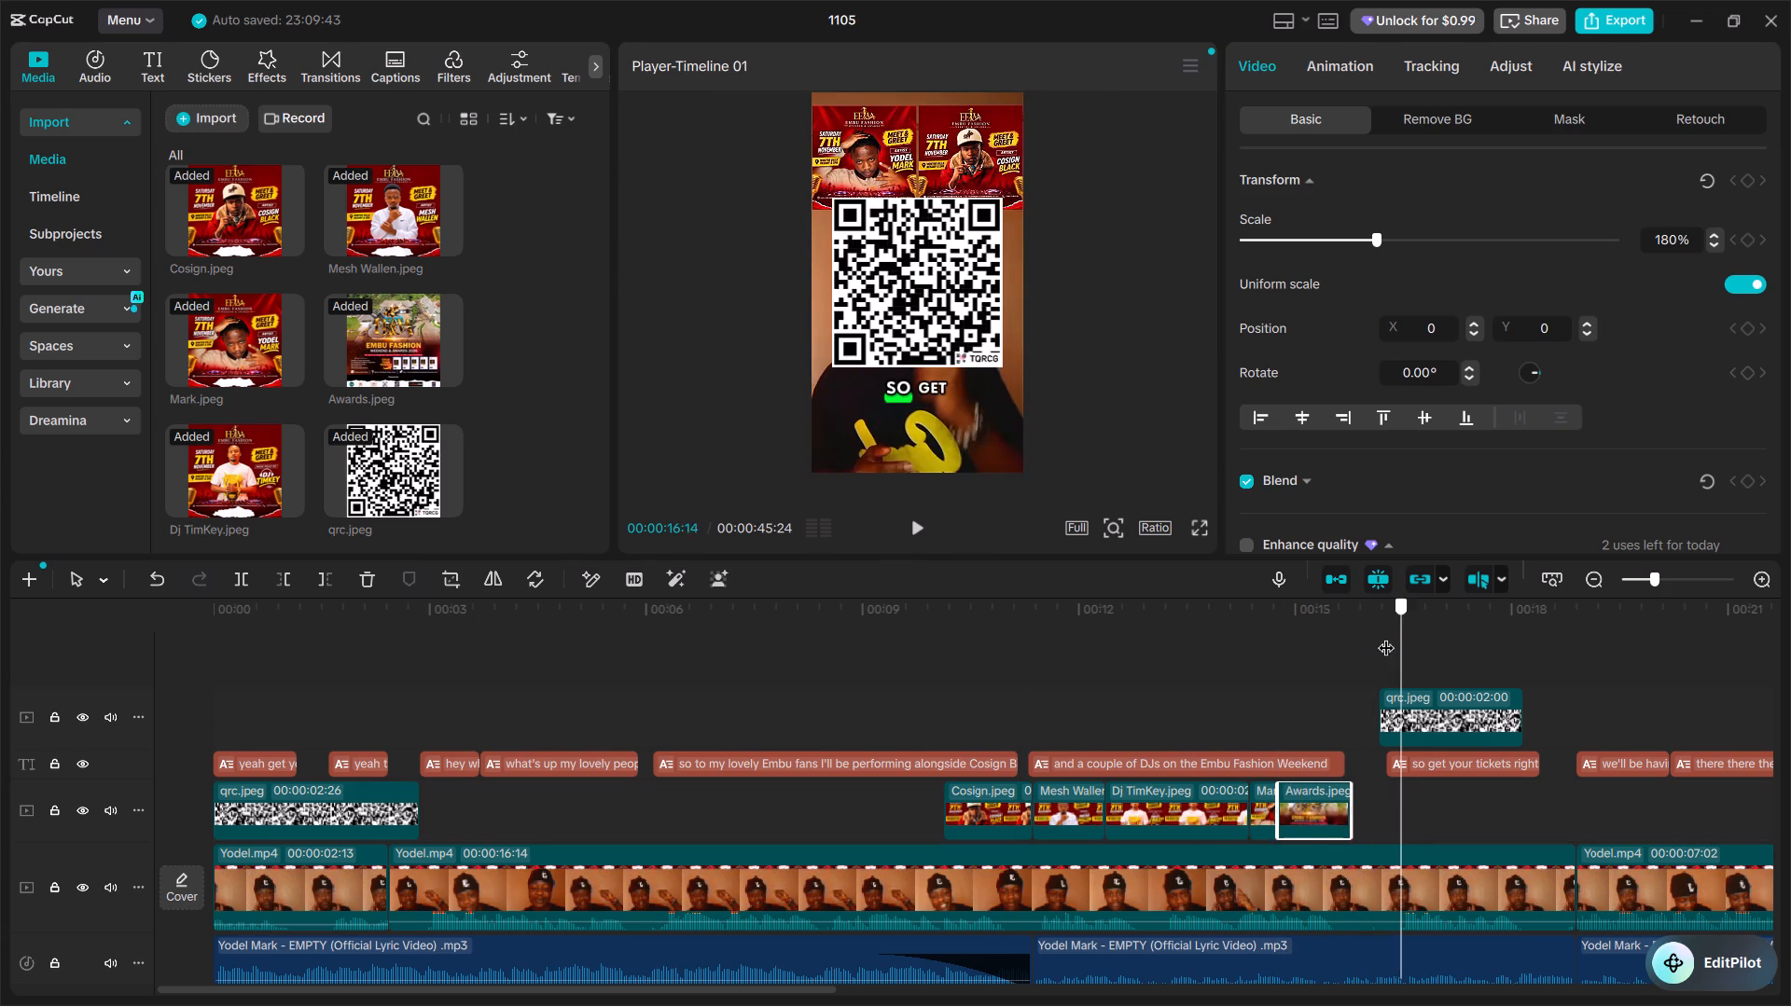
left_click_drag(1386, 636, 1105, 675)
left_click(921, 522)
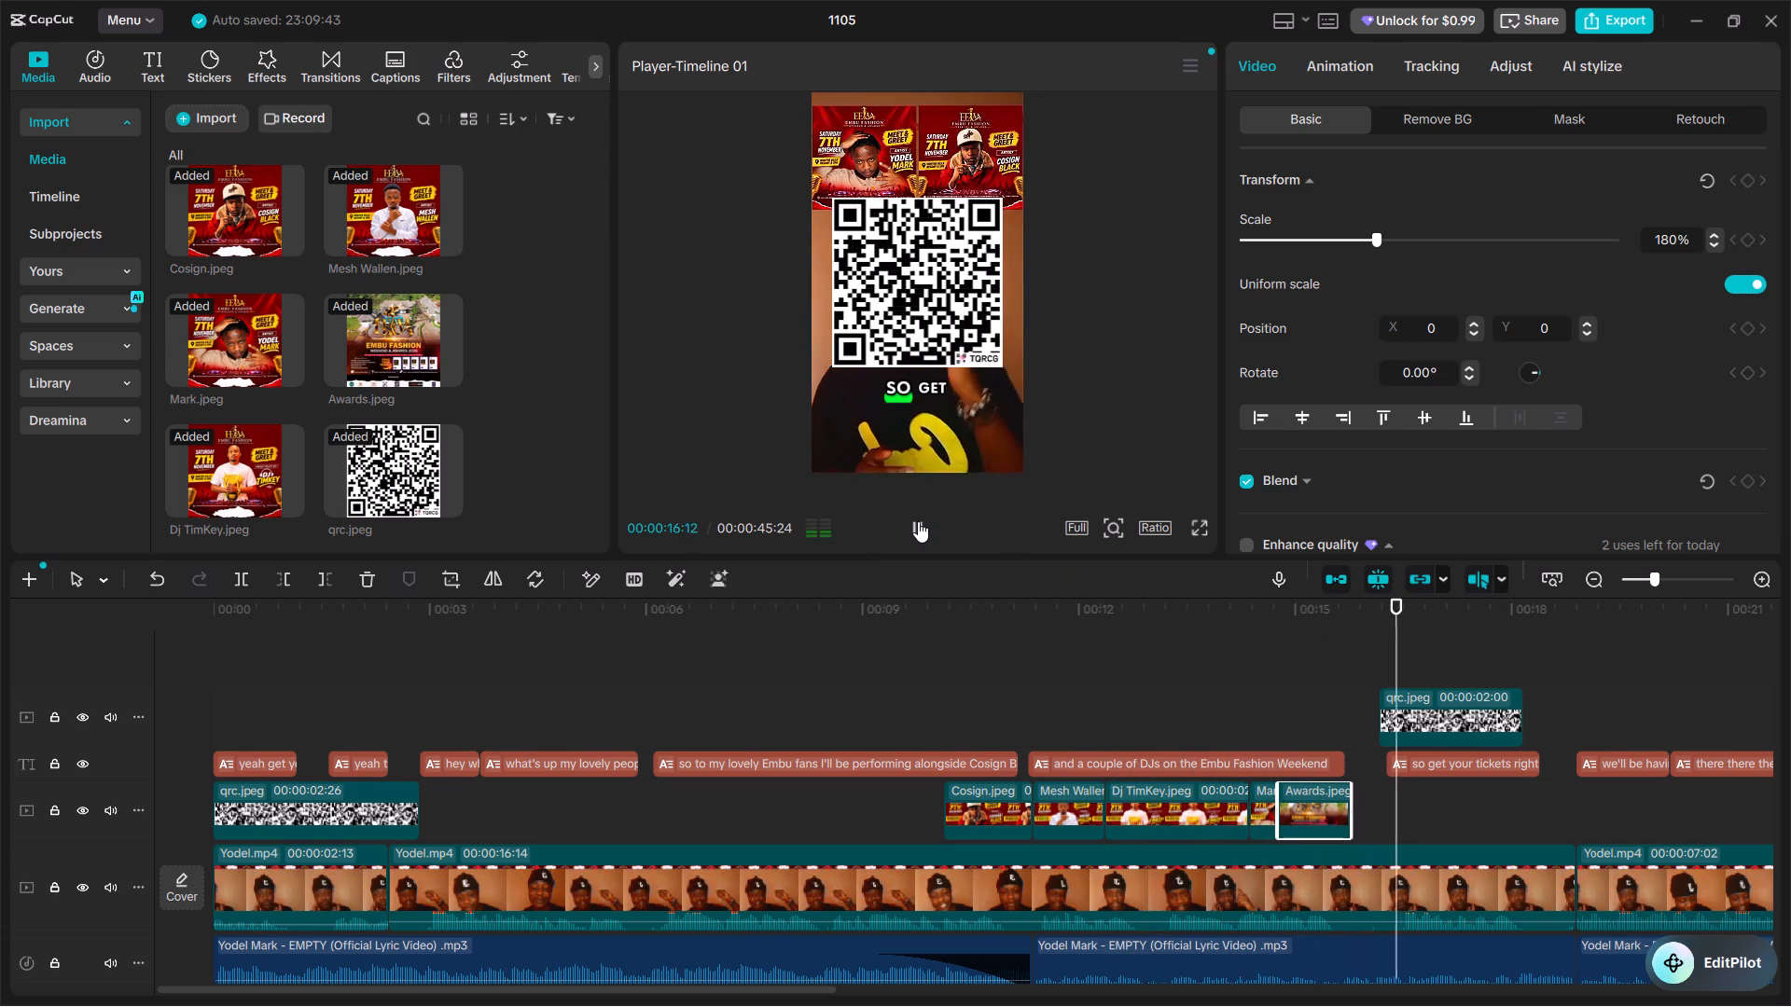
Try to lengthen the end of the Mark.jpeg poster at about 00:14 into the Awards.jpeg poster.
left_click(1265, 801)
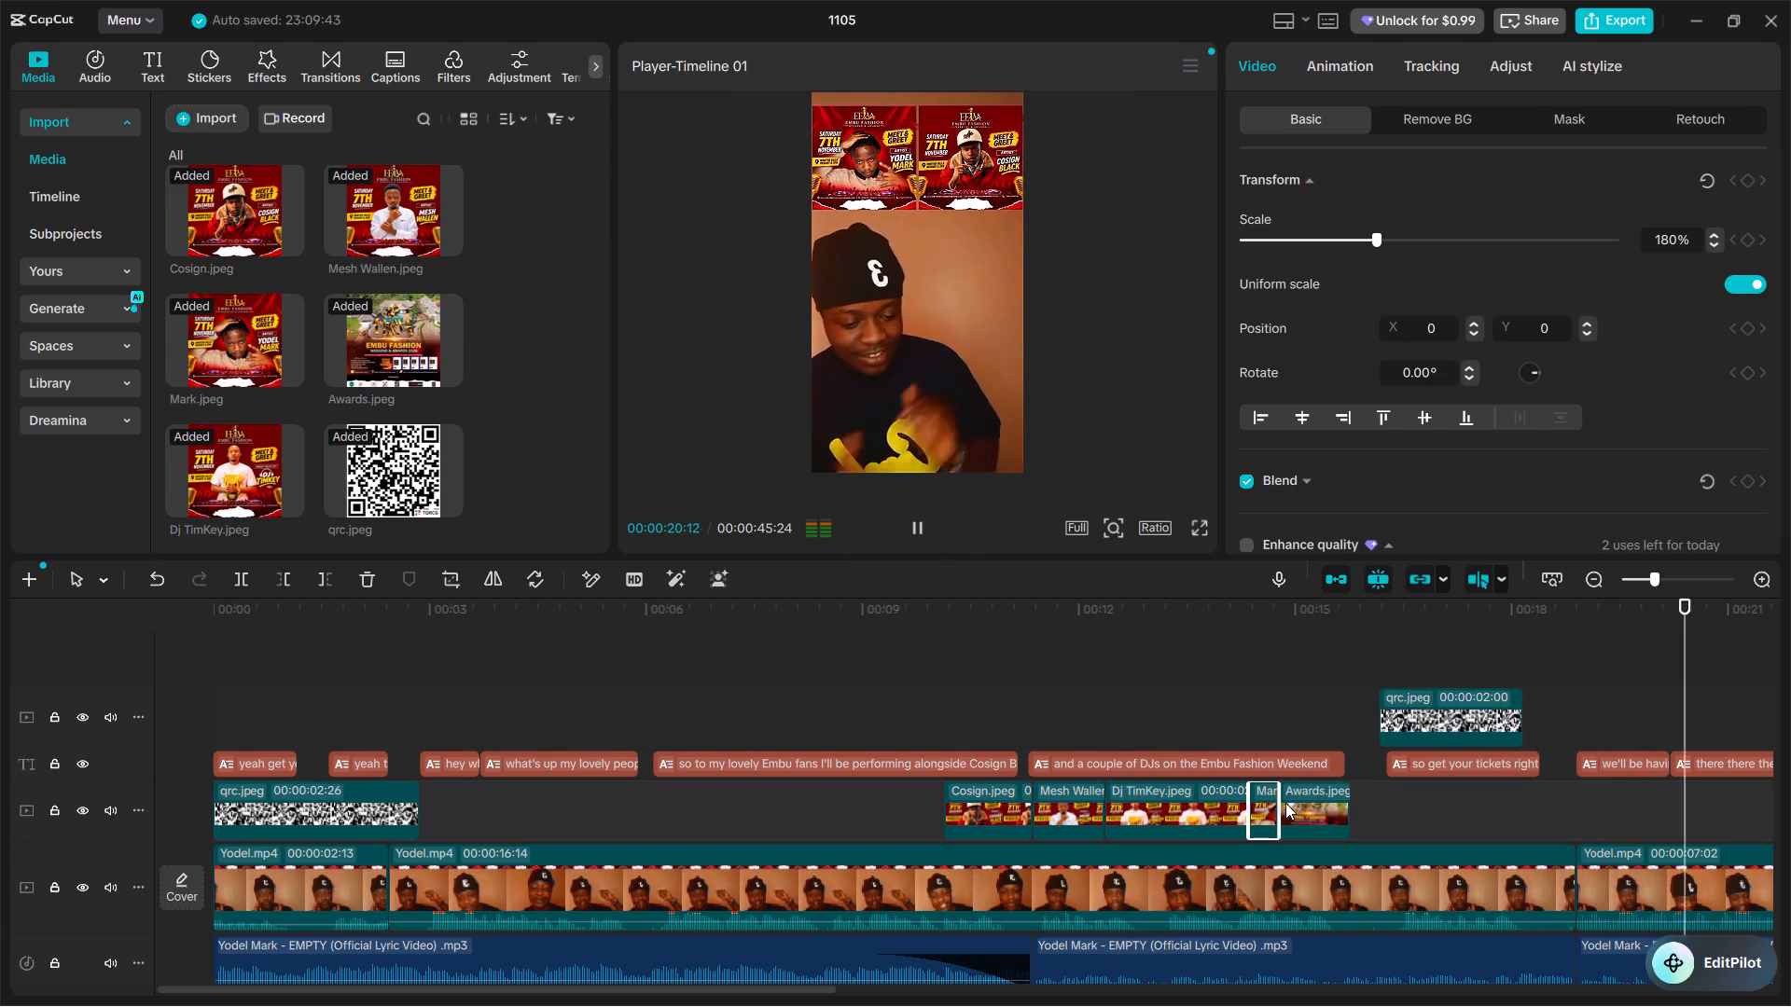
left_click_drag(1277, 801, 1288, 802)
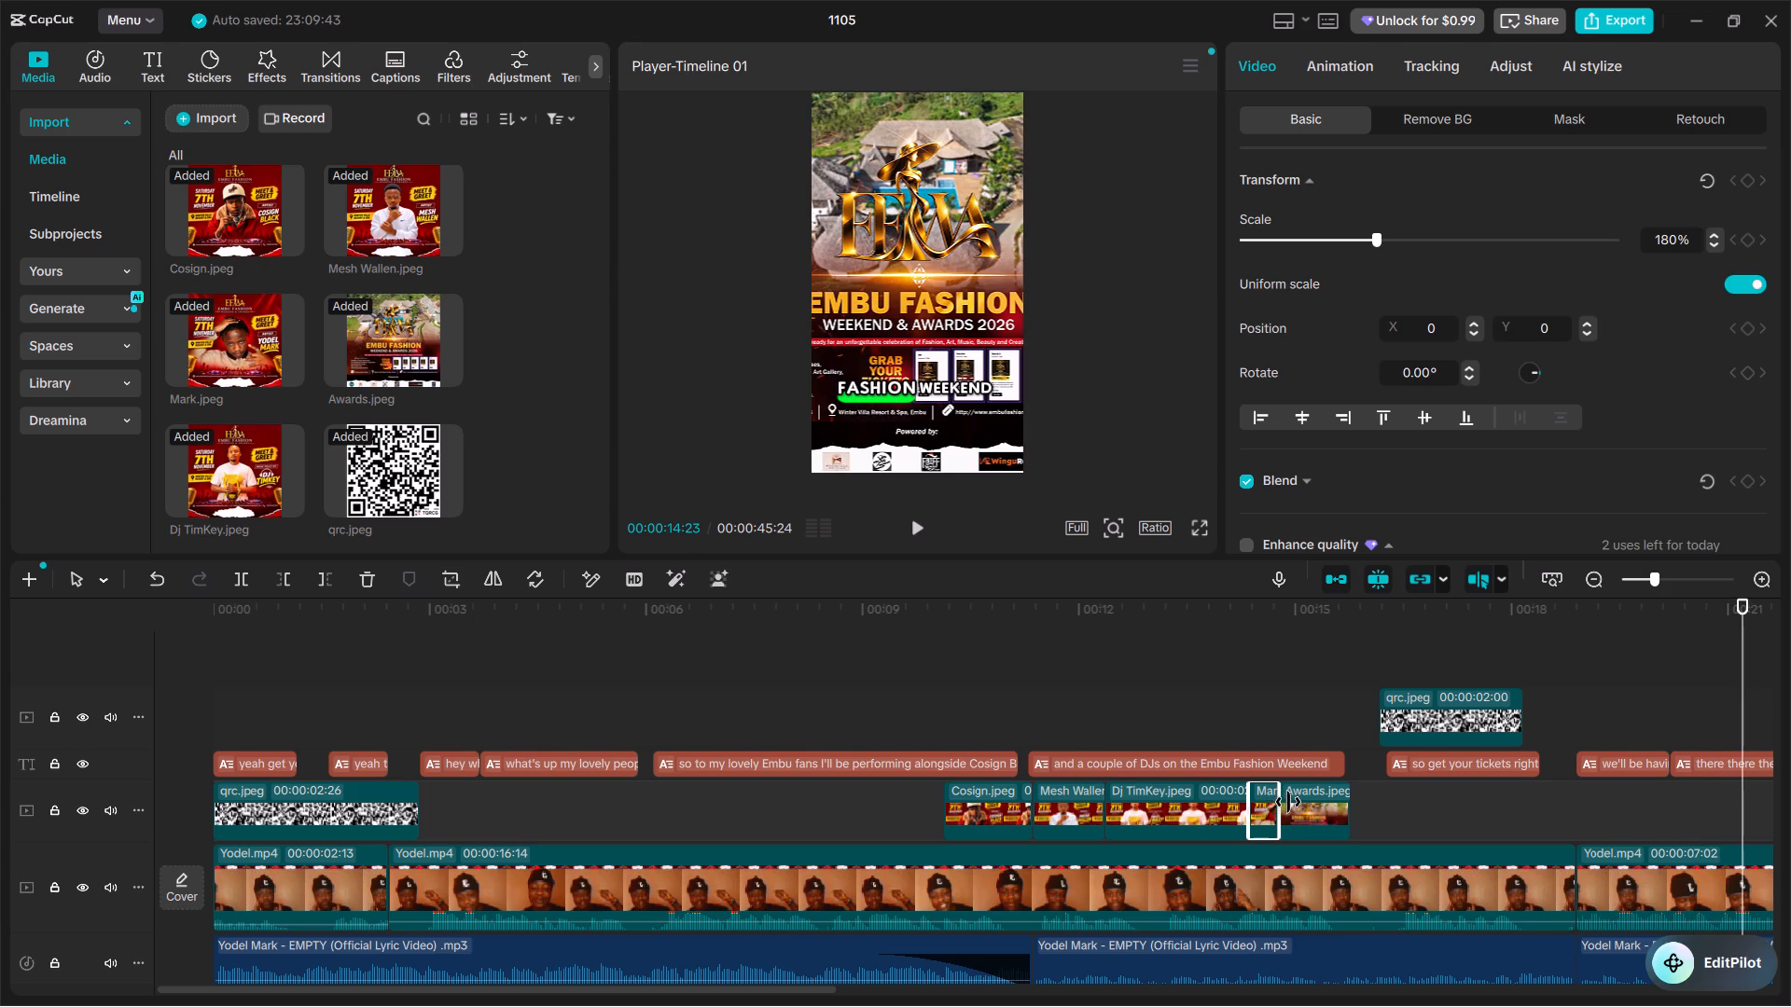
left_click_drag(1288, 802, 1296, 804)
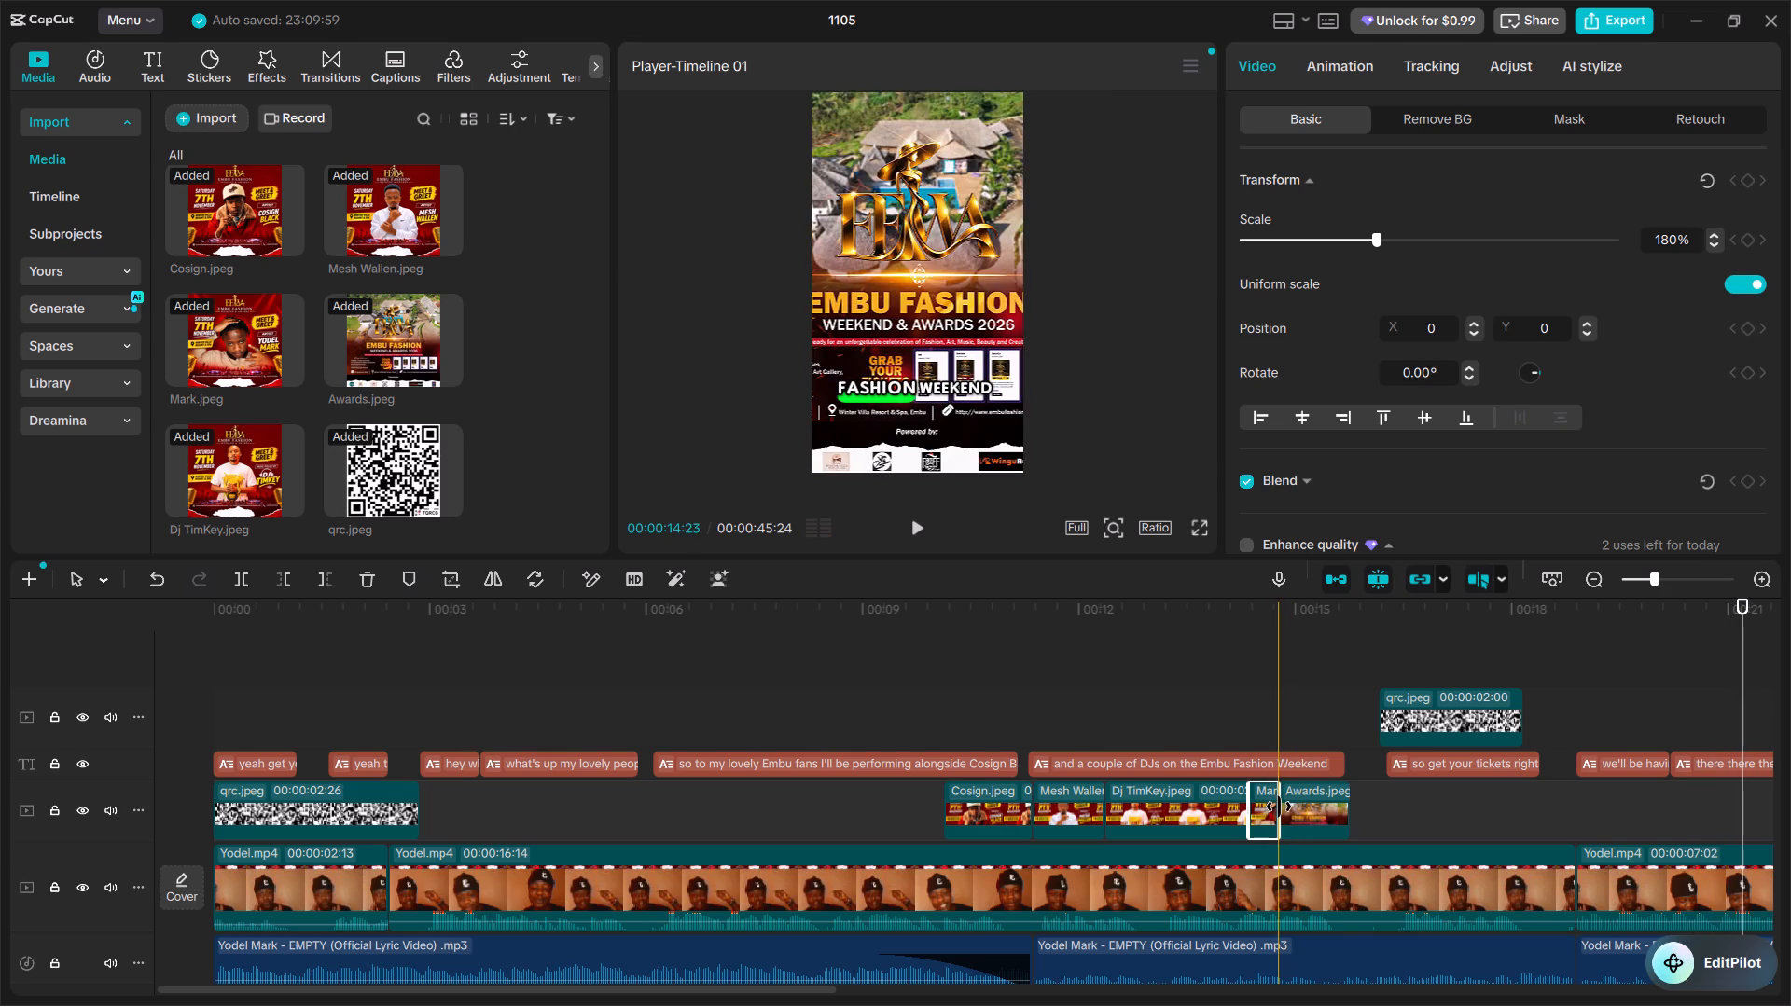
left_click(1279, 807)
Play the rest of the video through the closing posters, pausing at 00:24:21, and select the last poster clip.
left_click(916, 529)
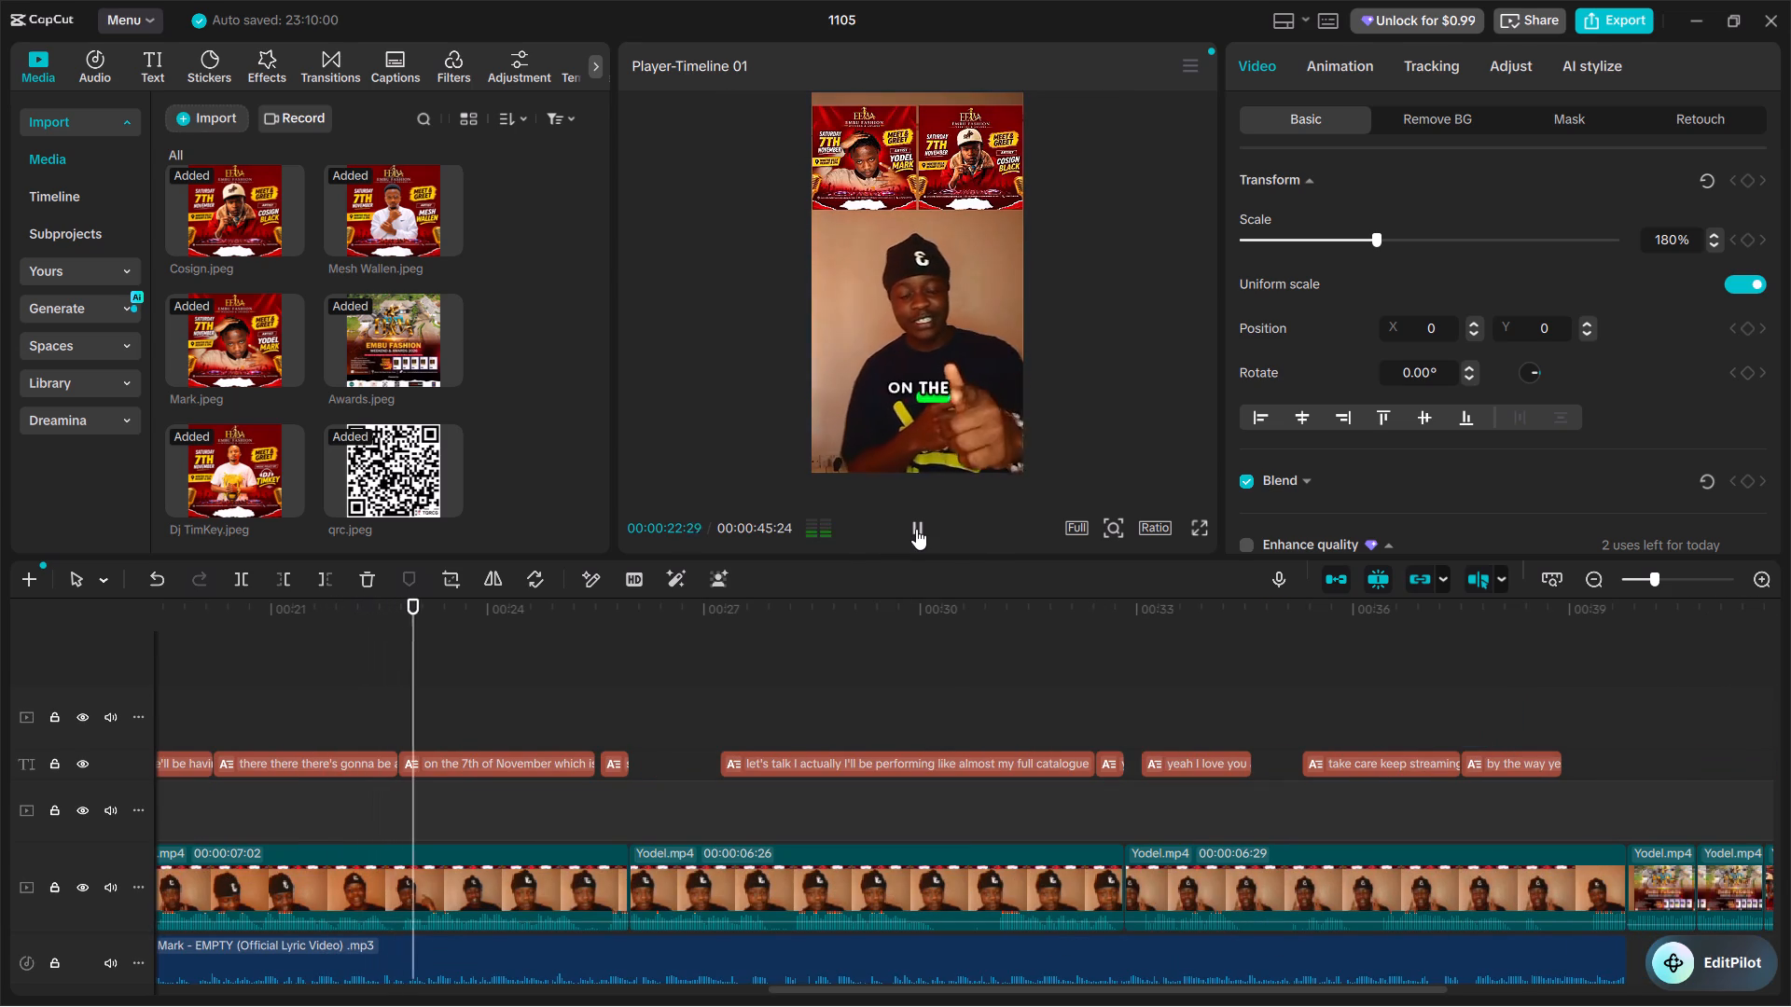
left_click(916, 528)
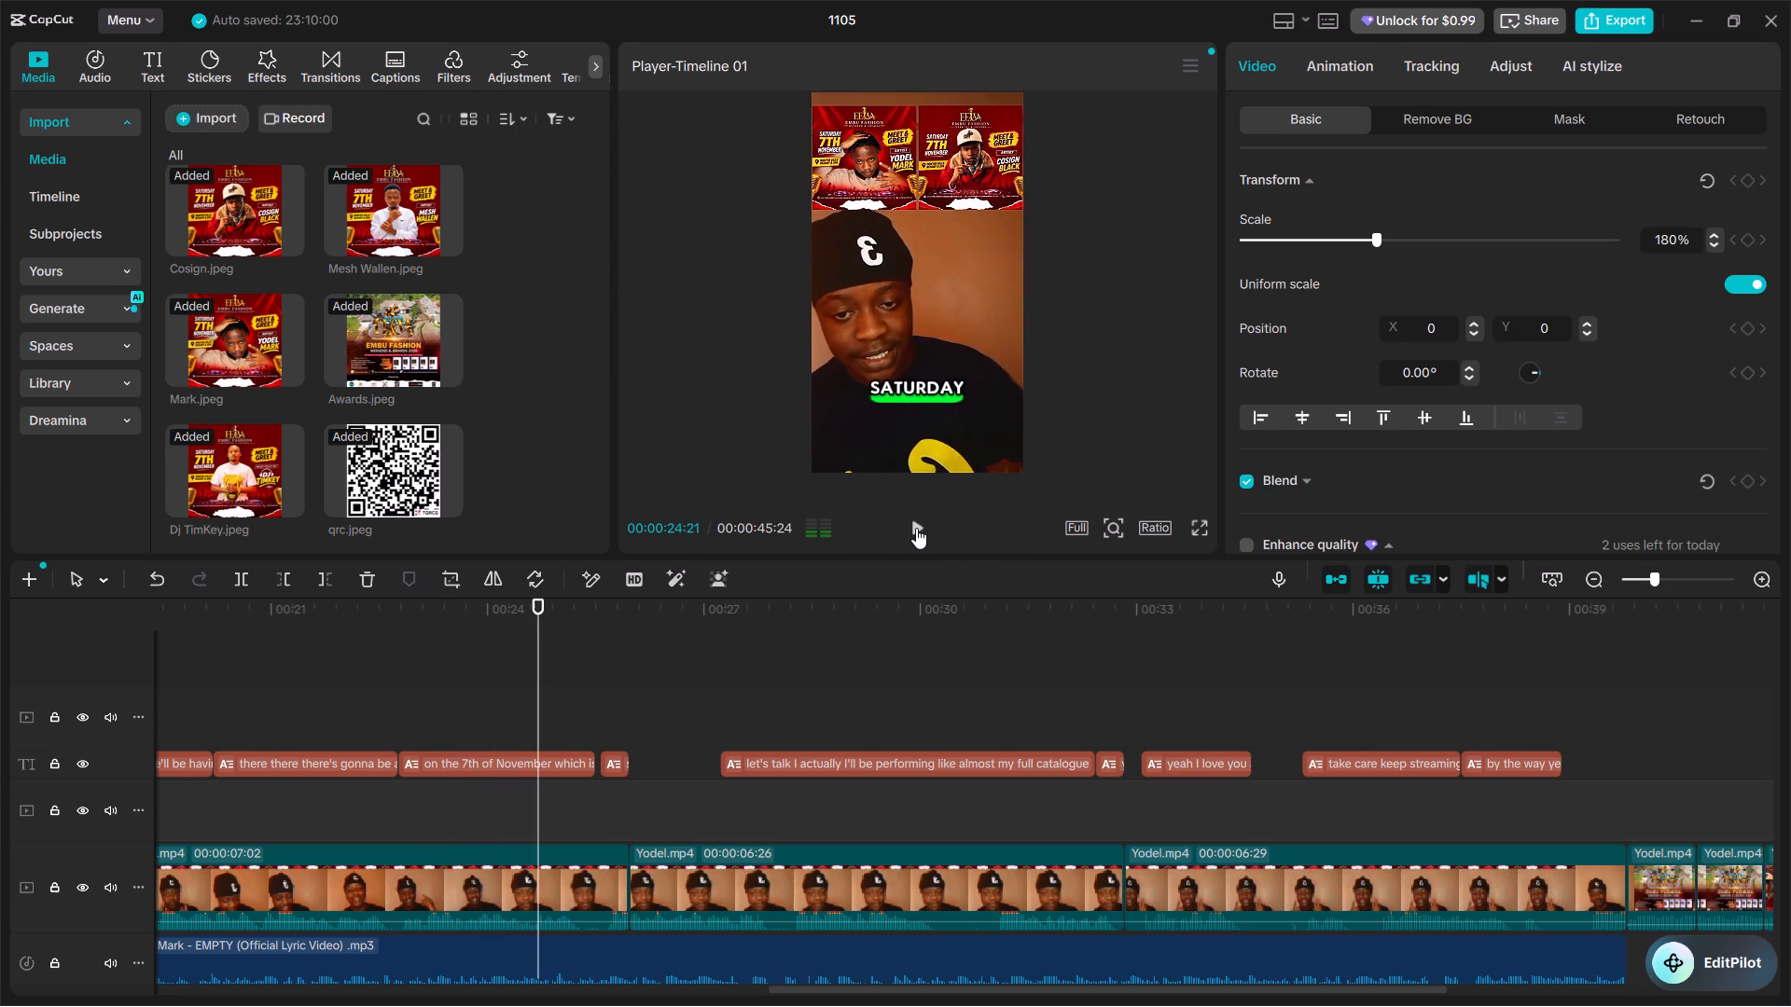
left_click(366, 766)
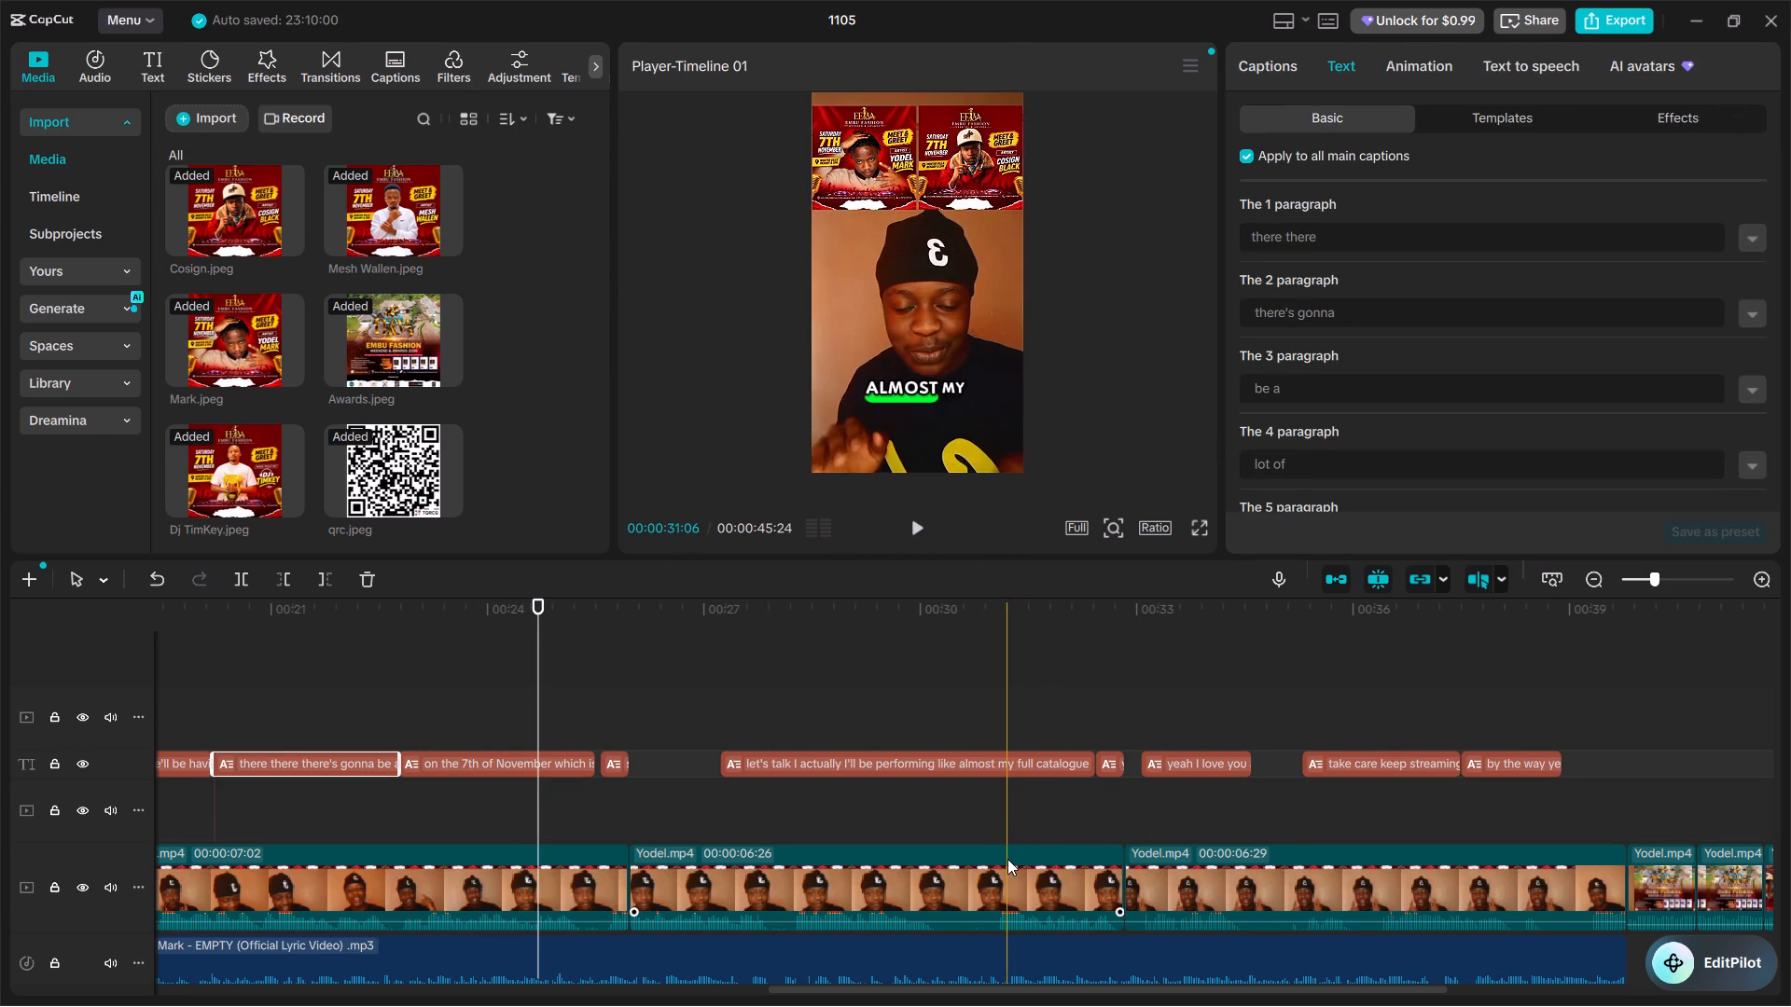
left_click(922, 522)
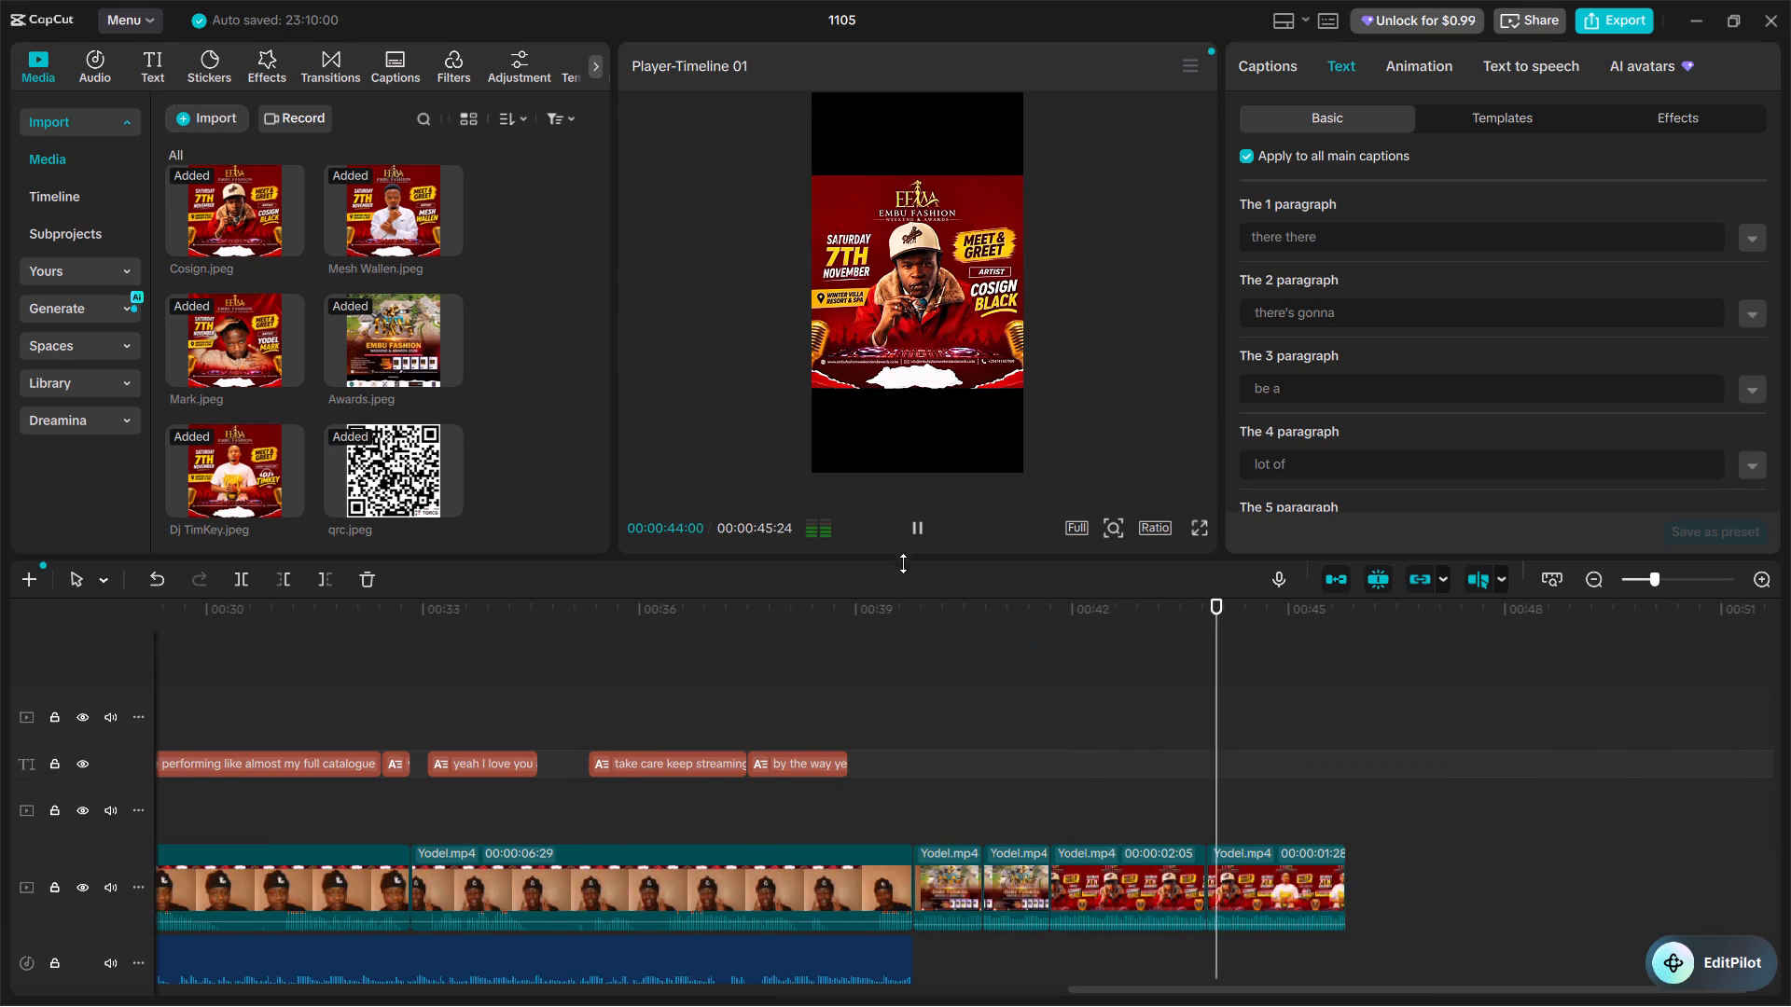
left_click(916, 520)
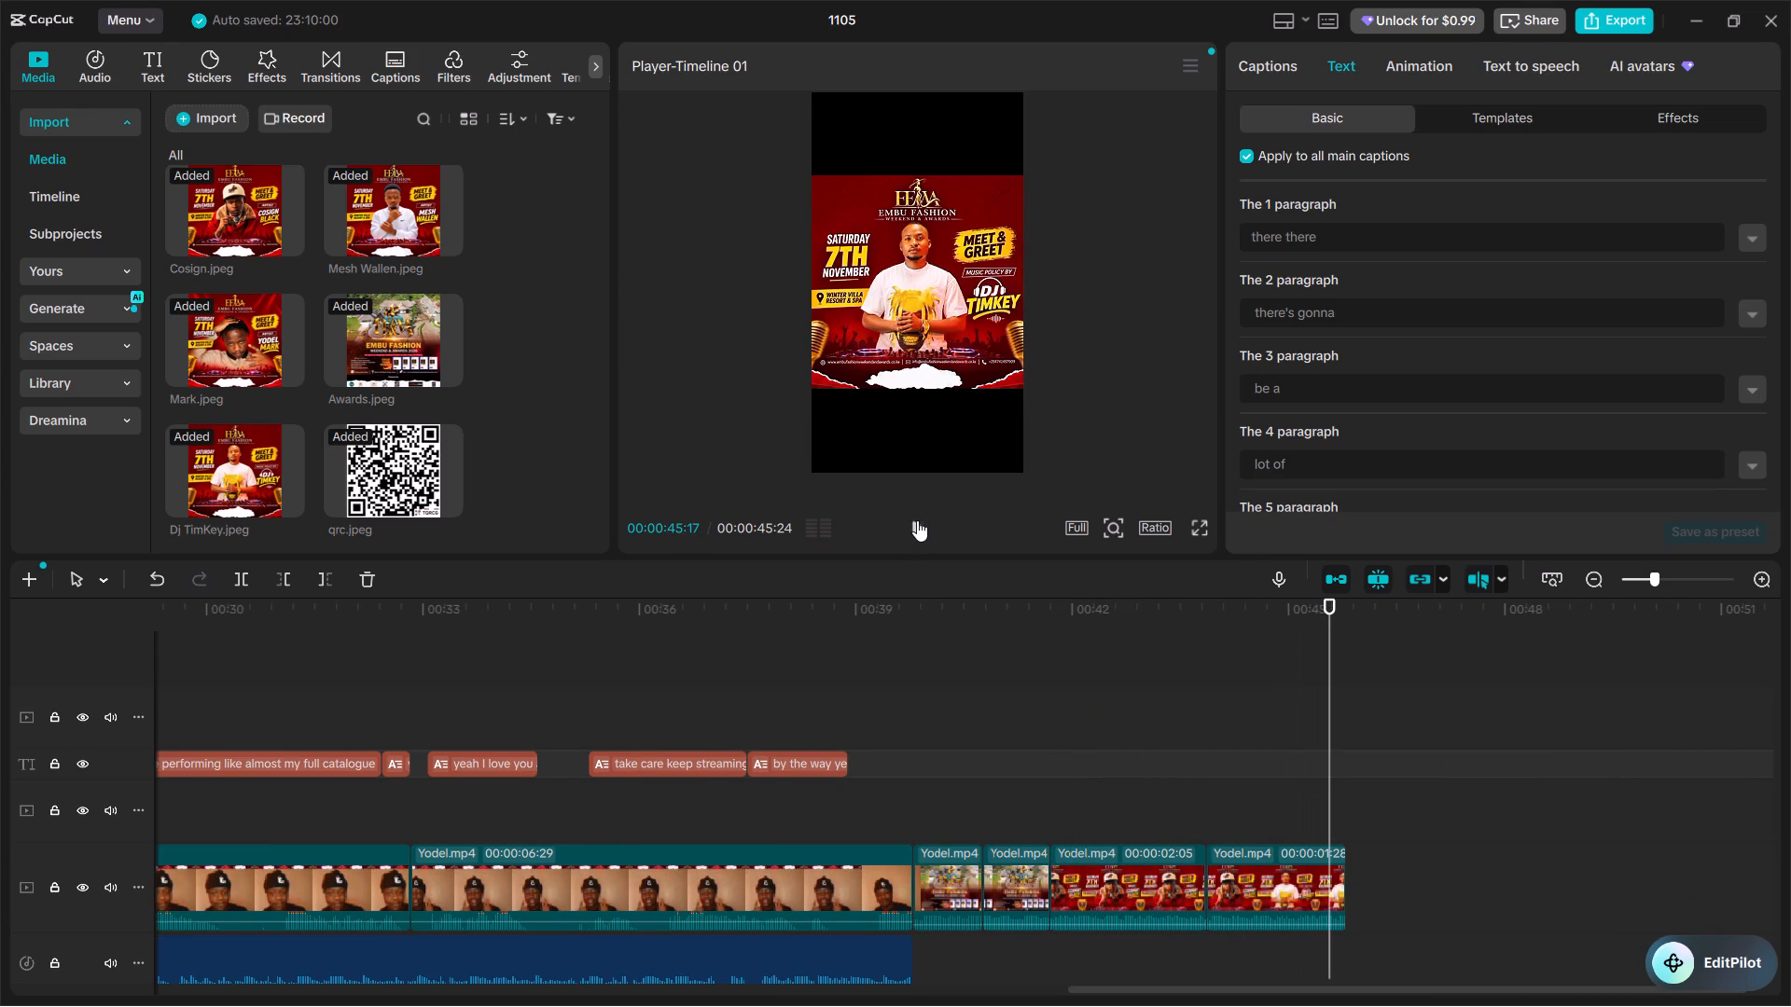
left_click(1269, 862)
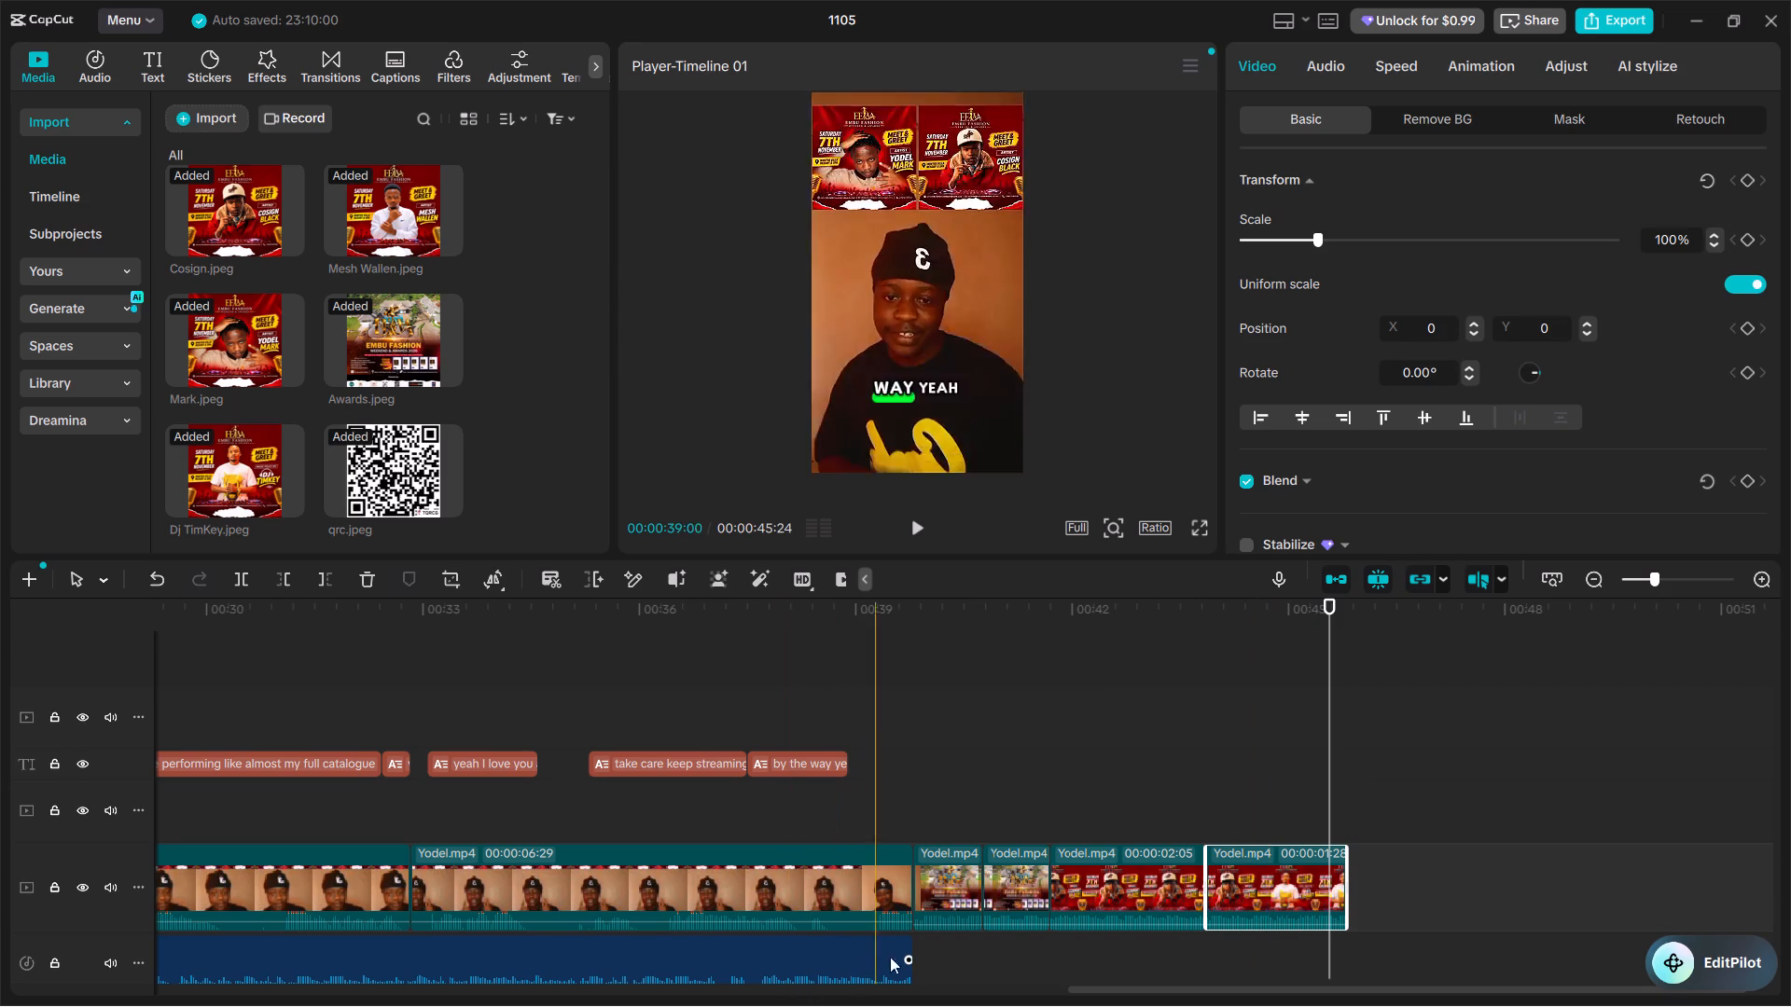
Extend the end of the background music clip from about 00:39:24 to the end of the last closing poster.
left_click_drag(913, 943, 1028, 943)
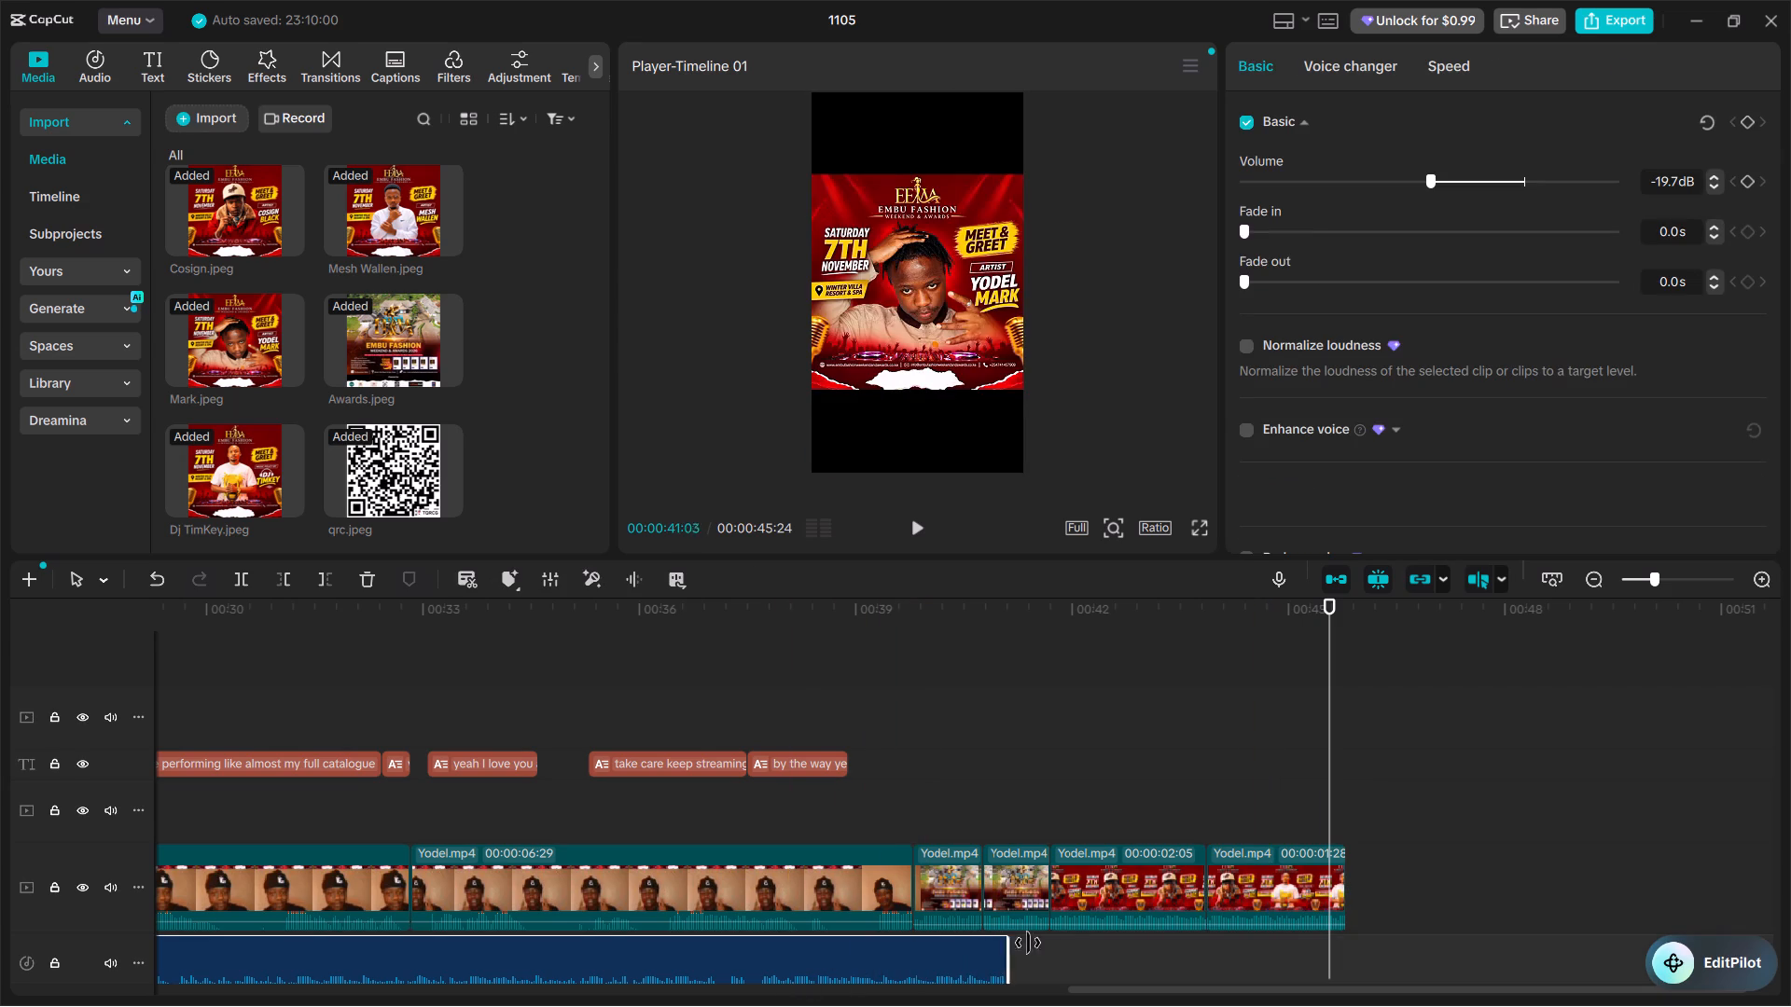
left_click_drag(1028, 943, 1351, 941)
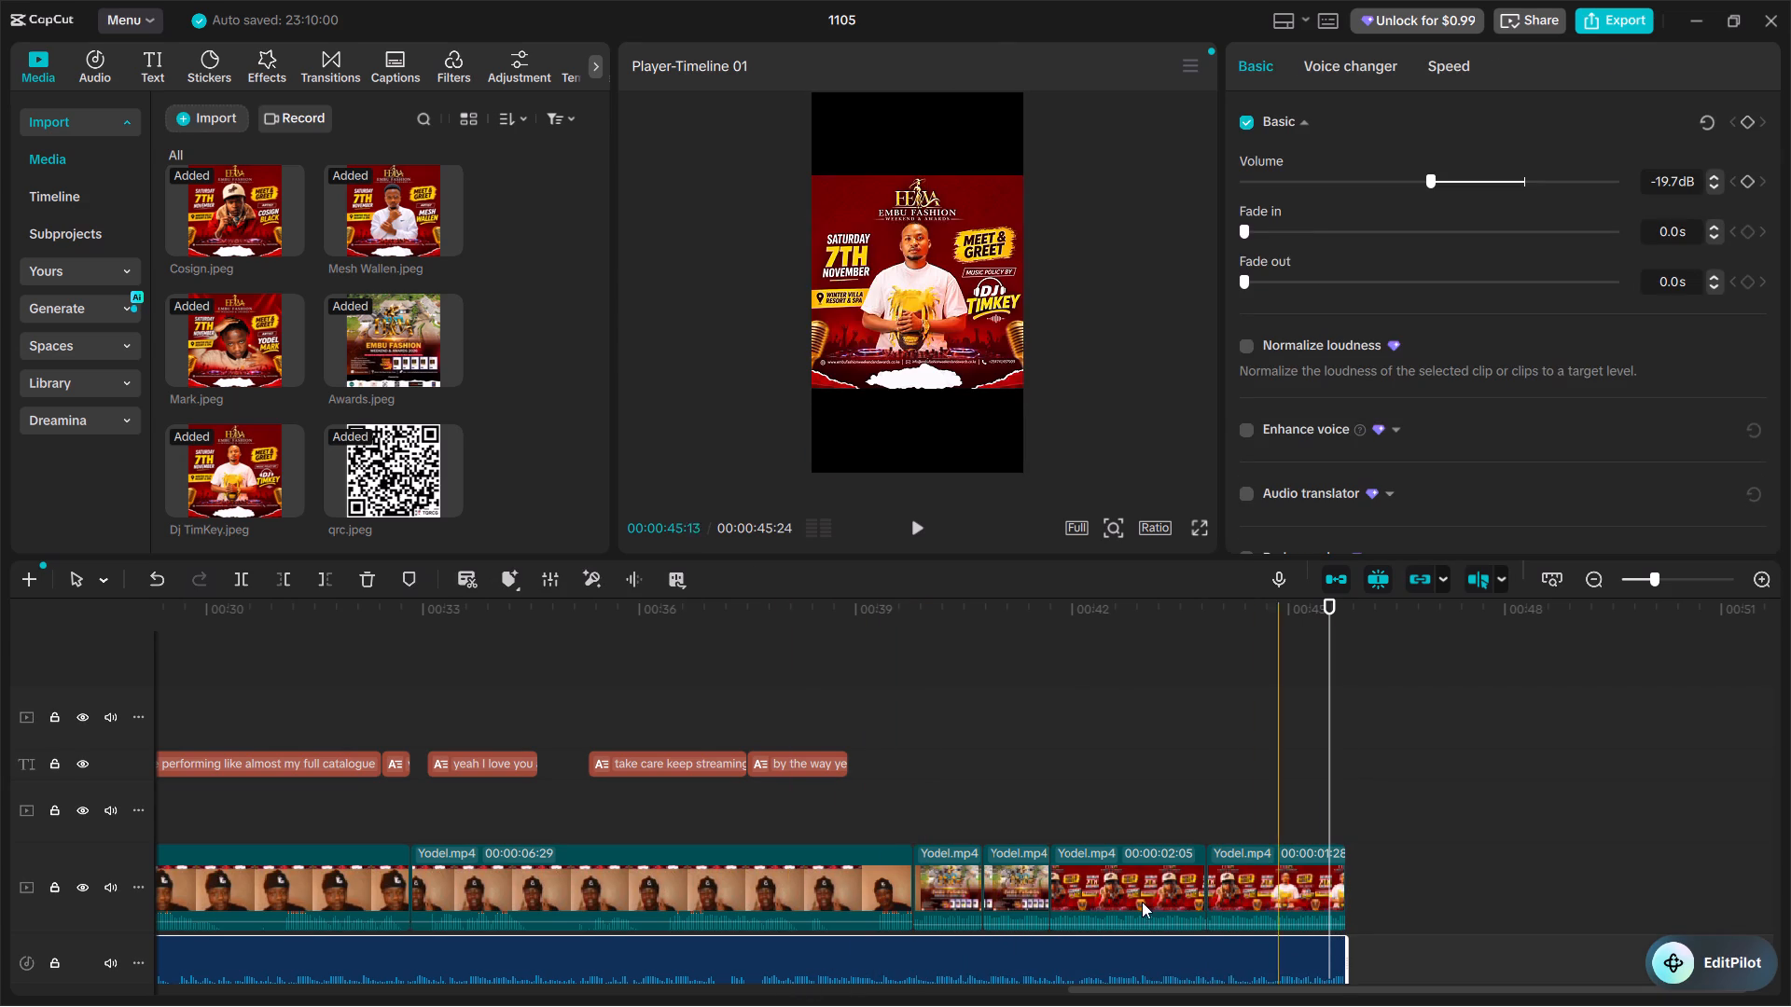
Mute the original audio of the four closing poster clips together by lowering their volume to -∞ dB.
left_click(1026, 869)
left_click(949, 871)
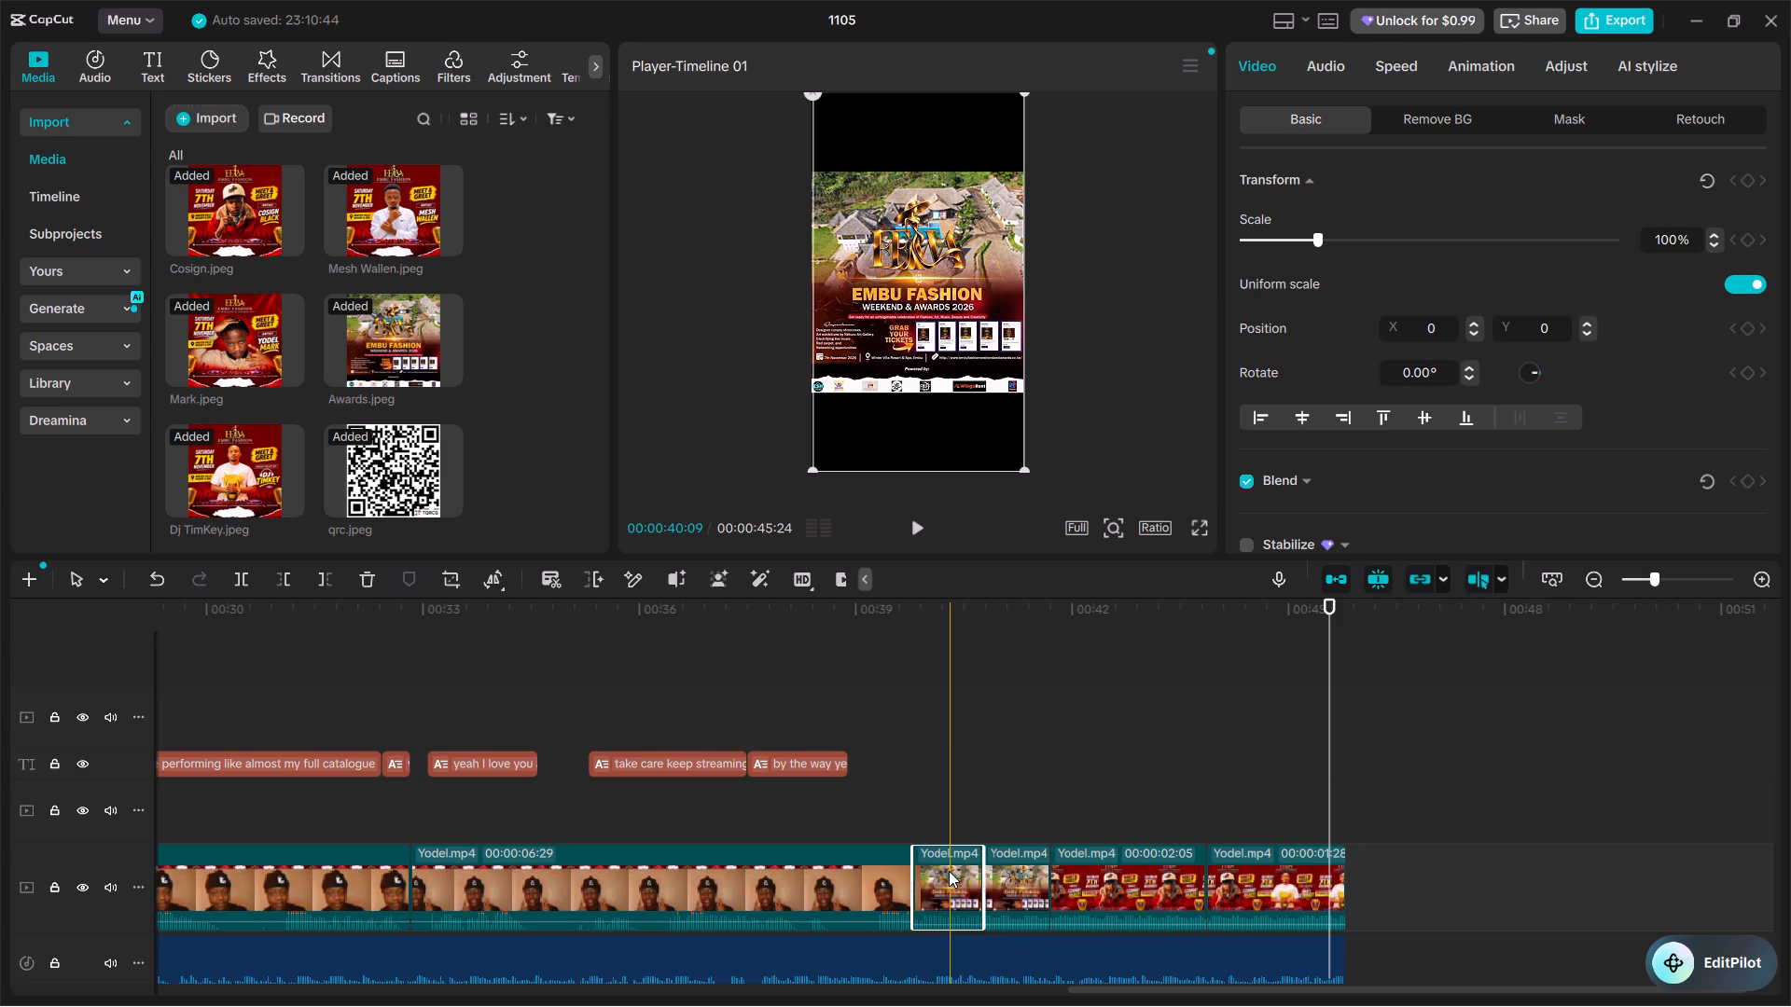
left_click(1015, 876, "ctrl")
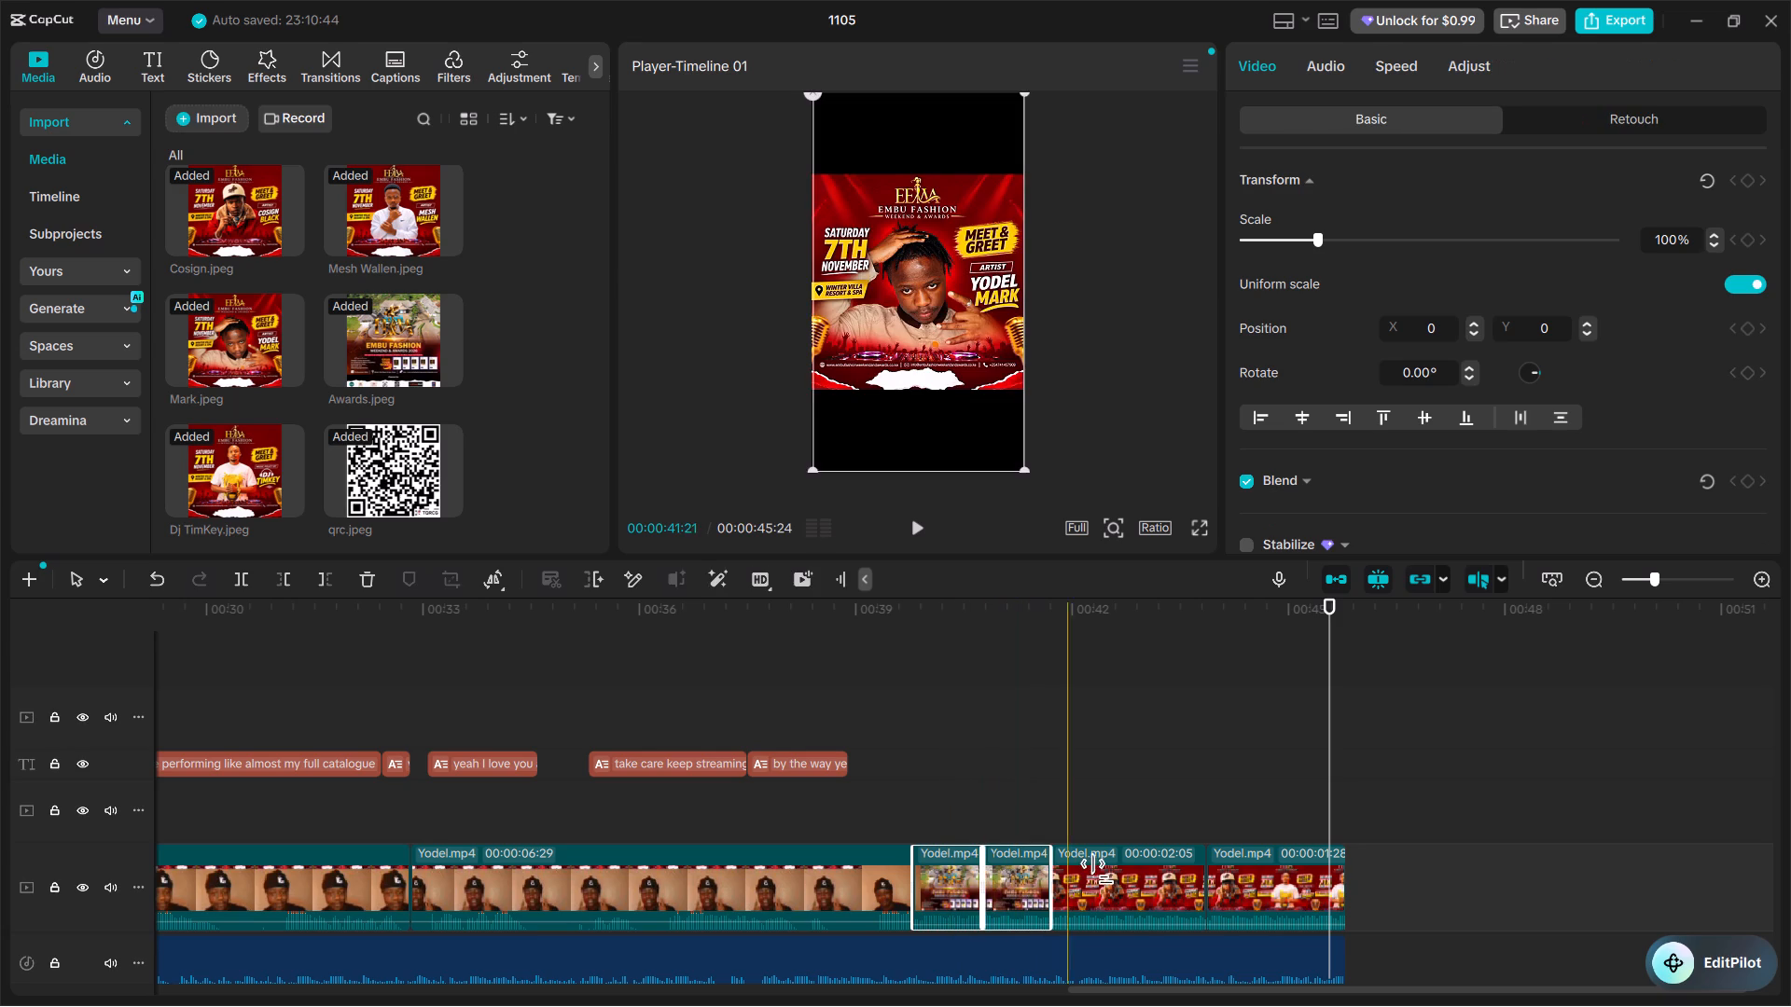
left_click(1124, 872, "ctrl")
left_click(1253, 876, "ctrl")
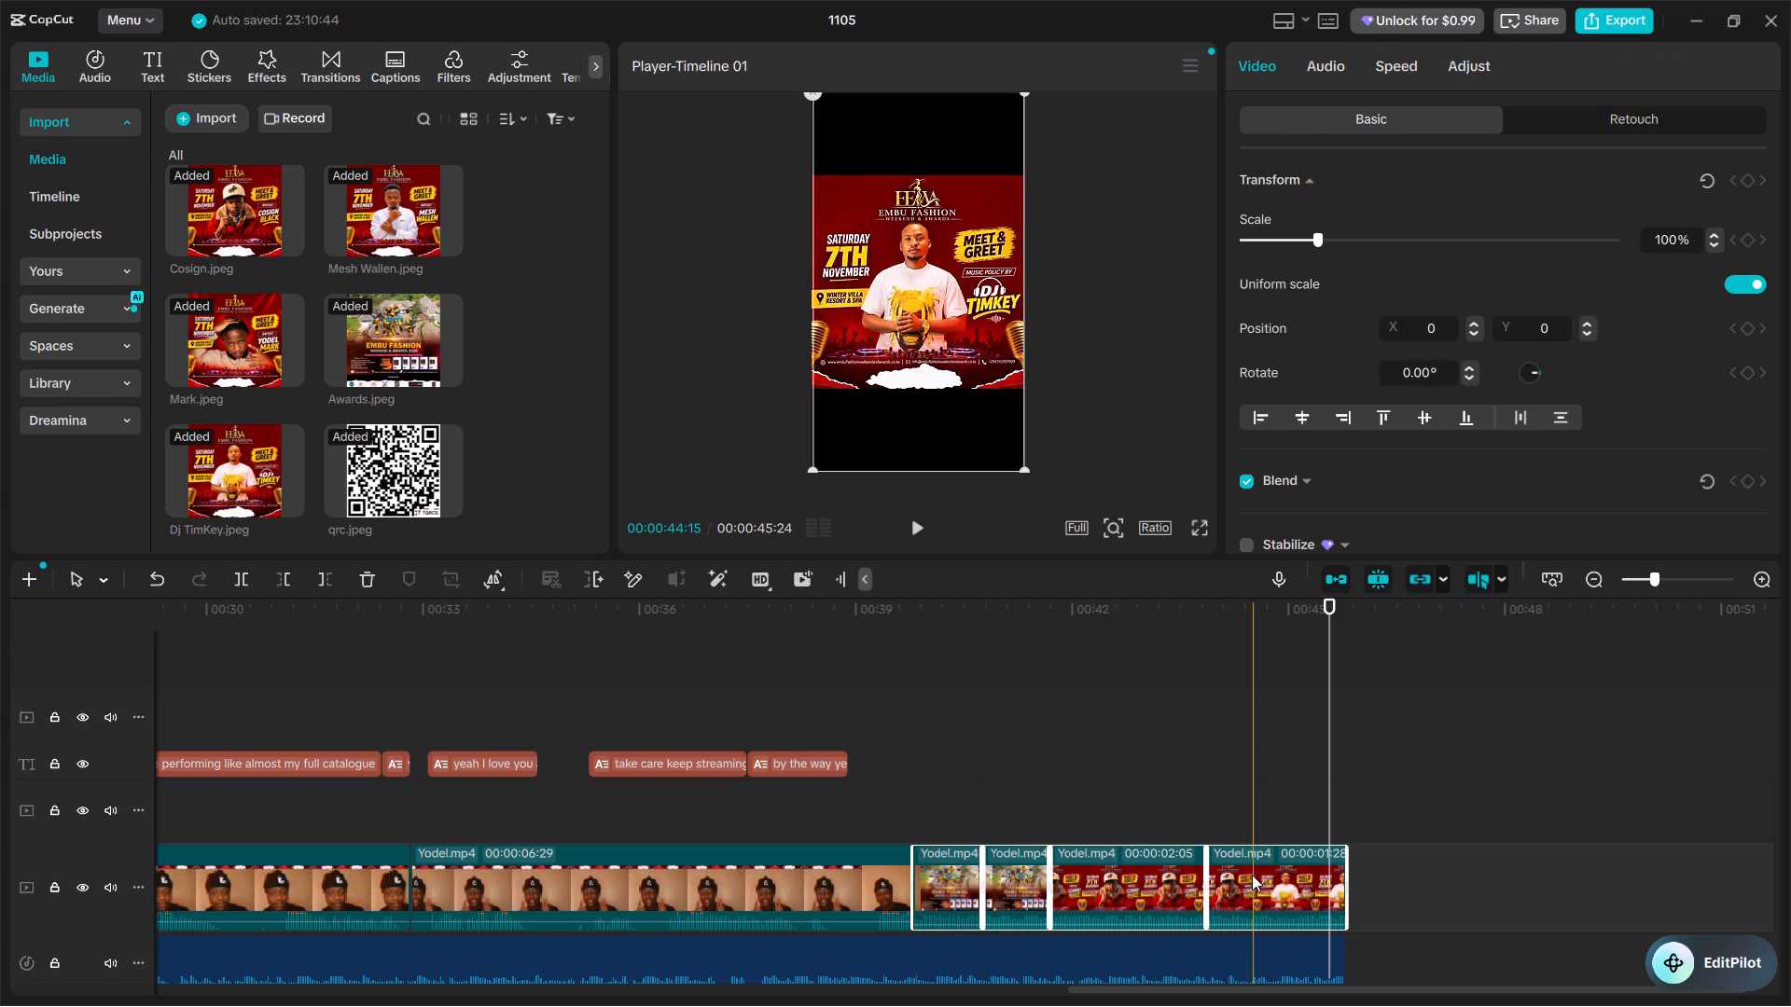
left_click(1326, 62)
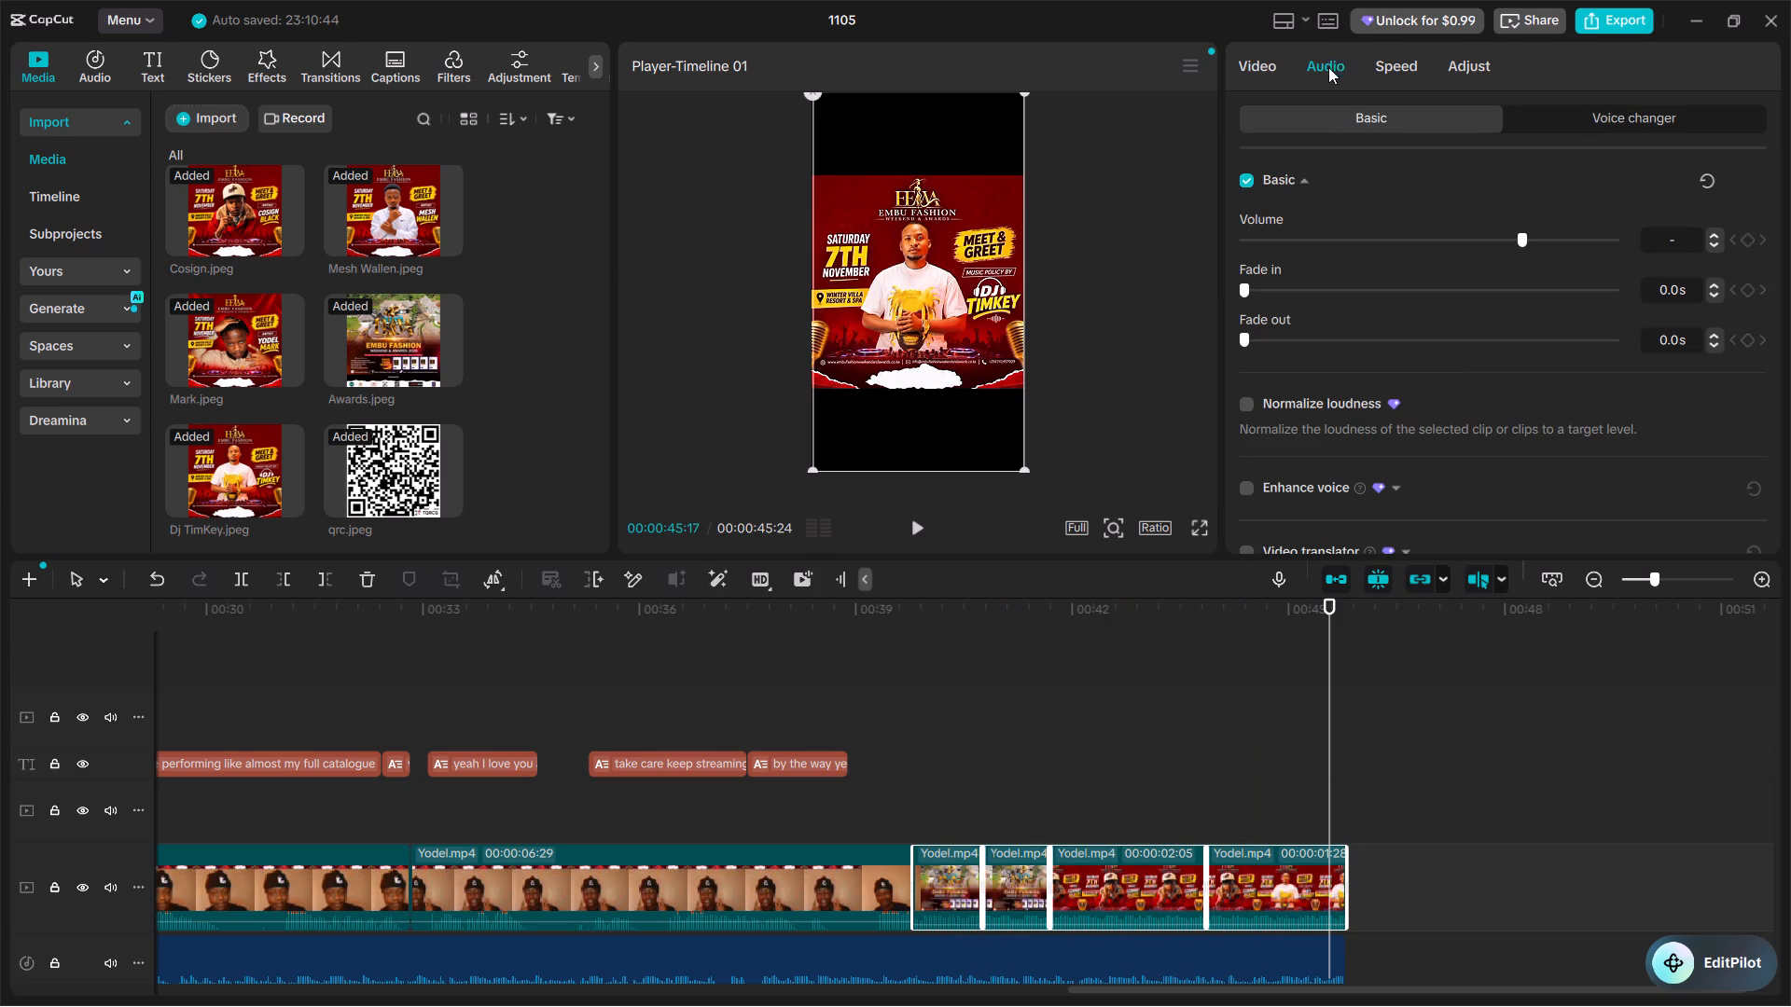
left_click_drag(1520, 234, 1191, 278)
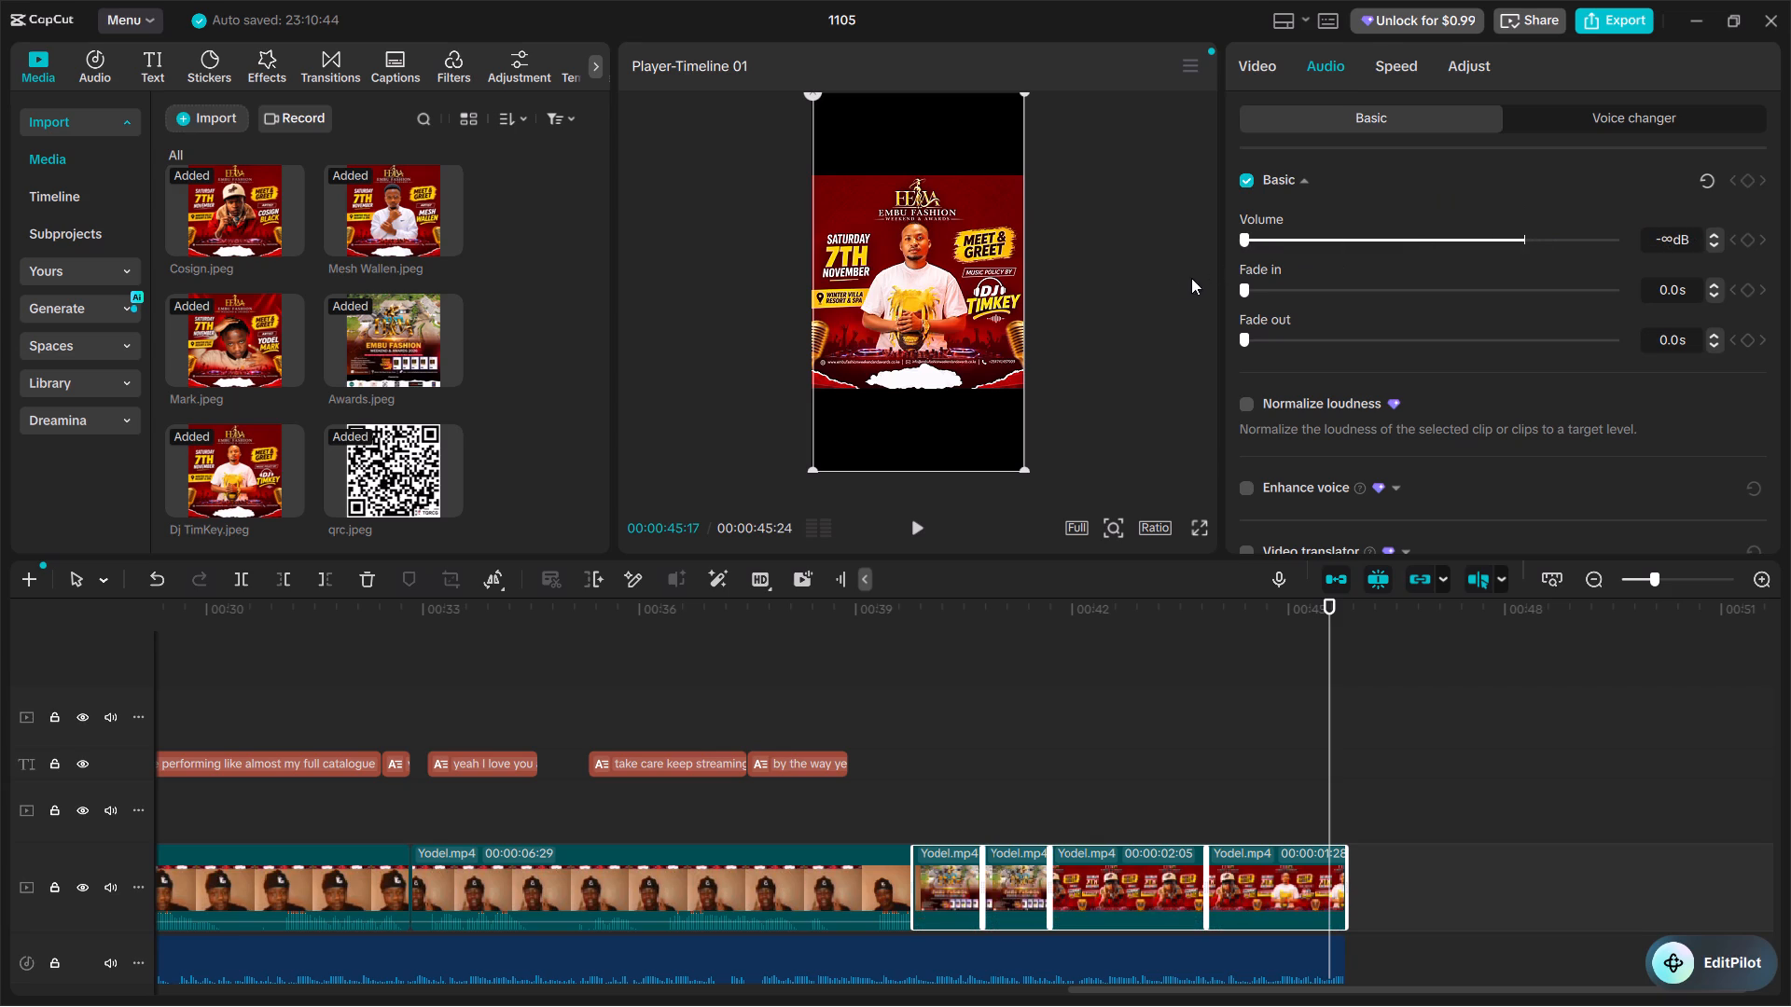
left_click_drag(1191, 278, 1136, 289)
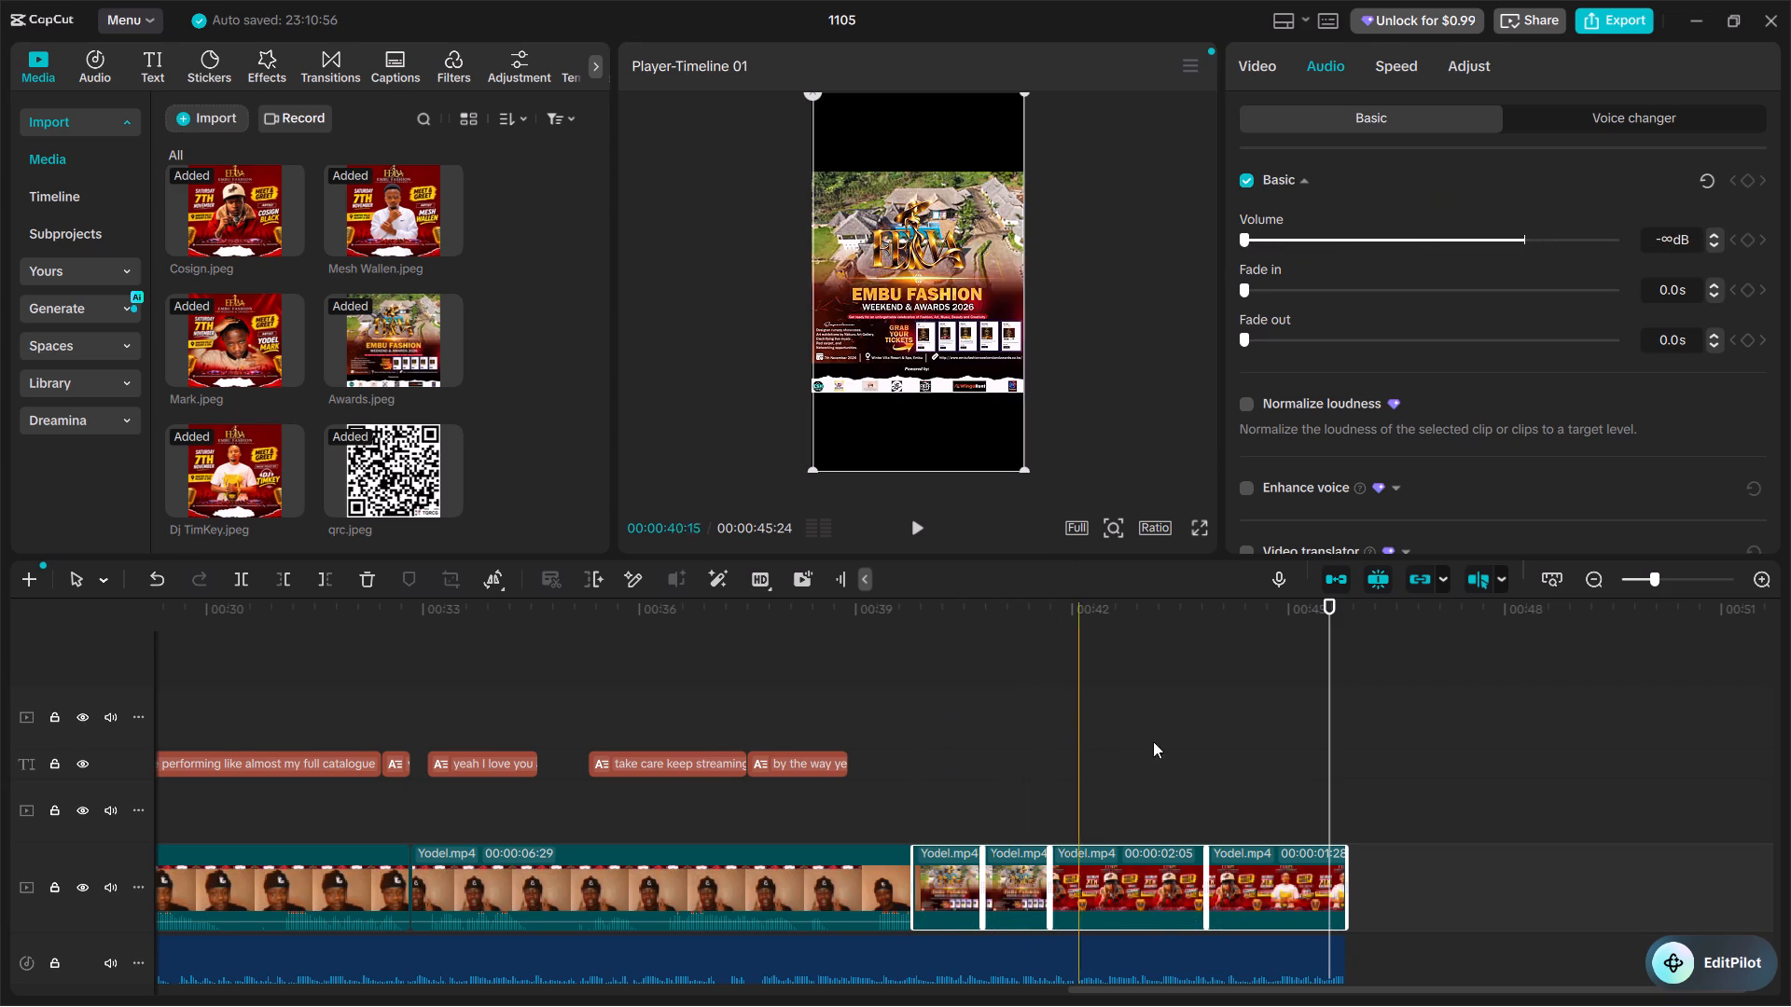
Split the background music at the start of the closing posters and raise the second part's volume to about -3.2 dB.
left_click(912, 948)
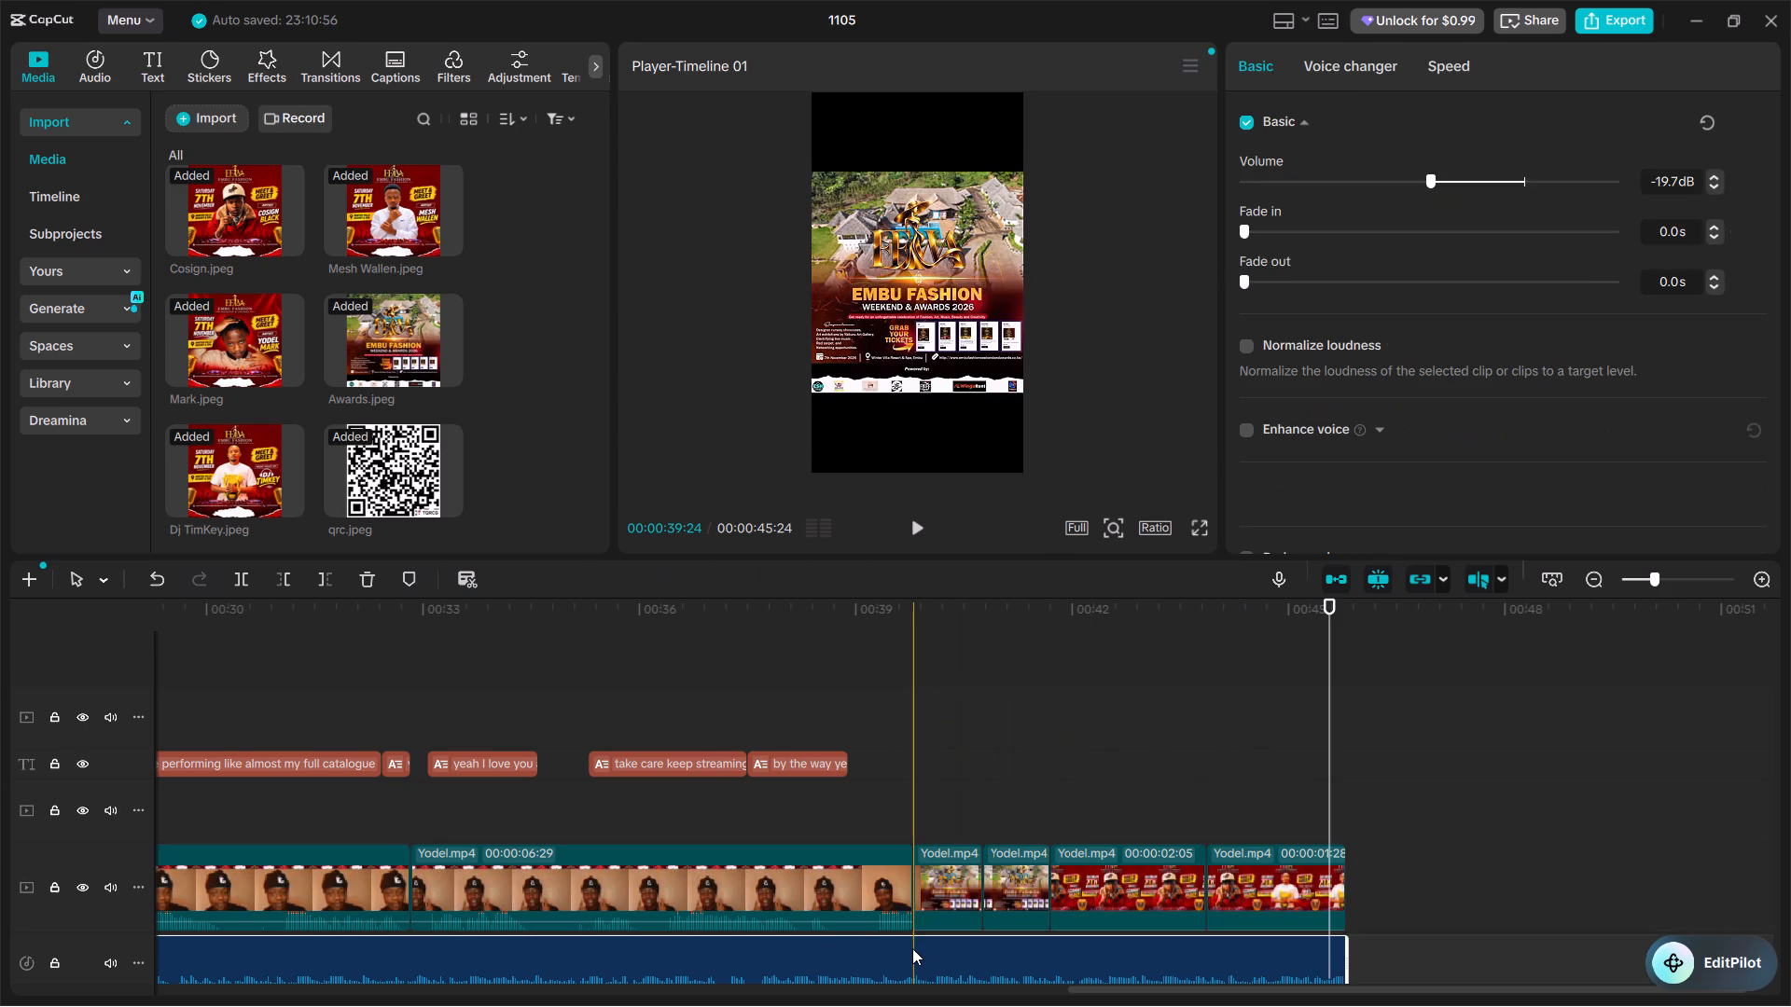
key("ctrl+b")
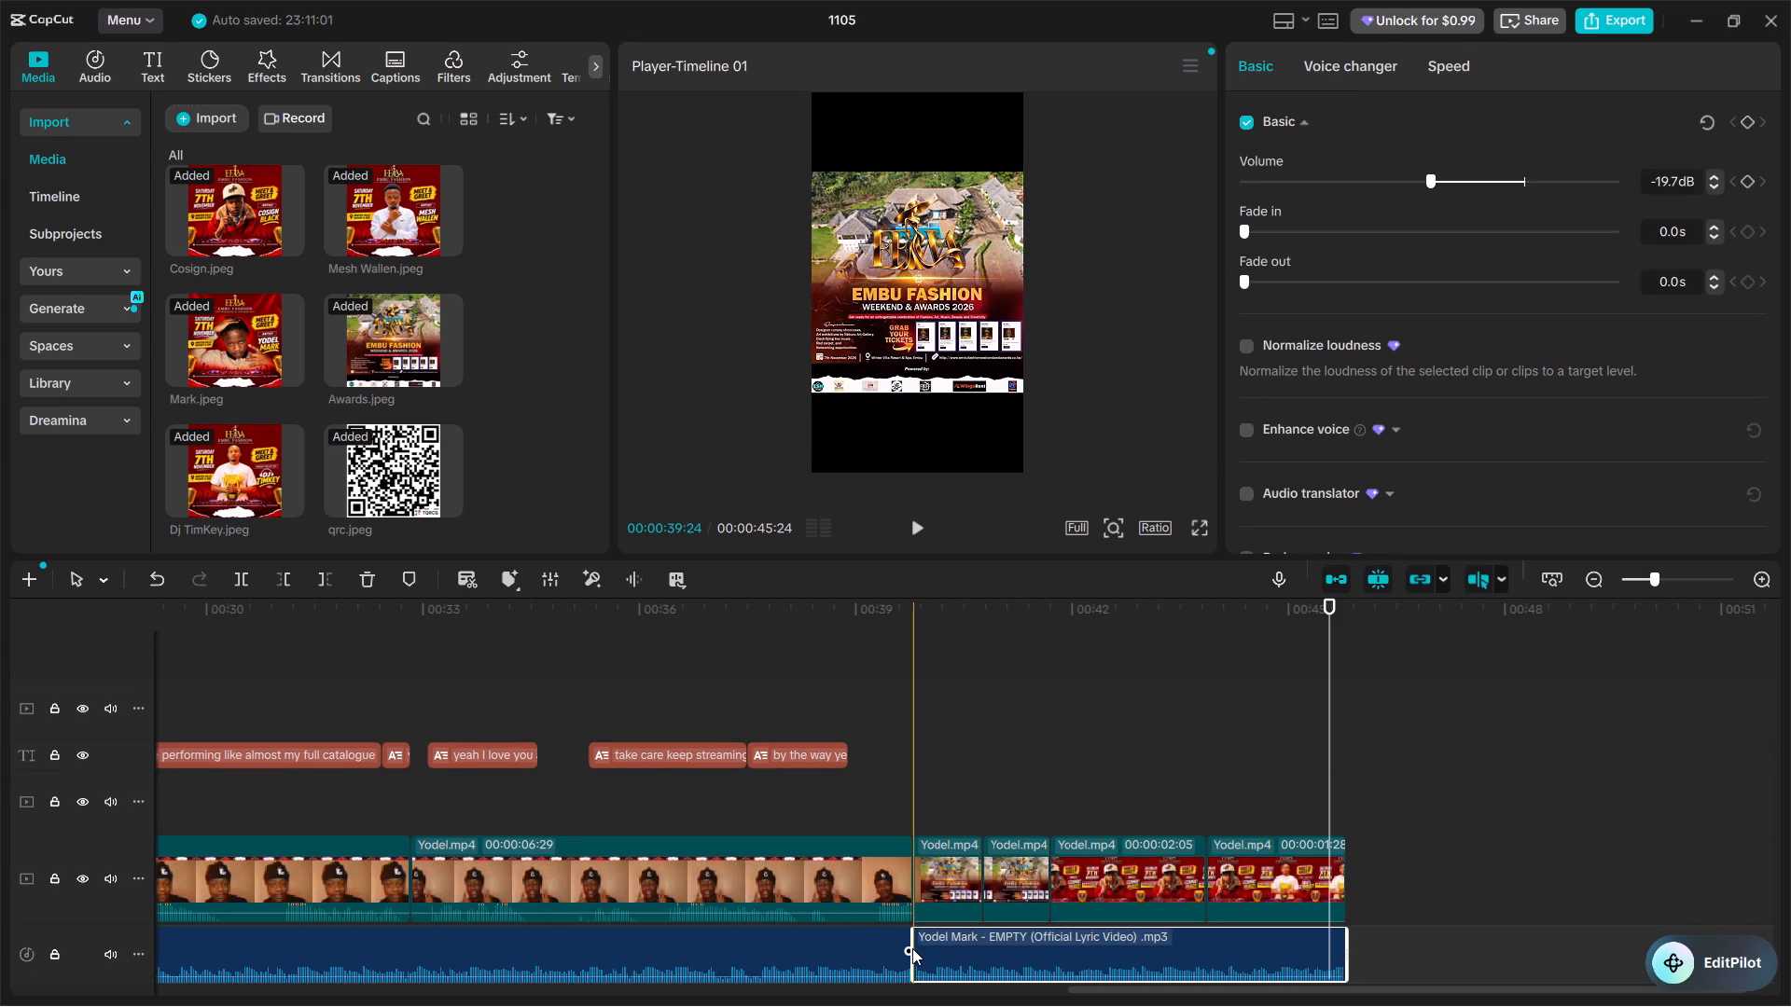
left_click(999, 960)
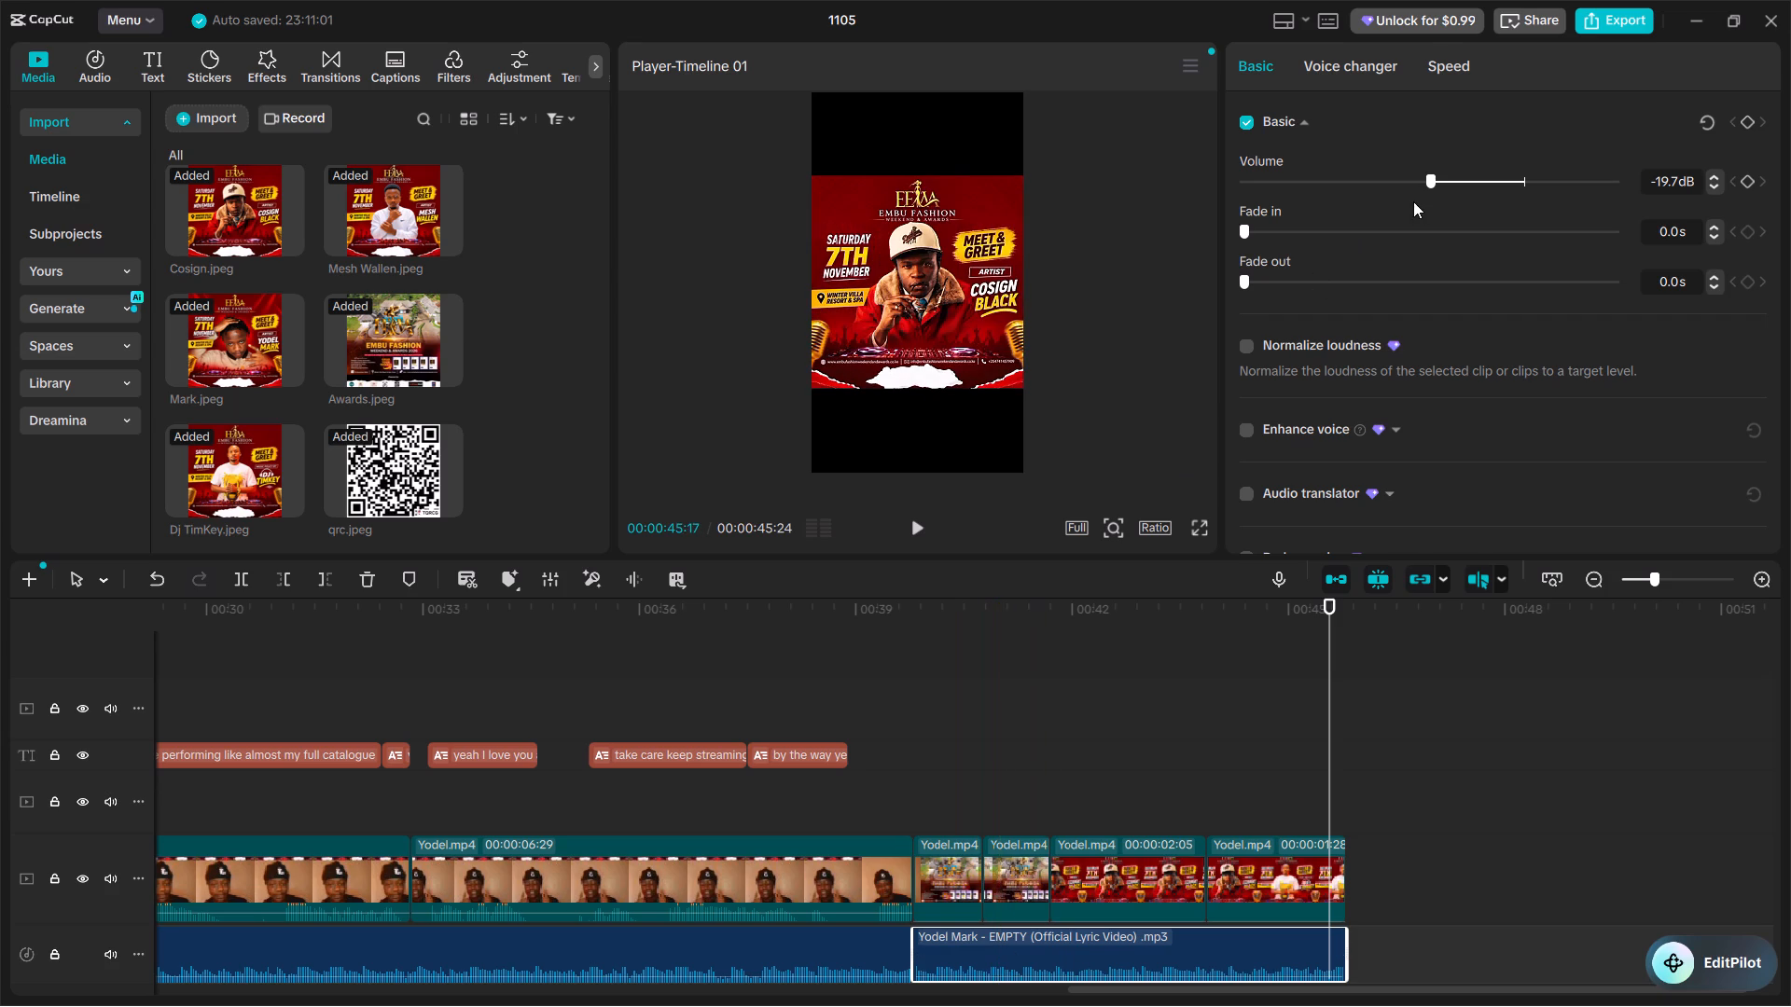
left_click_drag(1431, 183, 1505, 182)
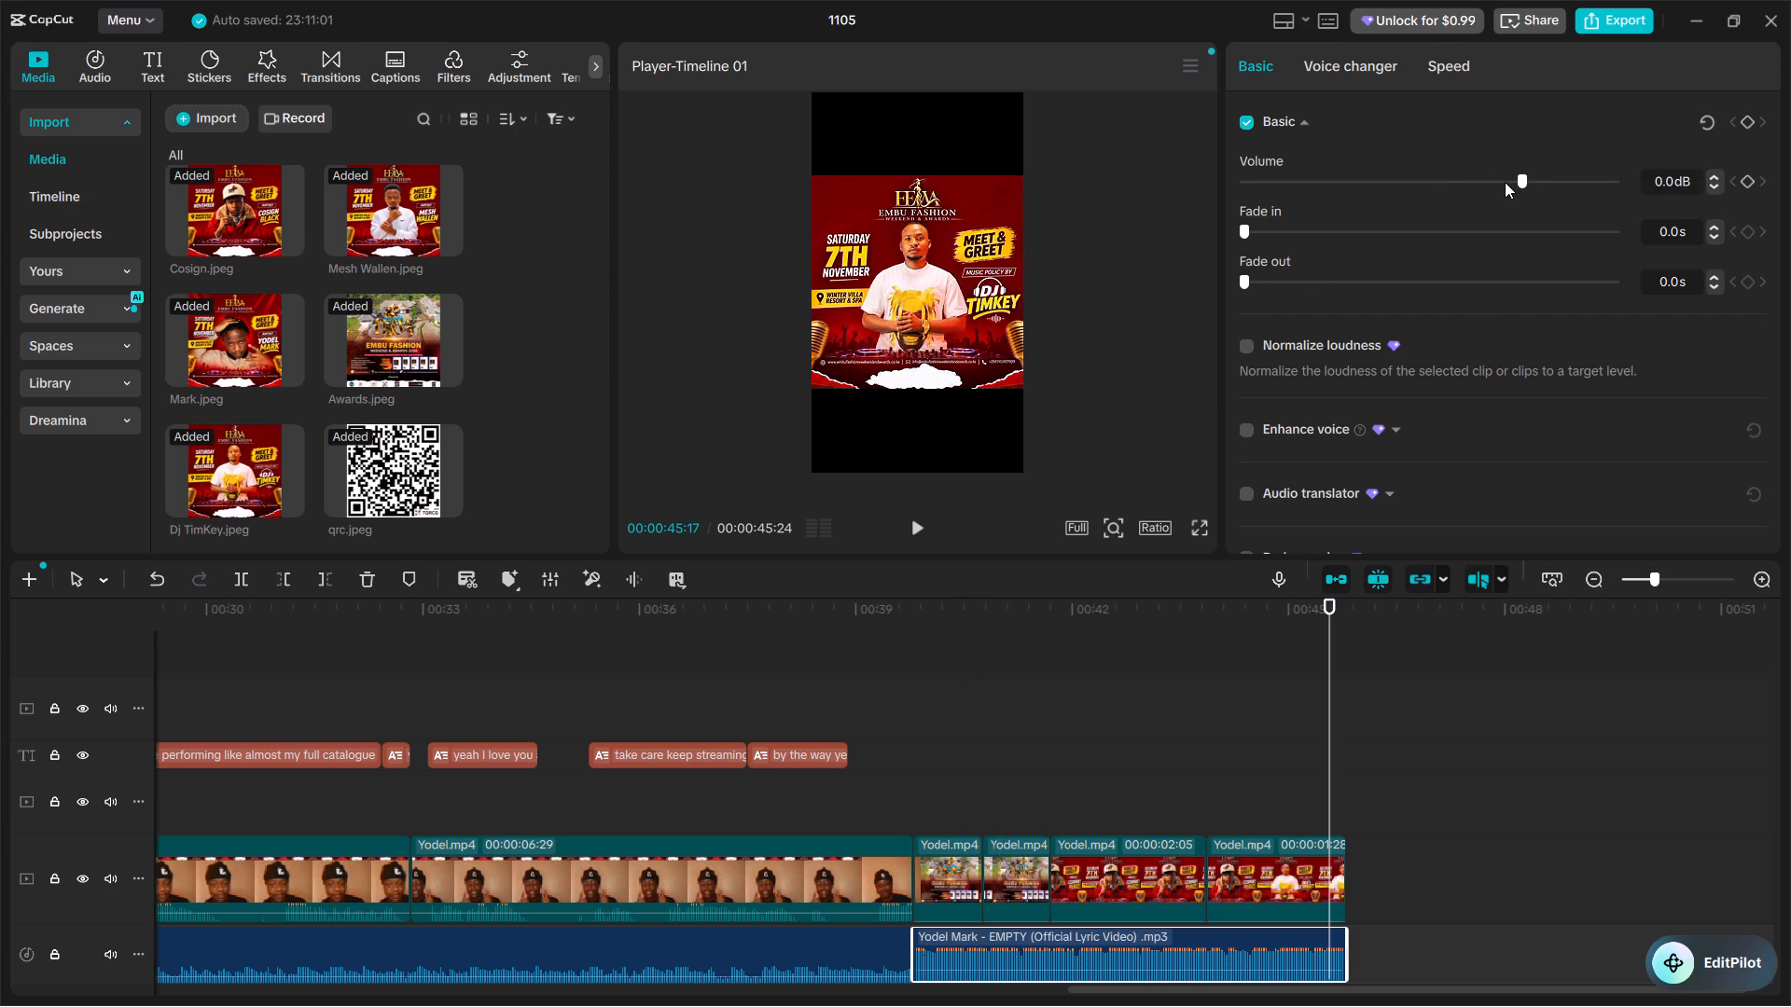
left_click_drag(1505, 182, 1503, 182)
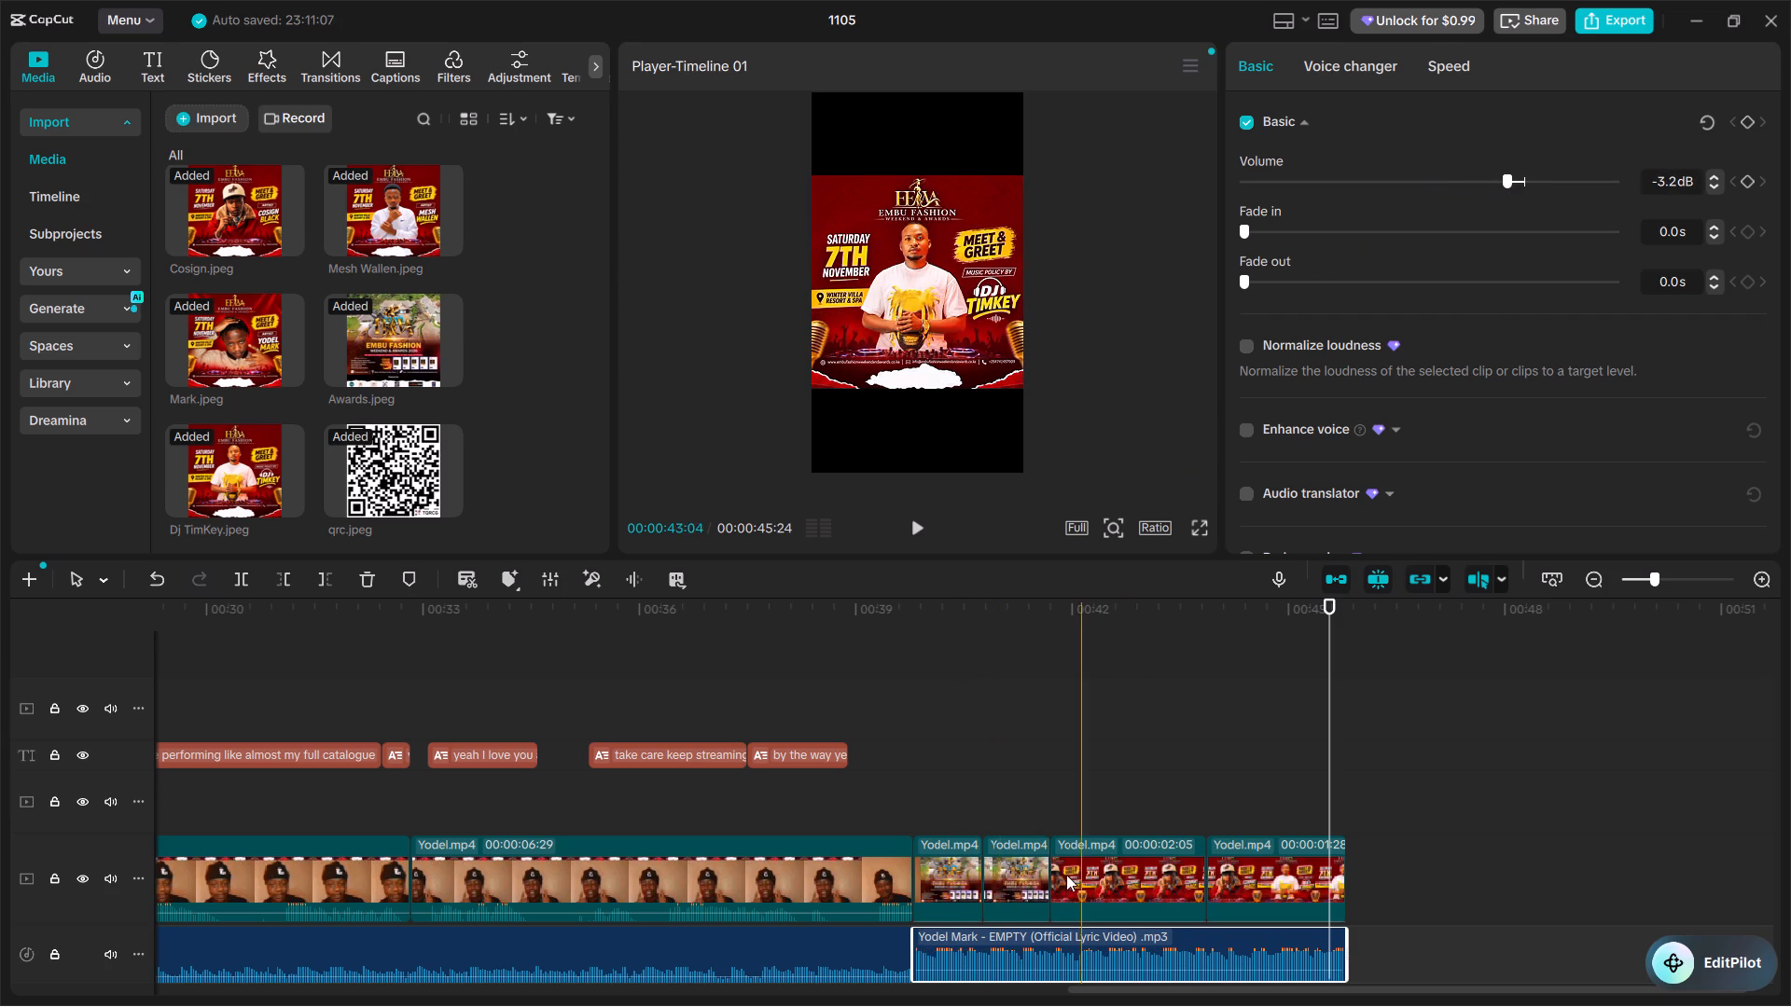
Give the closing music segment a fade-in of about 1.6 s and a fade-out of about 2.6 s.
left_click_drag(919, 952, 1036, 924)
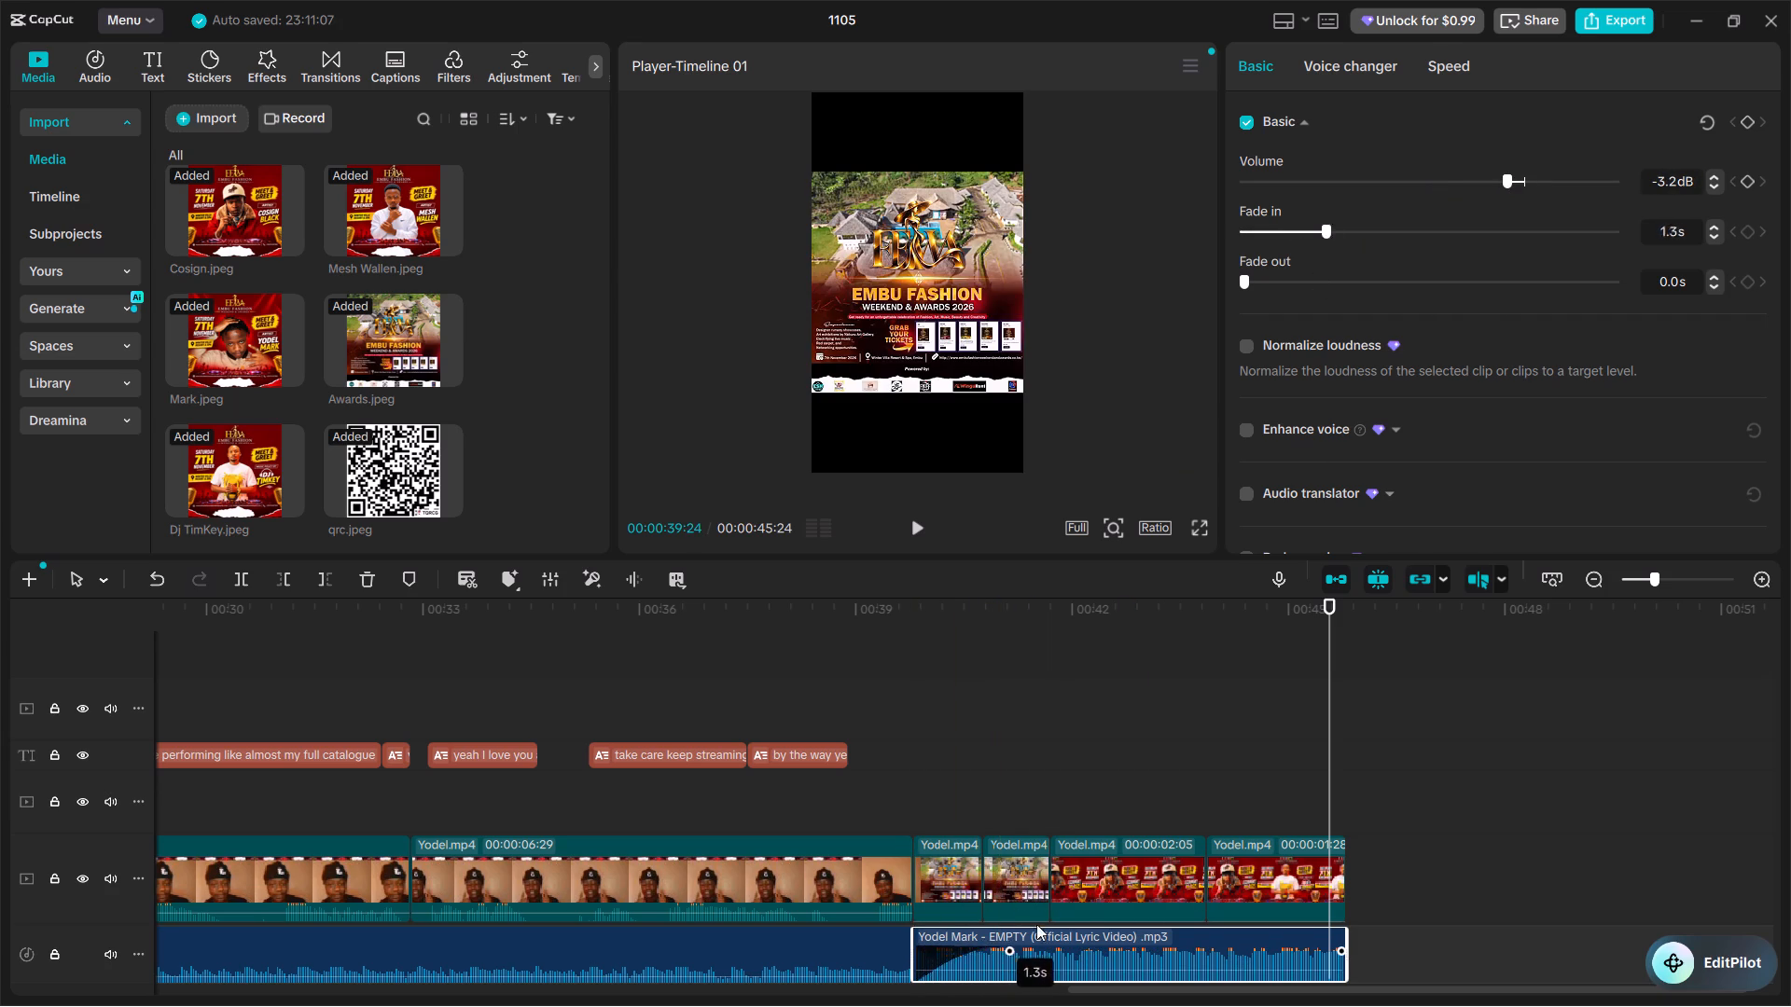
left_click_drag(1036, 924, 1081, 913)
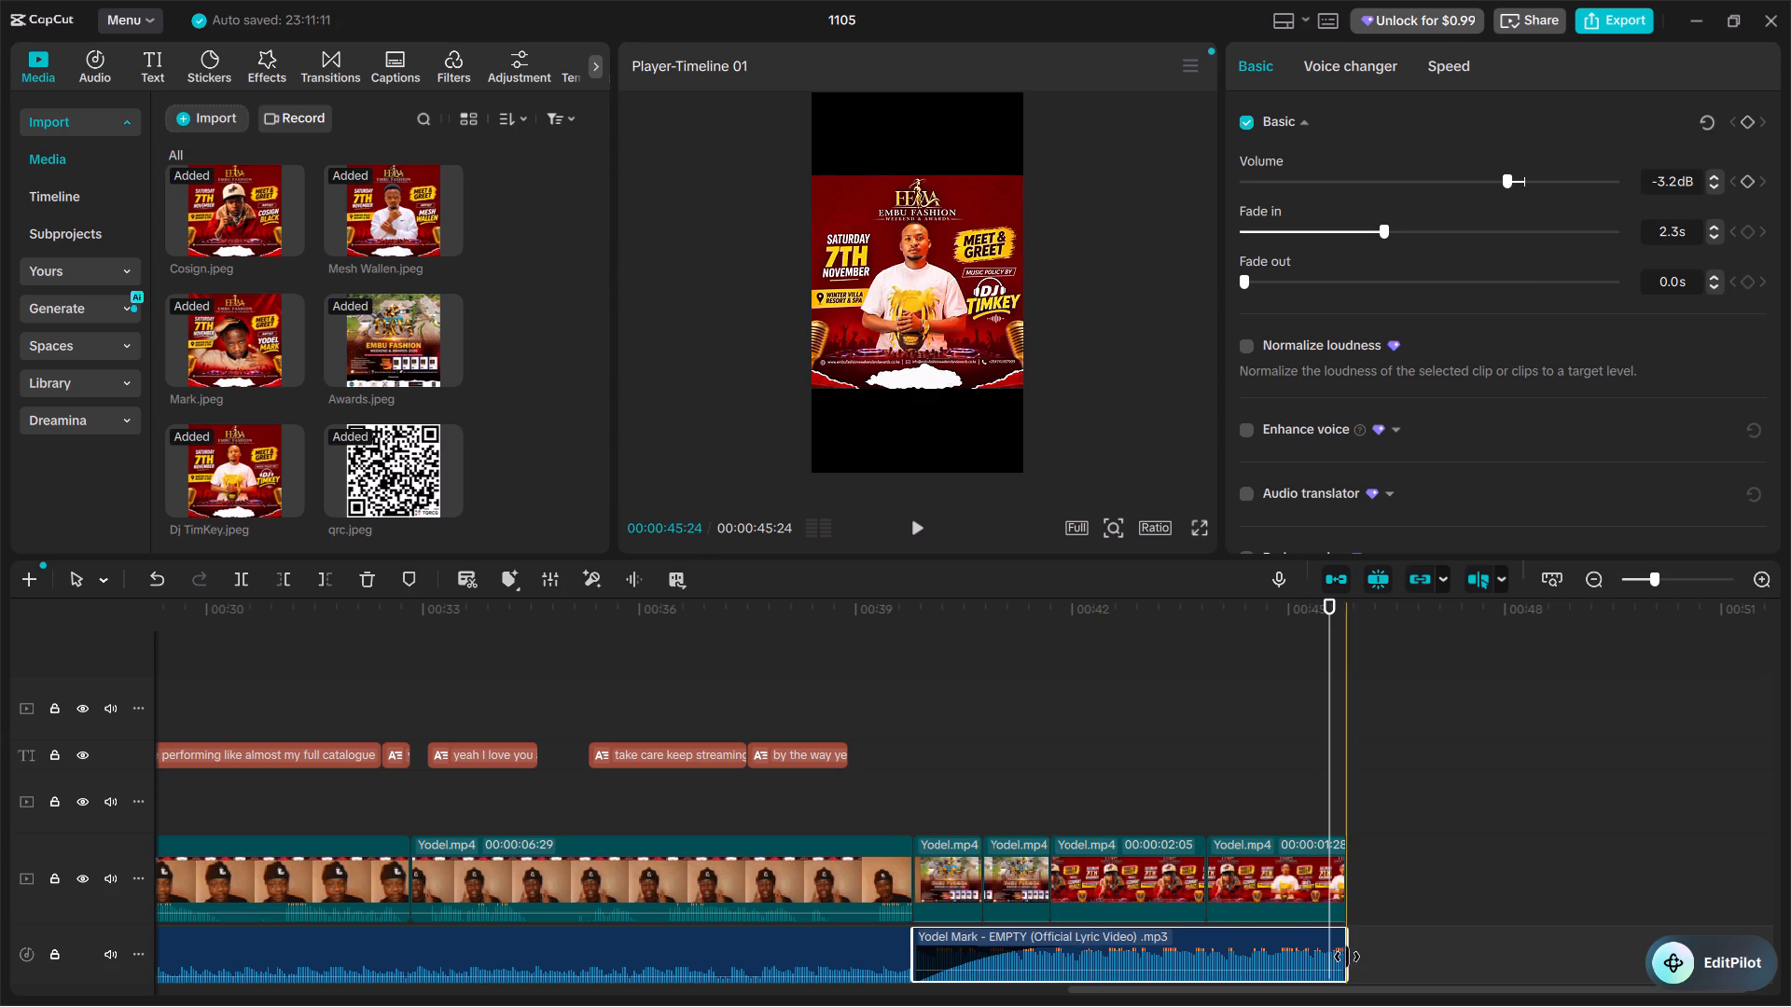
left_click_drag(1340, 946, 1204, 945)
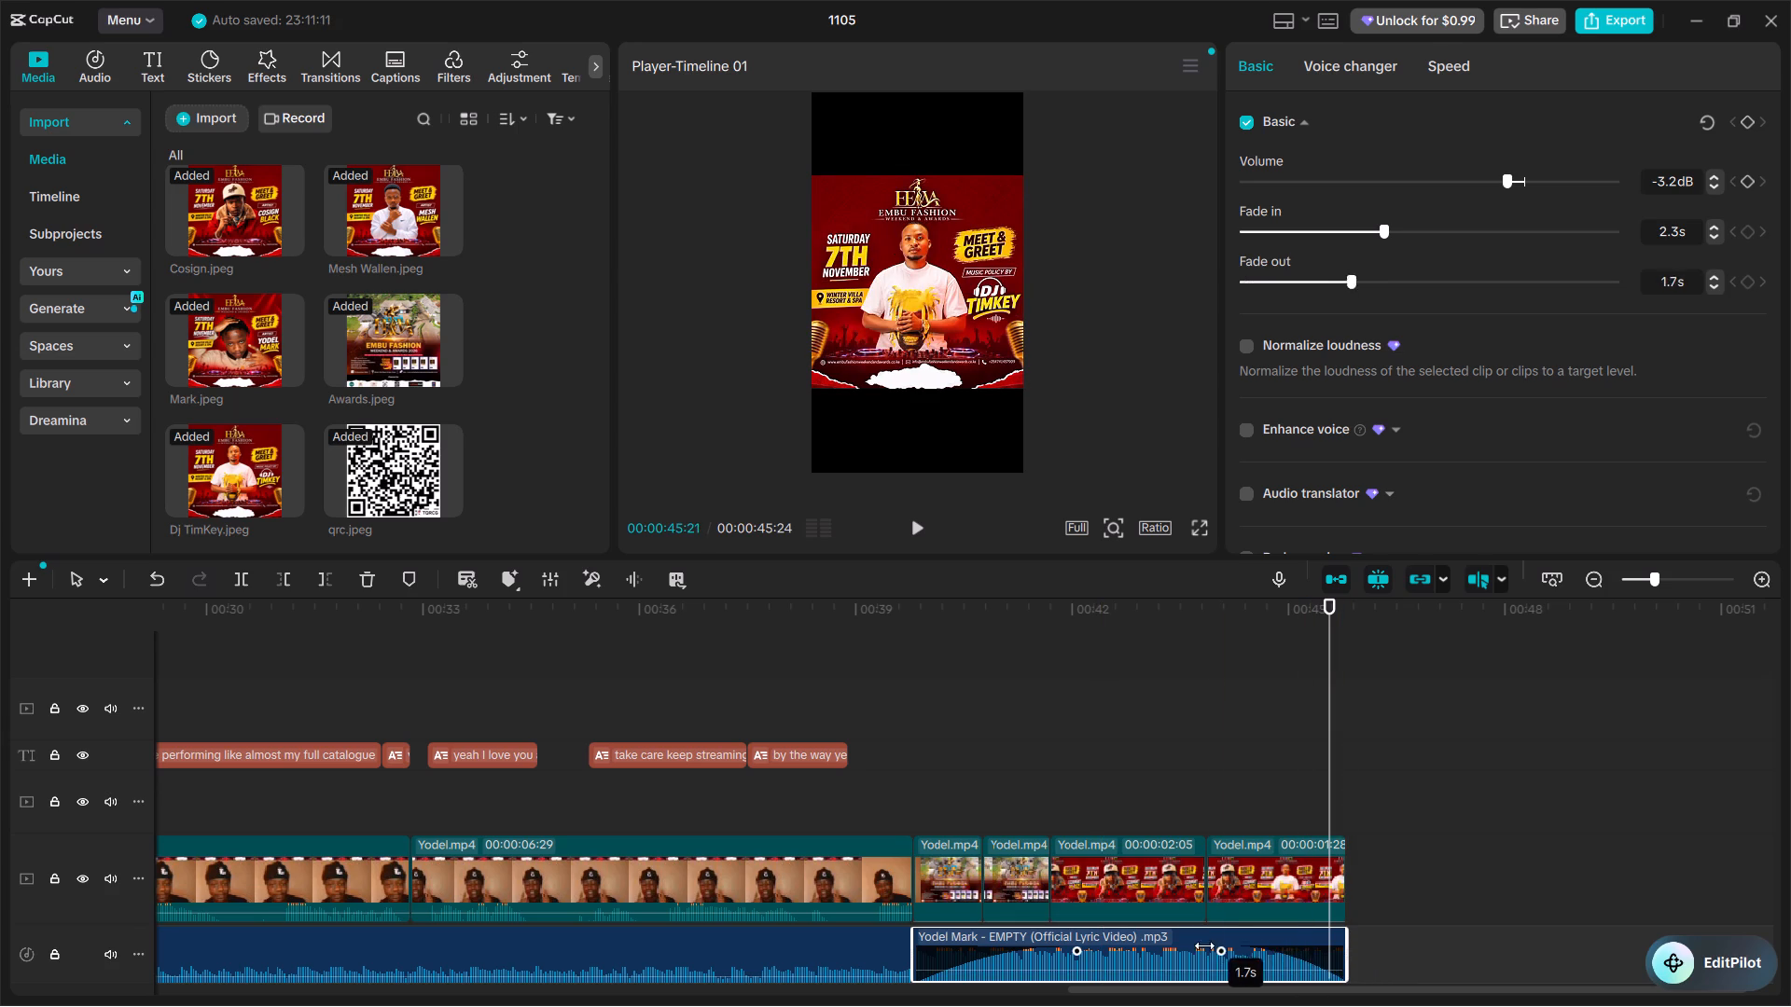
left_click_drag(1204, 945, 1127, 945)
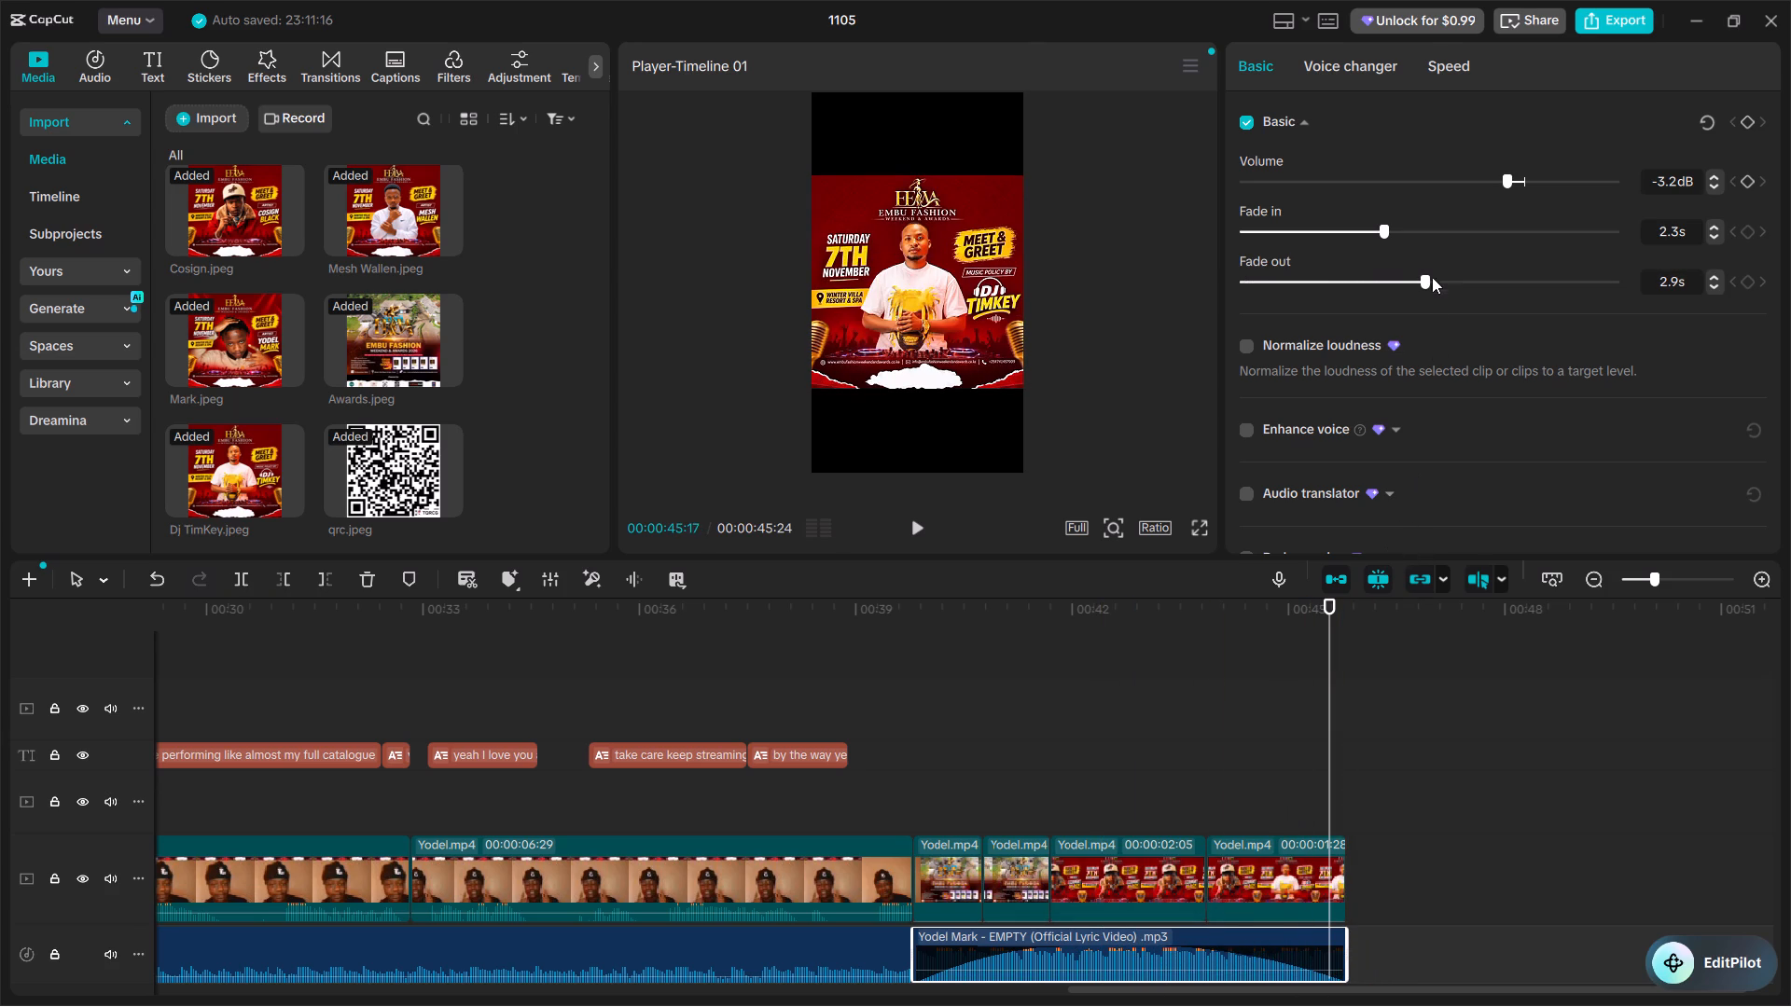
left_click_drag(1429, 278, 1642, 255)
left_click_drag(1386, 228, 1608, 211)
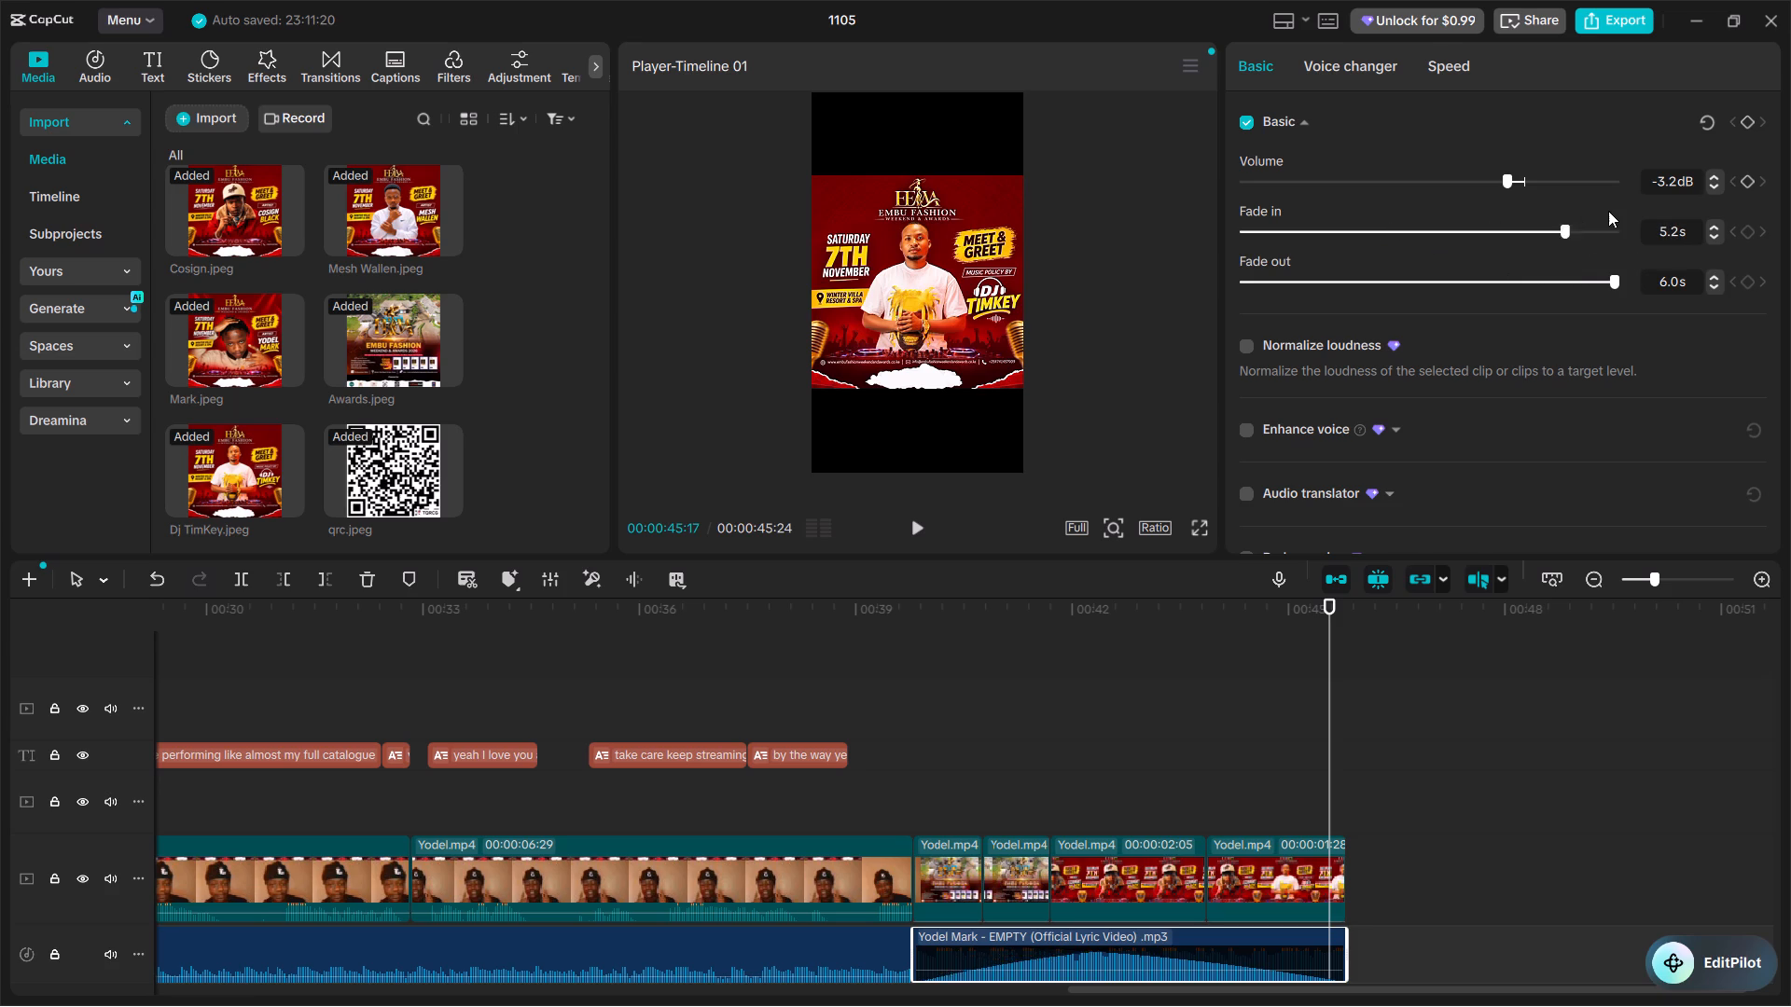
left_click_drag(1608, 211, 1475, 236)
left_click_drag(1475, 236, 1428, 241)
left_click_drag(1608, 278, 1586, 280)
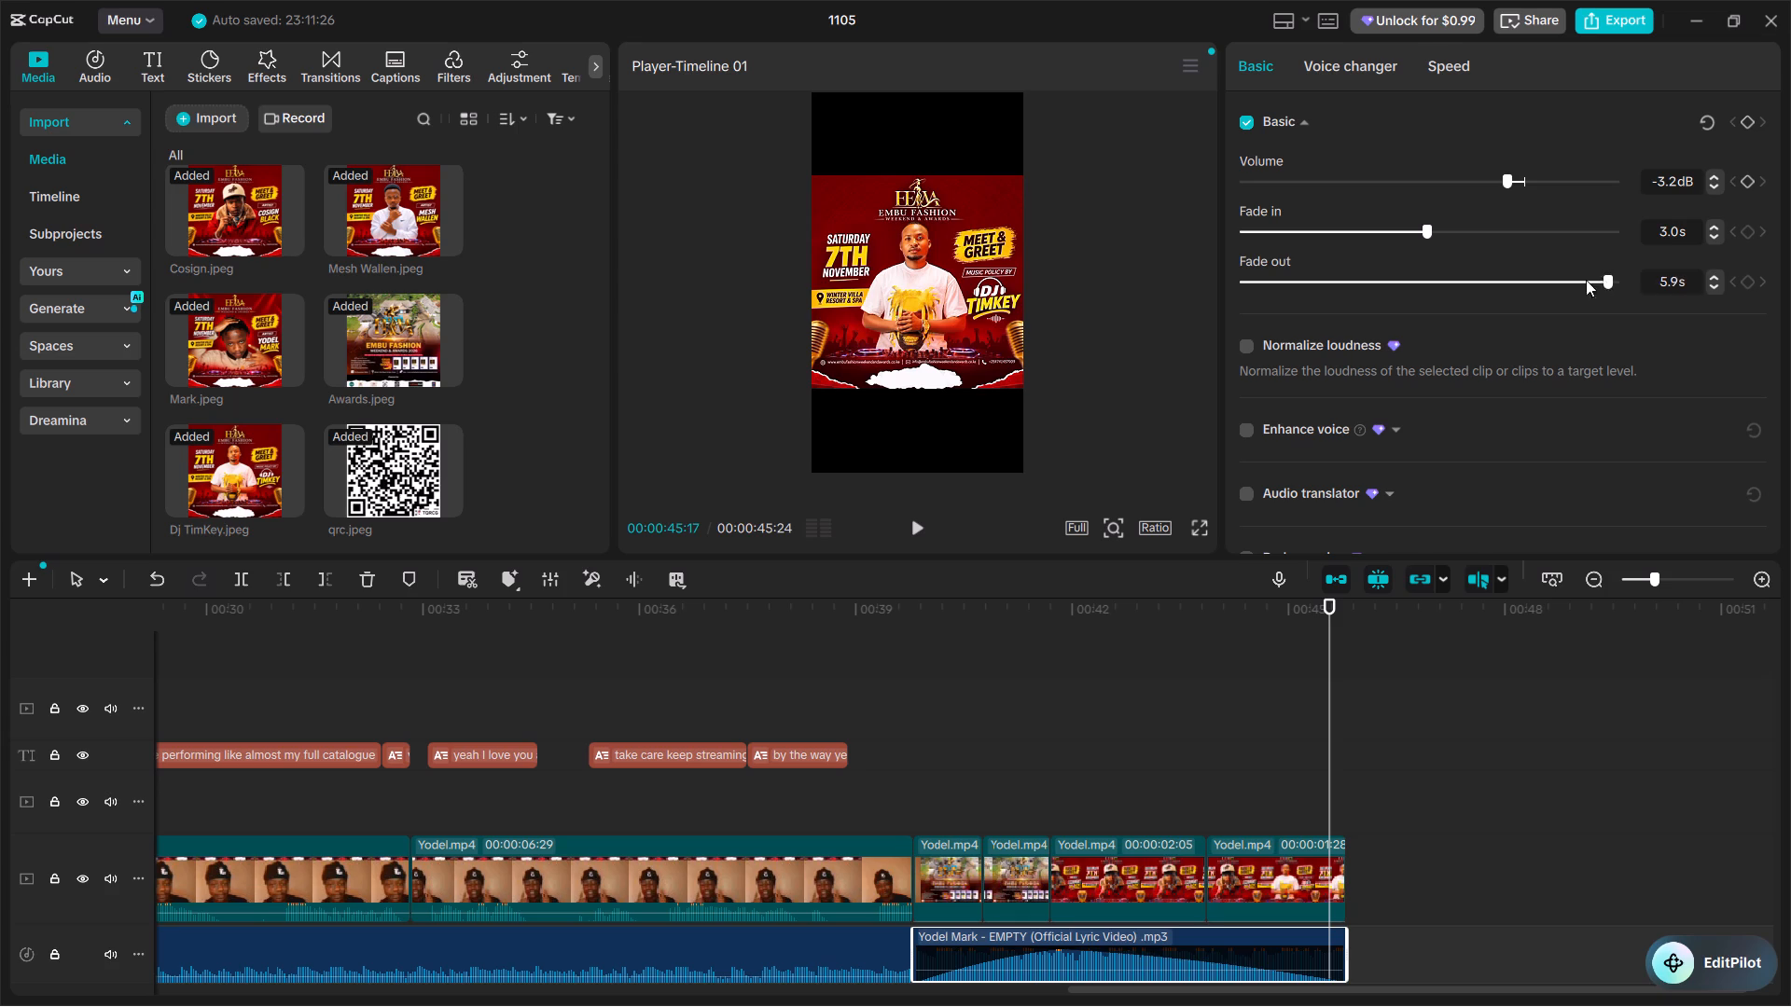
left_click_drag(1586, 280, 1450, 290)
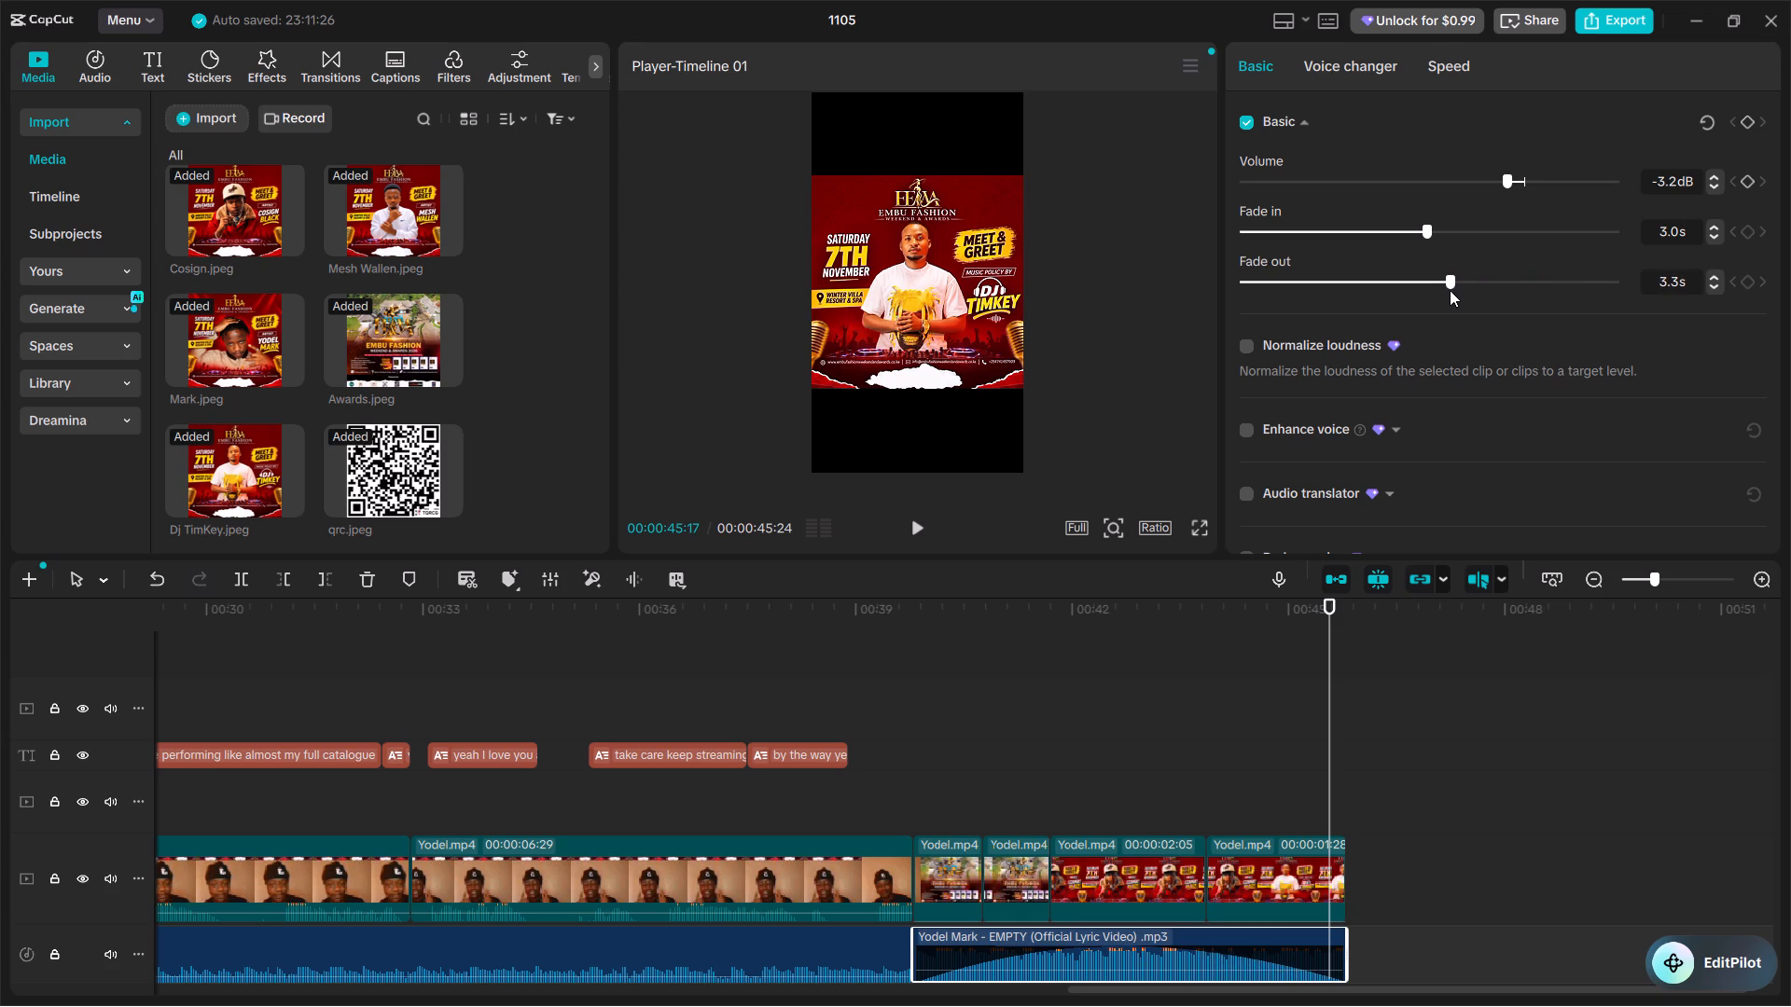
left_click_drag(1450, 290, 1447, 290)
left_click_drag(1443, 281, 1382, 296)
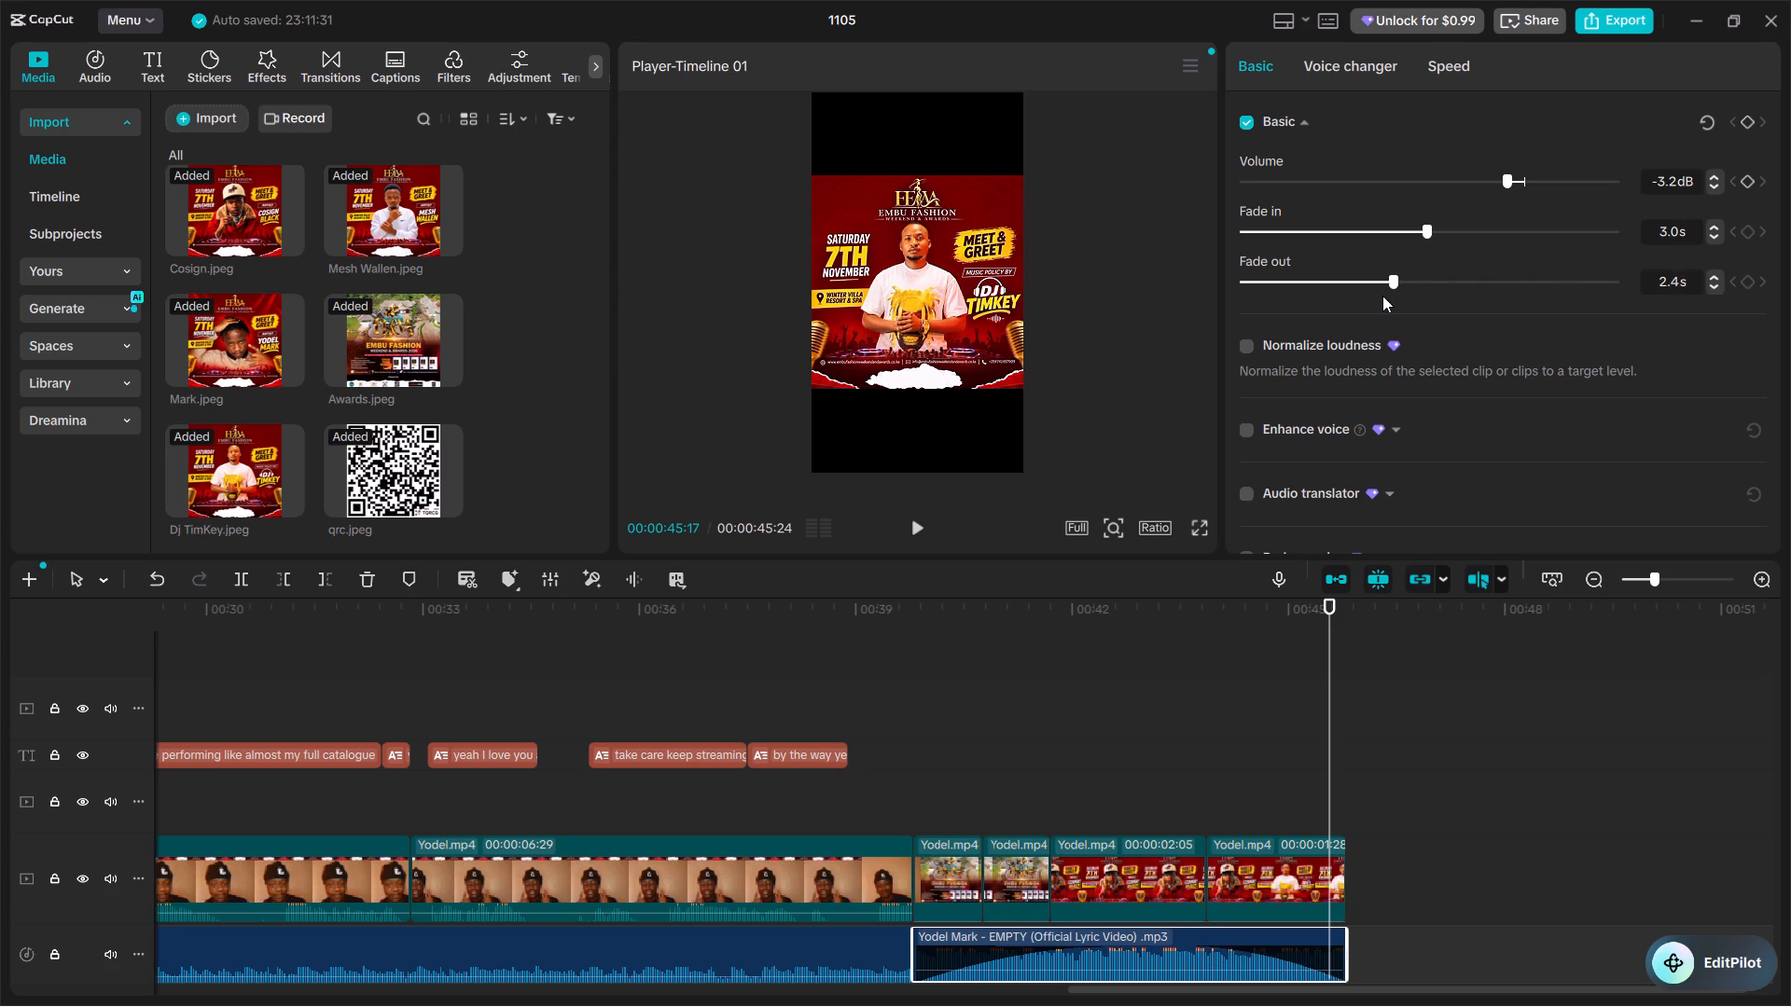
left_click_drag(1382, 296, 1368, 299)
left_click_drag(1371, 280, 1404, 273)
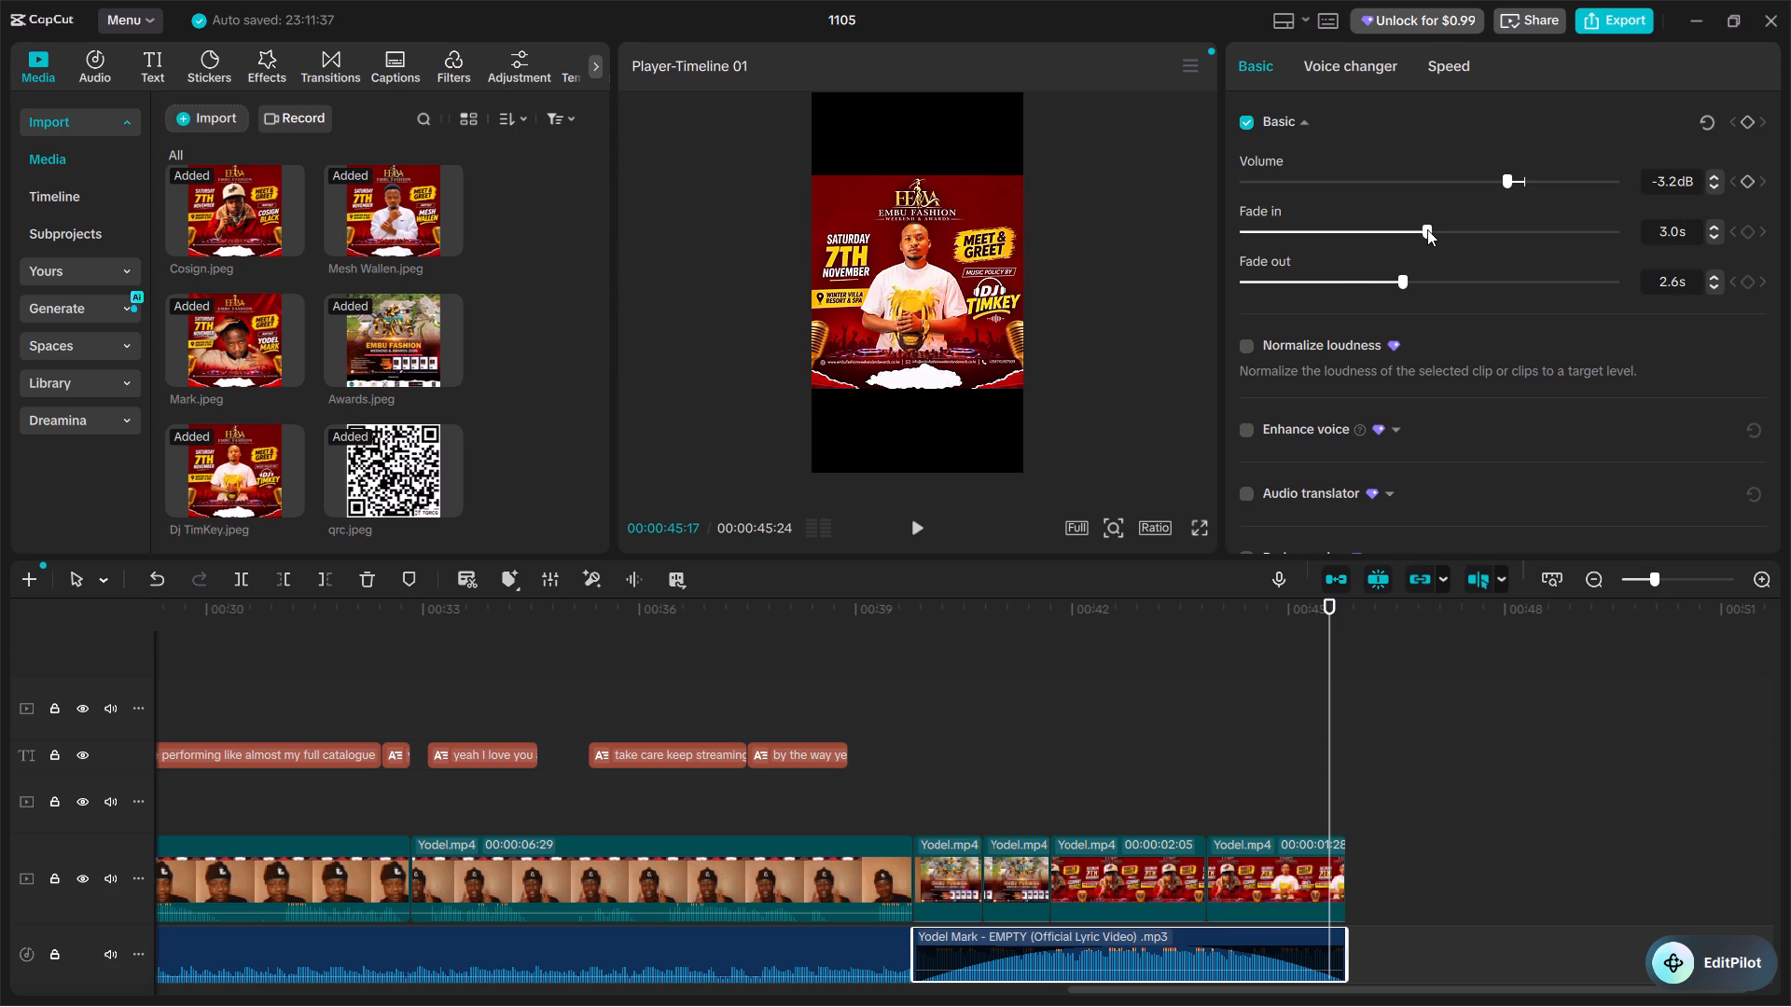
left_click_drag(1420, 230, 1309, 249)
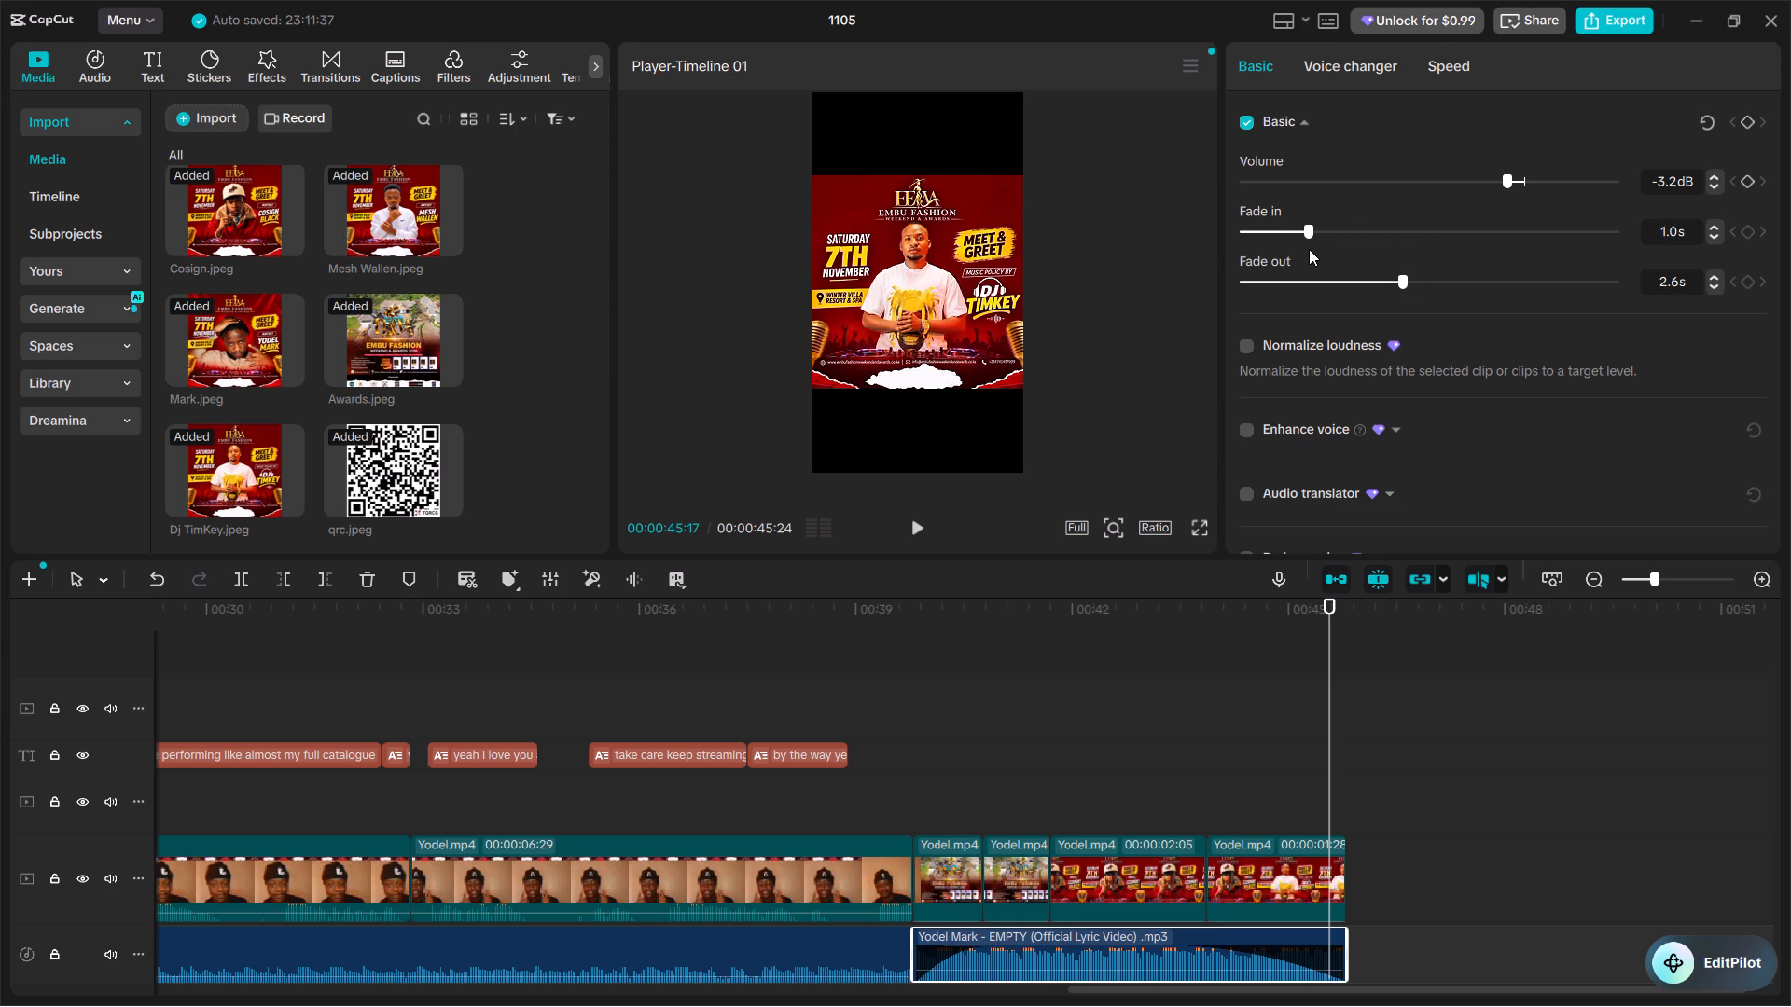
left_click_drag(1309, 249, 1340, 236)
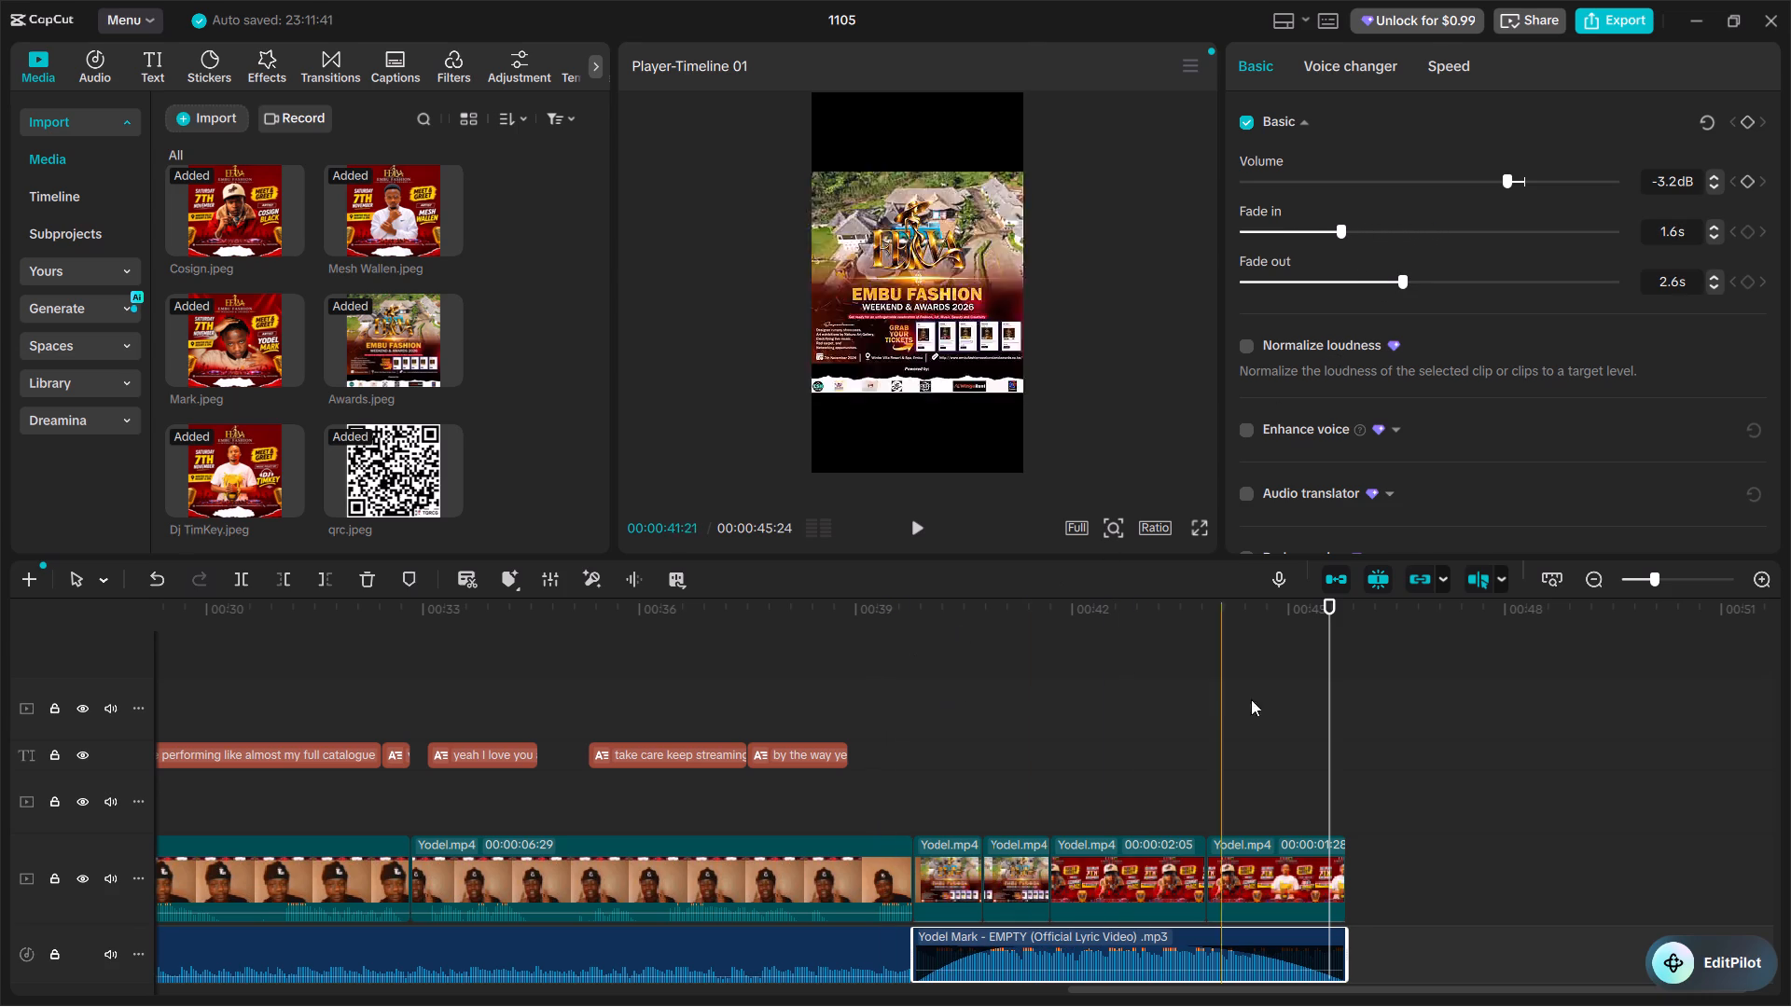
Play the video full screen from the beginning to review the edit.
left_click(1203, 534)
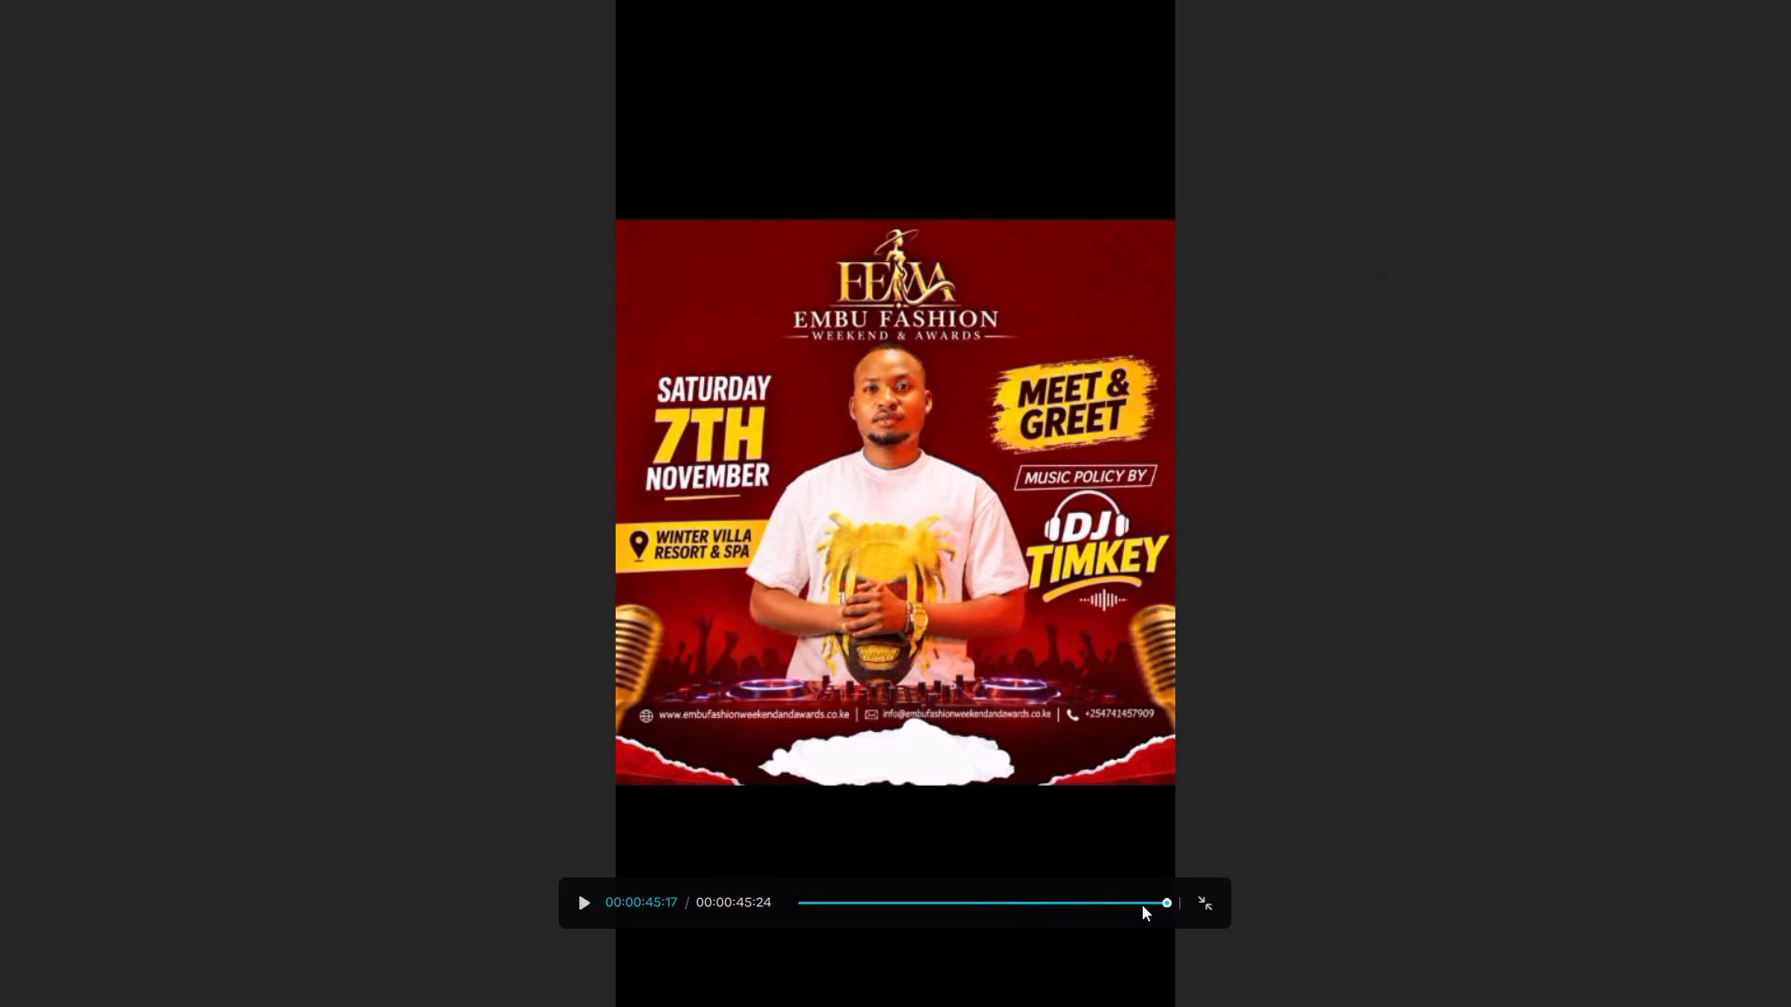
left_click_drag(1167, 898, 759, 908)
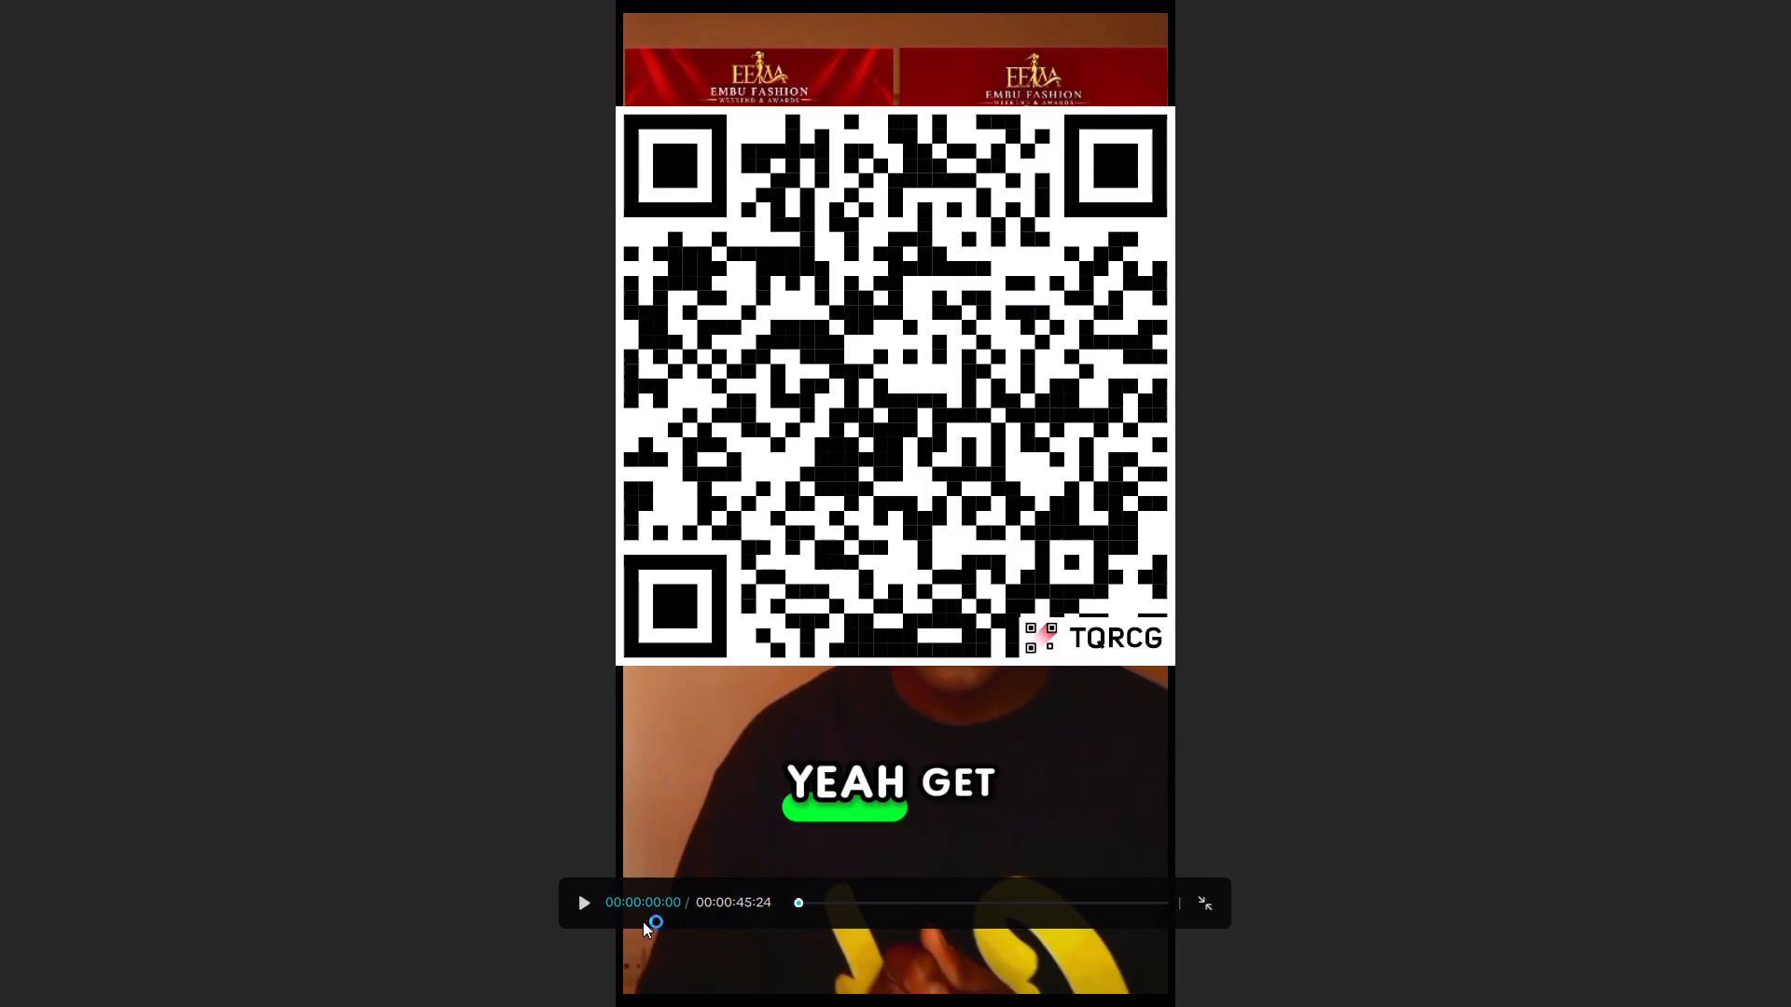
left_click(584, 905)
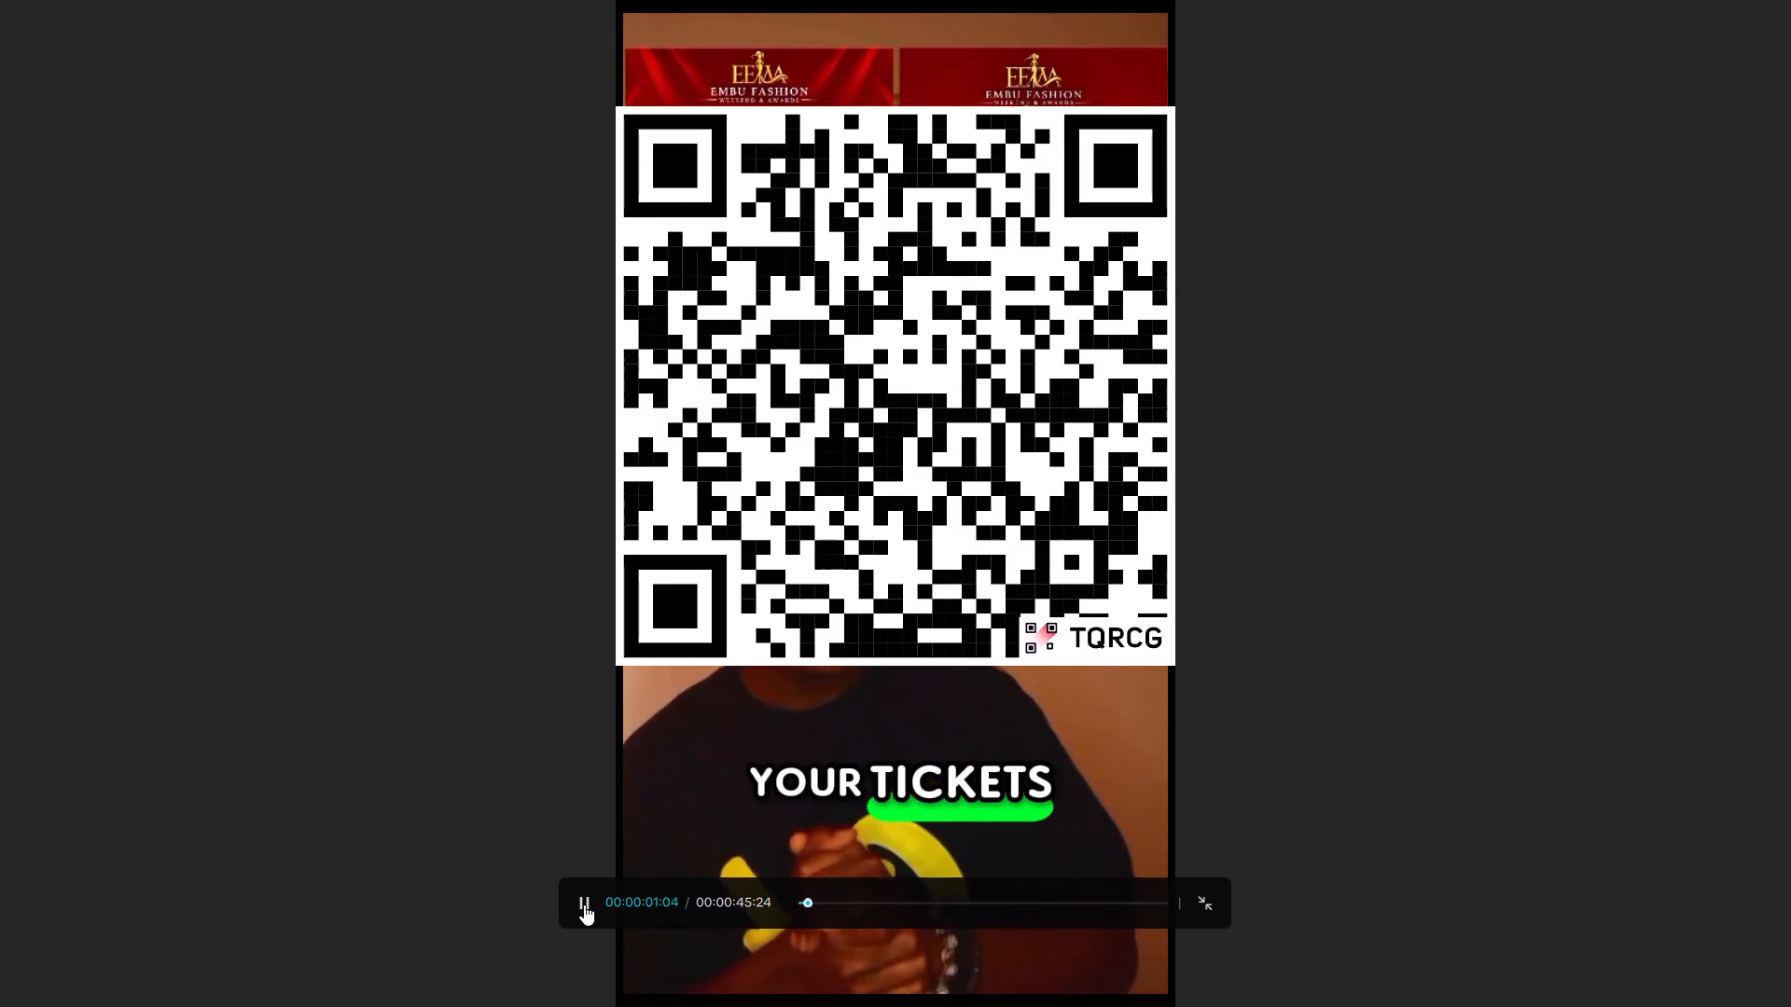
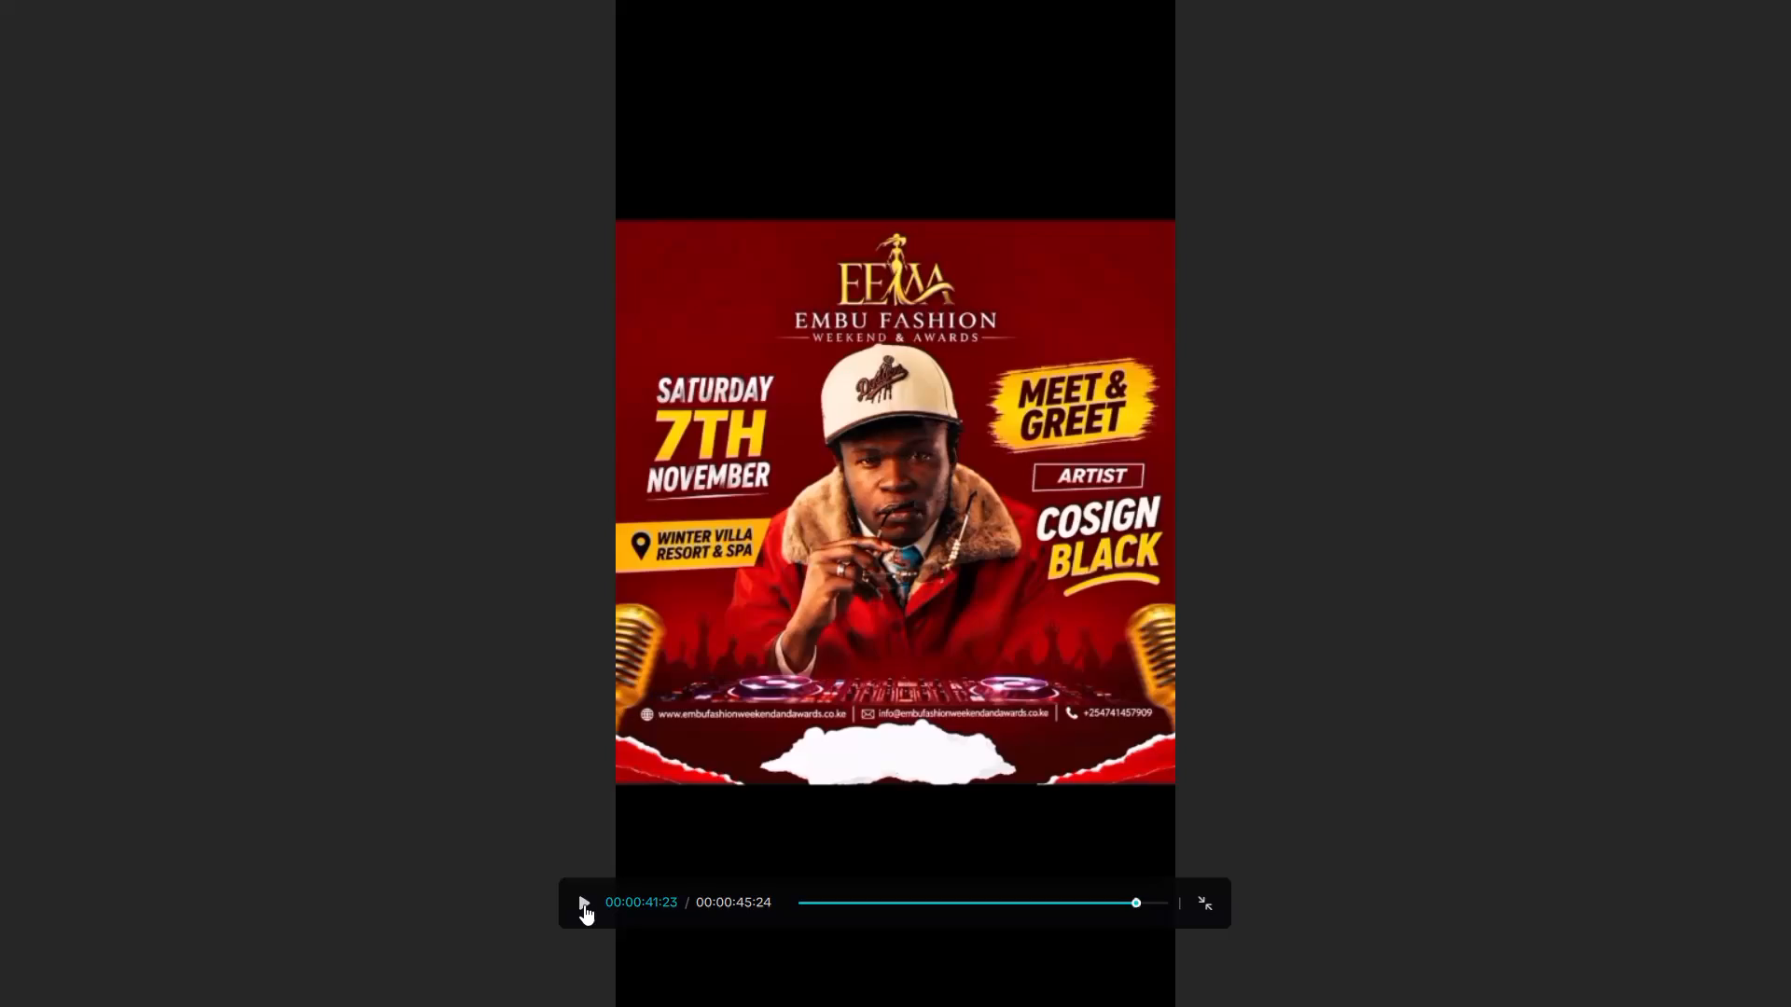
Exit full screen and replay the passage where the last talking clip meets the first closing poster.
key("Escape")
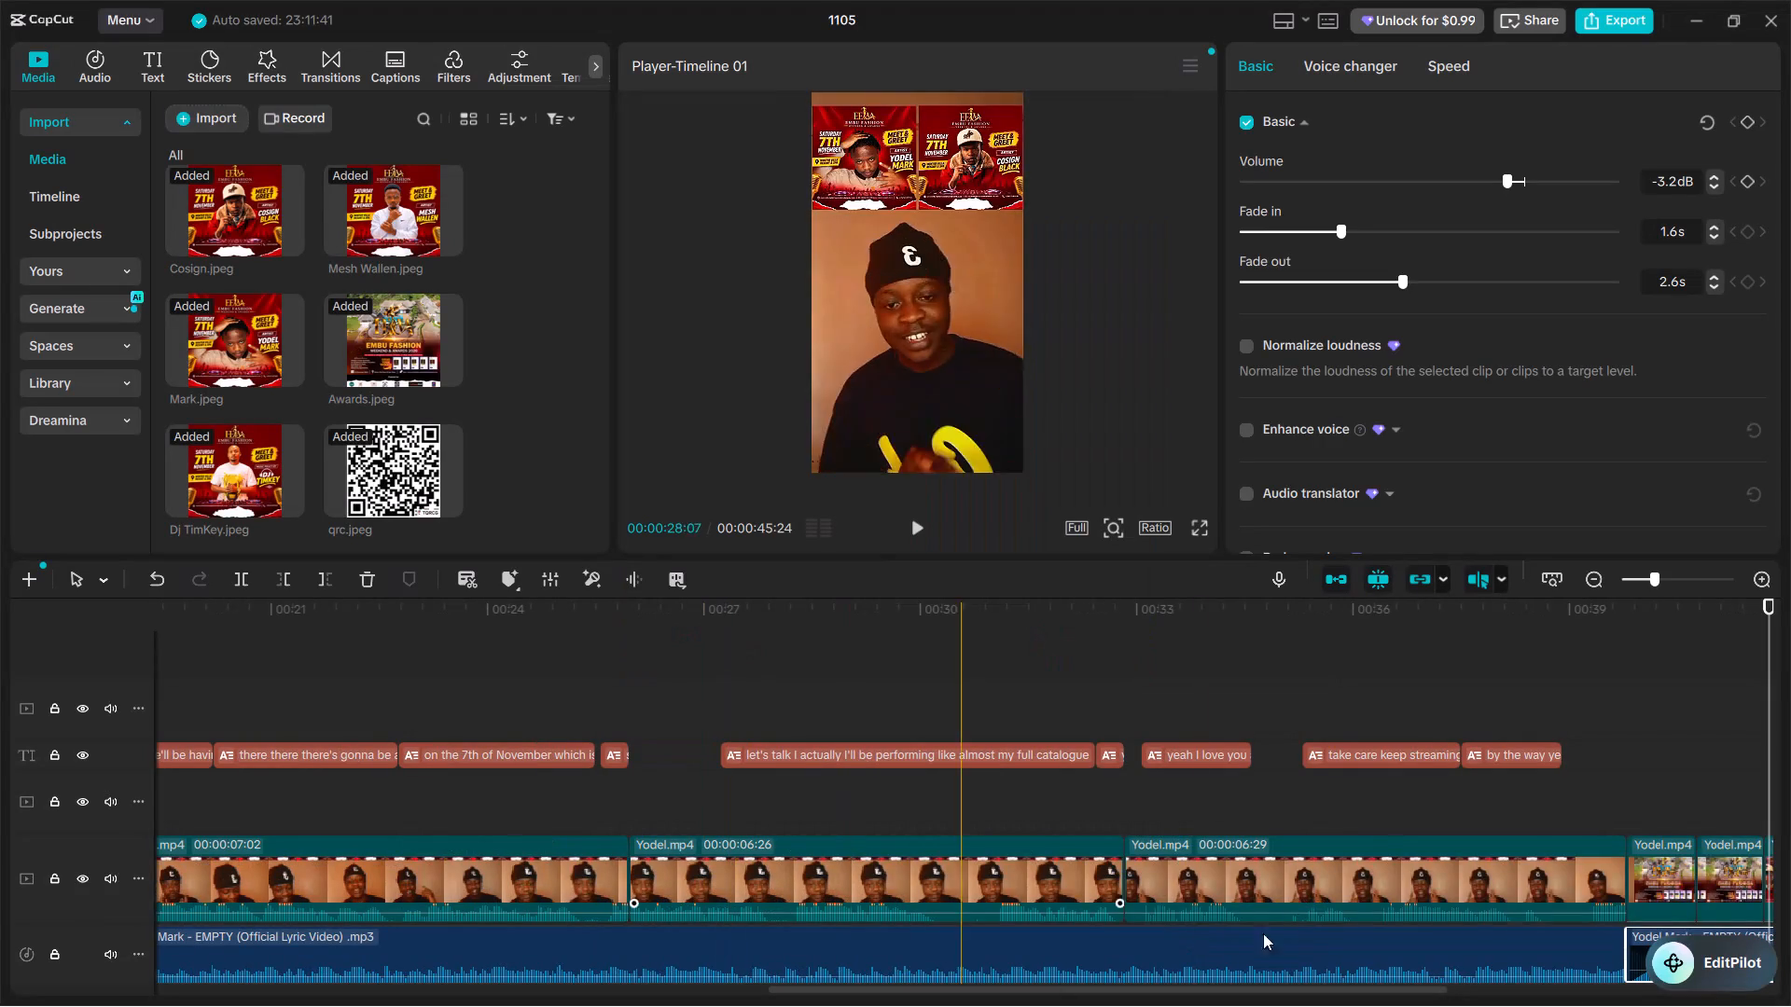
left_click(1658, 865)
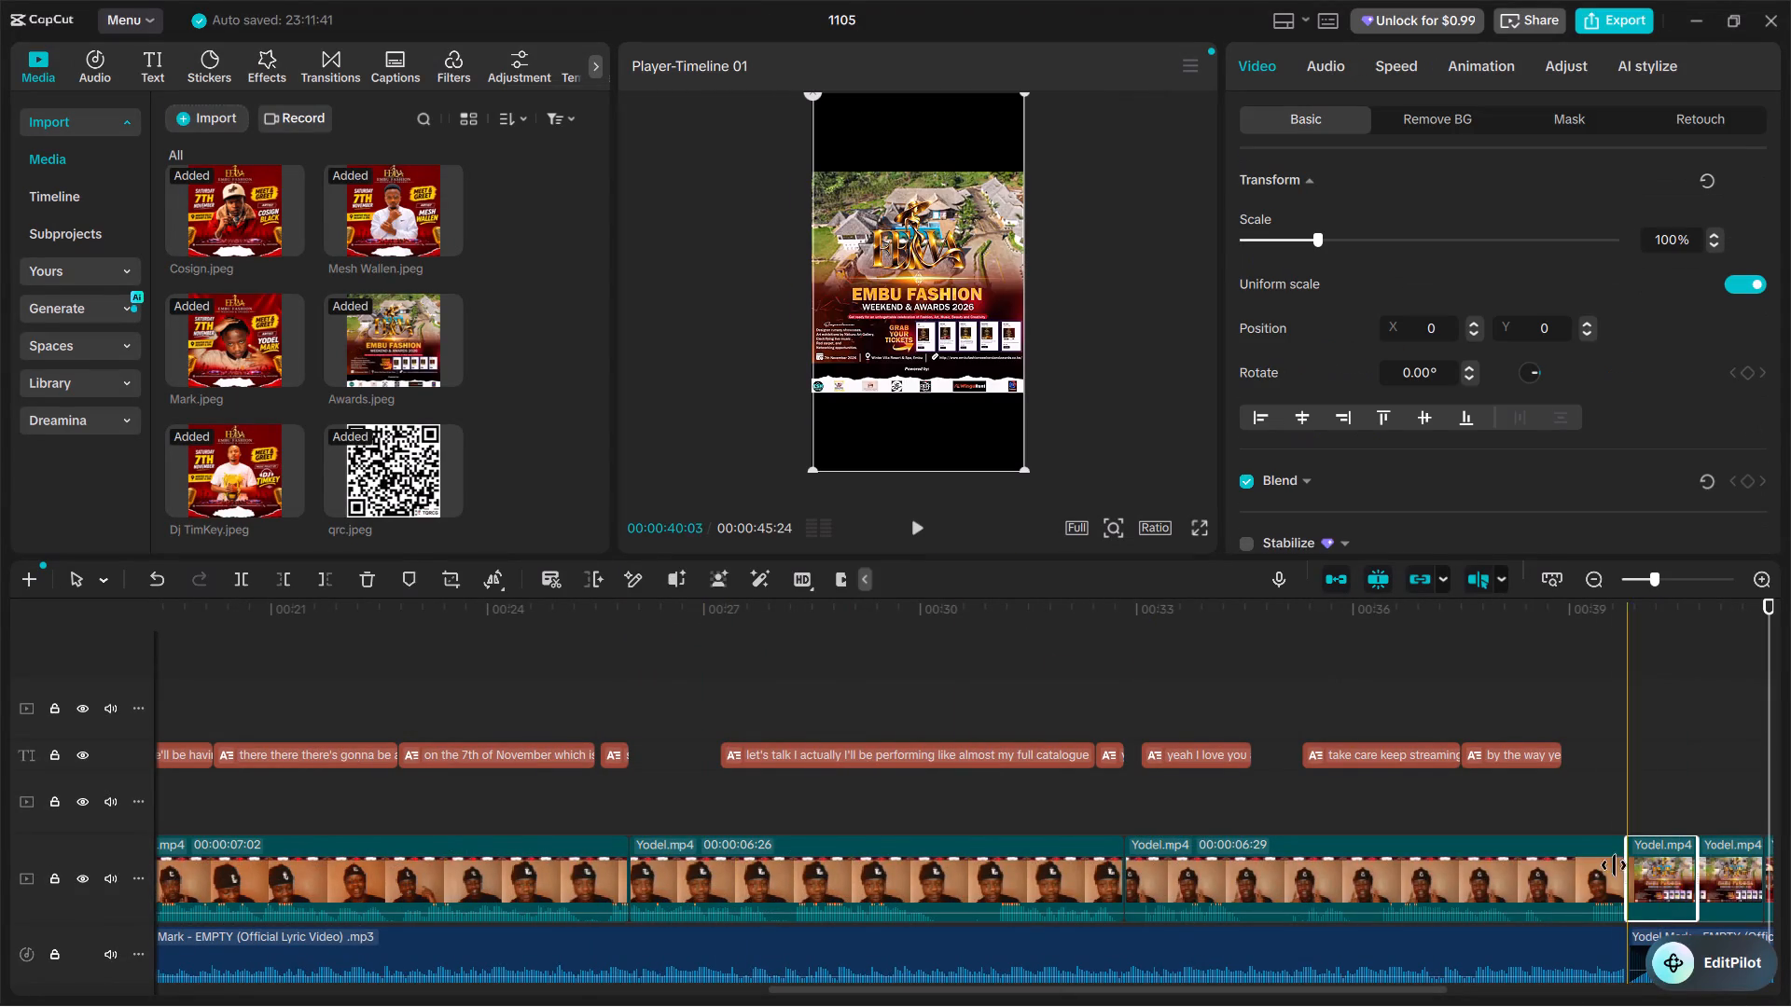
left_click(1604, 867)
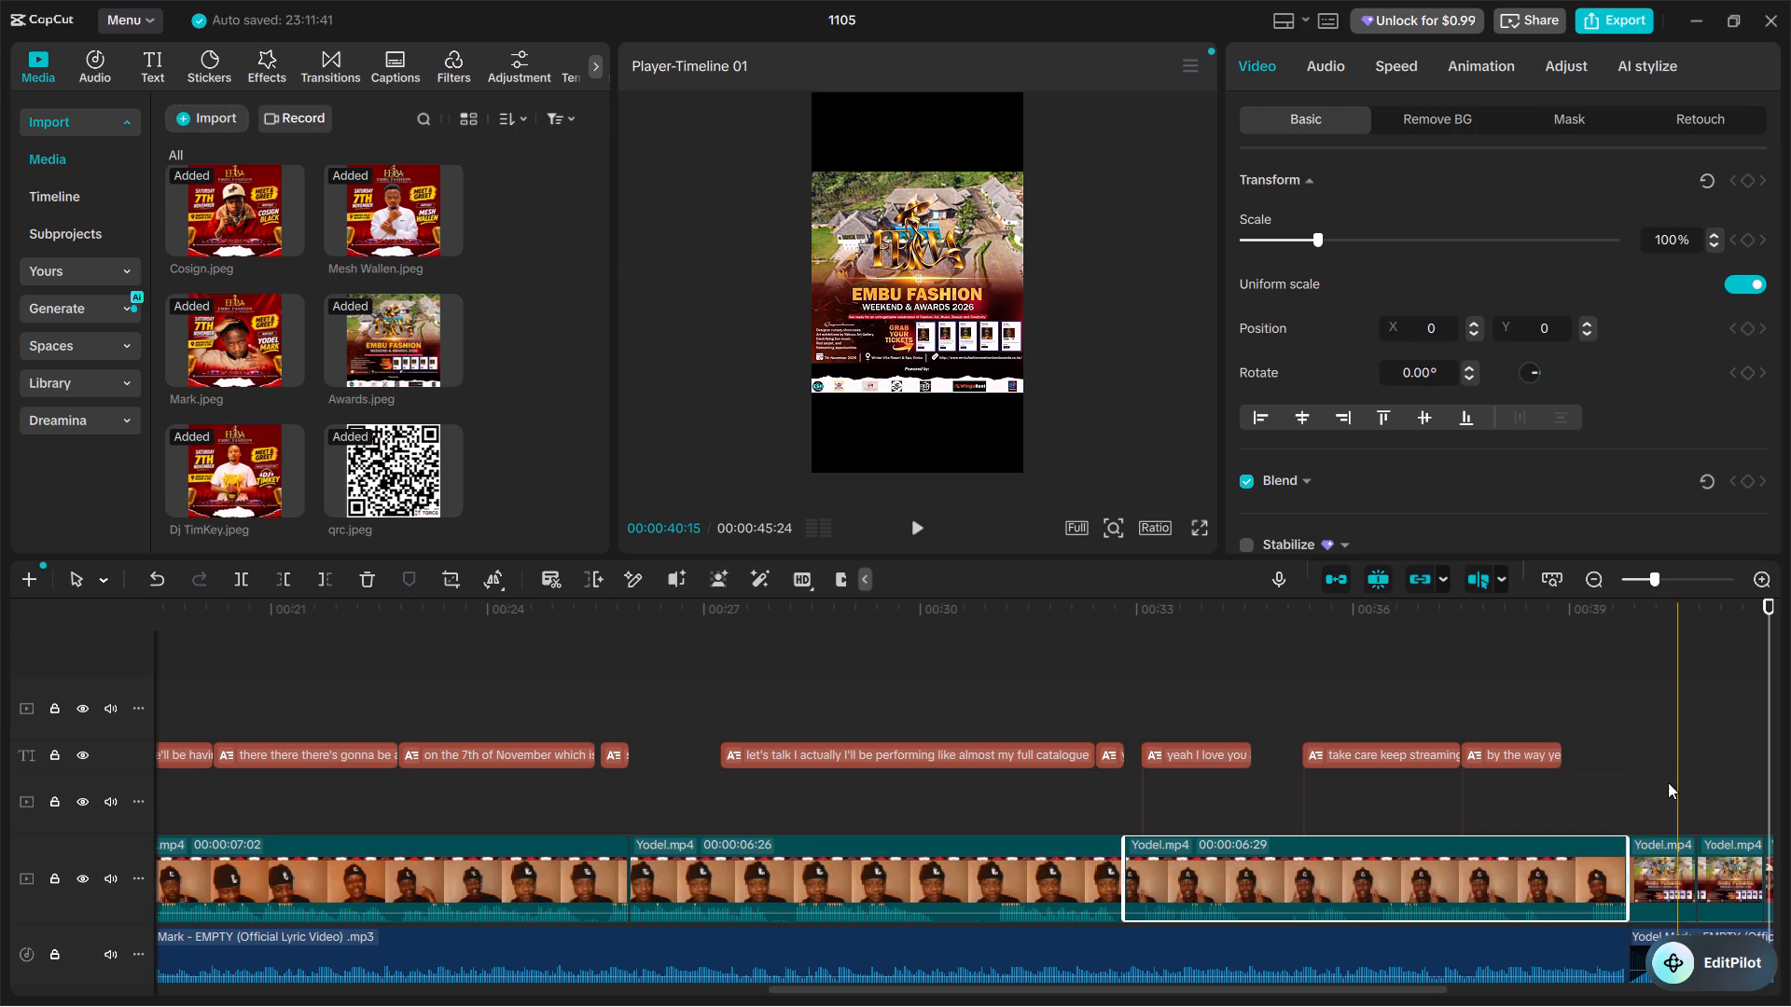
left_click(1610, 832)
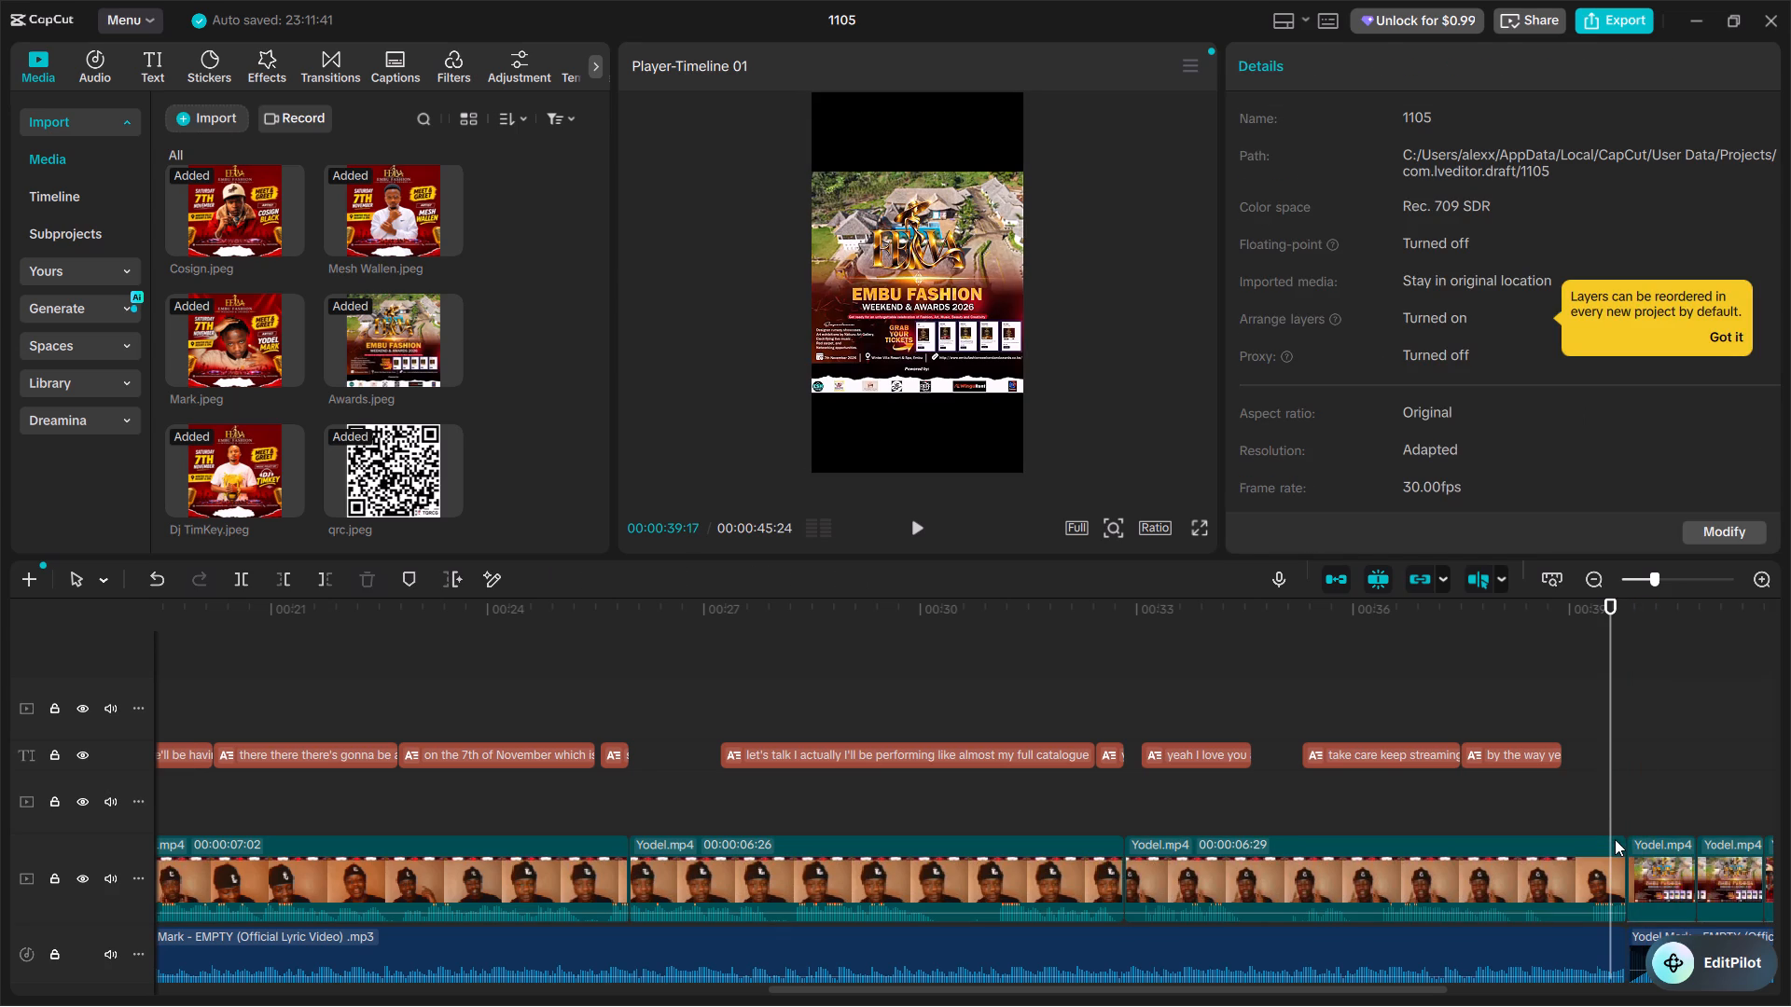
left_click(916, 530)
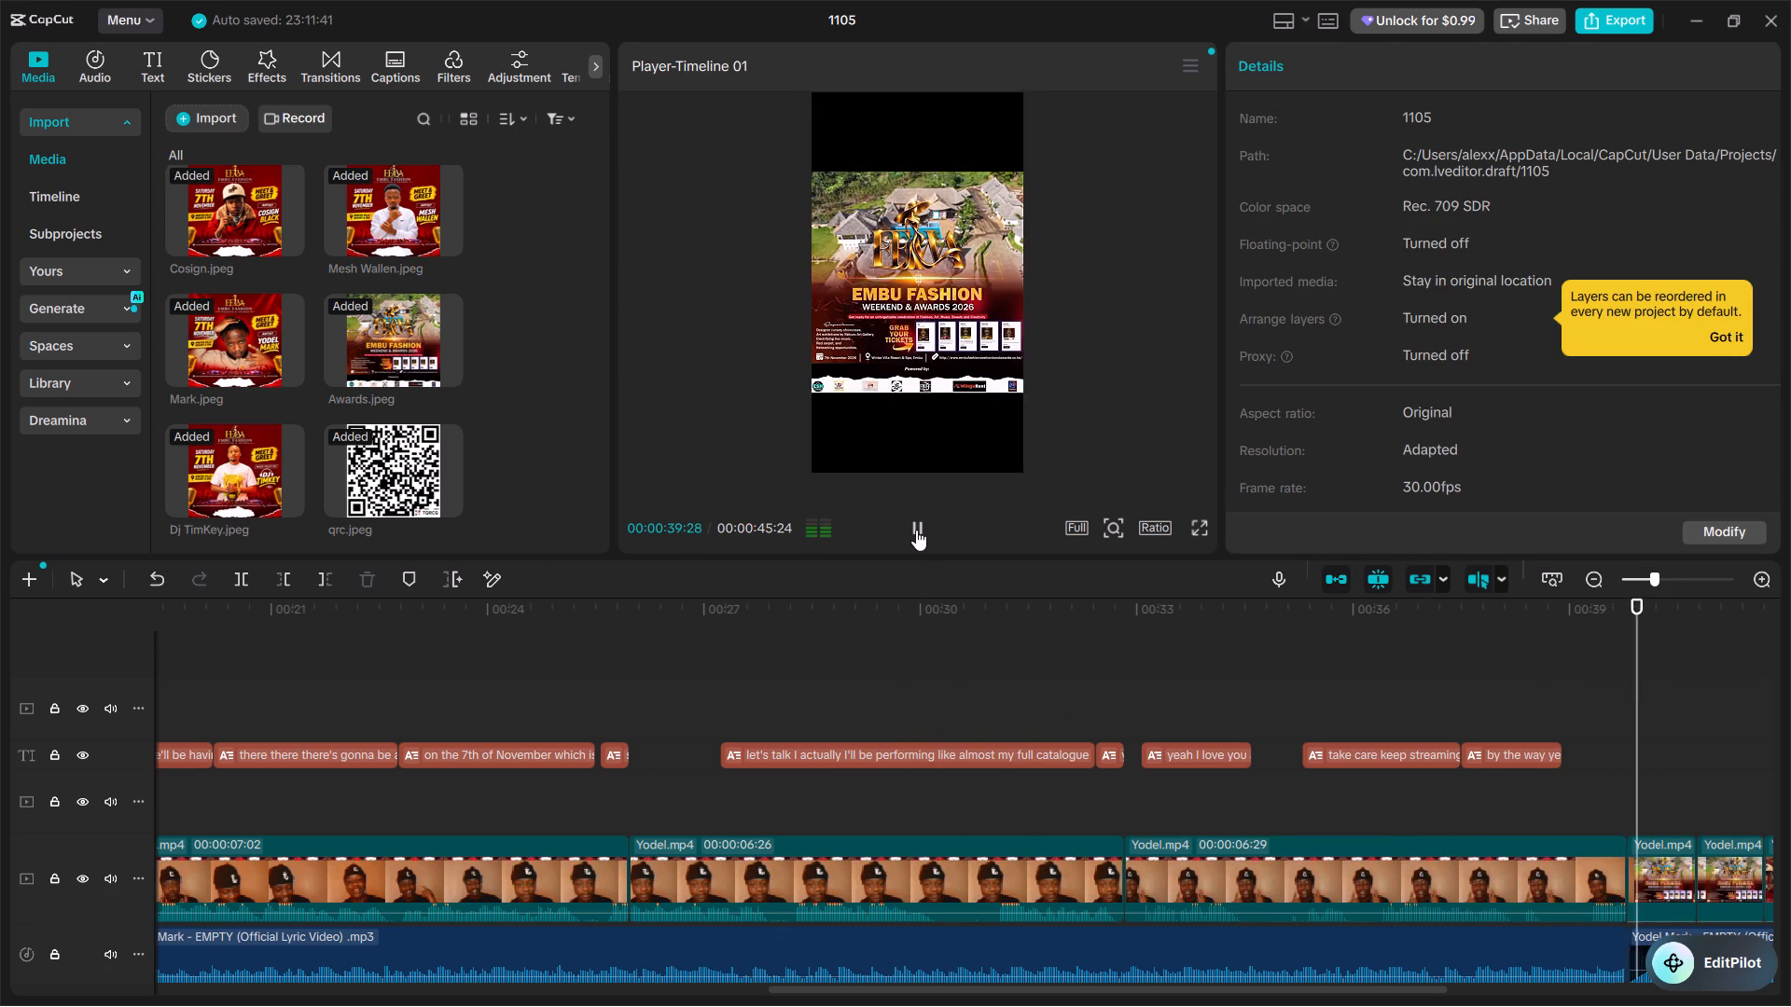
left_click(916, 530)
left_click(916, 530)
left_click(916, 530)
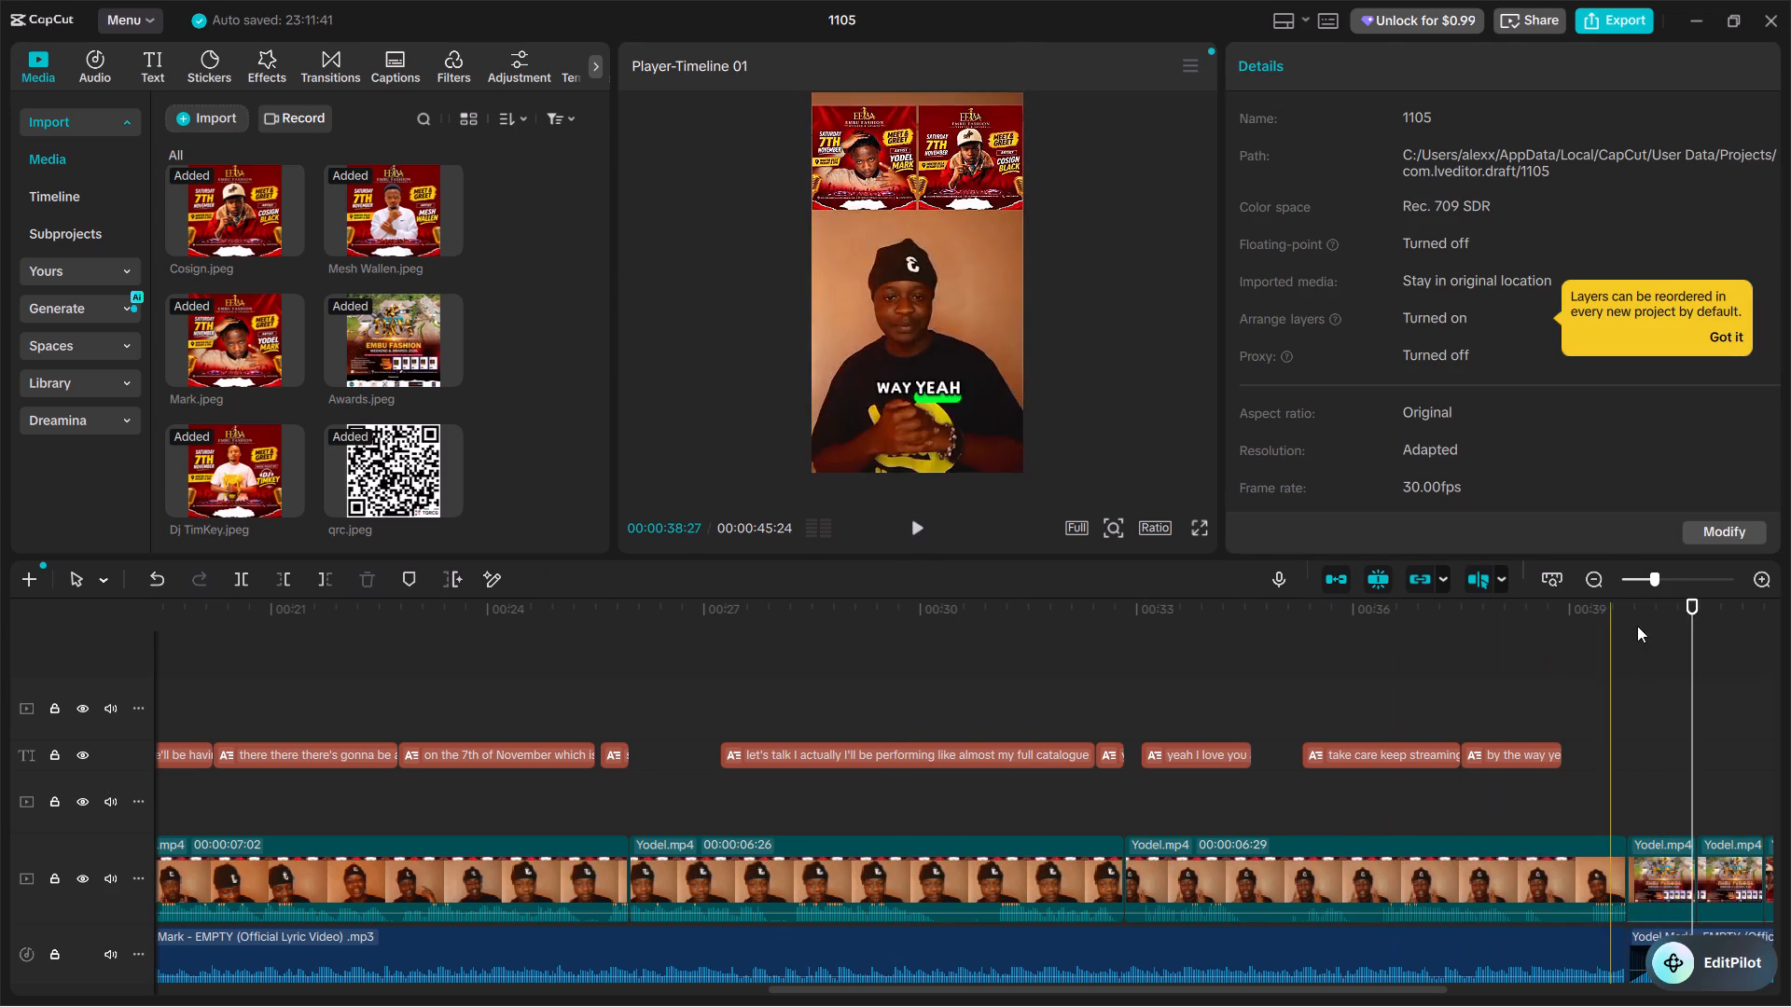
left_click_drag(1687, 600, 1574, 627)
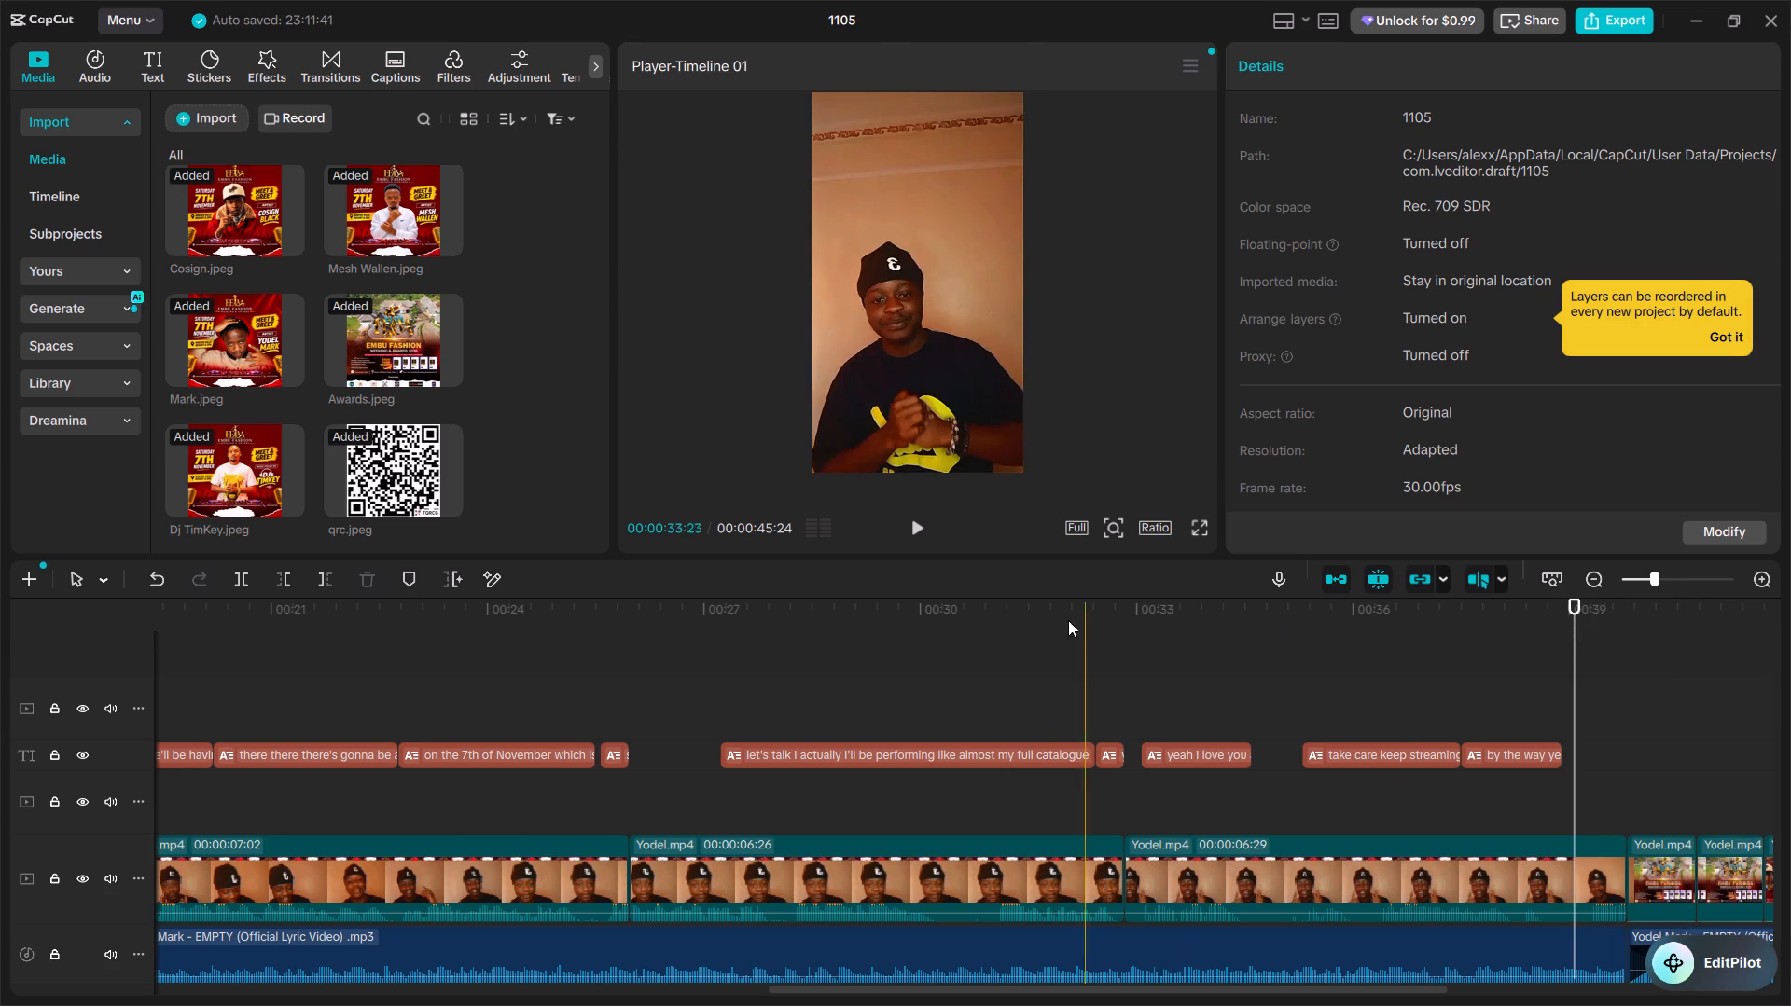
left_click(922, 518)
left_click(922, 518)
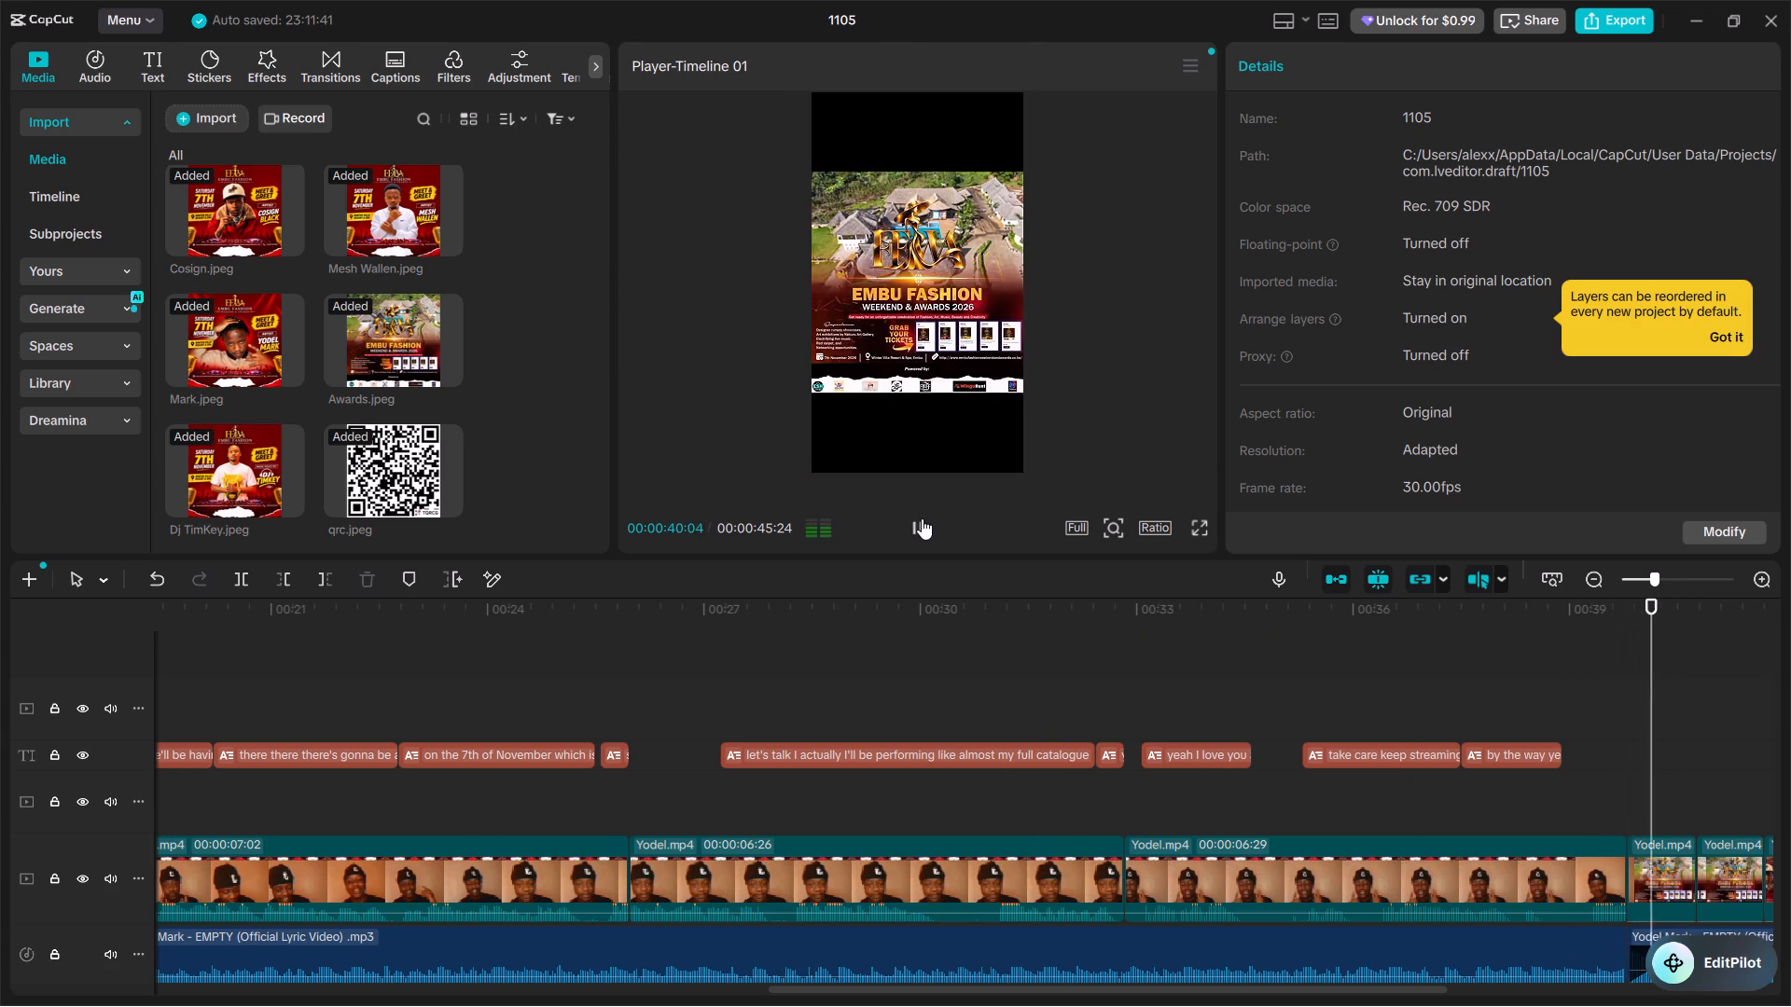
Split the last talking clip at 00:00:39:04 and delete the leftover piece before the first closing poster.
left_click_drag(1670, 605, 1628, 614)
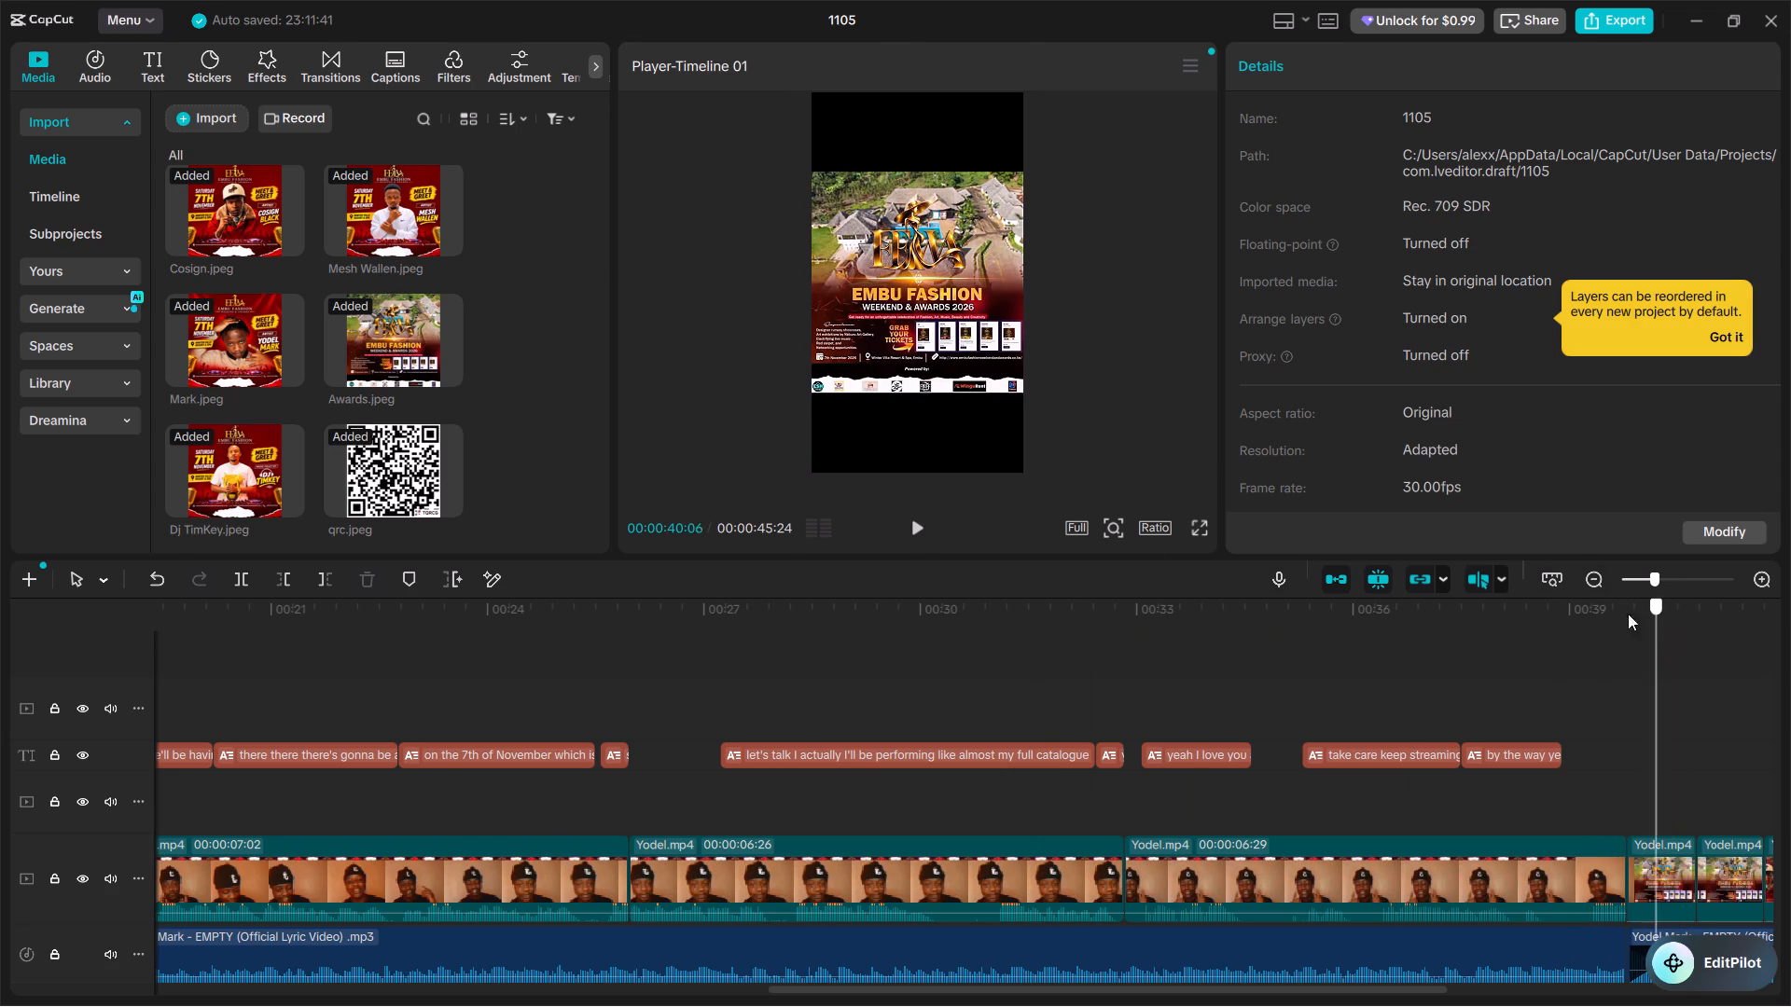
left_click_drag(1628, 614, 1534, 630)
left_click(916, 522)
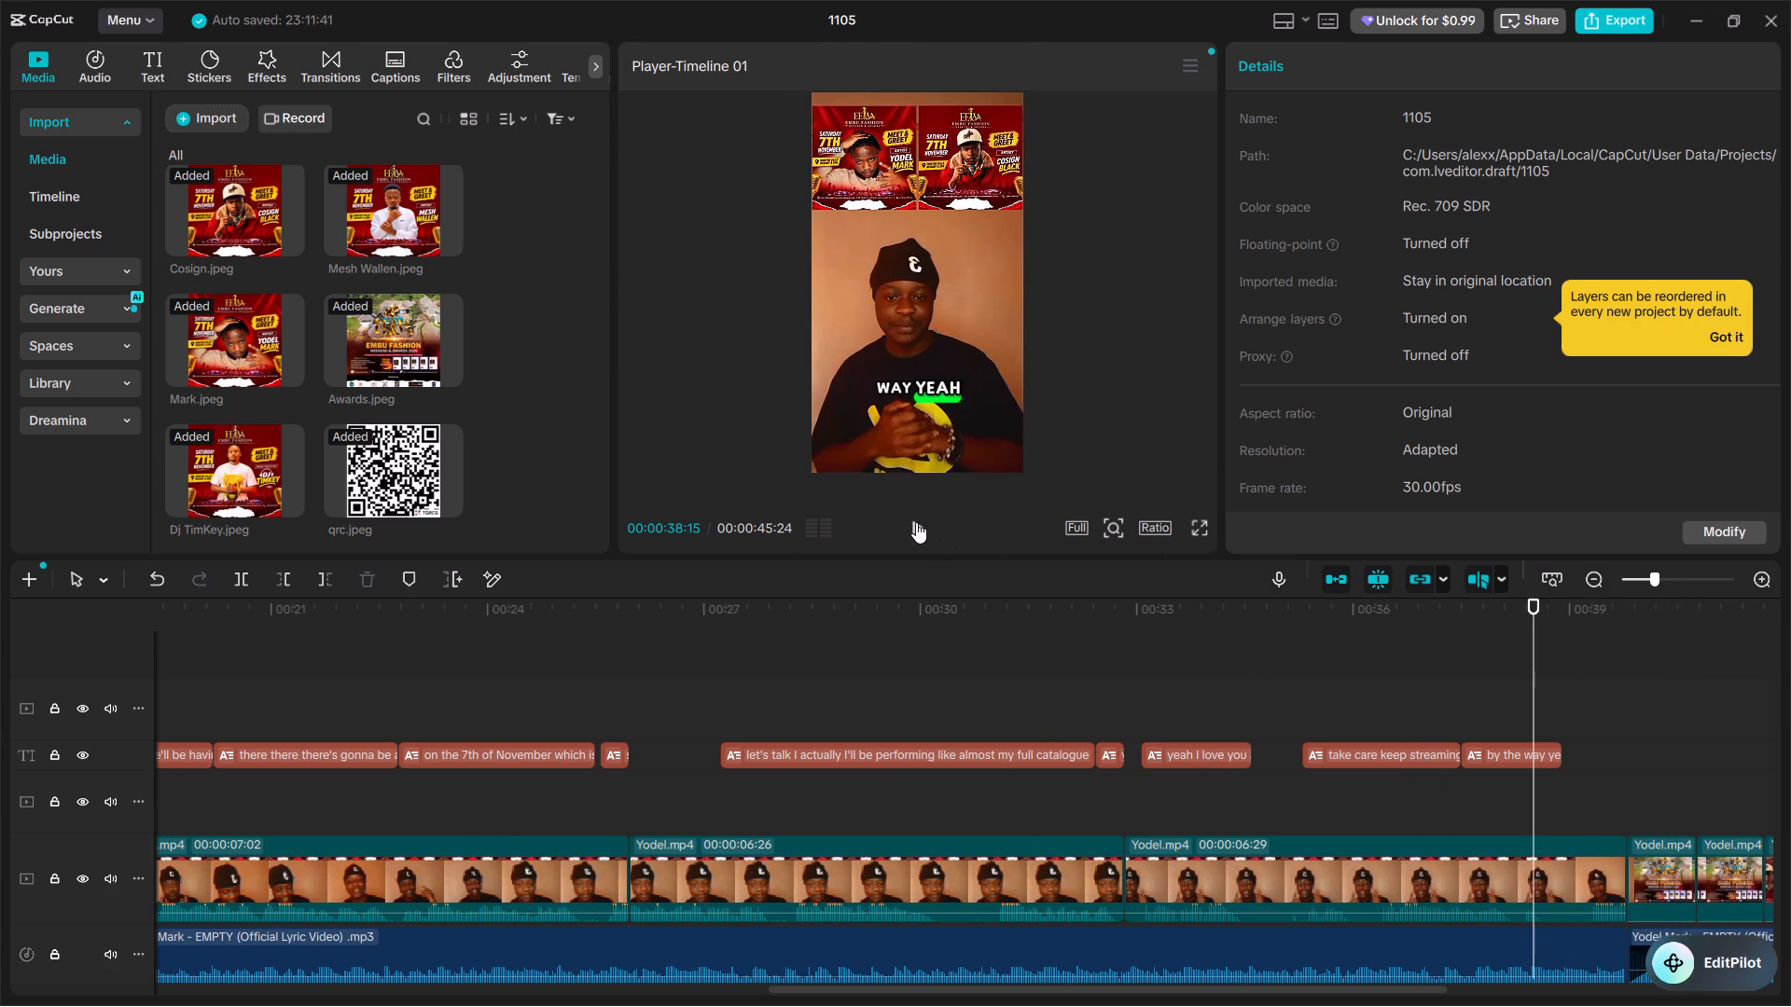
left_click(916, 522)
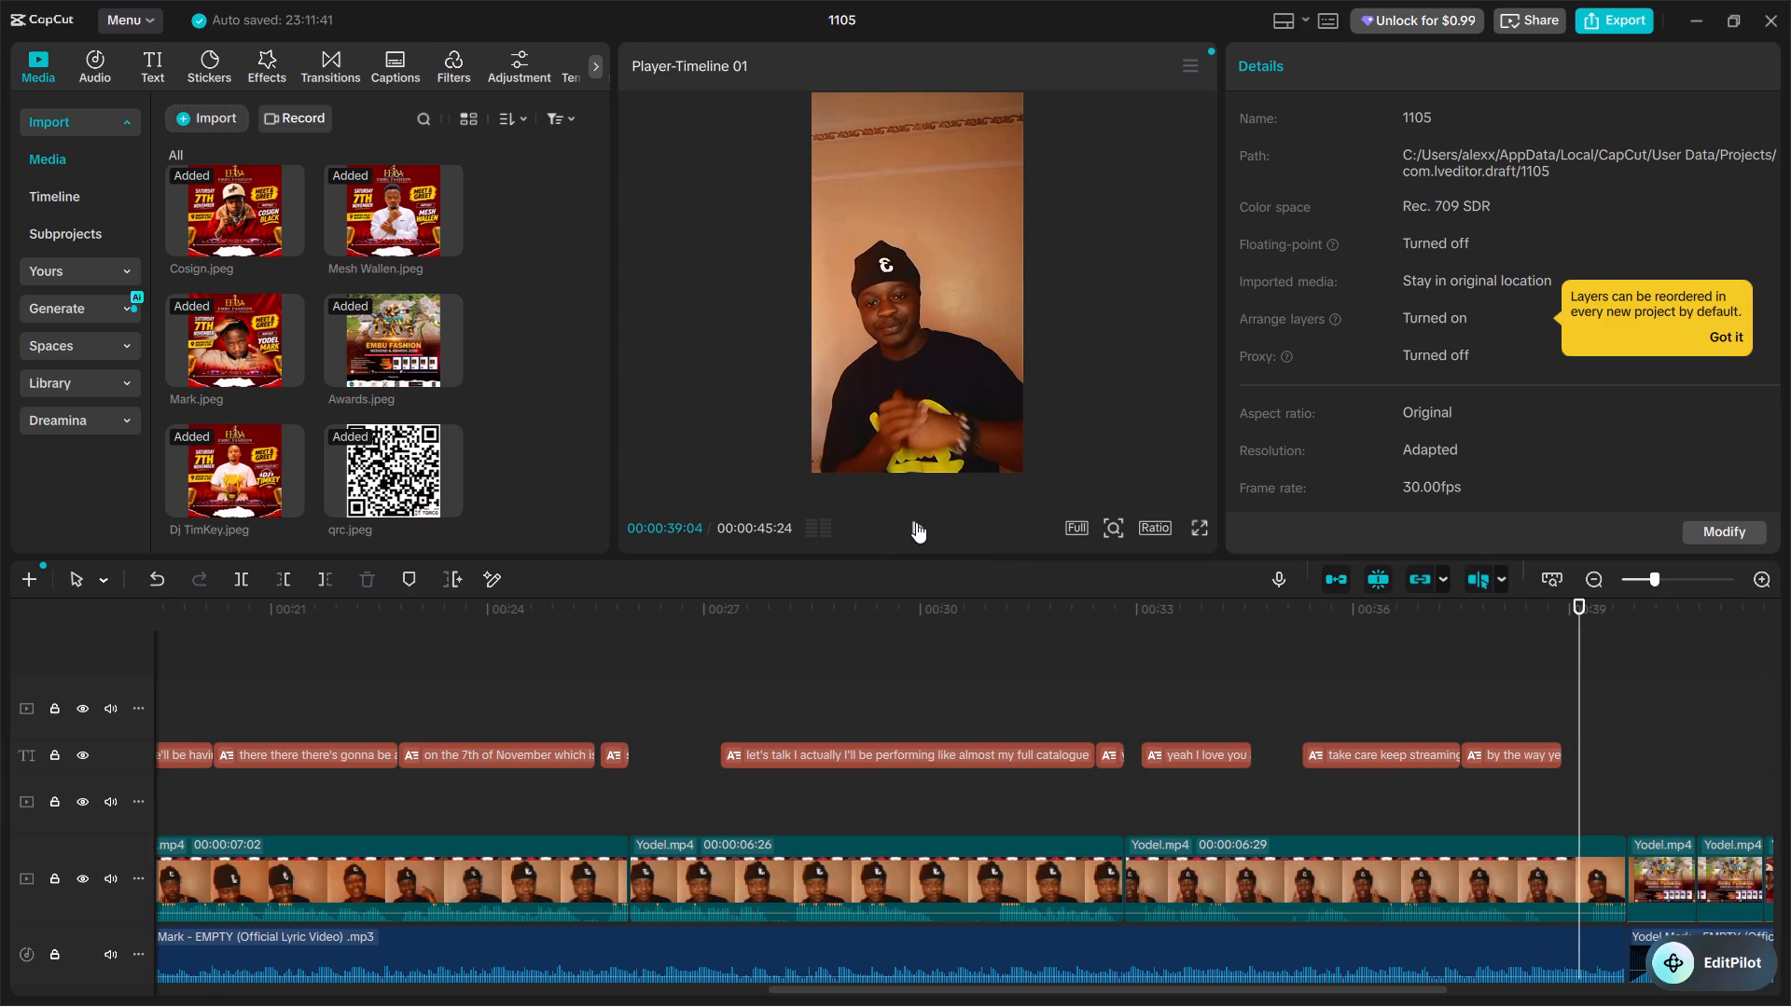
key("ctrl+b")
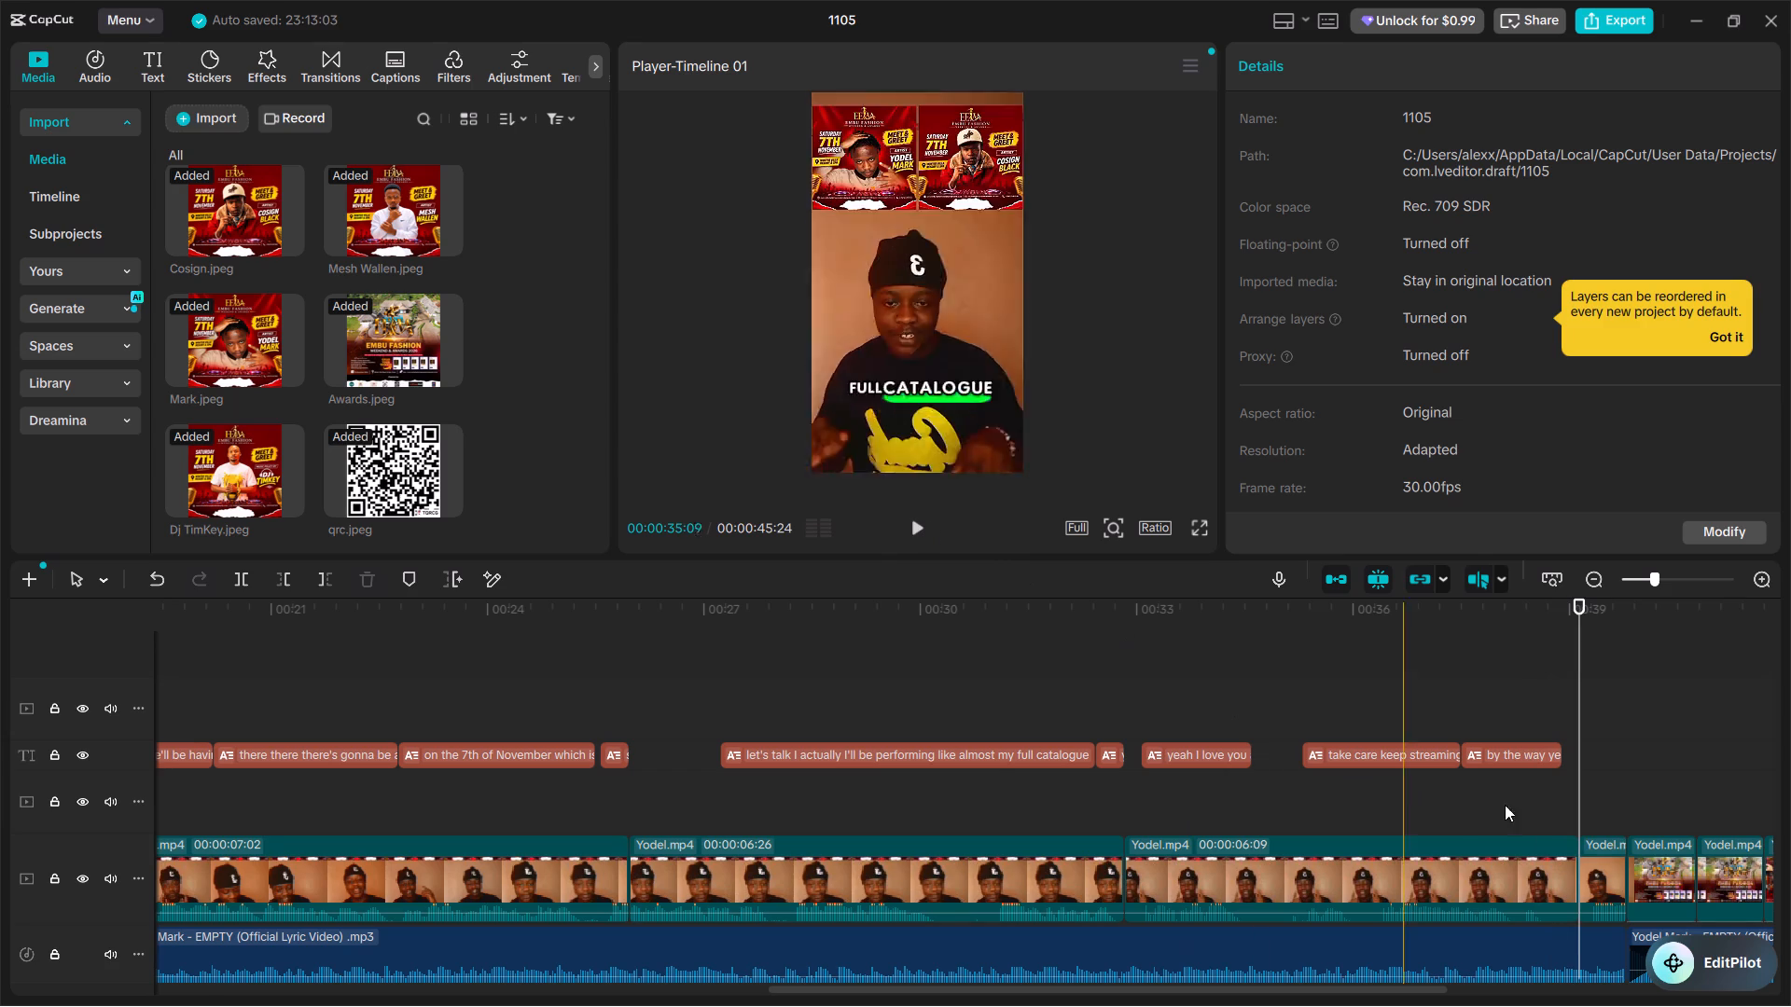
left_click(1600, 850)
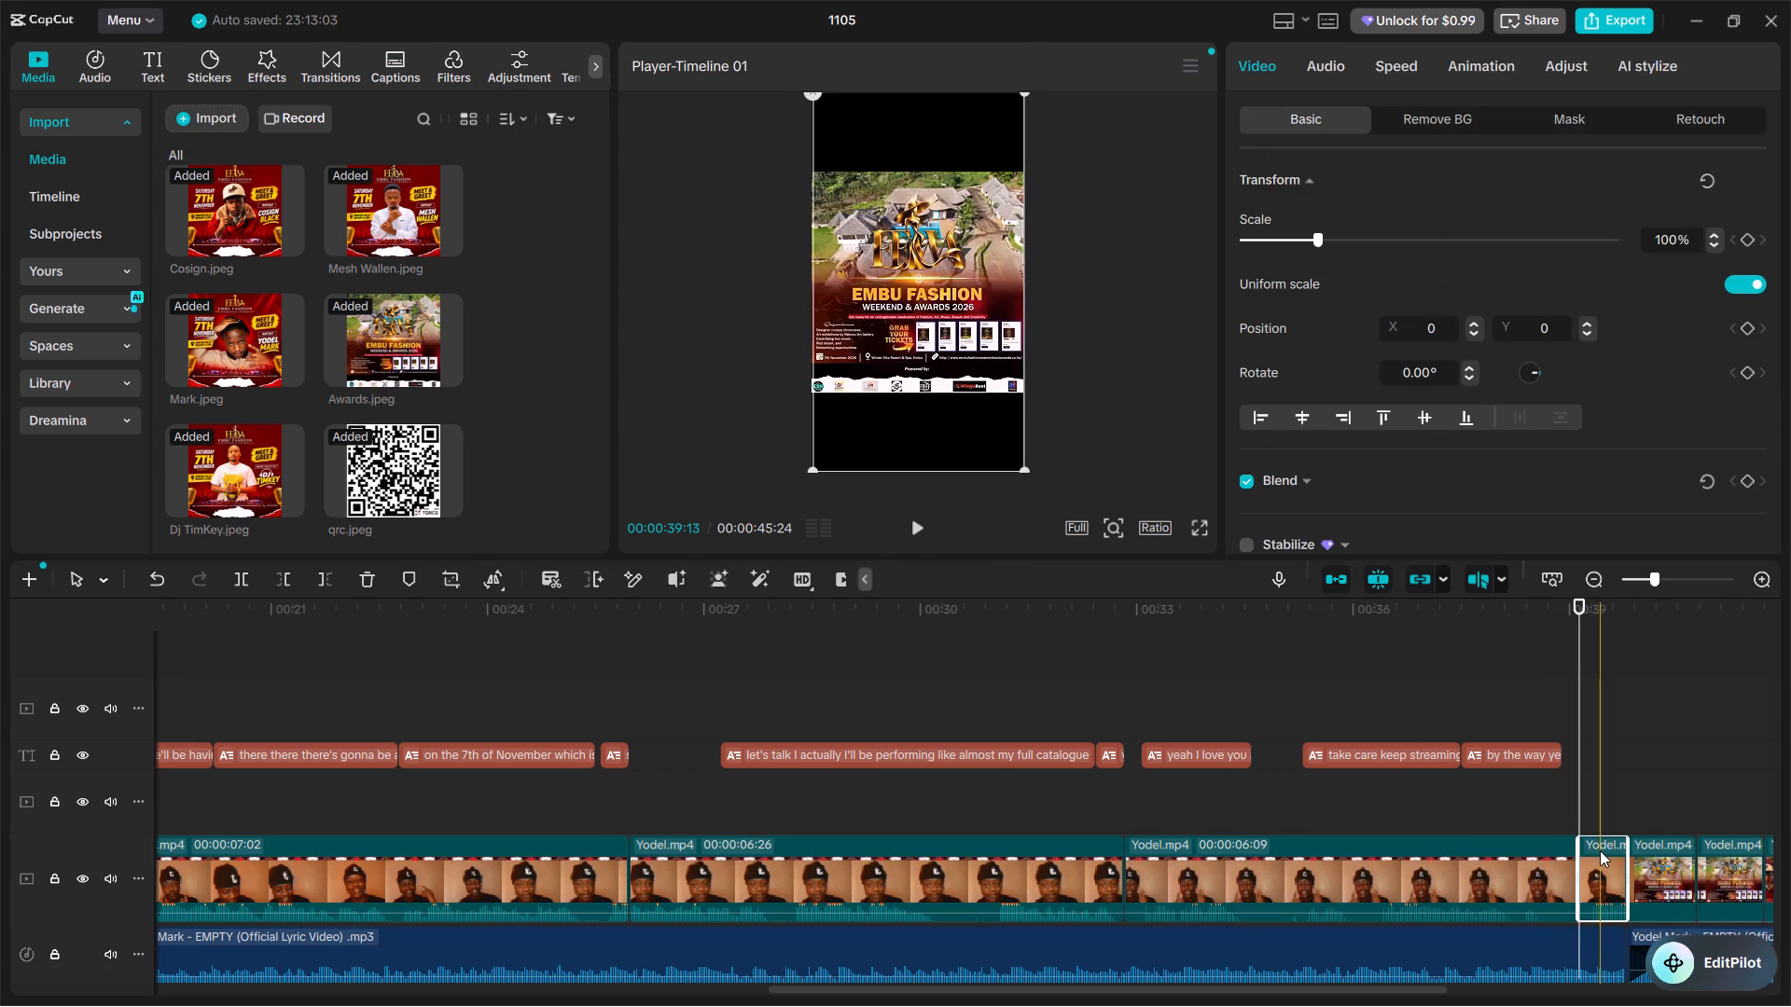
key("Delete")
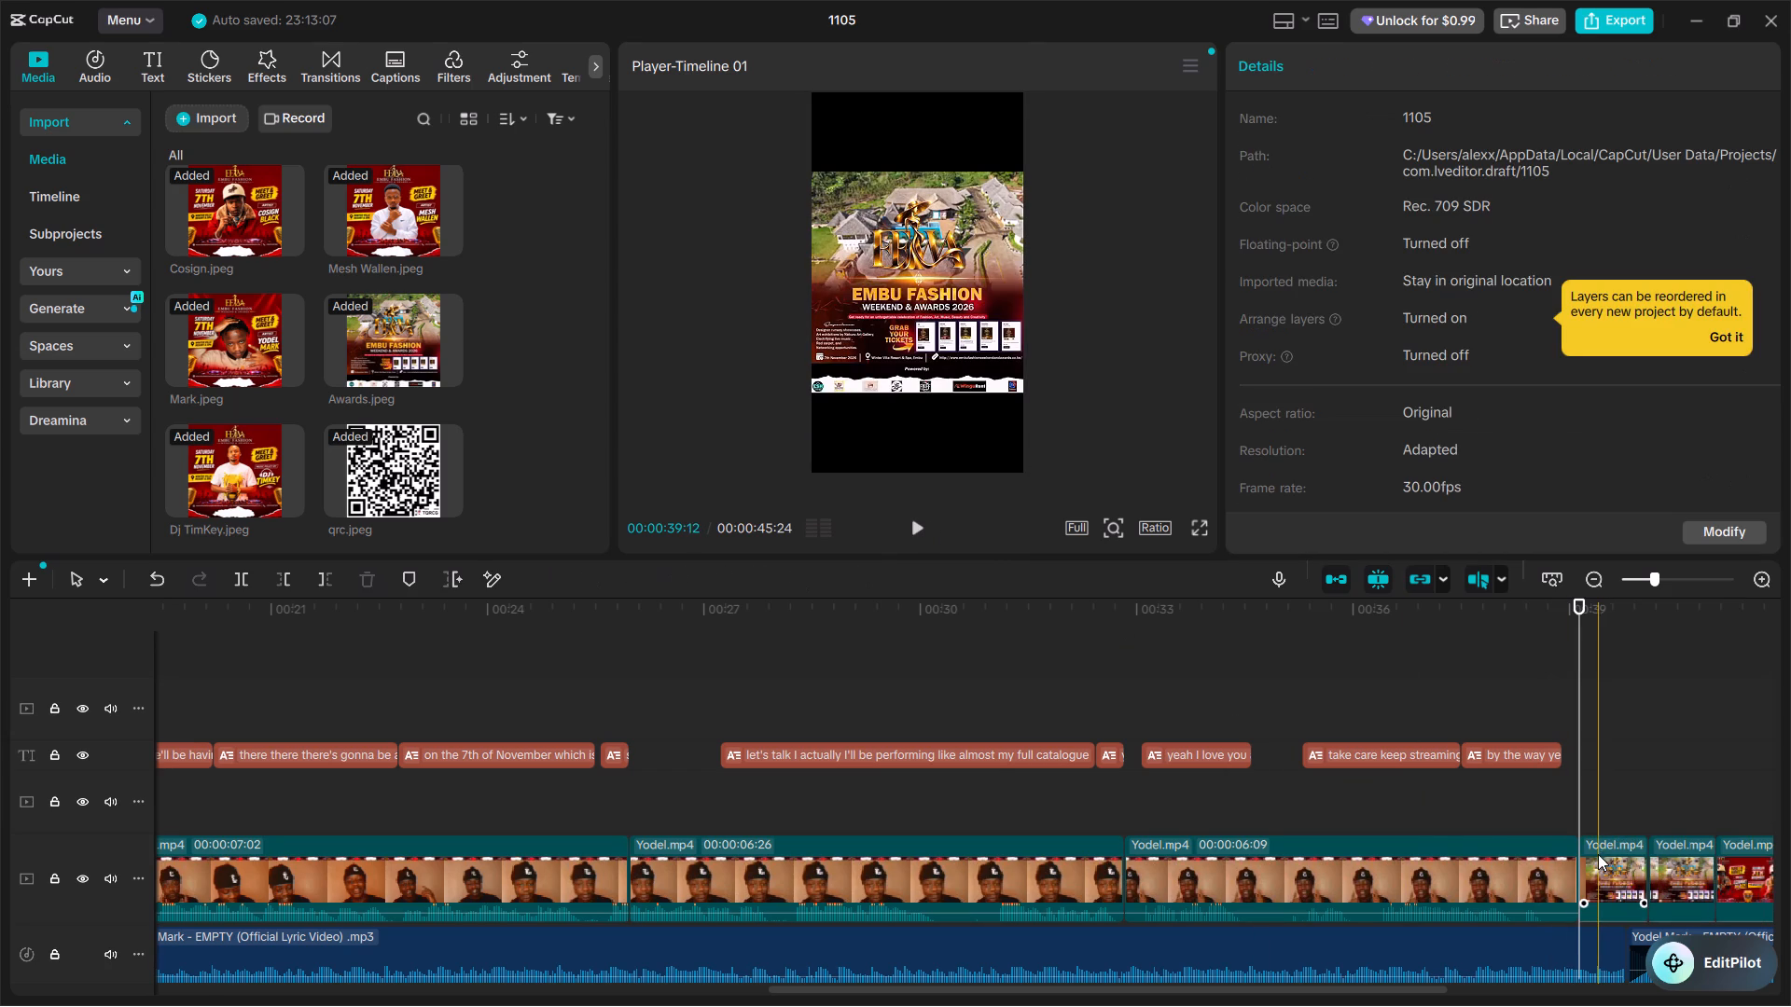
Trim the end of the closing music segment to line up with the end of the last poster clip.
left_click_drag(1399, 988, 1585, 999)
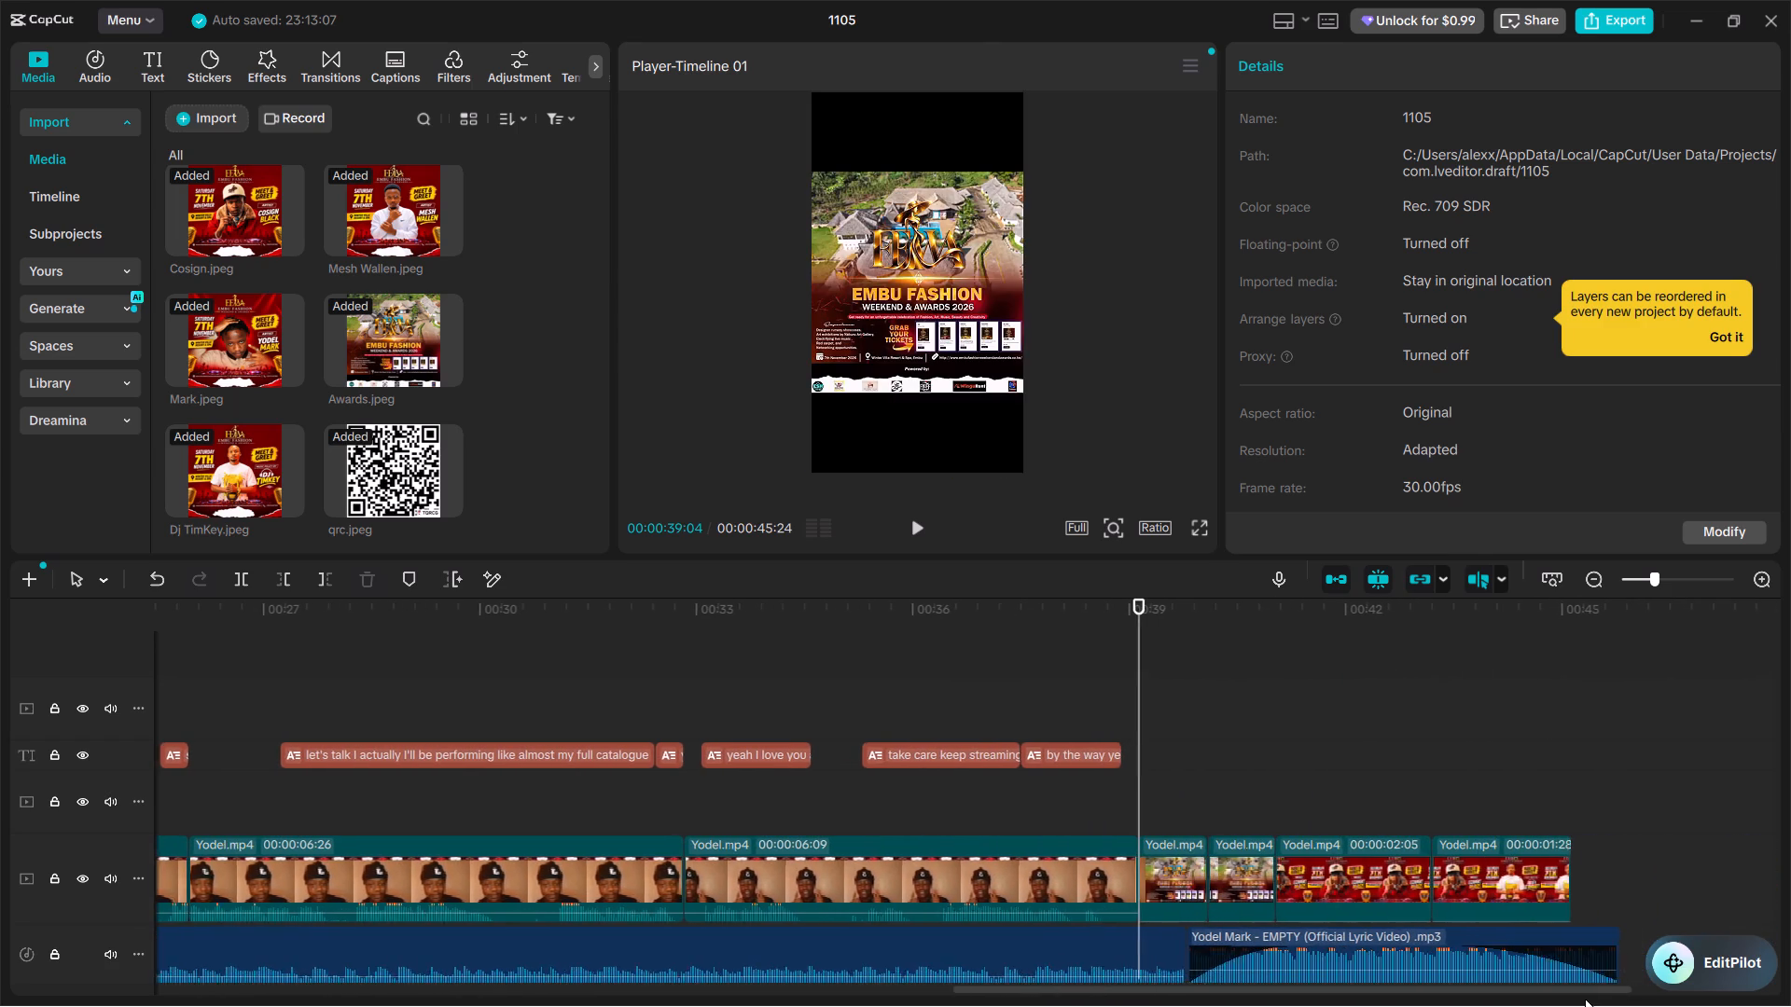
left_click_drag(1585, 999, 1586, 999)
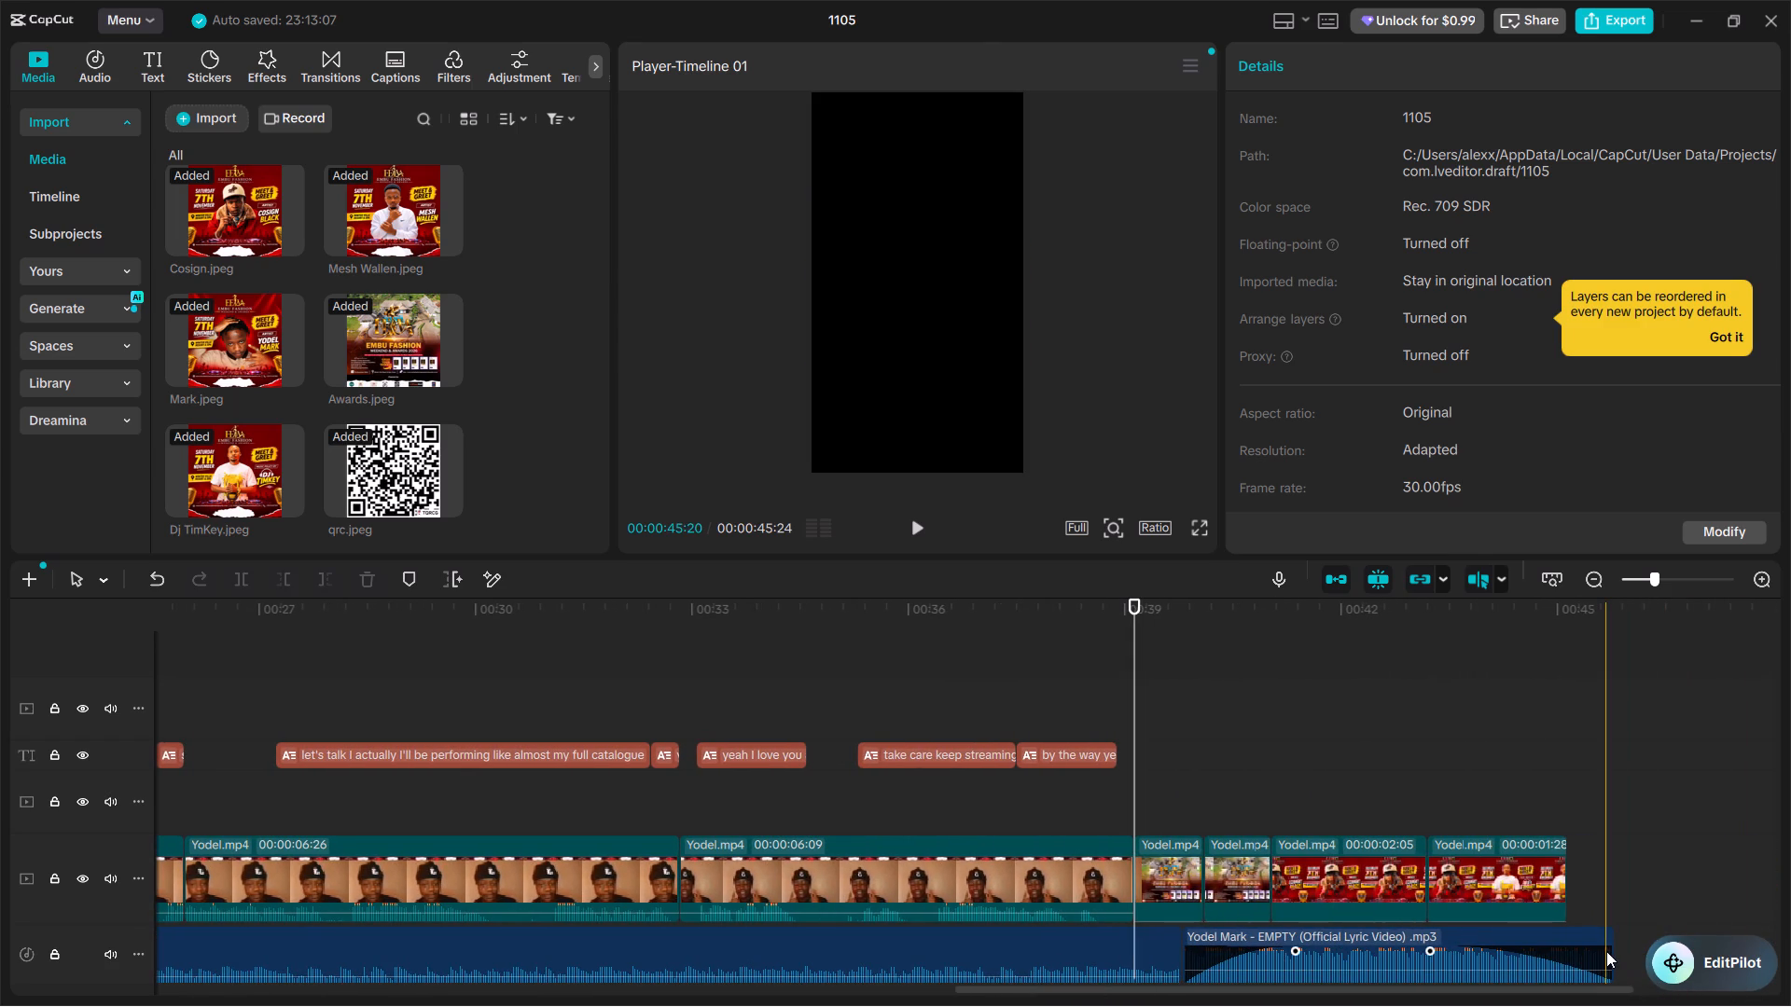
left_click_drag(1613, 949, 1553, 949)
double_click(1554, 949)
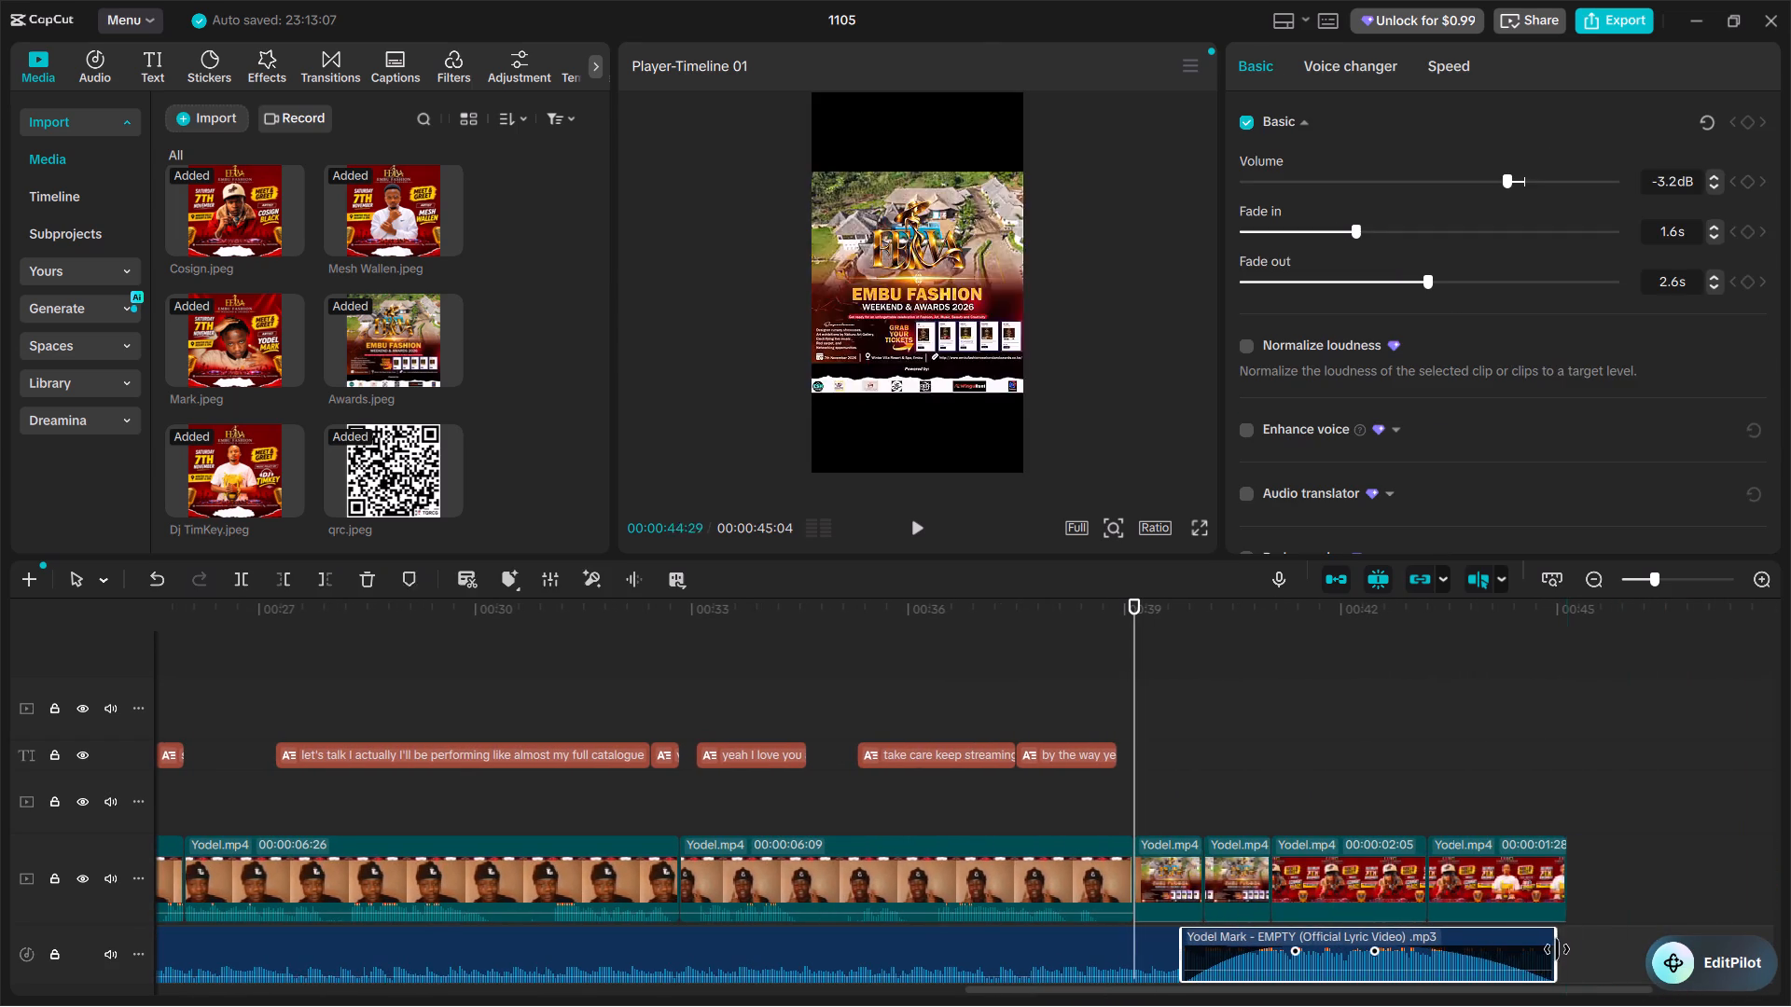
left_click(1557, 949)
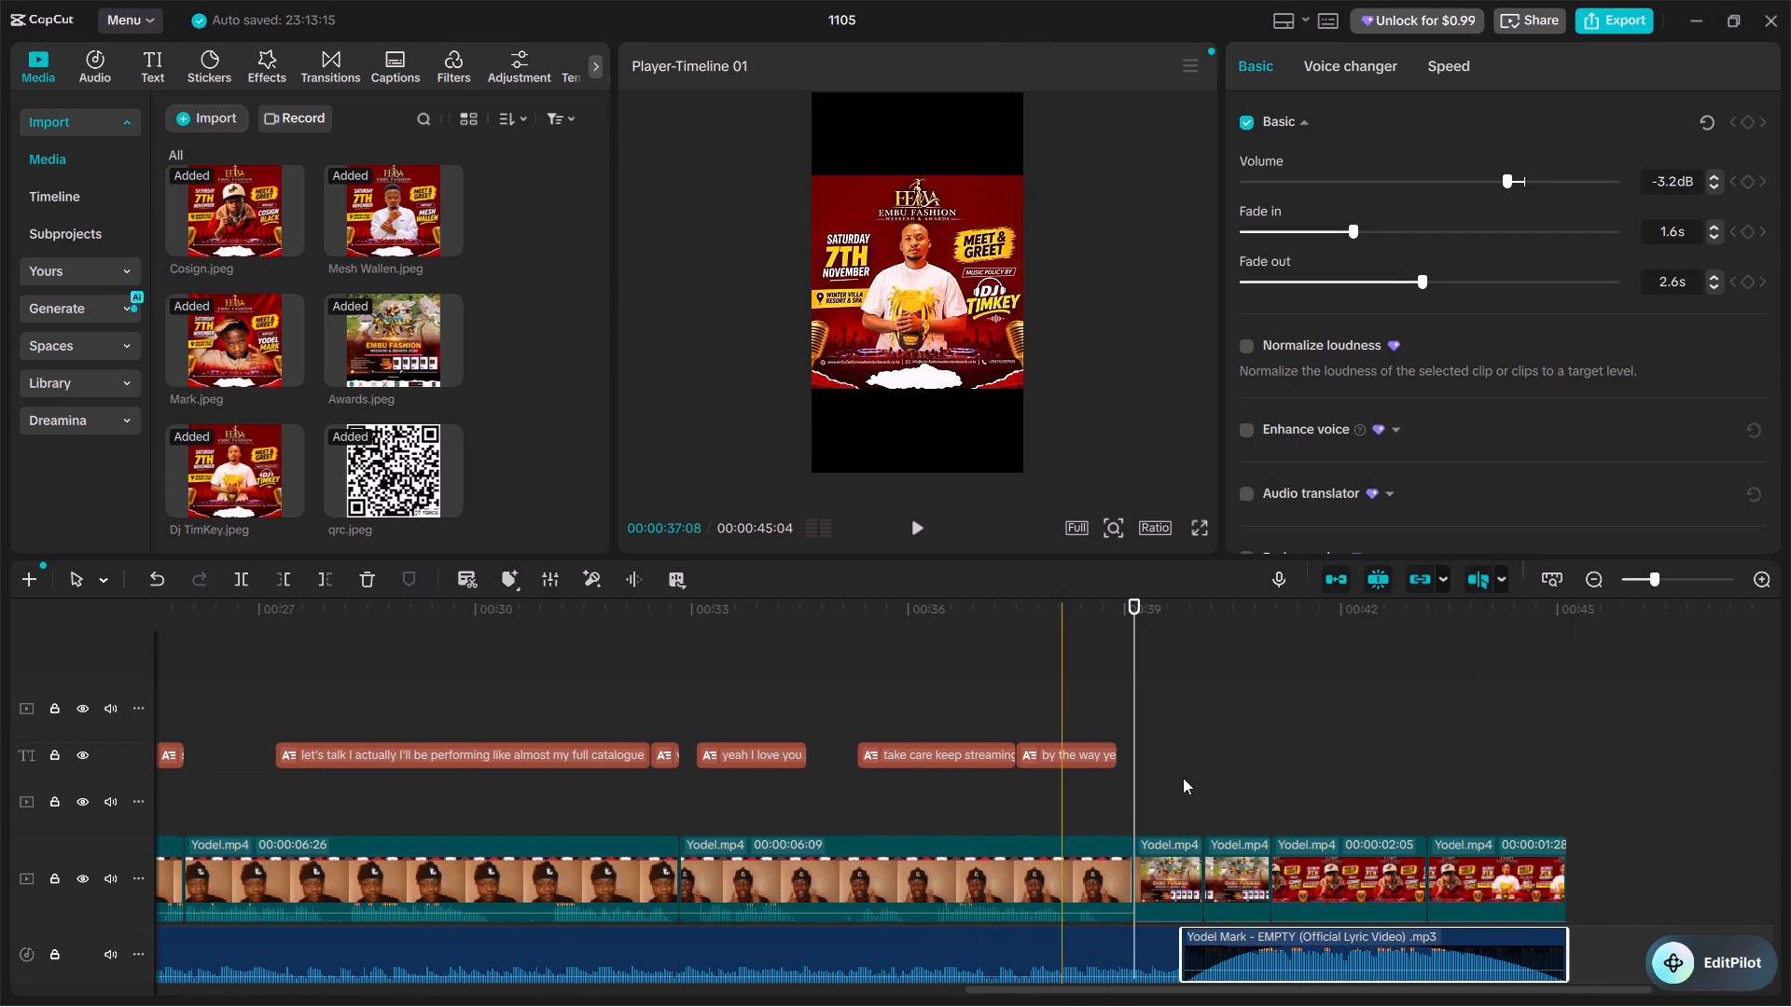
Play the trimmed video full screen from the beginning to review it.
left_click_drag(1126, 614, 981, 628)
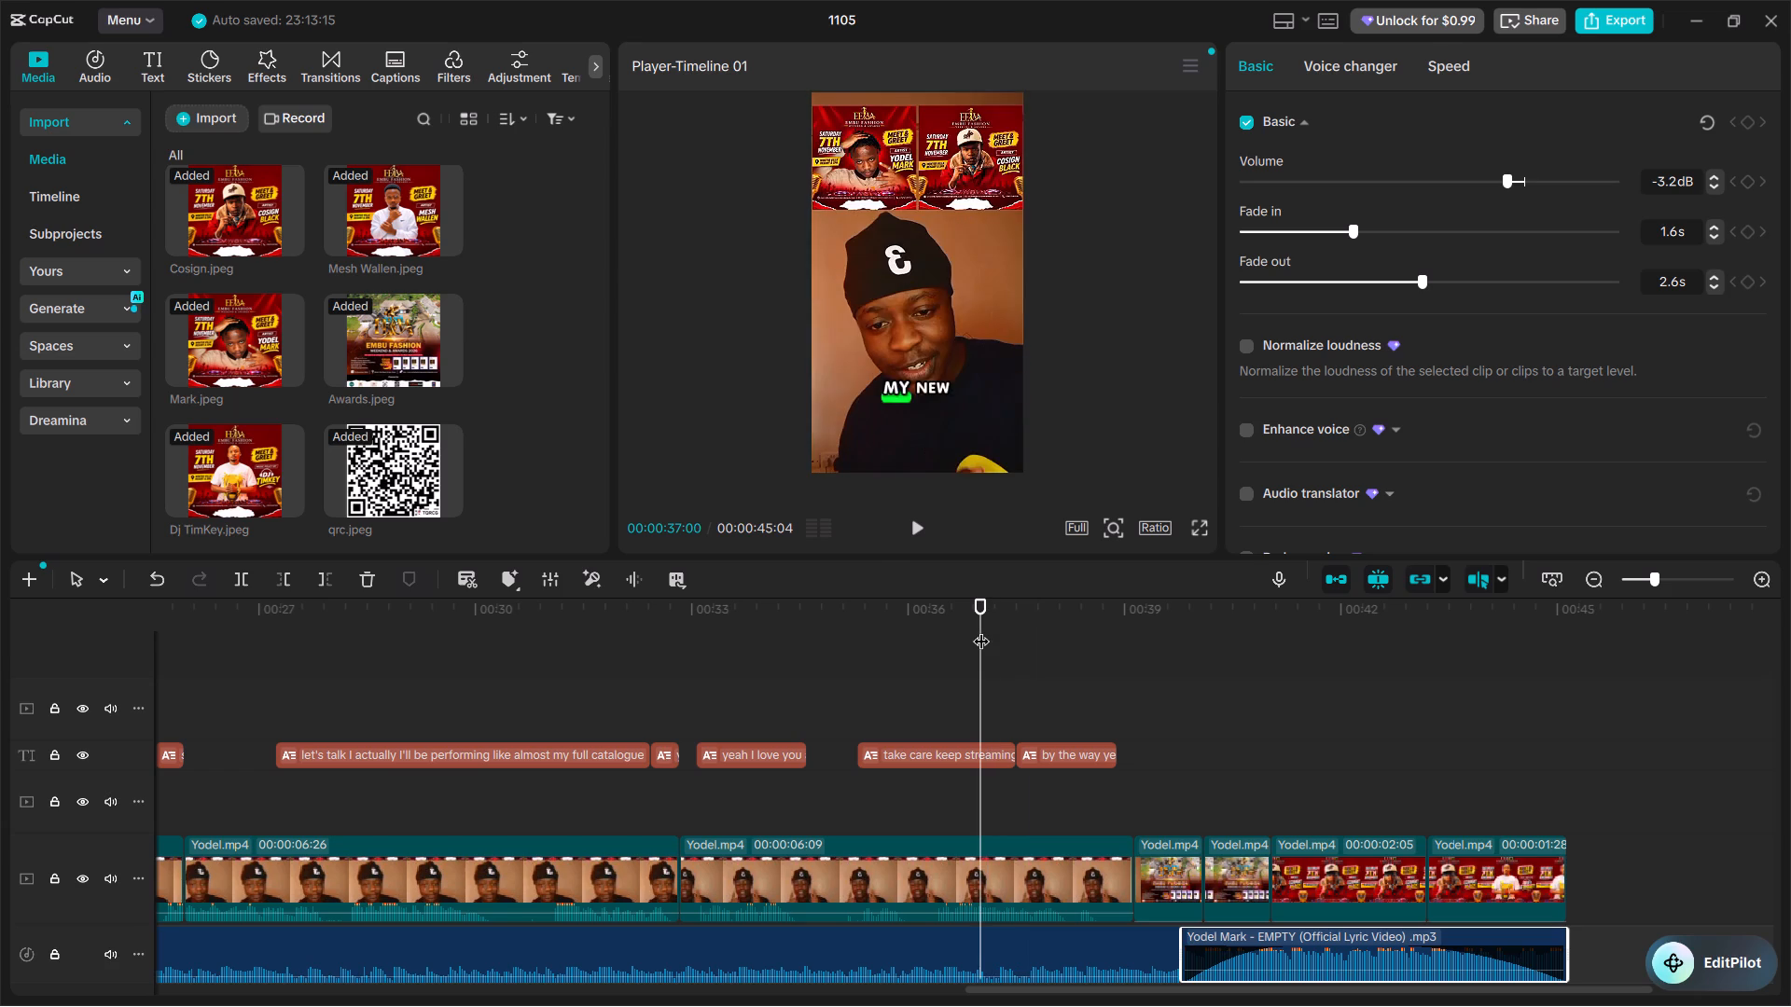
left_click(1201, 523)
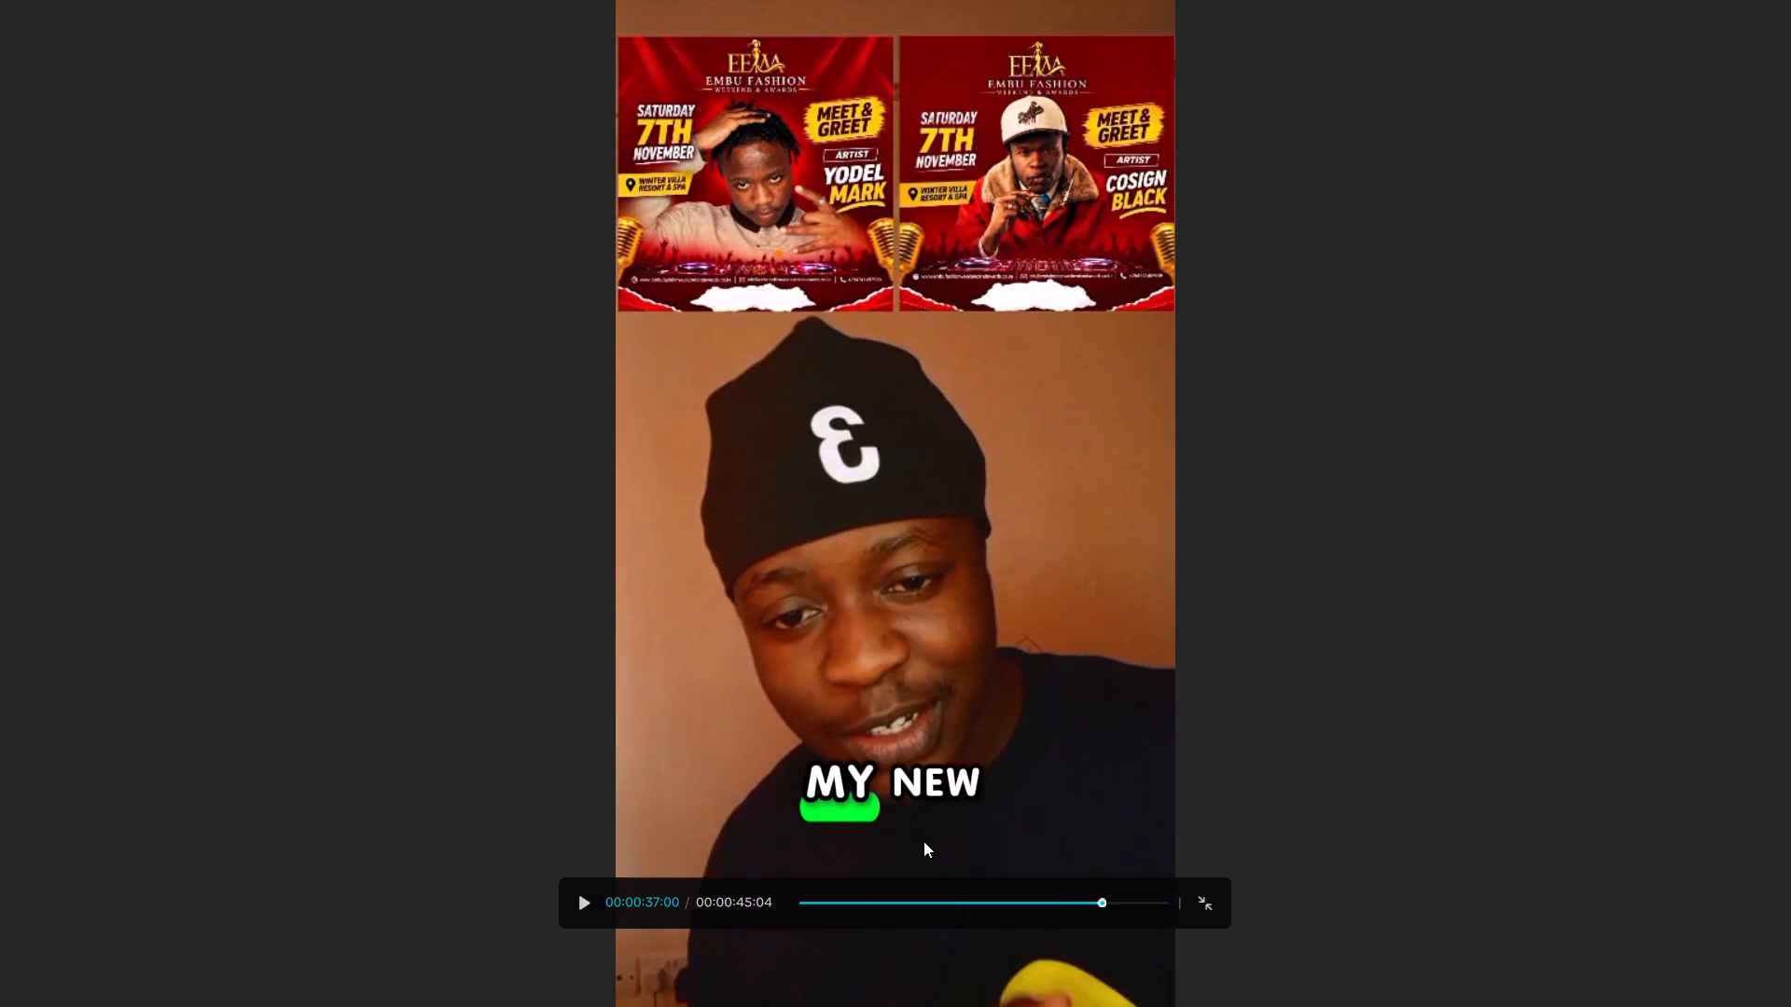
left_click_drag(1104, 901, 663, 890)
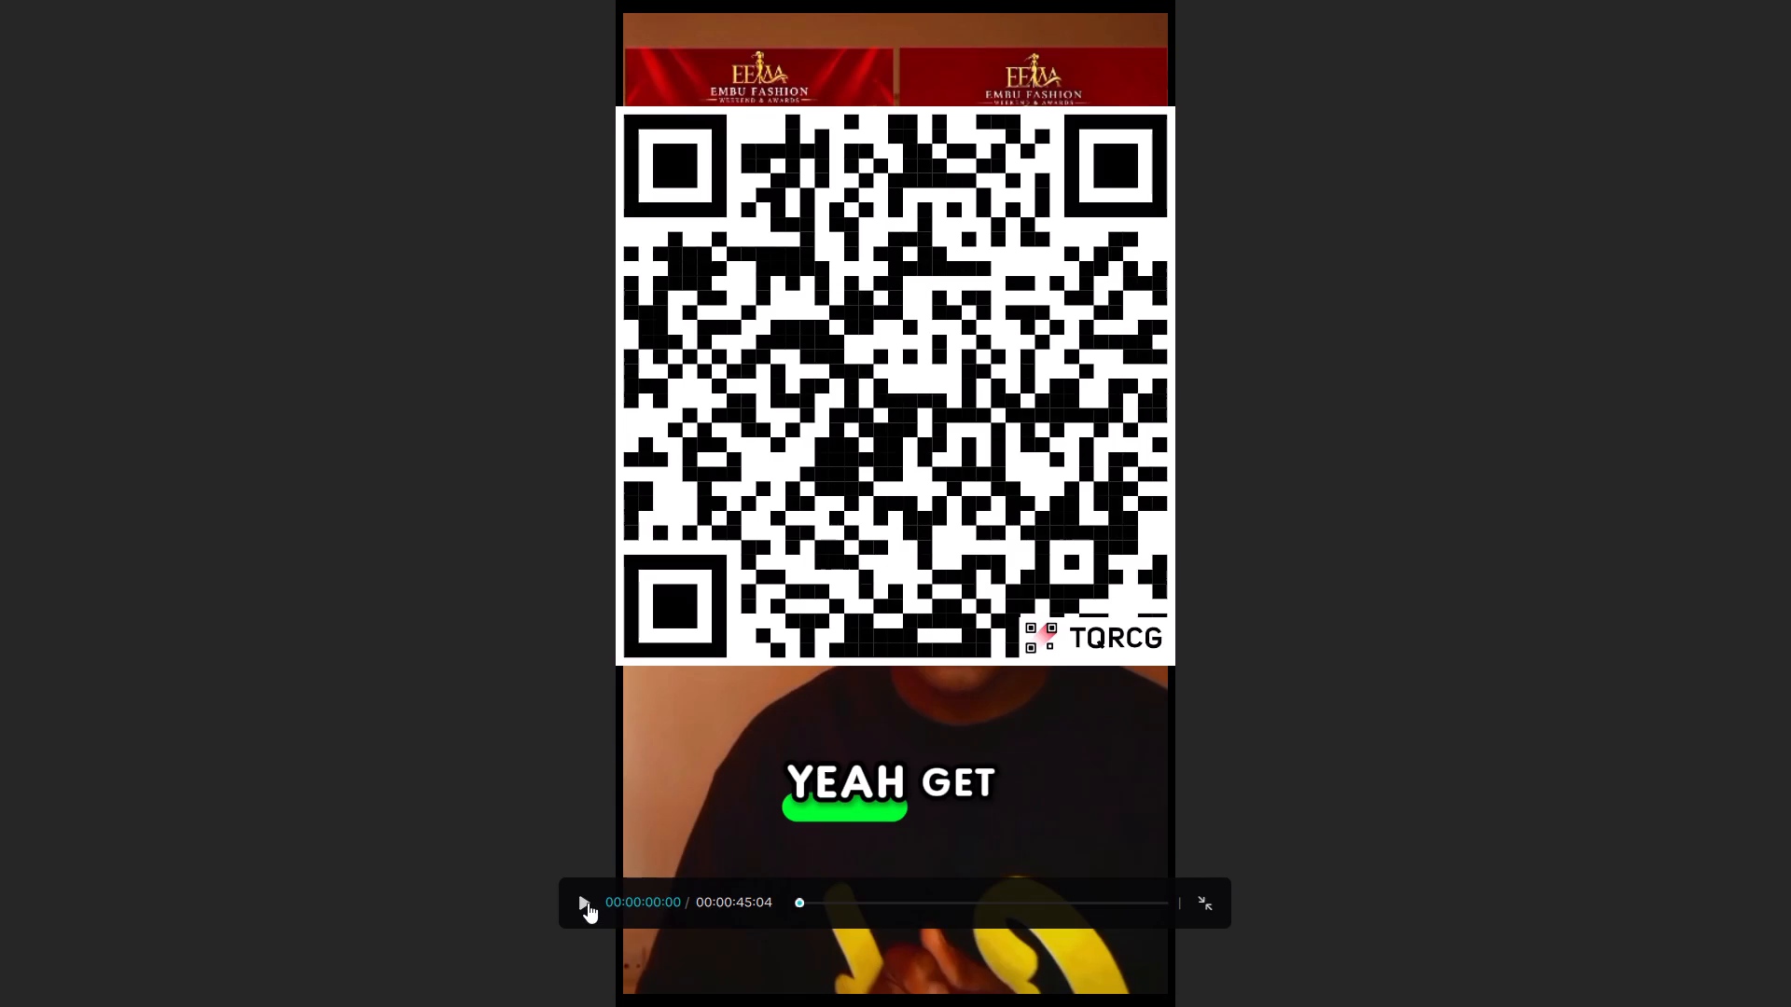
left_click(588, 903)
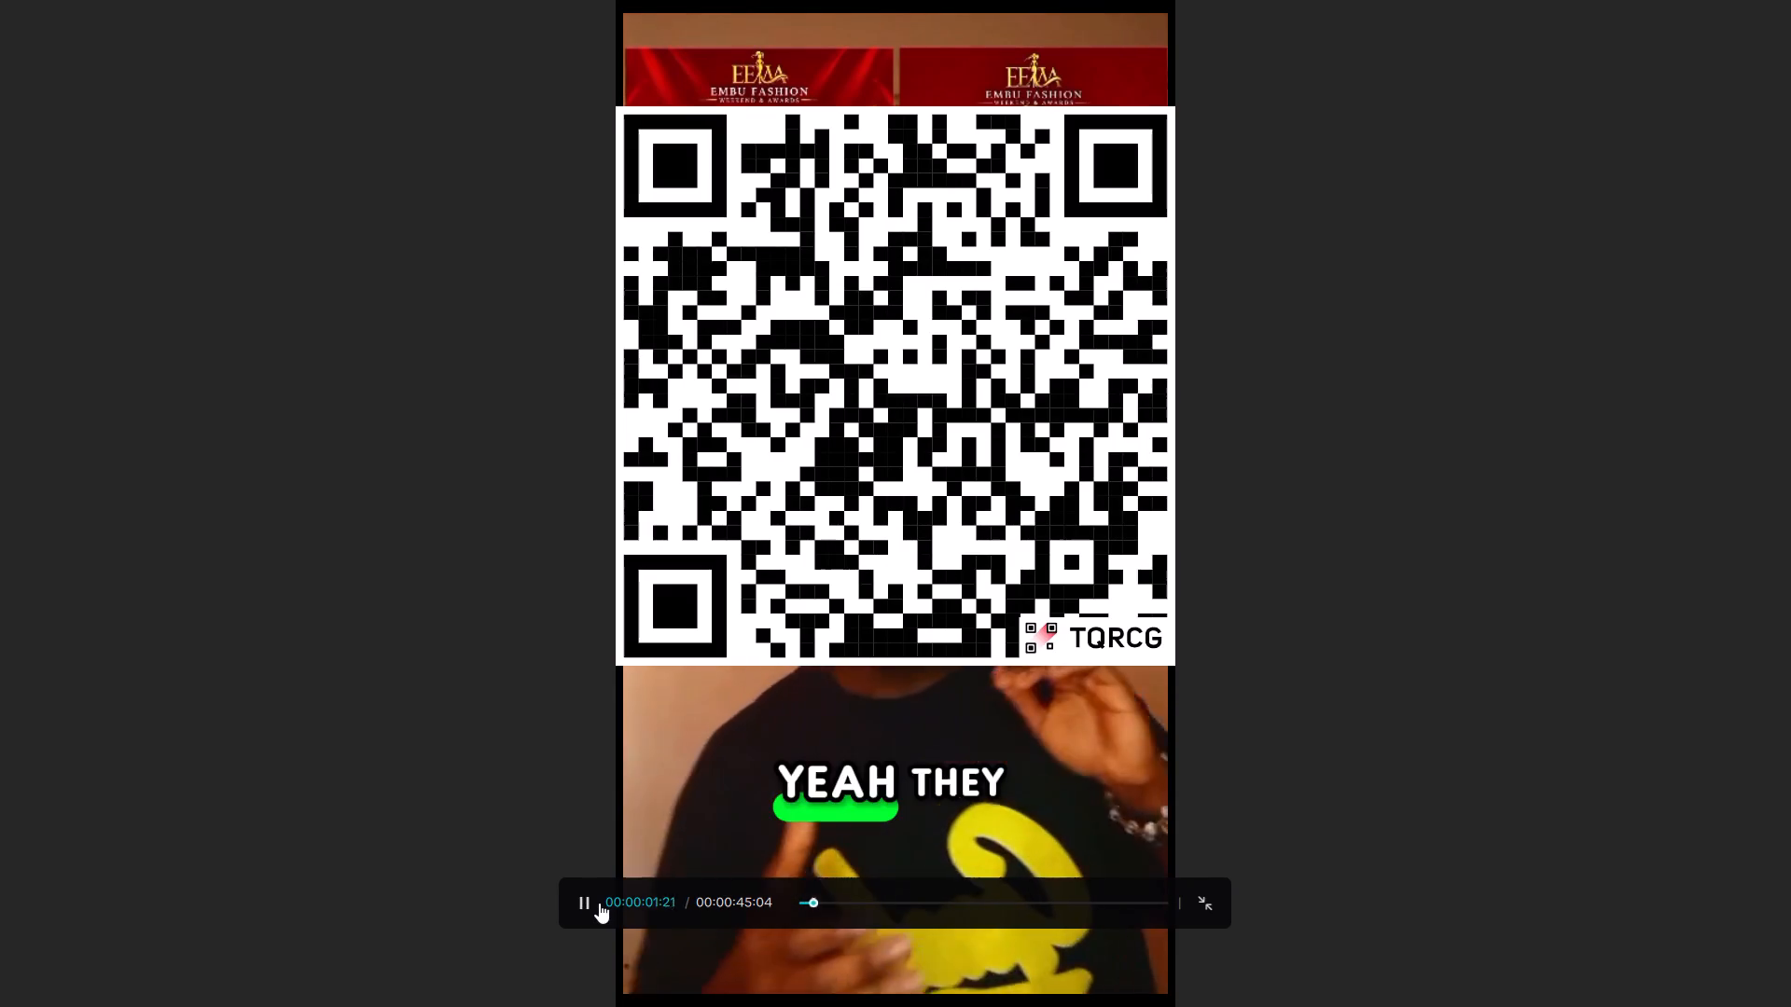
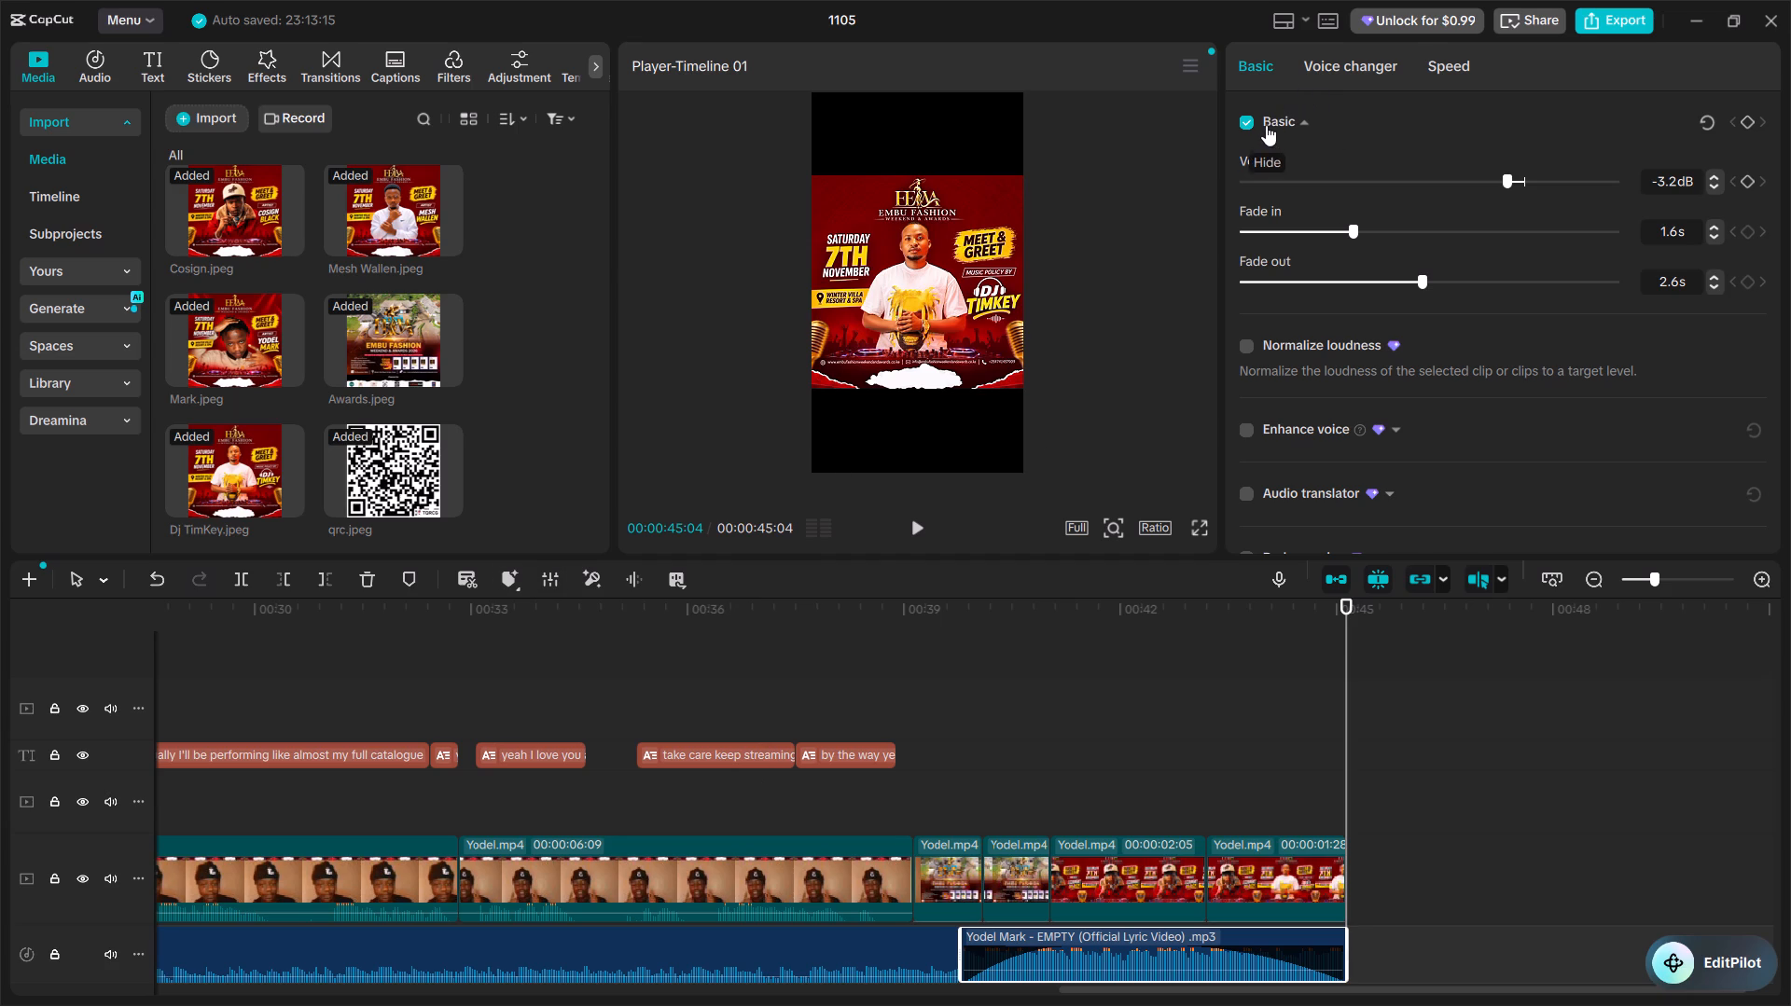
Combine all the clips, captions and music on the timeline into one compound clip.
key("ctrl+a")
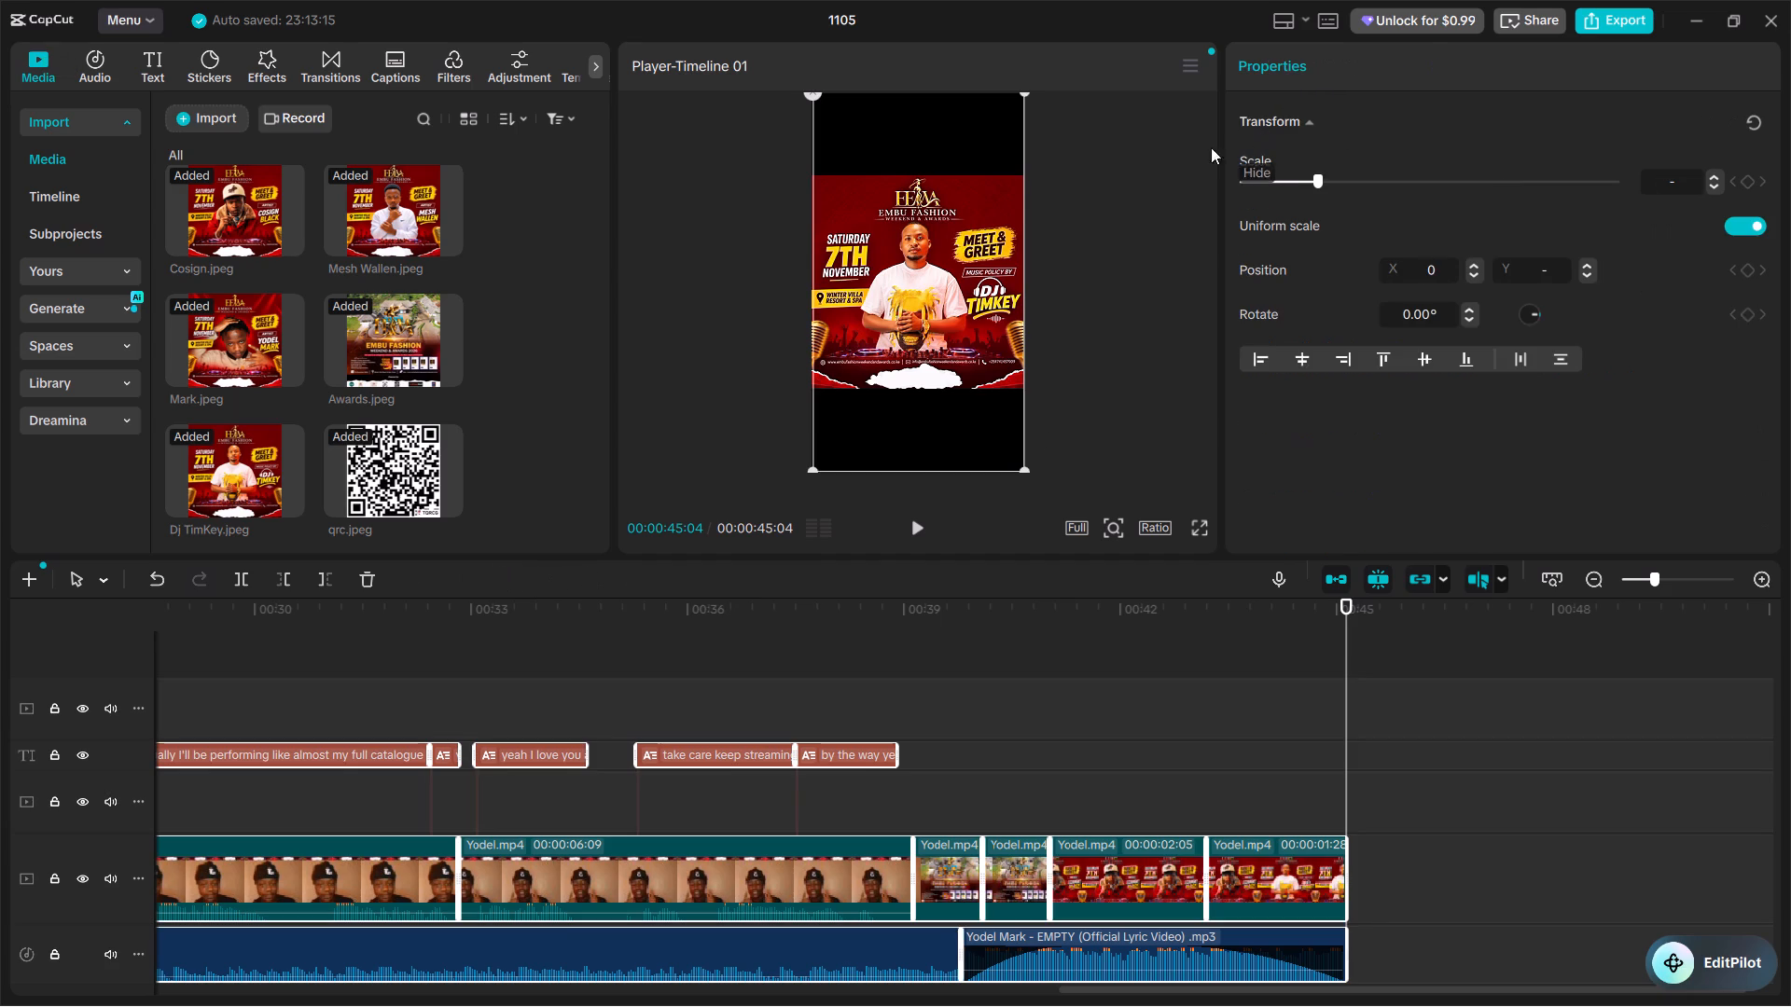
right_click(755, 859)
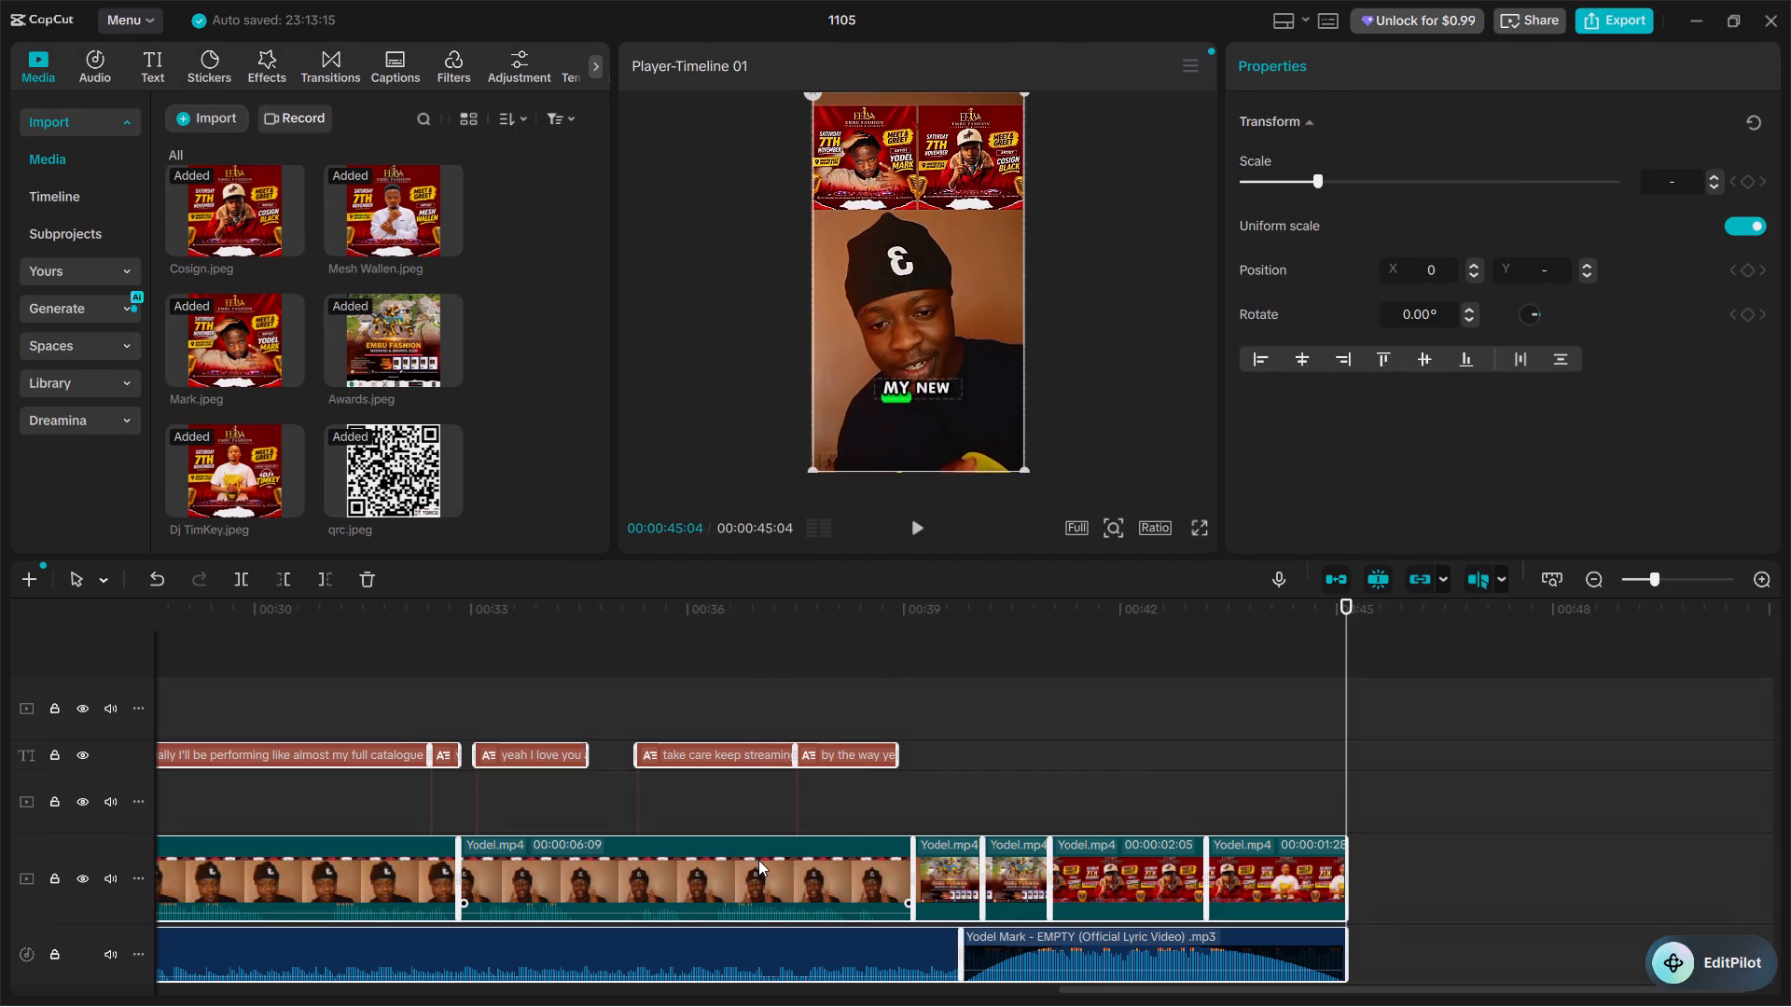
left_click(849, 704)
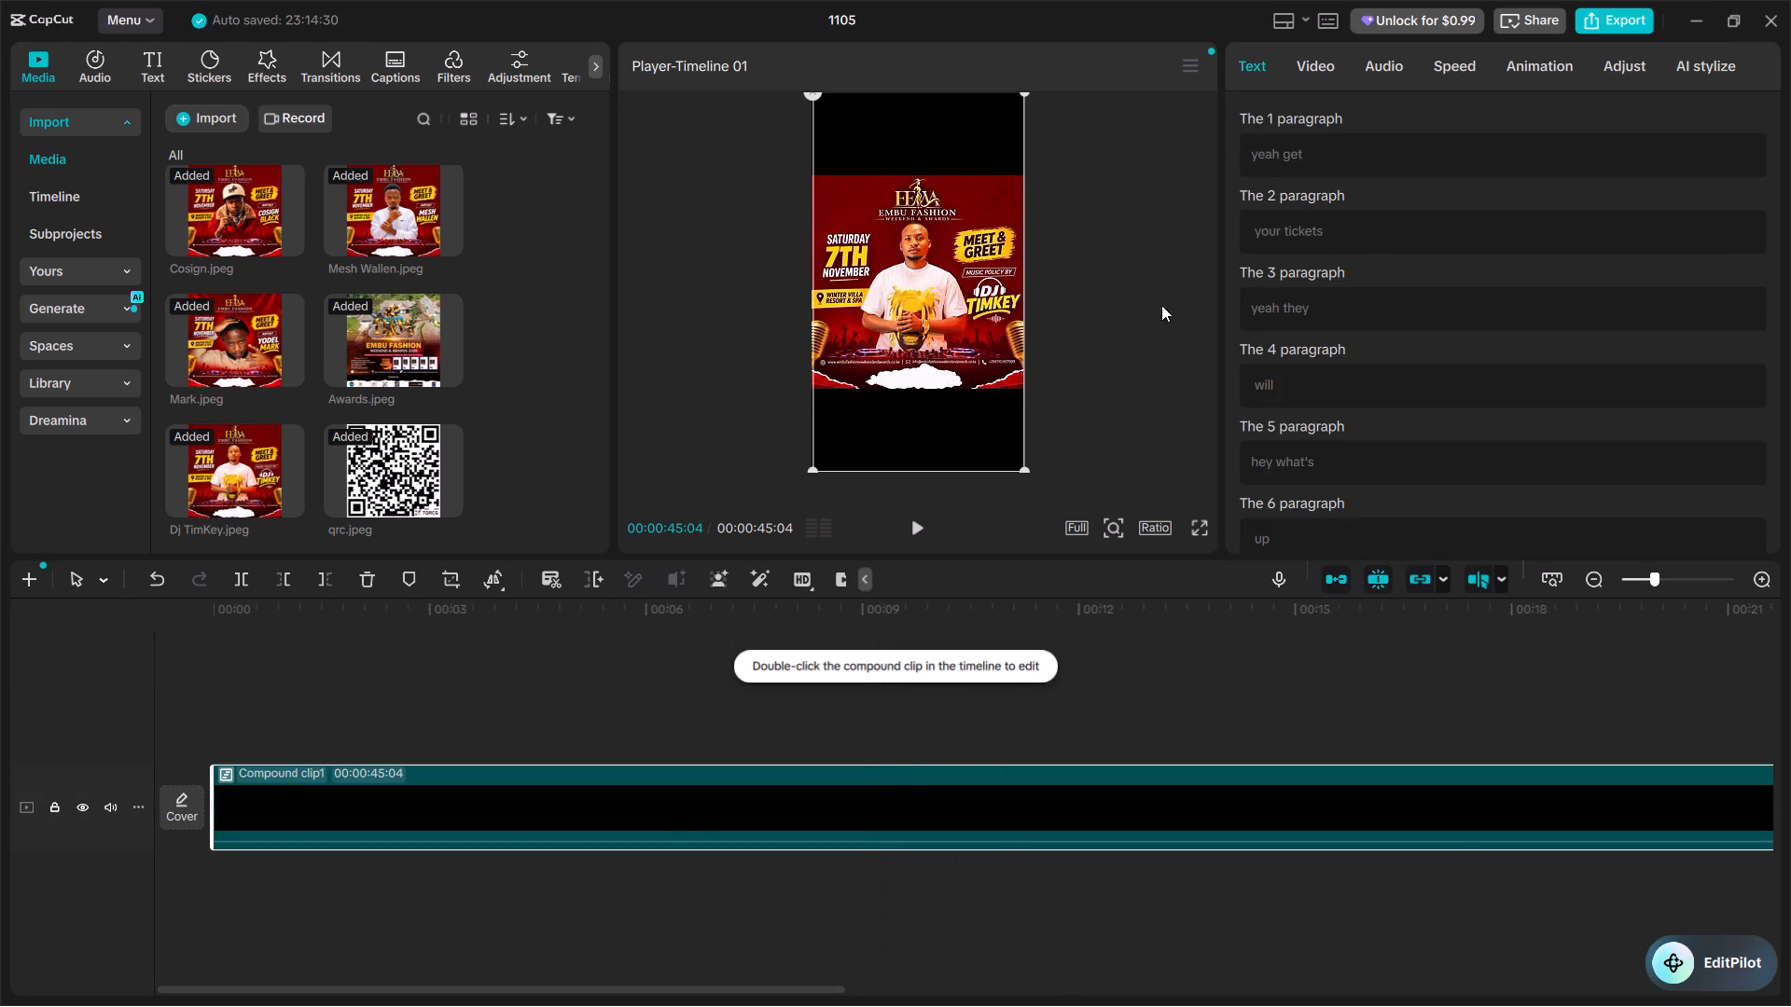
Bring up the Motion blur option in the compound clip's basic video settings.
left_click(1320, 69)
scroll(1340, 291, "down", 1)
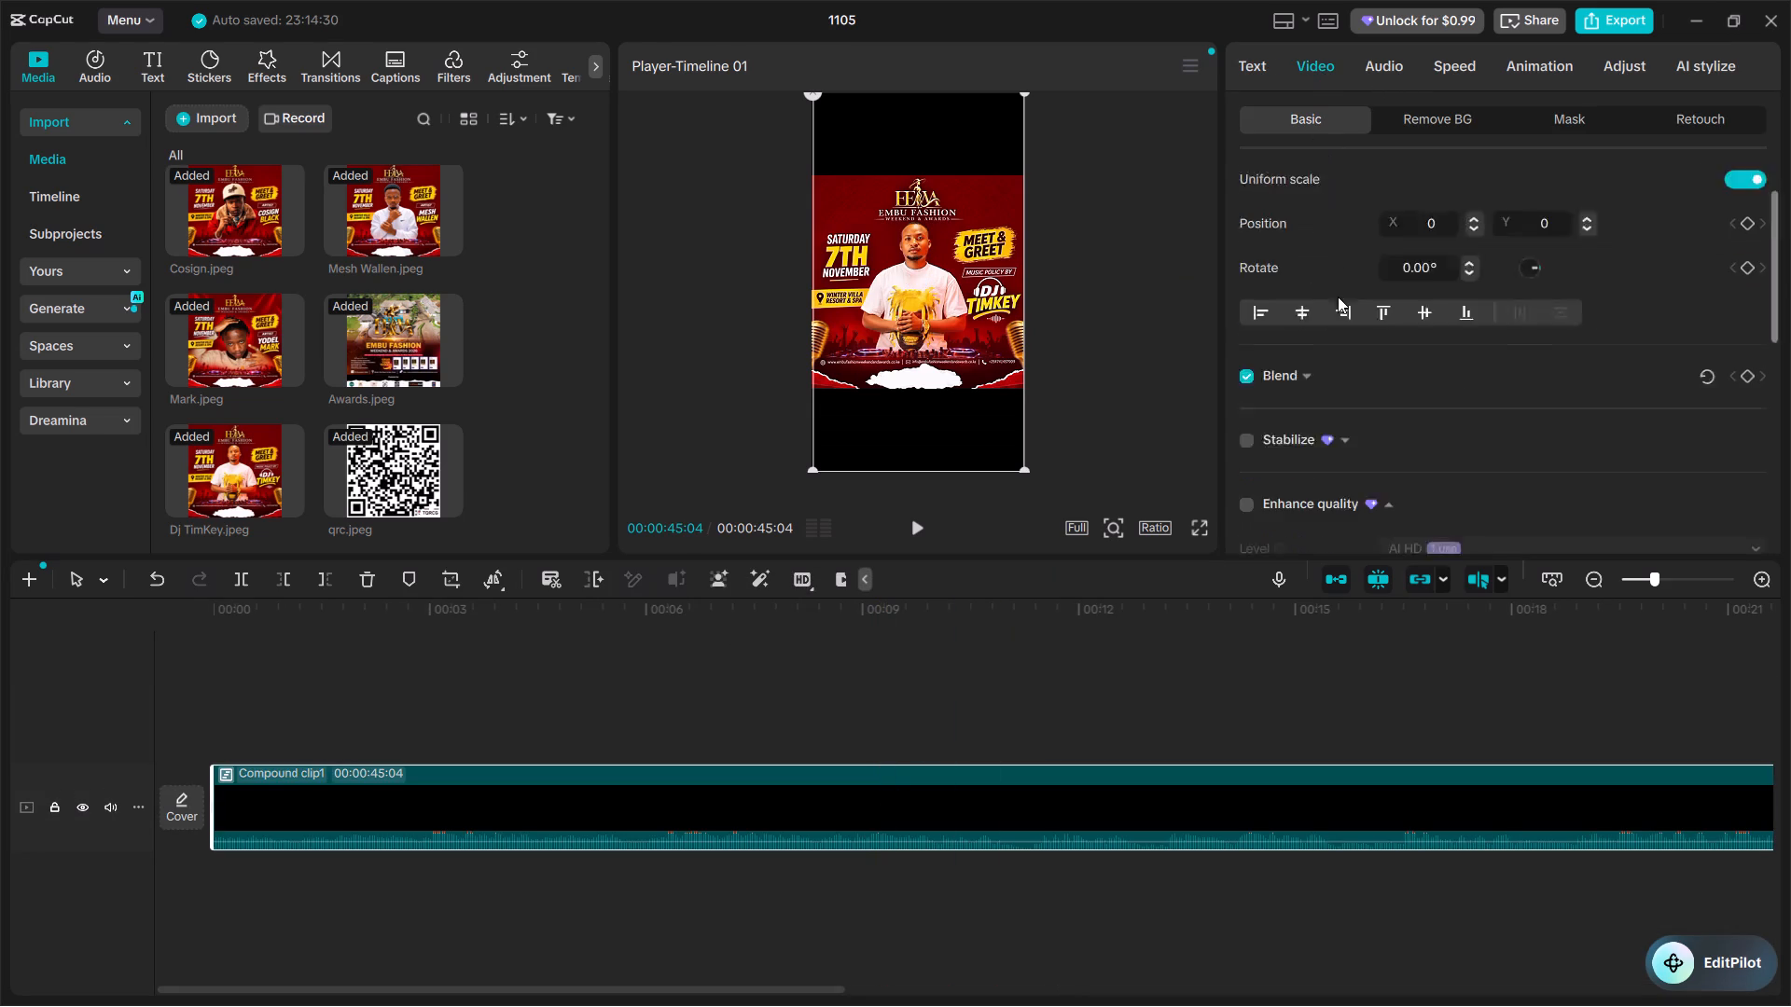
scroll(1338, 297, "down", 6)
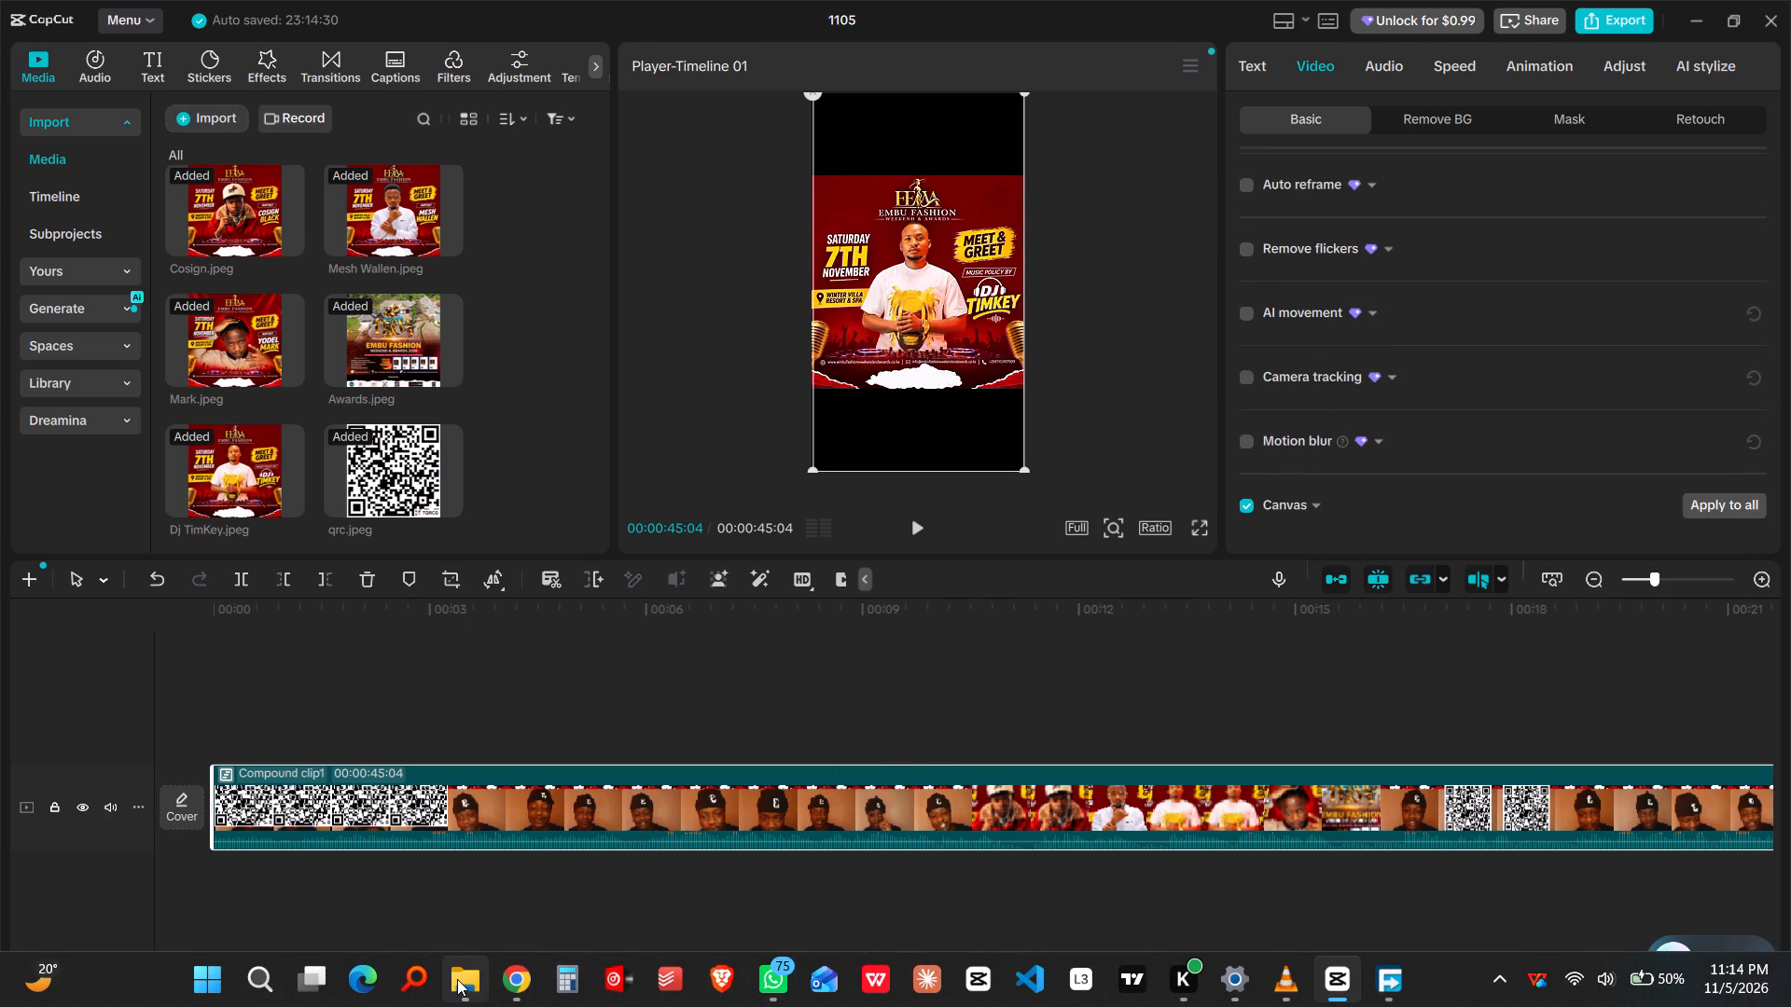
Switch to File Explorer and delete all the files in CapCut's MotionBlurCache folder.
left_click(457, 979)
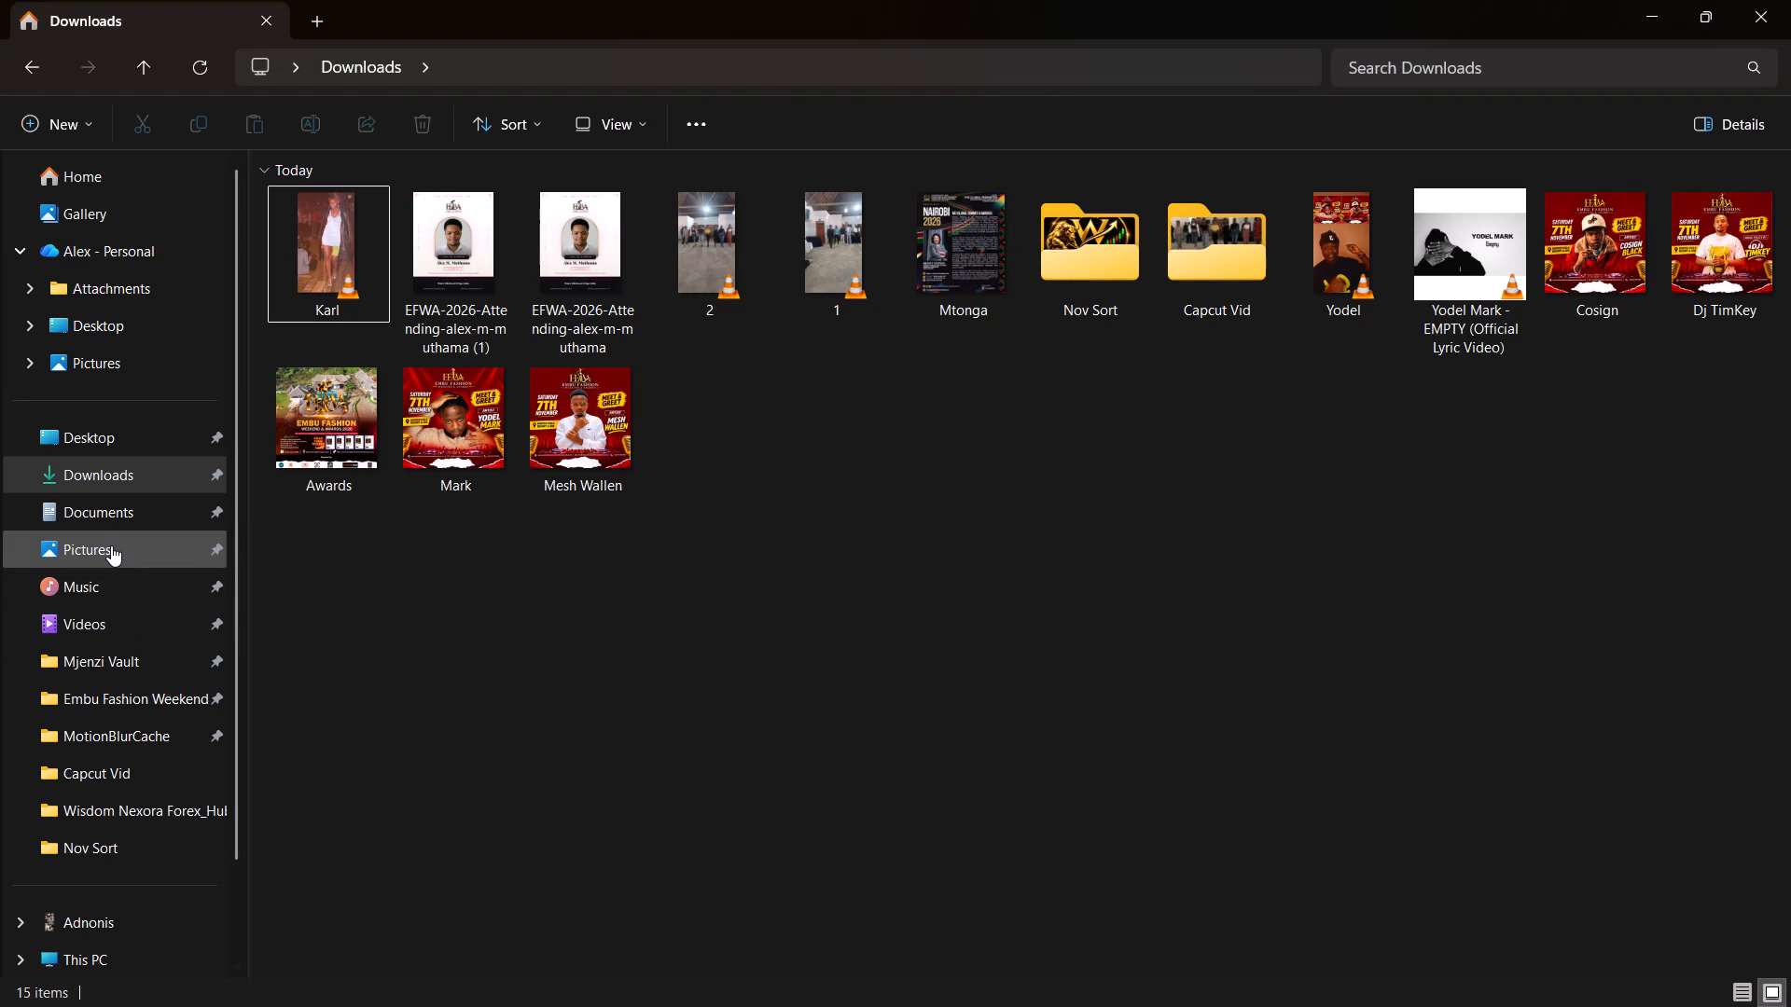
left_click(128, 737)
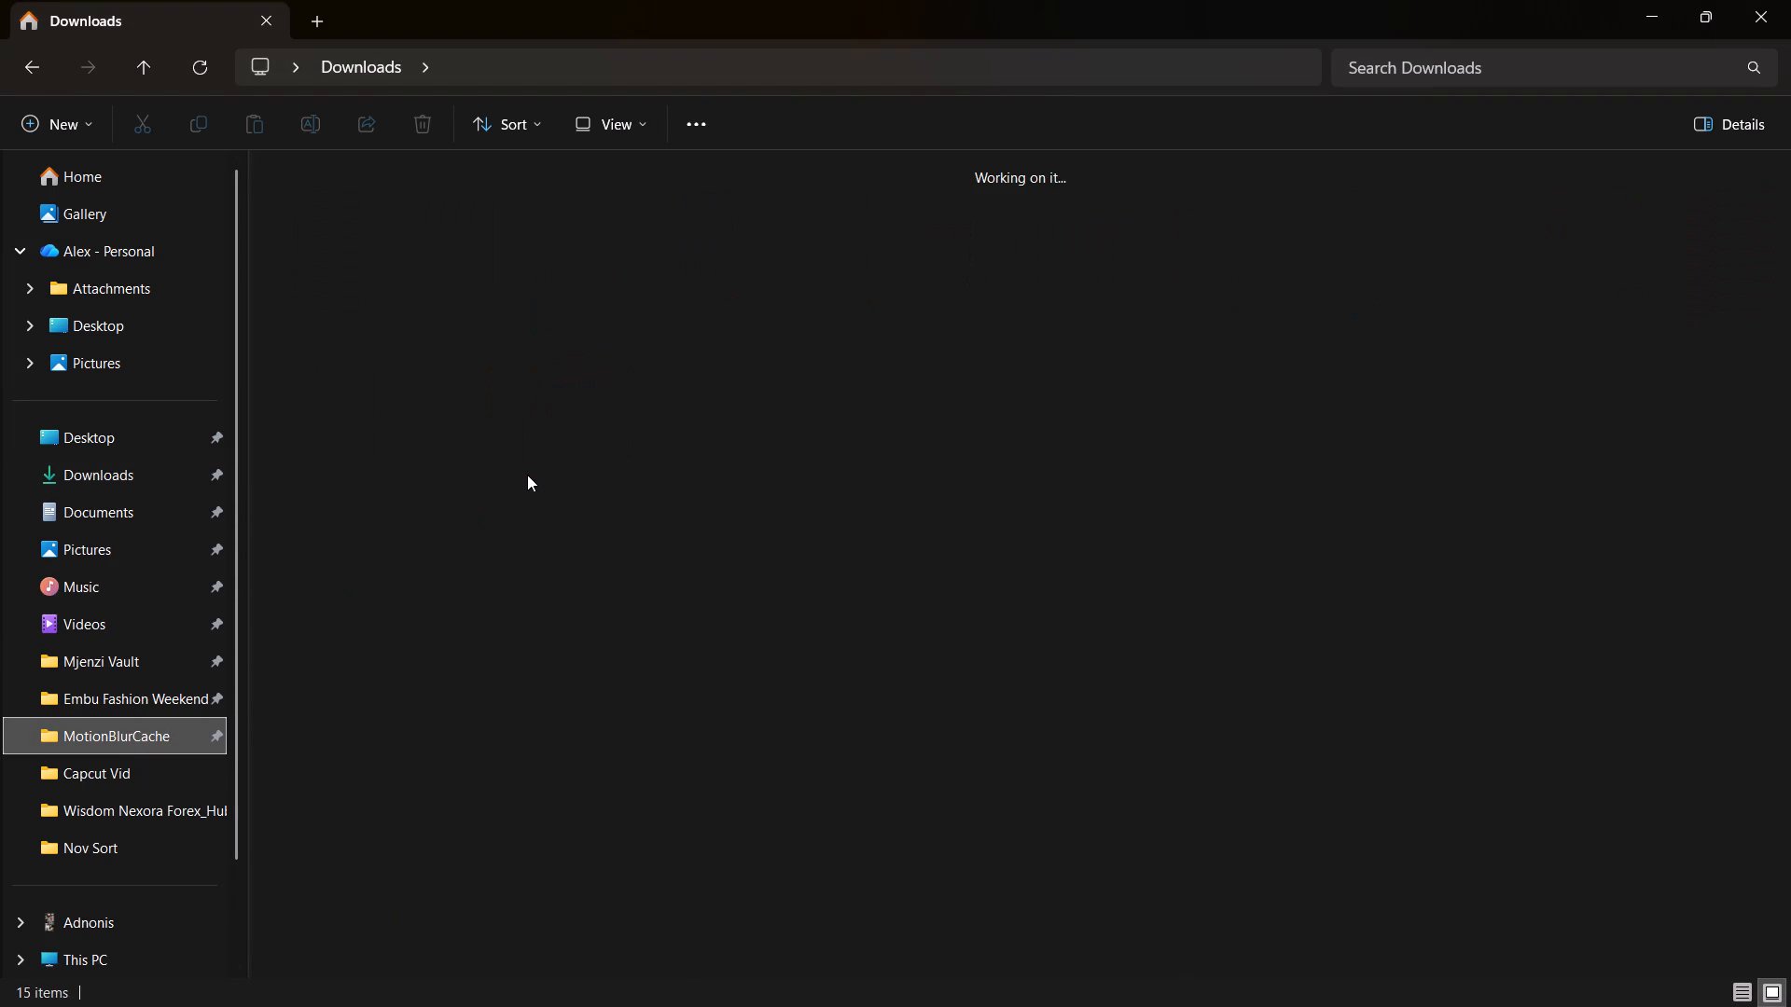
left_click_drag(784, 406, 232, 153)
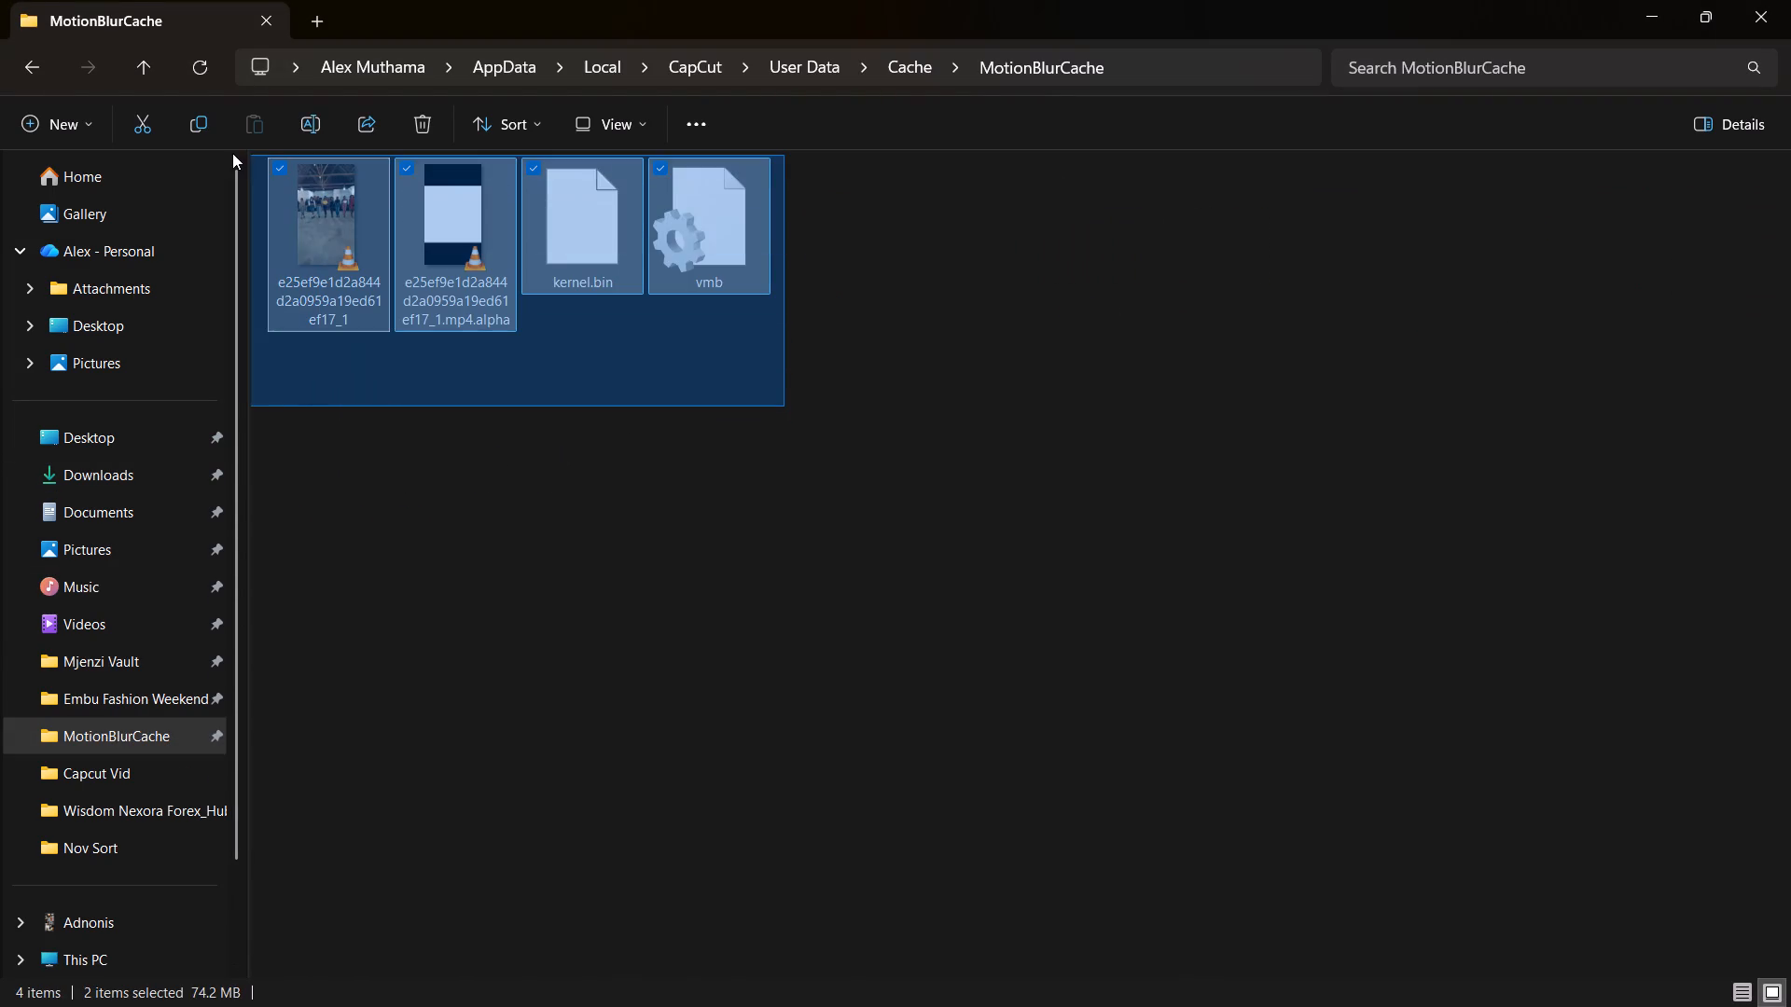
left_click_drag(232, 153, 231, 153)
key("ctrl+alt+F14")
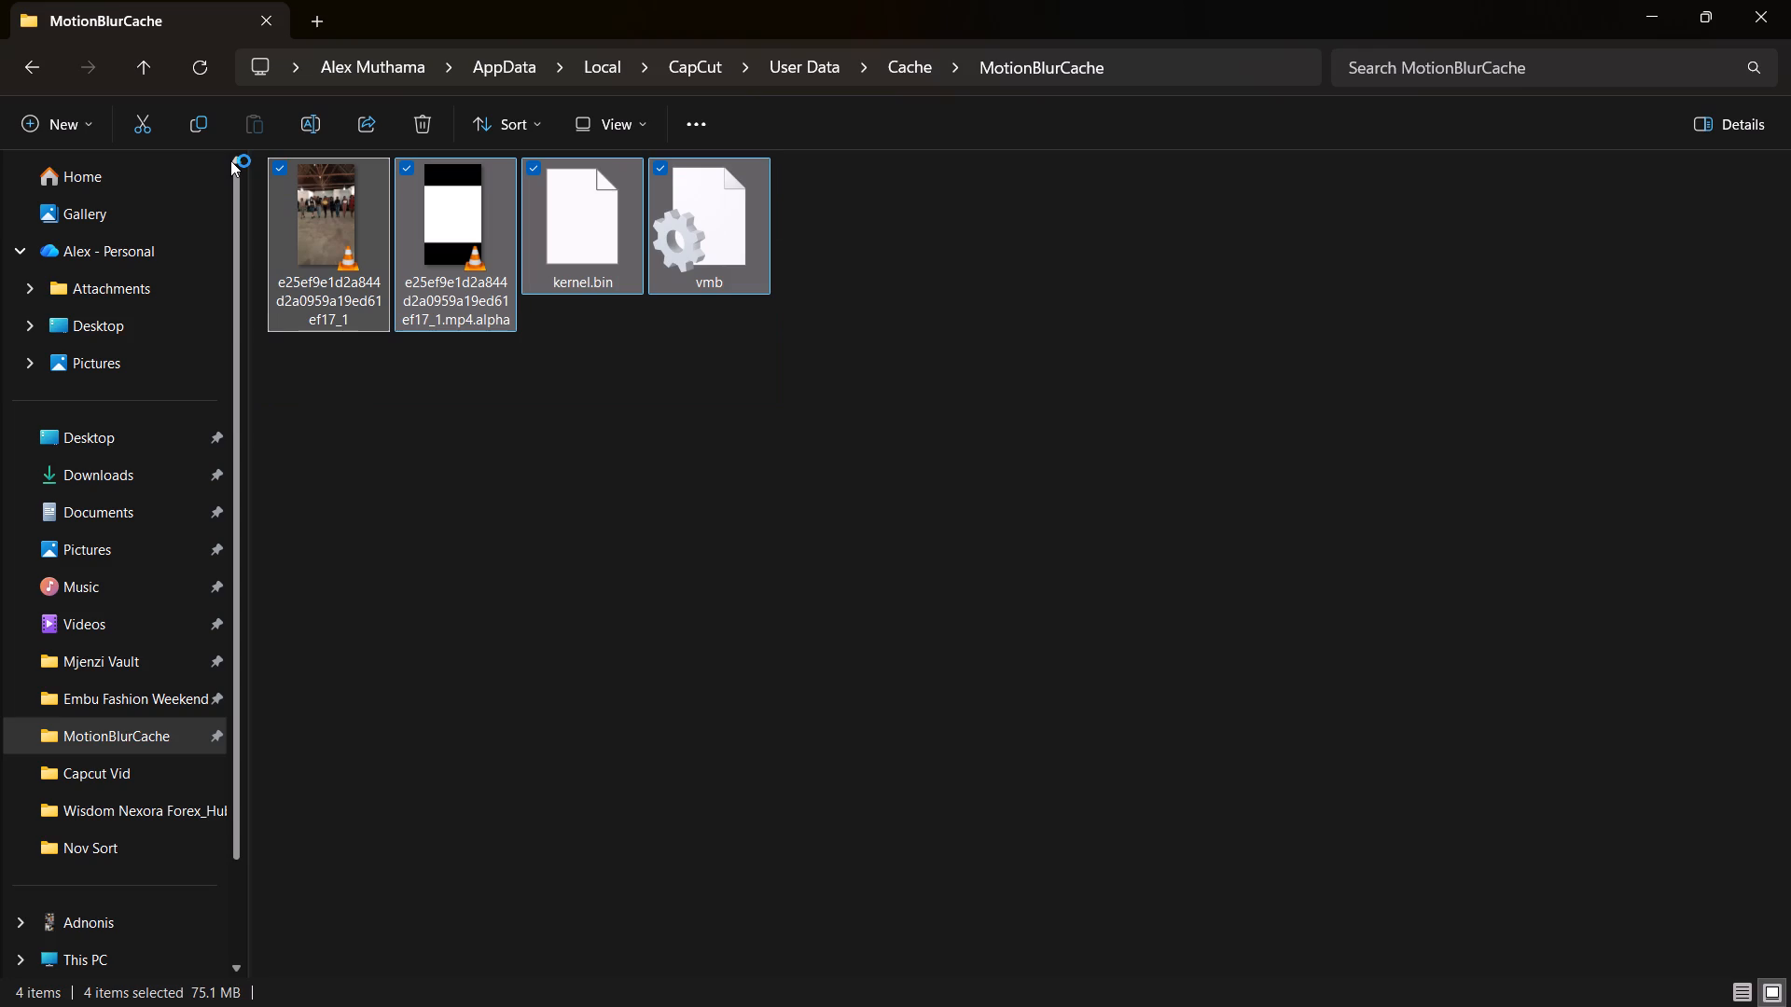
key("Delete")
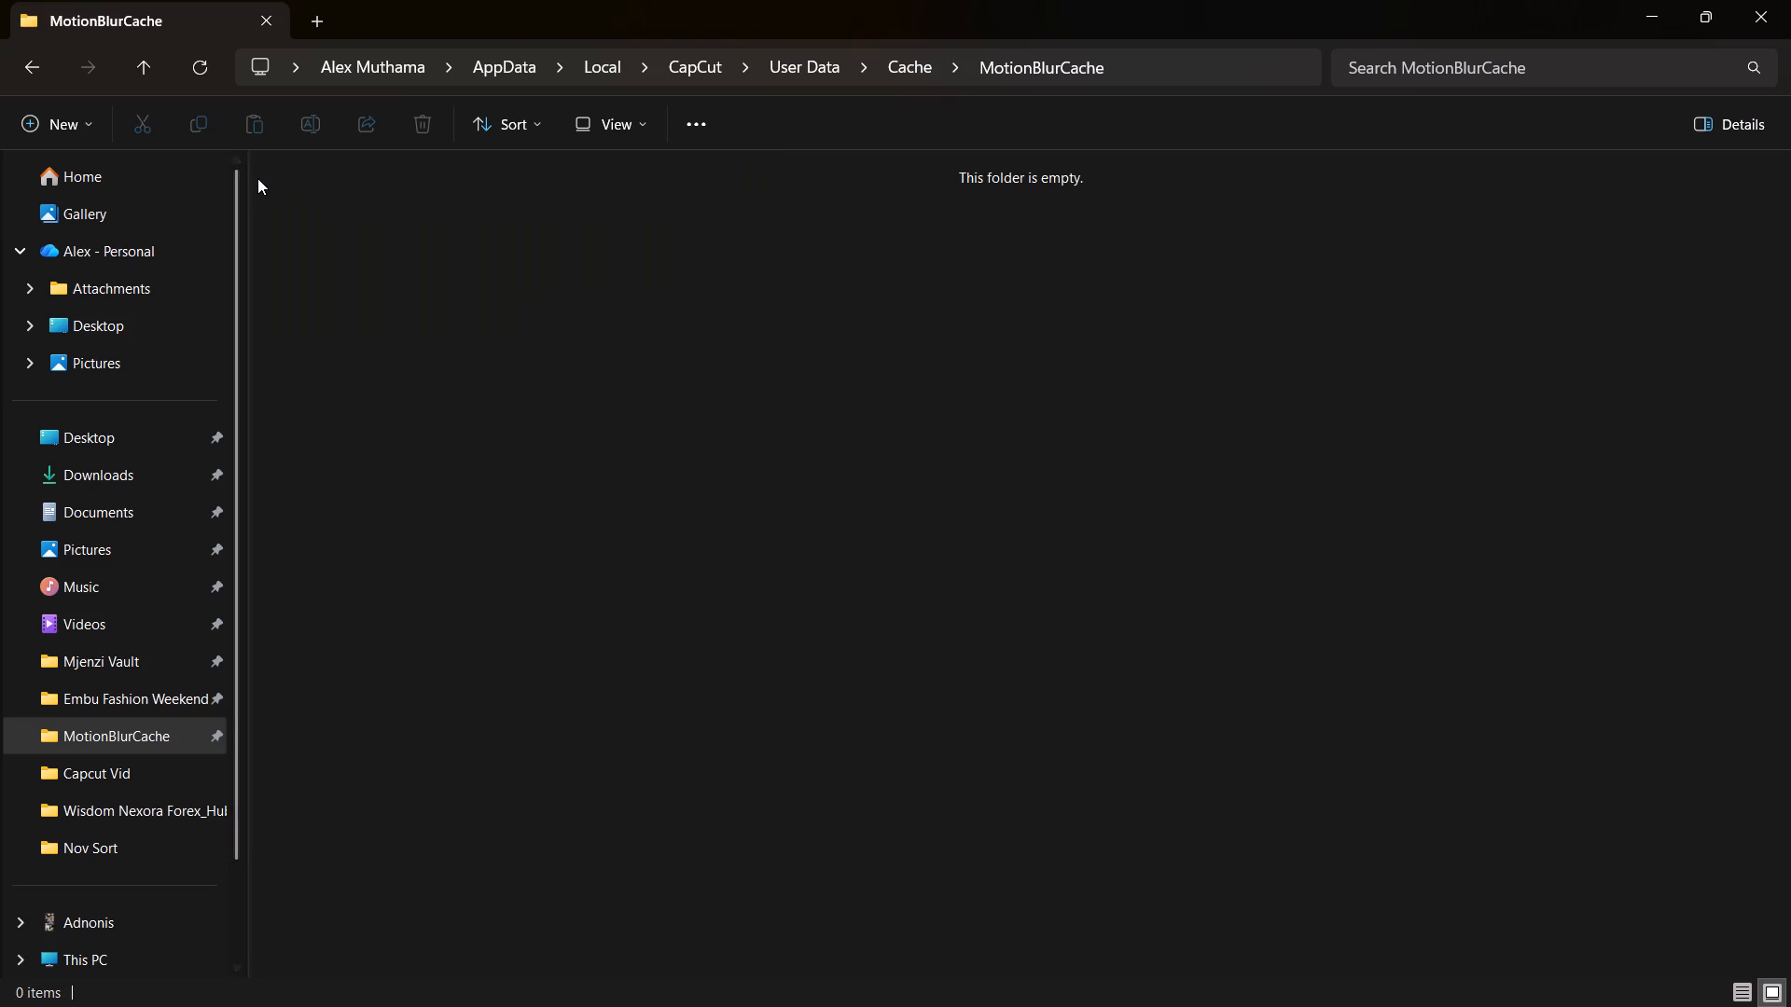
Return to CapCut and enable Motion blur on the compound clip with Blur set to 0.
key("alt+Tab")
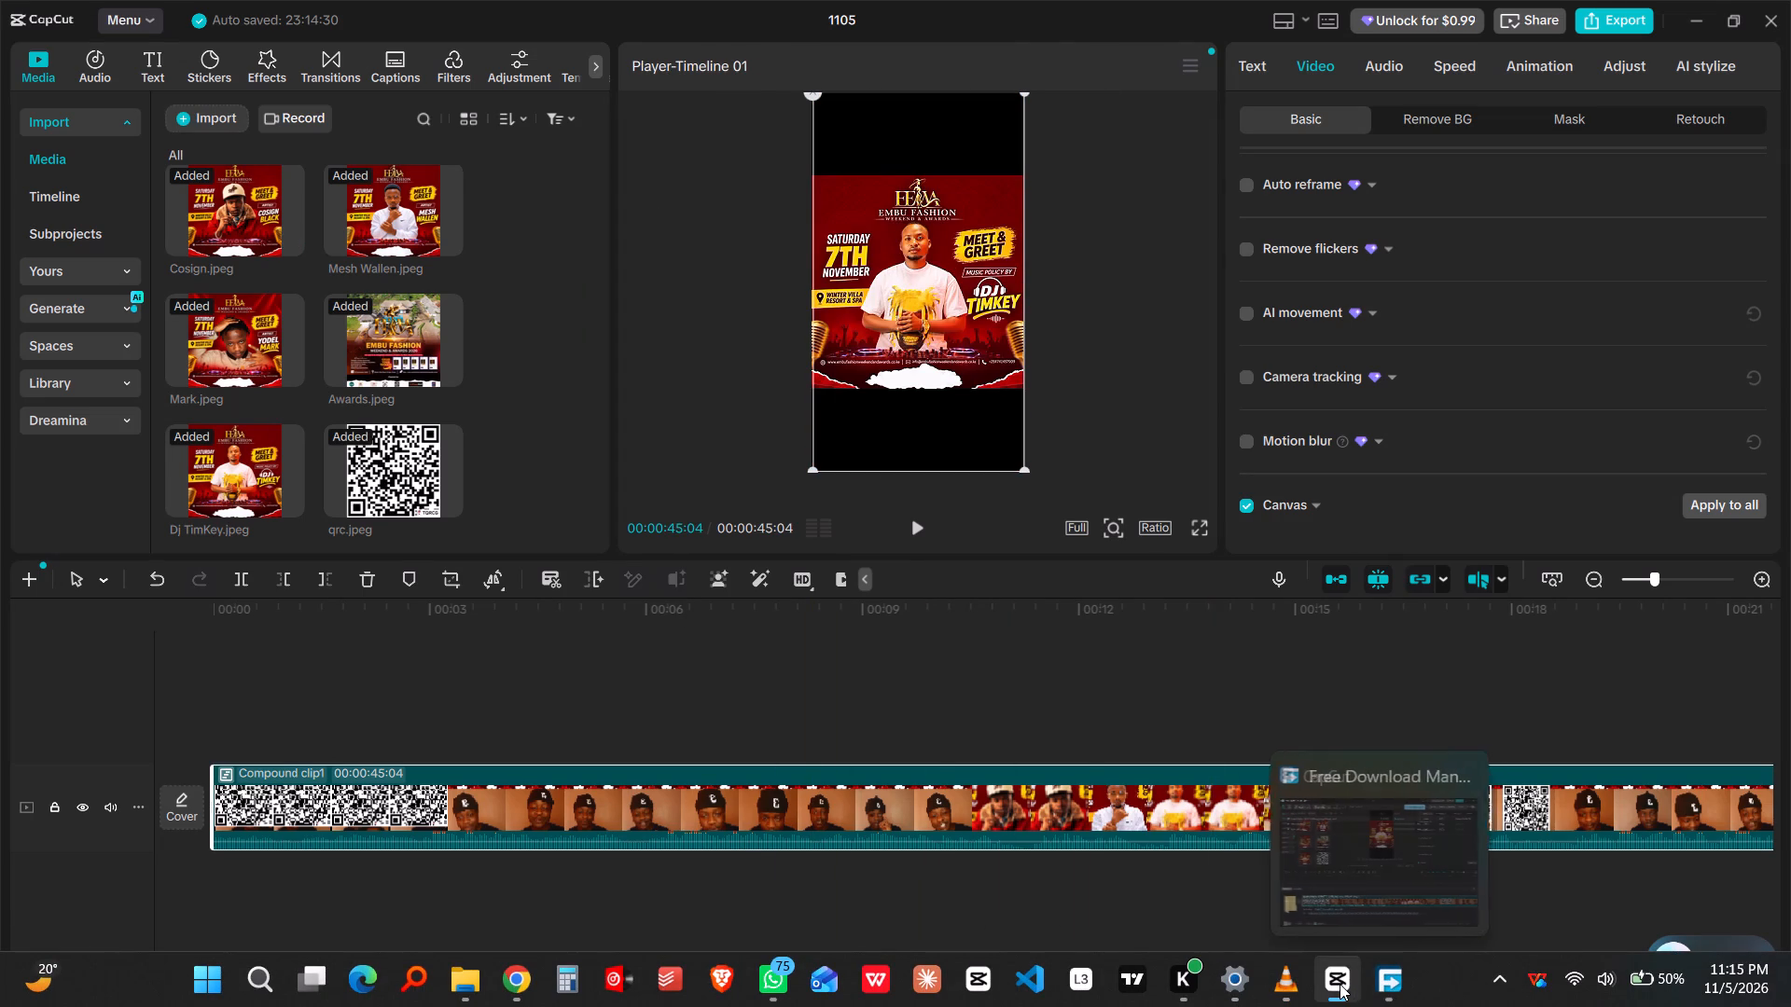
left_click(1298, 879)
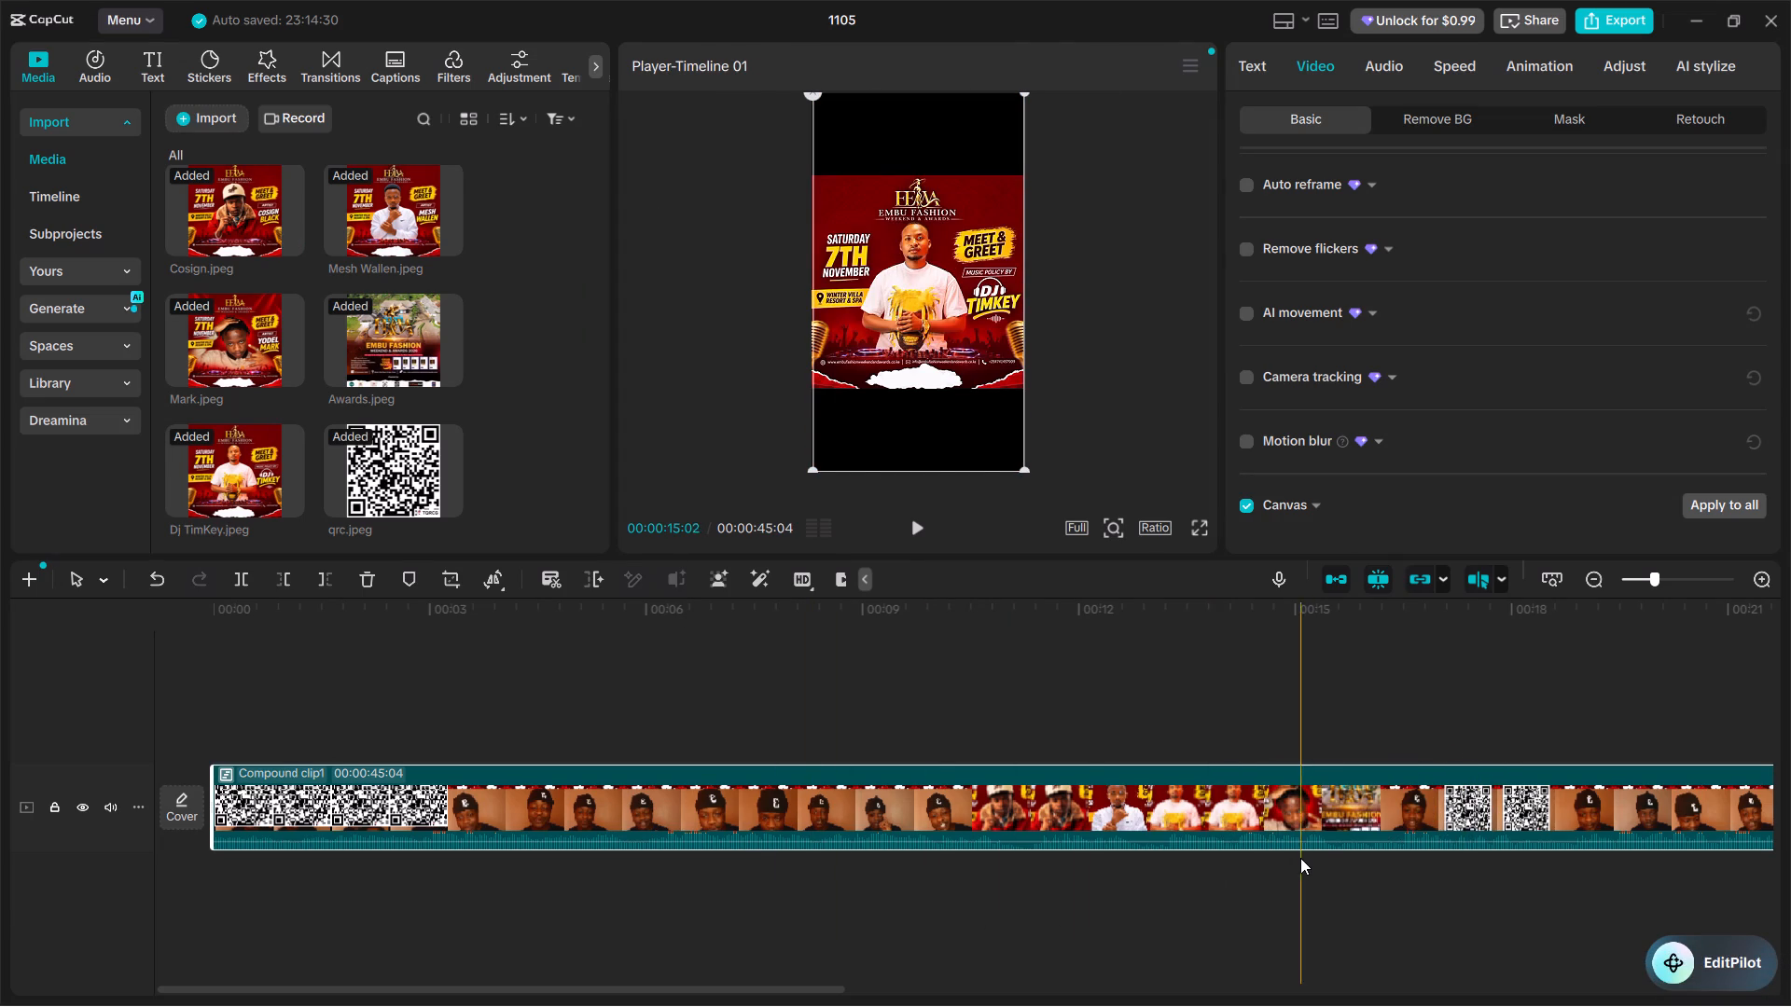
left_click(1250, 443)
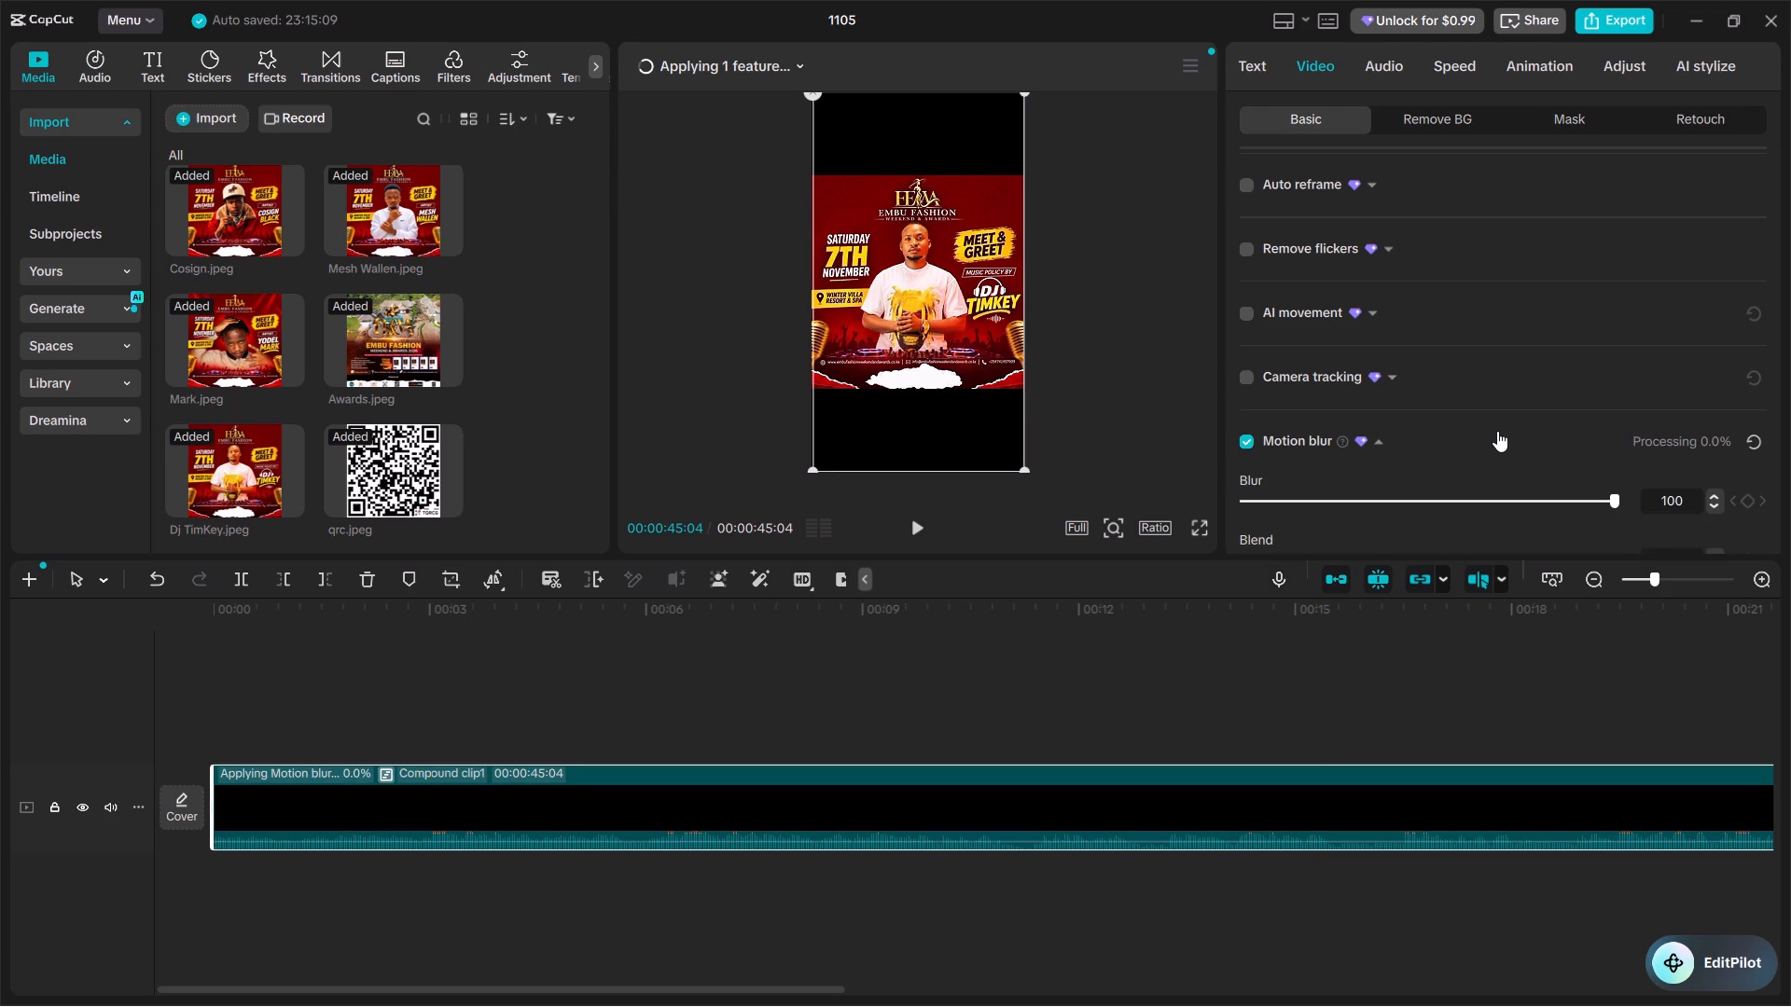
left_click_drag(1606, 497, 1248, 521)
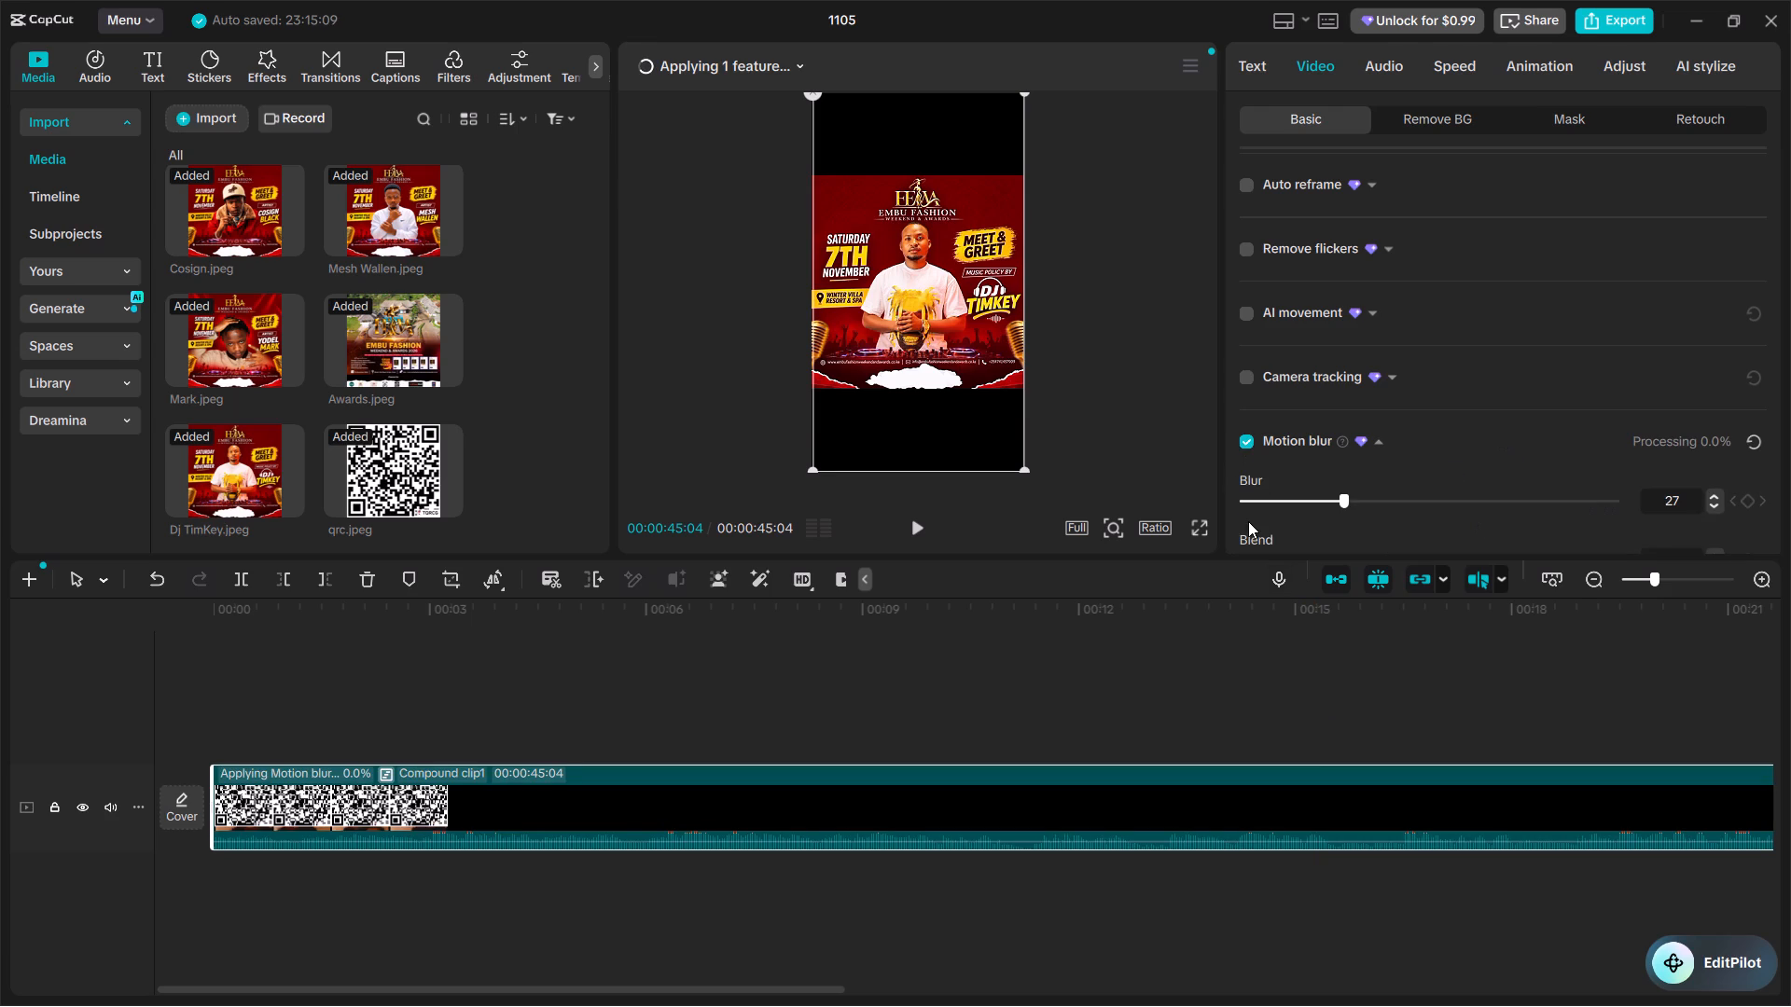
left_click_drag(1248, 521, 1110, 522)
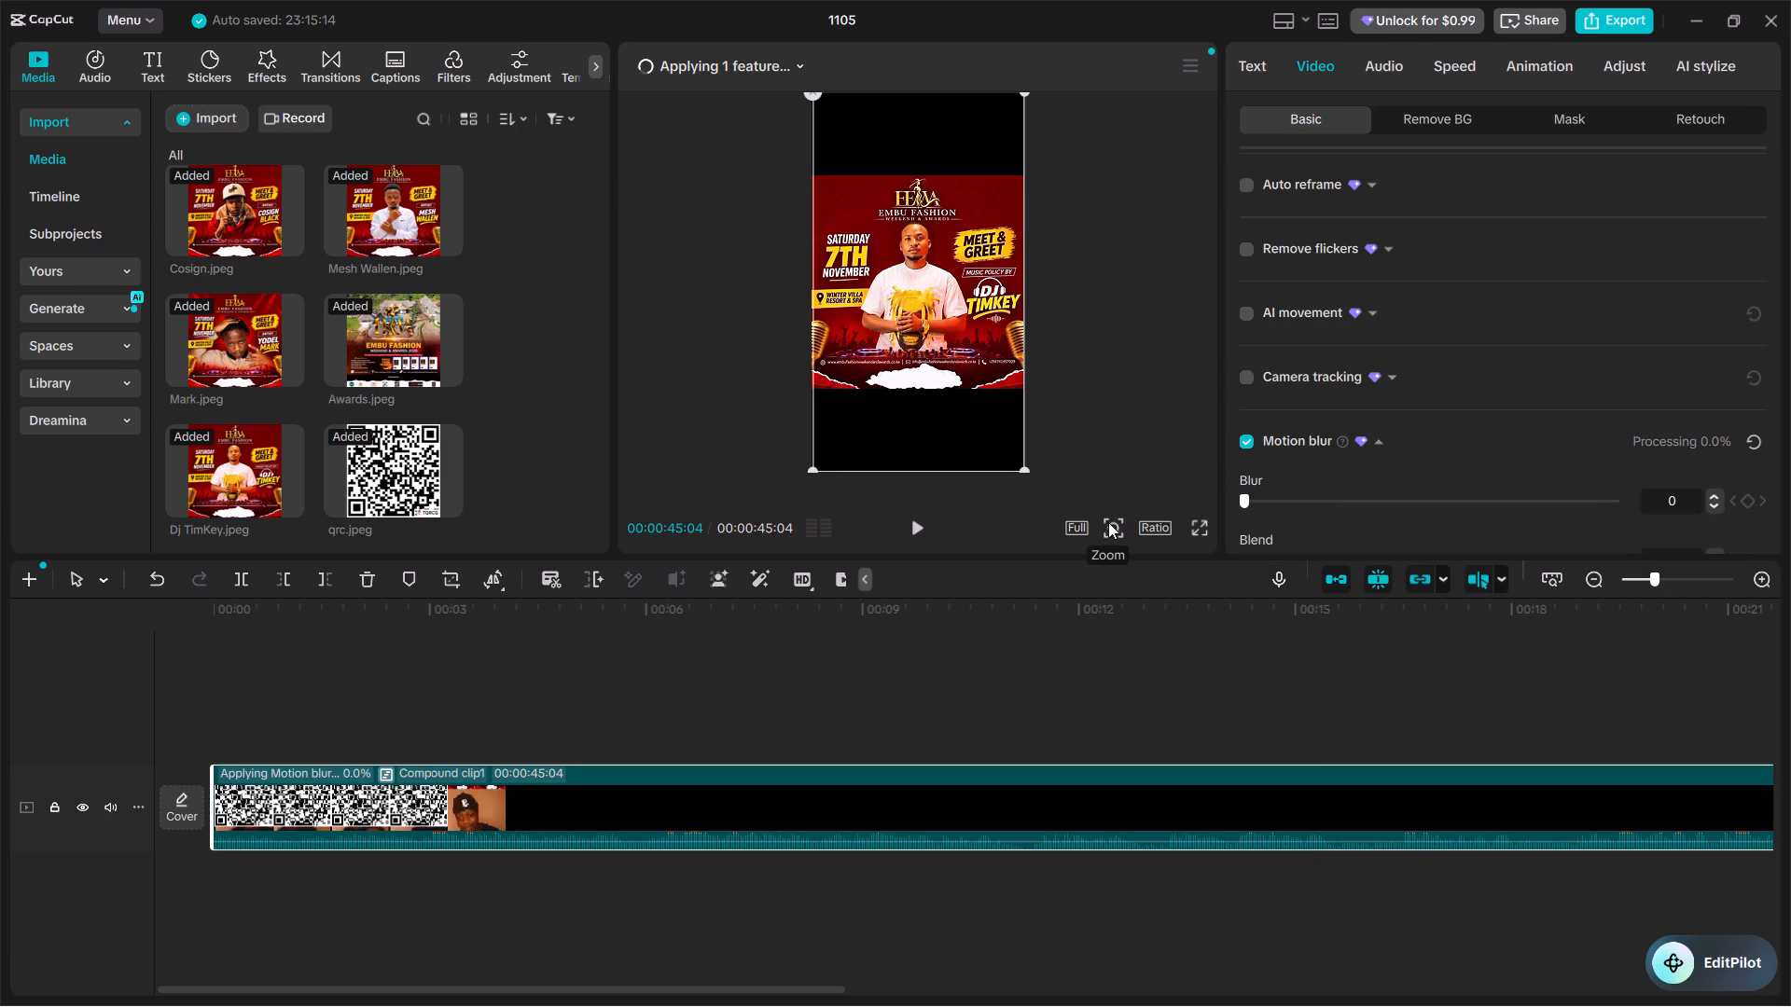
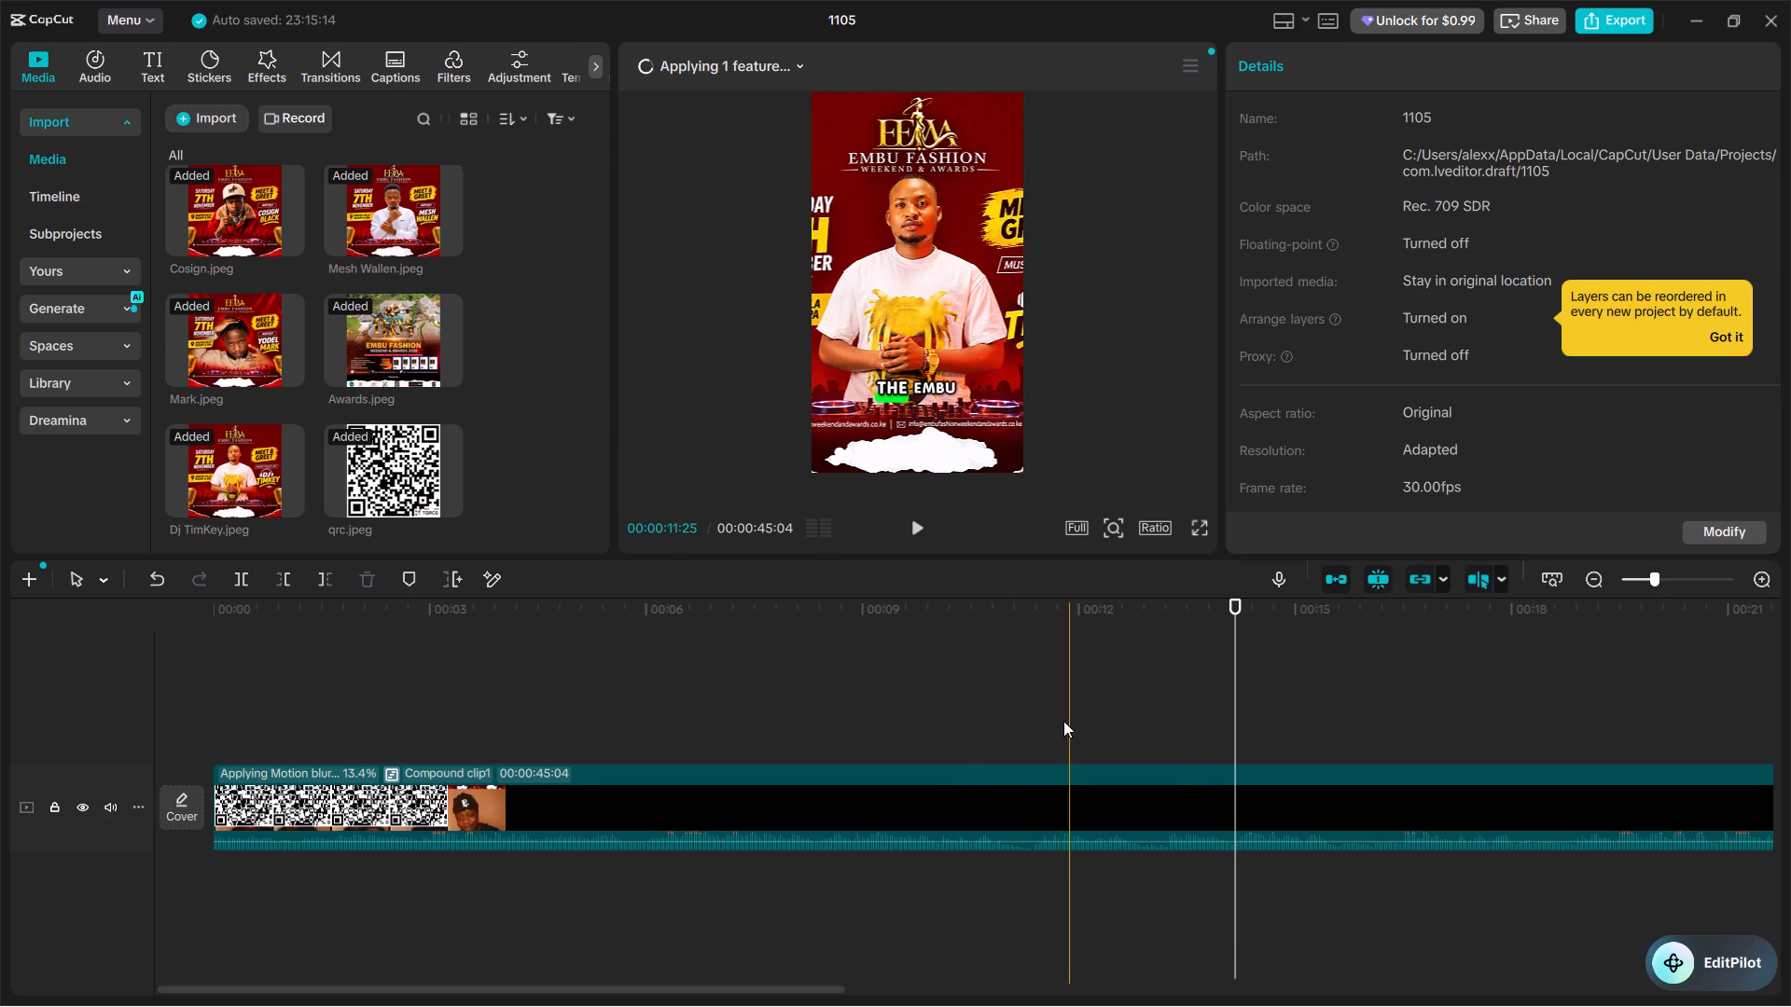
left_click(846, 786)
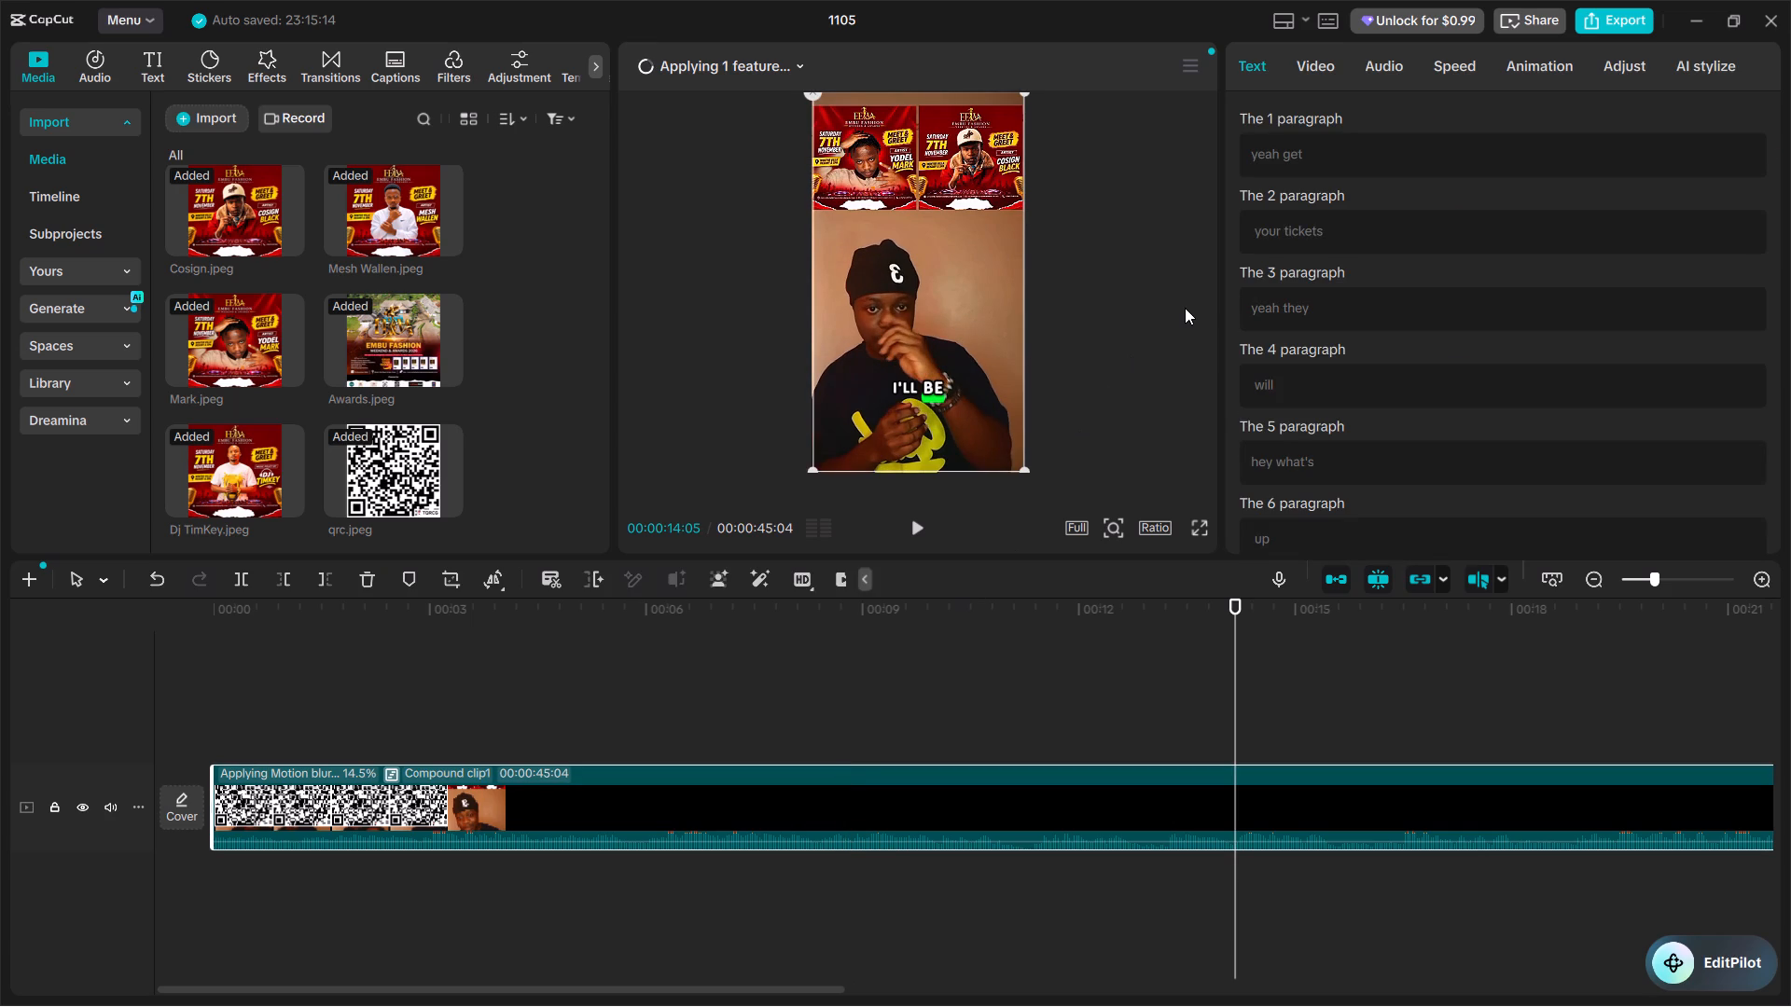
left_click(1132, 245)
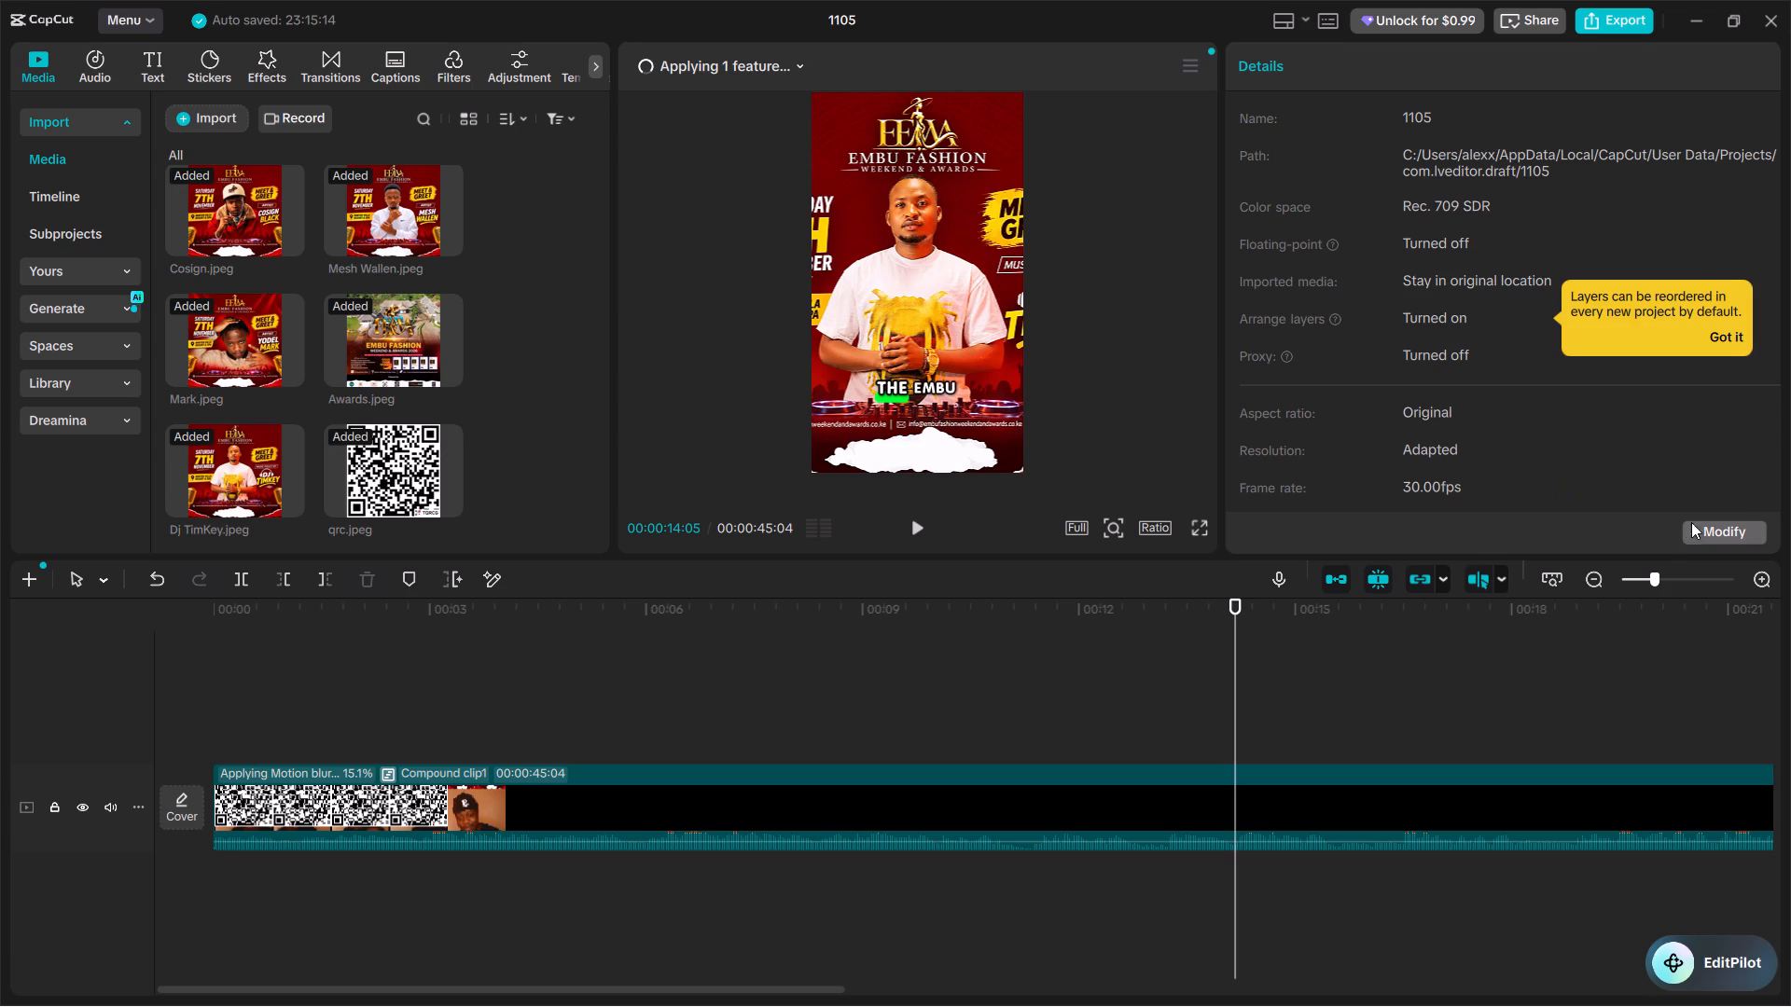
Rename the project as Yodel Mark in the project settings and save the change.
left_click(1711, 535)
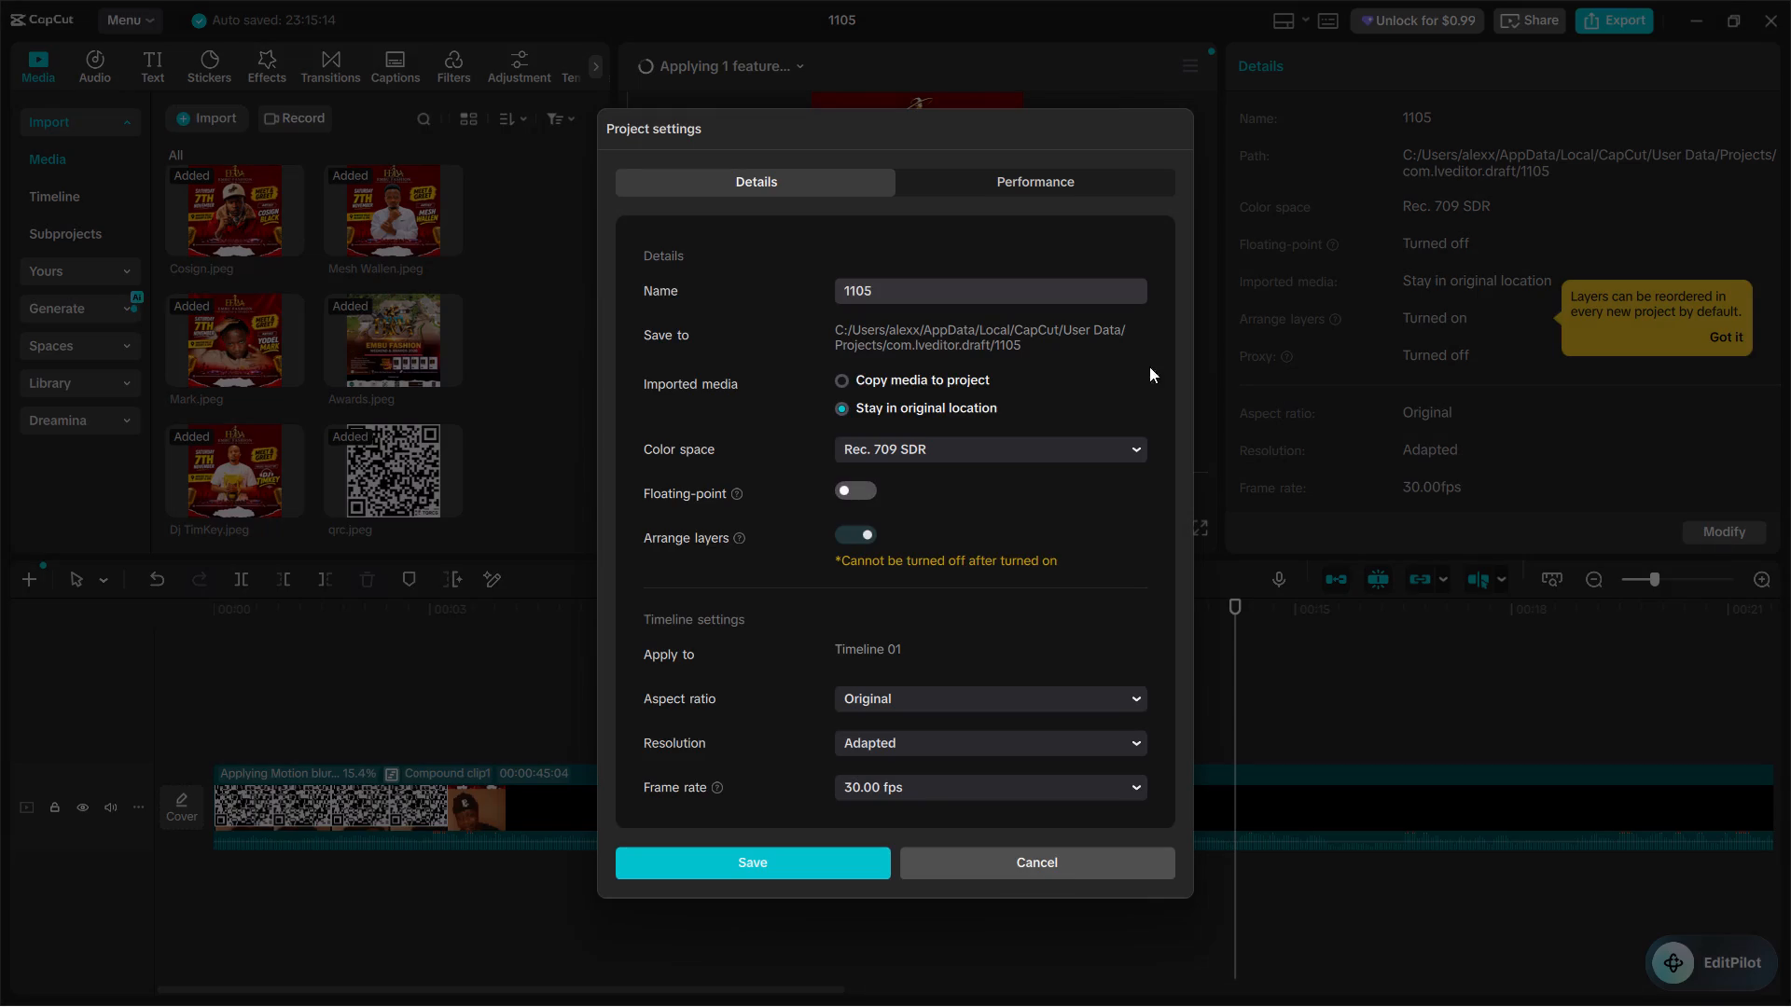
left_click(973, 285)
key("BackSpace")
key("BackSpace")
key("BackSpace")
key("BackSpace")
key("BackSpace")
key("shift+y")
type("ode")
type("l")
key("space")
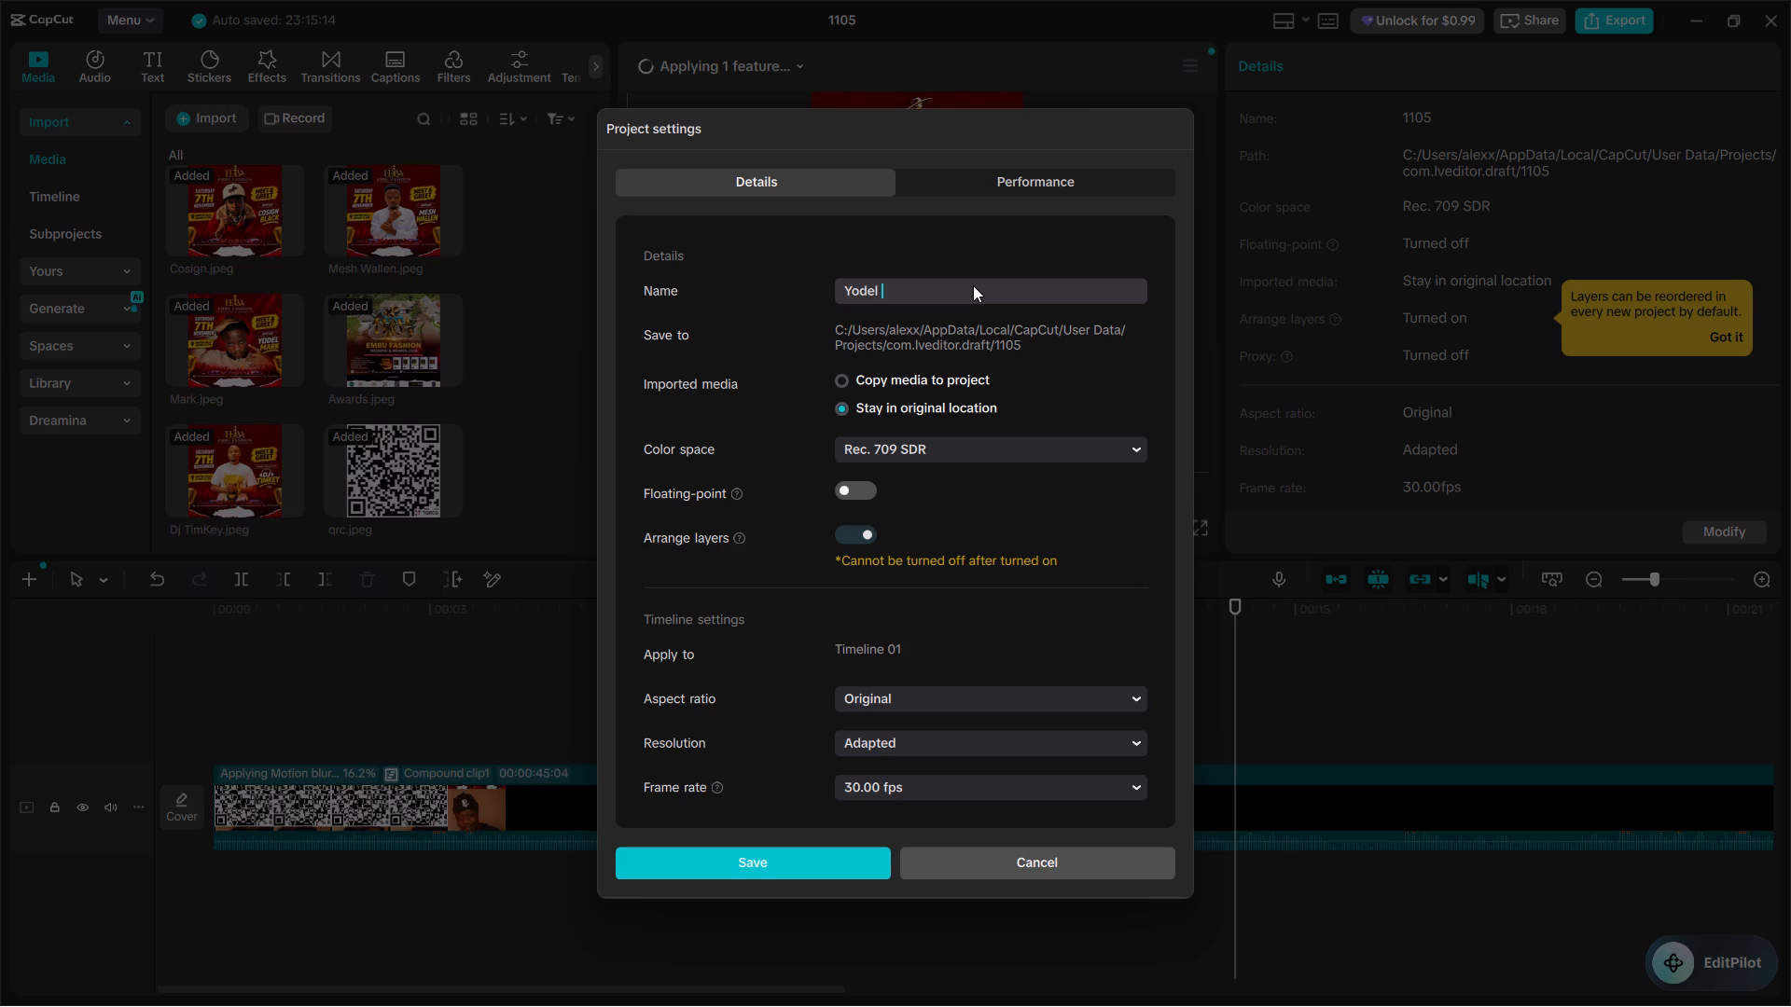
key("shift+m")
type("ark")
left_click(787, 862)
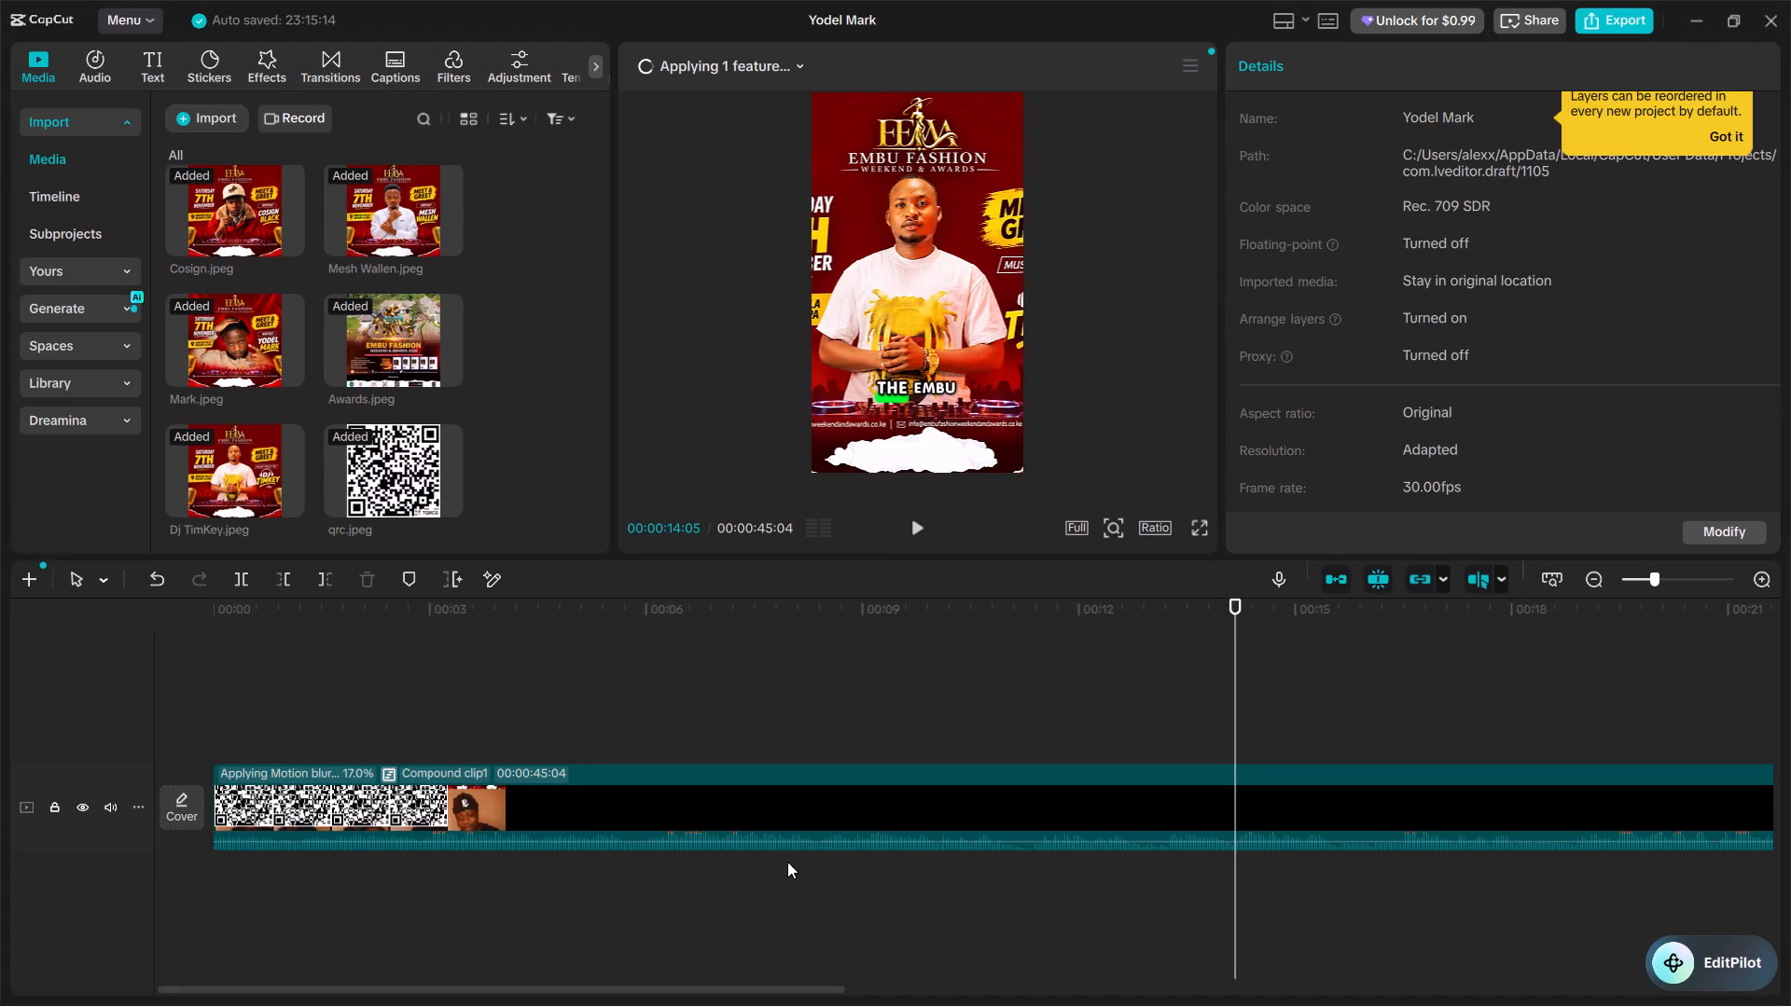
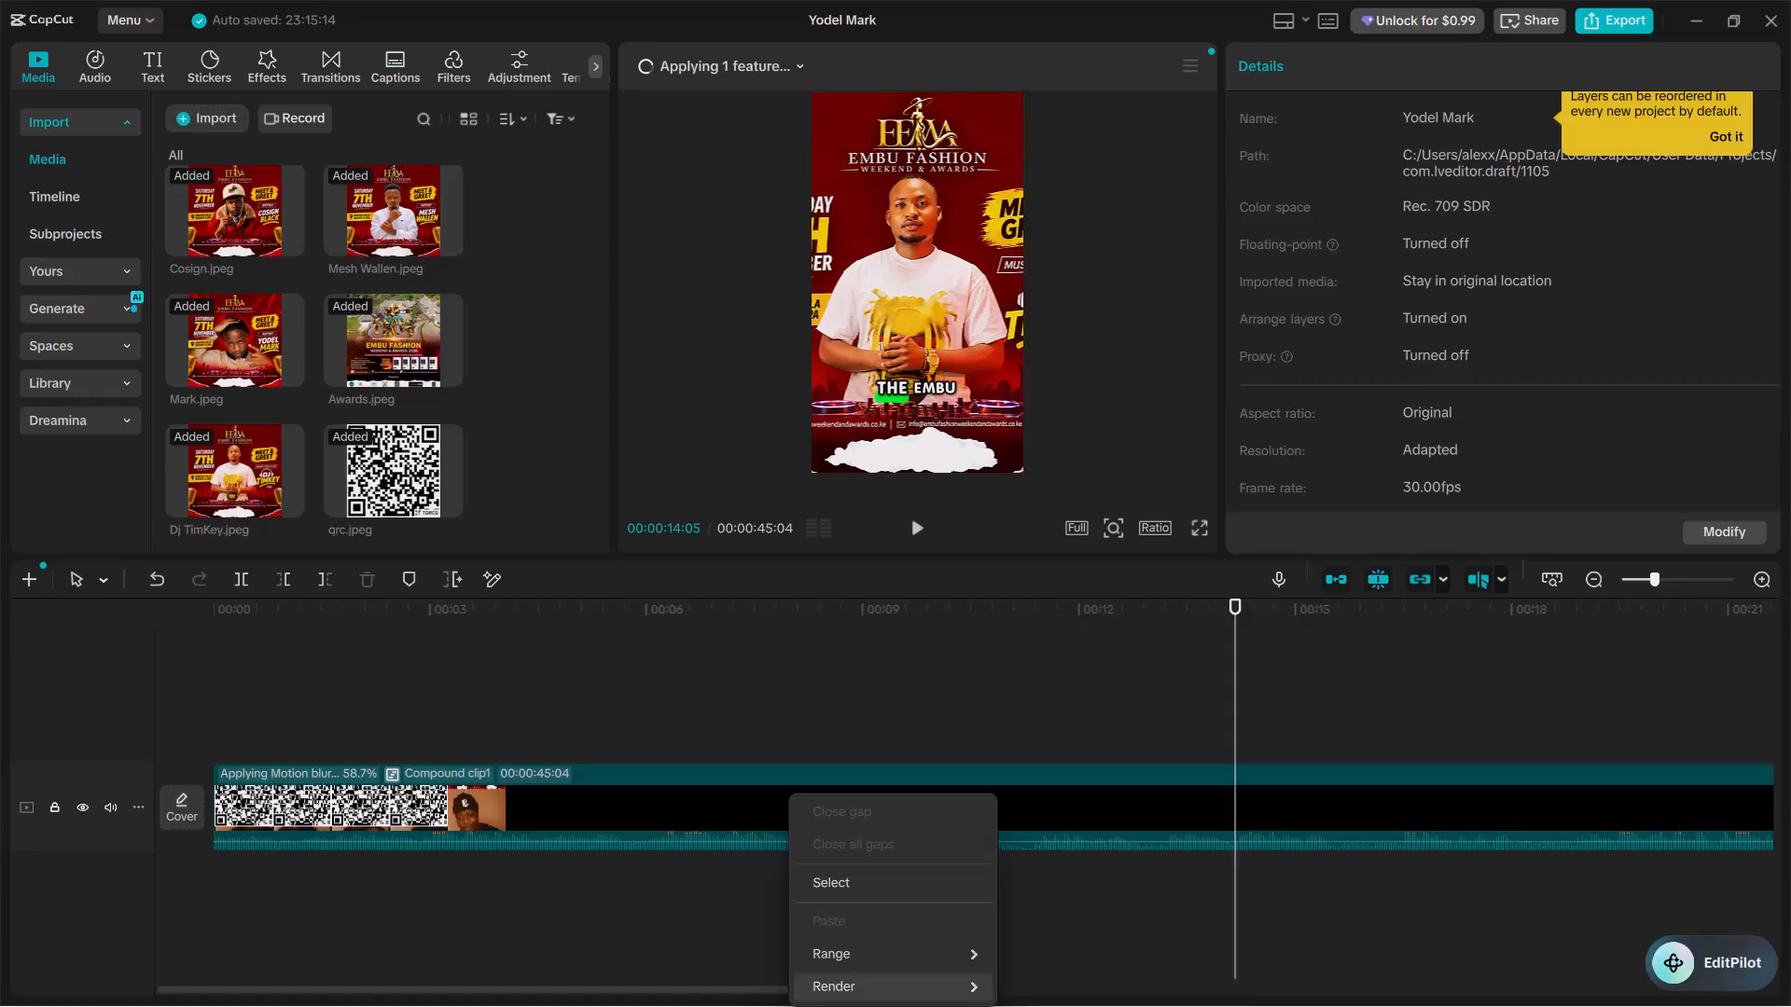
Minimize CapCut, switch to Chrome and search Google in a new tab for "1300 qar to ksh" to check the conversion.
key("Escape")
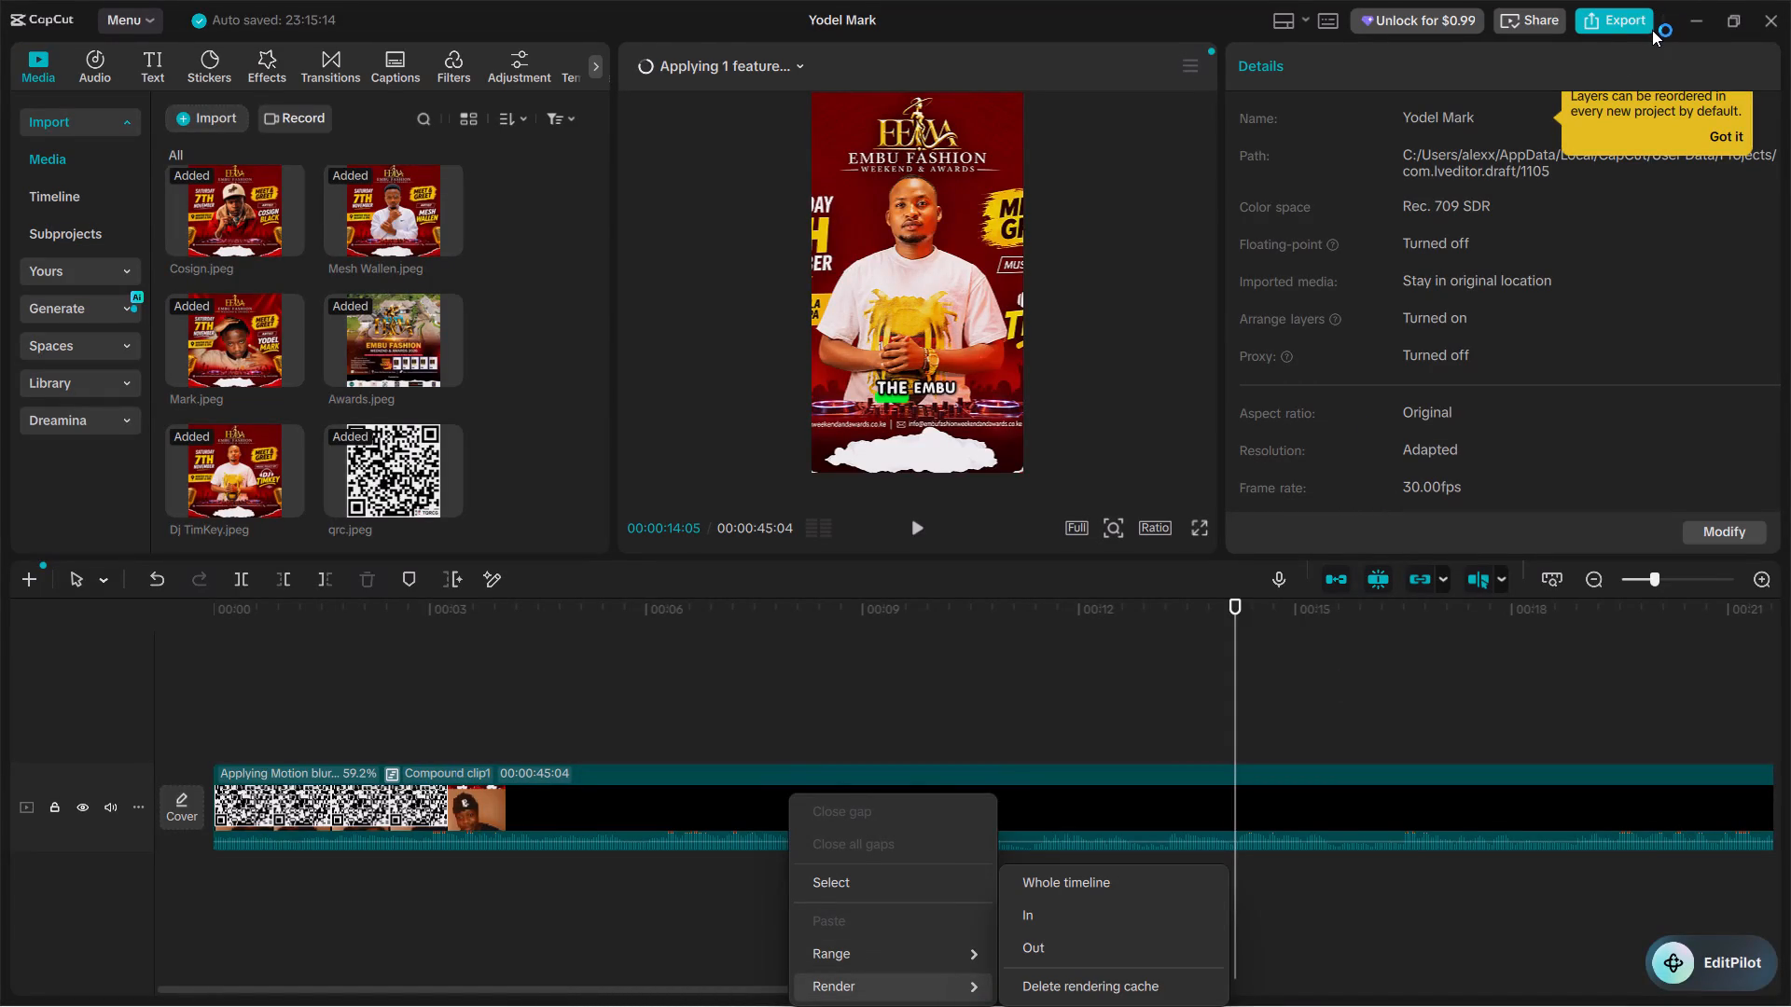
left_click(1689, 12)
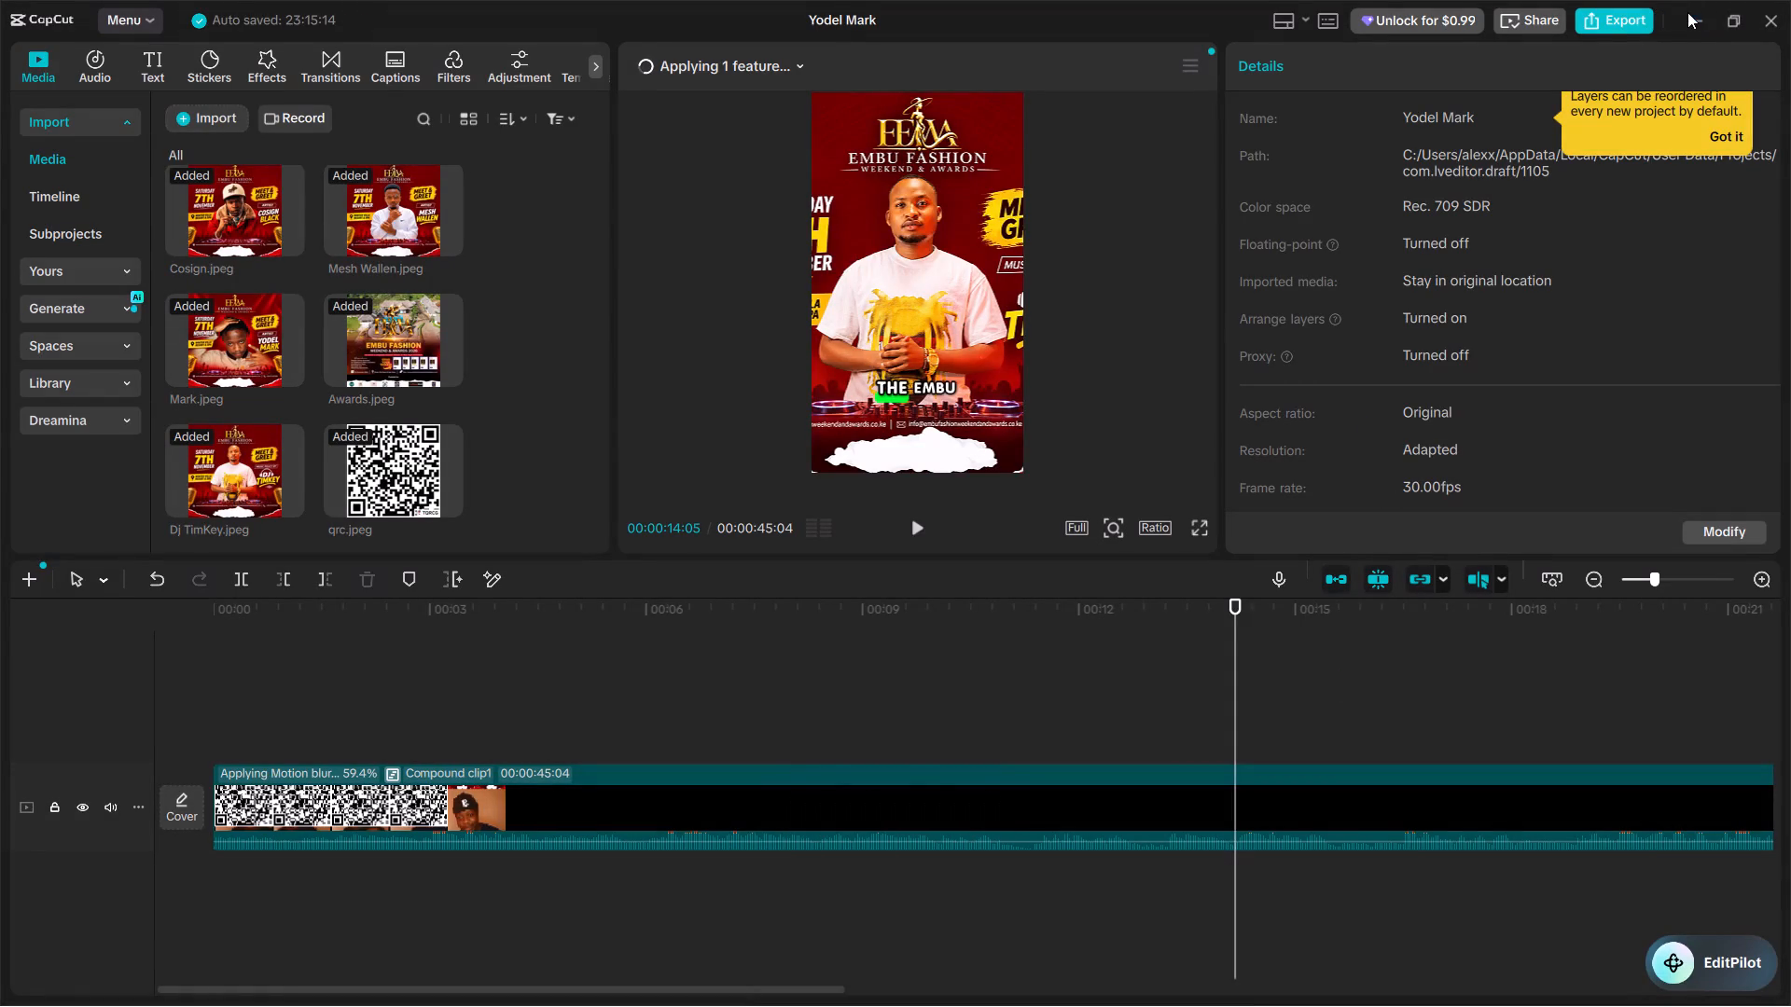
left_click(1687, 18)
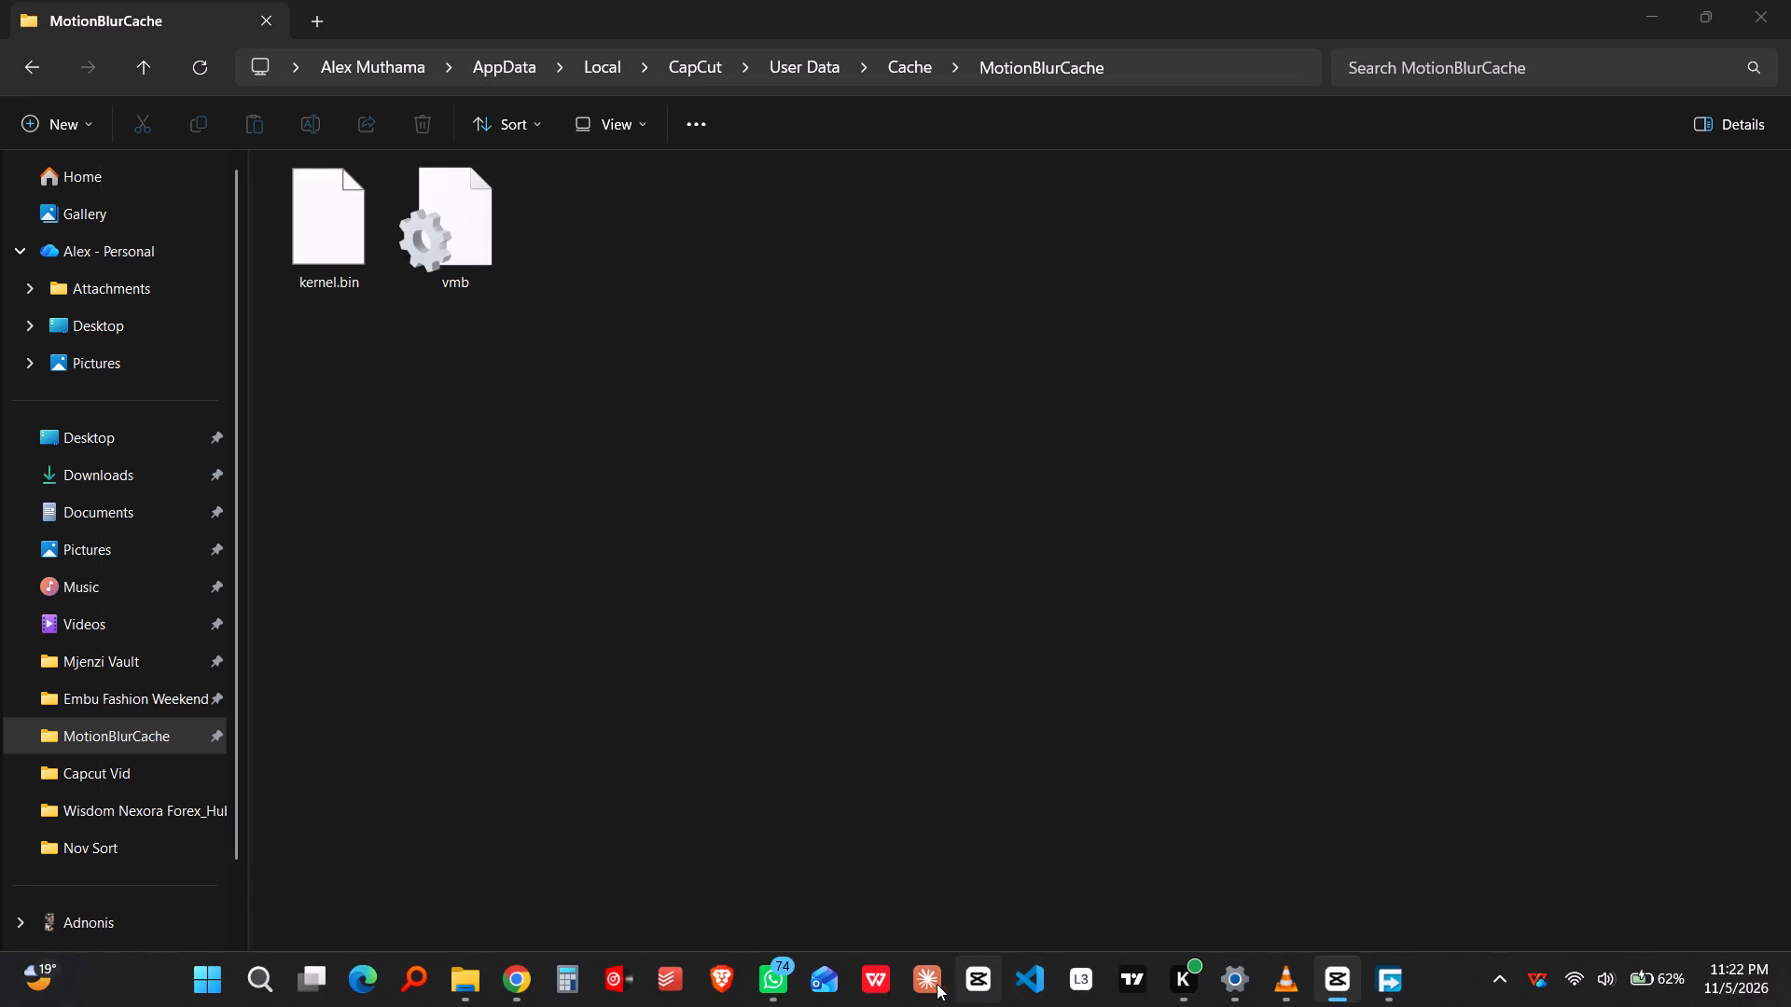
left_click(507, 982)
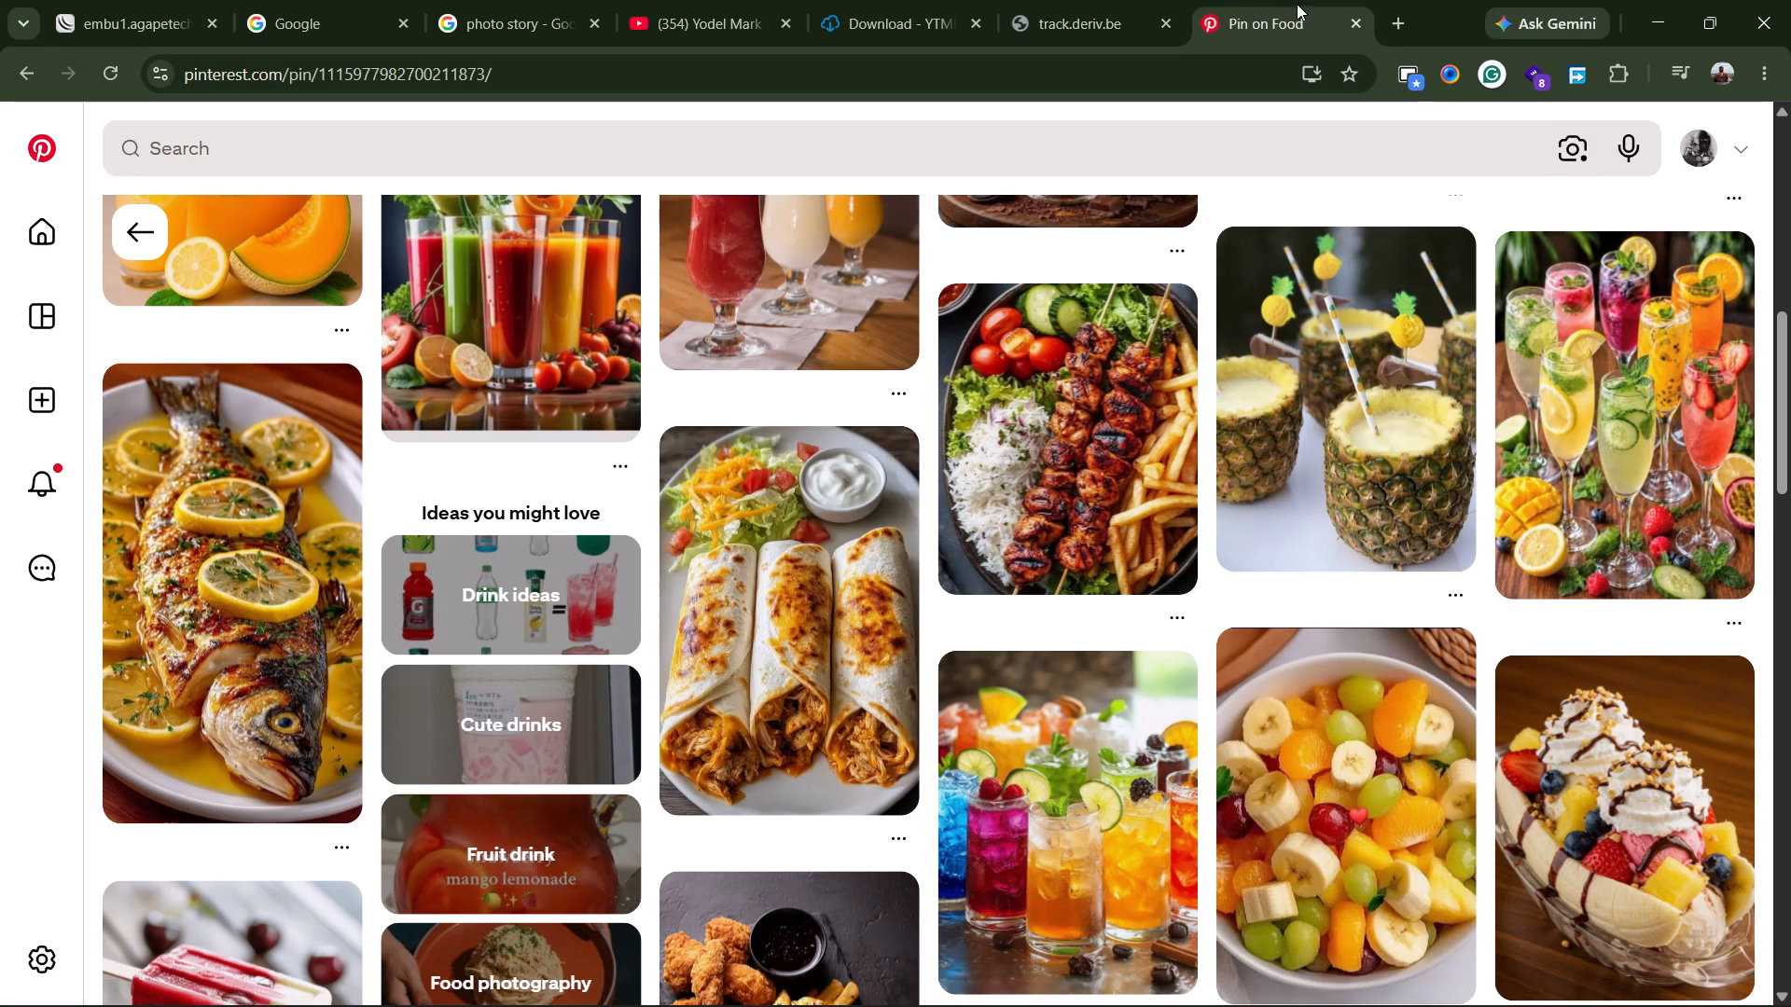
left_click(1401, 23)
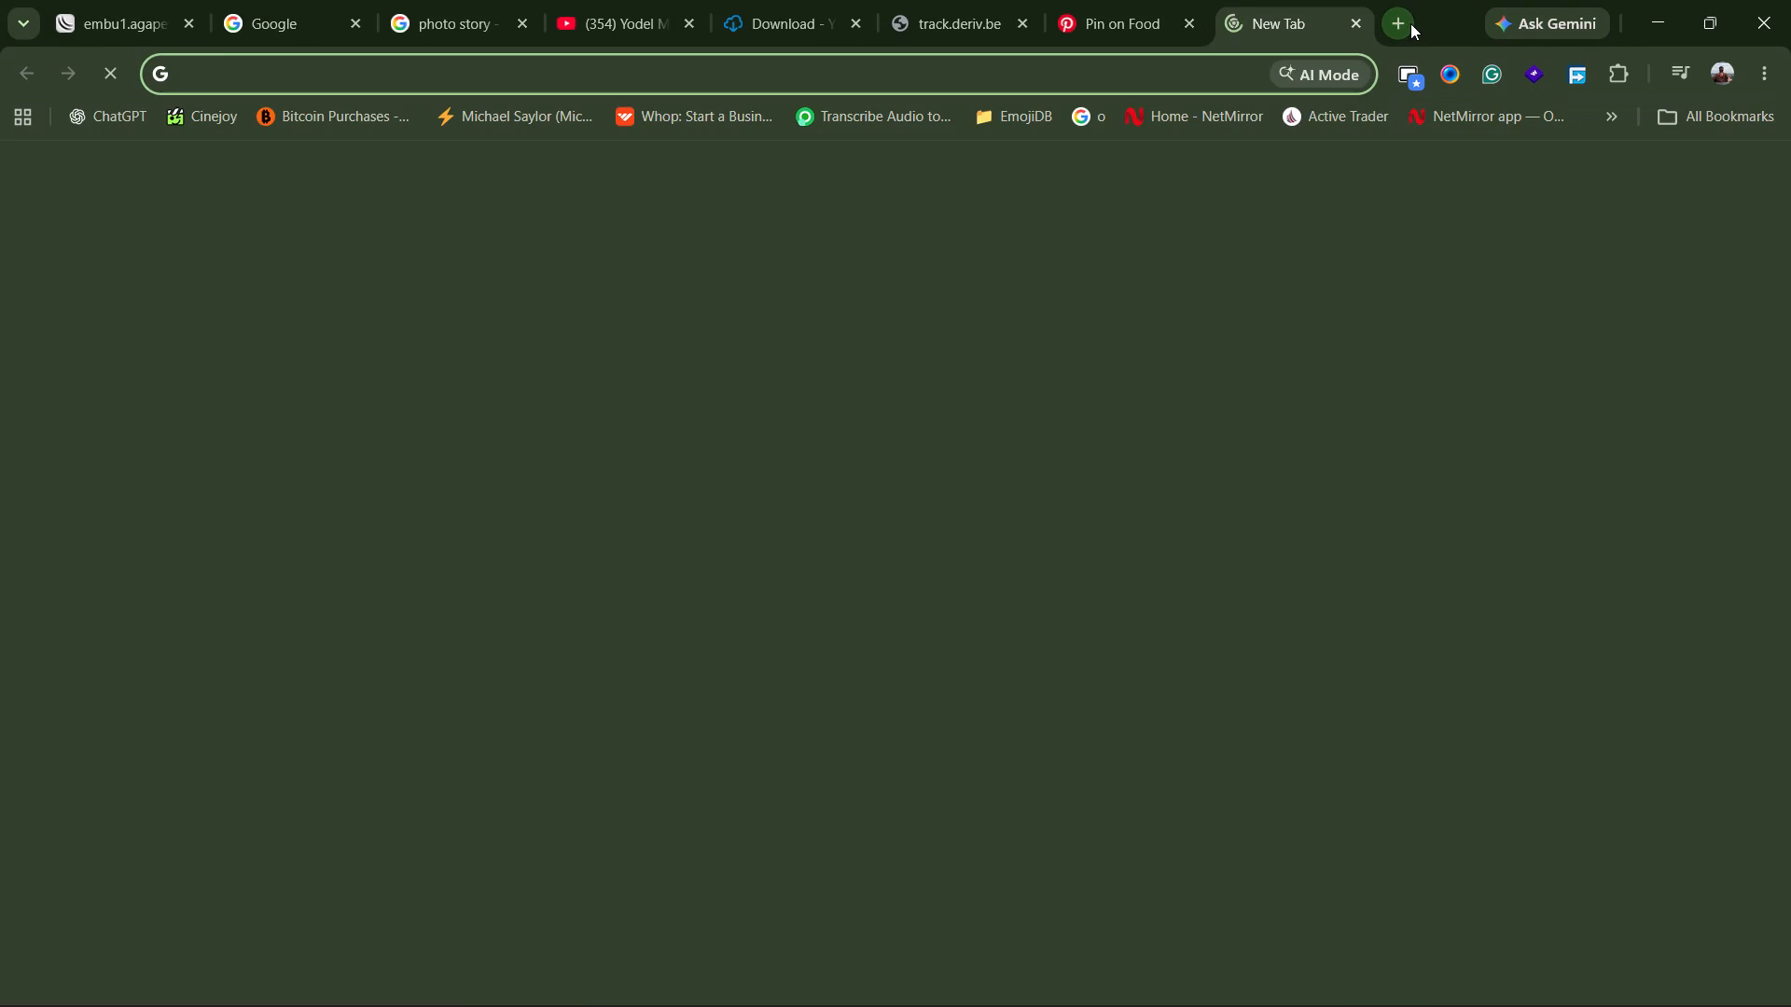
type("1300")
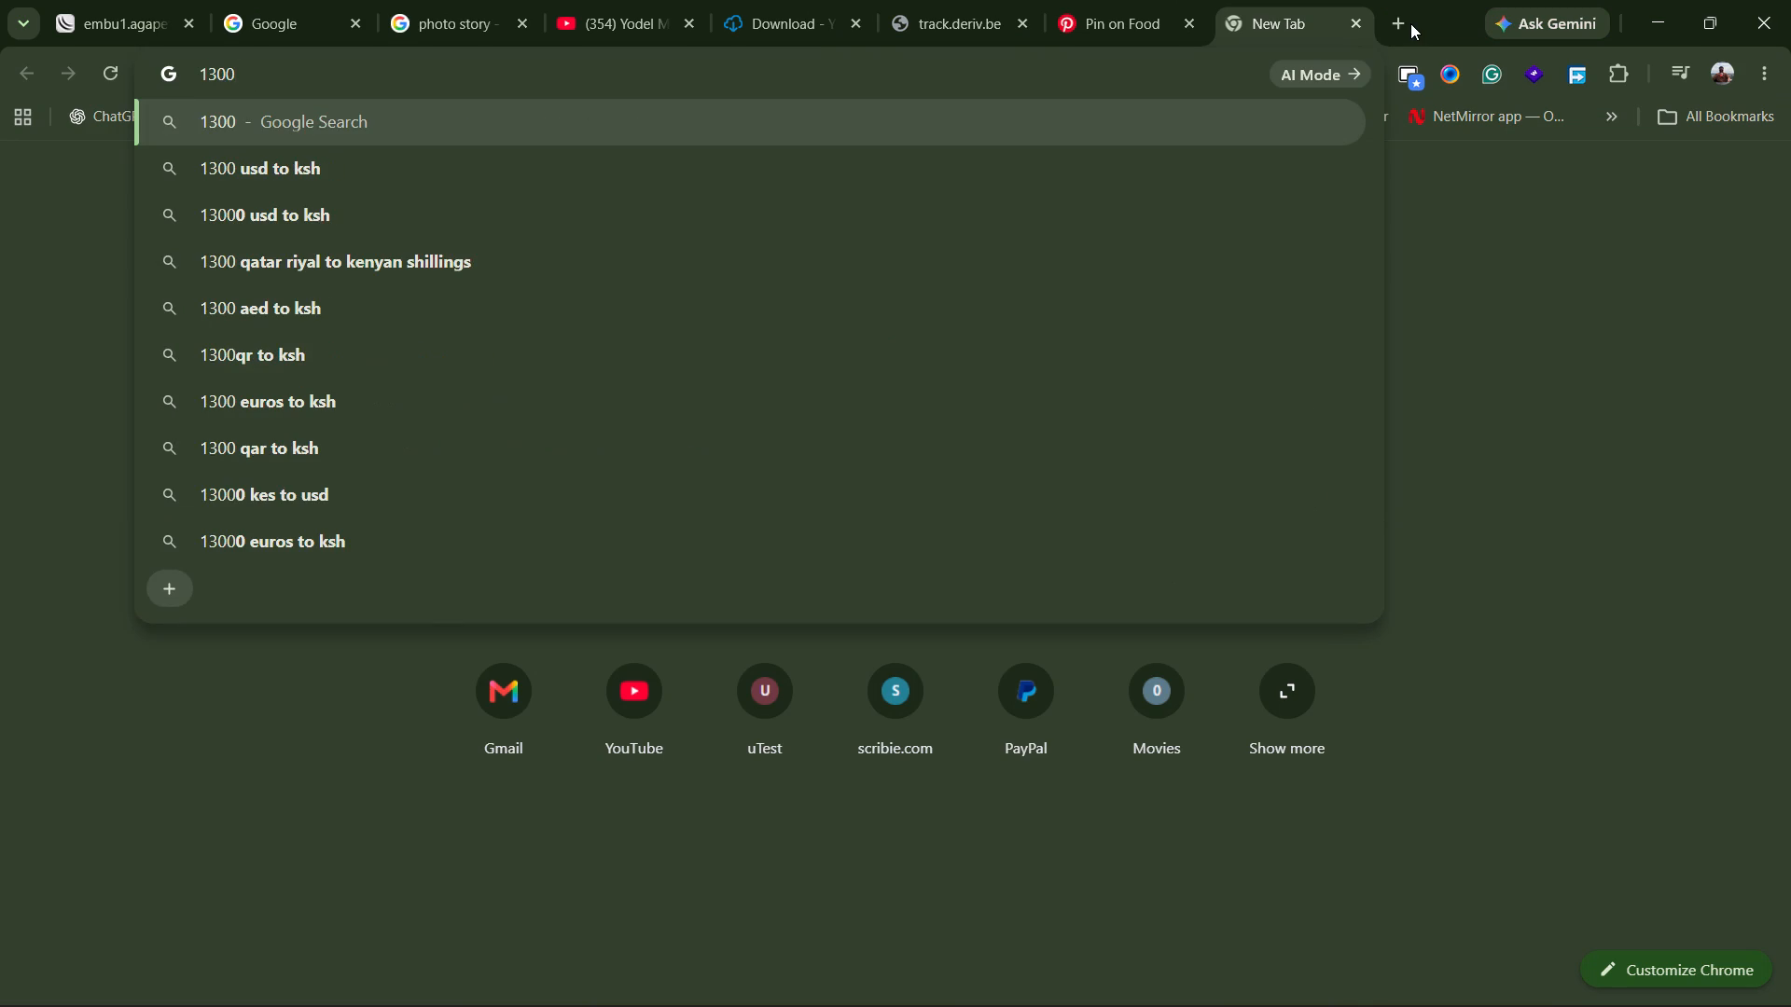
key("space")
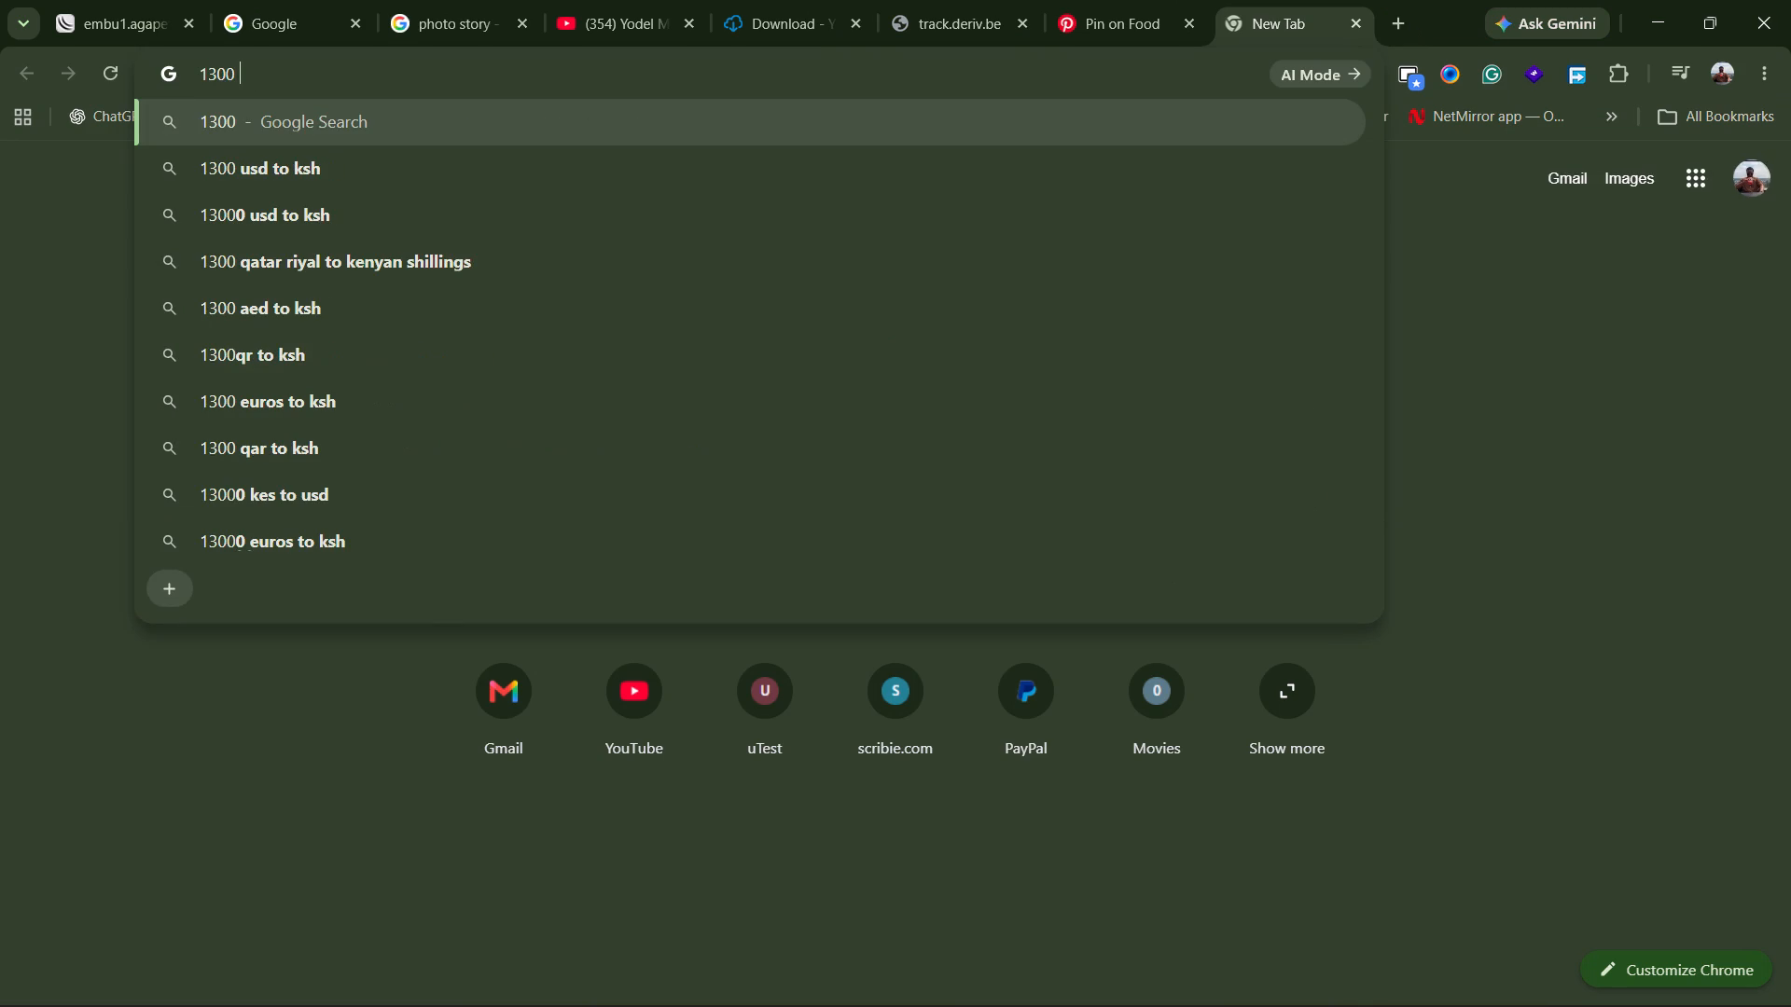
type("qar to")
key("space")
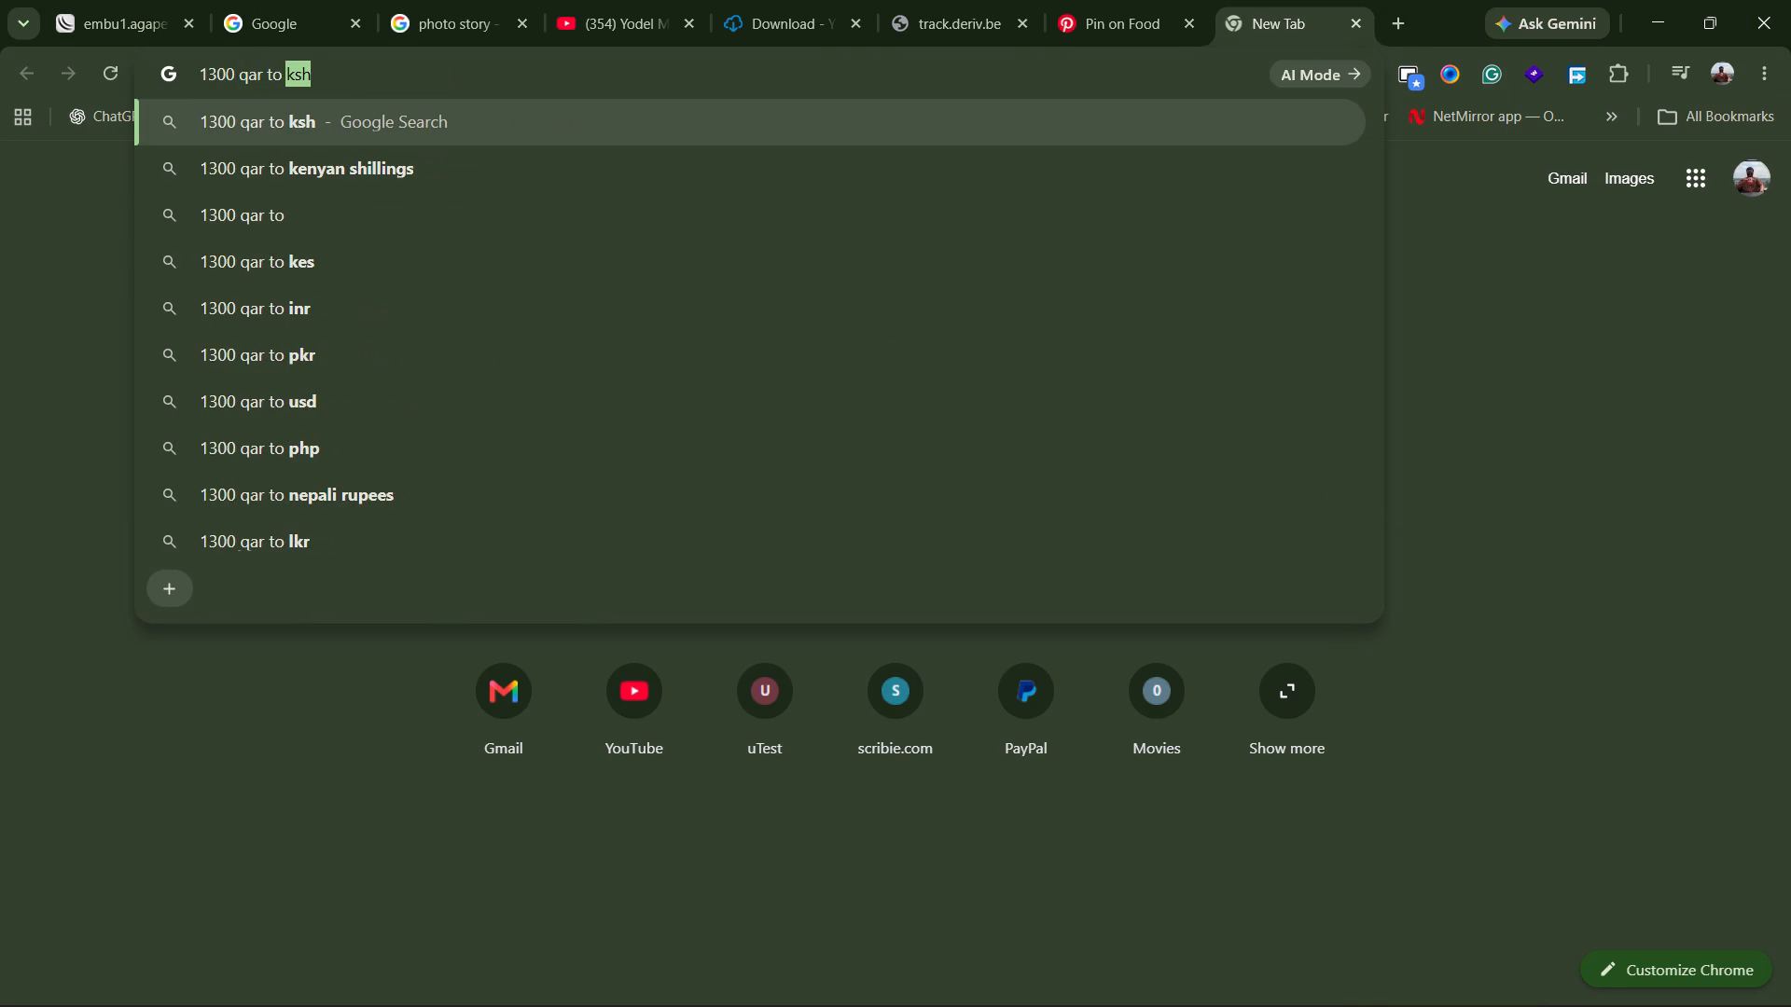
key("Return")
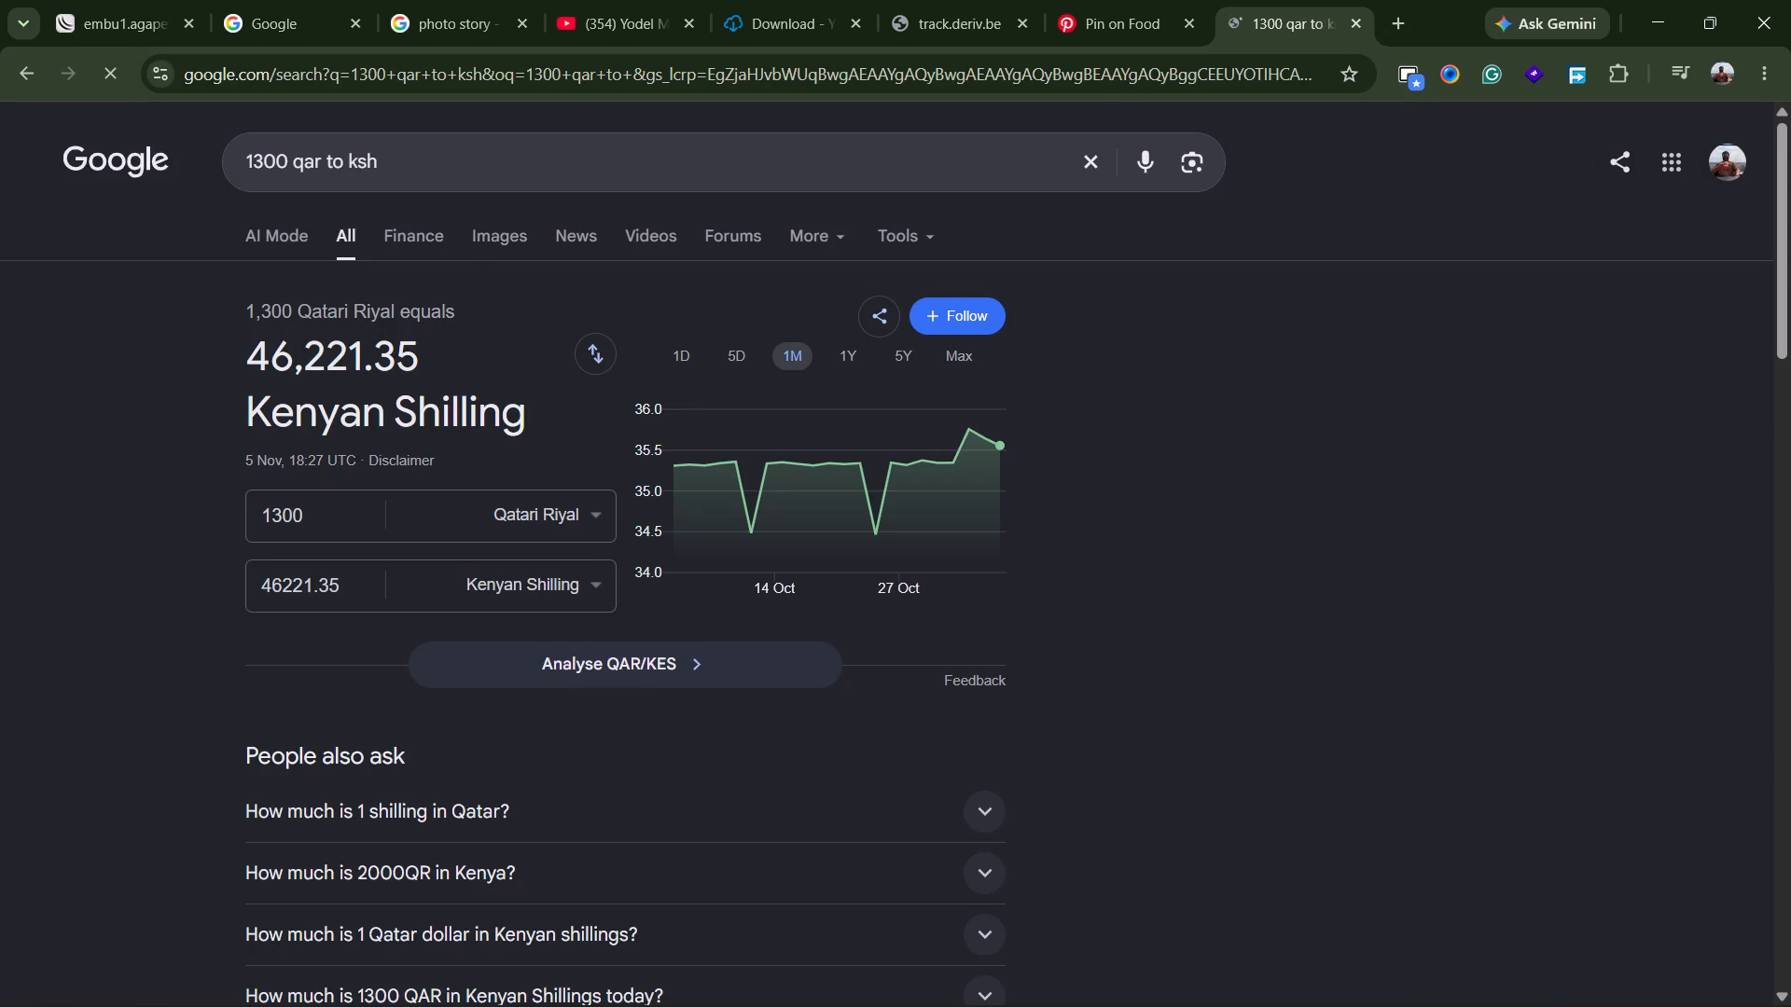
scroll(576, 353, "down", 3)
scroll(579, 365, "up", 3)
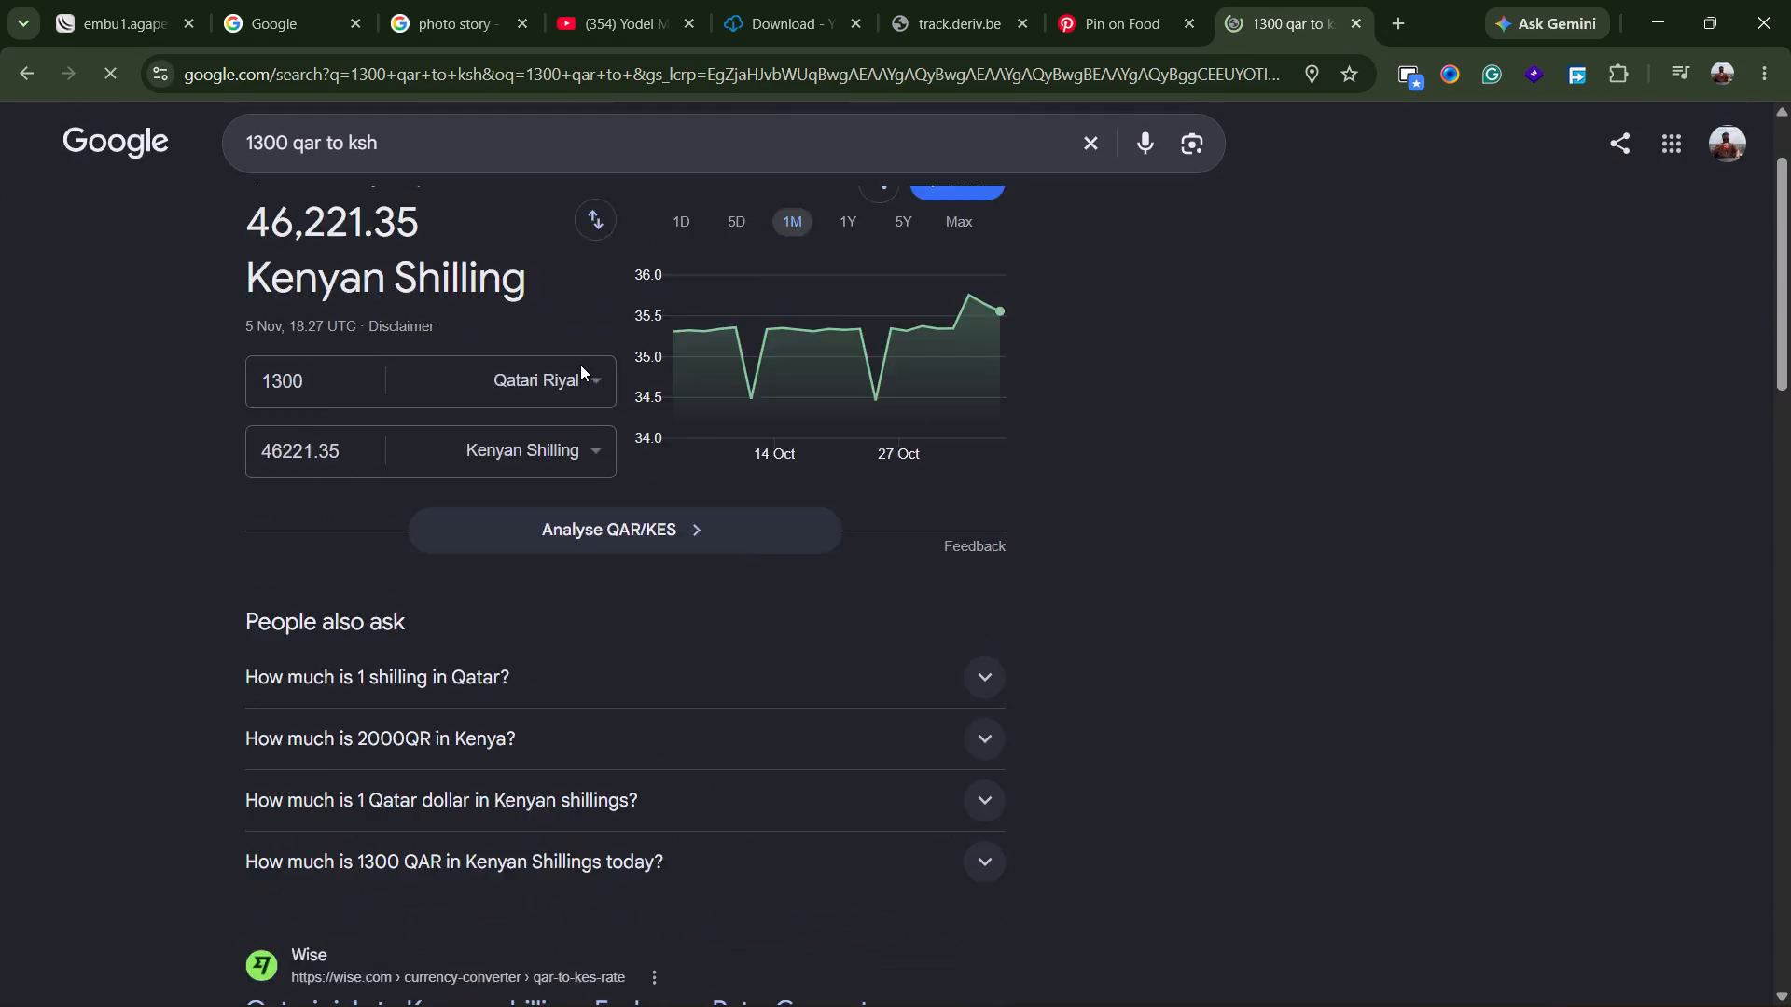
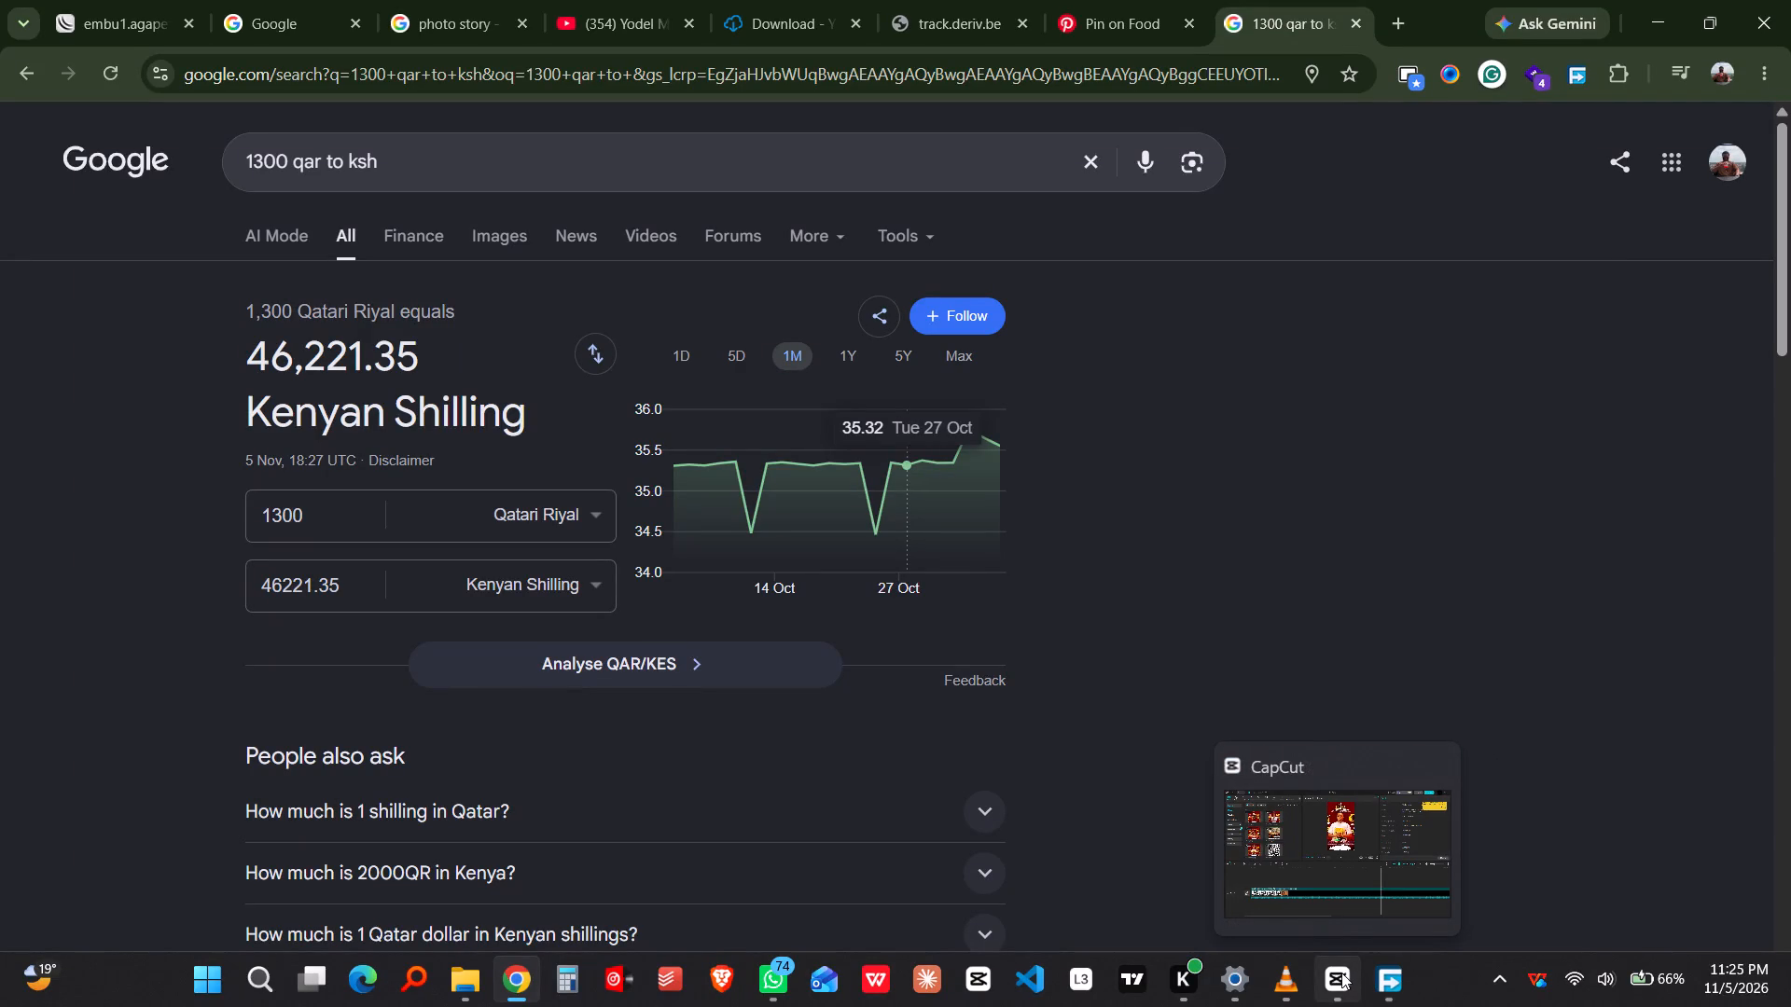
Switch back to CapCut and delete the motion-blurred compound clip from the timeline.
left_click(1330, 788)
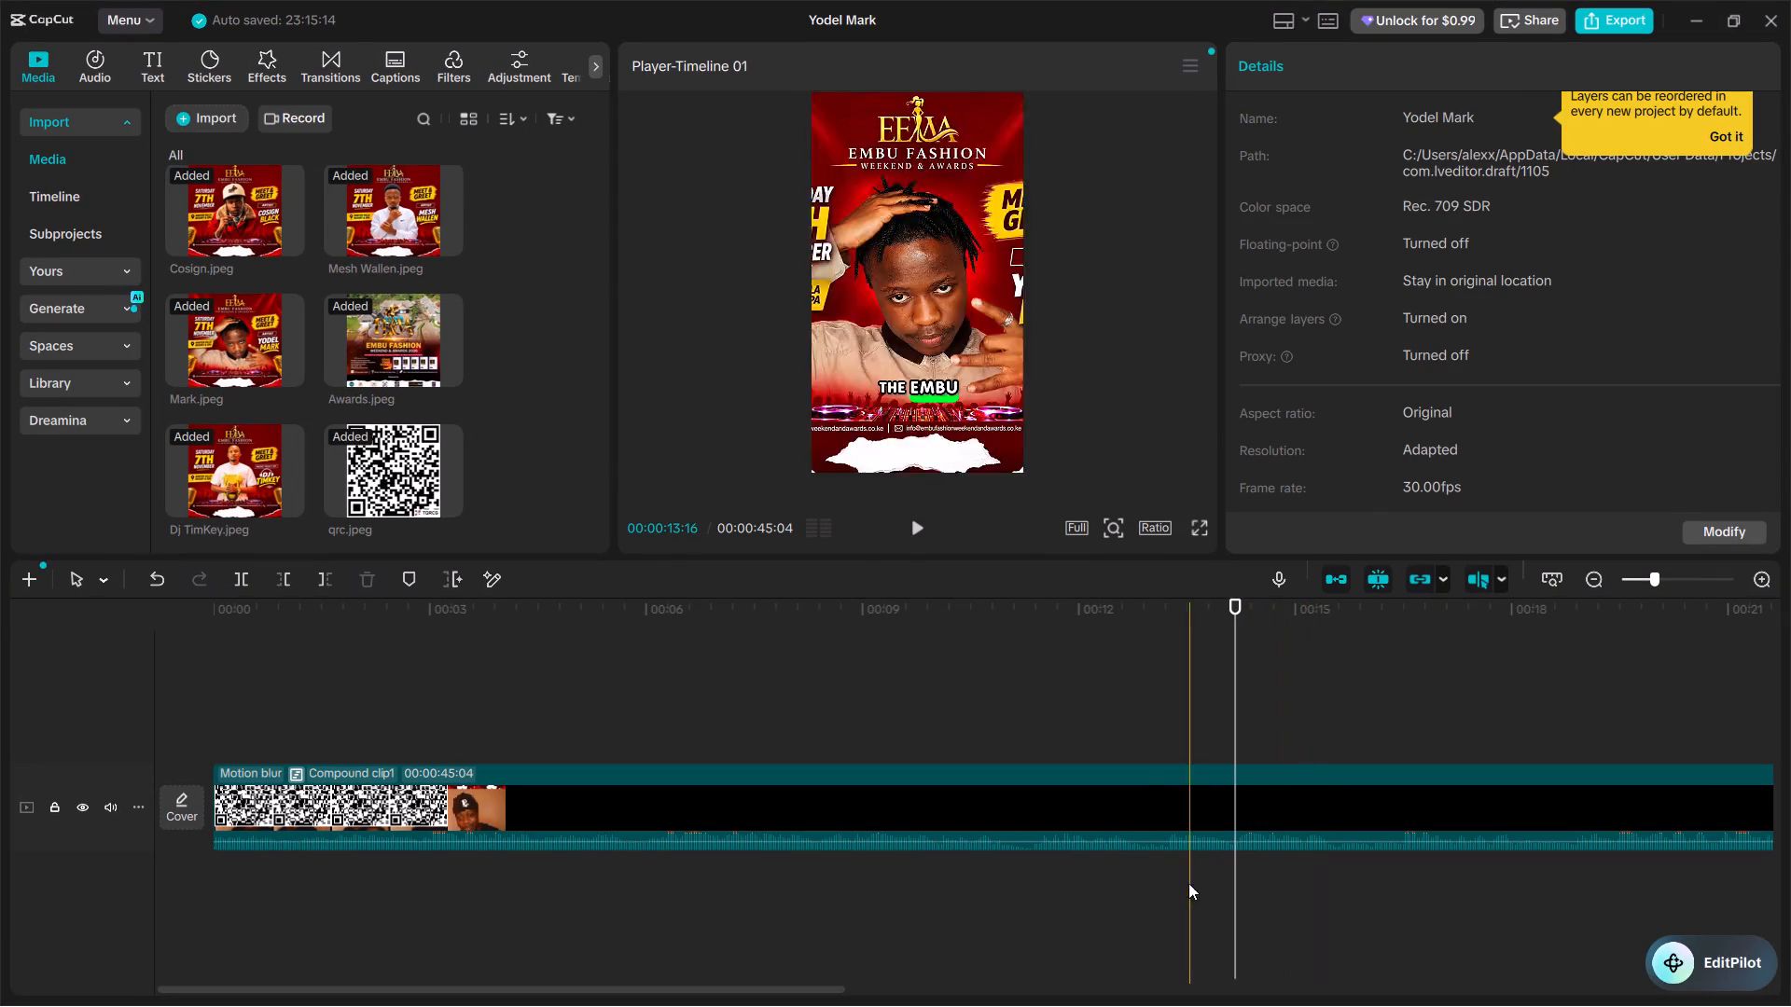
left_click(1159, 807)
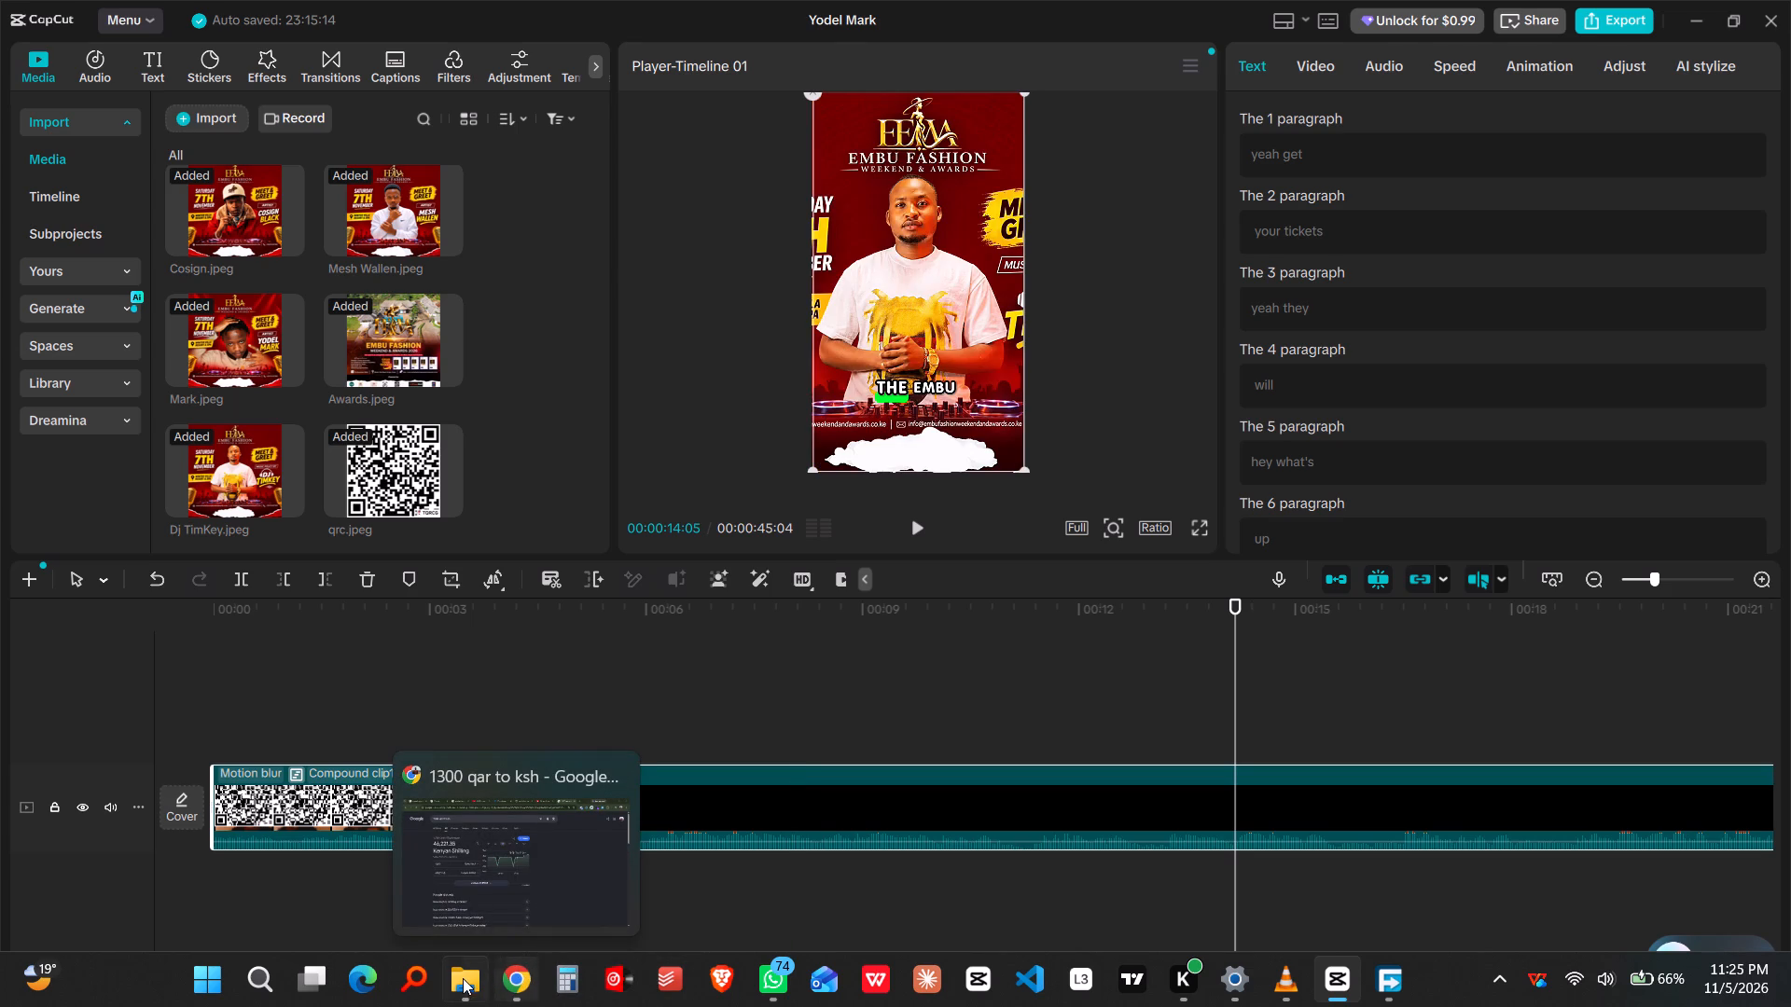
left_click(458, 904)
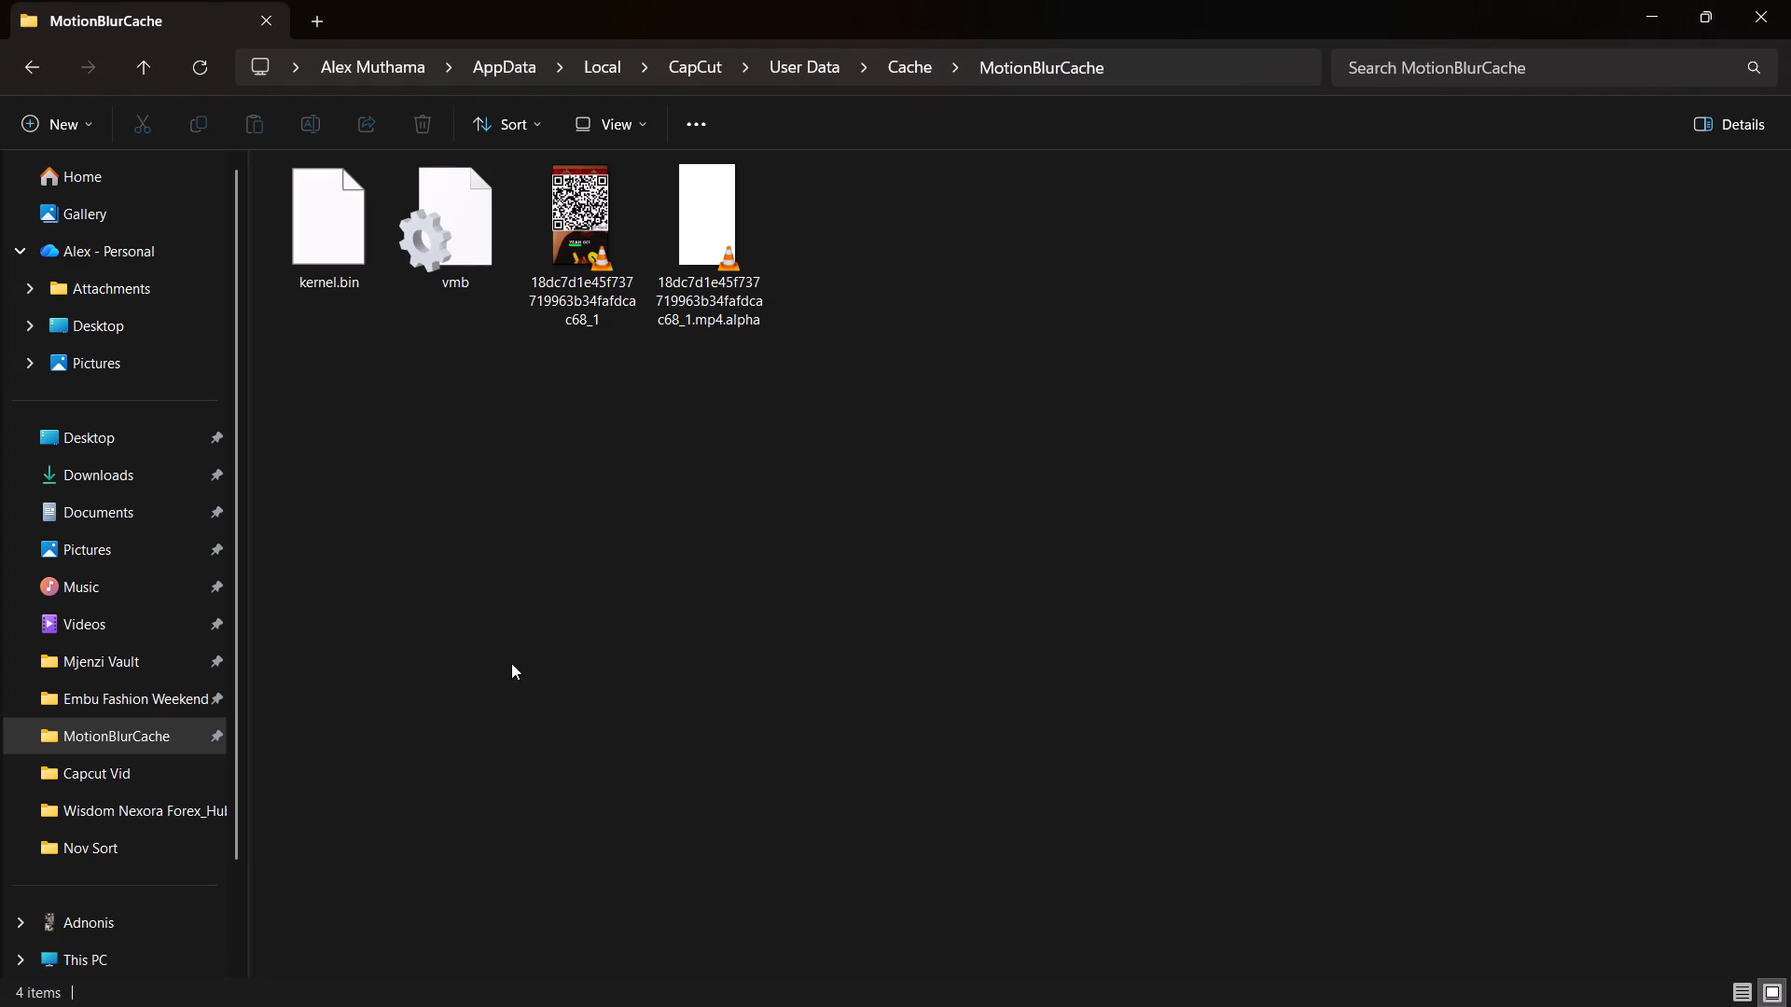
key("alt+Tab")
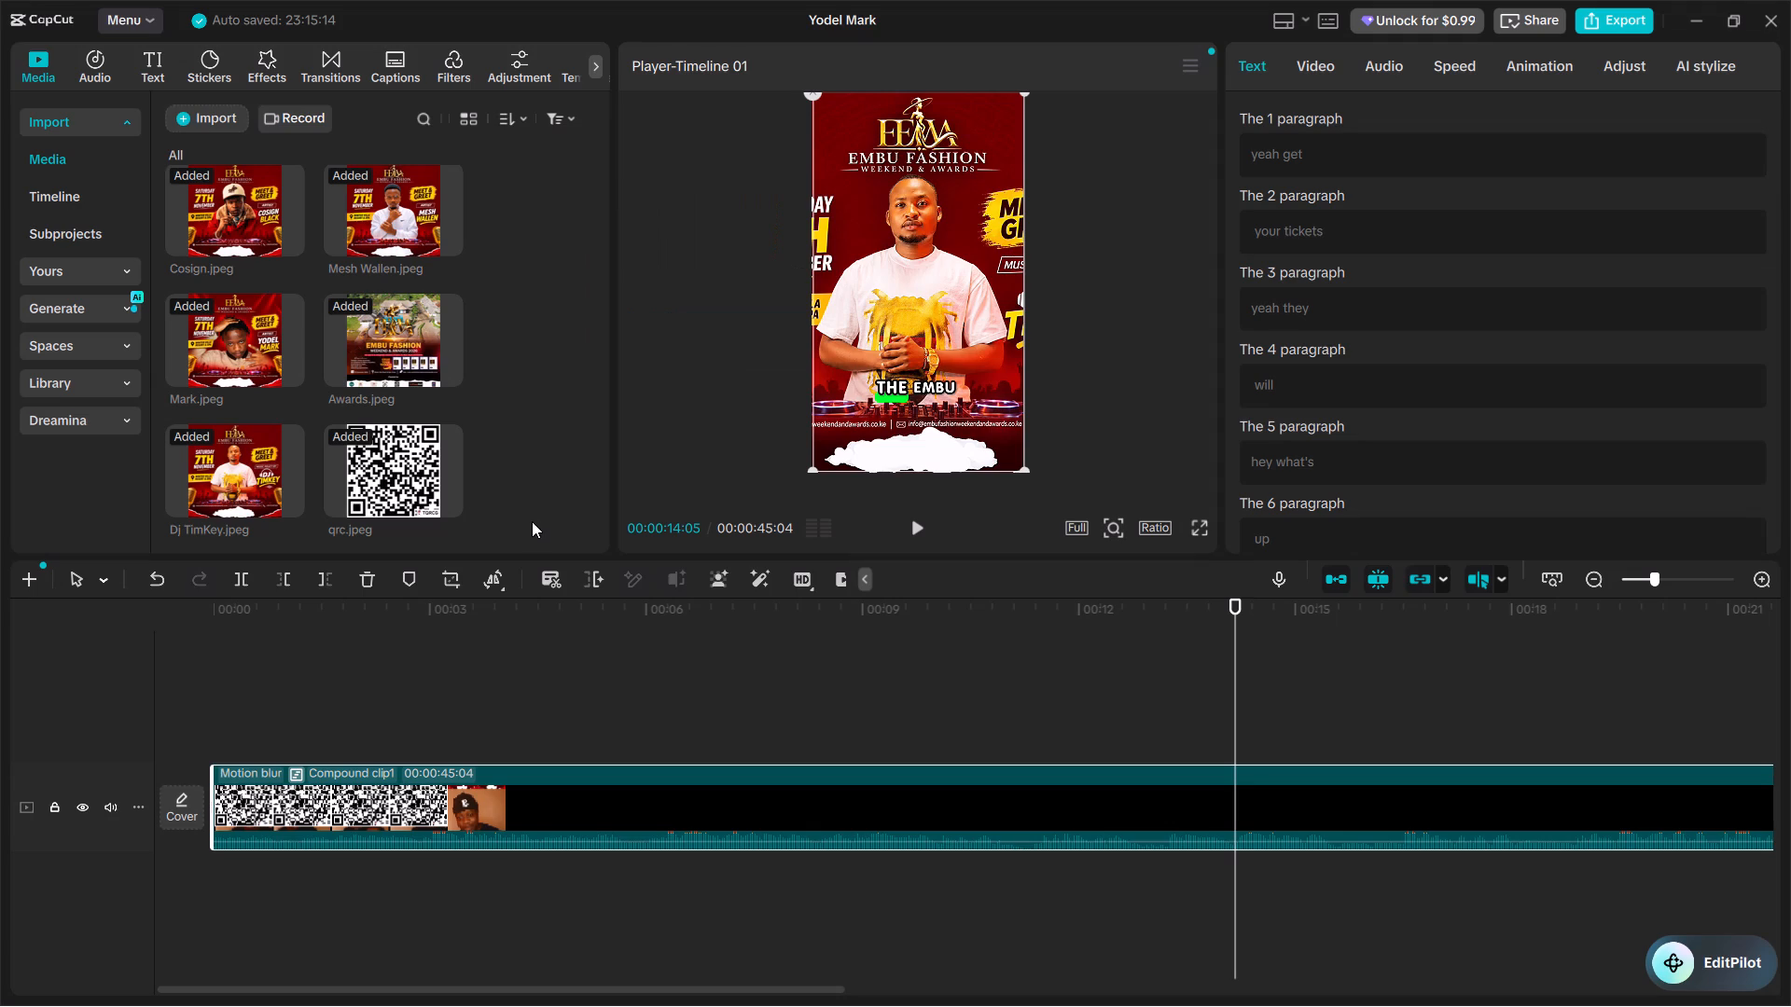
left_click(520, 807)
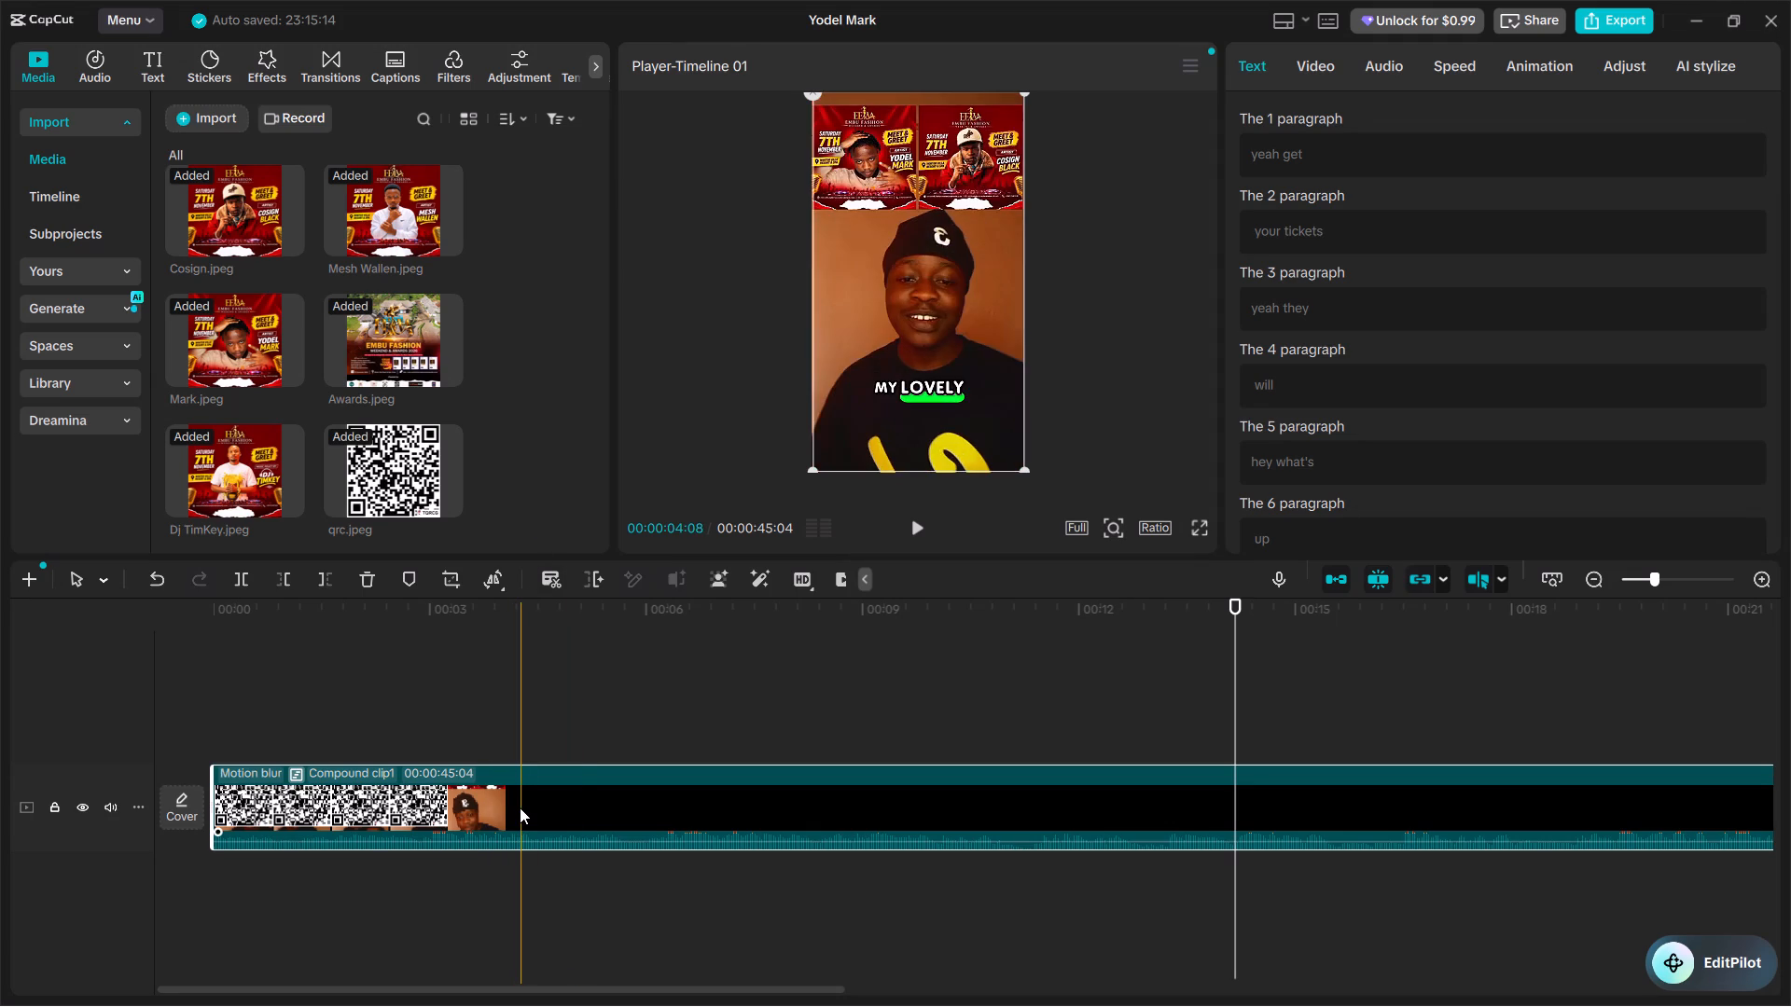
key("Delete")
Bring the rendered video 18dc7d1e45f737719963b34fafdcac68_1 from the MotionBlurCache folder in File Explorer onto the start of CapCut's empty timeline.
key("alt+Tab")
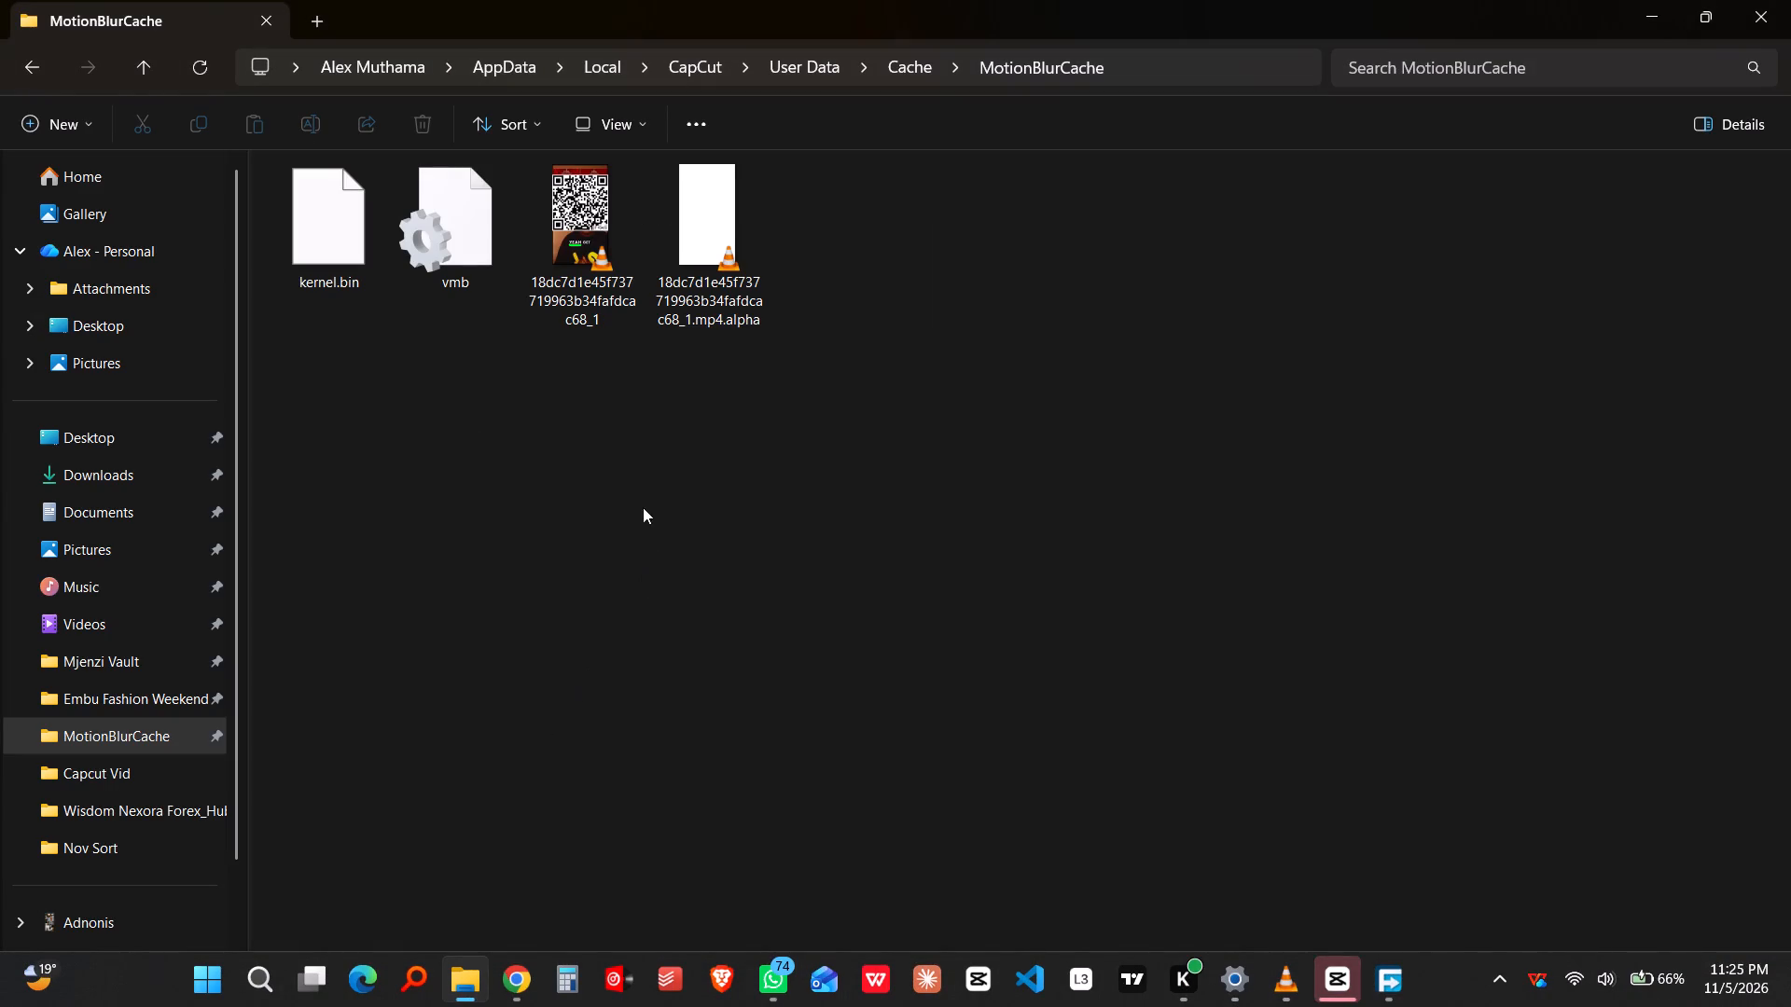
left_click(581, 244)
left_click_drag(581, 244, 1185, 774)
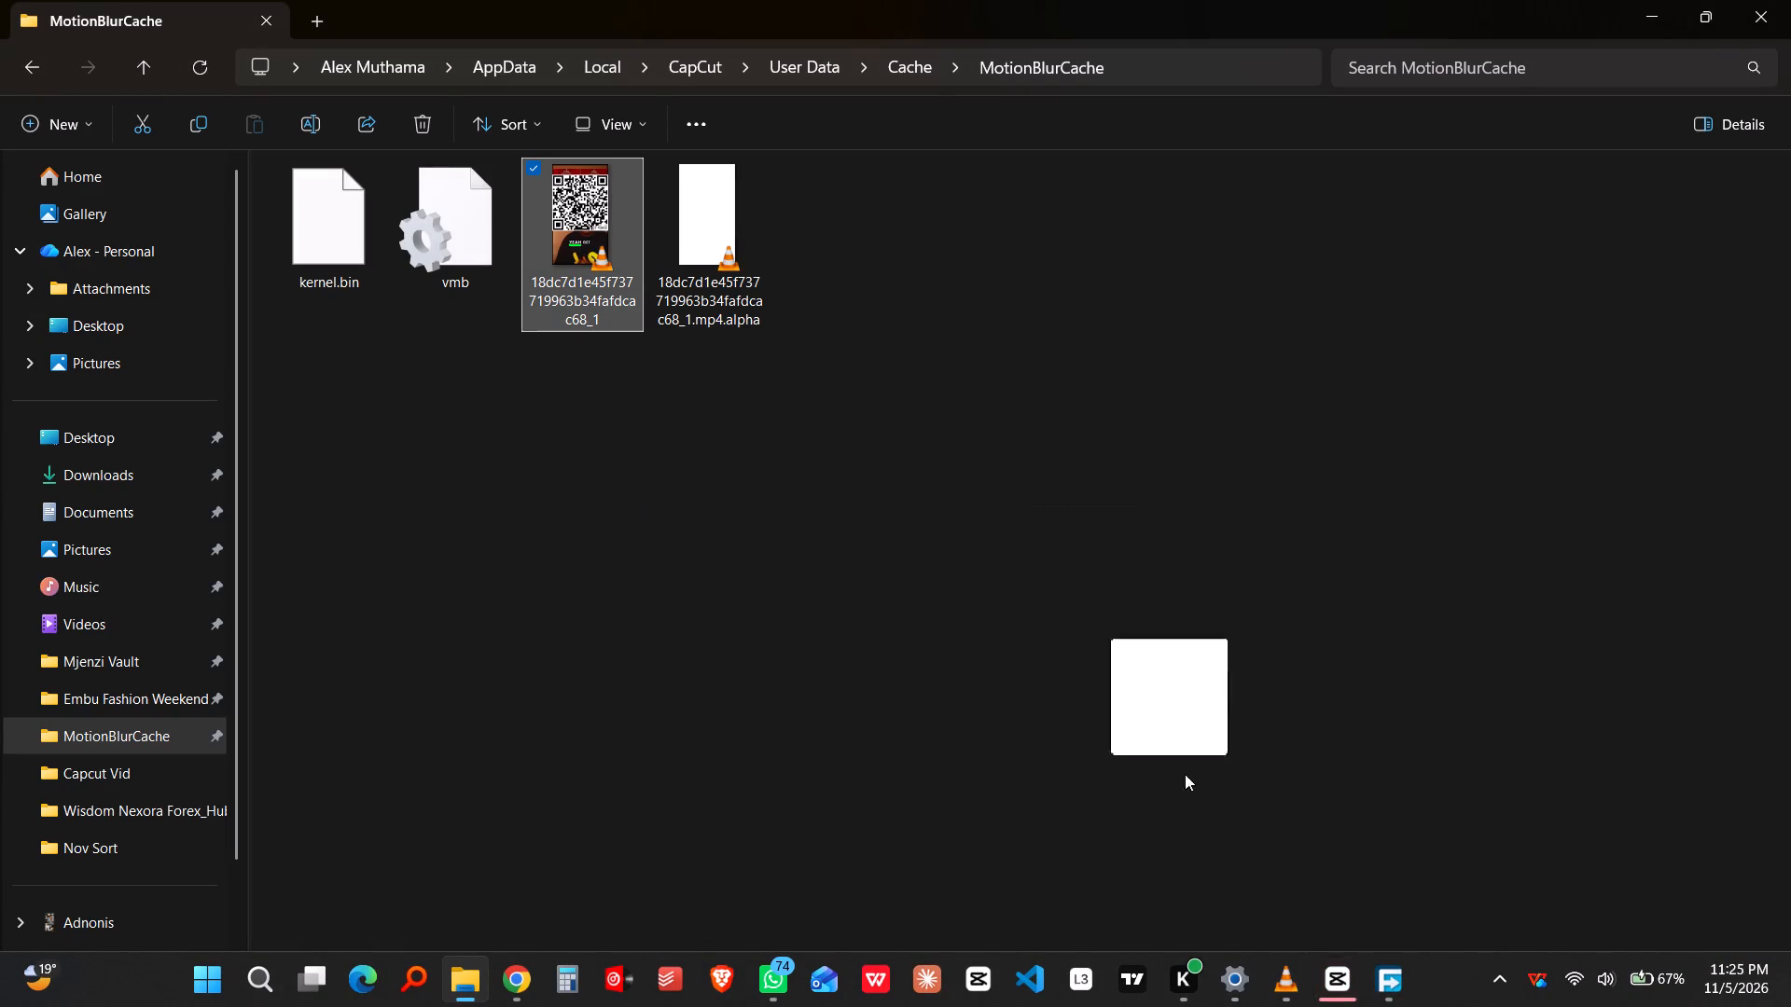
left_click_drag(1185, 774, 1345, 999)
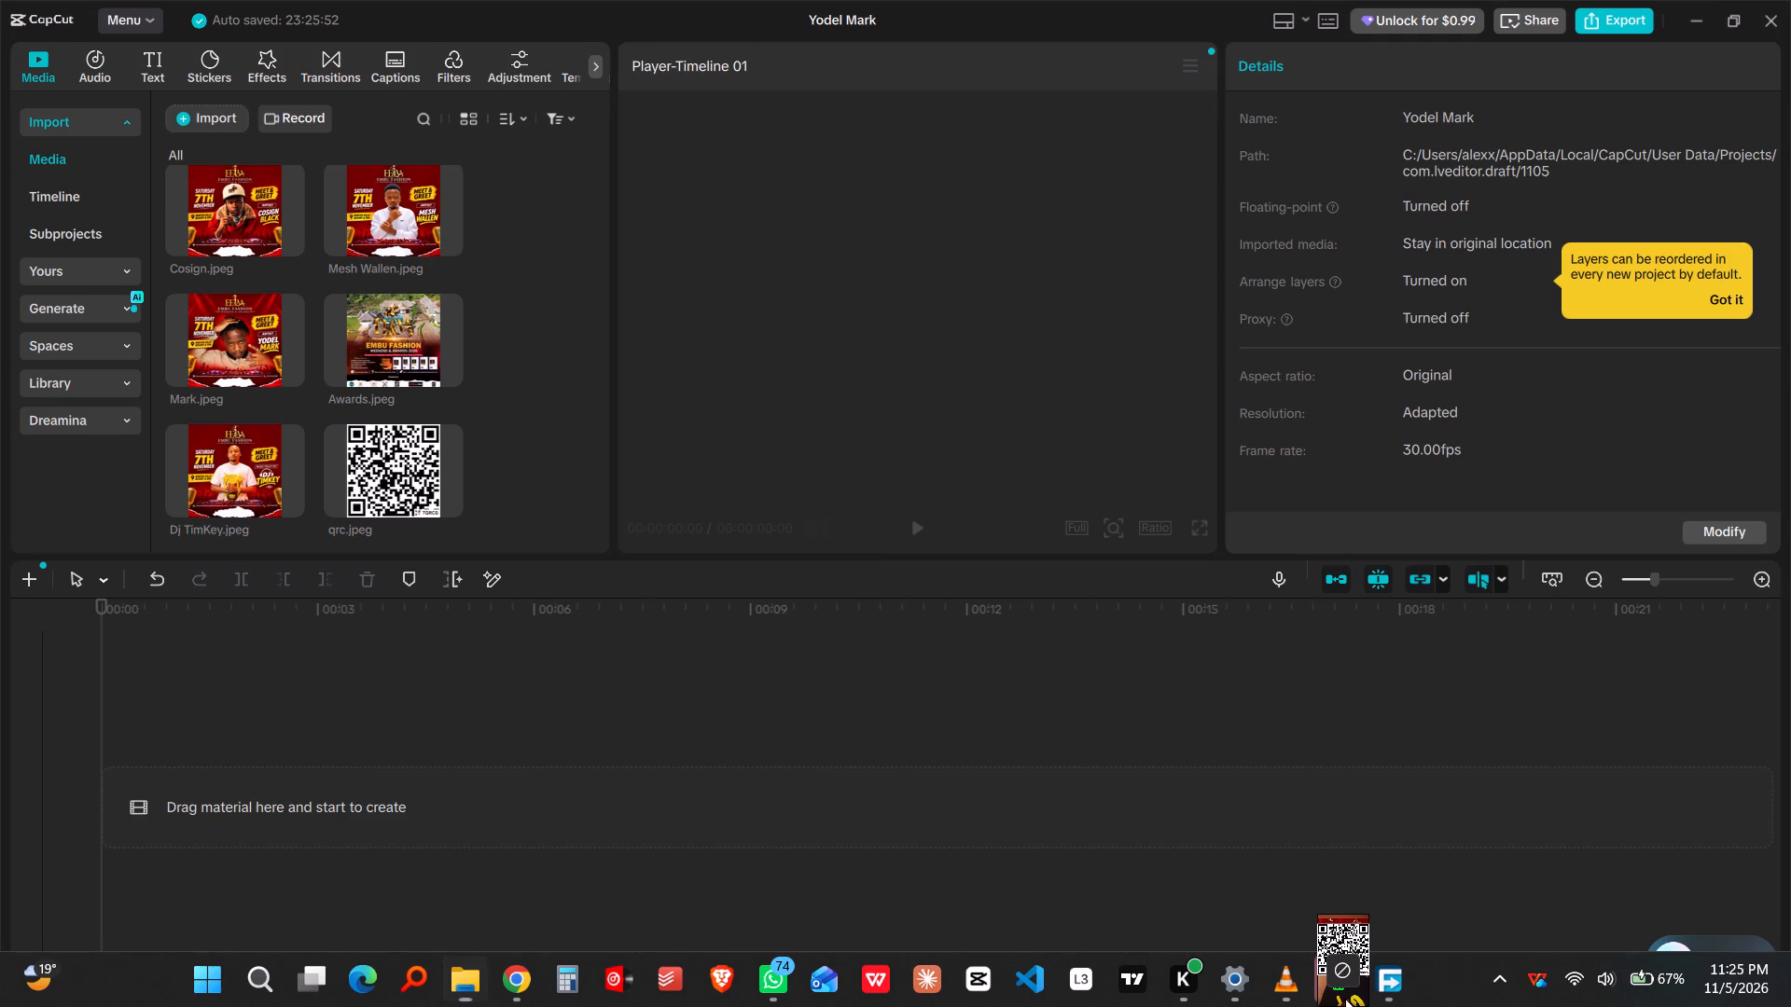
left_click_drag(1345, 999, 488, 812)
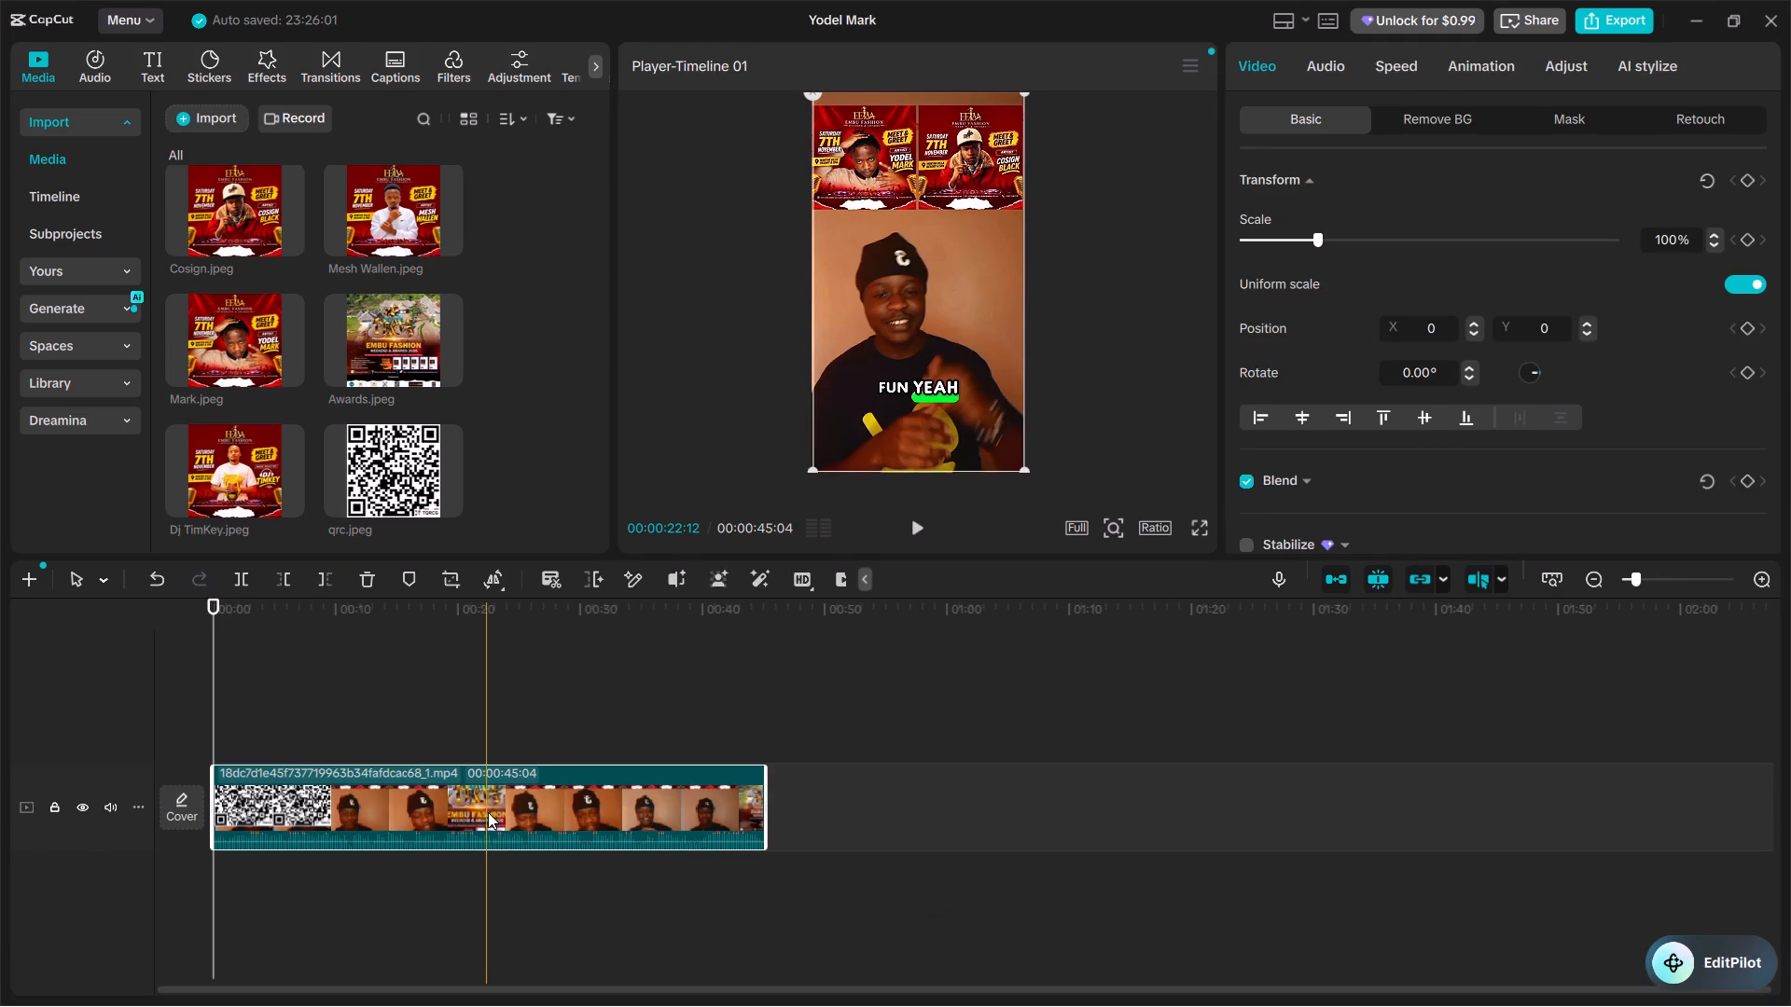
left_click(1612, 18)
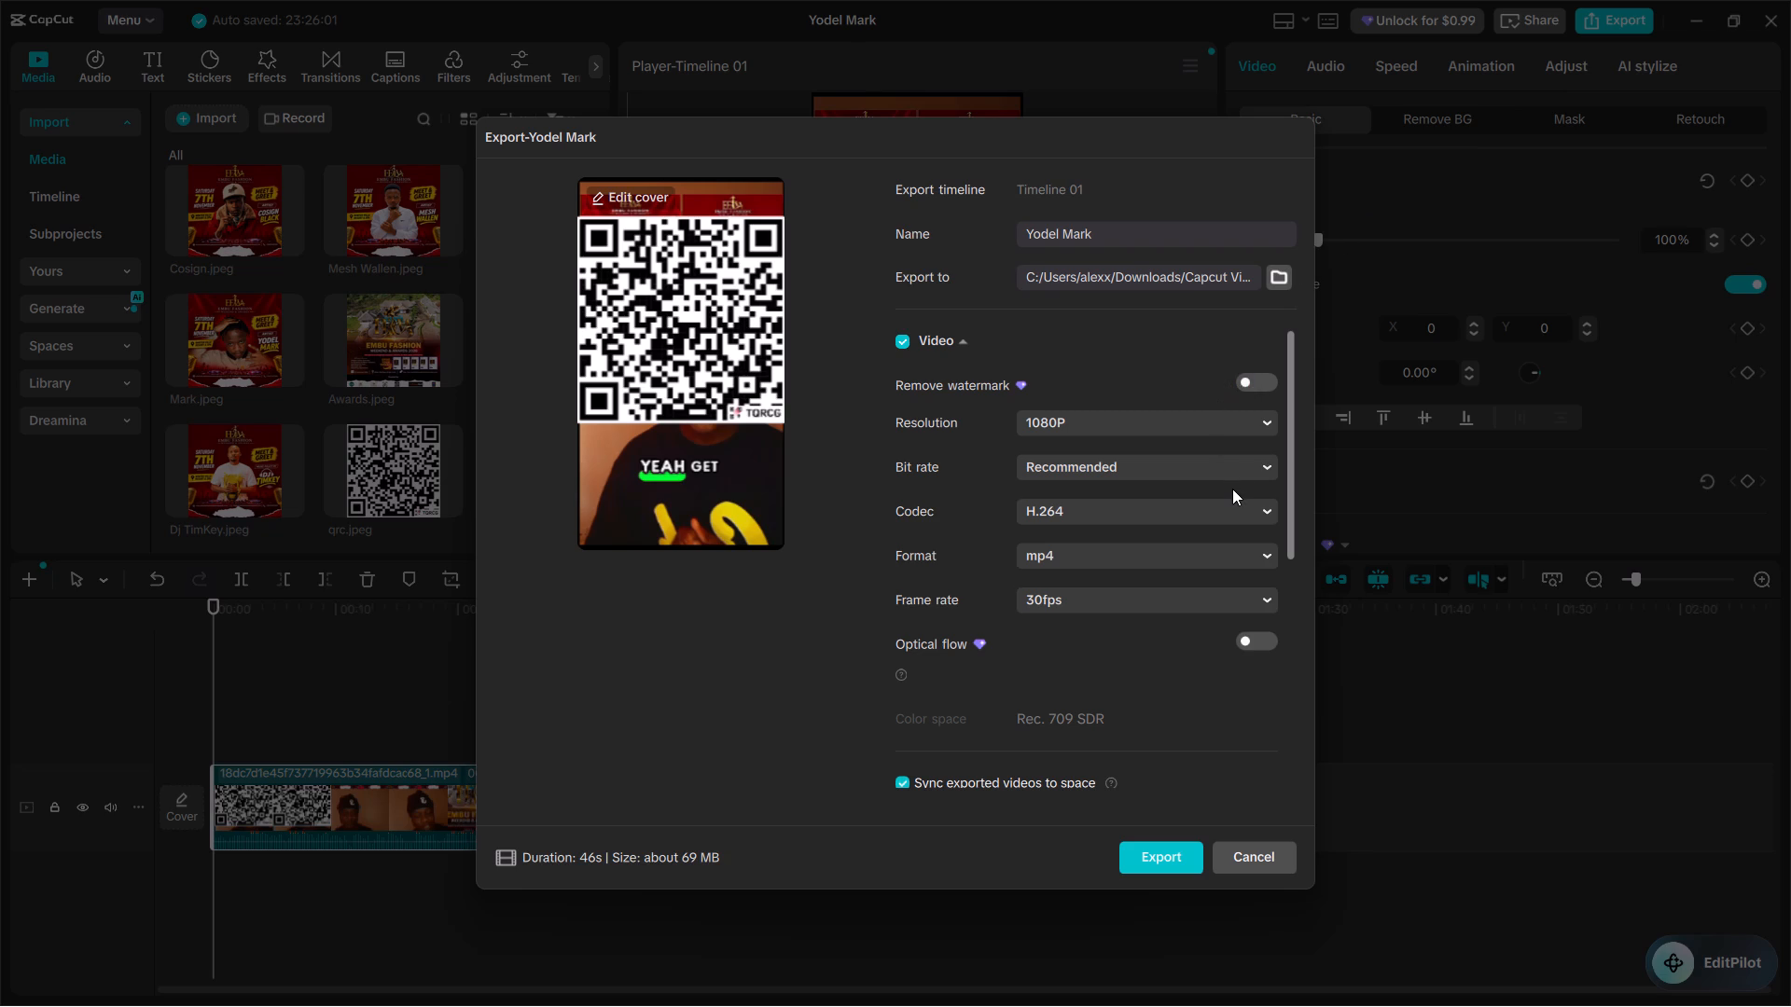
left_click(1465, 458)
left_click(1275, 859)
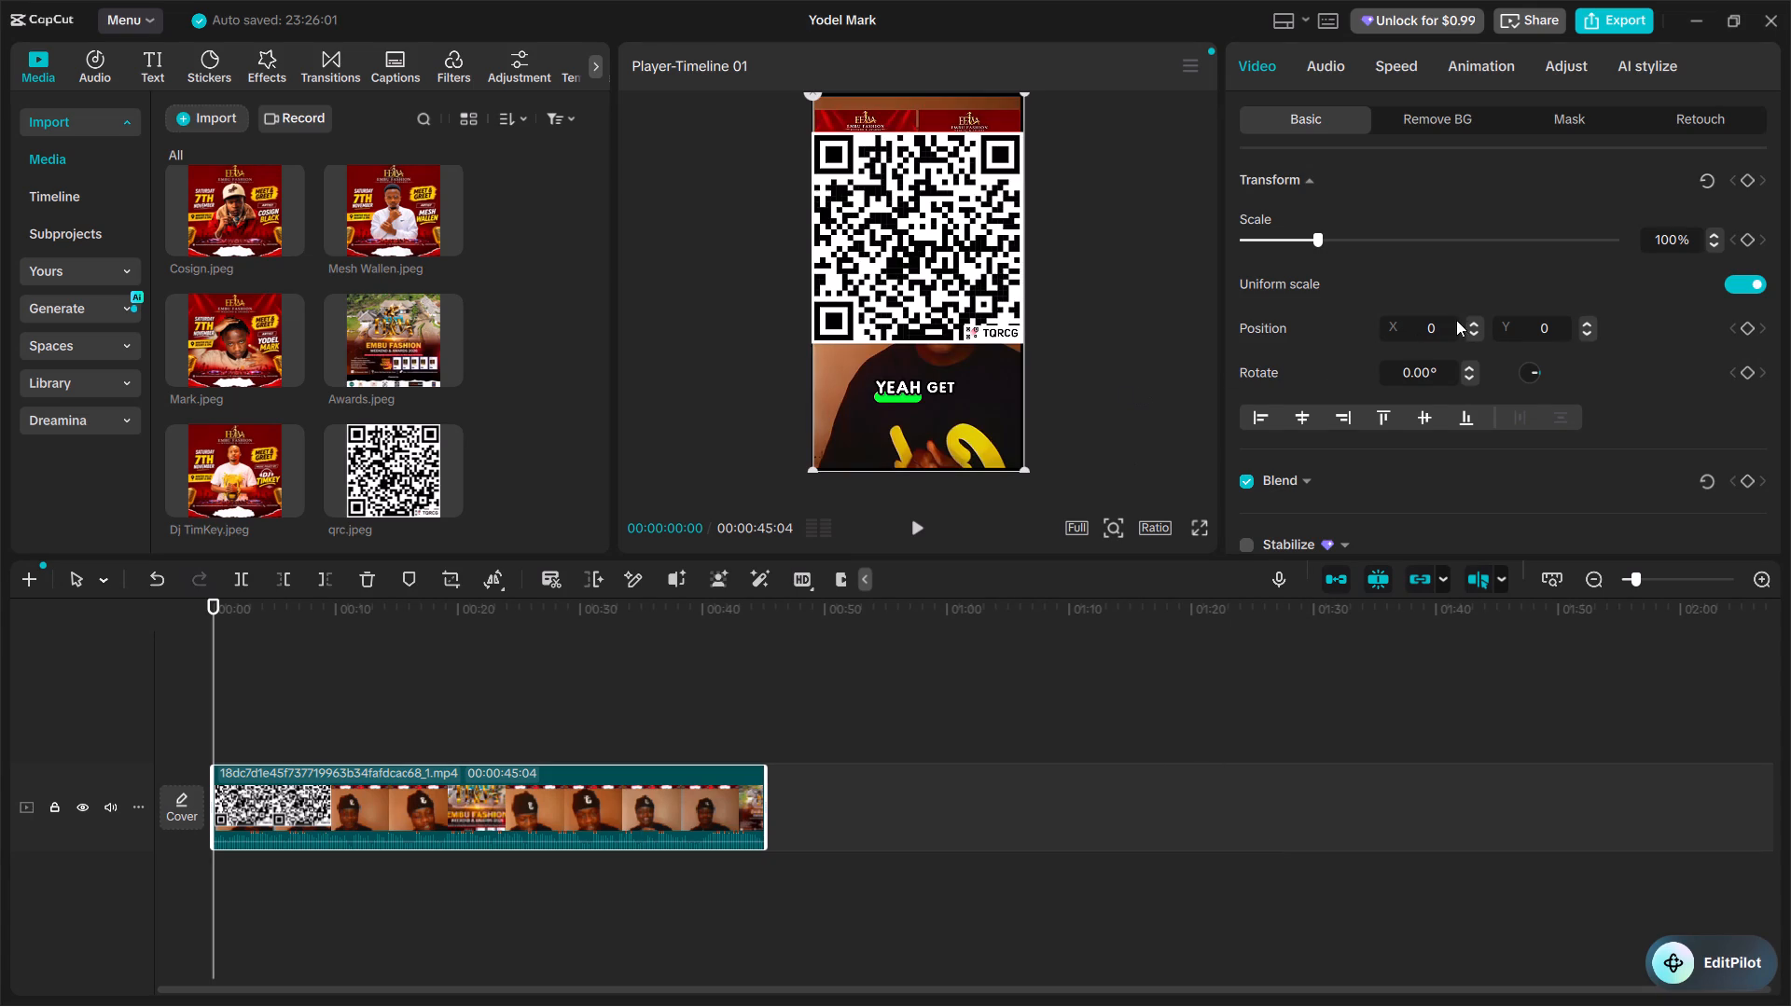
Set the aspect ratio of Timeline 01 to 9:16 in the project settings and save.
left_click(1186, 333)
left_click(1683, 535)
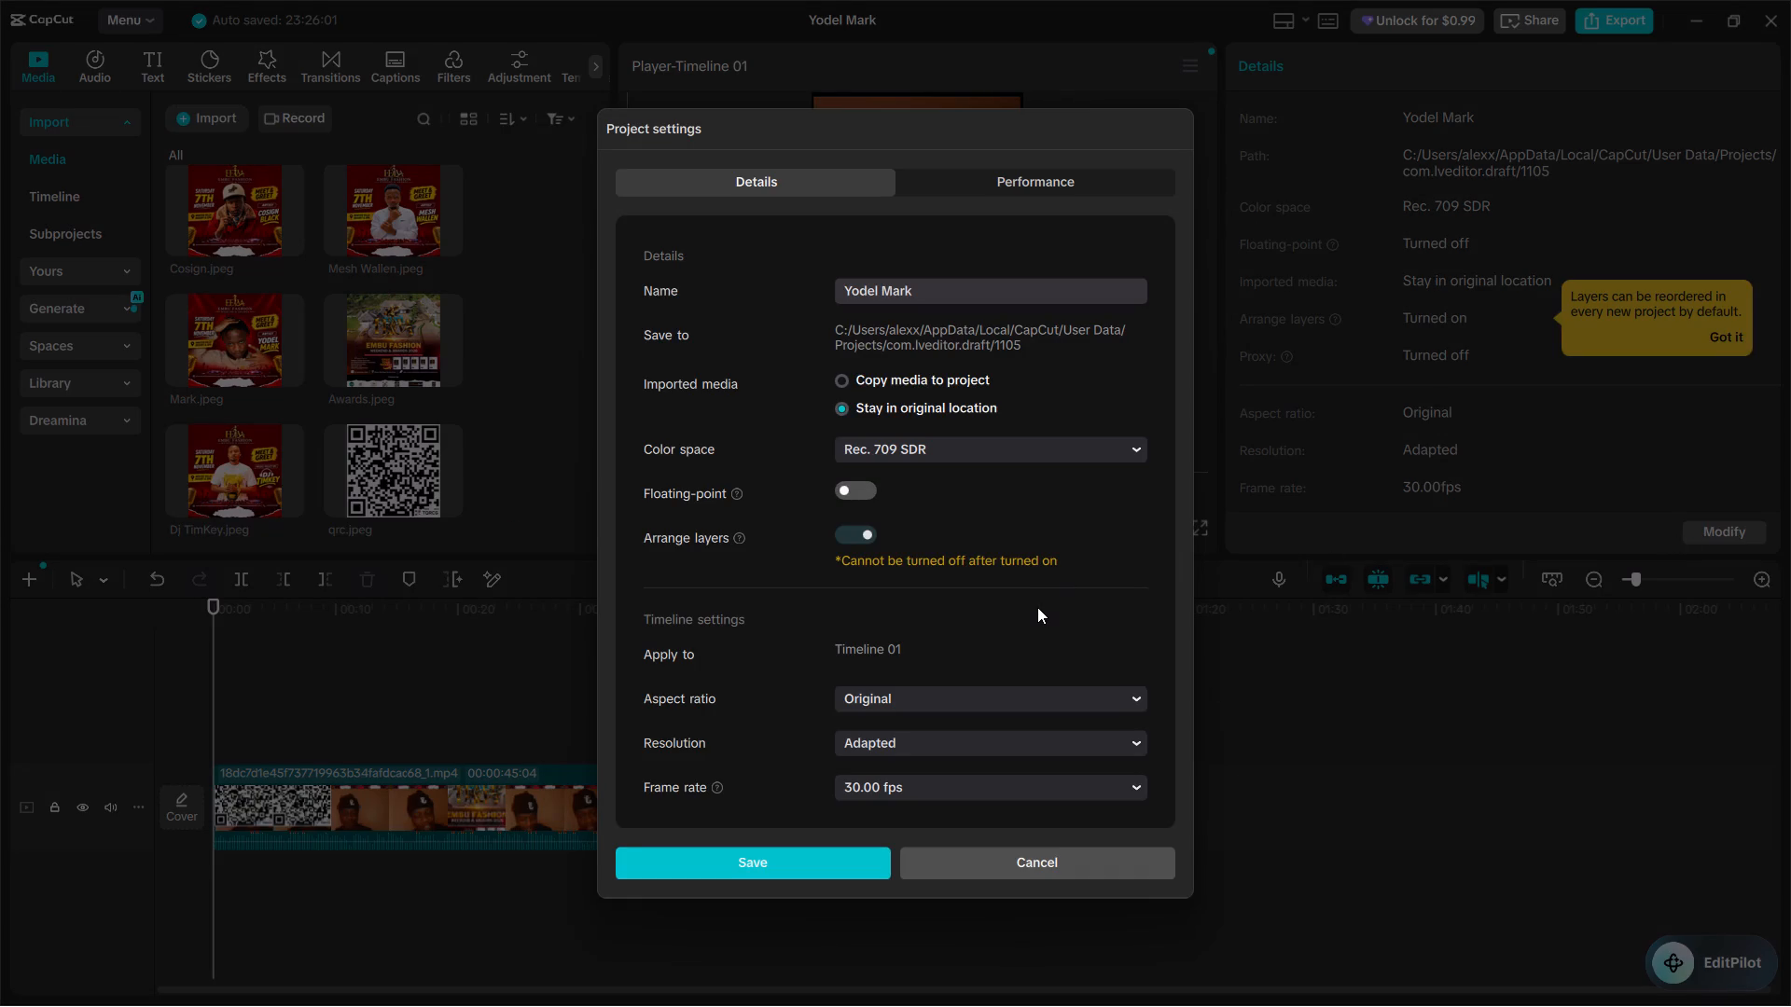
scroll(1037, 607, "down", 2)
left_click(1133, 704)
left_click(906, 777)
left_click(817, 862)
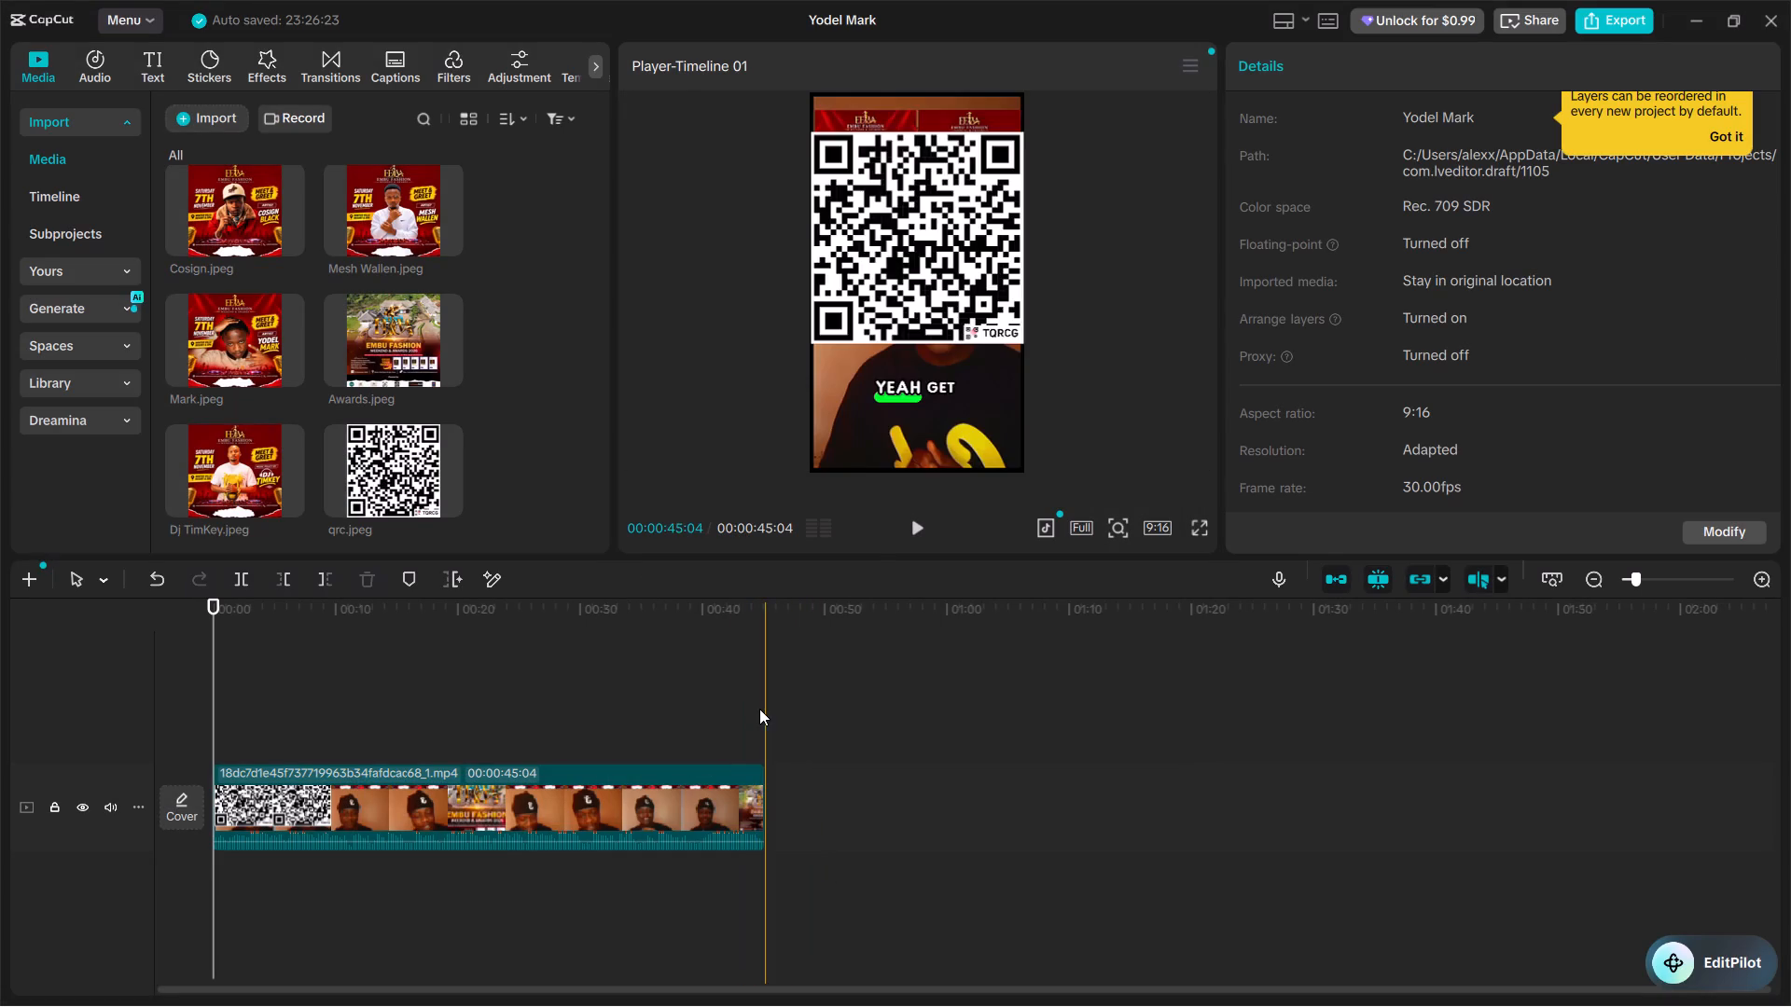
Play back a few seconds of the video from about the 8-second mark to check it.
left_click(316, 709)
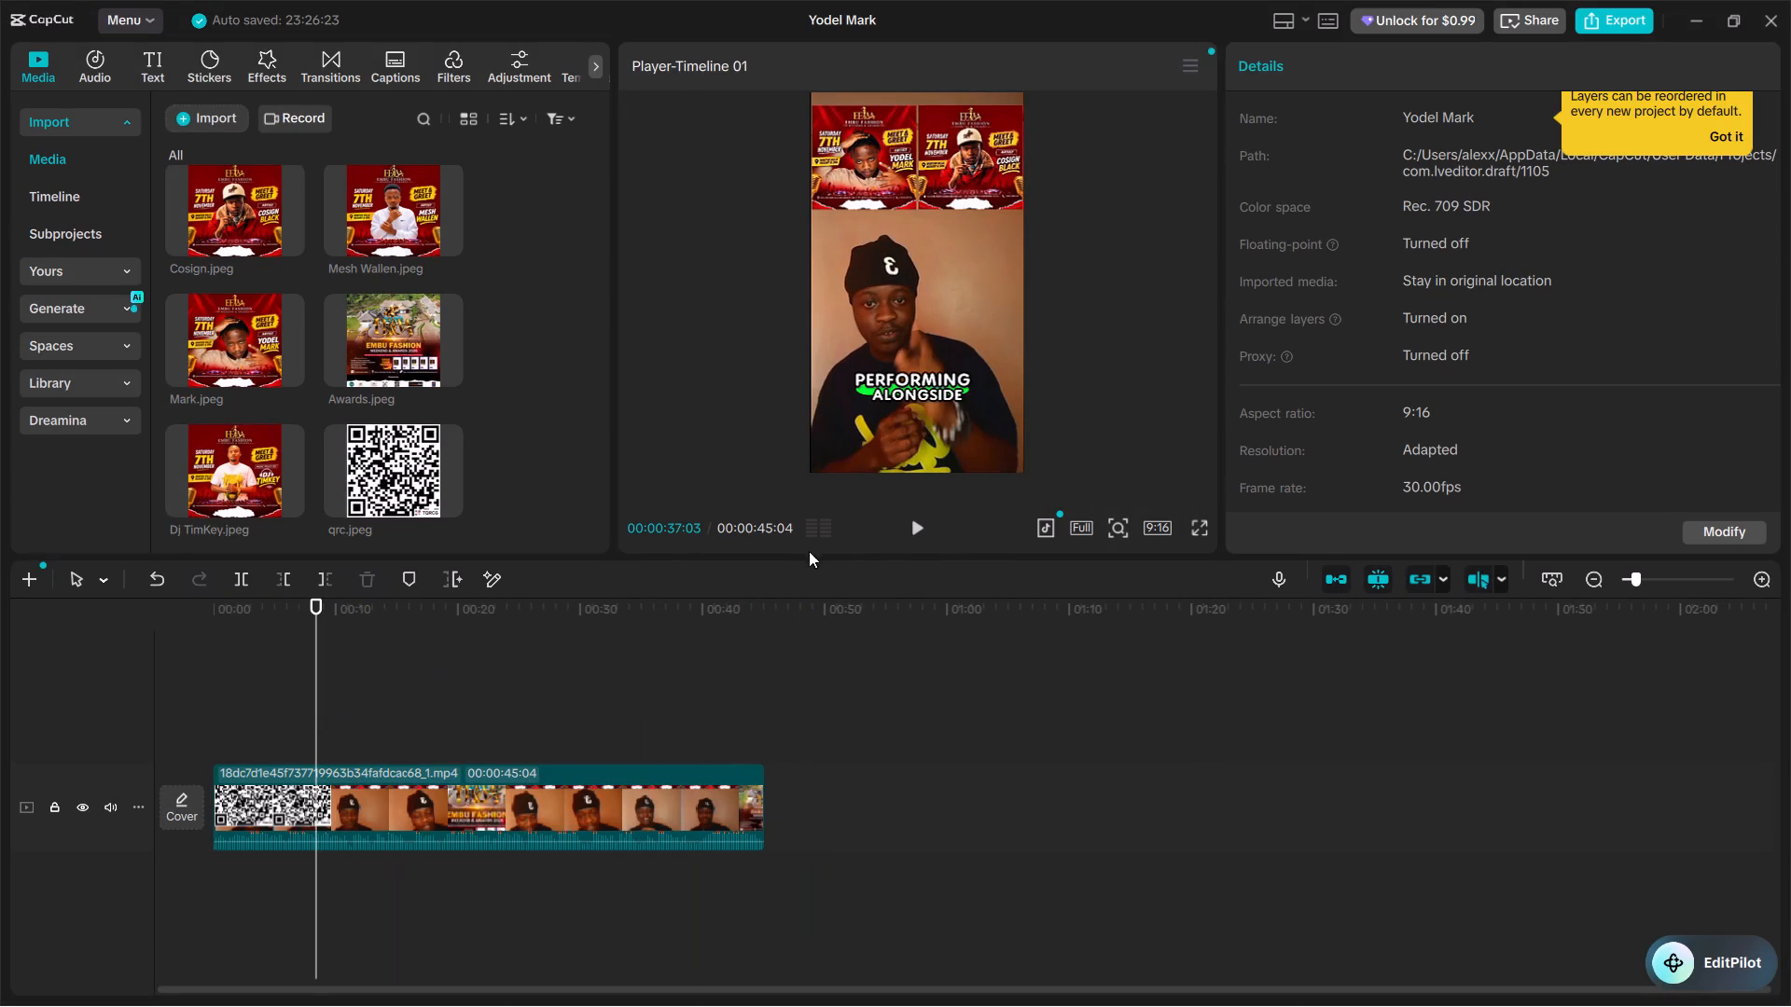
left_click(907, 525)
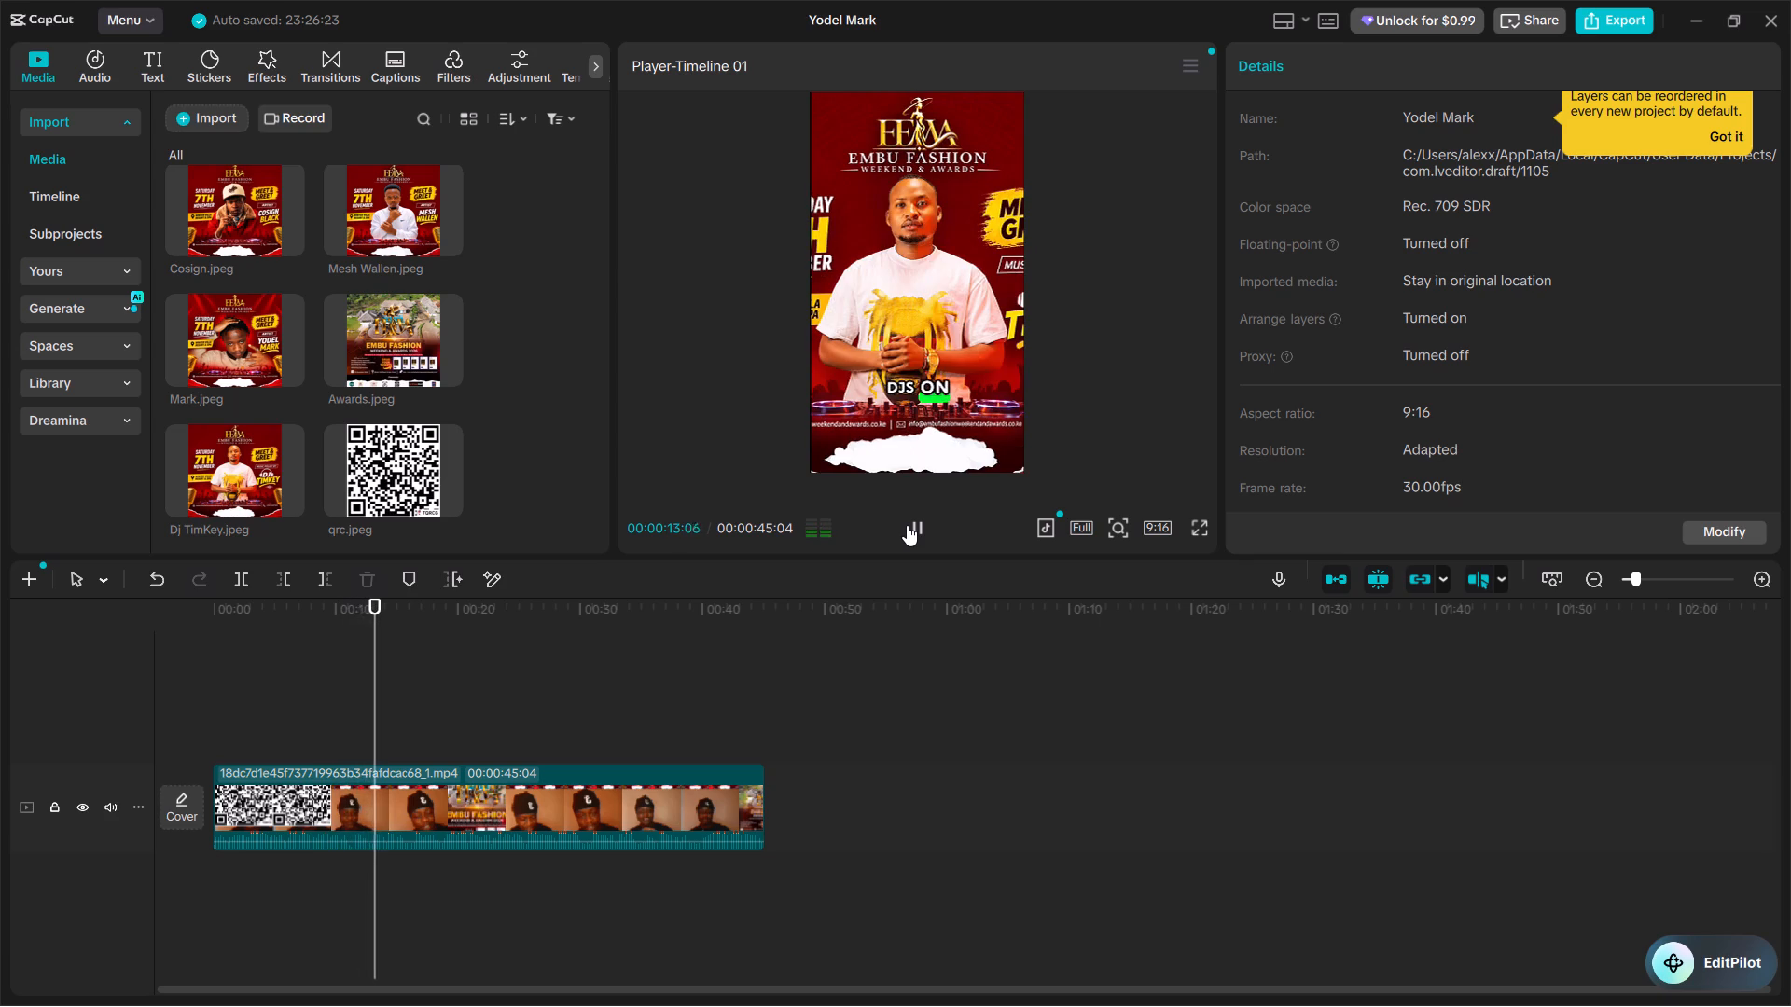
left_click(908, 525)
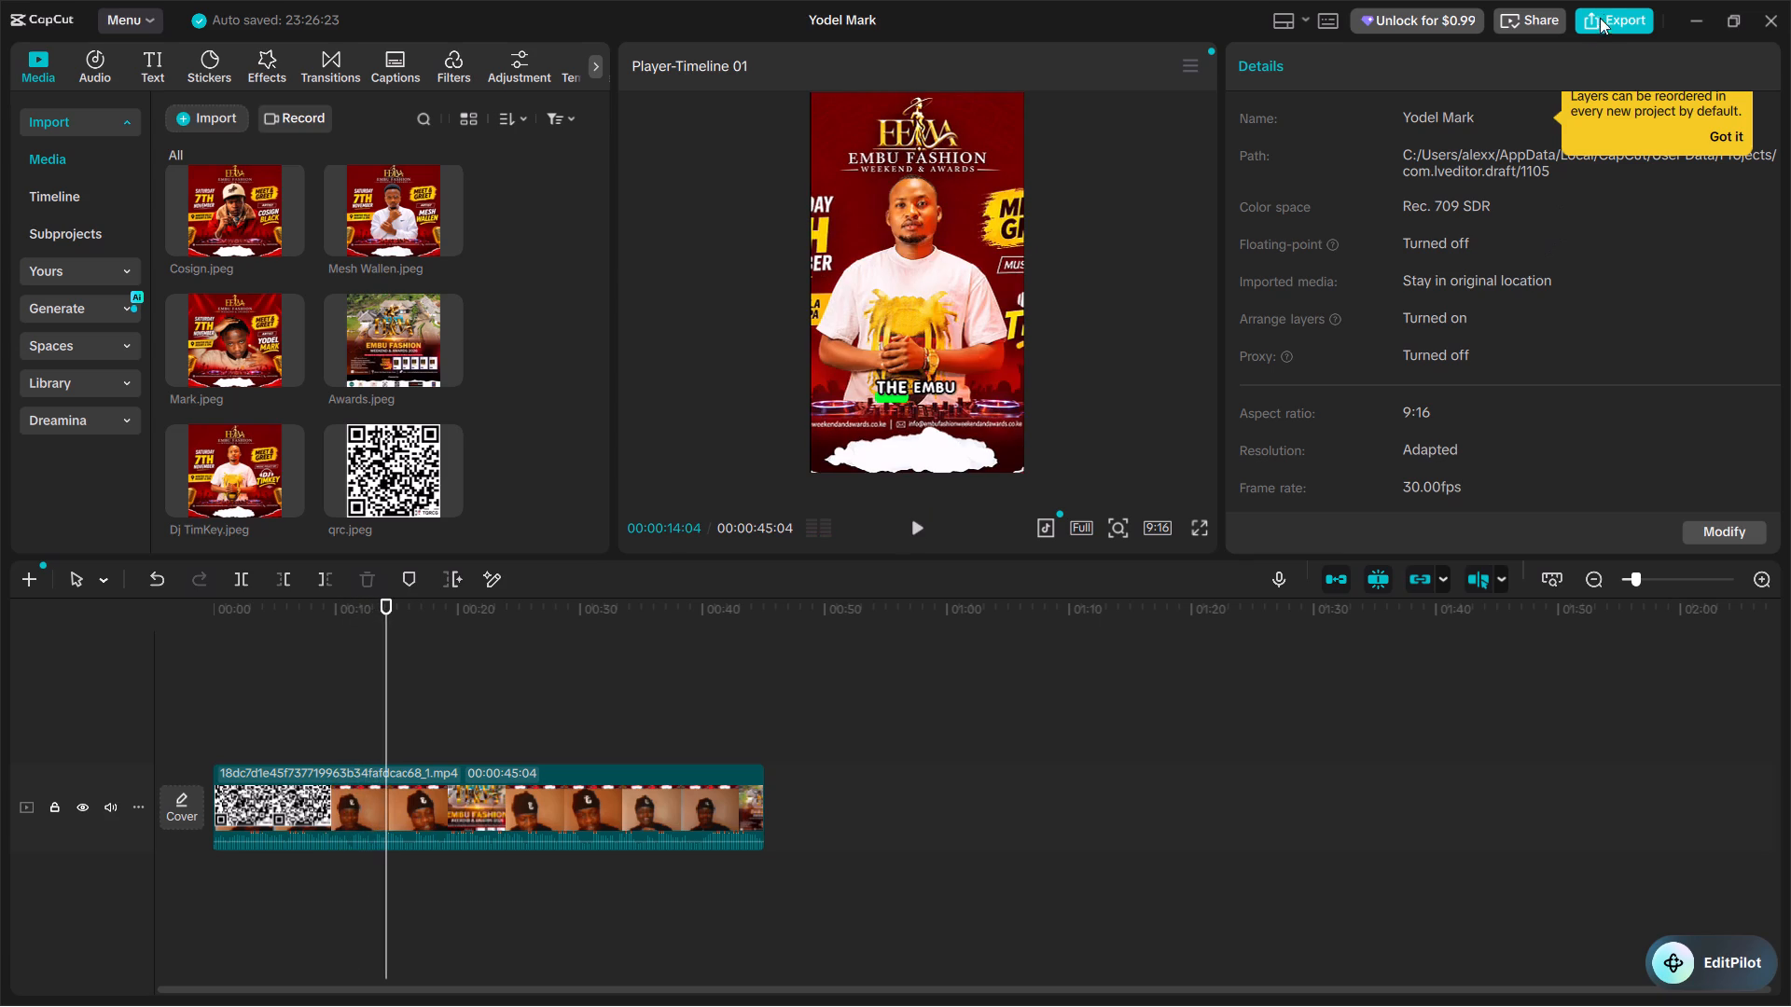
Export the Yodel Mark video as a 1080P H.264 mp4 at 30fps and dismiss the sharing options without sharing.
left_click(1608, 10)
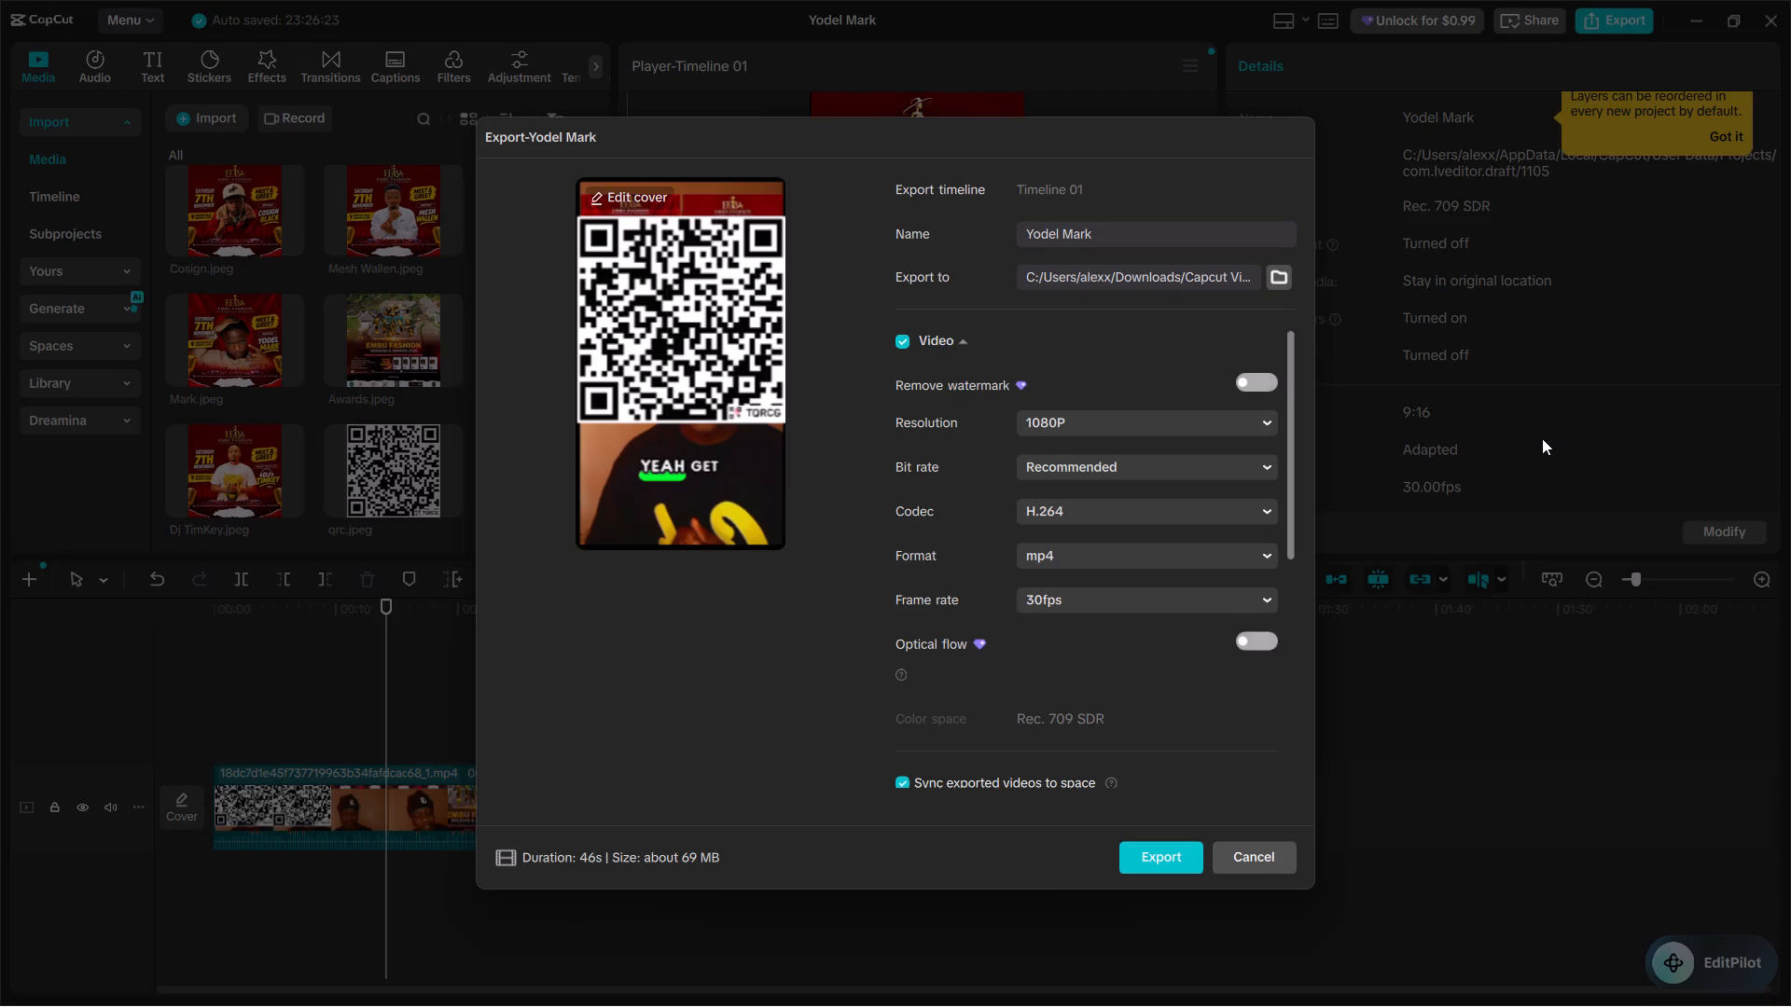
left_click(1165, 851)
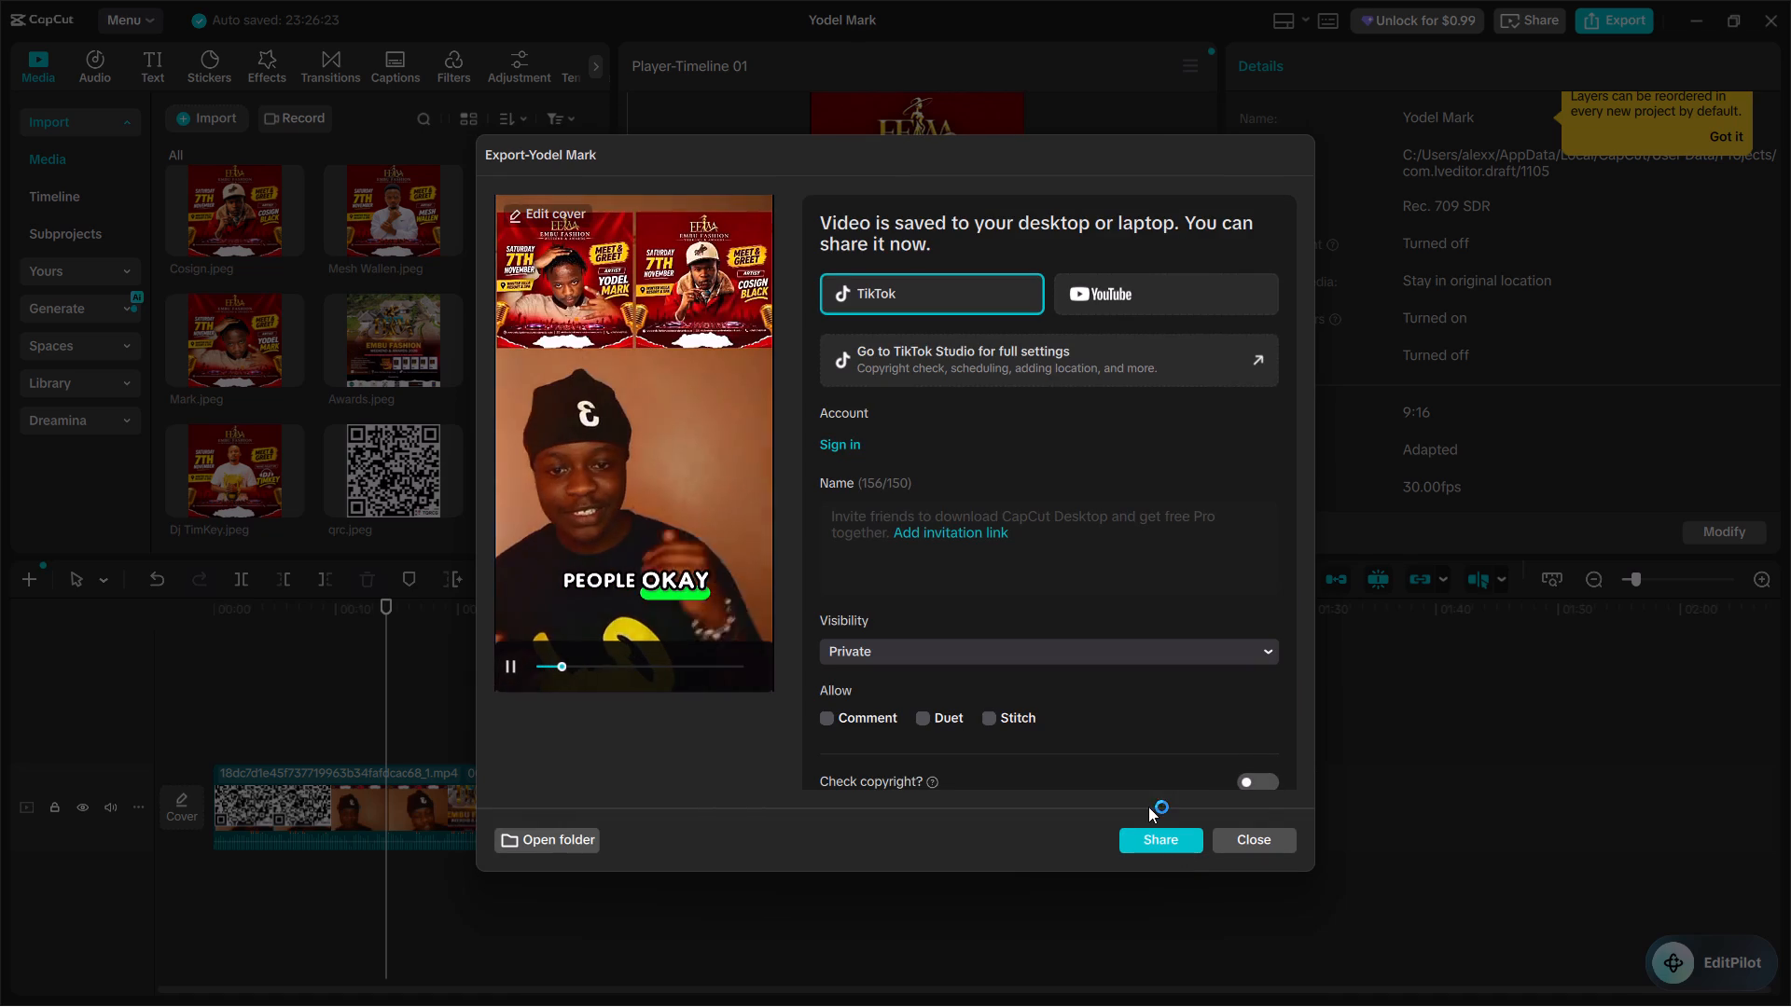
left_click(1265, 848)
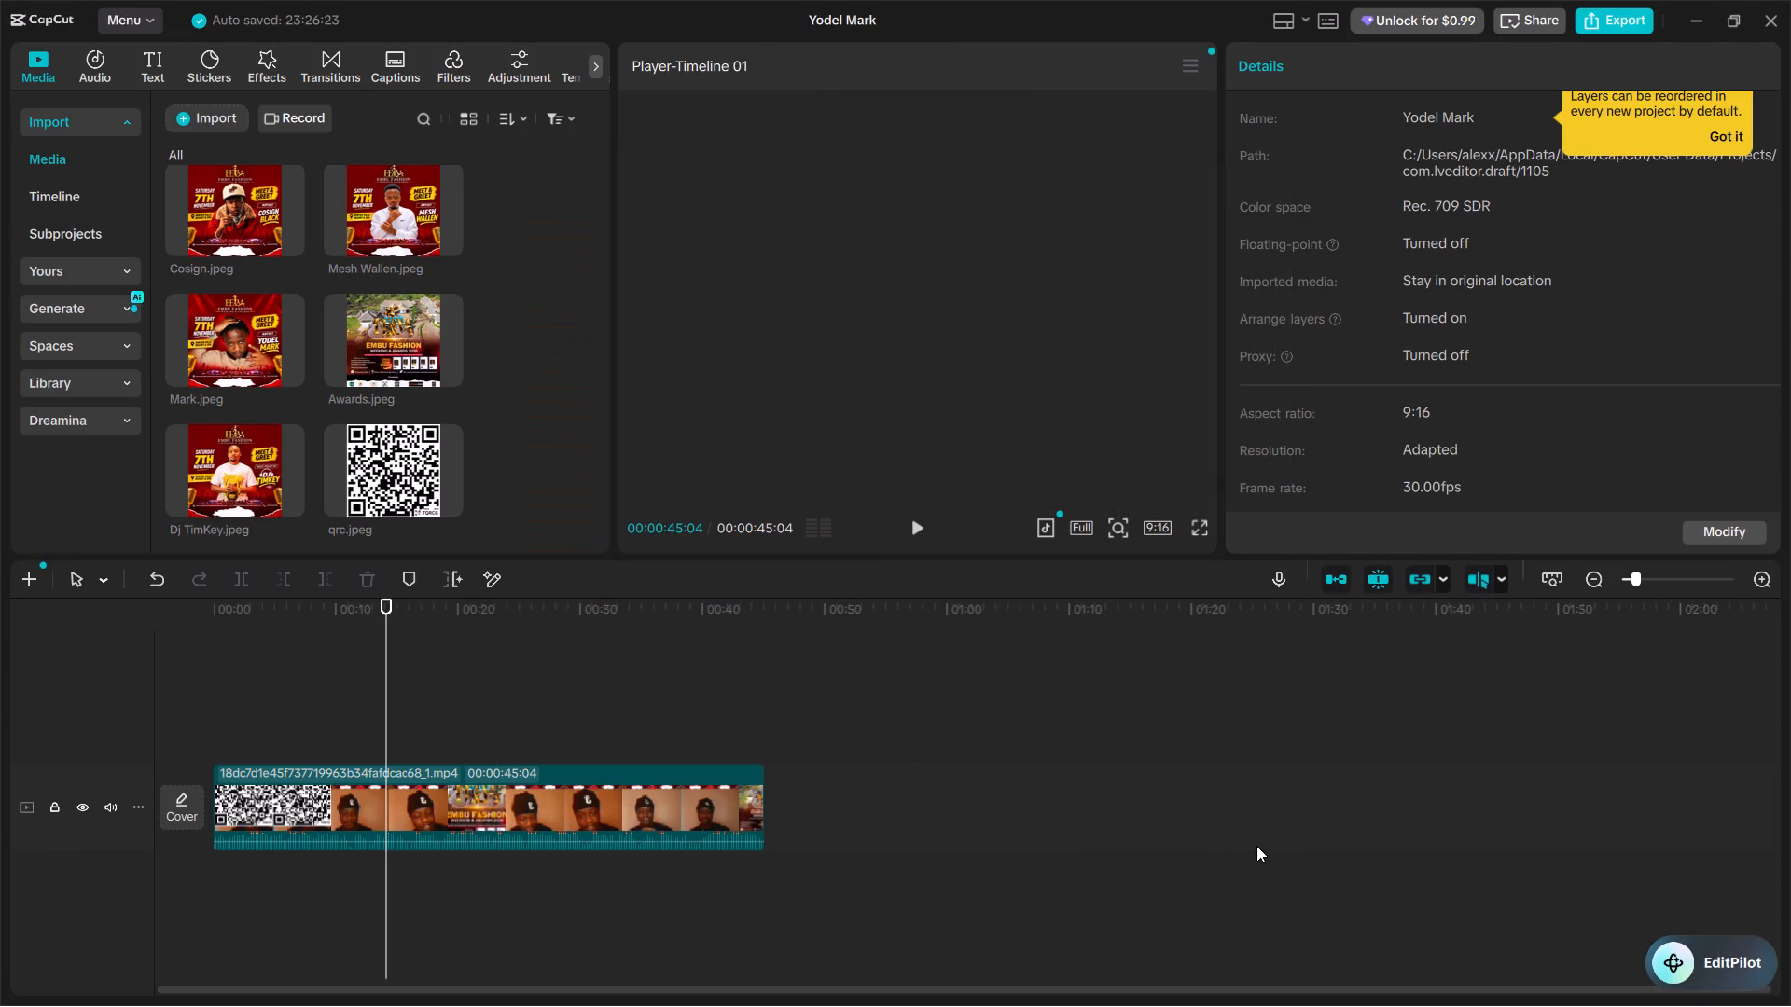